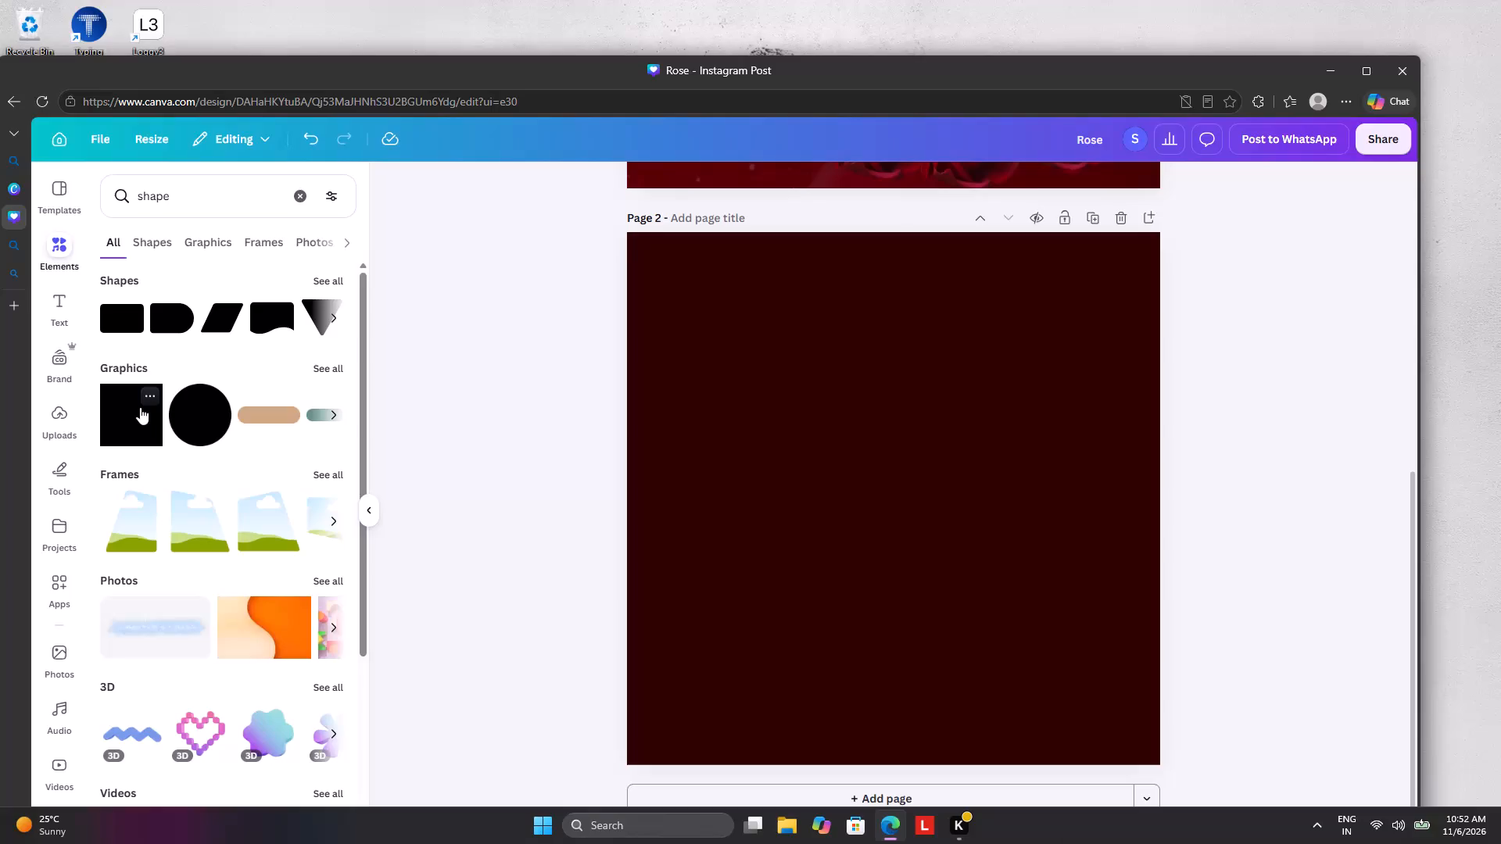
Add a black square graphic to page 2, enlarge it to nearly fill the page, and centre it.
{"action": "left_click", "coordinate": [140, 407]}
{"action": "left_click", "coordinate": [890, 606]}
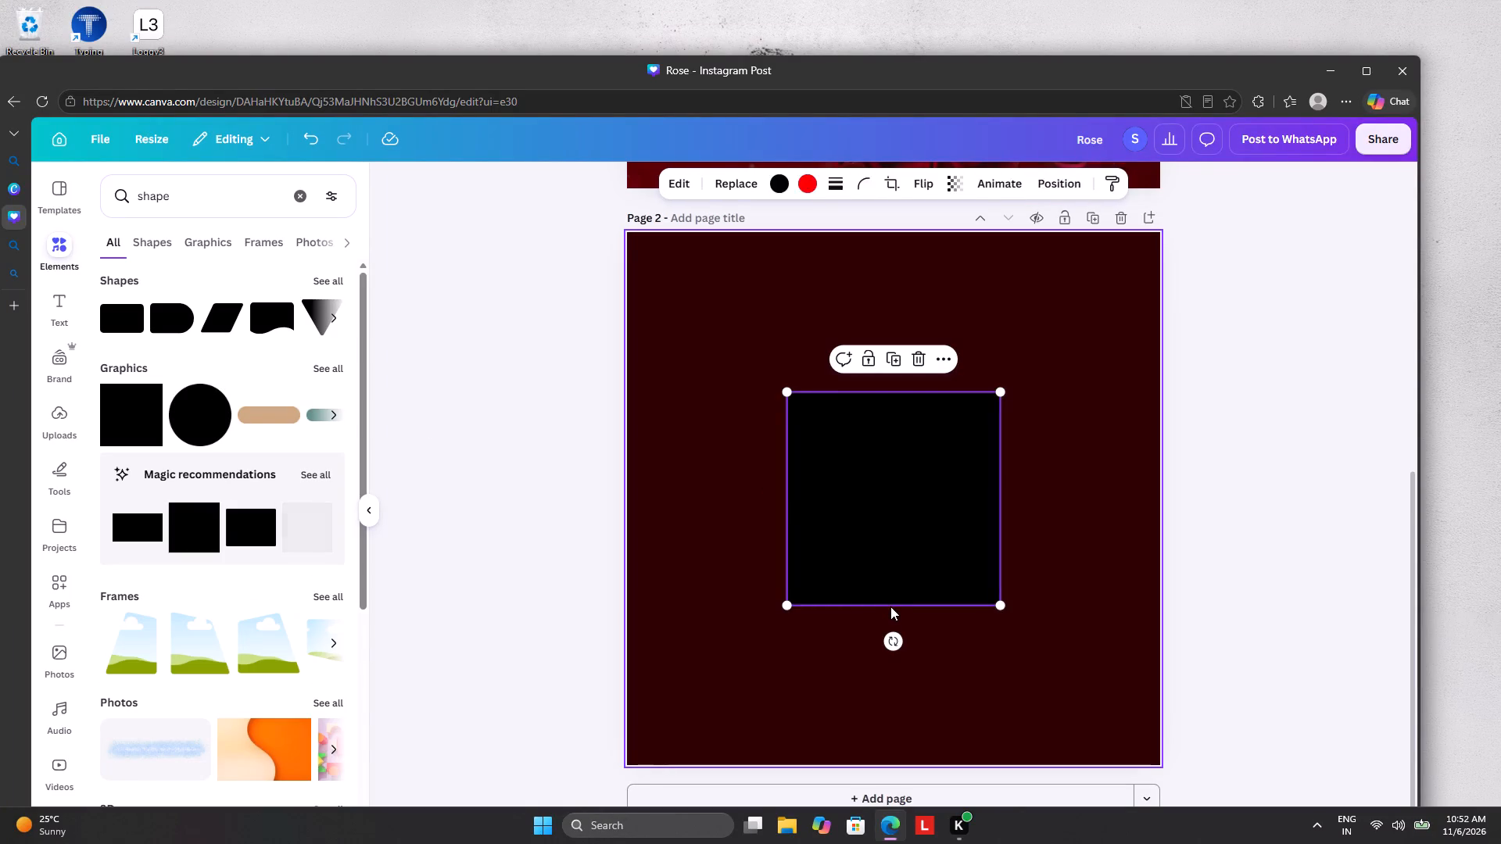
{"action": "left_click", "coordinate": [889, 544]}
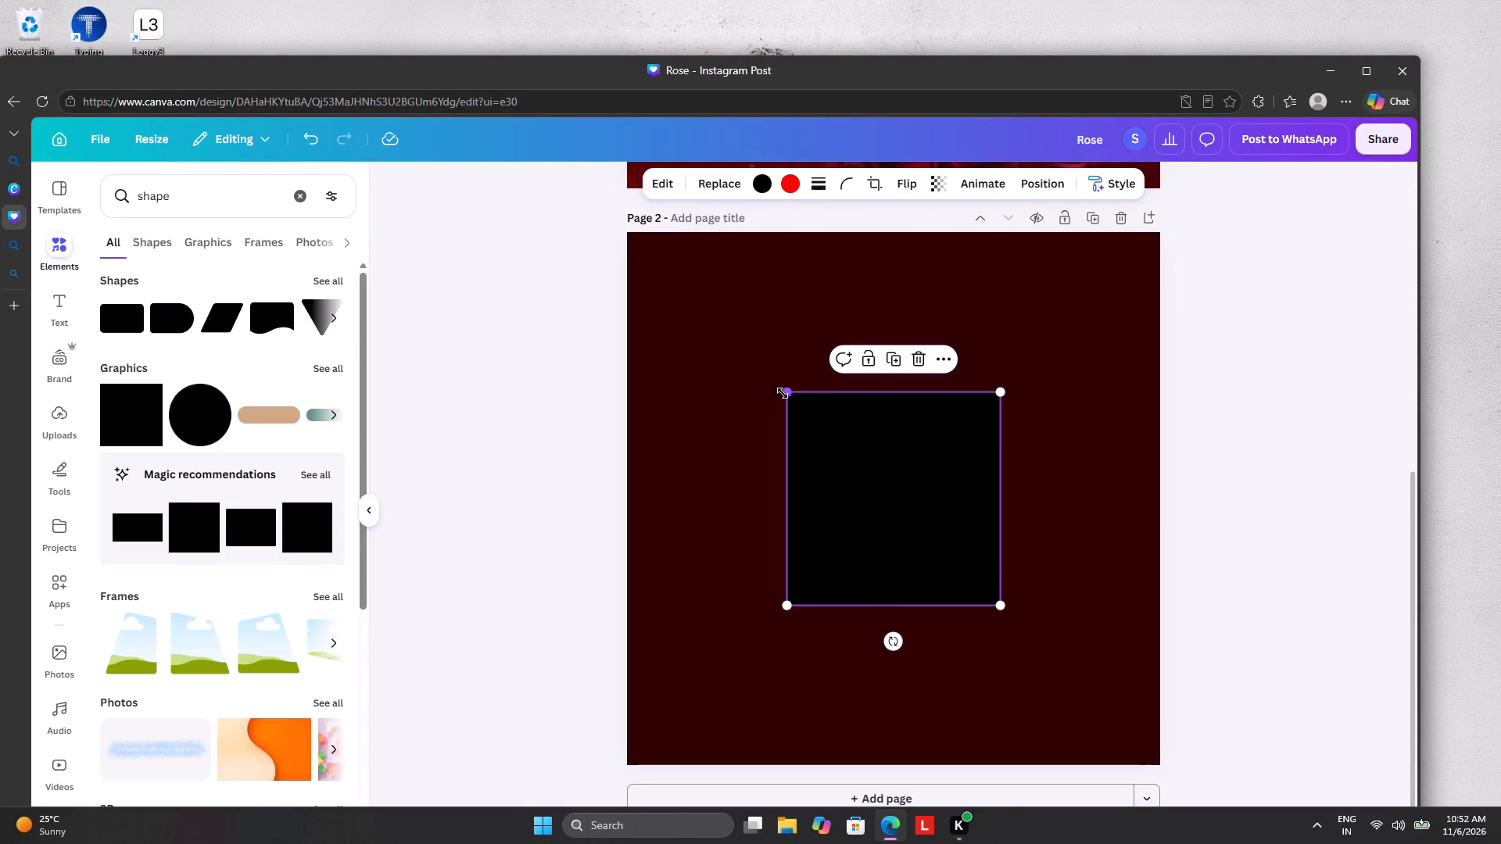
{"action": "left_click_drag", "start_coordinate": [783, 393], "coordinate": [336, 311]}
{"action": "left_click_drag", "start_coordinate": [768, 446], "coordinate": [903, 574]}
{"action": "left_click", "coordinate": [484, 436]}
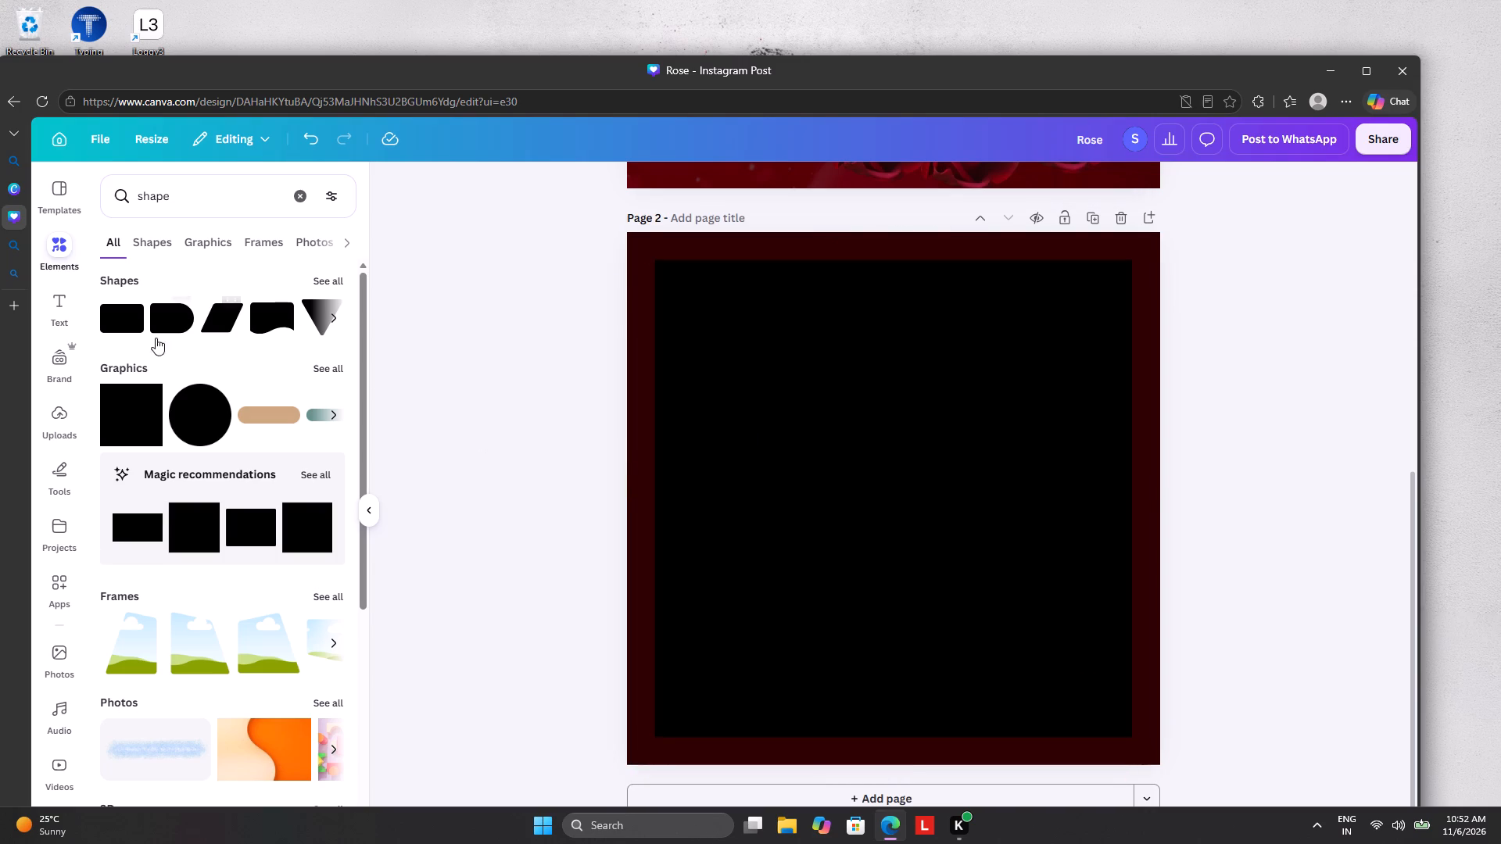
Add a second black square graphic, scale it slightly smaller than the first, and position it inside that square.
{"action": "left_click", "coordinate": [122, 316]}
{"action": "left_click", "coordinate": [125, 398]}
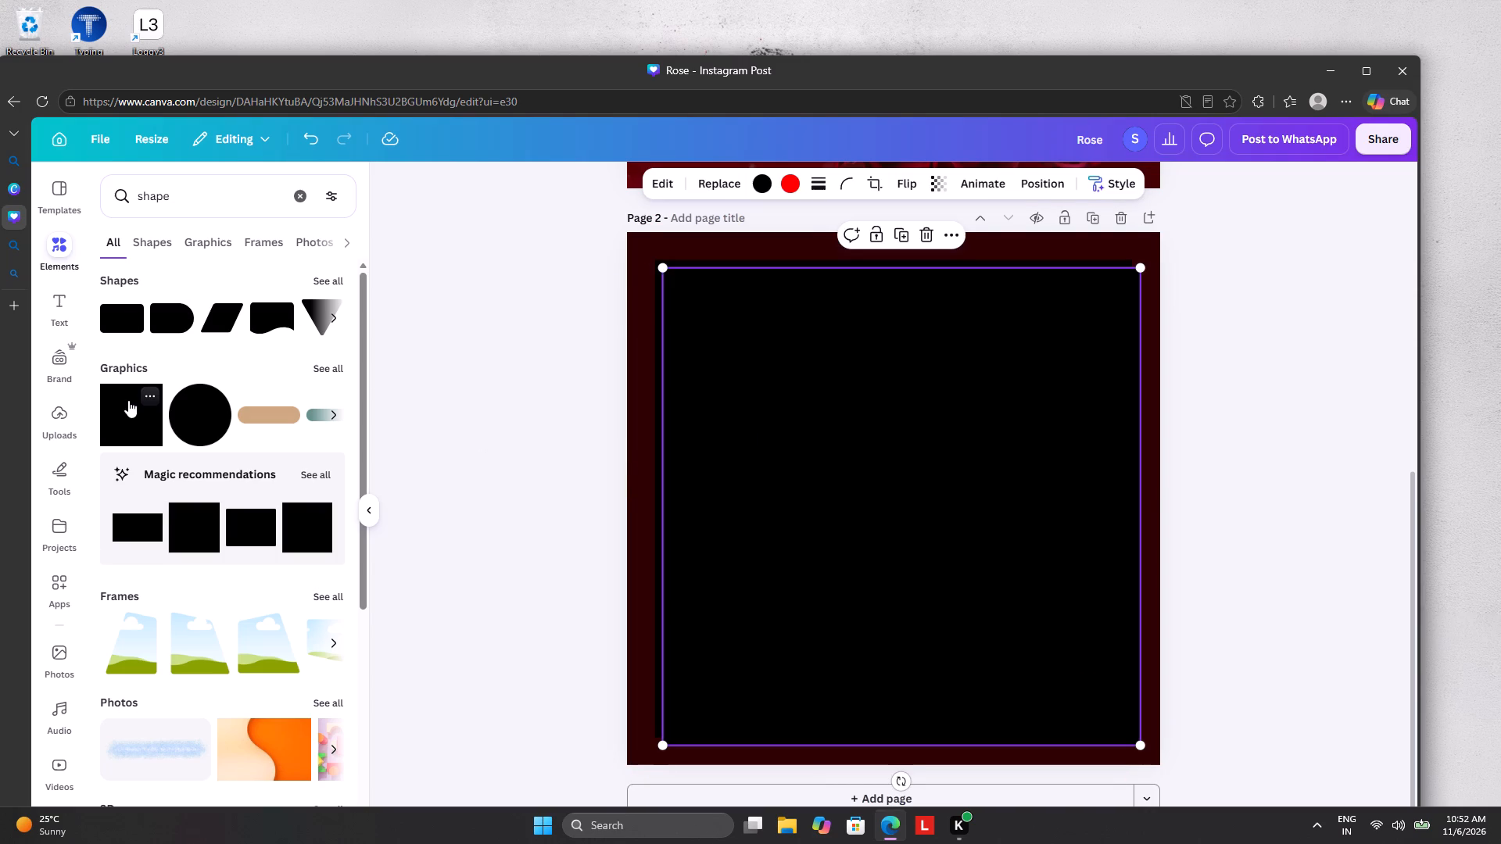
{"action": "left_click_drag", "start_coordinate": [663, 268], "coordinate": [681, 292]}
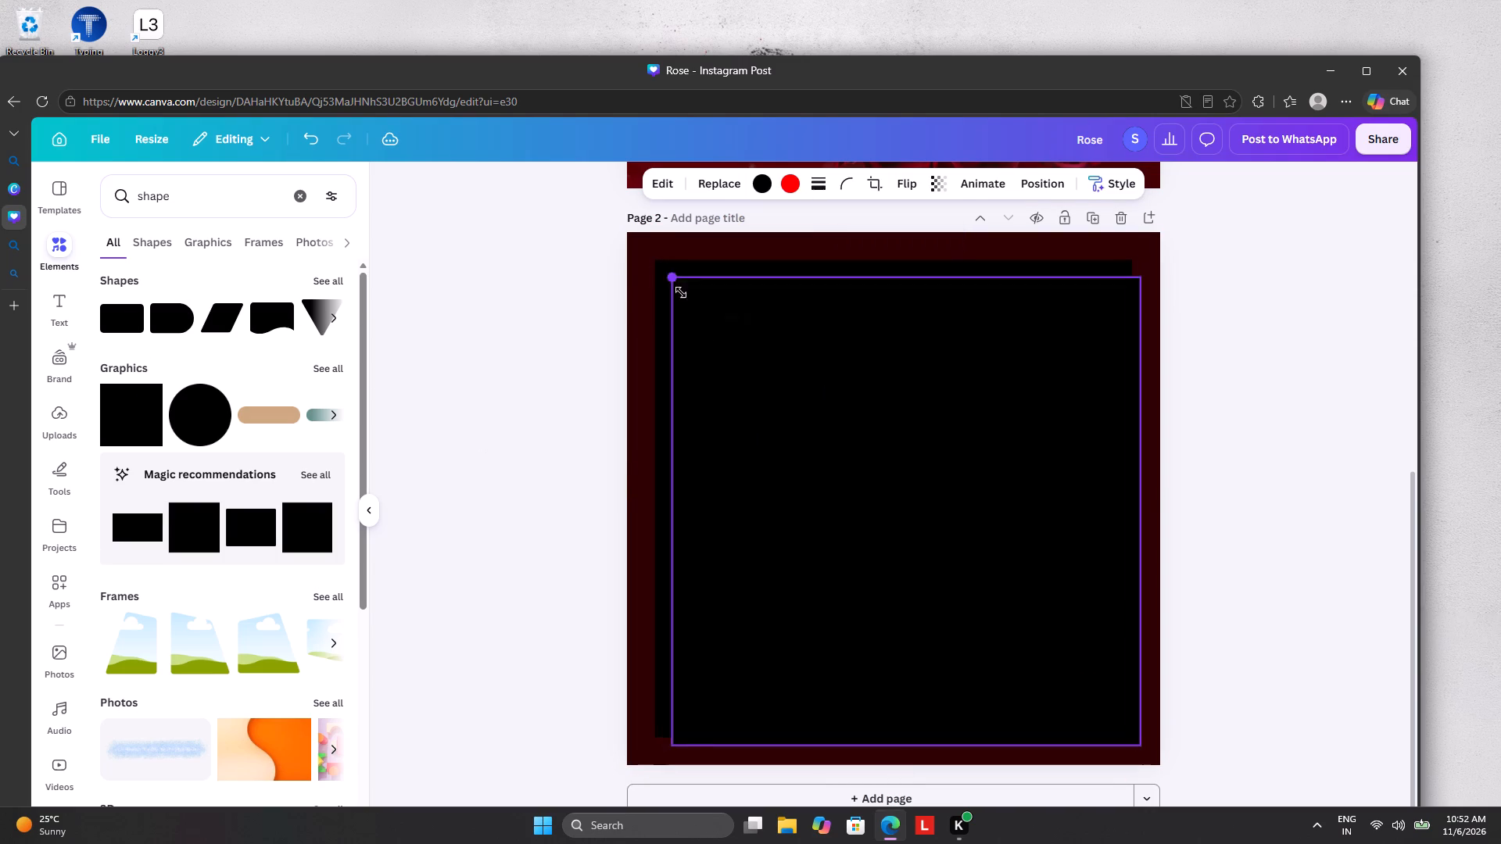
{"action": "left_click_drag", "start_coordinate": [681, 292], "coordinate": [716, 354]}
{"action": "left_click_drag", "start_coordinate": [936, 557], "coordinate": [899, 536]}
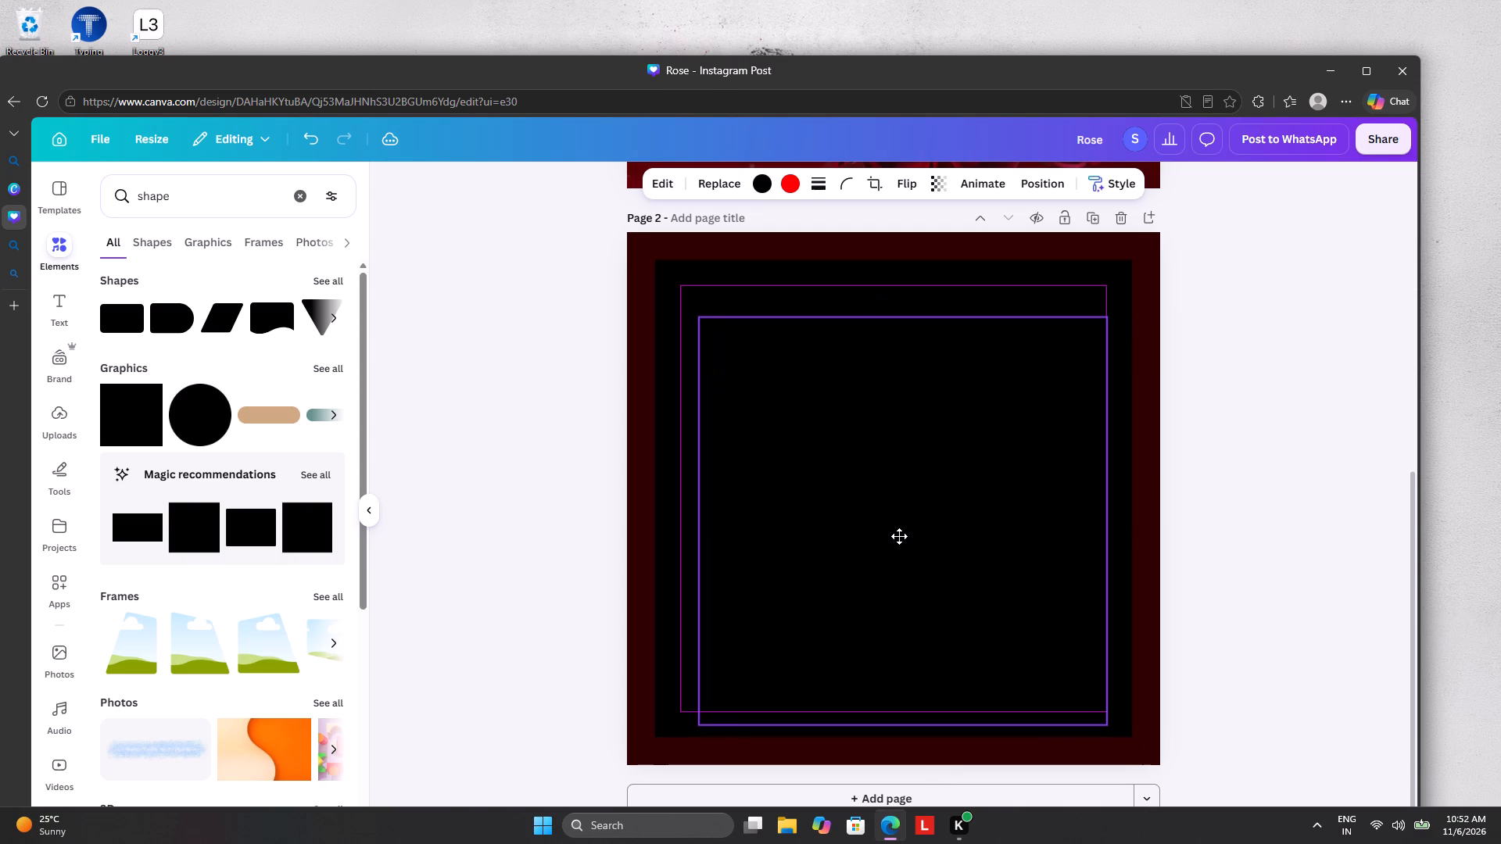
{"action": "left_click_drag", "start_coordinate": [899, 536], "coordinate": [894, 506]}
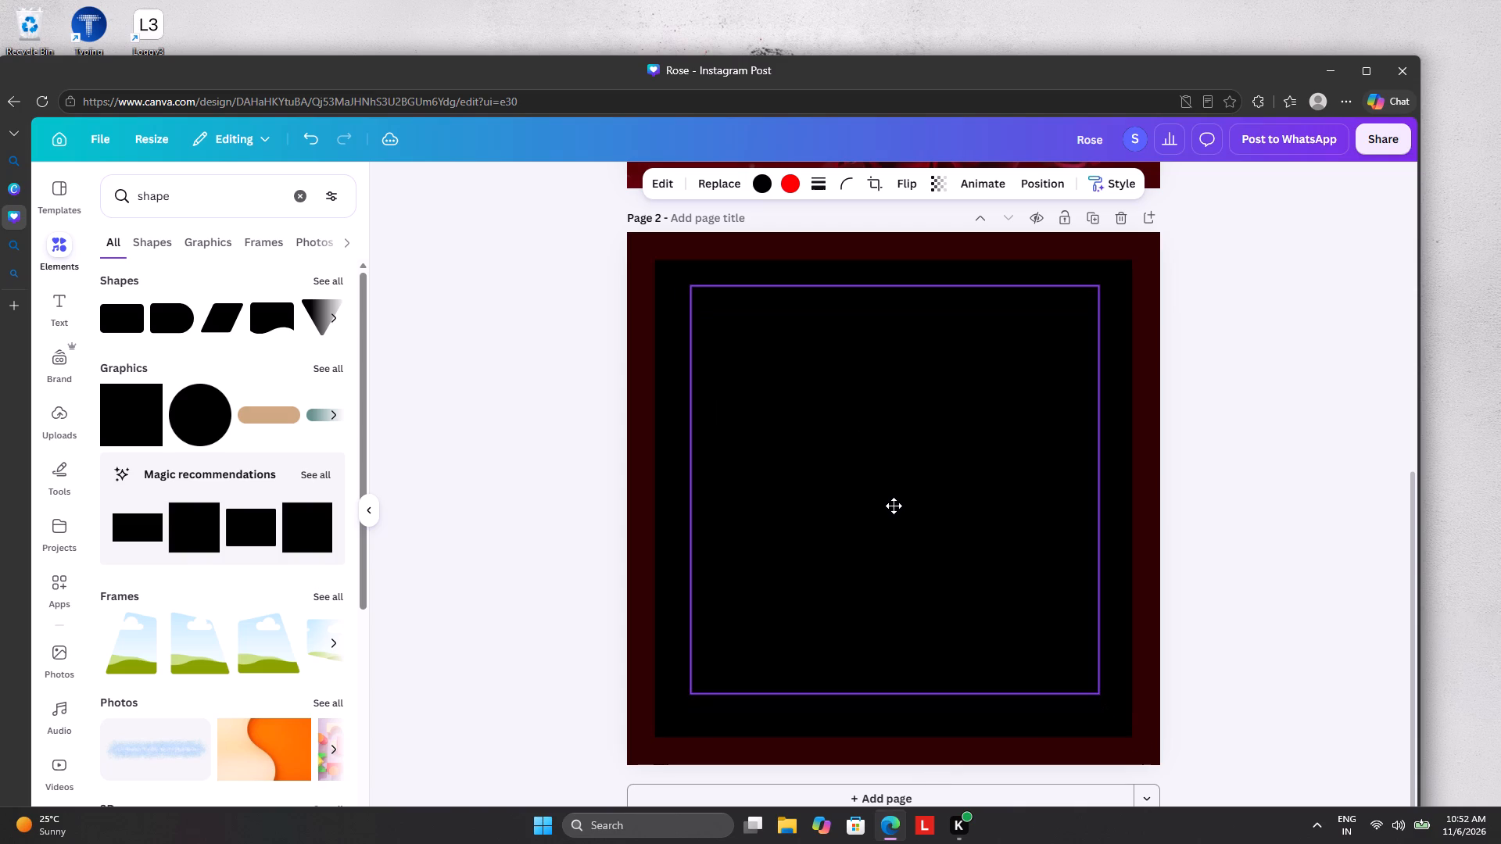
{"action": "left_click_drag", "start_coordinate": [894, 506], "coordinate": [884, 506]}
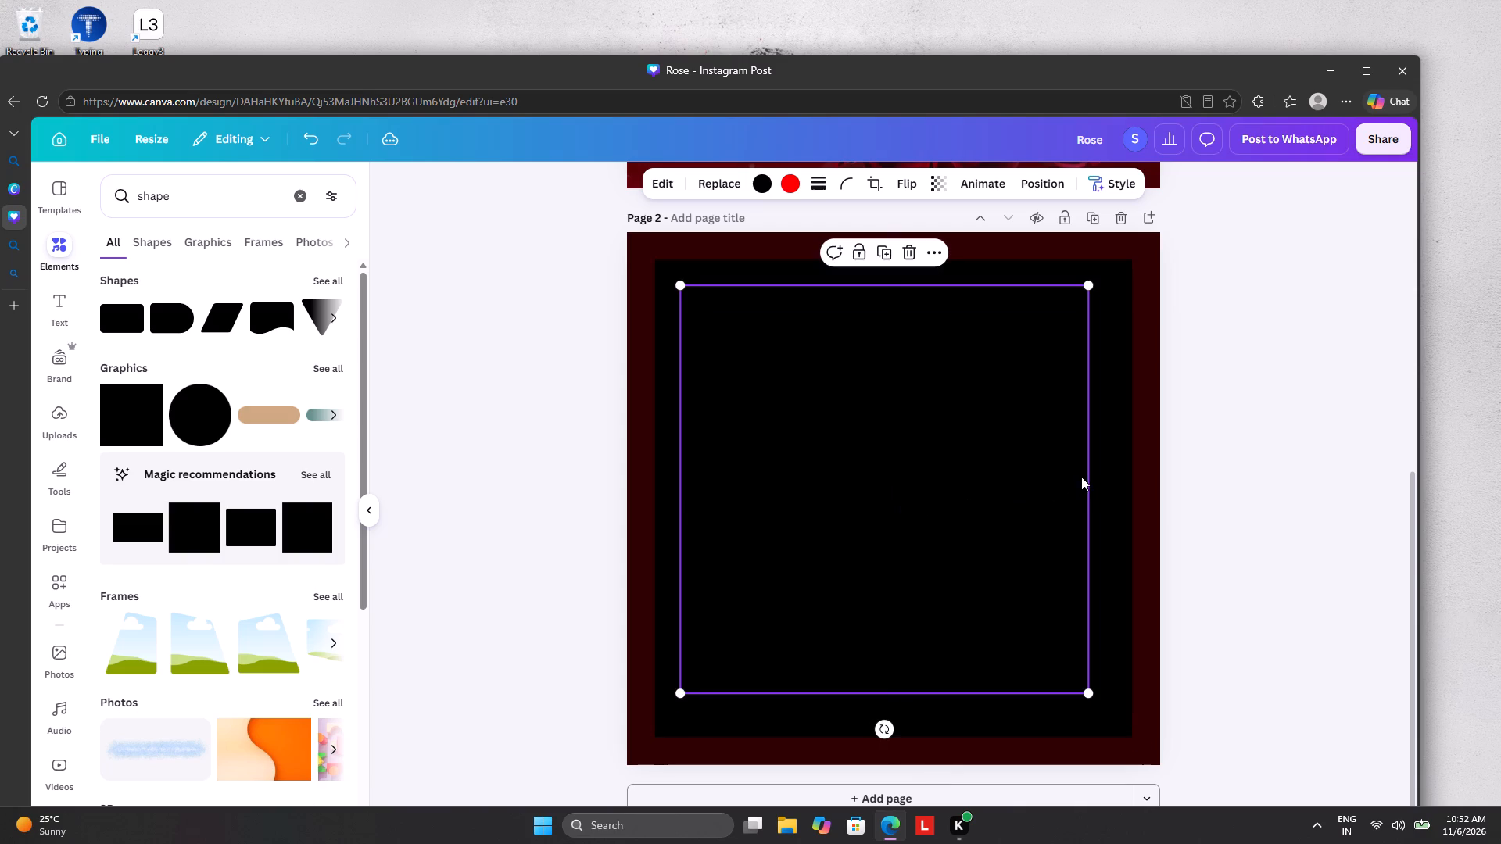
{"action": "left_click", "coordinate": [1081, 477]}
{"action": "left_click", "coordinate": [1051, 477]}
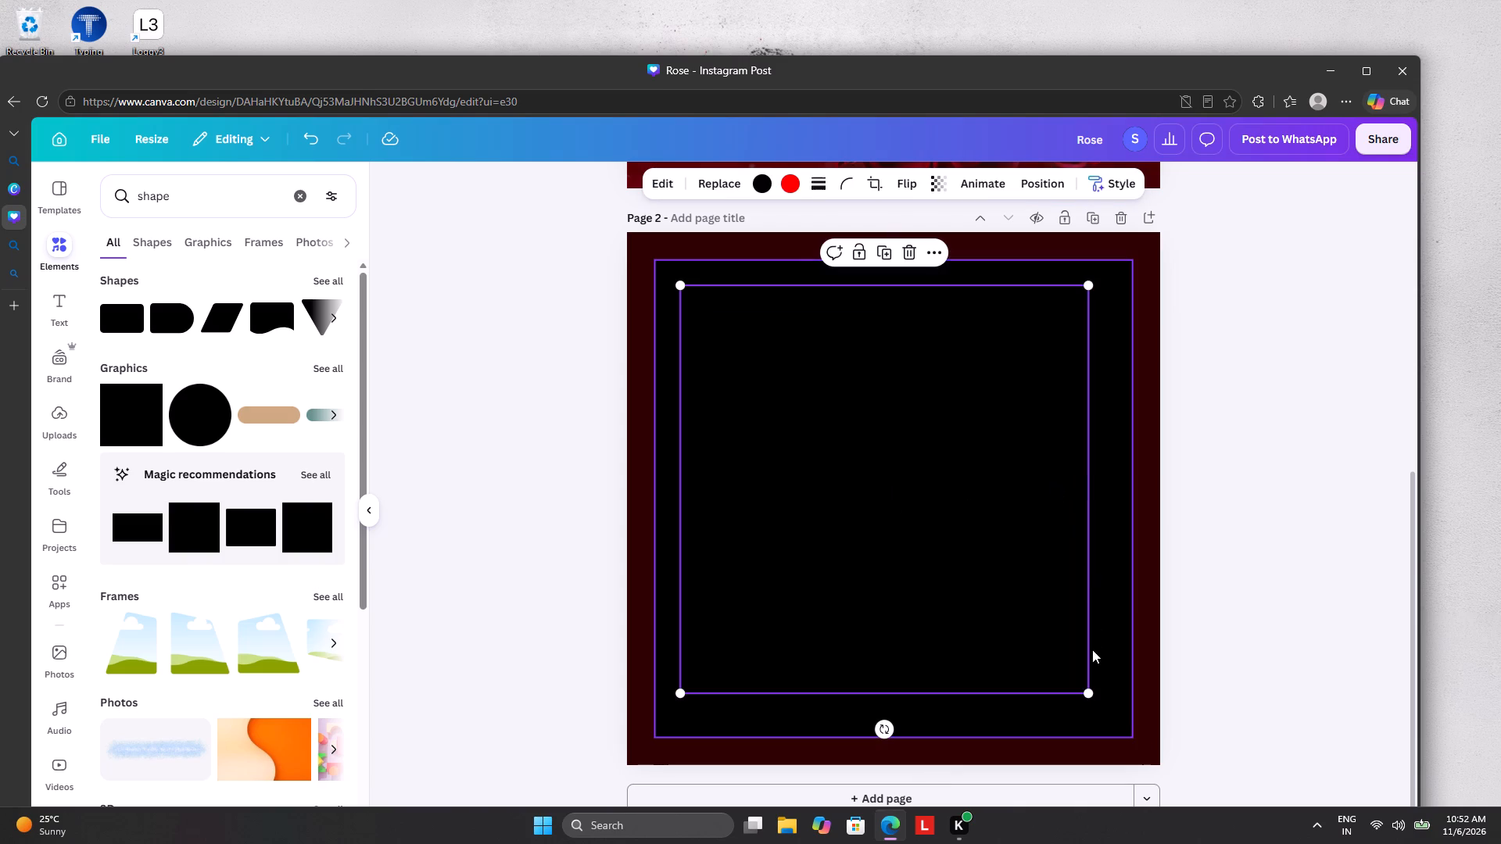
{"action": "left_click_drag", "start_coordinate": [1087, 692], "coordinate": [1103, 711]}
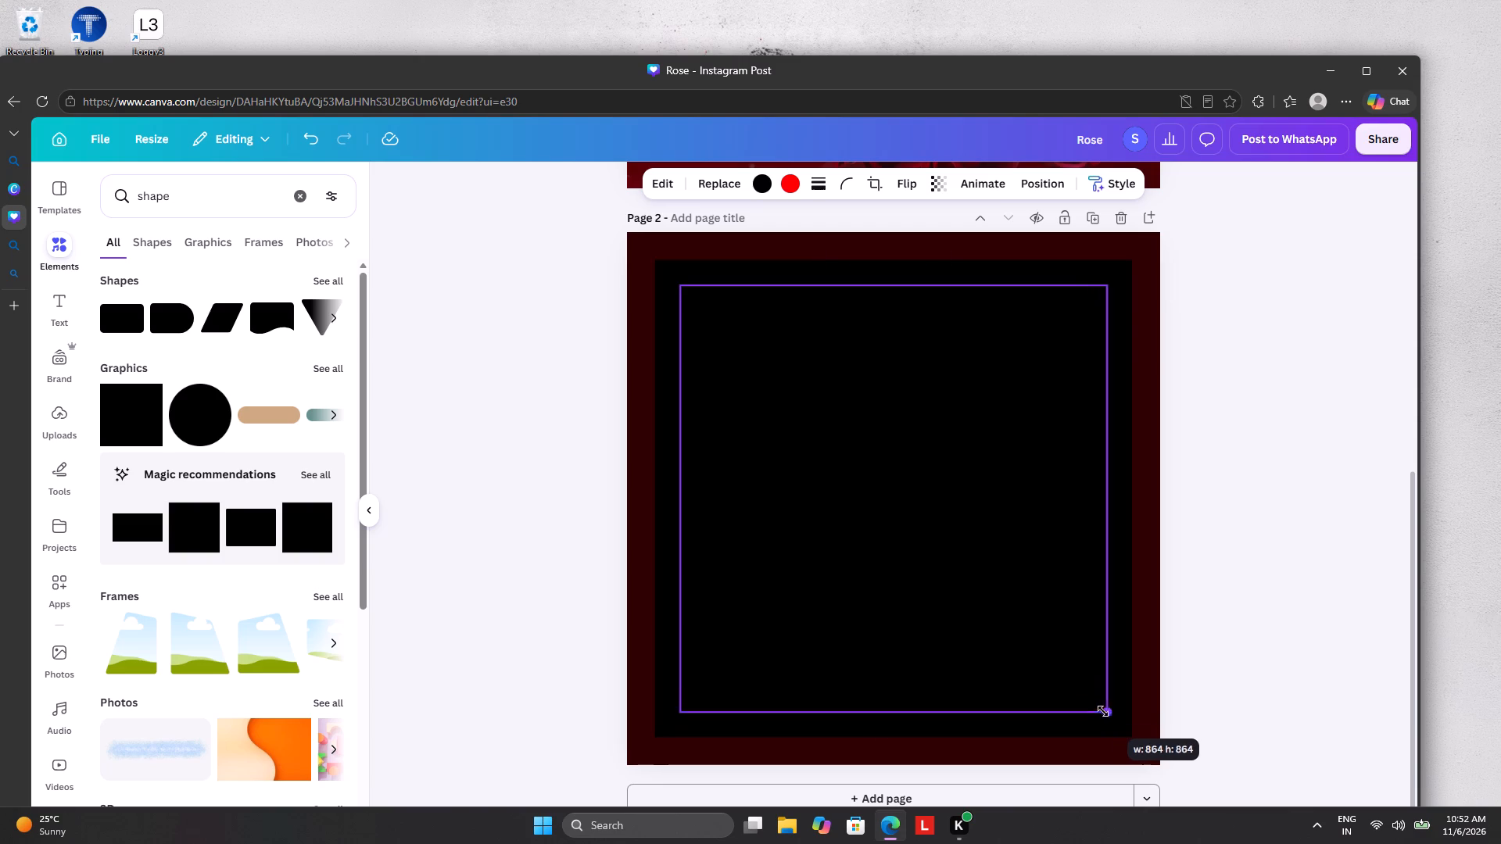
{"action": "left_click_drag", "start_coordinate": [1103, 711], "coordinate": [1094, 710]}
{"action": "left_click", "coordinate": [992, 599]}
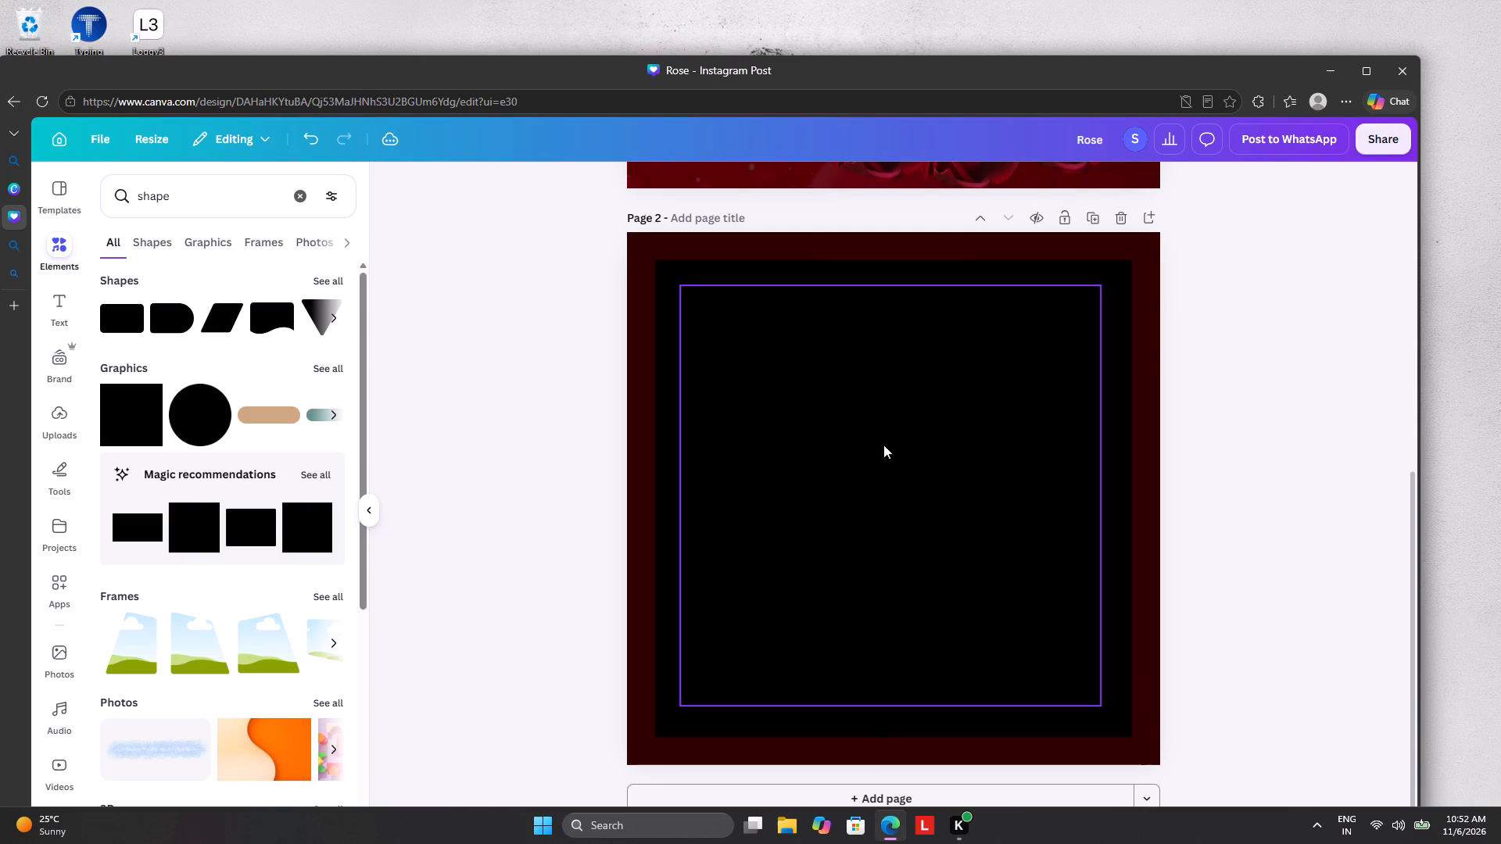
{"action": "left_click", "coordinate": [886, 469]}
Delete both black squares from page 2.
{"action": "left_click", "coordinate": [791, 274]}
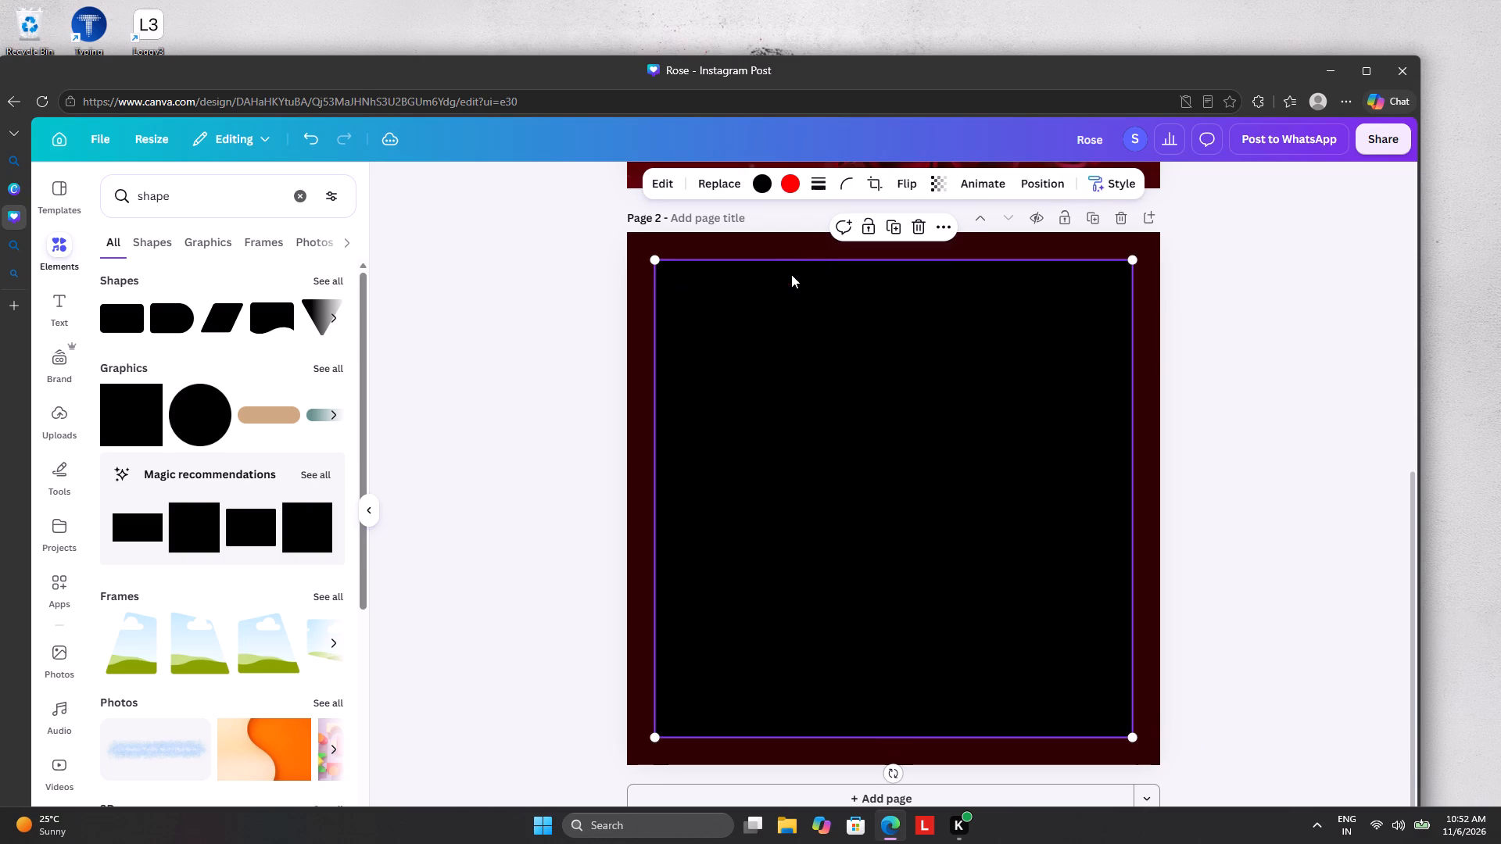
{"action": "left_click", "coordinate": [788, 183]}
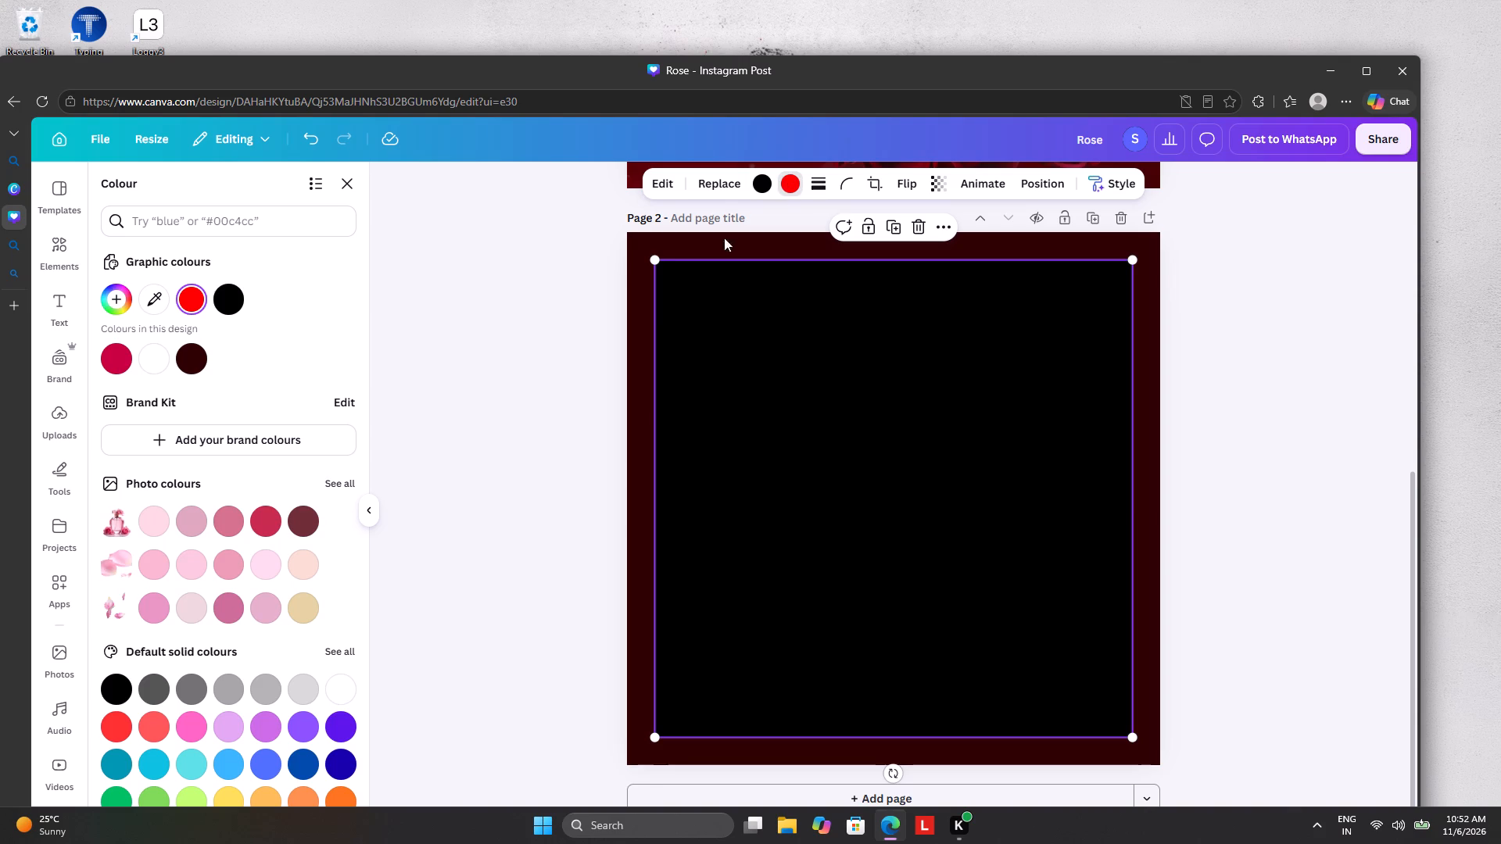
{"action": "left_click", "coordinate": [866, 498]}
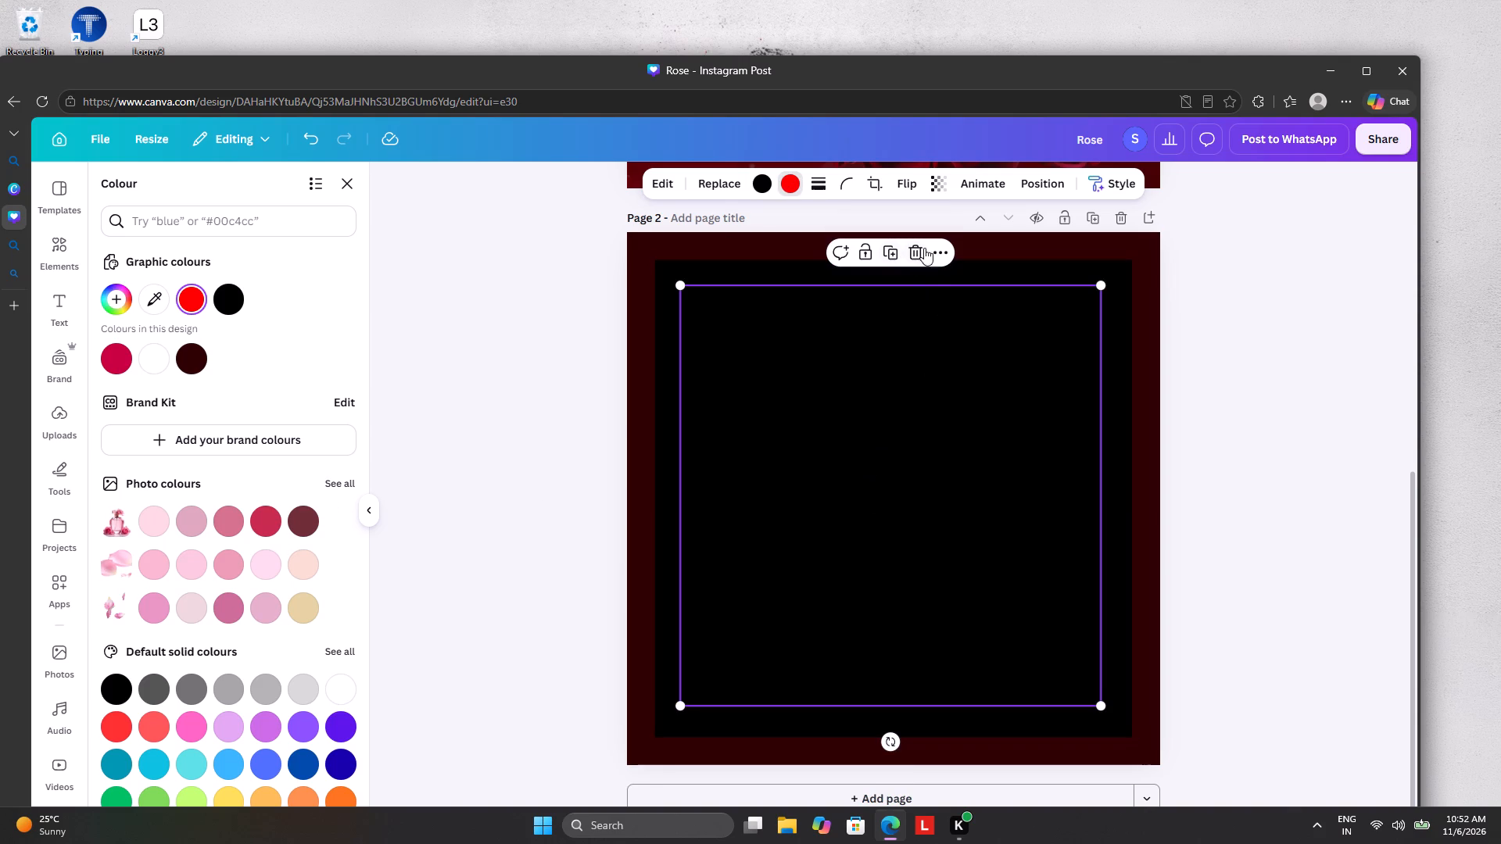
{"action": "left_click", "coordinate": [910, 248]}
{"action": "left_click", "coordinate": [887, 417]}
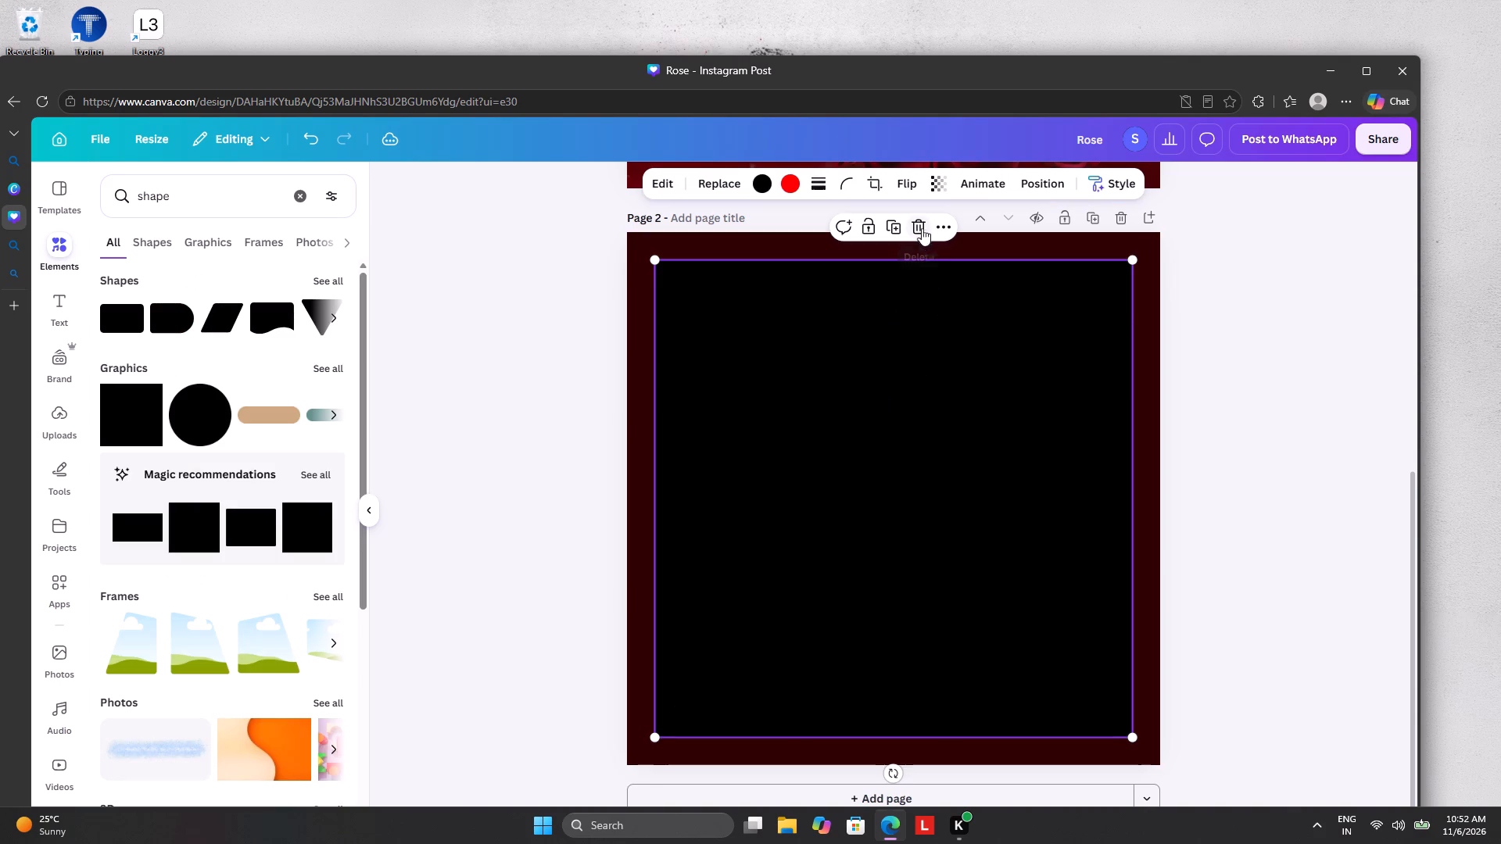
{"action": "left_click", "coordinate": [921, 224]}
Add a black rounded rectangle to page 2 and stretch it to about 594 wide by 864 high.
{"action": "left_click", "coordinate": [131, 331]}
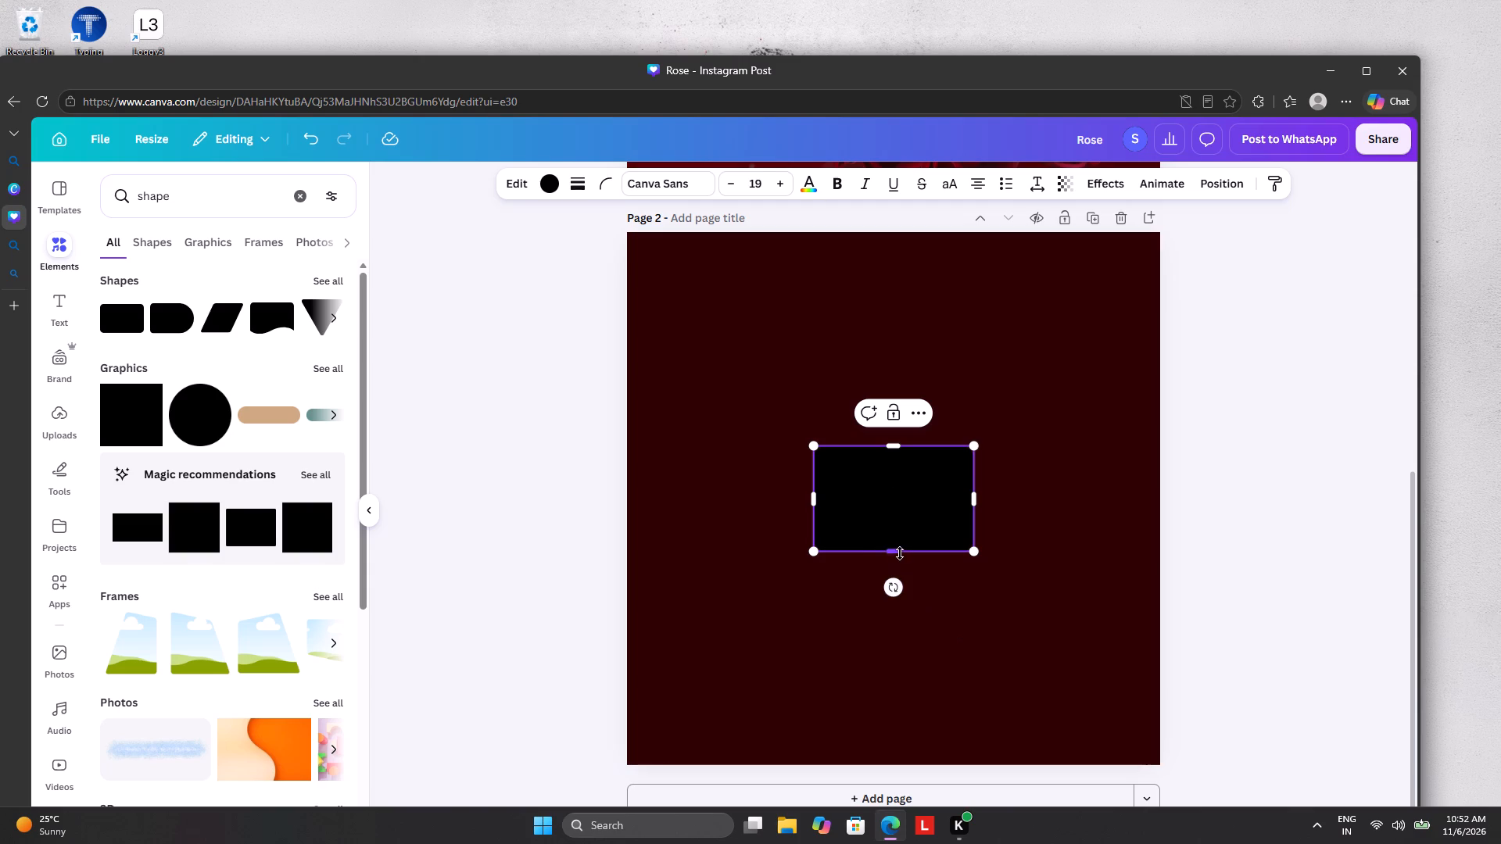
{"action": "left_click_drag", "start_coordinate": [894, 552], "coordinate": [886, 737]}
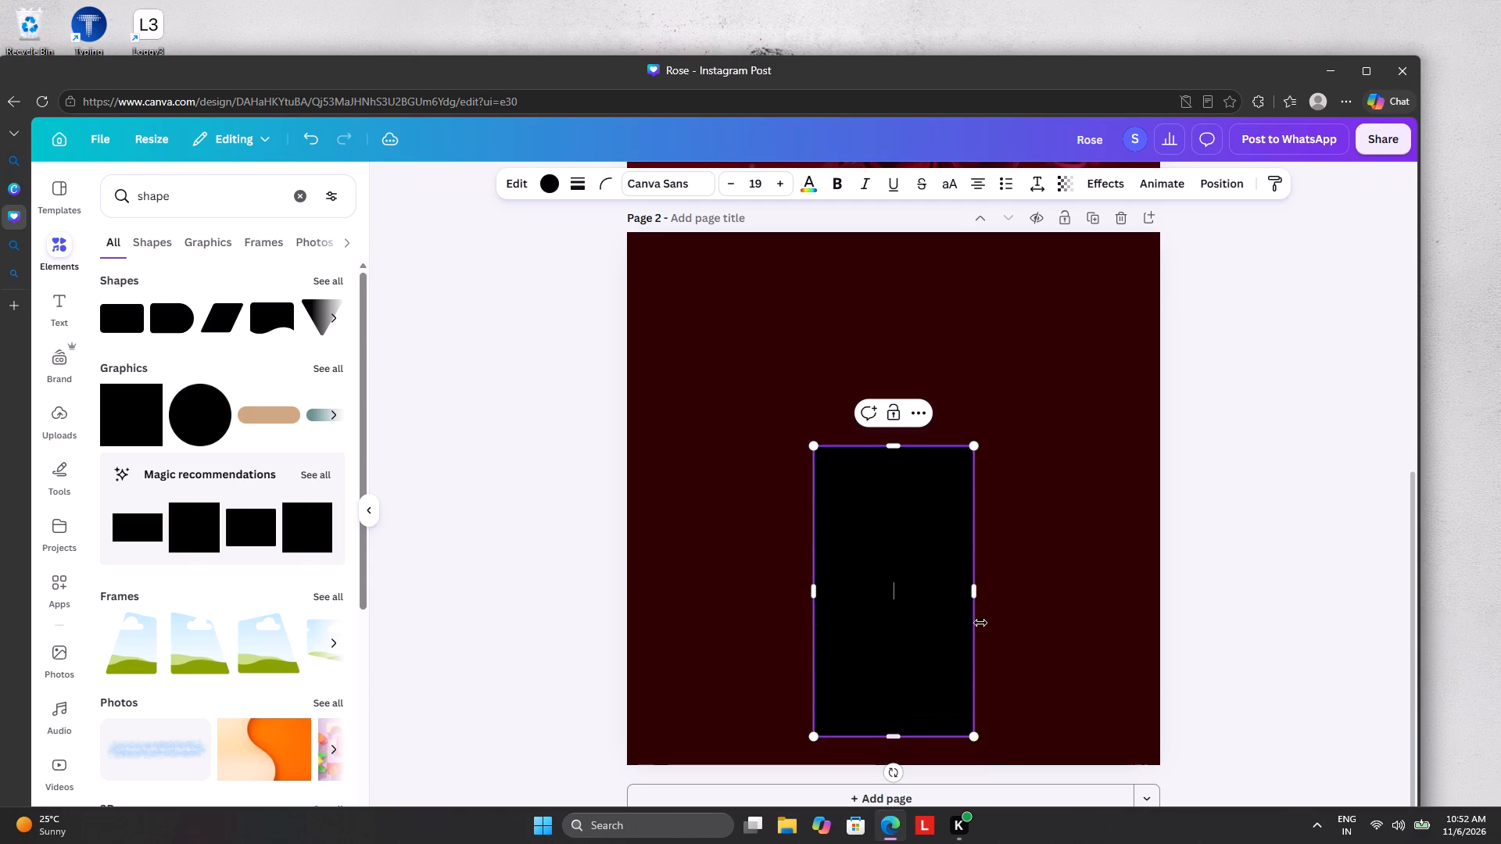
{"action": "left_click_drag", "start_coordinate": [972, 586], "coordinate": [1119, 592]}
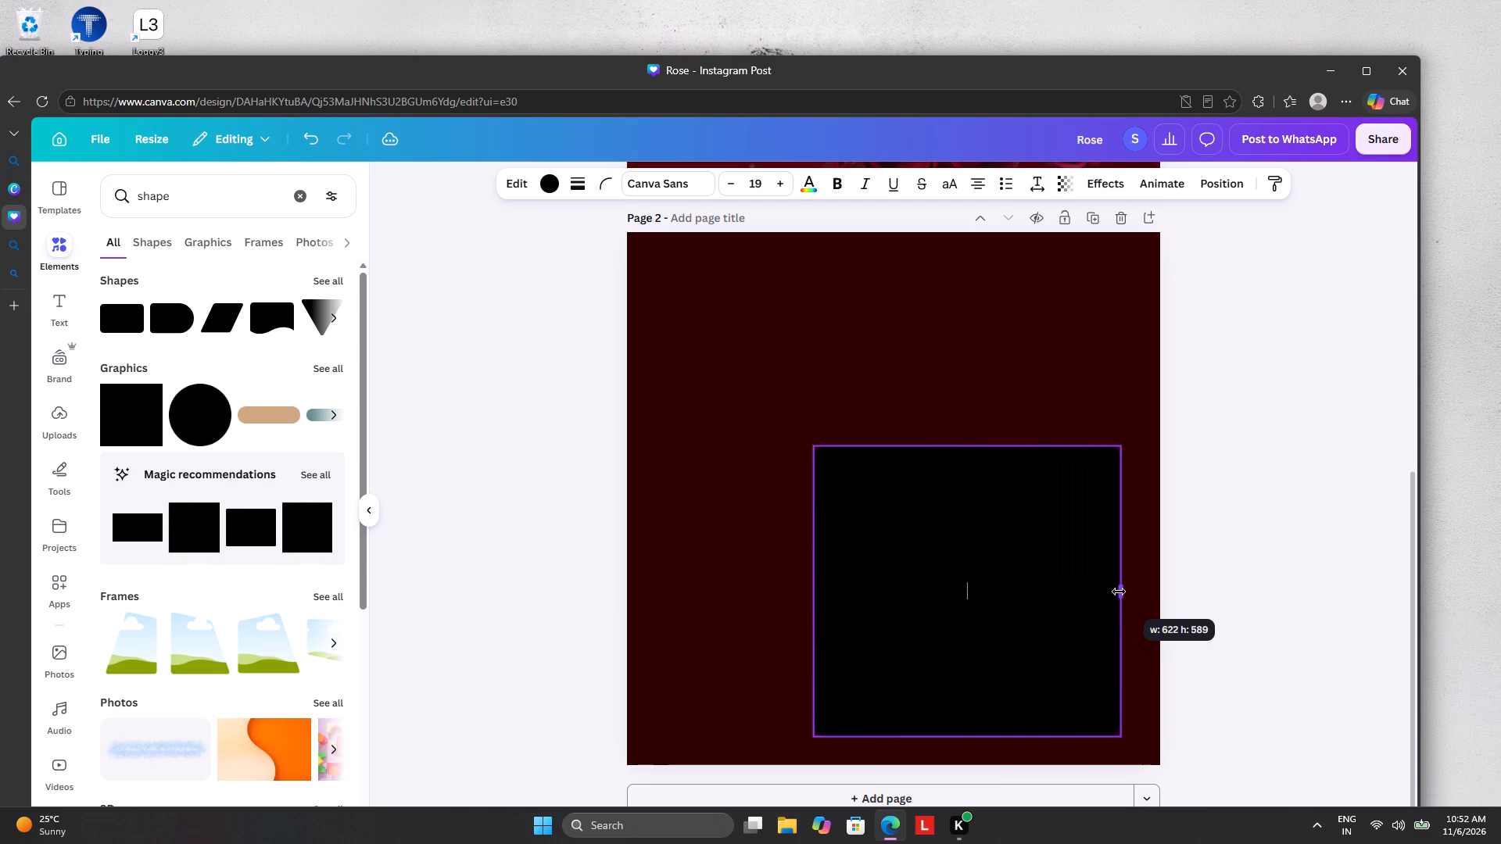
{"action": "left_click_drag", "start_coordinate": [1119, 592], "coordinate": [1105, 594]}
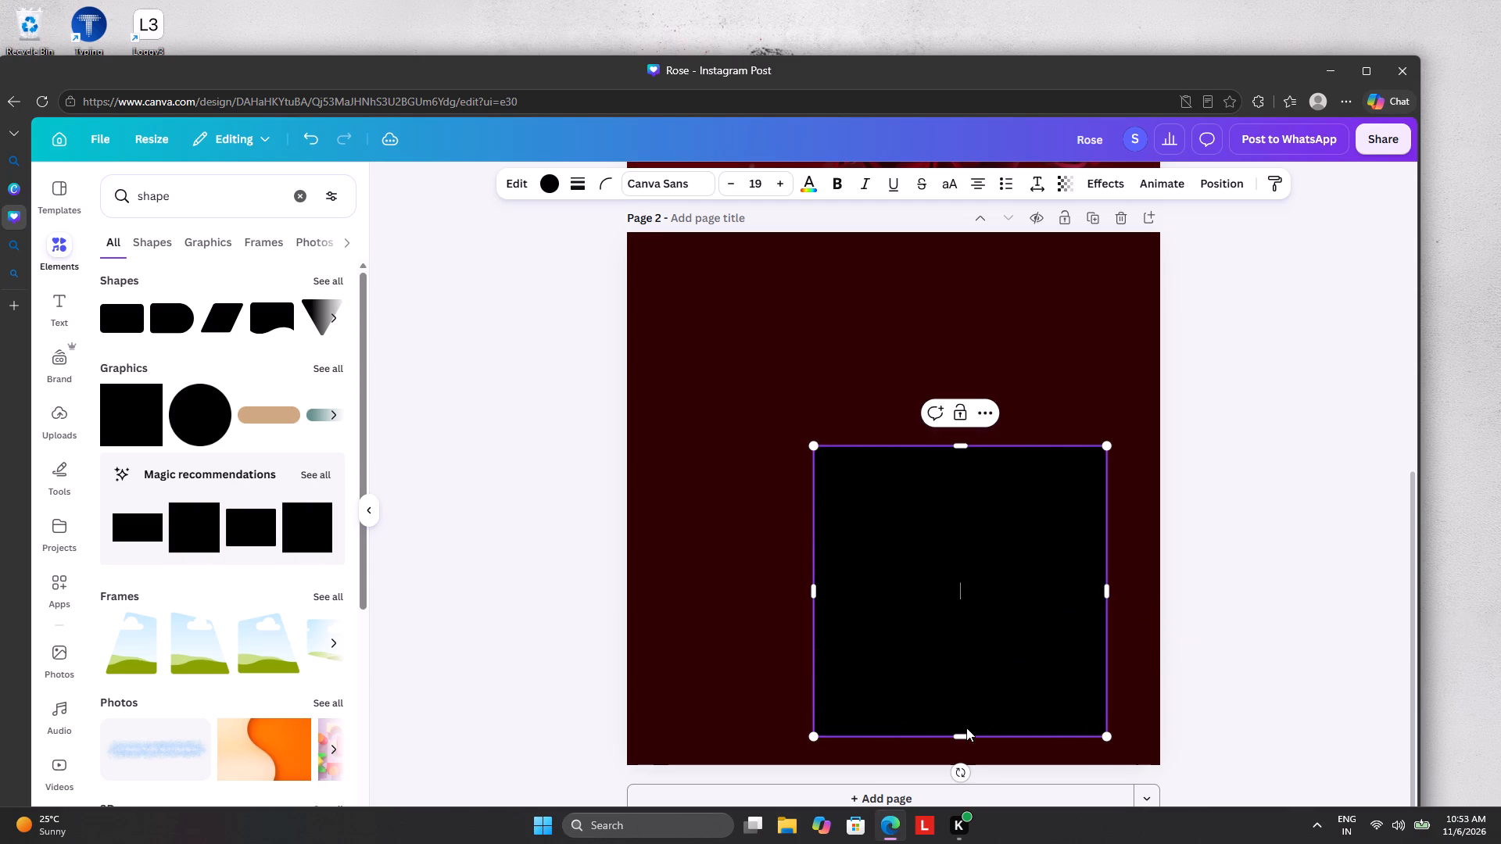
{"action": "left_click_drag", "start_coordinate": [958, 732], "coordinate": [958, 709]}
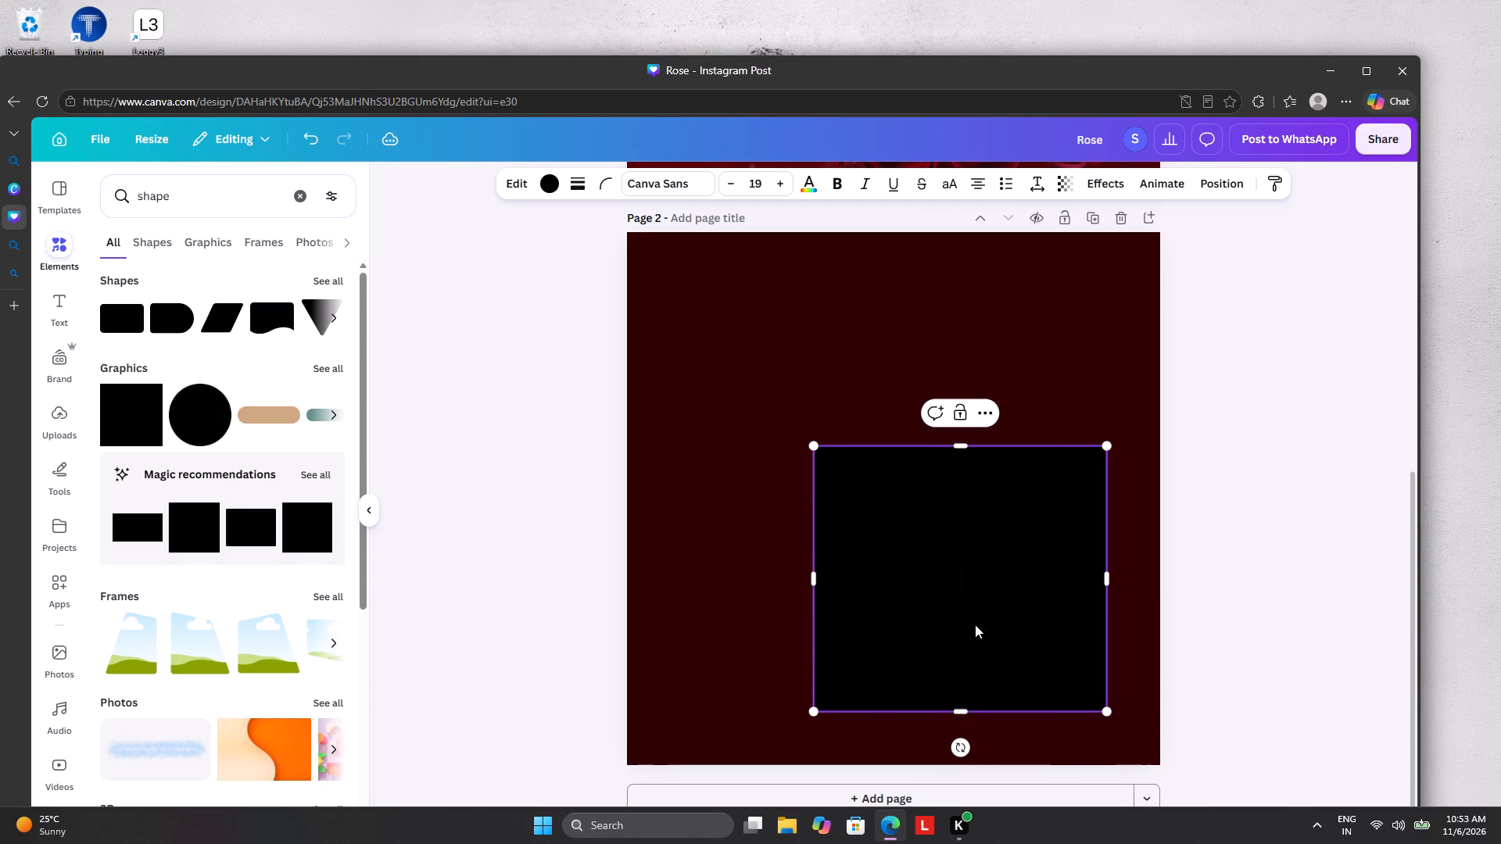
{"action": "left_click_drag", "start_coordinate": [965, 445], "coordinate": [965, 386]}
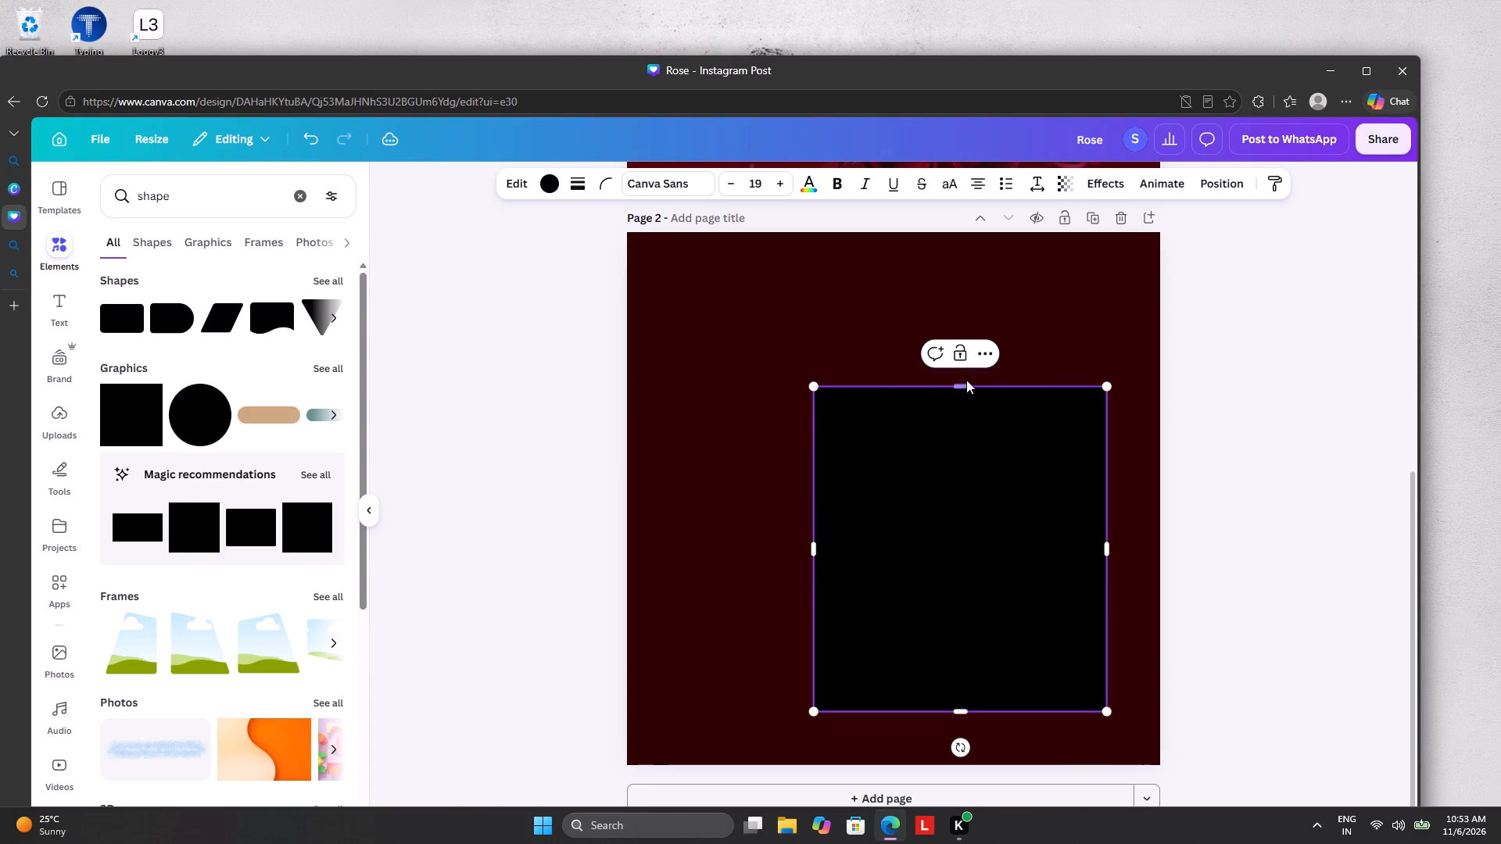
{"action": "left_click_drag", "start_coordinate": [961, 388], "coordinate": [994, 270]}
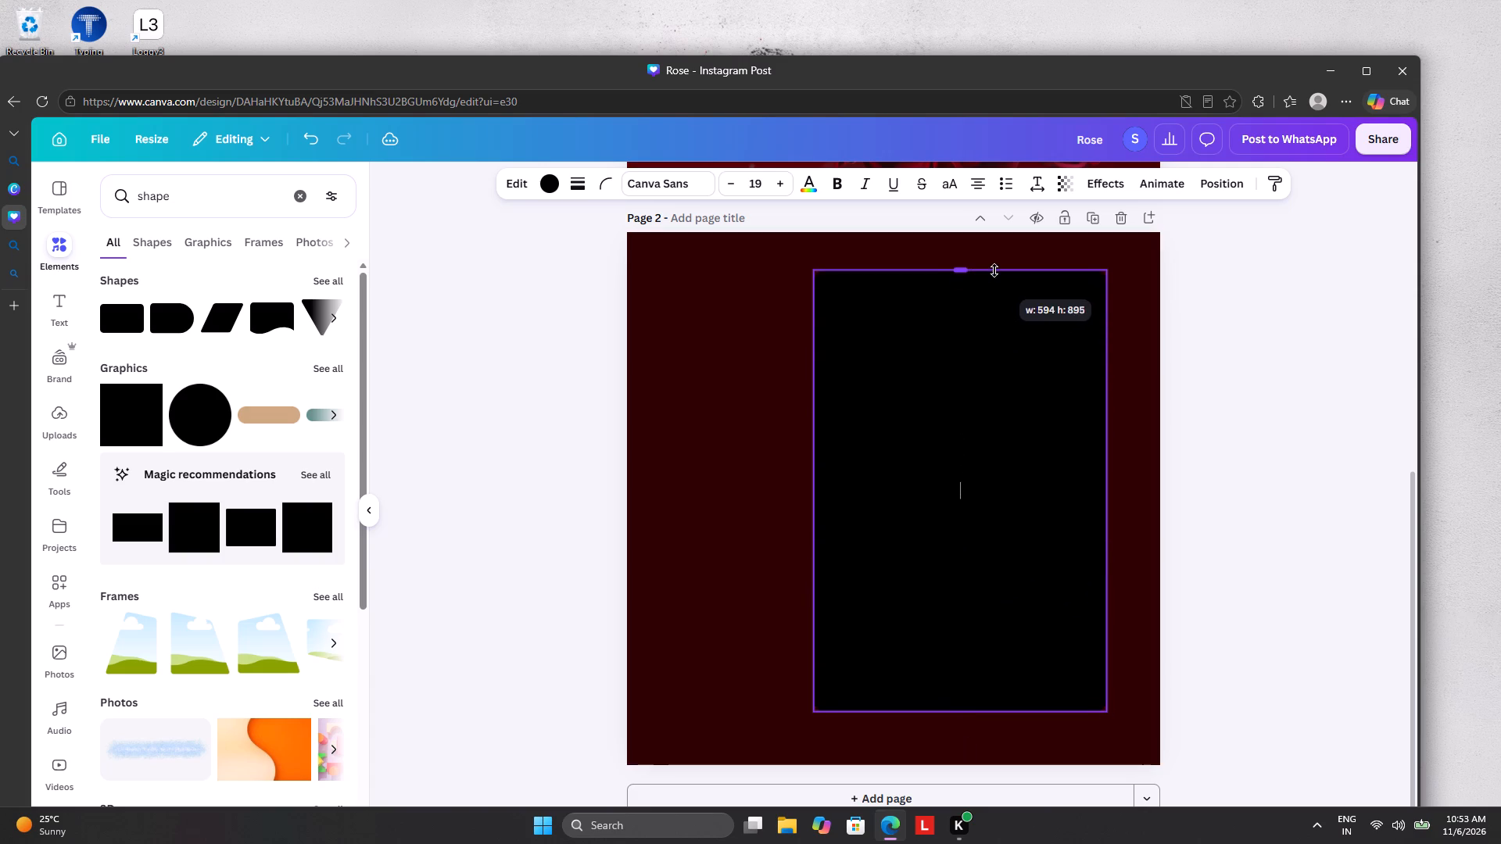
{"action": "left_click_drag", "start_coordinate": [994, 270], "coordinate": [1010, 277]}
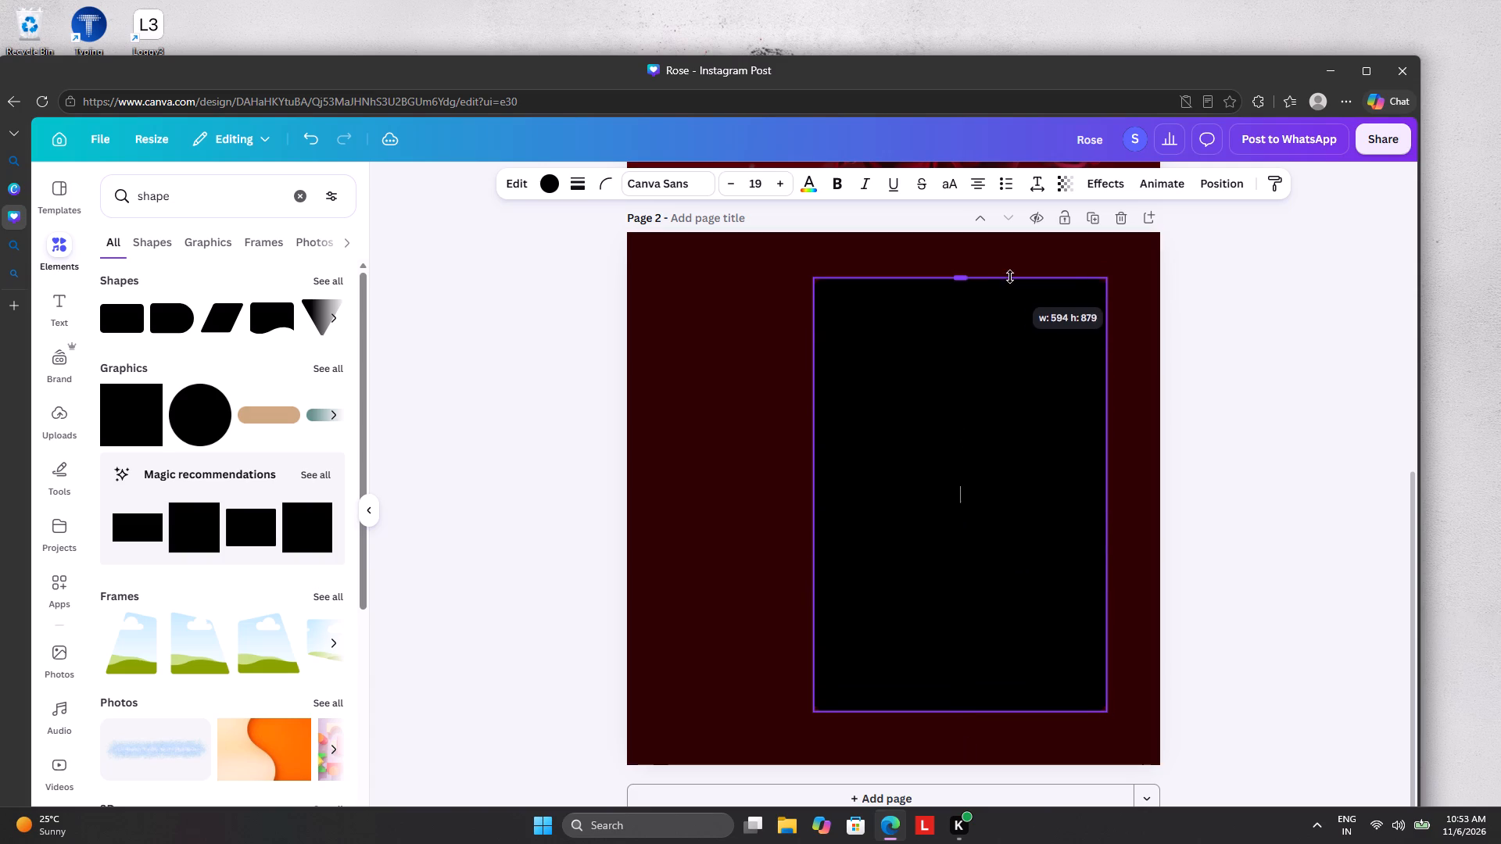
{"action": "left_click_drag", "start_coordinate": [1010, 277], "coordinate": [1026, 239]}
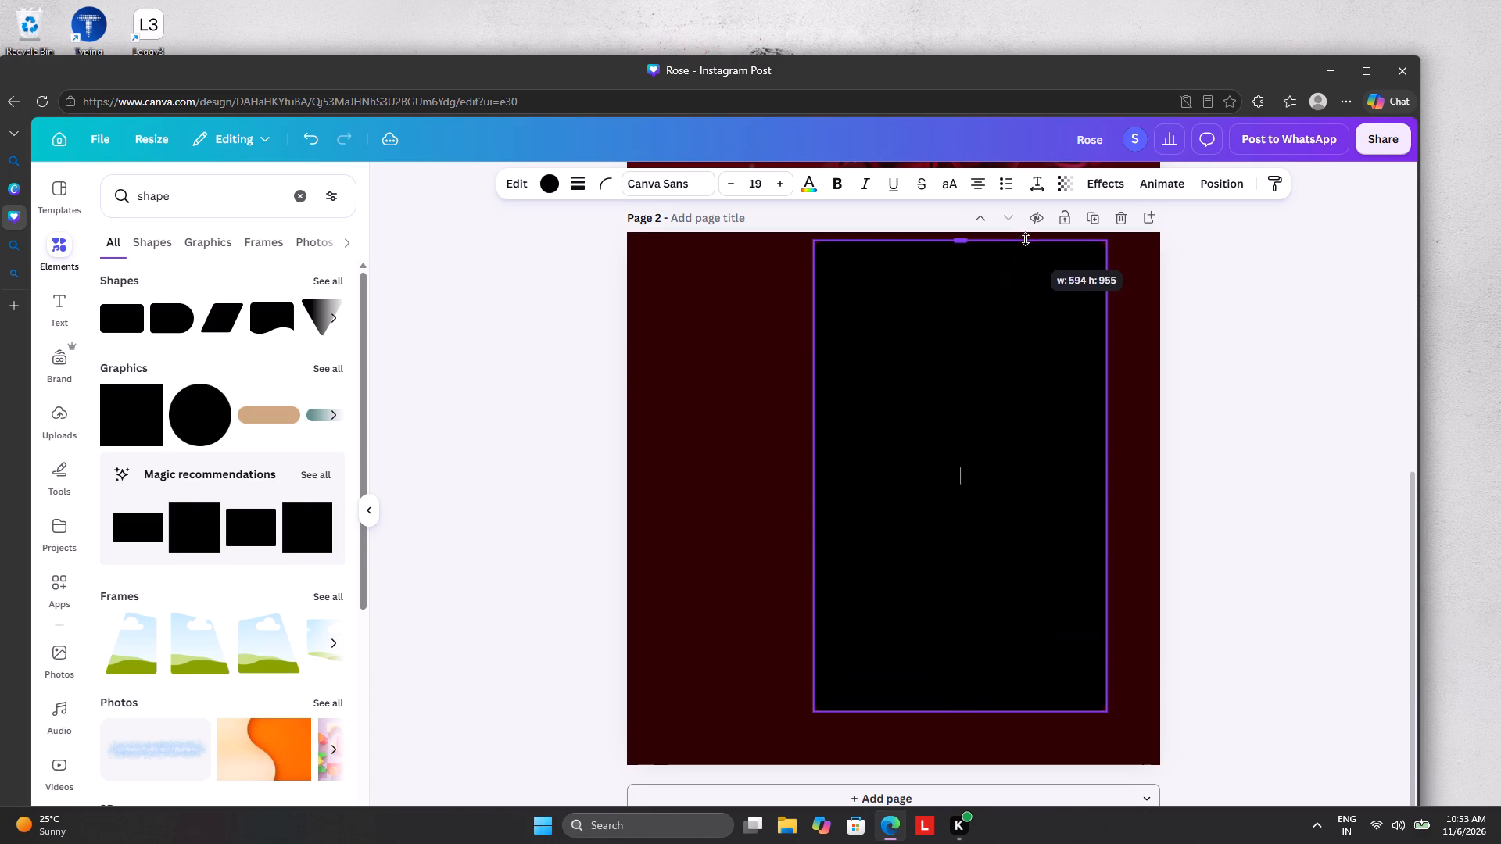
{"action": "left_click_drag", "start_coordinate": [1026, 239], "coordinate": [1035, 277]}
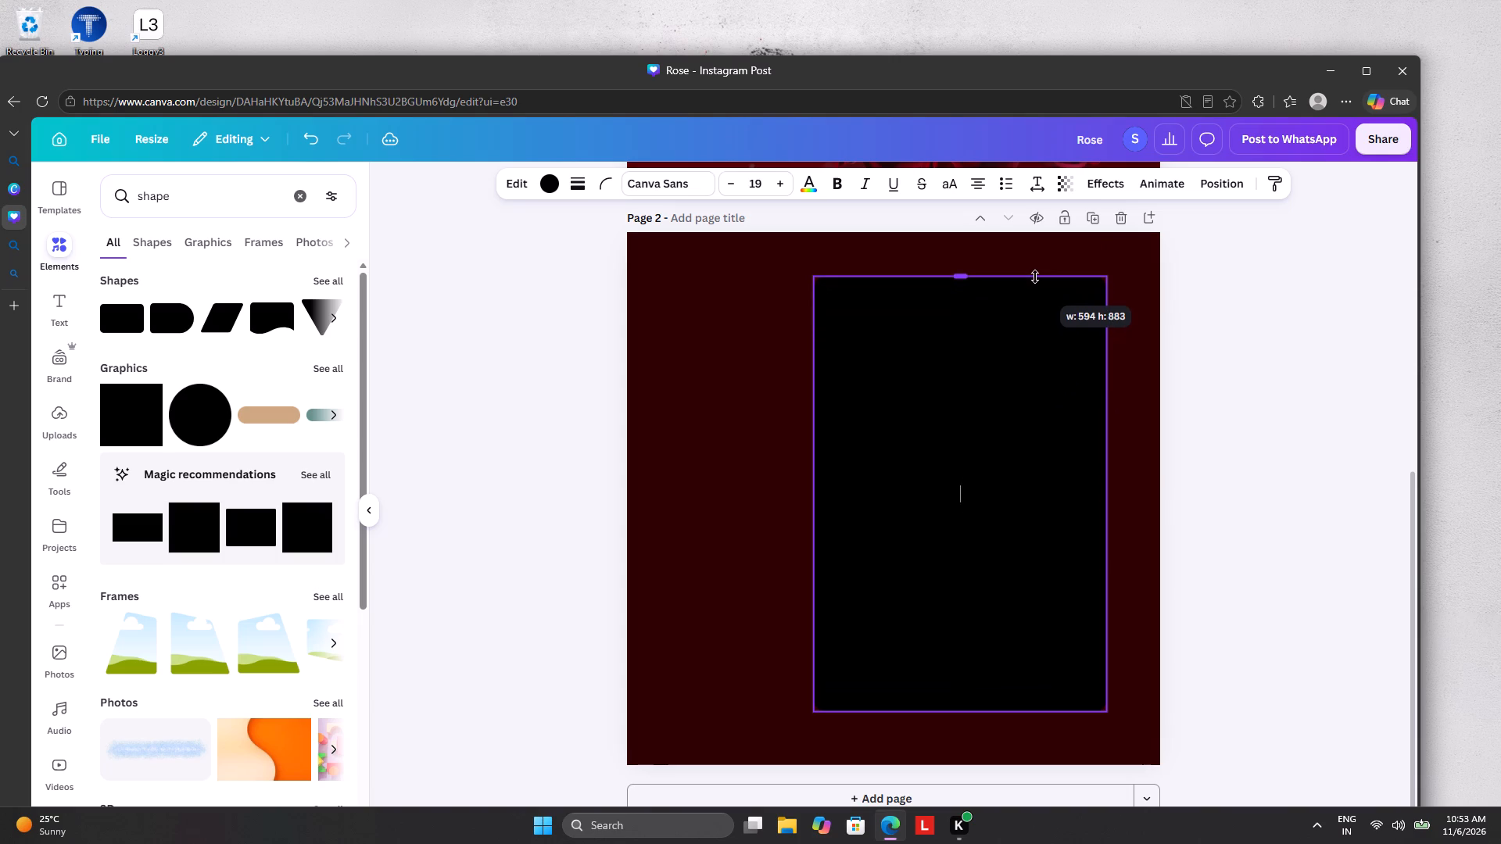
{"action": "left_click_drag", "start_coordinate": [1035, 277], "coordinate": [1035, 287]}
Widen the rounded rectangle leftwards into a square panel with equal margins on all sides of the page.
{"action": "left_click_drag", "start_coordinate": [815, 499], "coordinate": [809, 499]}
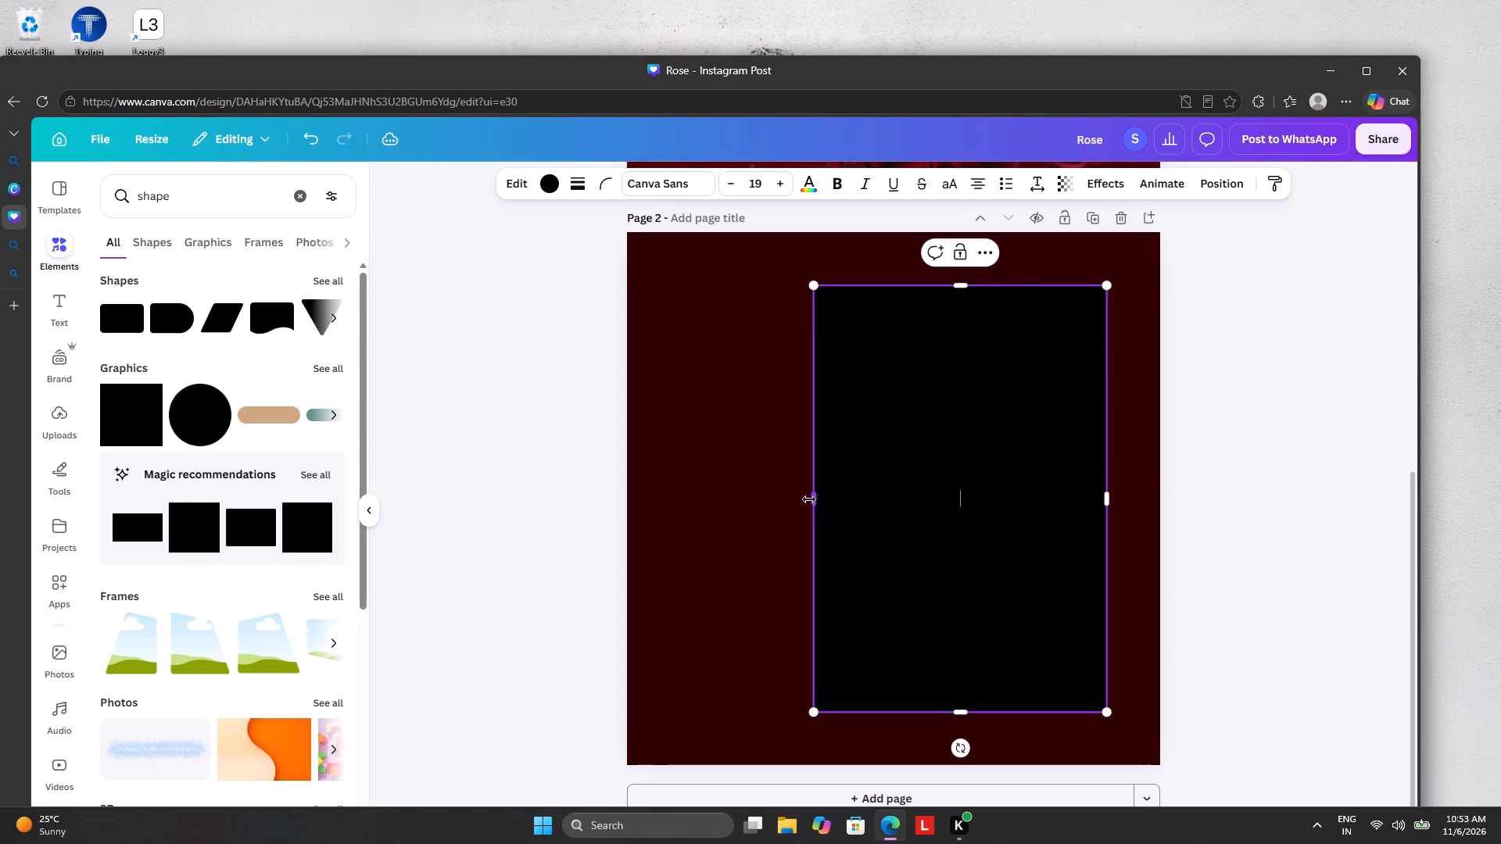
{"action": "left_click_drag", "start_coordinate": [809, 499], "coordinate": [659, 499]}
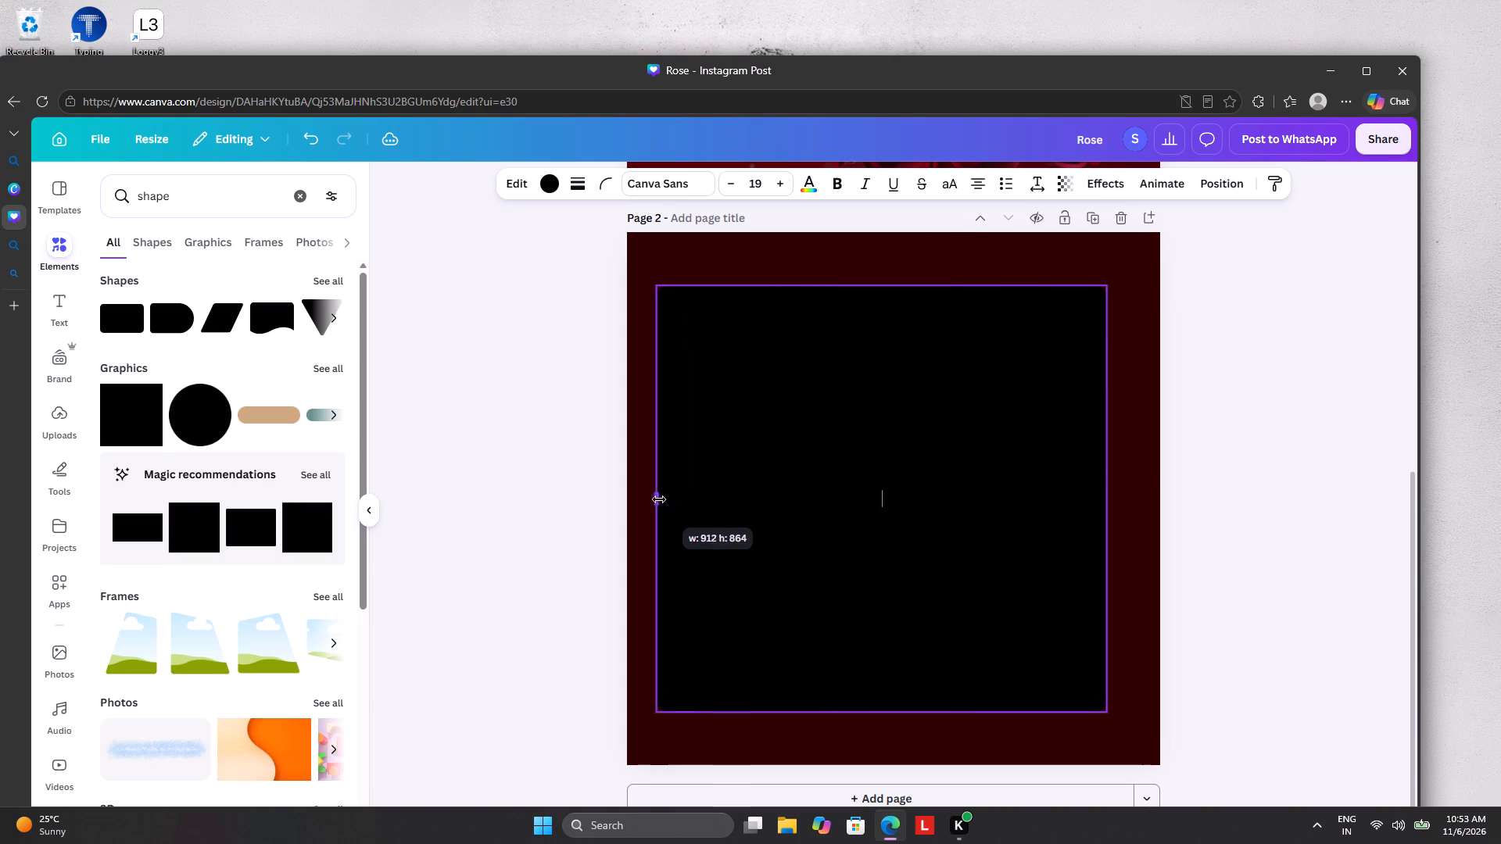
{"action": "left_click_drag", "start_coordinate": [659, 499], "coordinate": [688, 512]}
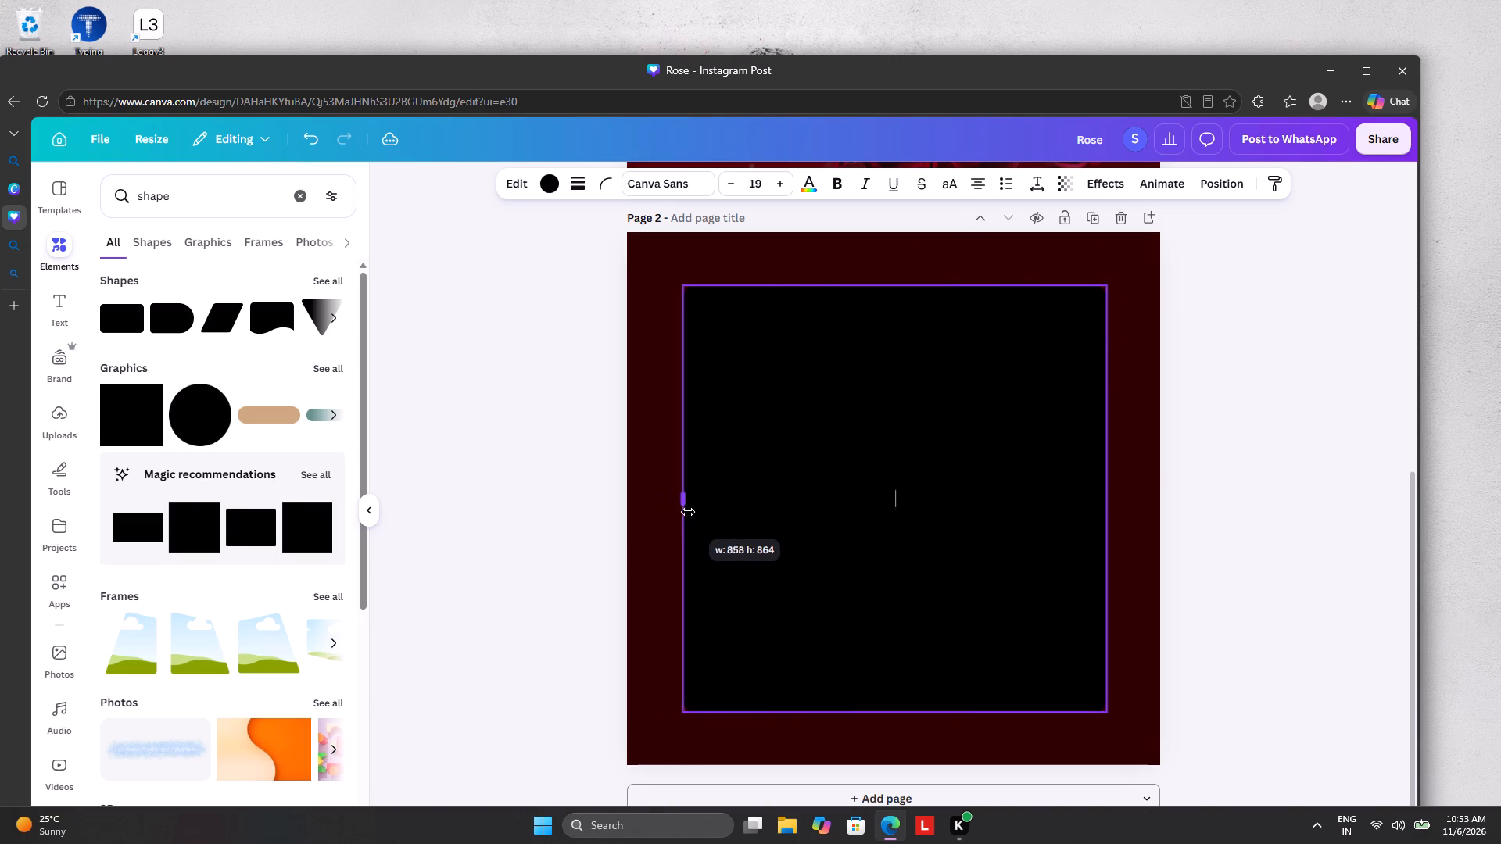
{"action": "left_click_drag", "start_coordinate": [688, 512], "coordinate": [661, 520]}
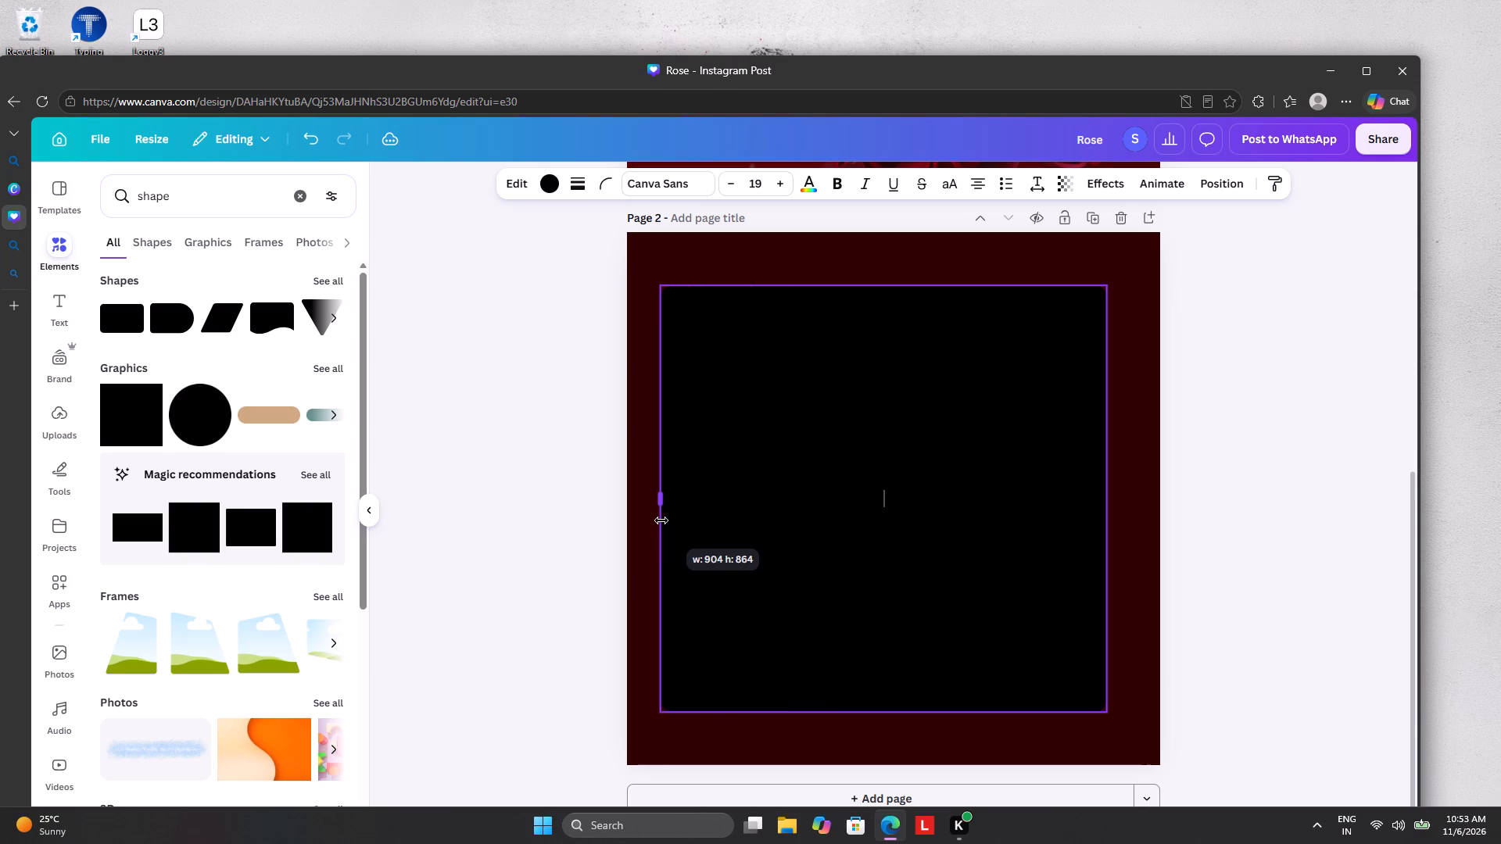
{"action": "left_click_drag", "start_coordinate": [661, 520], "coordinate": [681, 528]}
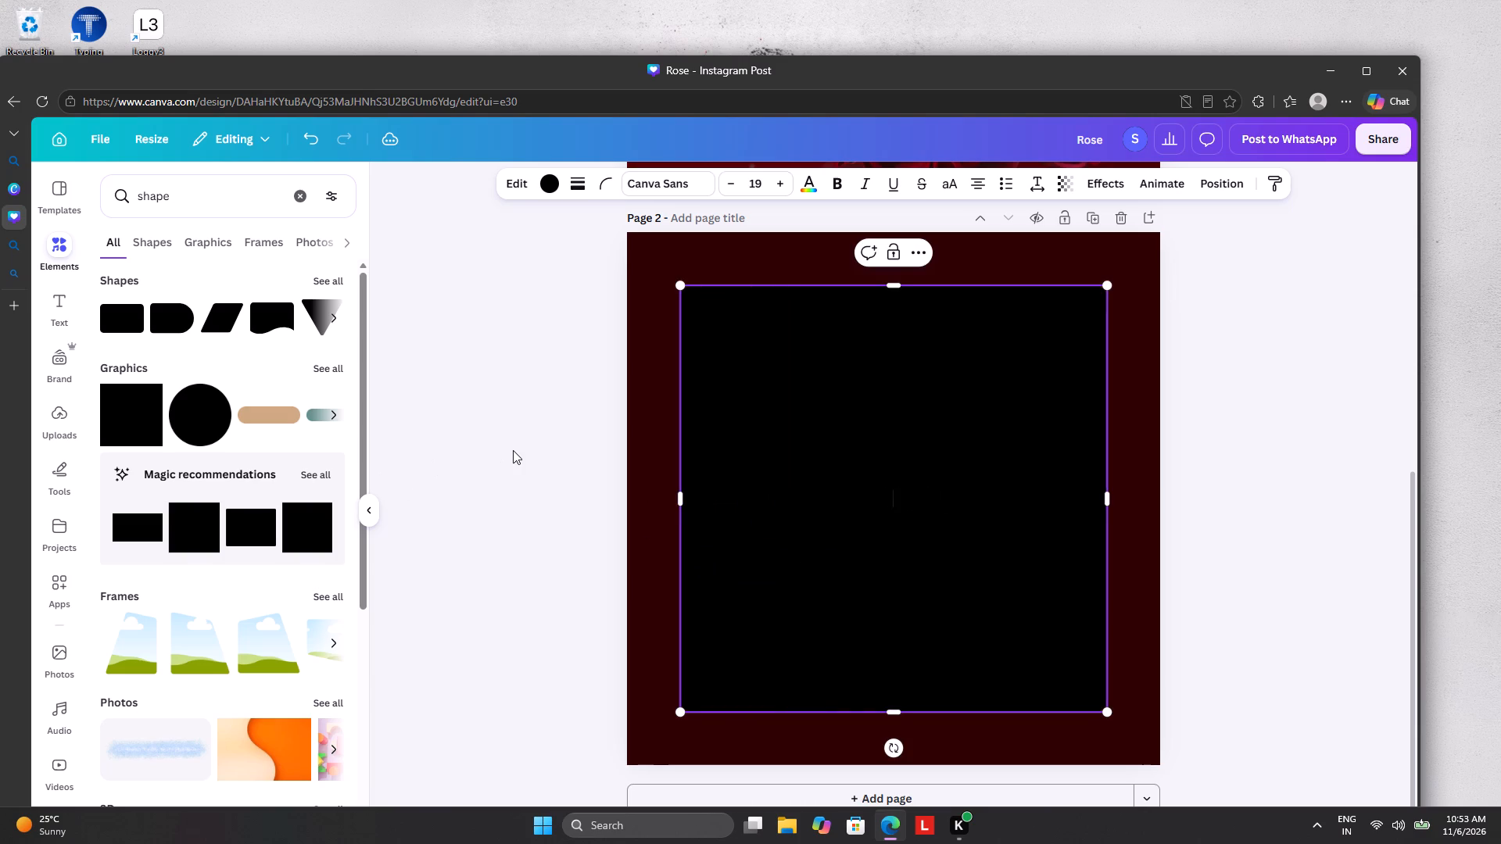
{"action": "left_click", "coordinate": [513, 449]}
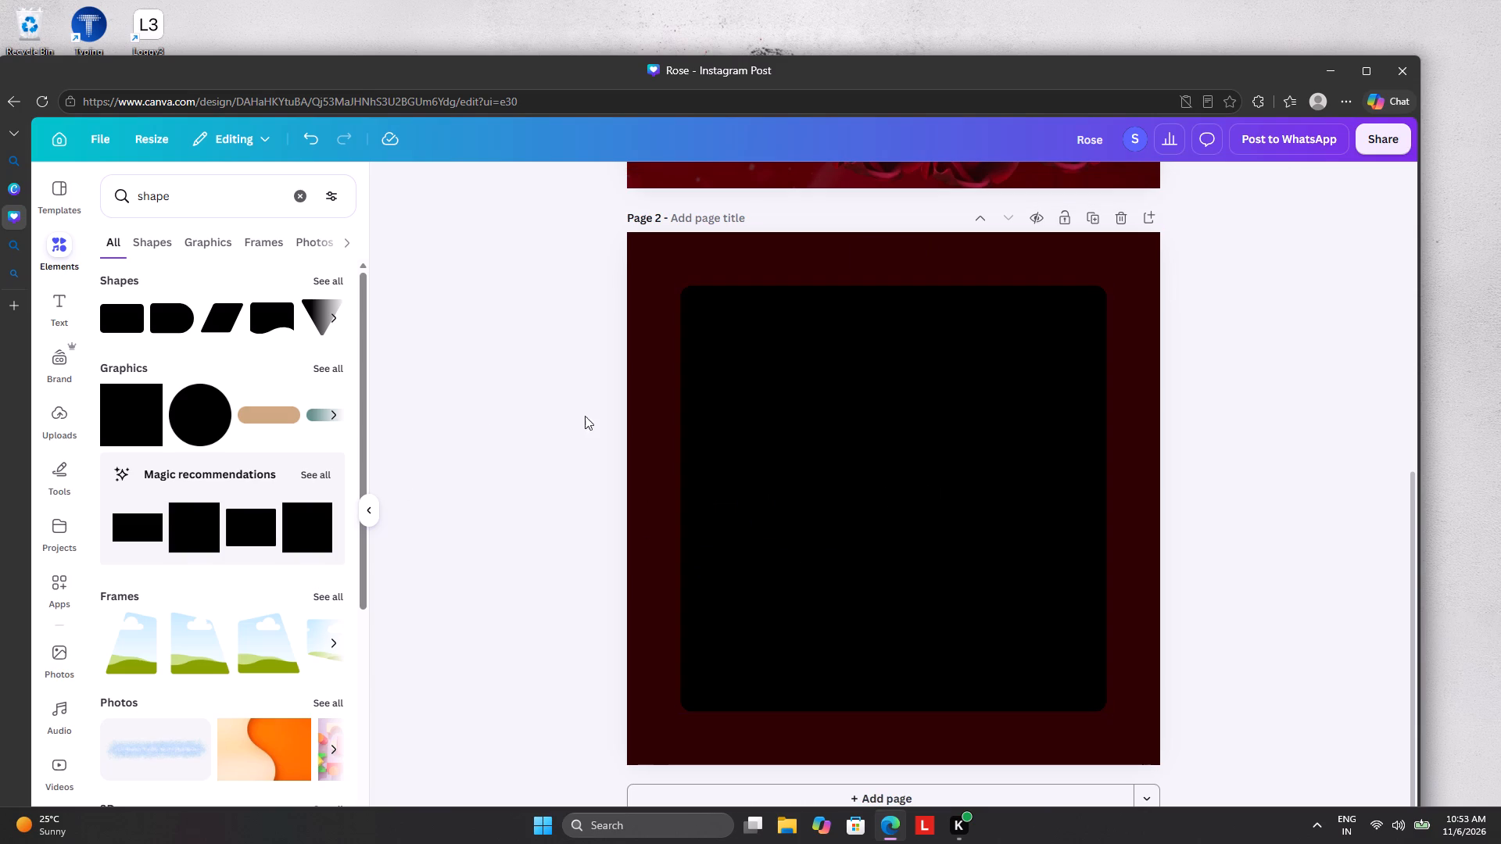
Add a quarter-circle shape at the centre of the black rounded panel and set its text colour to white.
{"action": "left_click", "coordinate": [320, 284]}
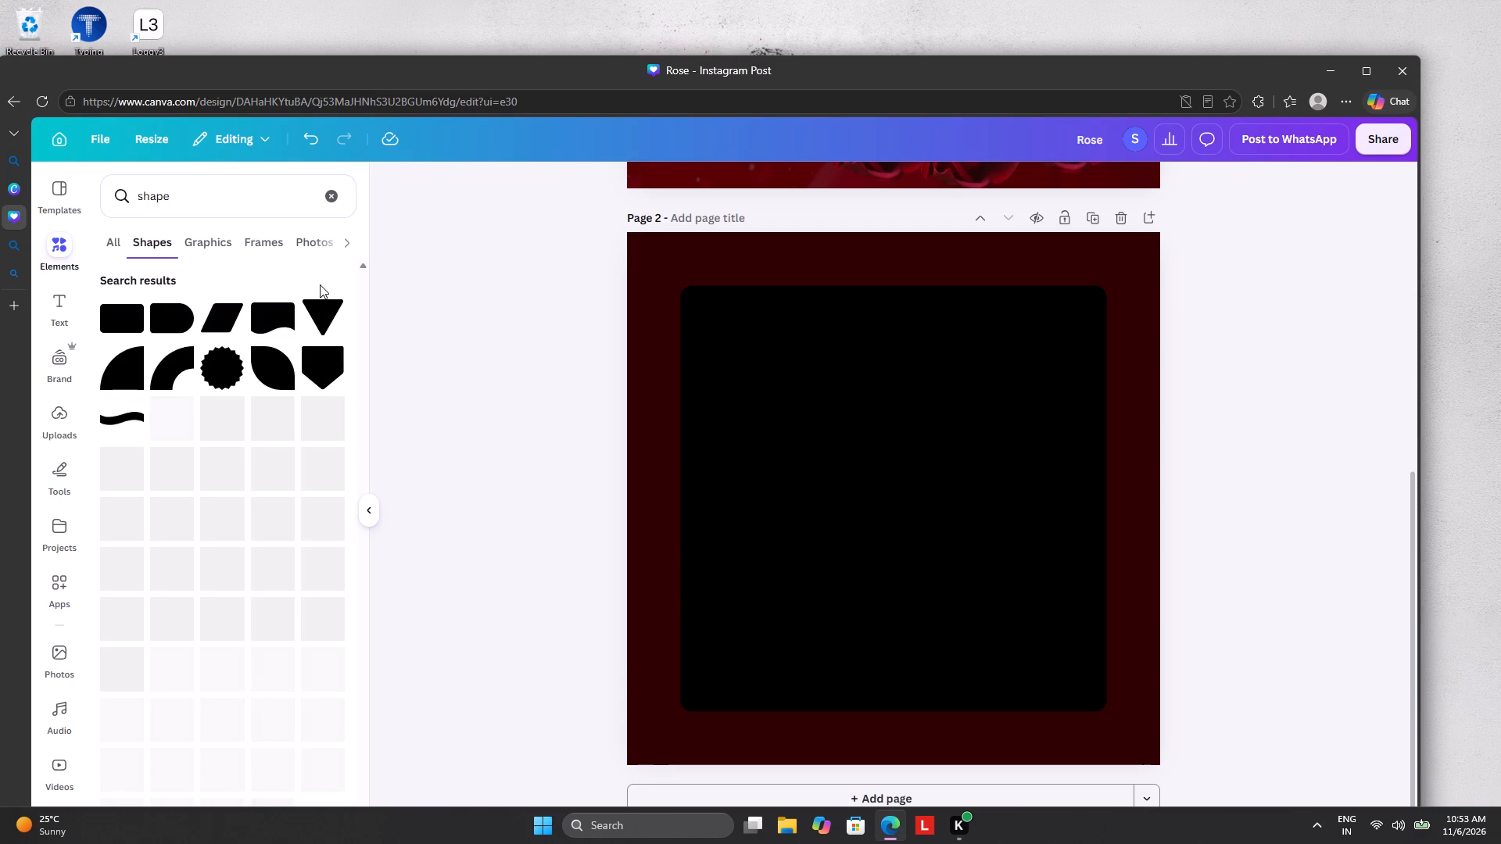
{"action": "left_click", "coordinate": [116, 368]}
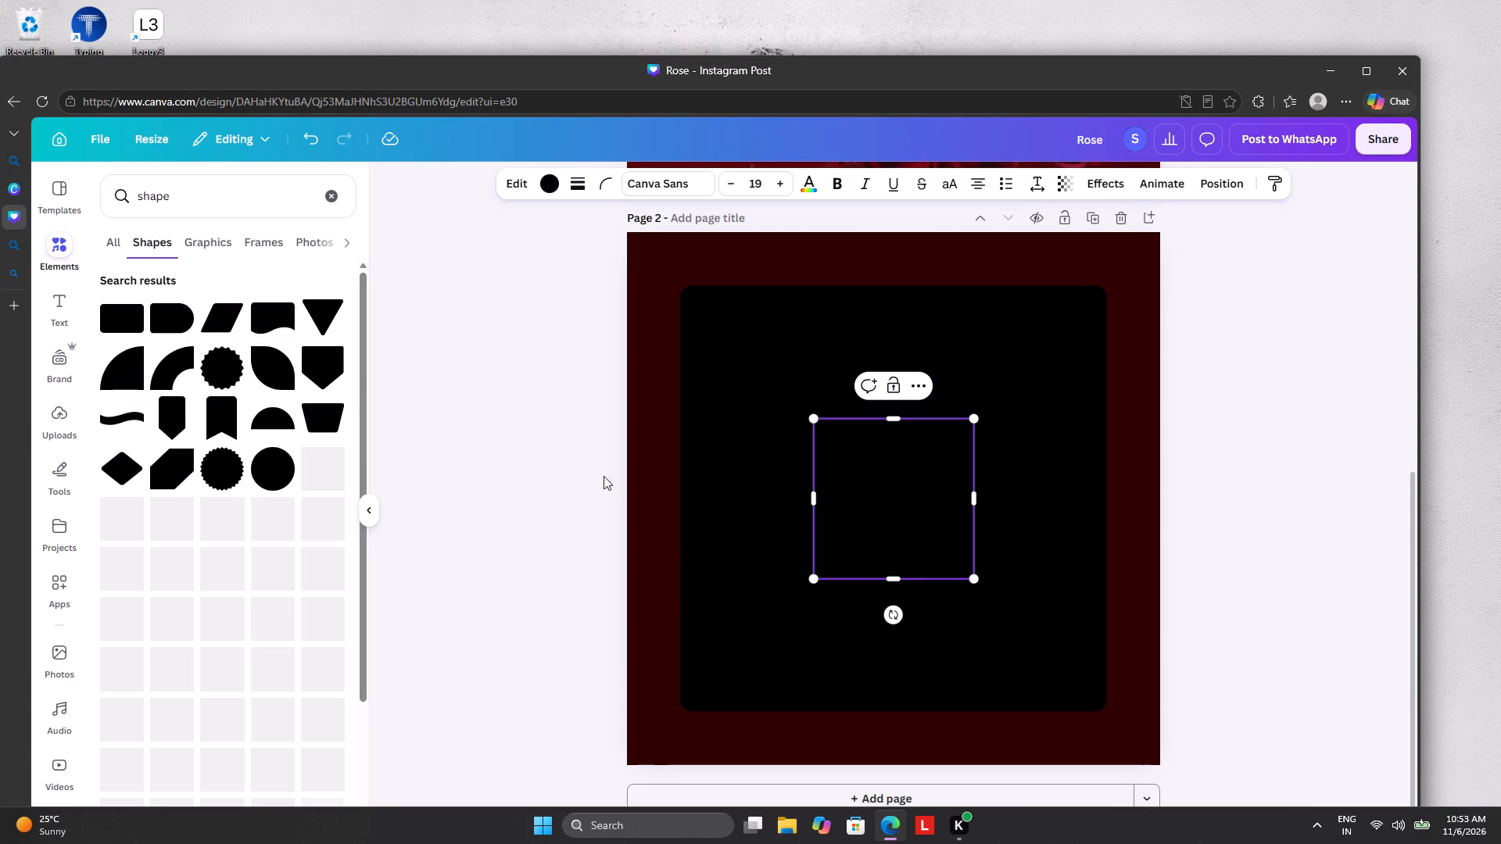
{"action": "left_click", "coordinate": [817, 181]}
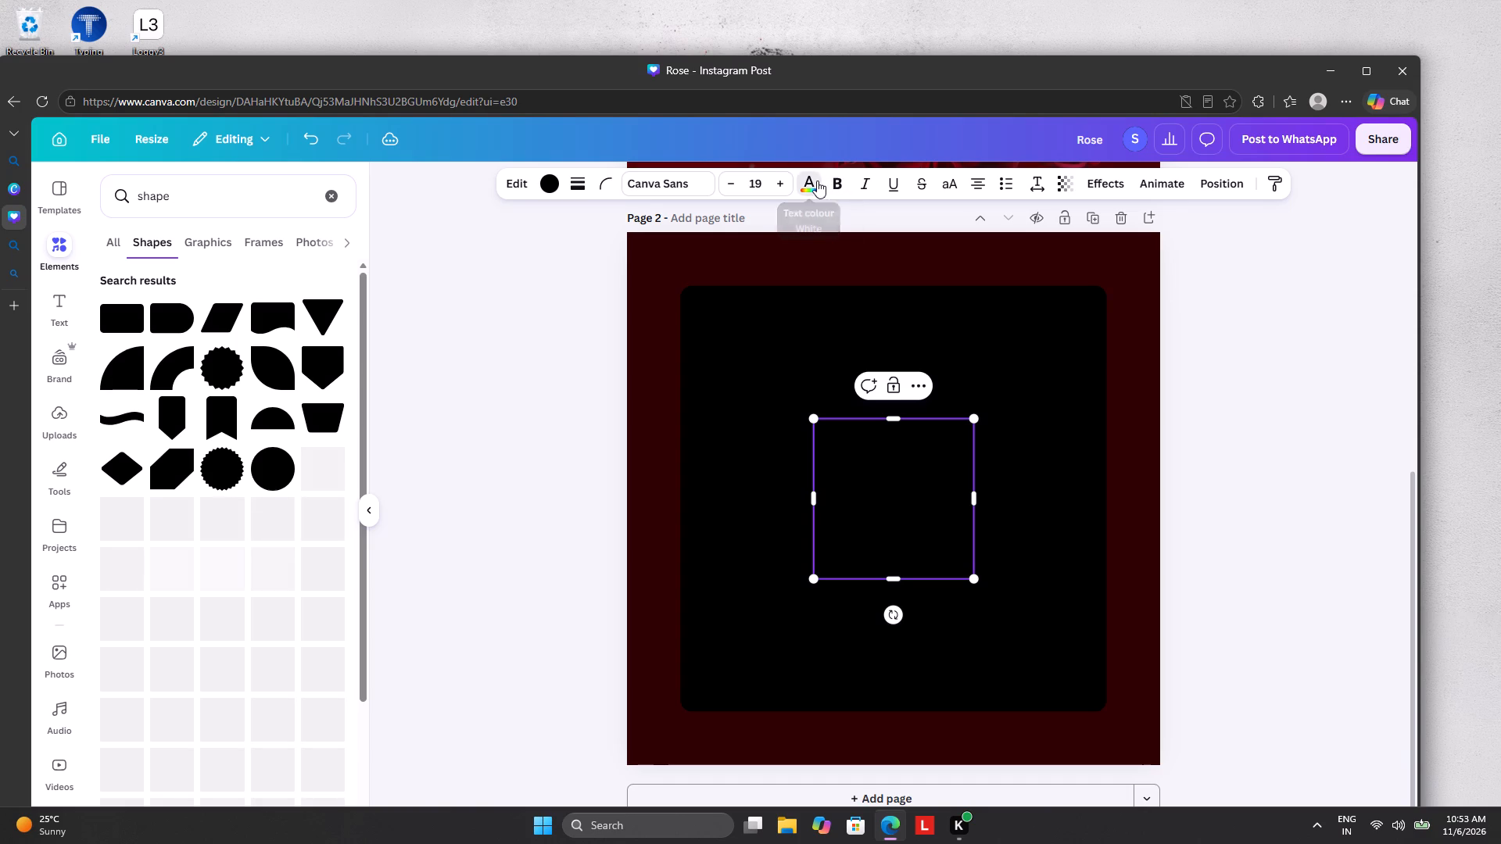
{"action": "left_click", "coordinate": [338, 672]}
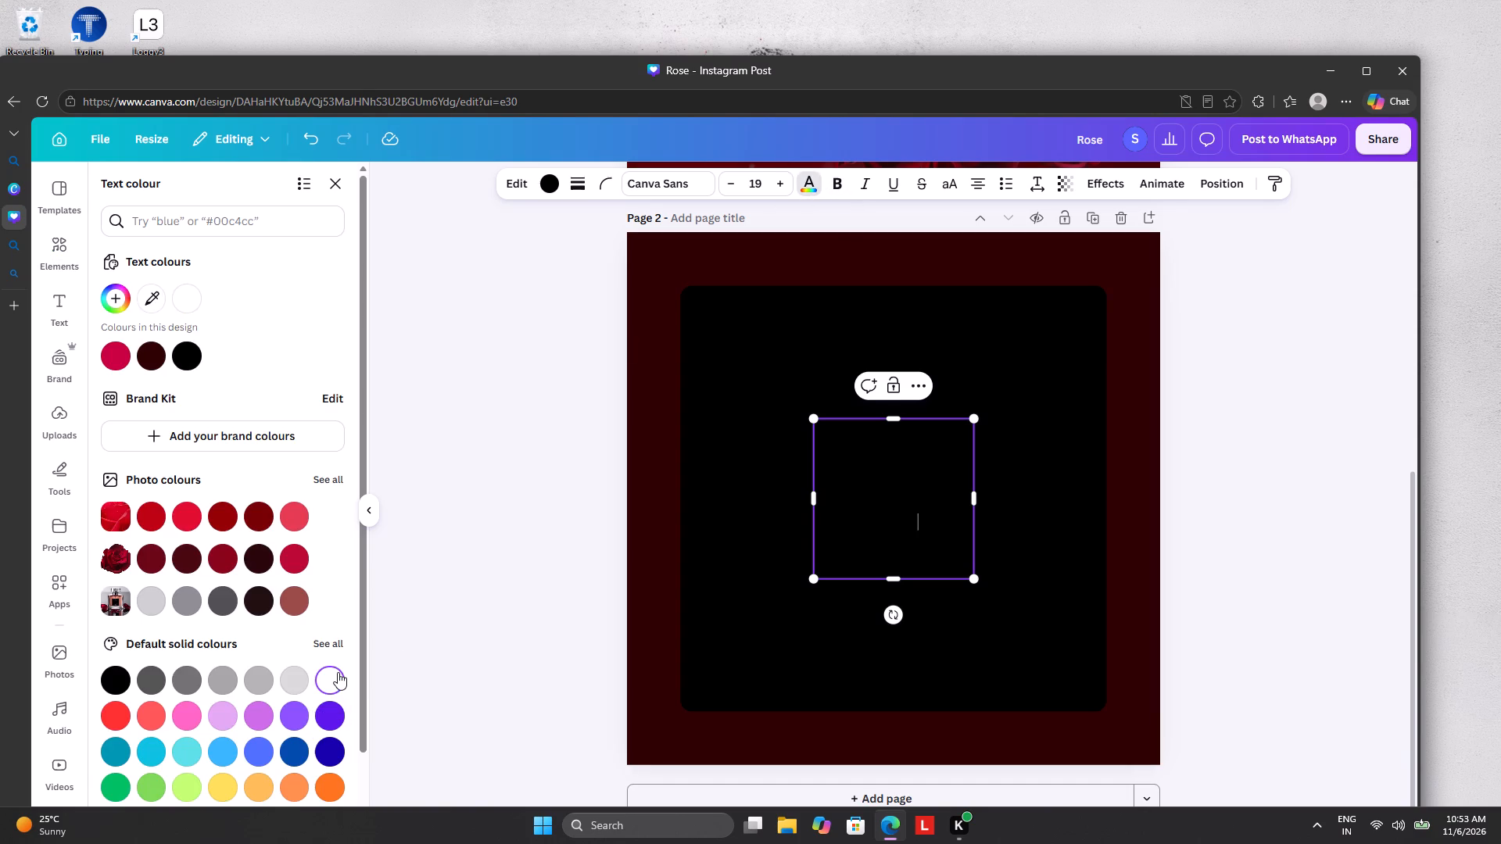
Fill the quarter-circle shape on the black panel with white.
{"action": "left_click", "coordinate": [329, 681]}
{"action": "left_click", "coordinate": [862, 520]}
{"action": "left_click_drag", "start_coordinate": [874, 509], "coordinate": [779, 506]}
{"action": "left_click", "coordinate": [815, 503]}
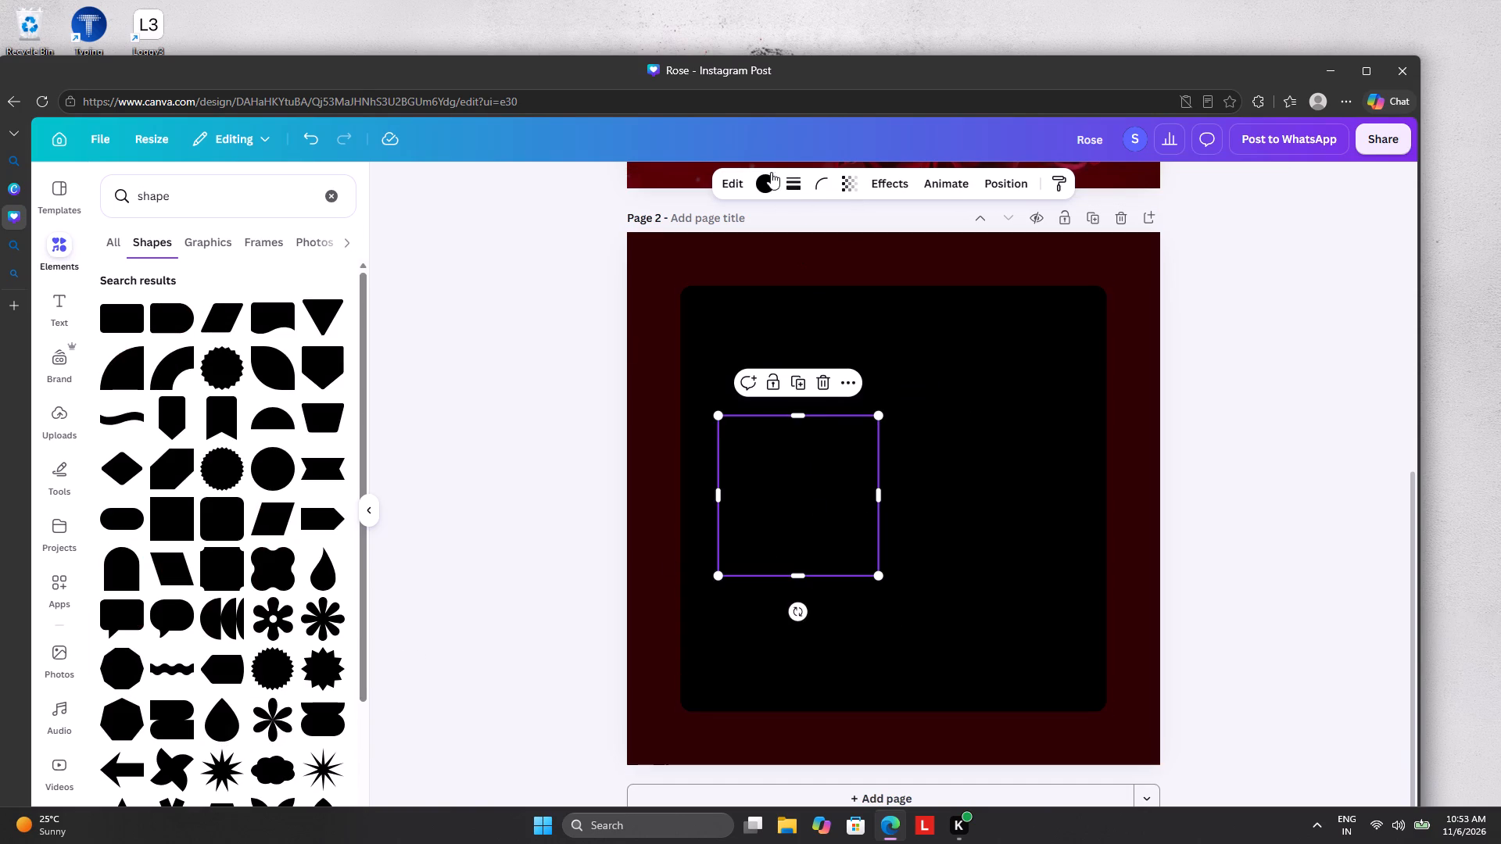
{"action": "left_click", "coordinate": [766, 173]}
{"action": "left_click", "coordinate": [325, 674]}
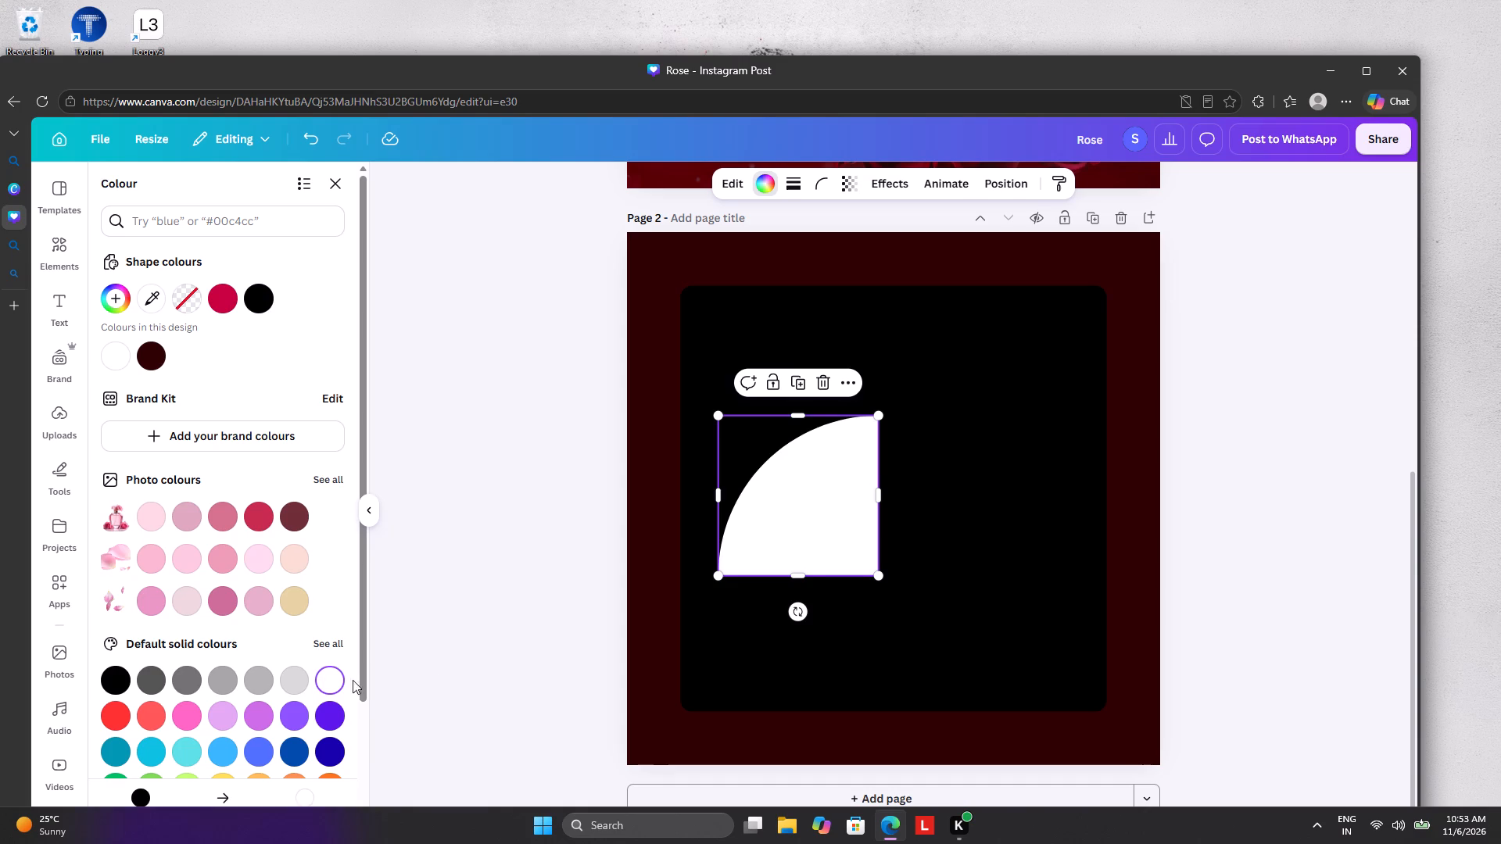
Rotate the white quarter-circle to -90° with its square corner at upper right, enlarge it, and move it near the panel's upper-left corner.
{"action": "left_click_drag", "start_coordinate": [801, 528], "coordinate": [899, 516]}
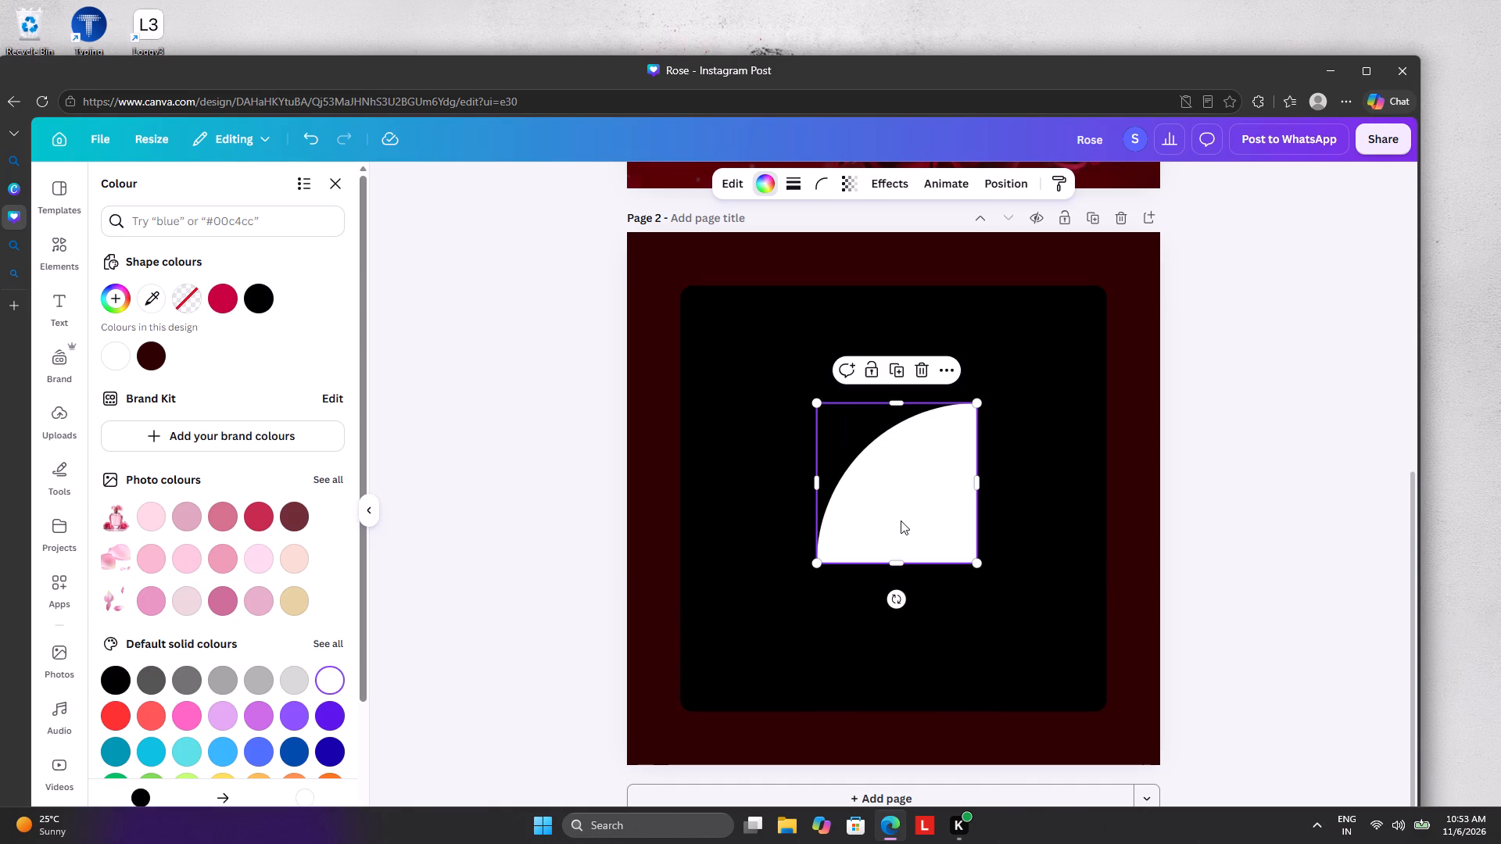
{"action": "left_click_drag", "start_coordinate": [894, 602], "coordinate": [1012, 493]}
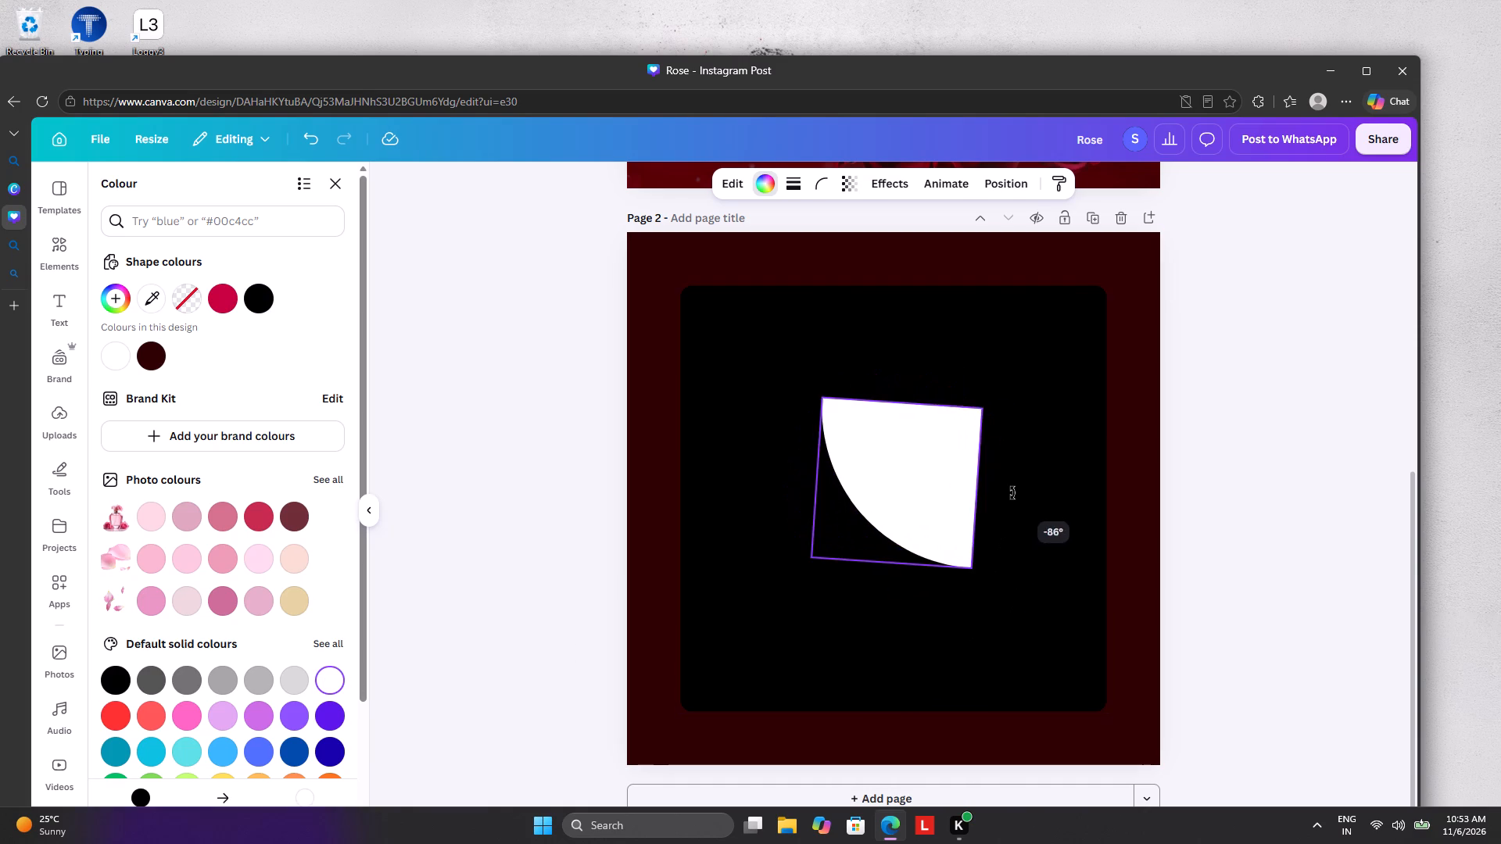
{"action": "left_click_drag", "start_coordinate": [1012, 493], "coordinate": [1016, 485]}
{"action": "left_click_drag", "start_coordinate": [977, 565], "coordinate": [991, 585]}
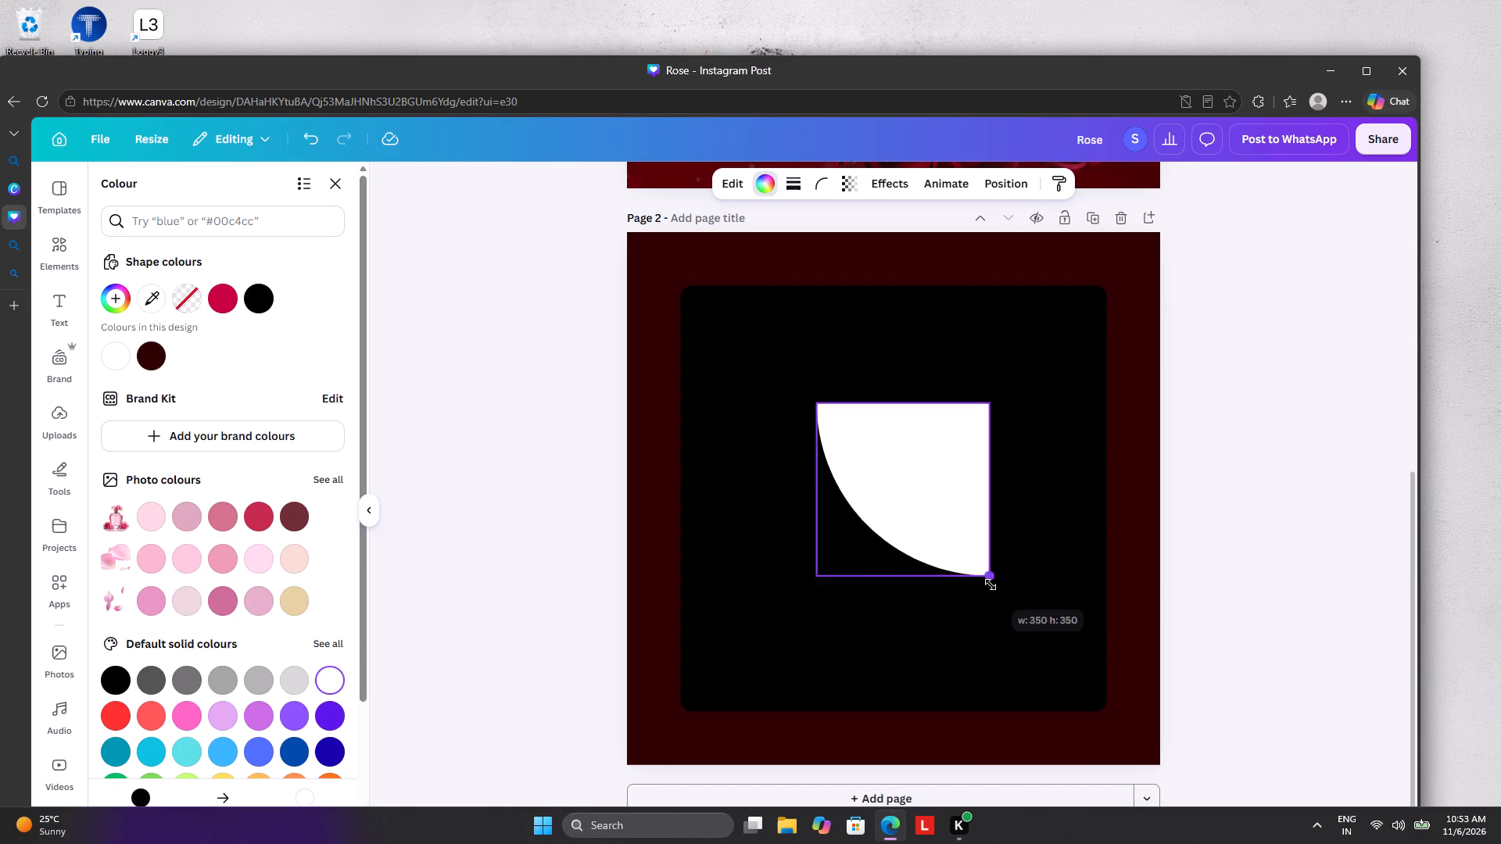
{"action": "left_click_drag", "start_coordinate": [991, 585], "coordinate": [1156, 724]}
{"action": "left_click_drag", "start_coordinate": [1116, 710], "coordinate": [1007, 620]}
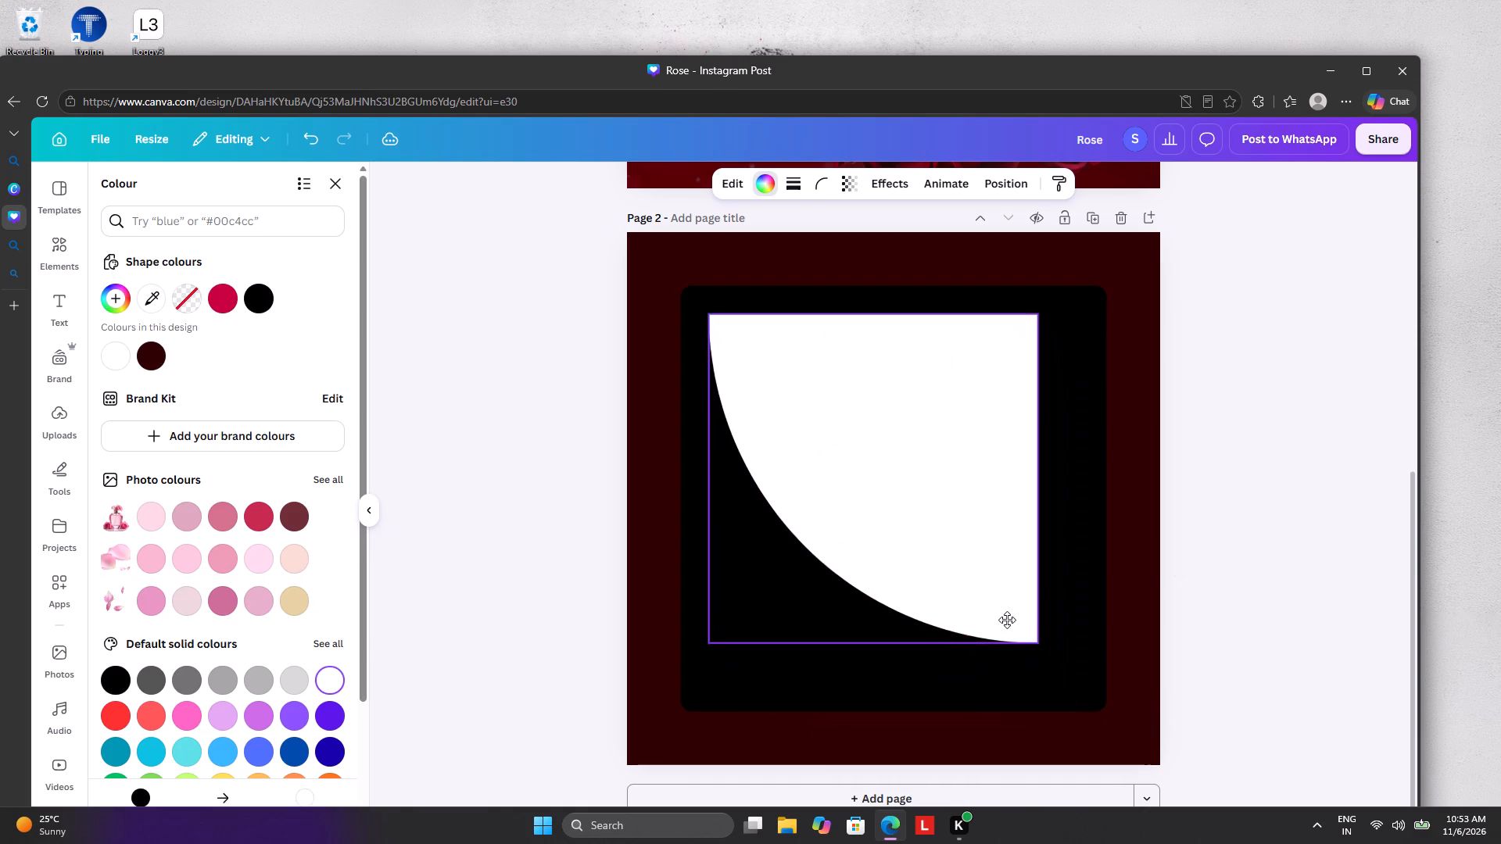
{"action": "left_click_drag", "start_coordinate": [1007, 620], "coordinate": [984, 602]}
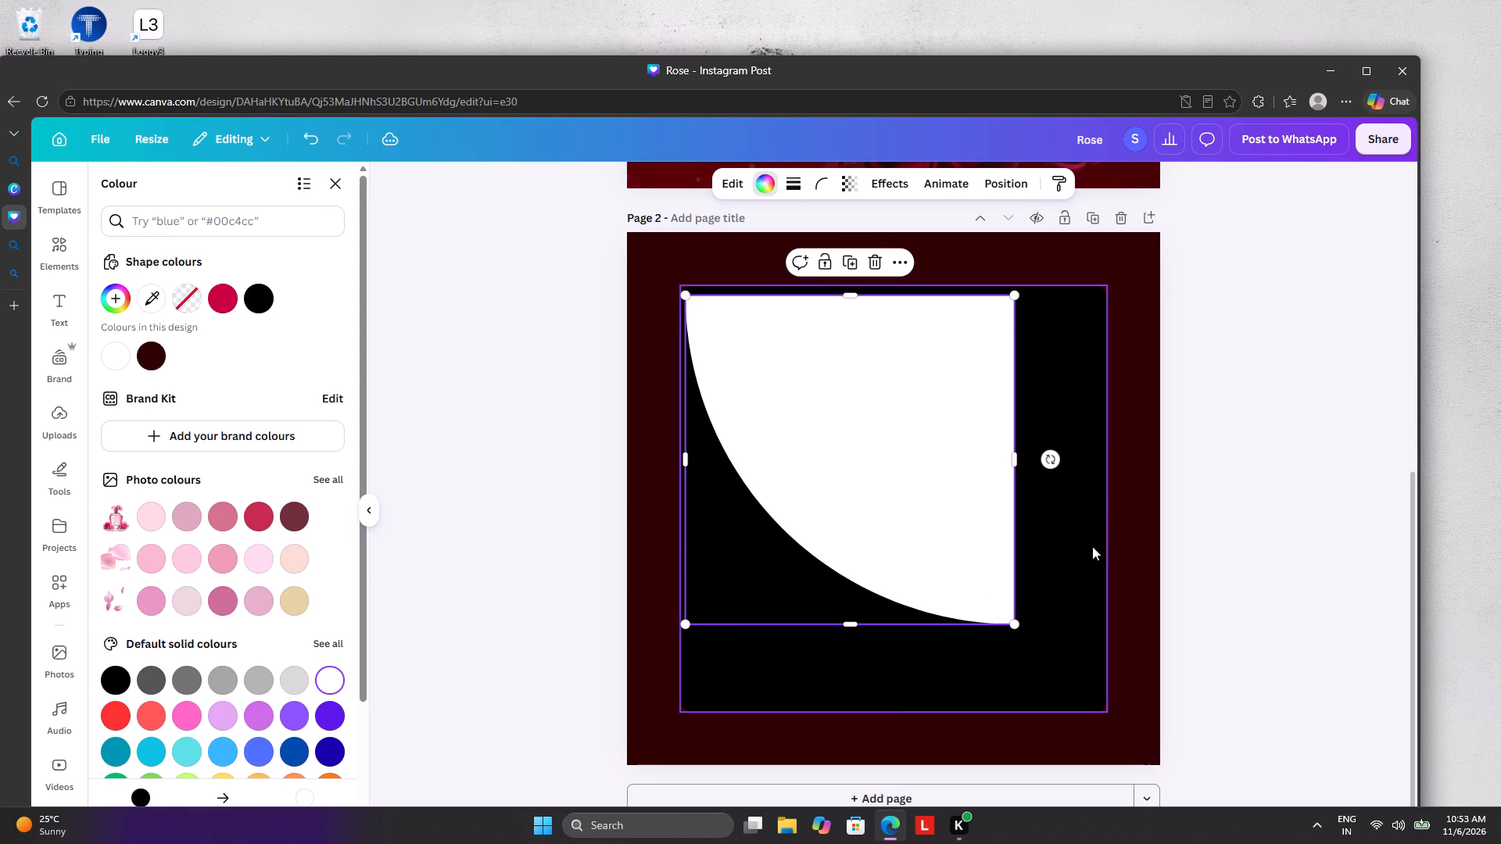
Set the corner rounding of the black panel to 0.
{"action": "left_click", "coordinate": [1091, 548]}
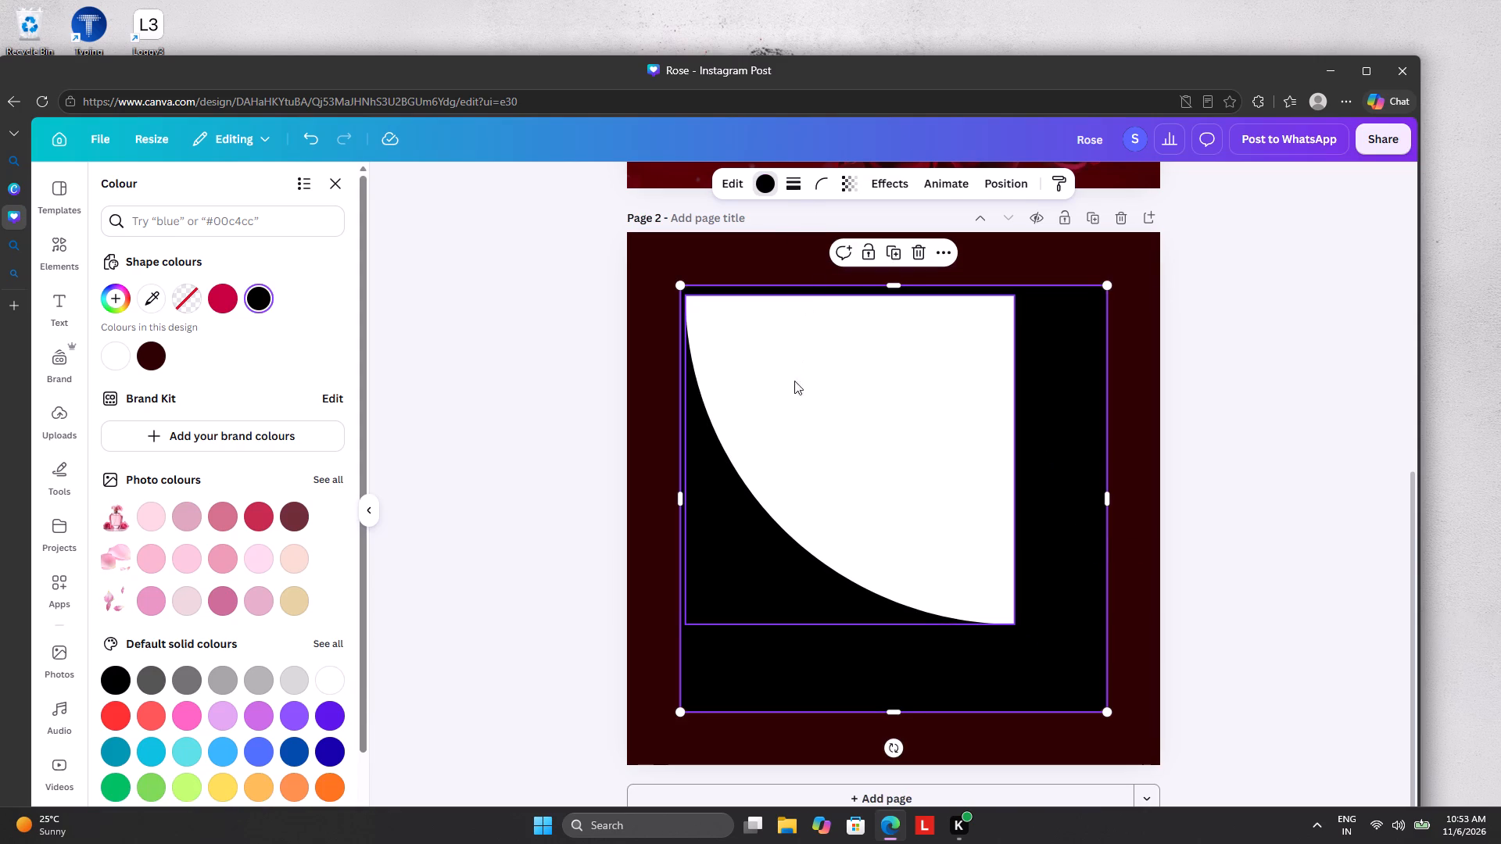
{"action": "left_click", "coordinate": [815, 192]}
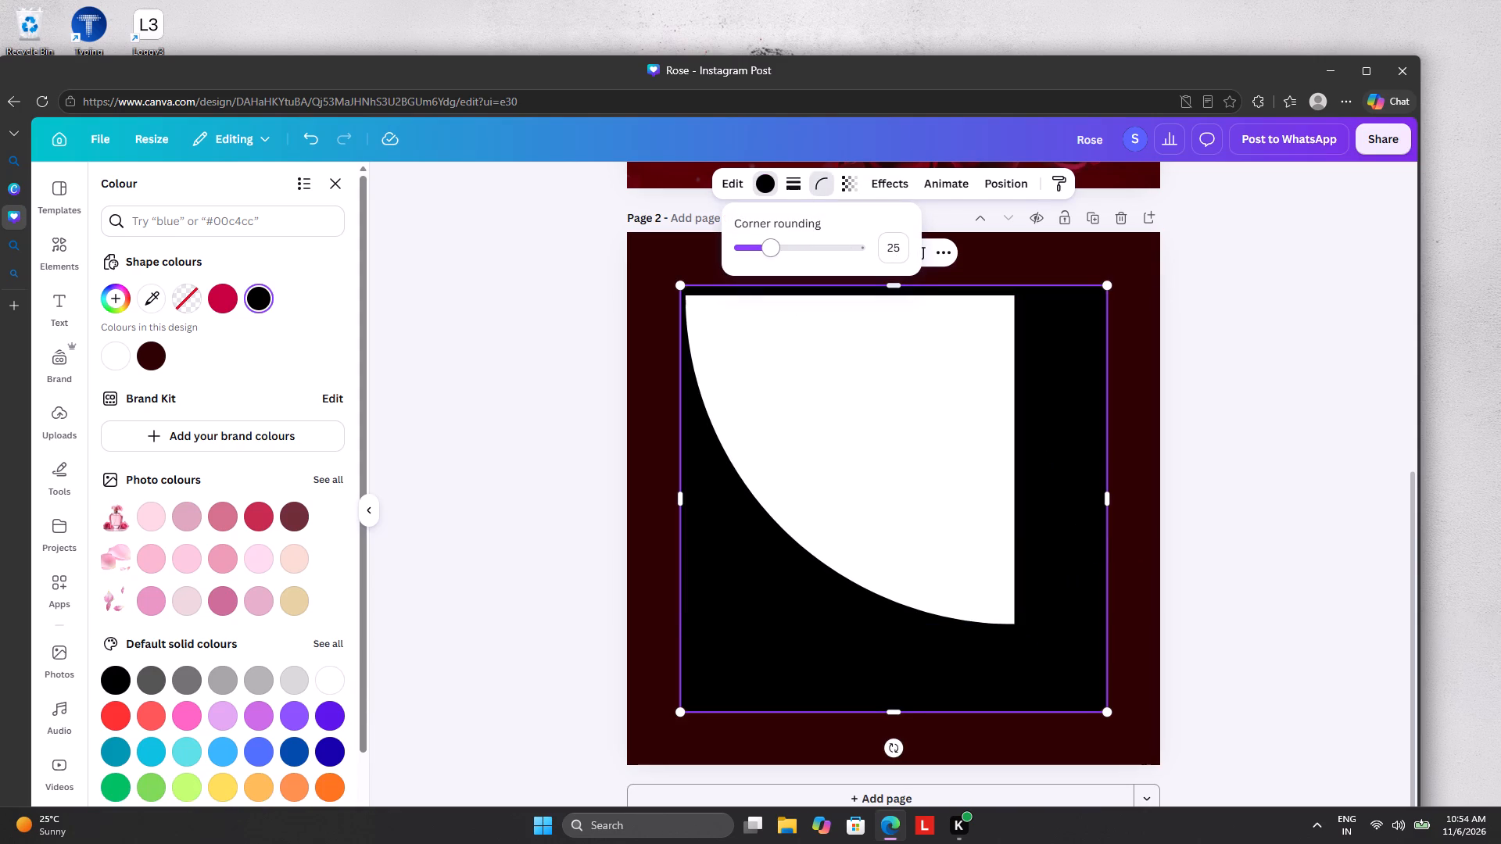
{"action": "left_click_drag", "start_coordinate": [785, 249], "coordinate": [706, 251]}
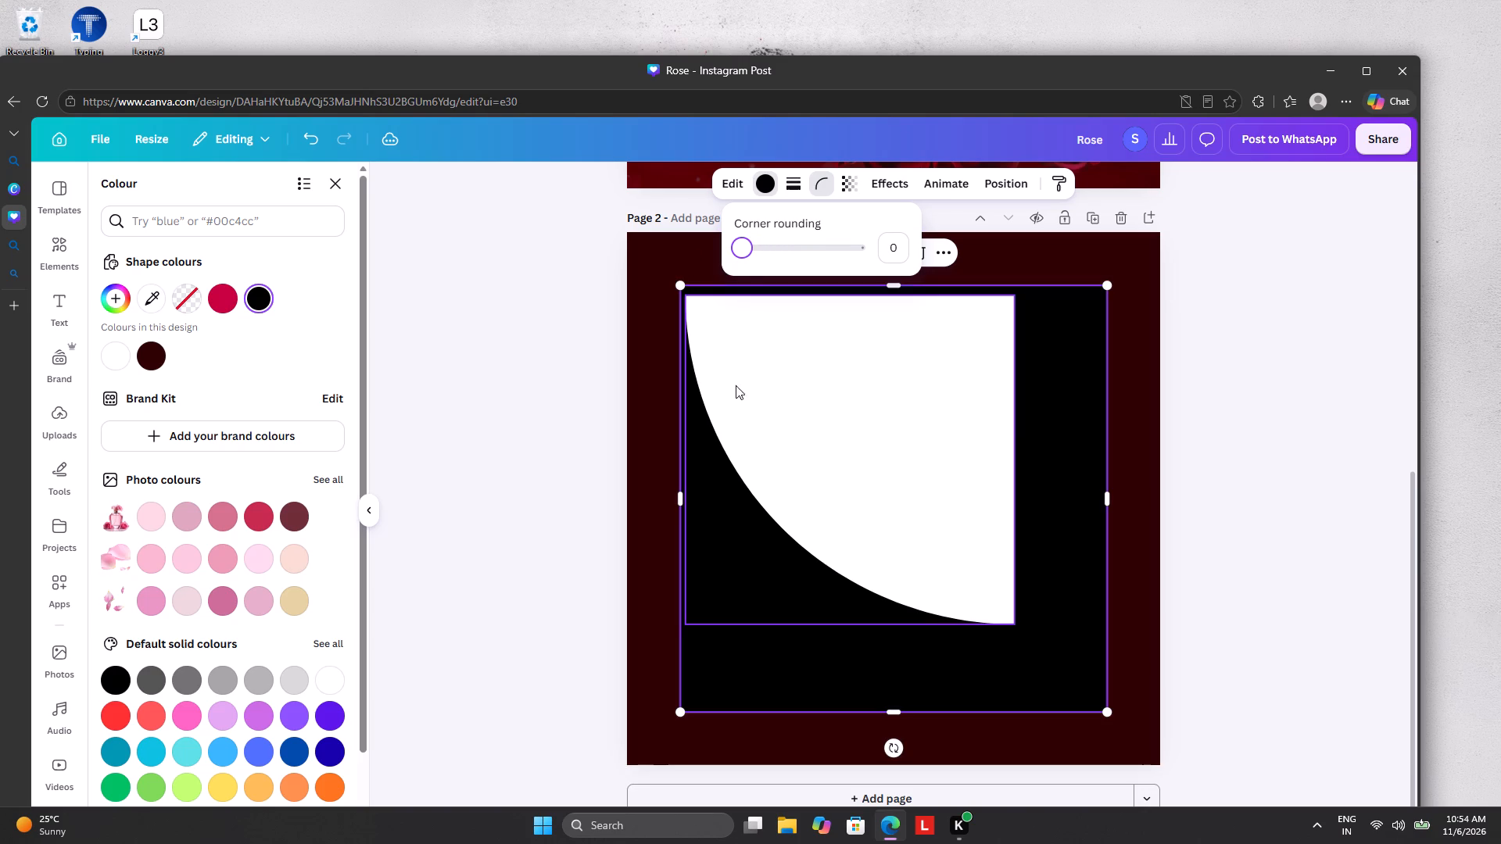
Align the quarter-circle with the panel's upper-left corner and enlarge it to span almost the whole panel.
{"action": "left_click", "coordinate": [768, 435]}
{"action": "left_click_drag", "start_coordinate": [788, 432], "coordinate": [786, 420]}
{"action": "left_click_drag", "start_coordinate": [1011, 612], "coordinate": [1074, 738]}
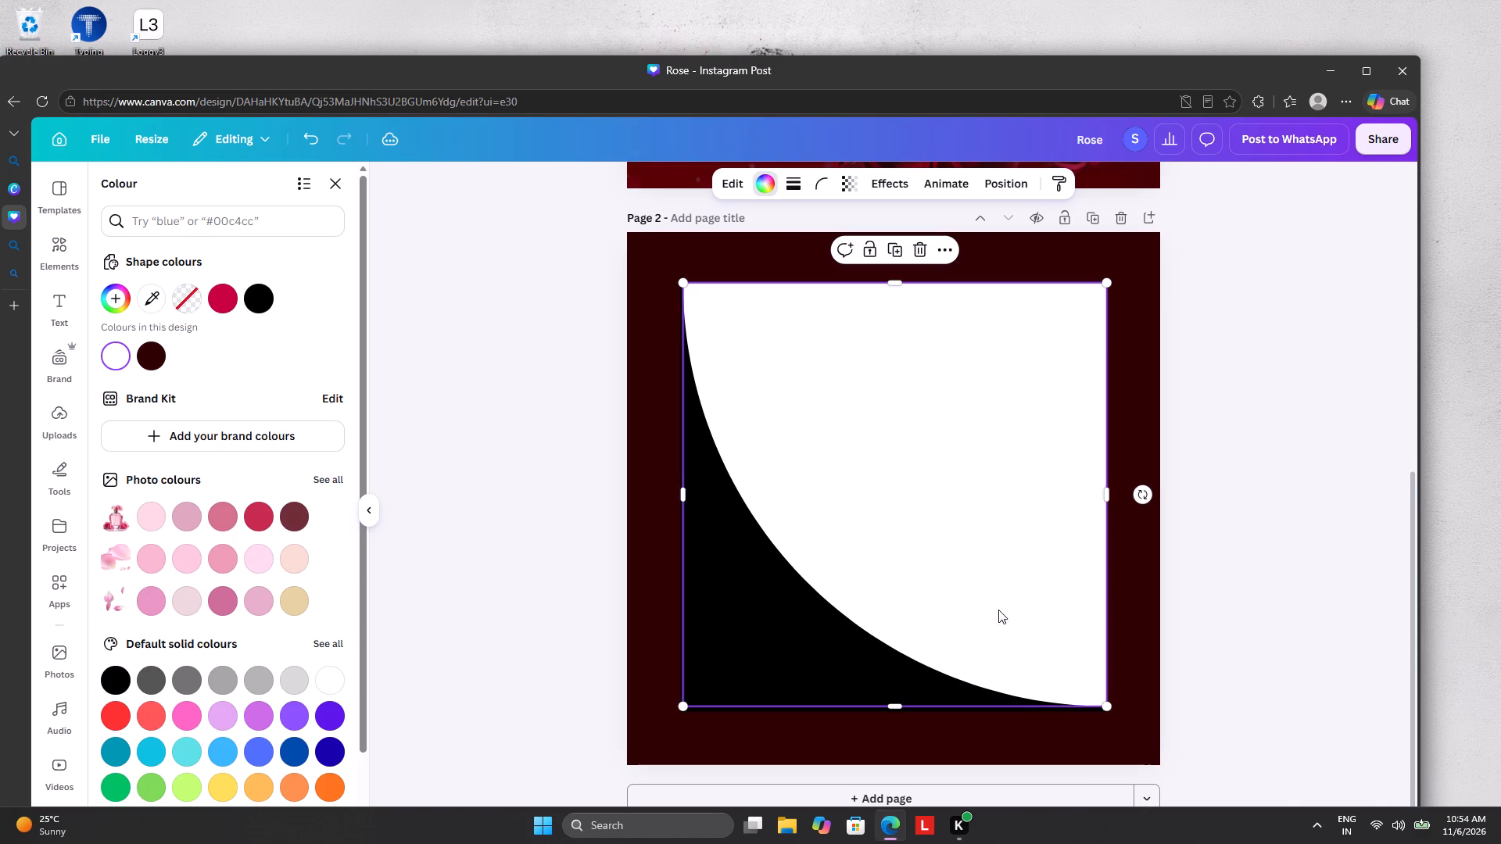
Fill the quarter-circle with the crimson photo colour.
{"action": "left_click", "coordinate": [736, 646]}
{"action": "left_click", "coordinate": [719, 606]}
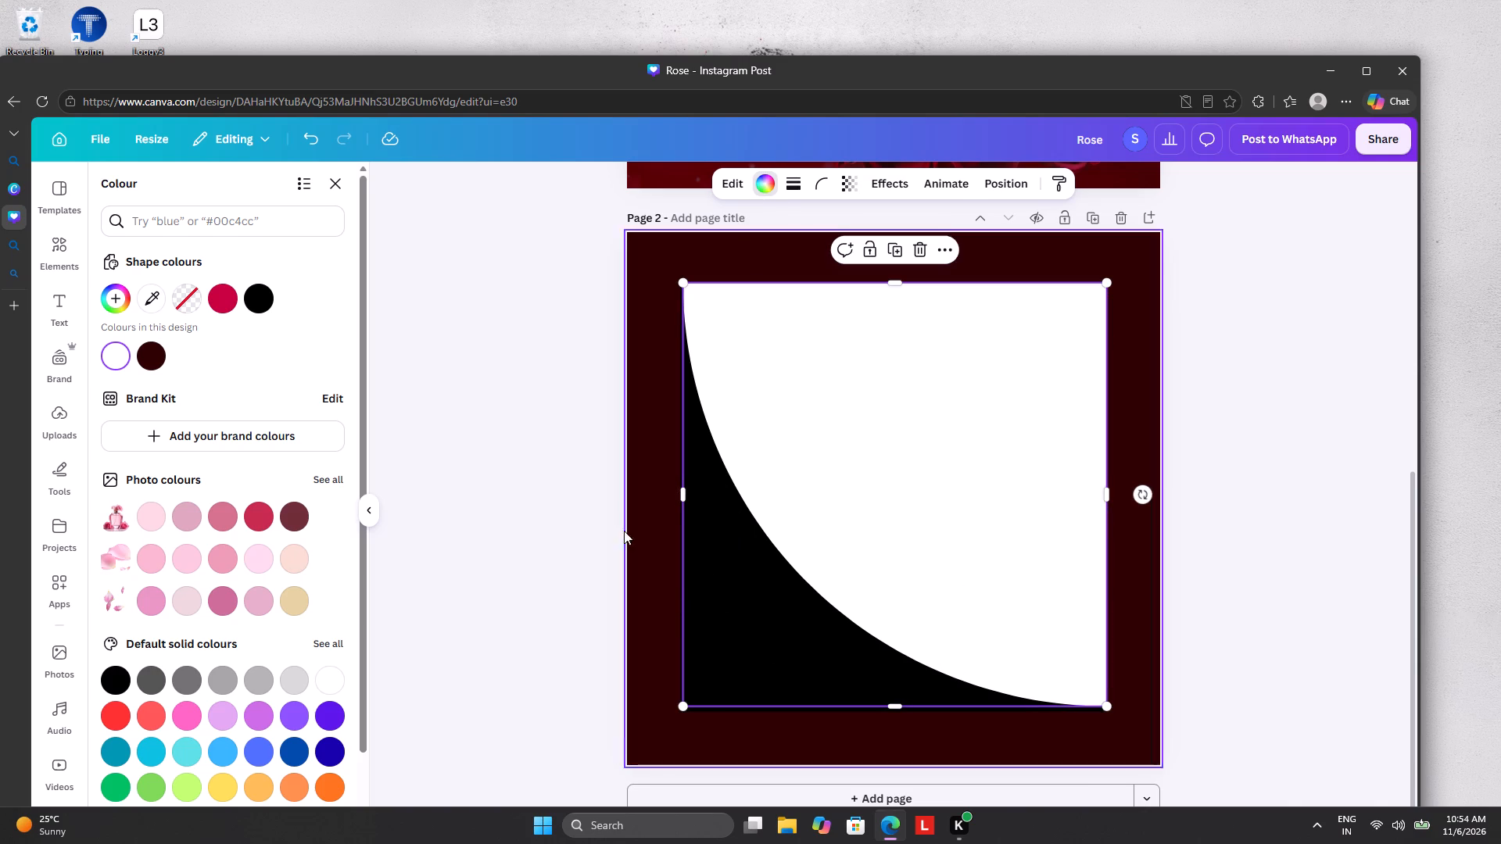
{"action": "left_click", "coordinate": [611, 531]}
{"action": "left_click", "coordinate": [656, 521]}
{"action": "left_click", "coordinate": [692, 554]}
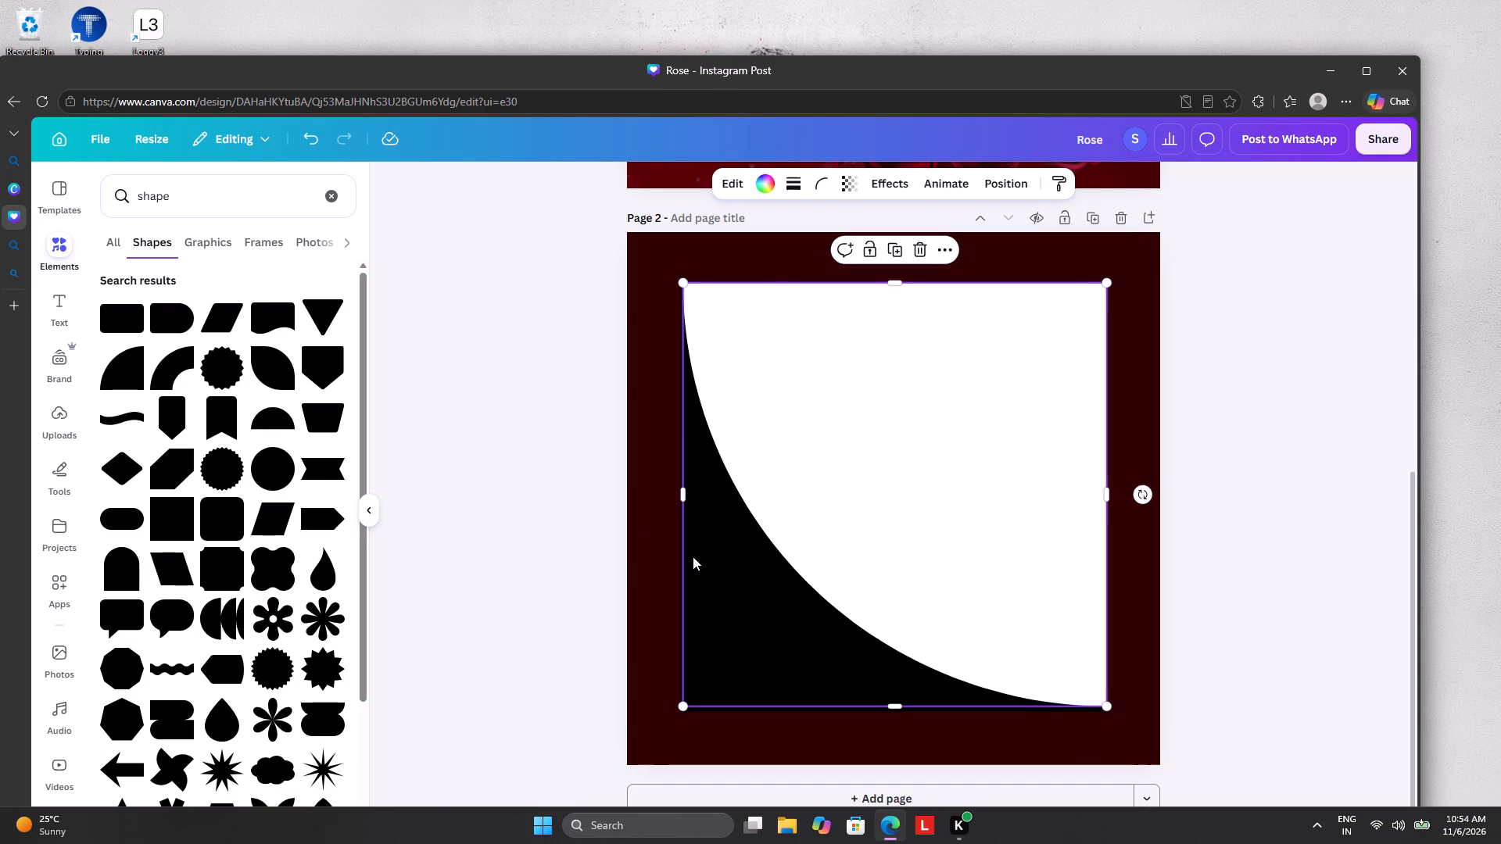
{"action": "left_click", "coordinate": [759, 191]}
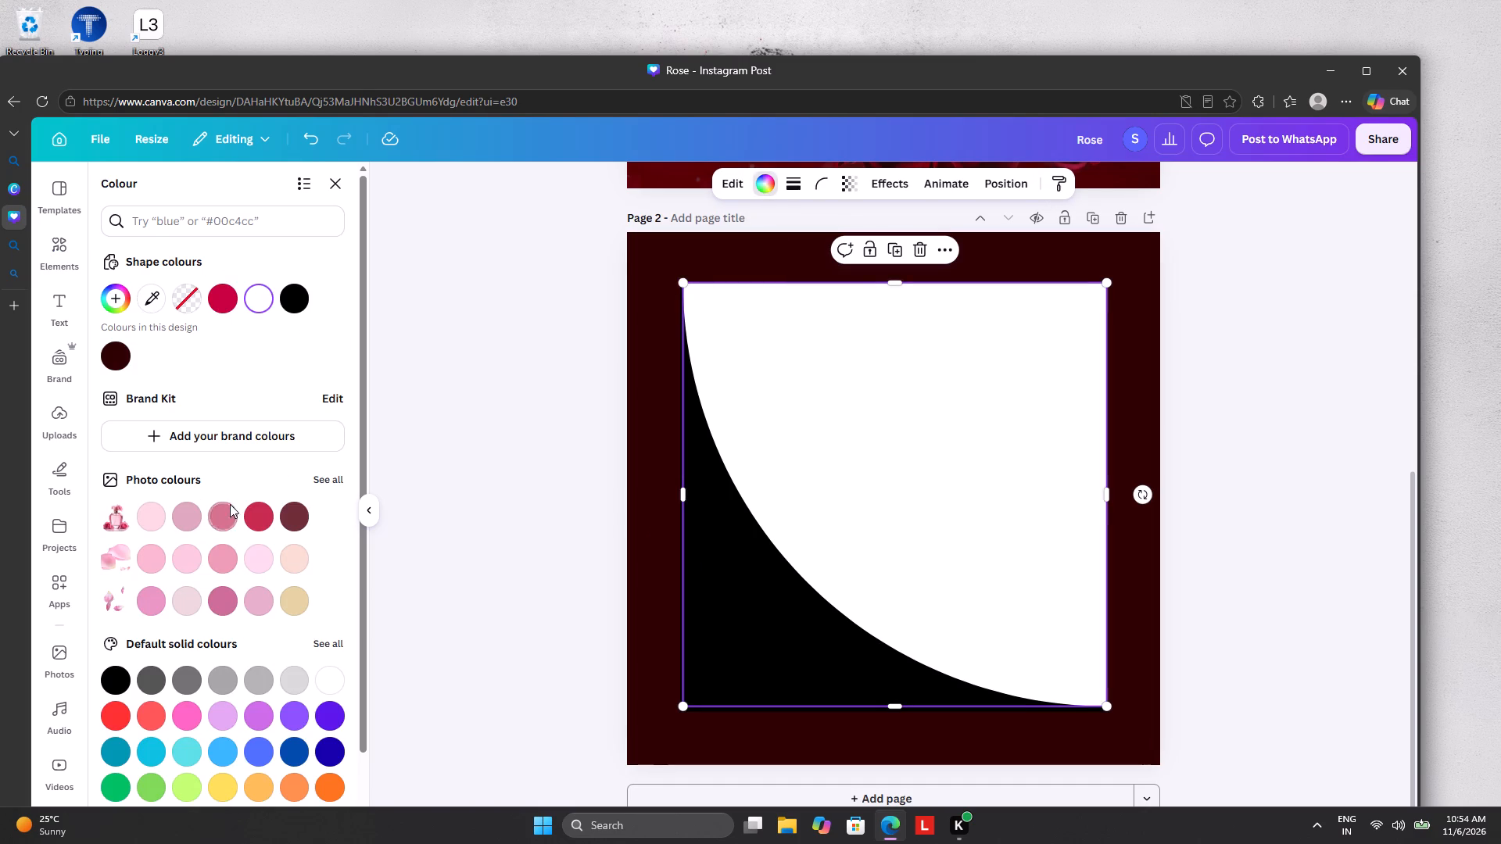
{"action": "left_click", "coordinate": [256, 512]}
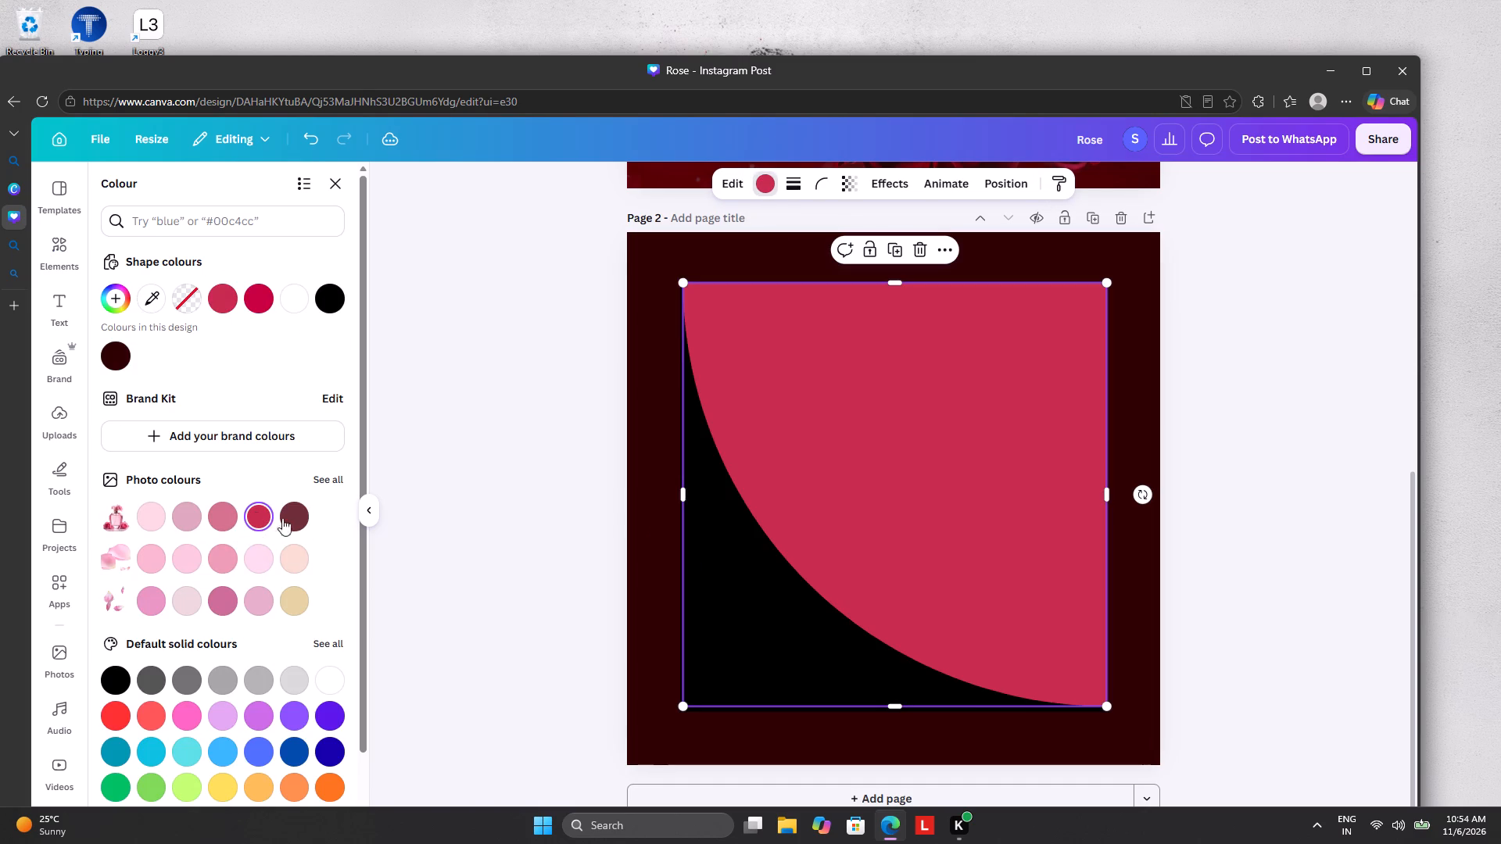
Select the black square panel behind the quarter-circle and fill it with white.
{"action": "left_click", "coordinate": [726, 615]}
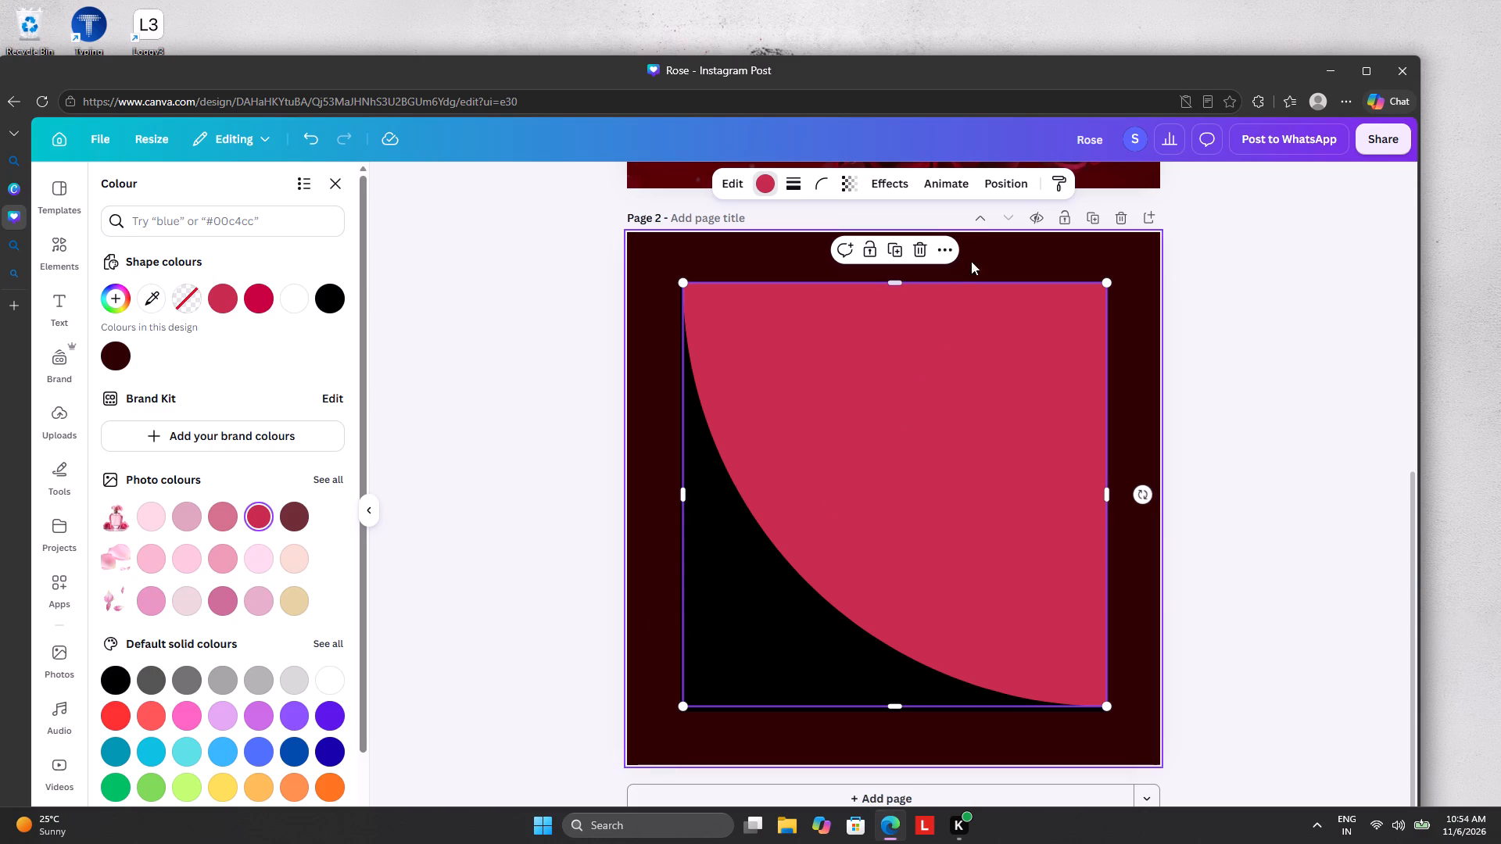
{"action": "left_click", "coordinate": [1015, 187]}
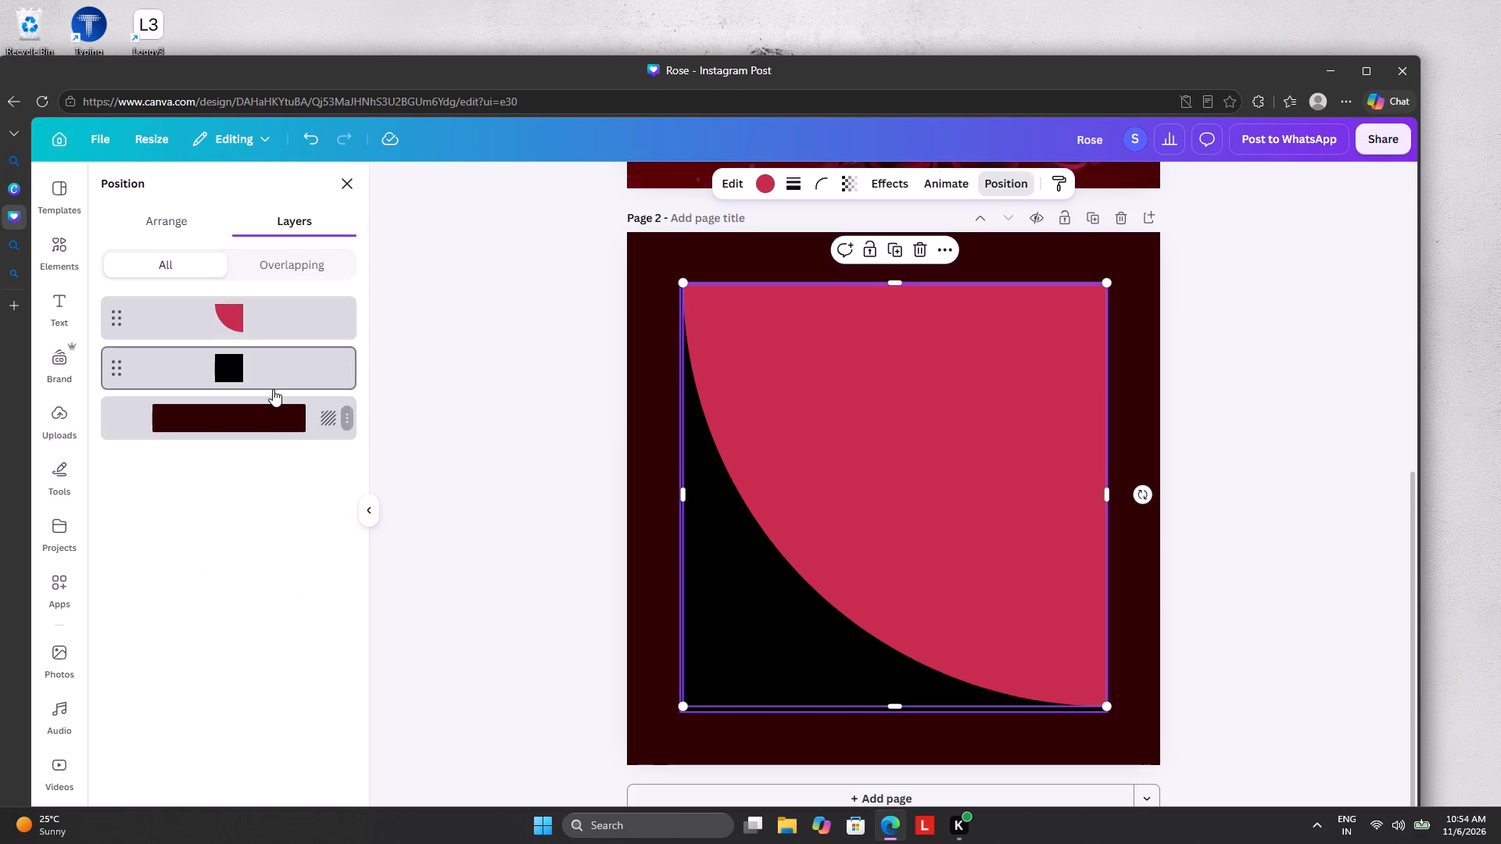
{"action": "left_click", "coordinate": [273, 389]}
{"action": "left_click", "coordinate": [772, 181]}
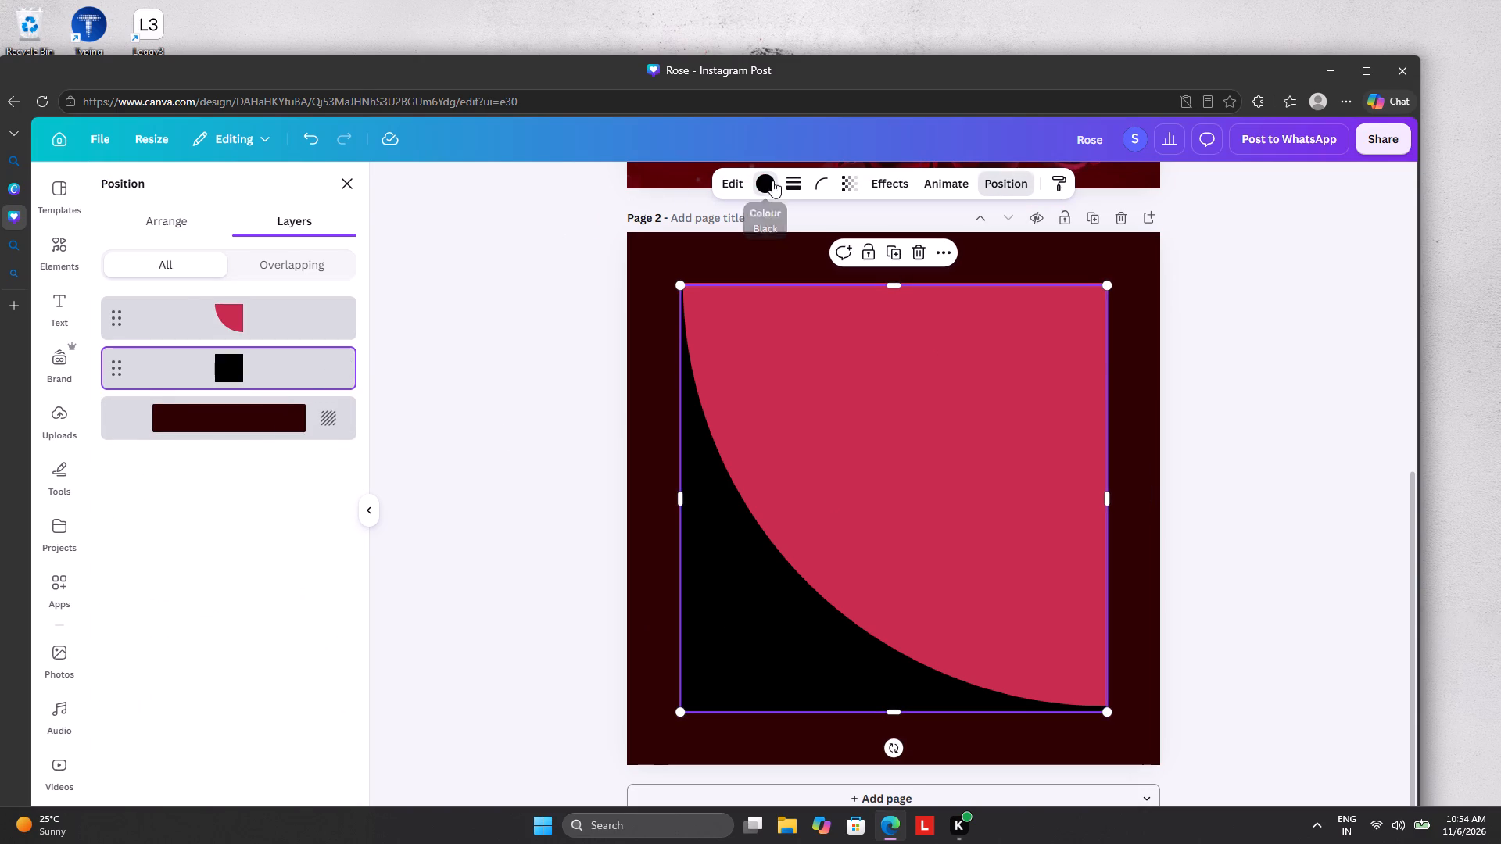
{"action": "left_click", "coordinate": [324, 680]}
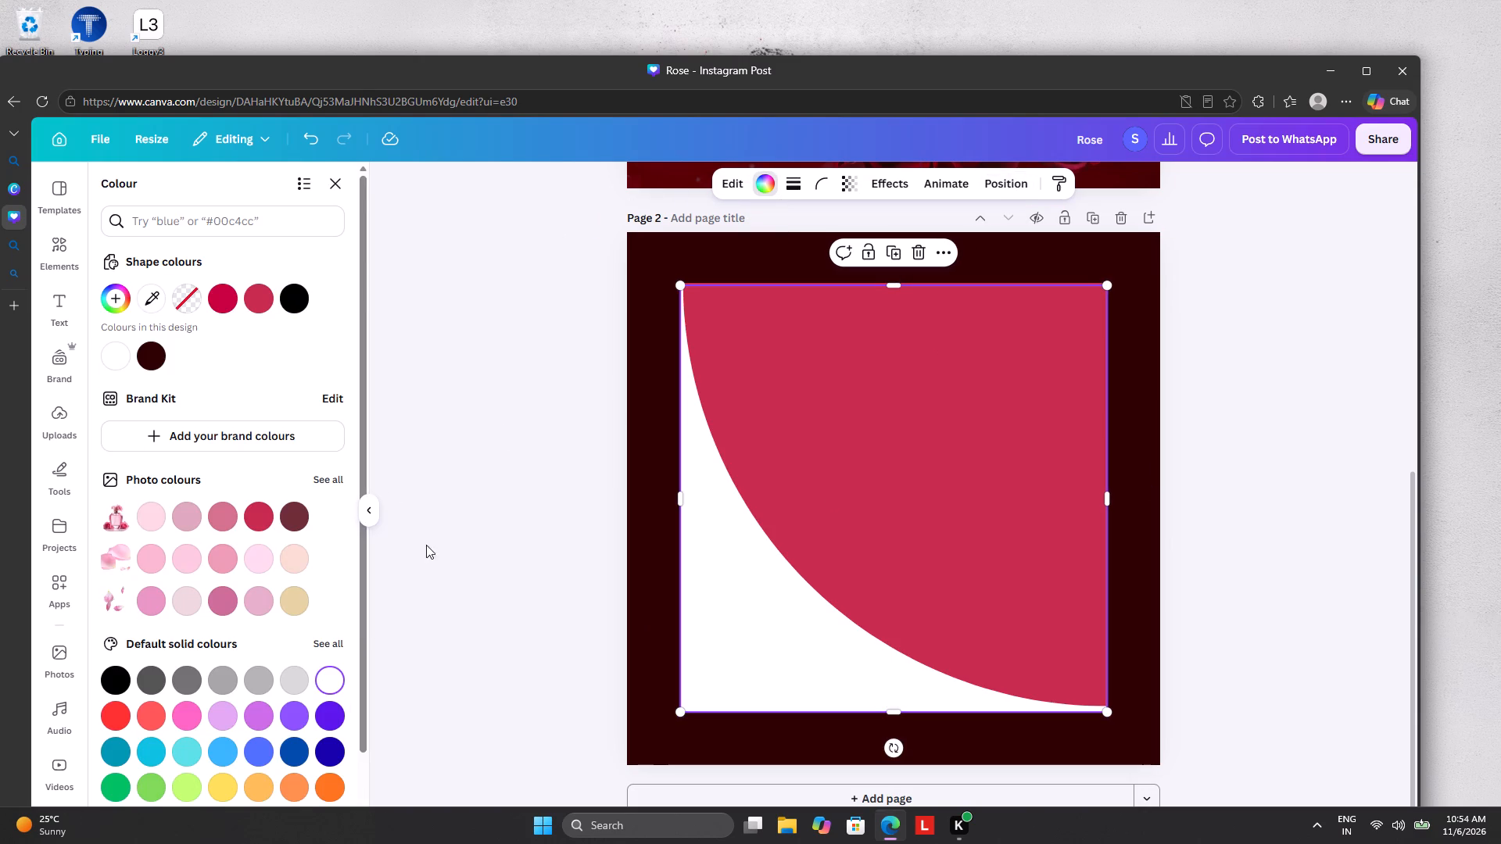
{"action": "left_click", "coordinate": [439, 514]}
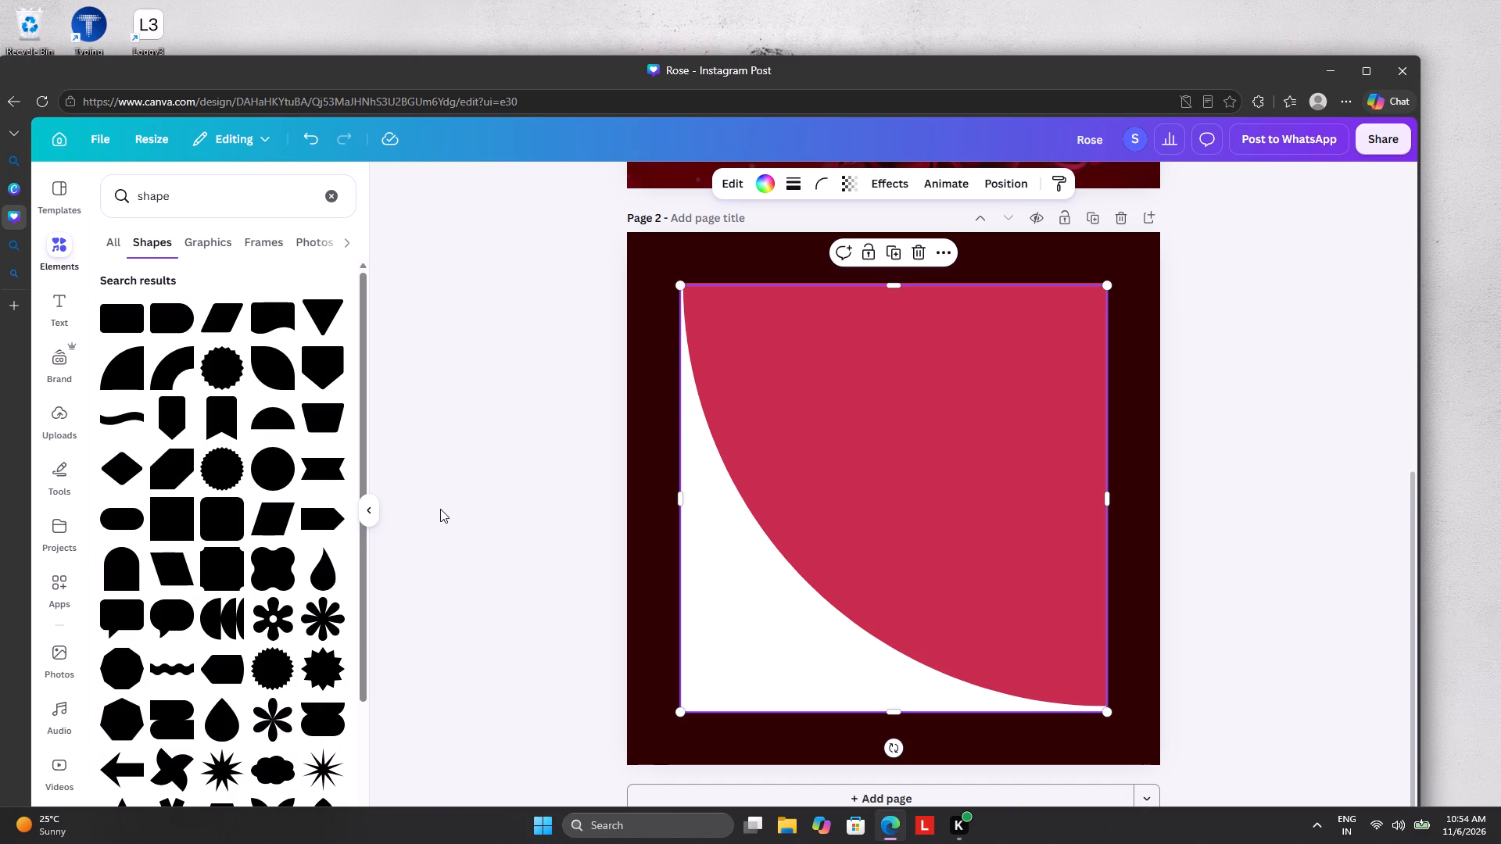
Fill the quarter-circle with the page's dark red background colour, sampled from the page with the eyedropper.
{"action": "left_click", "coordinate": [922, 506]}
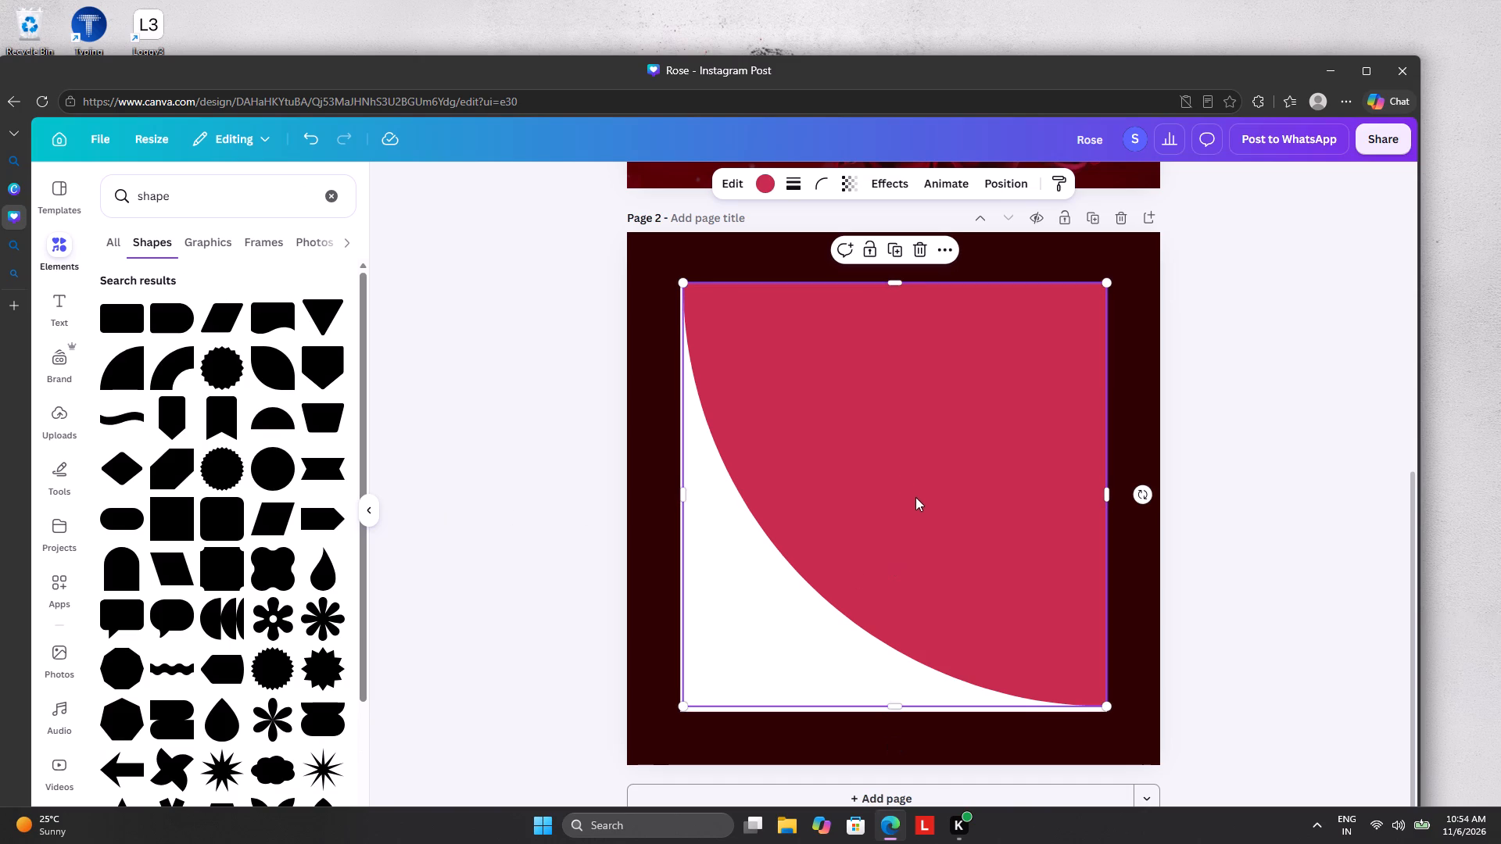
{"action": "left_click", "coordinate": [770, 178]}
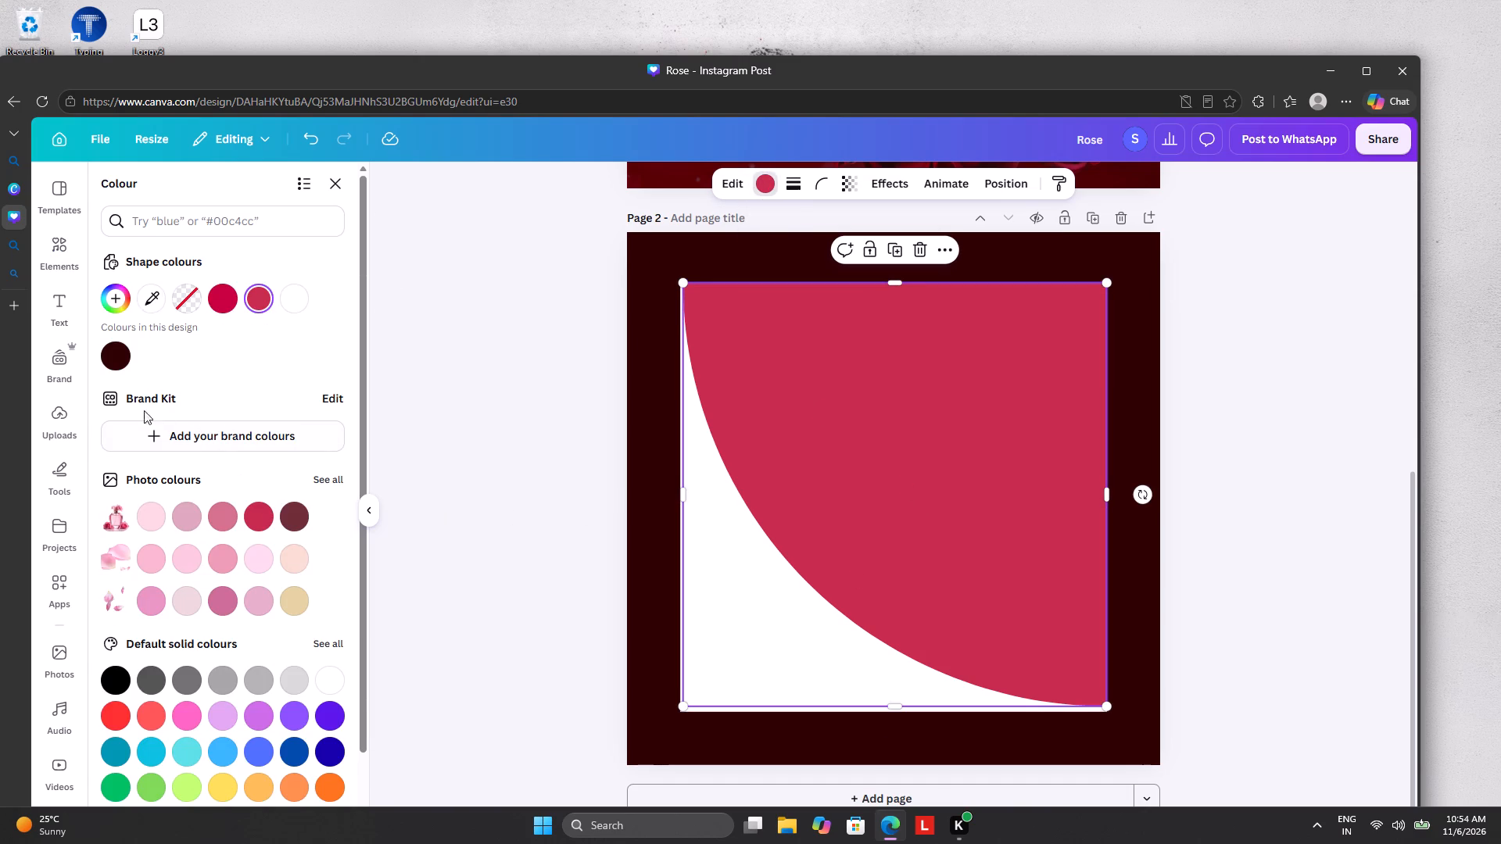
{"action": "left_click", "coordinate": [285, 522]}
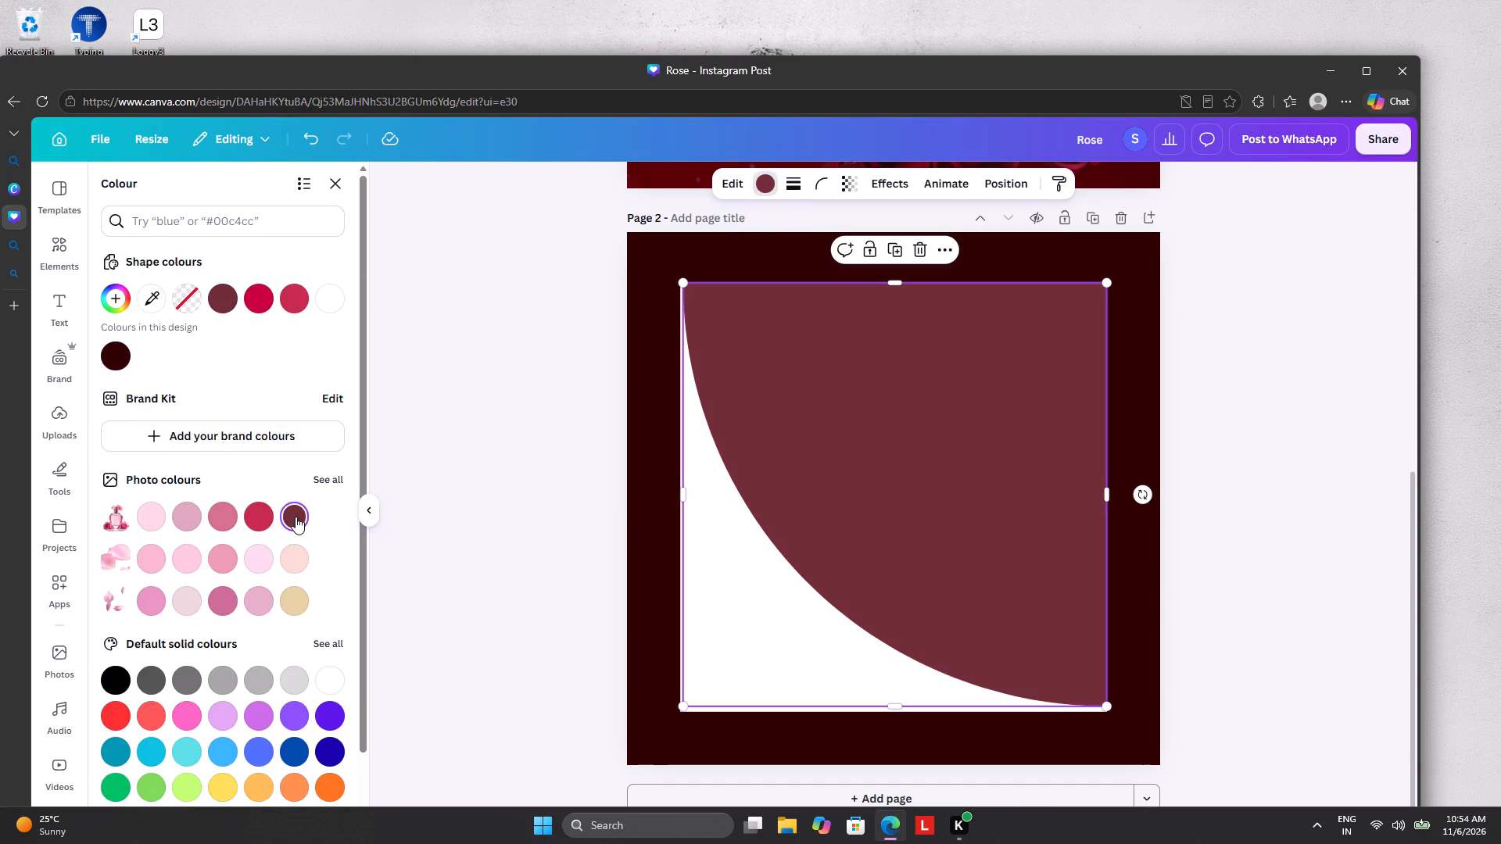
{"action": "left_click", "coordinate": [152, 293]}
{"action": "left_click", "coordinate": [657, 277]}
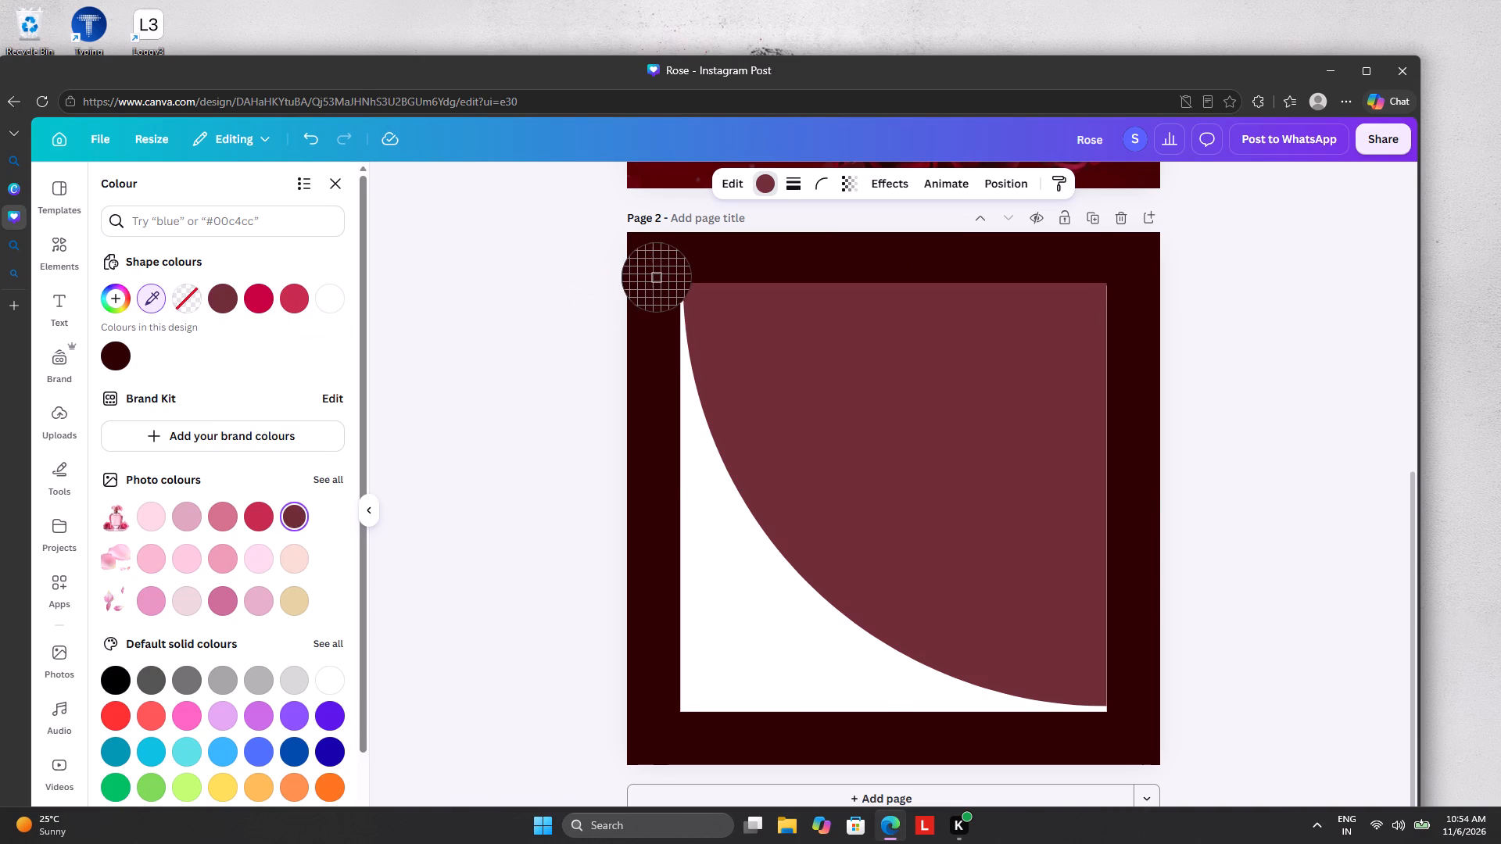
{"action": "left_click", "coordinate": [518, 291]}
{"action": "left_click", "coordinate": [518, 291]}
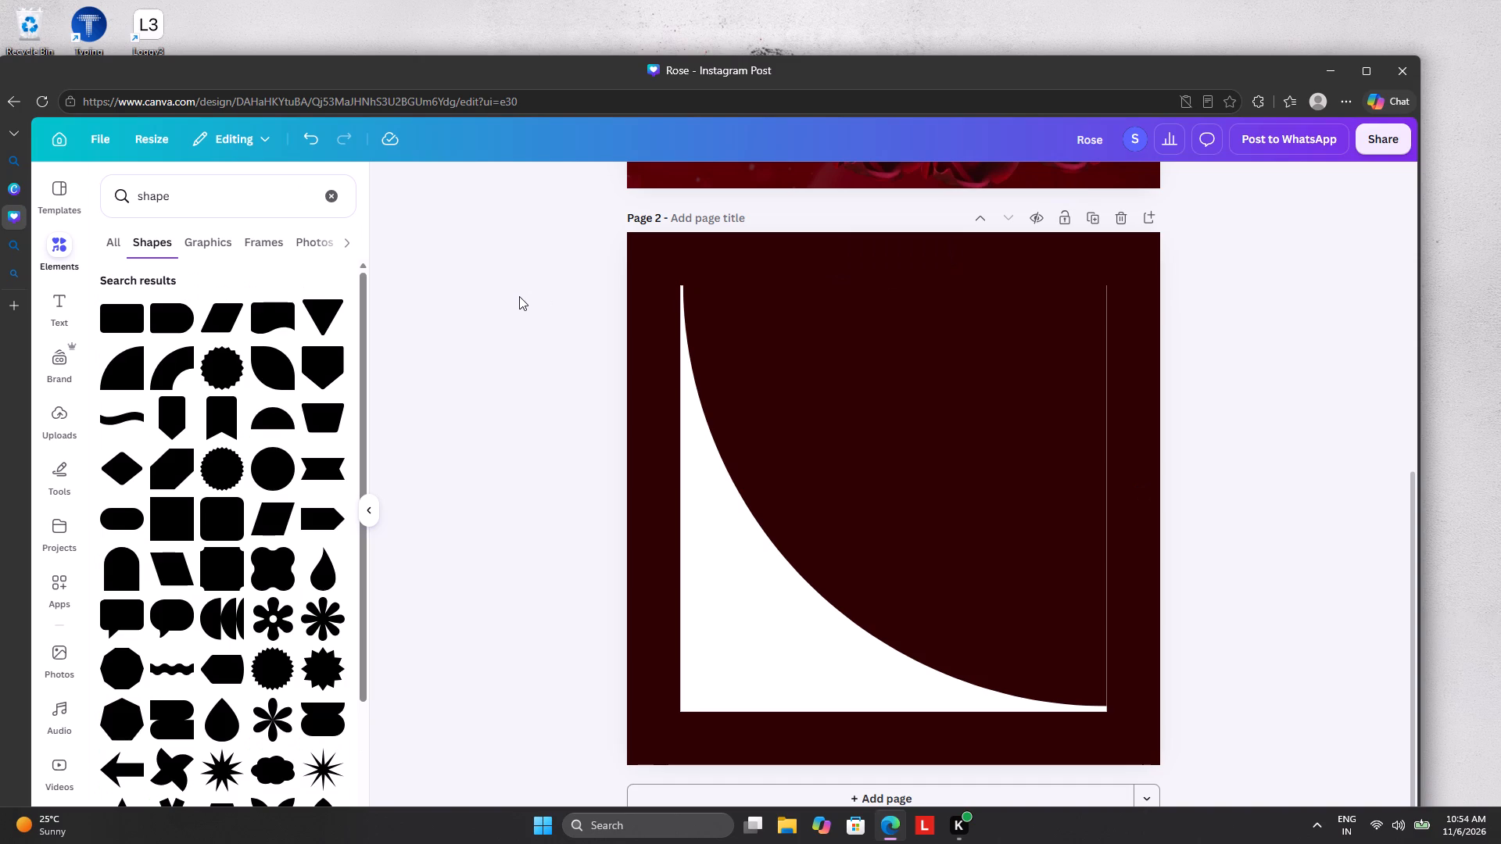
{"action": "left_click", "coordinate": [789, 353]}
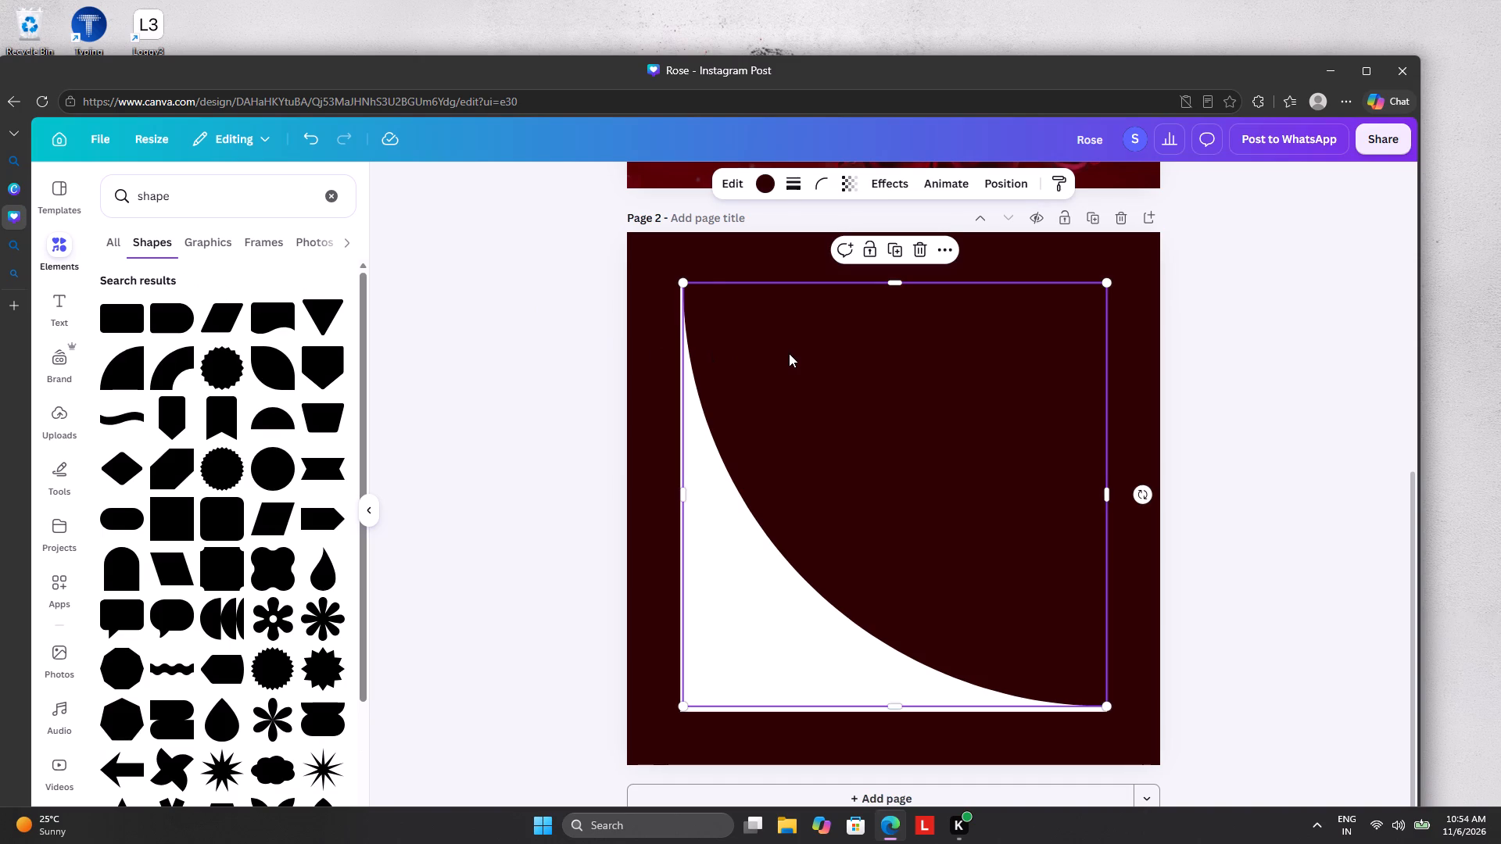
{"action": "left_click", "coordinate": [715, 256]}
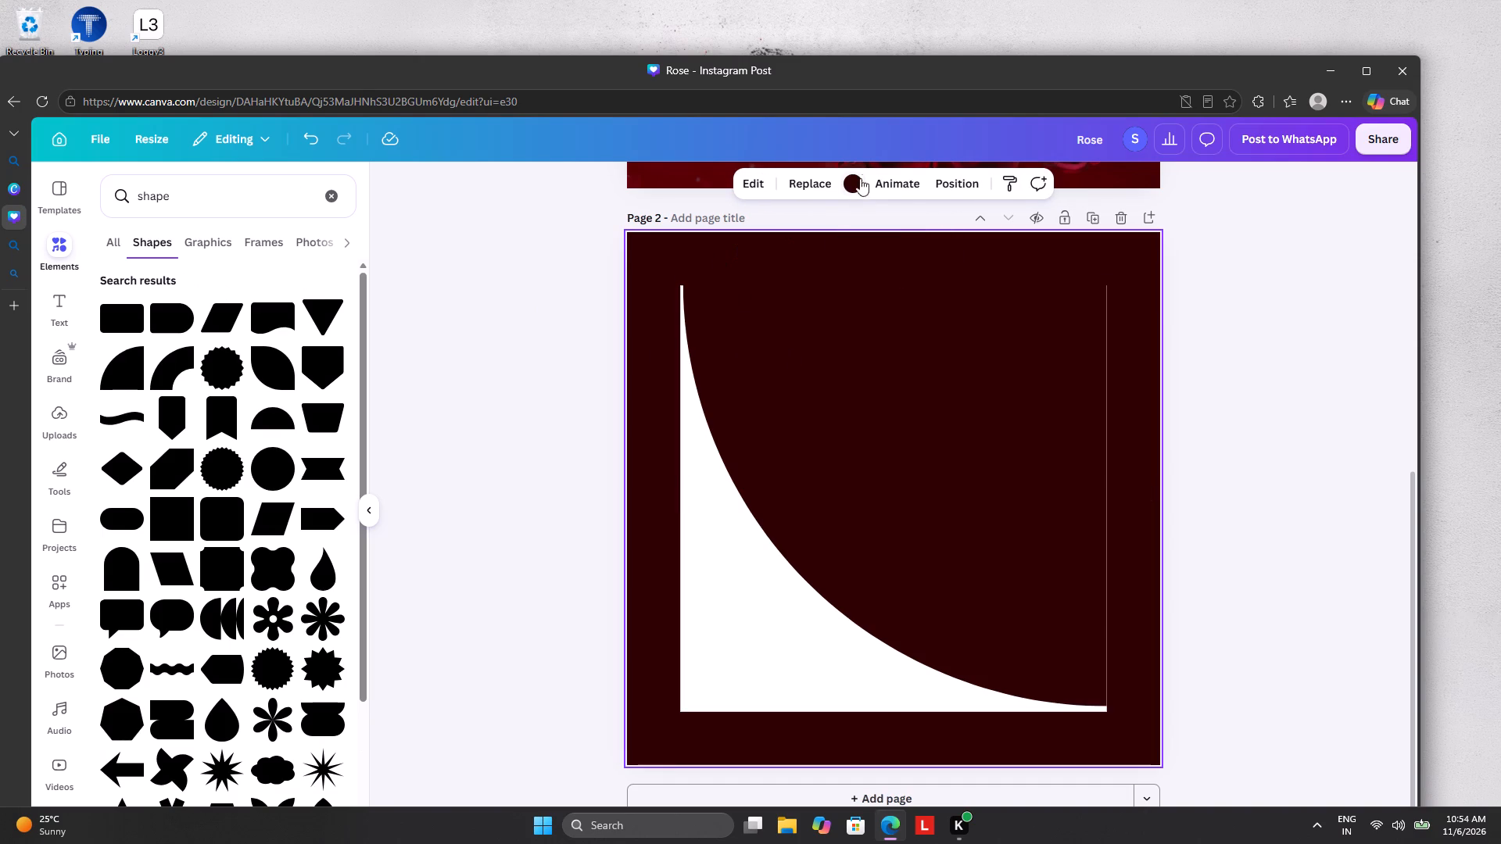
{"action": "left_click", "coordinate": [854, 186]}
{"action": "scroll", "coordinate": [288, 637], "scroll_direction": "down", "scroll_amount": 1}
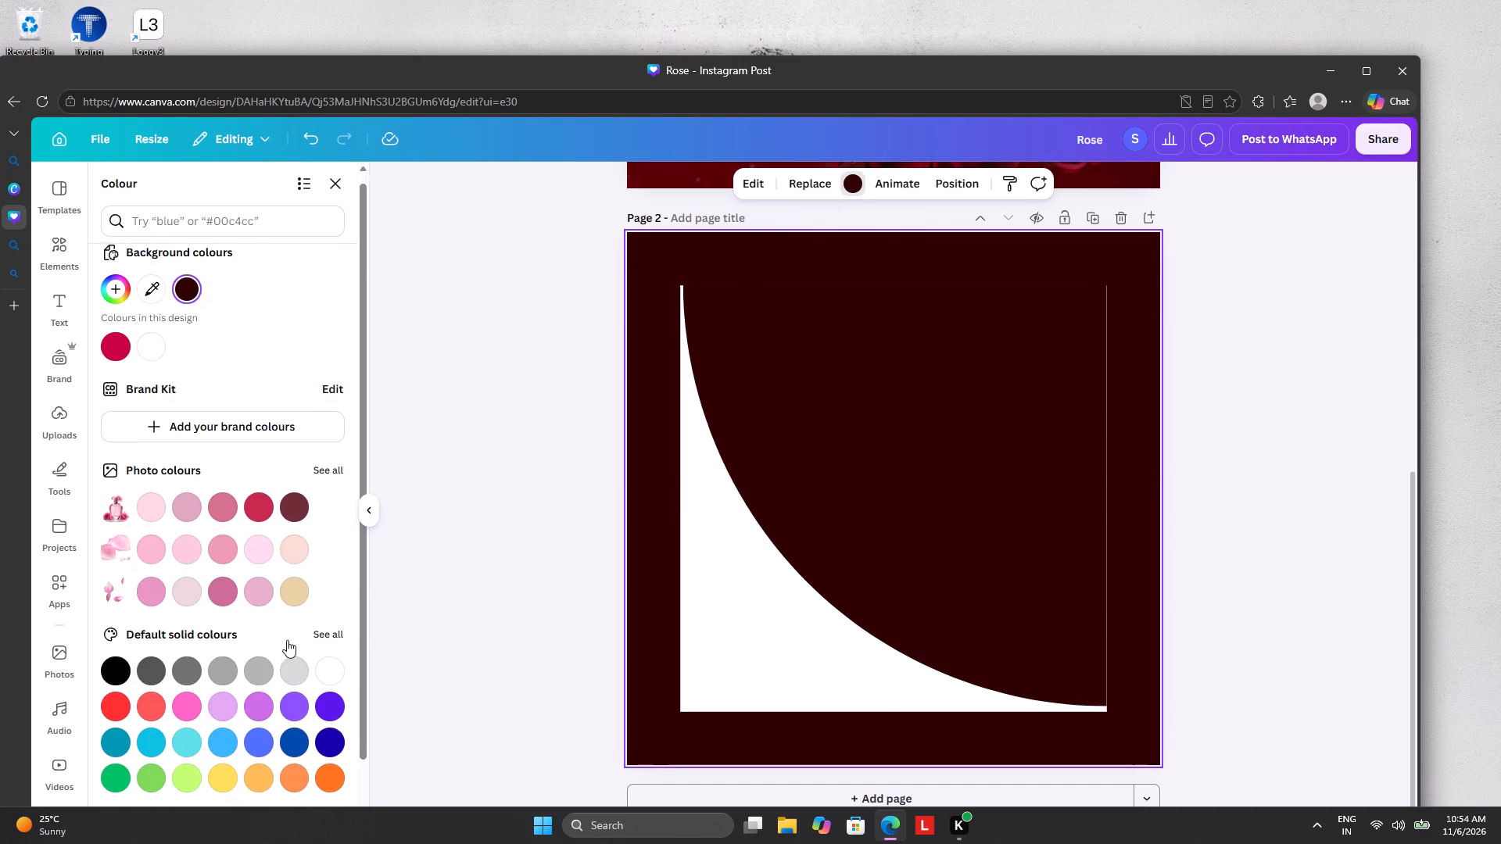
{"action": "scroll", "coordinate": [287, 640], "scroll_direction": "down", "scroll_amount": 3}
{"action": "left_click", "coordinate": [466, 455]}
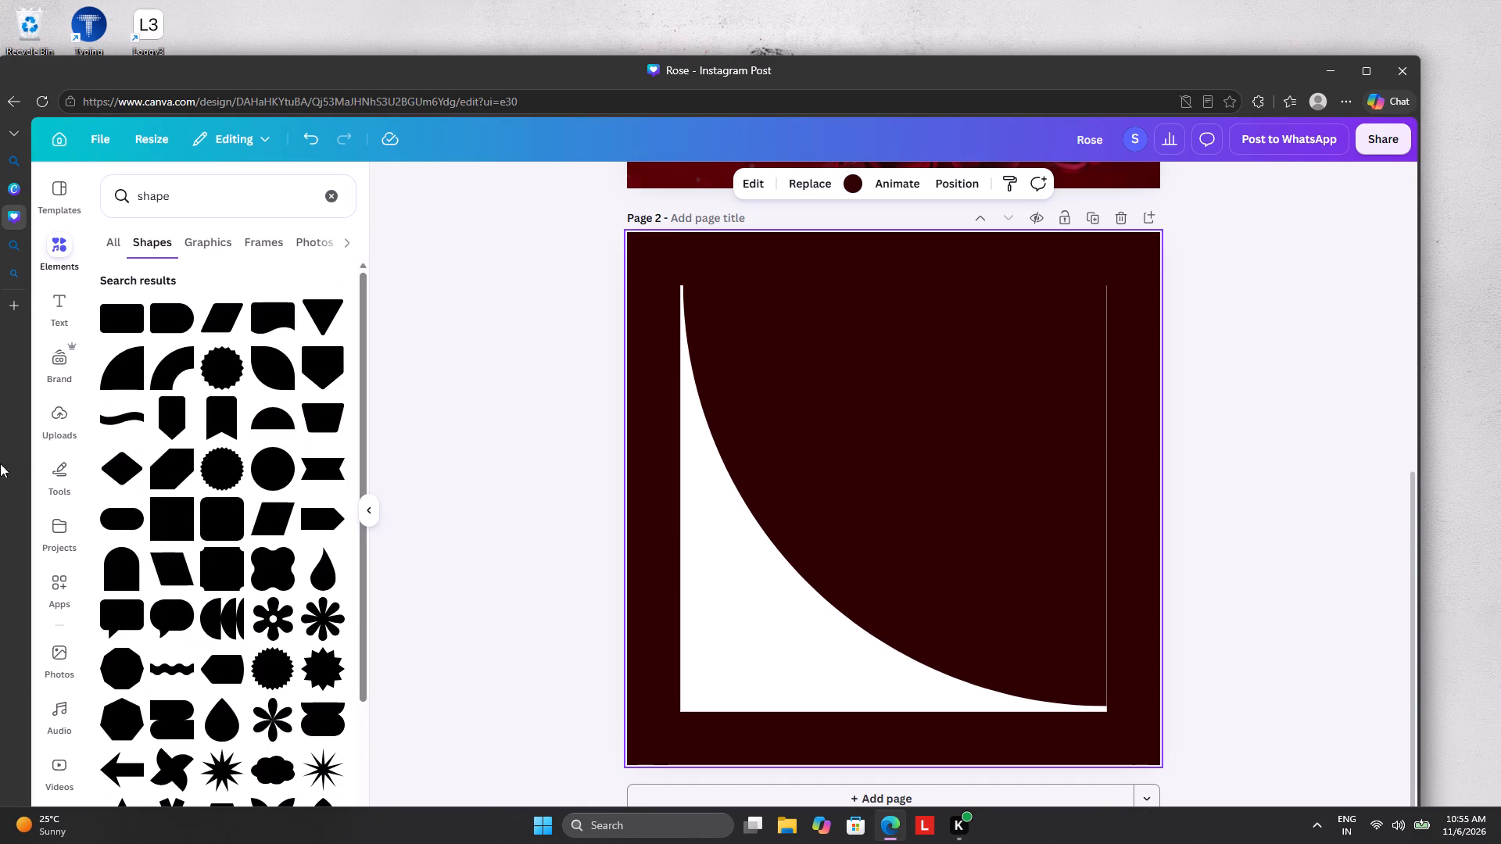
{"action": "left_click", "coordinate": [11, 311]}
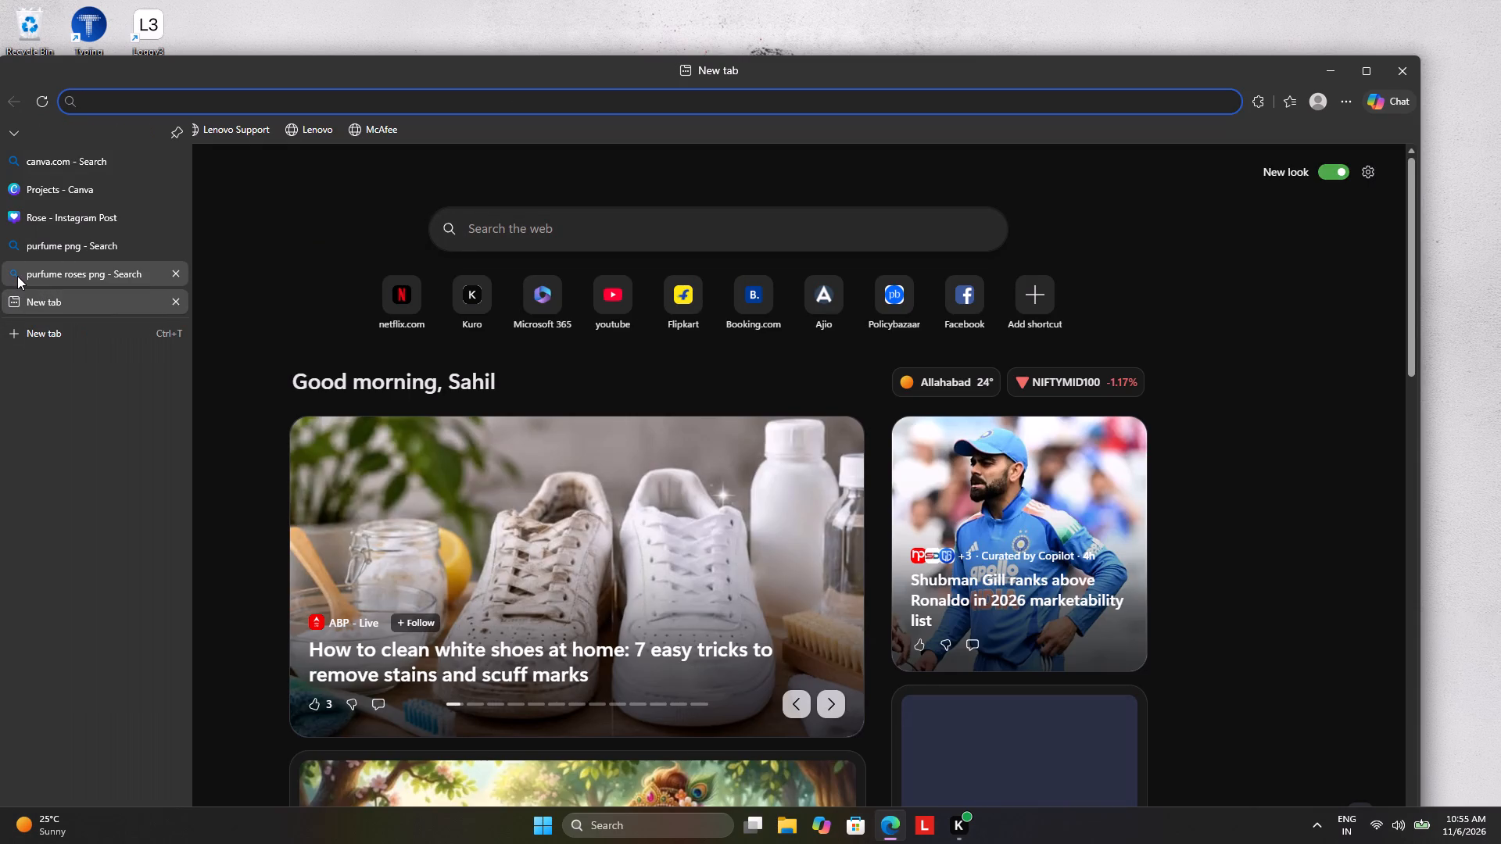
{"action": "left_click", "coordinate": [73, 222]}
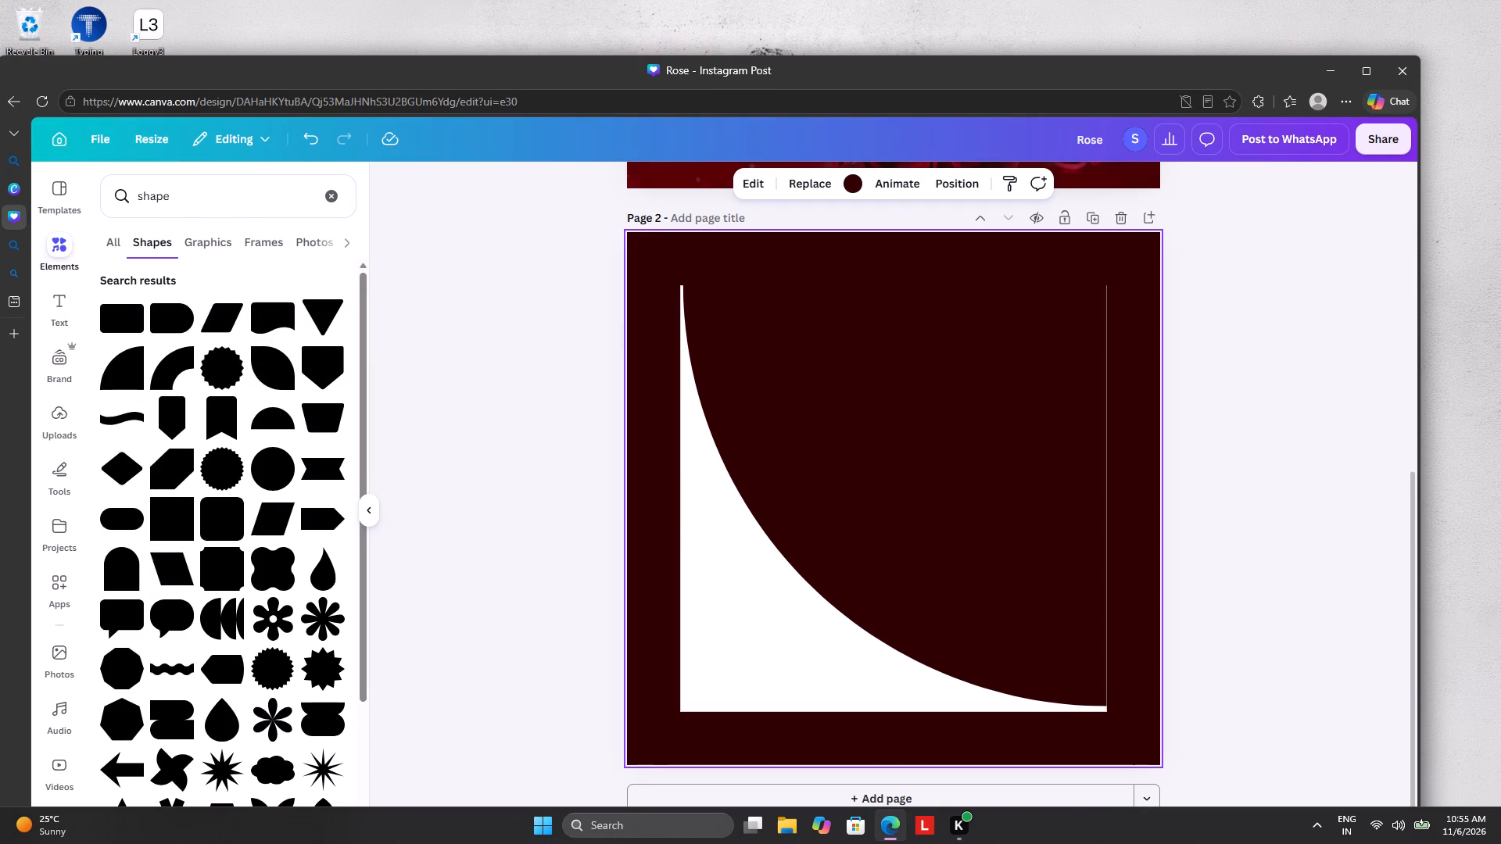
Search the elements for "choclate cake slice" in place of the shape search and narrow the results to photos.
{"action": "left_click", "coordinate": [341, 198]}
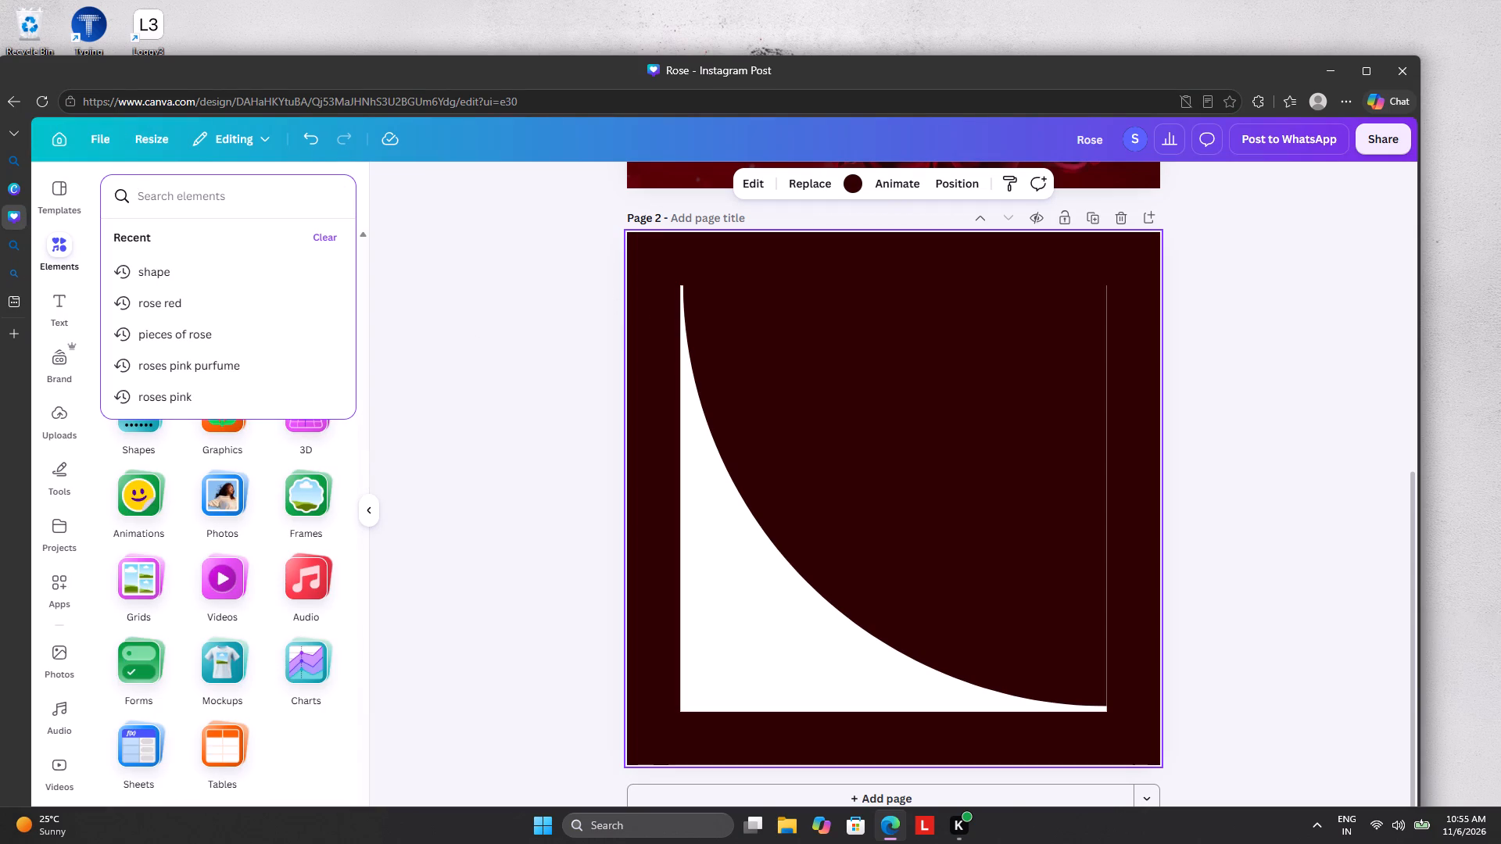
{"action": "type", "text": "ch"}
{"action": "type", "text": "ocla"}
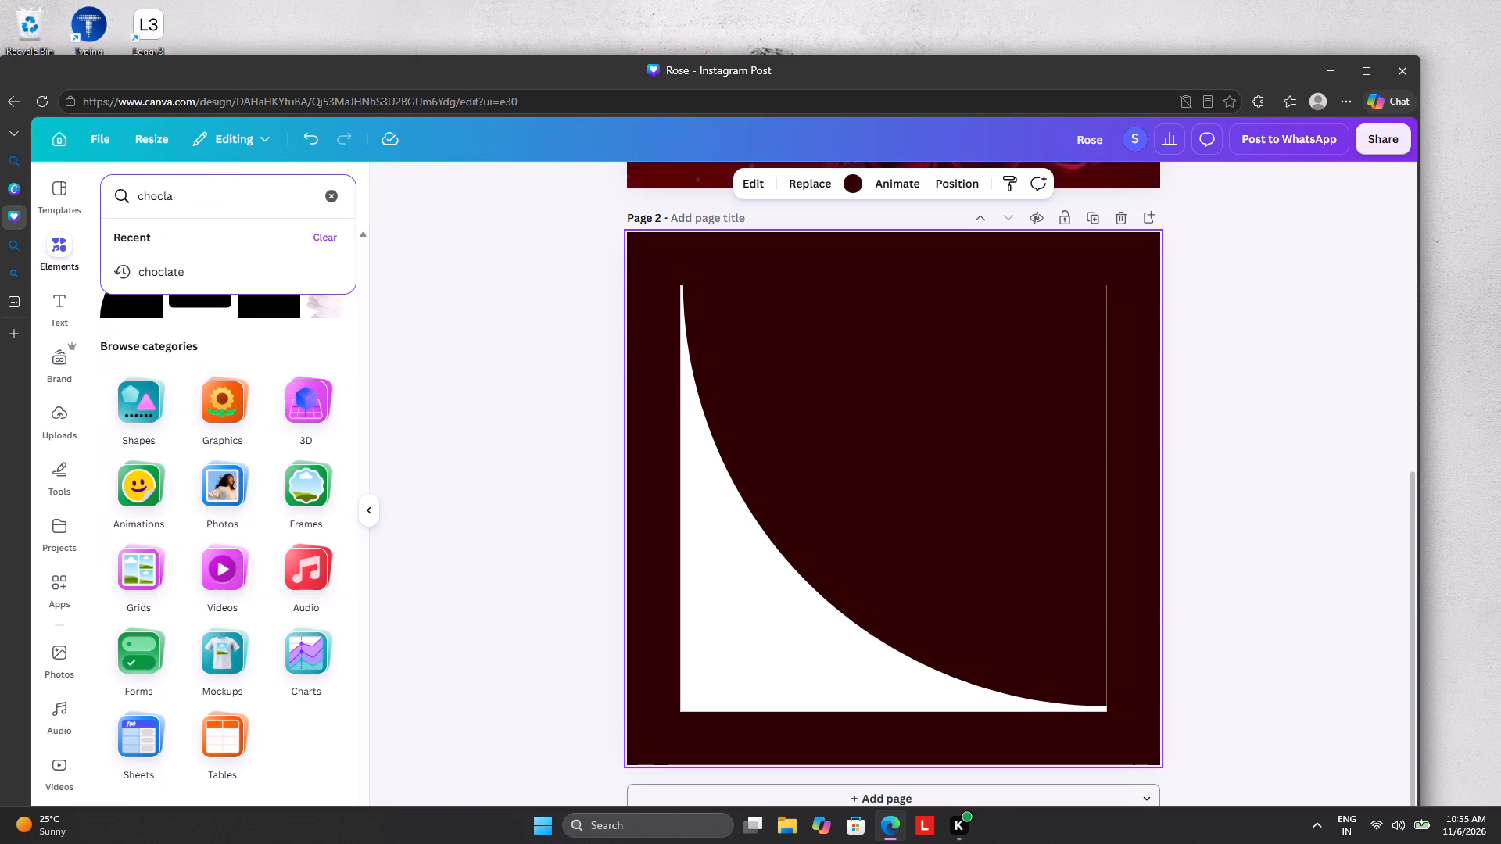
{"action": "type", "text": "te cake slice"}
{"action": "key", "text": "Return"}
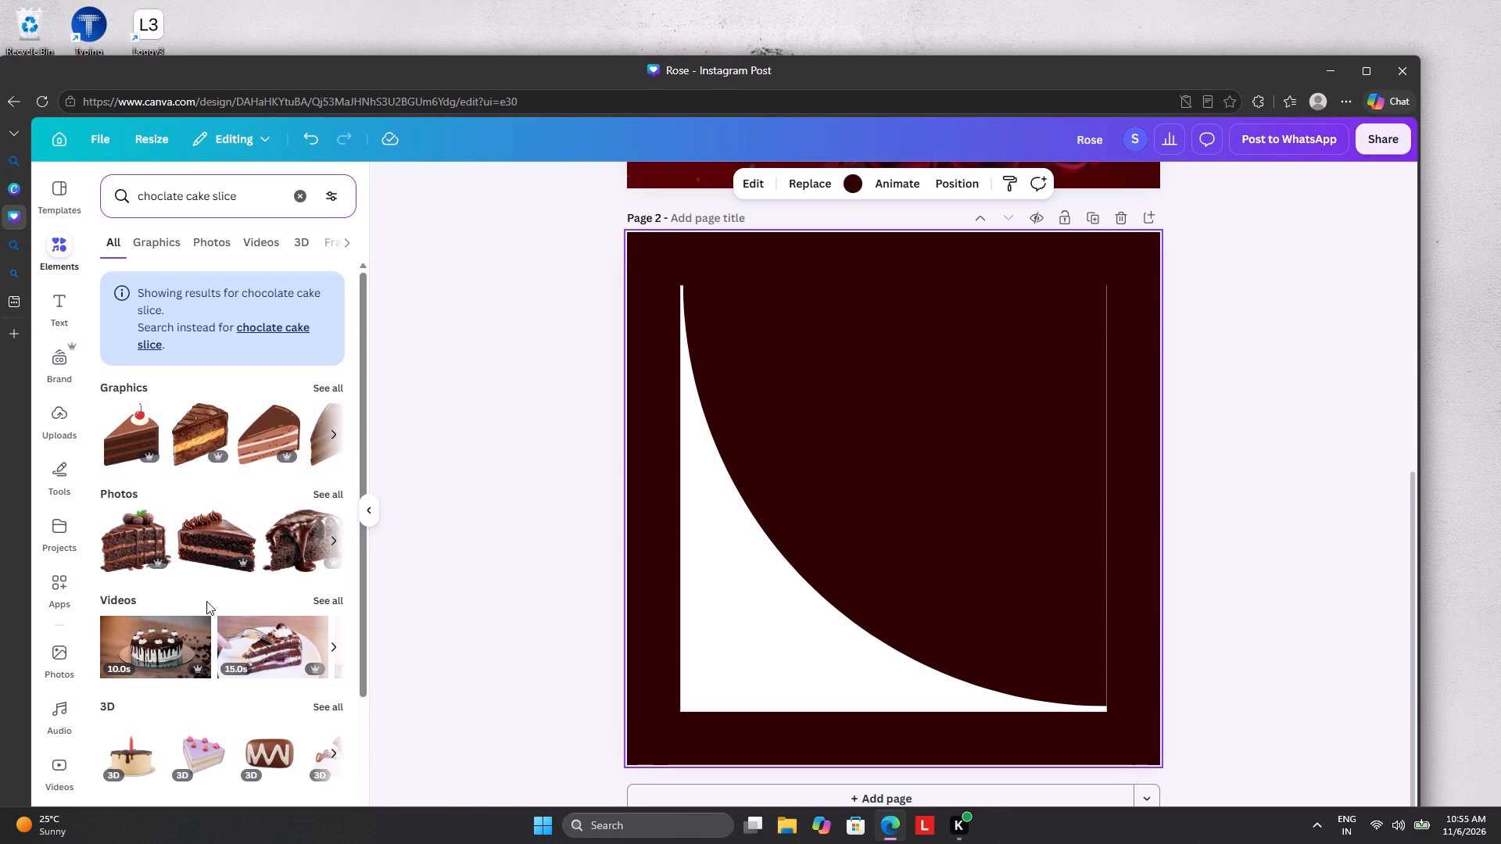
{"action": "scroll", "coordinate": [214, 596], "scroll_direction": "down", "scroll_amount": 3}
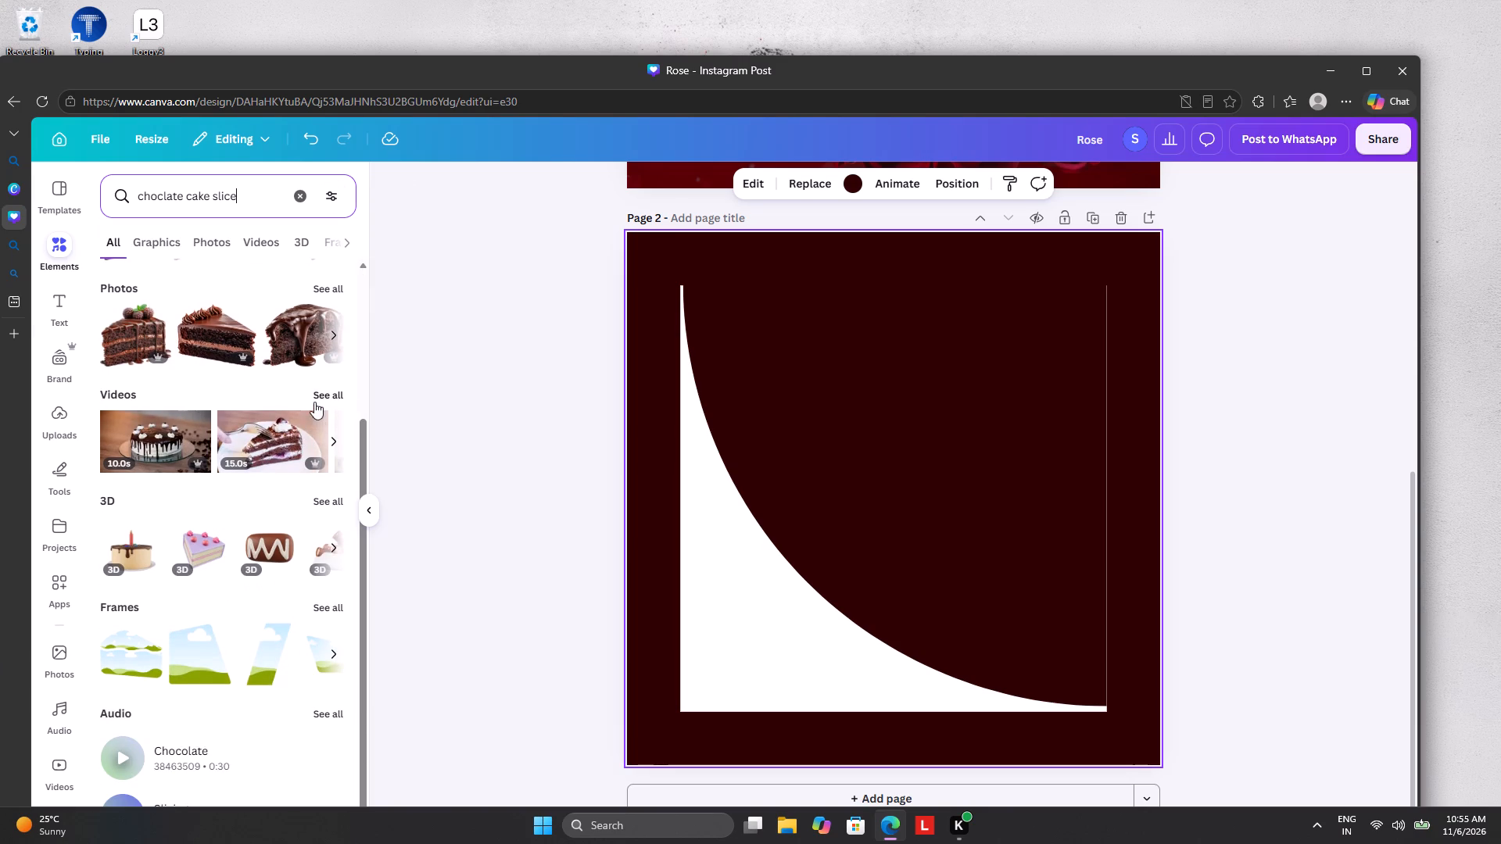
{"action": "left_click", "coordinate": [323, 390]}
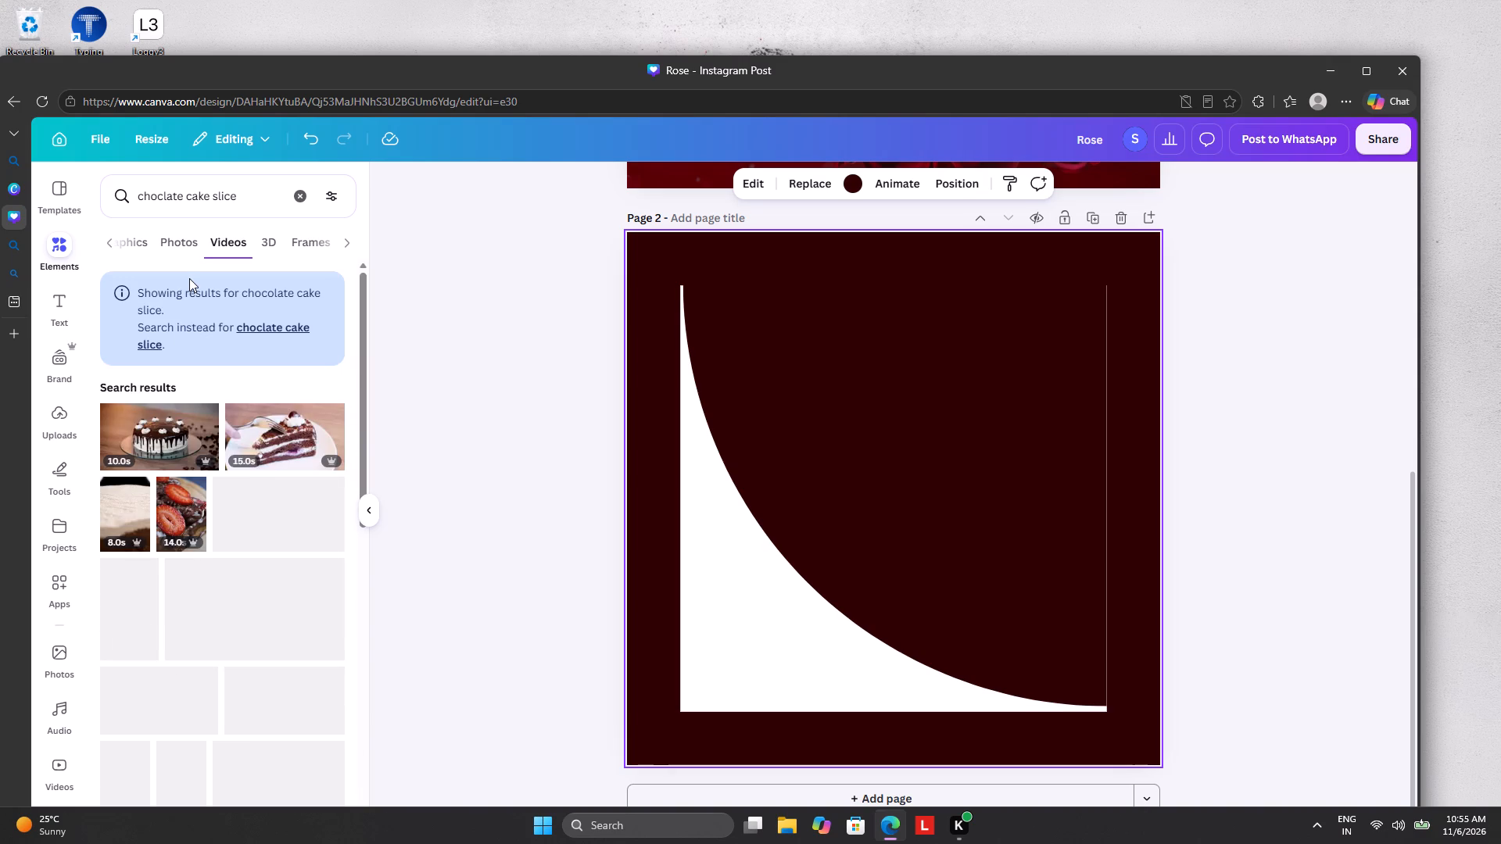
{"action": "left_click", "coordinate": [181, 249]}
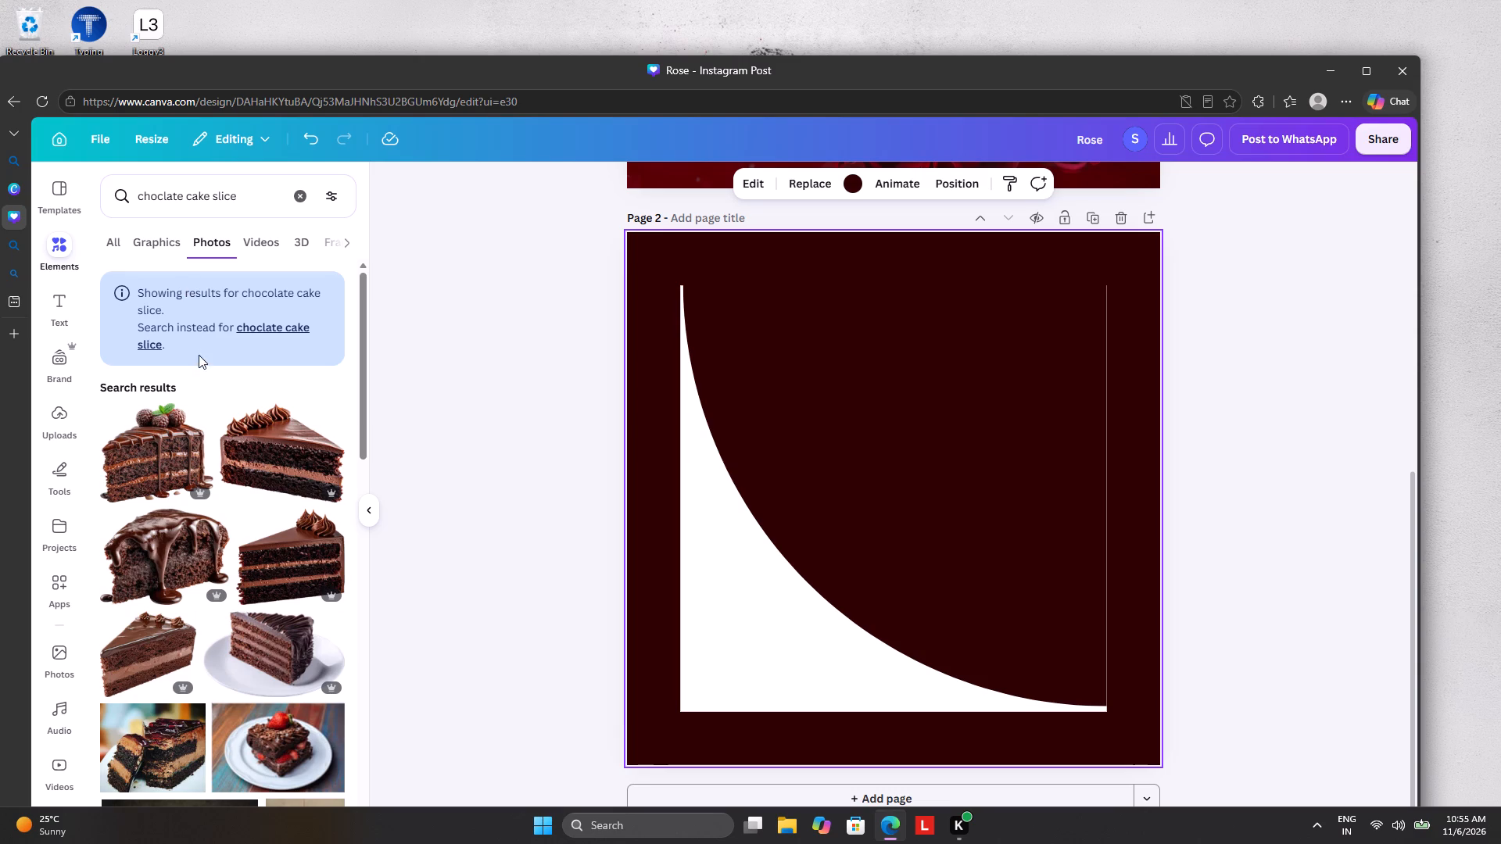
Find the photo of a dark chocolate cake slice with white cream, a red cherry and a chocolate curl, and add it to page 2.
{"action": "scroll", "coordinate": [213, 655], "scroll_direction": "down", "scroll_amount": 6}
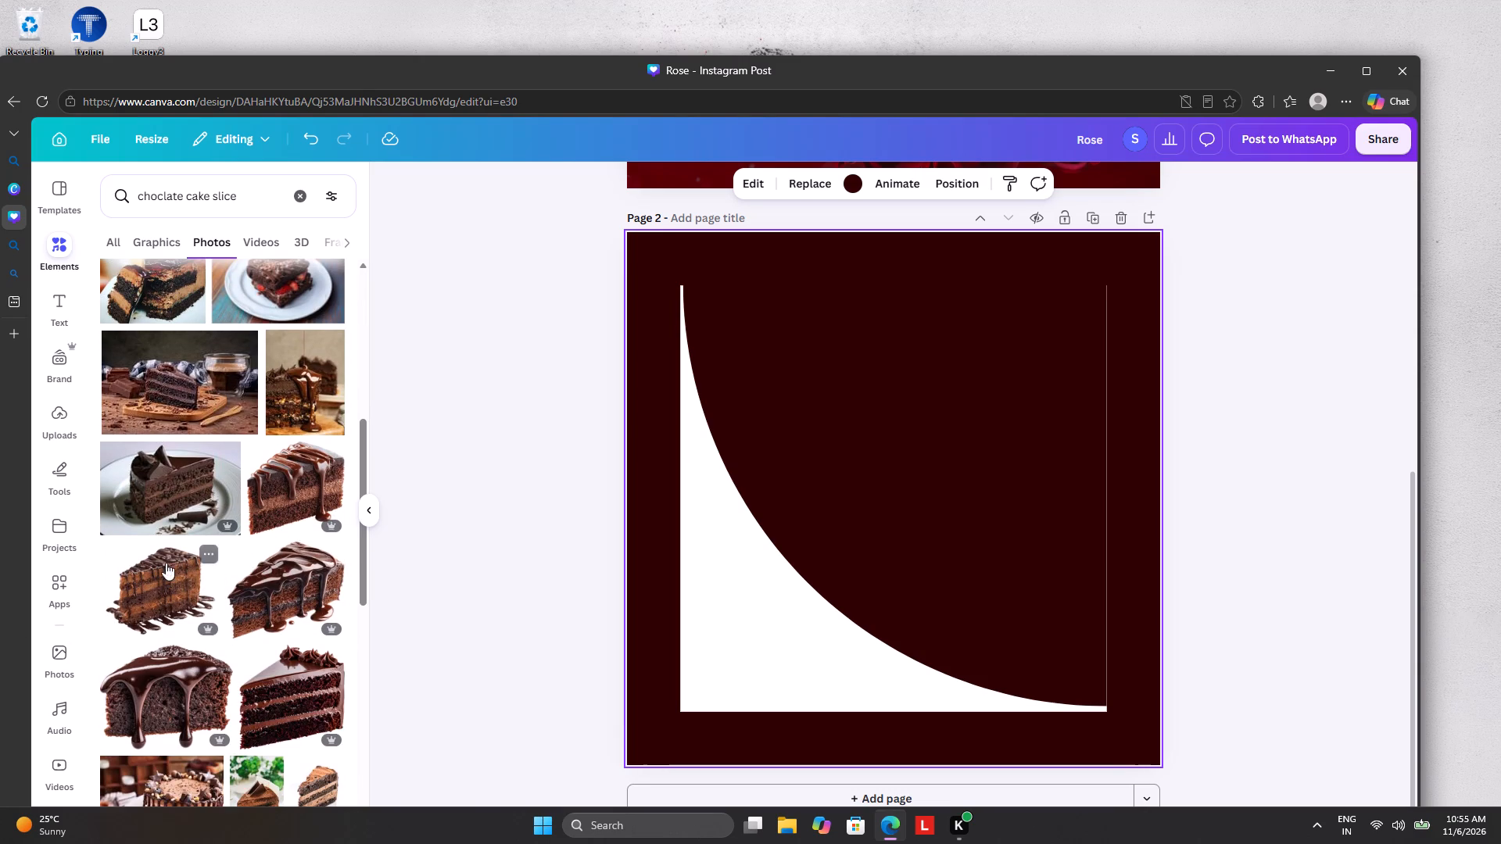
{"action": "scroll", "coordinate": [187, 448], "scroll_direction": "down", "scroll_amount": 3}
{"action": "scroll", "coordinate": [191, 652], "scroll_direction": "down", "scroll_amount": 2}
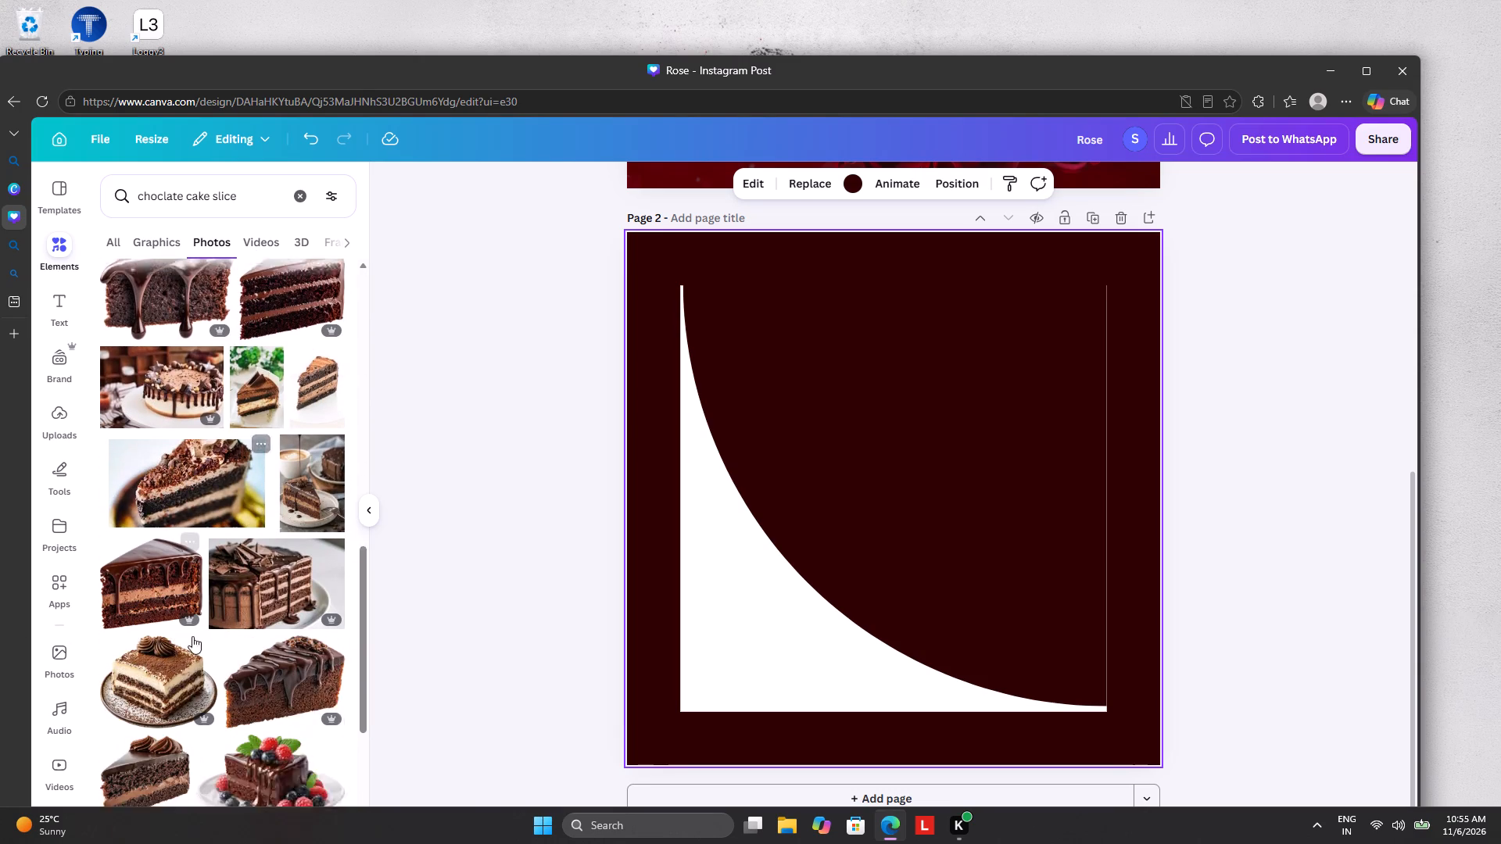
{"action": "scroll", "coordinate": [192, 636], "scroll_direction": "down", "scroll_amount": 7}
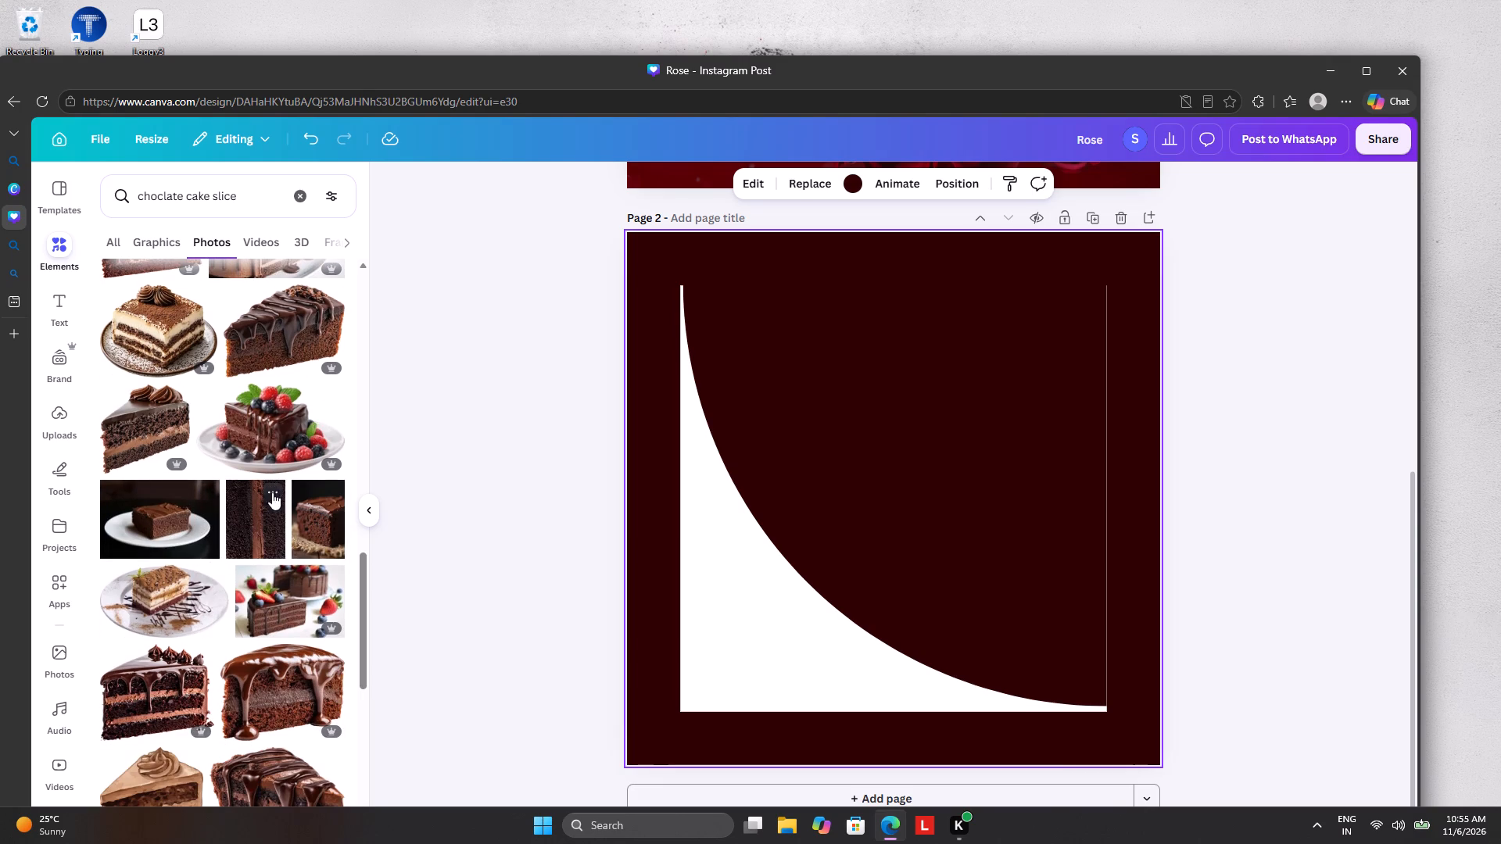
{"action": "scroll", "coordinate": [250, 555], "scroll_direction": "down", "scroll_amount": 1}
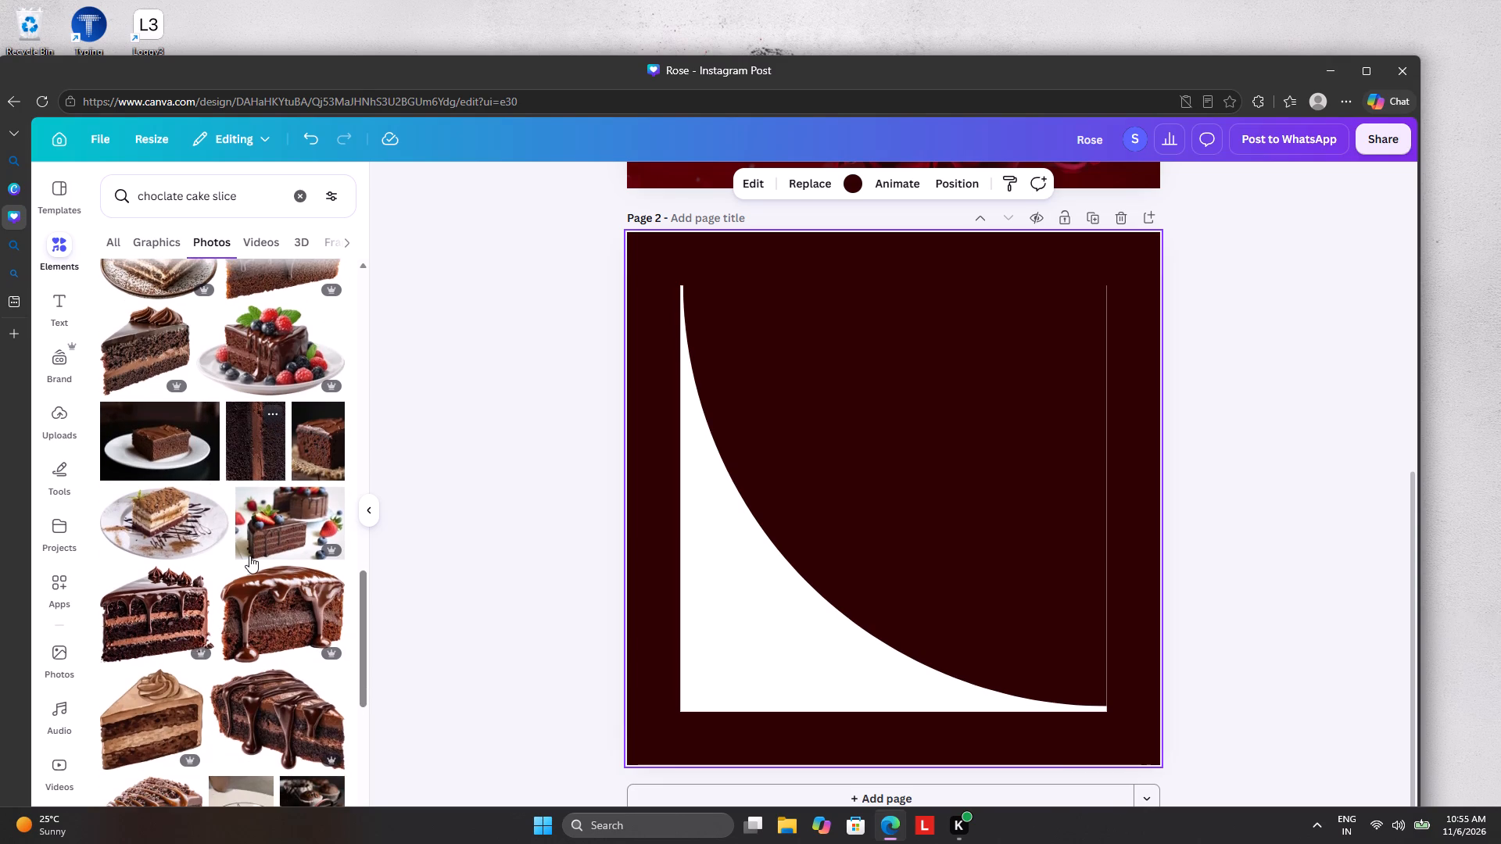
{"action": "scroll", "coordinate": [249, 556], "scroll_direction": "down", "scroll_amount": 3}
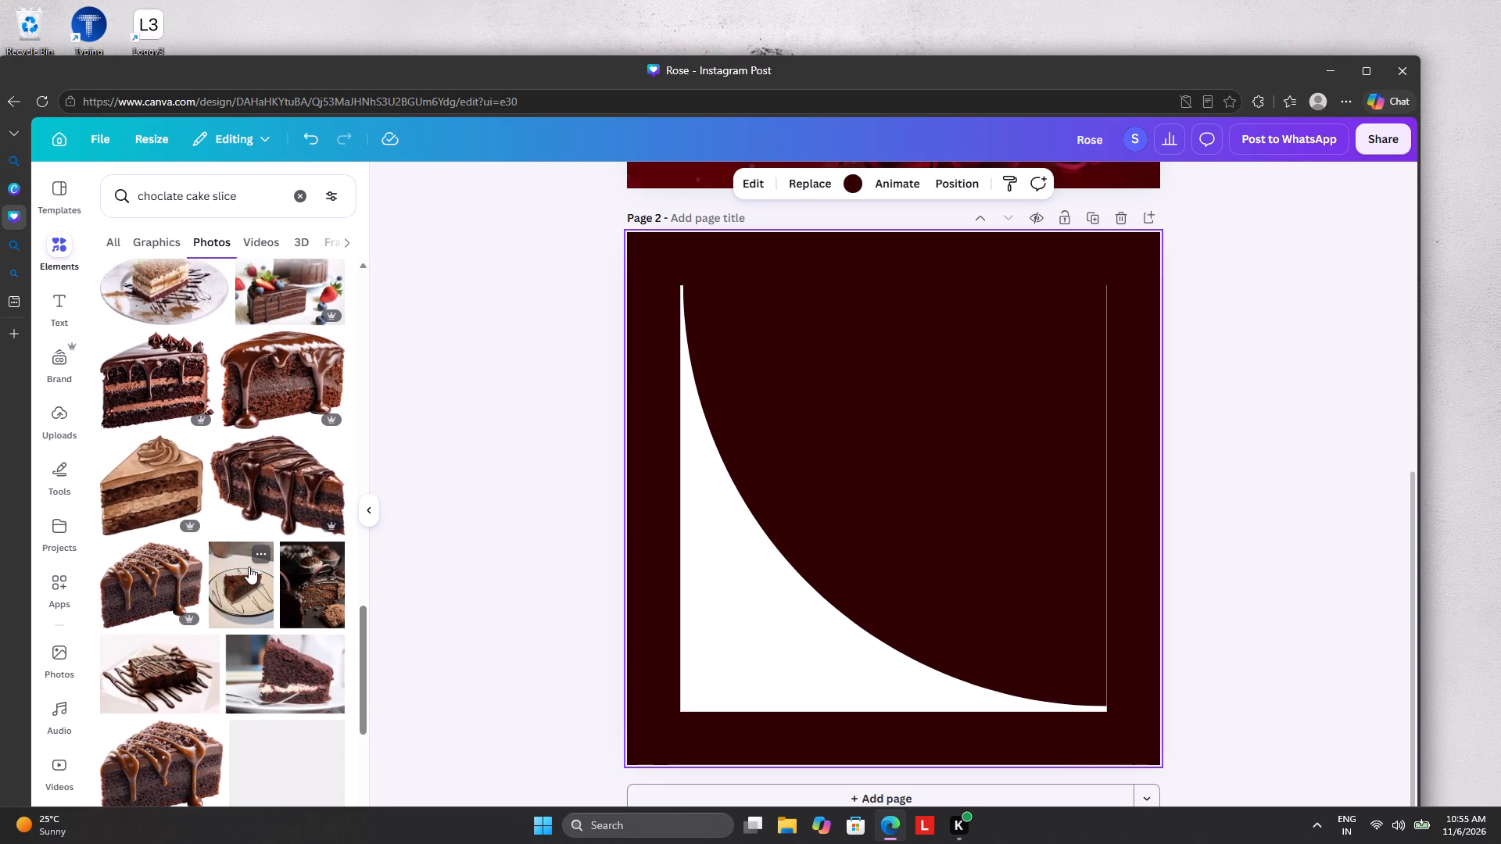
{"action": "scroll", "coordinate": [249, 579], "scroll_direction": "down", "scroll_amount": 4}
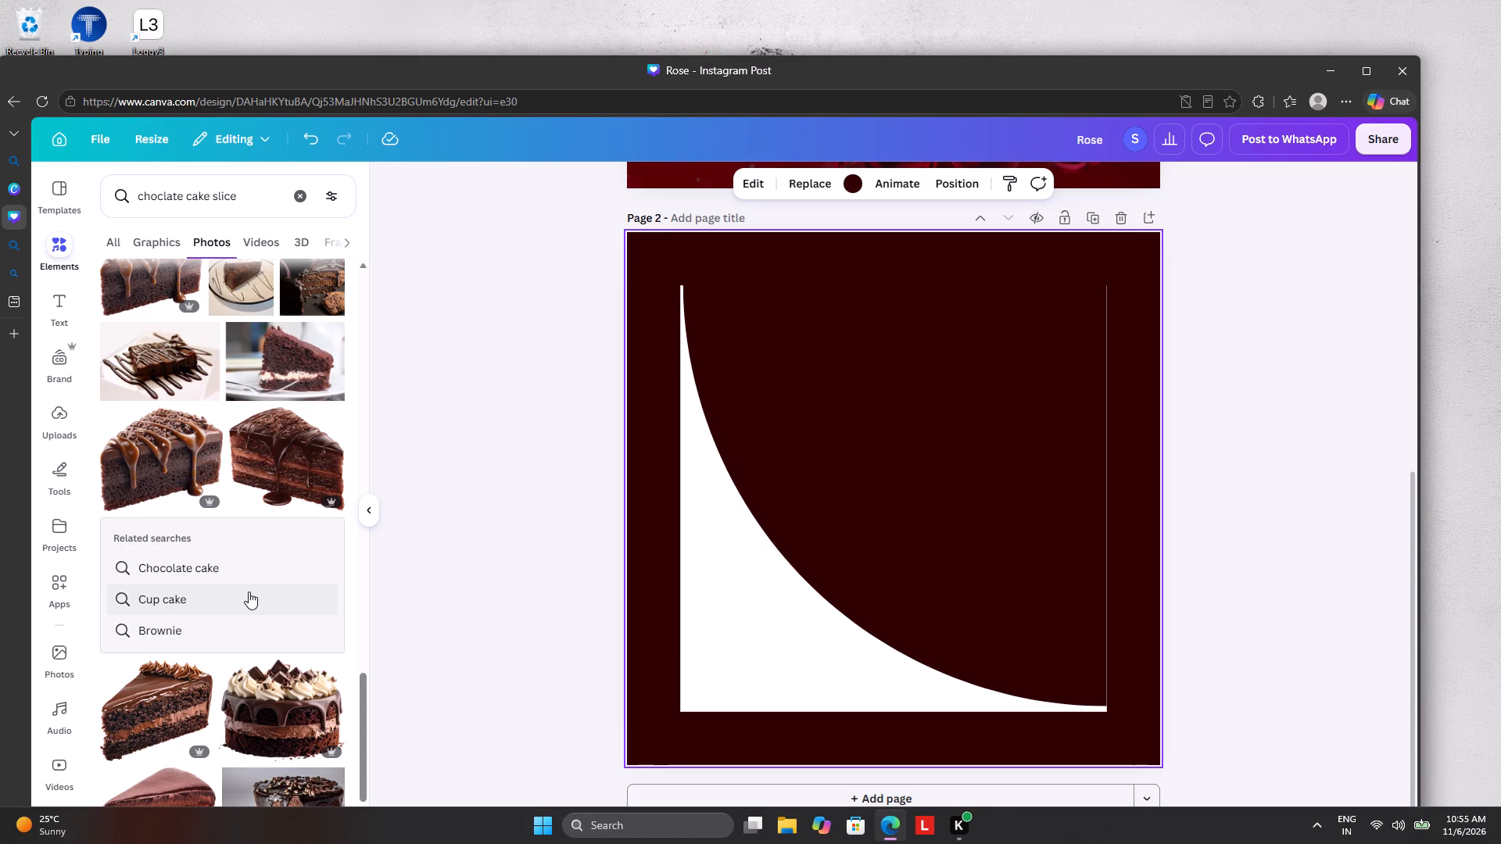
{"action": "scroll", "coordinate": [250, 592], "scroll_direction": "down", "scroll_amount": 5}
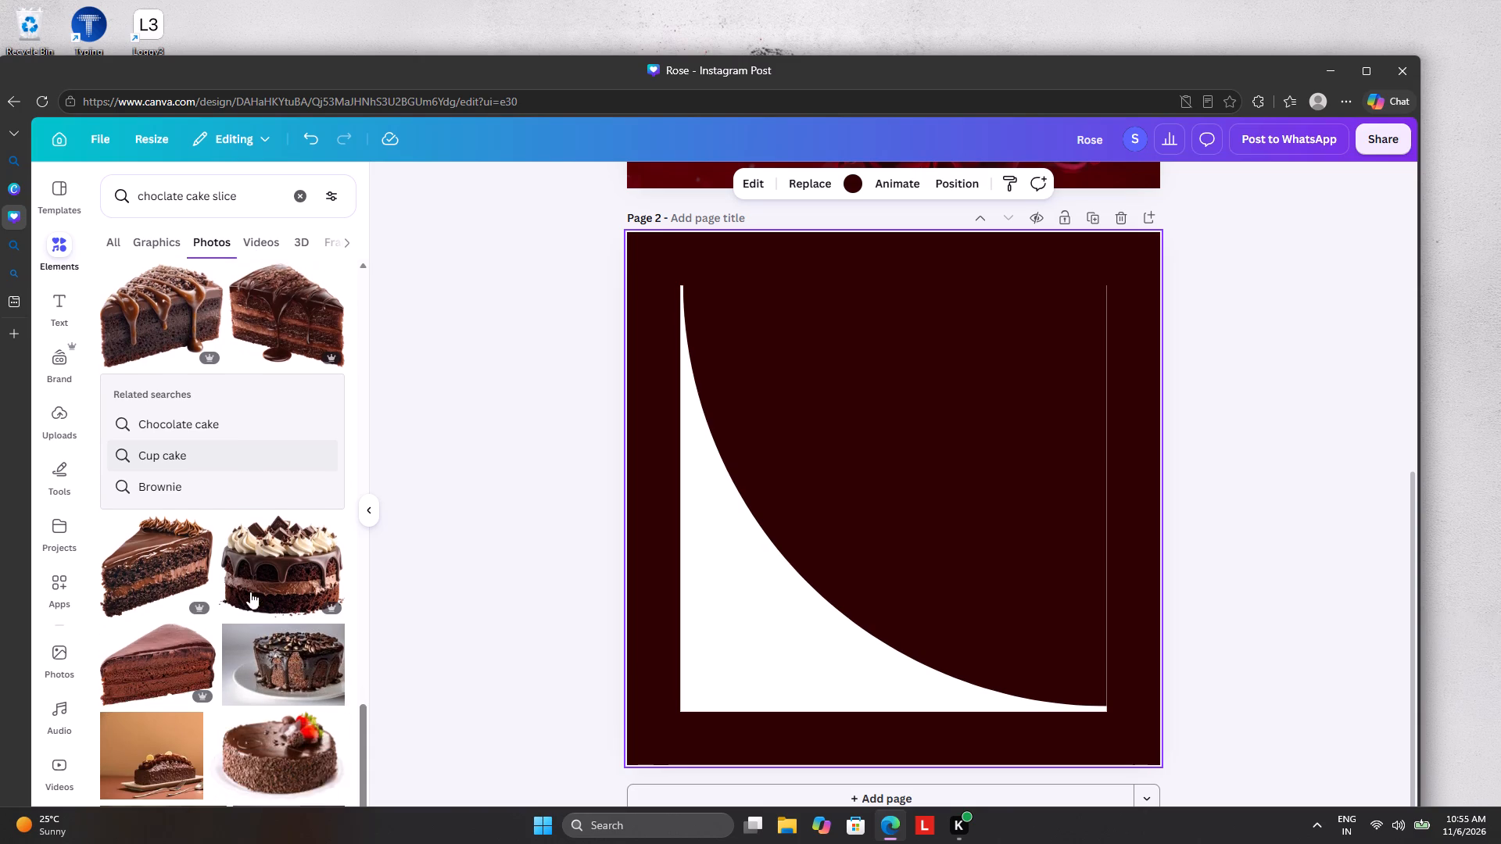
{"action": "scroll", "coordinate": [250, 592], "scroll_direction": "down", "scroll_amount": 4}
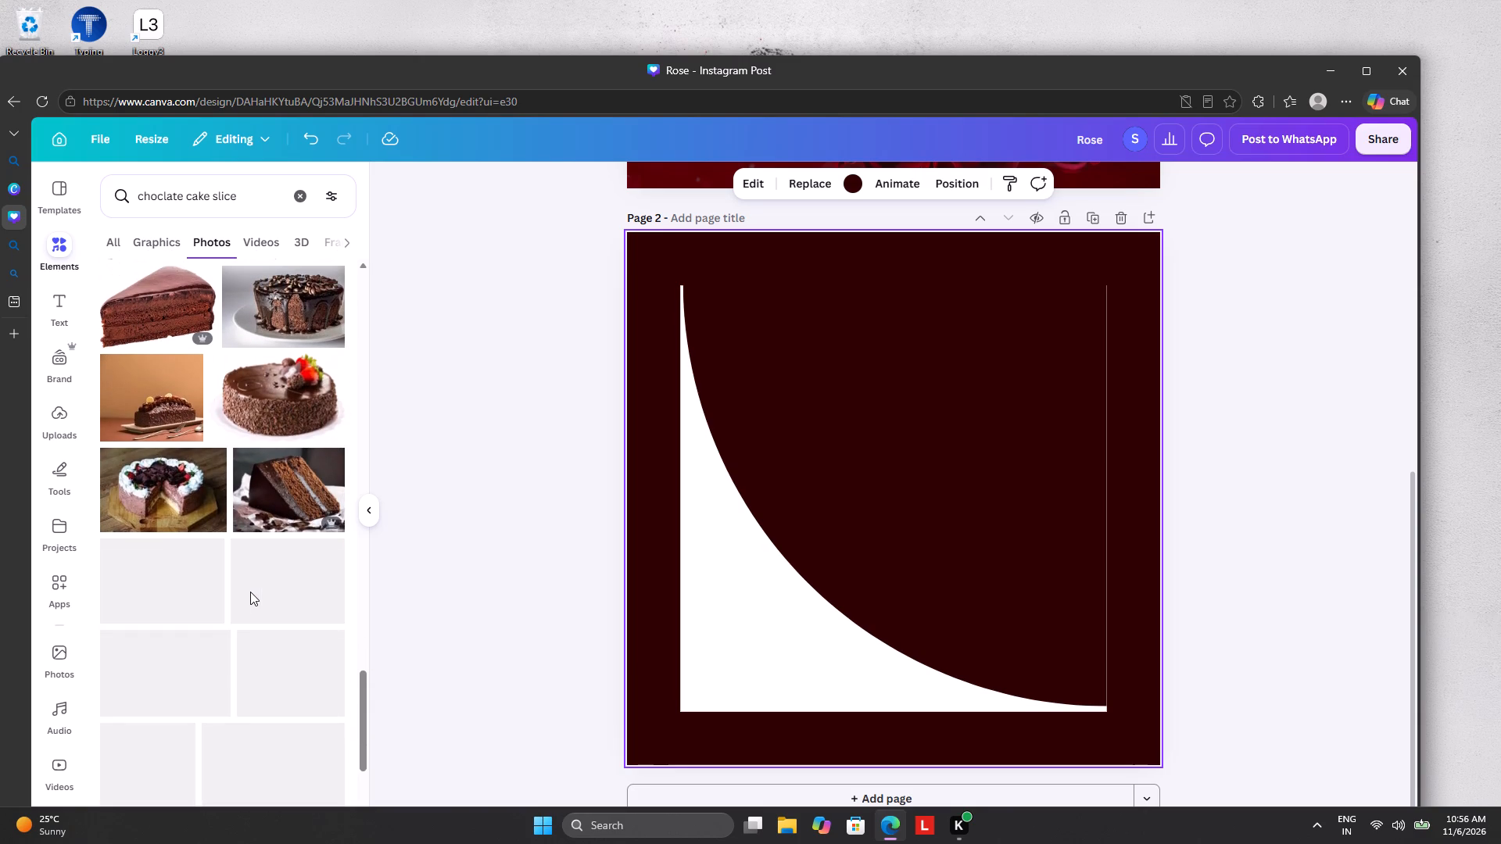
{"action": "scroll", "coordinate": [257, 553], "scroll_direction": "down", "scroll_amount": 6}
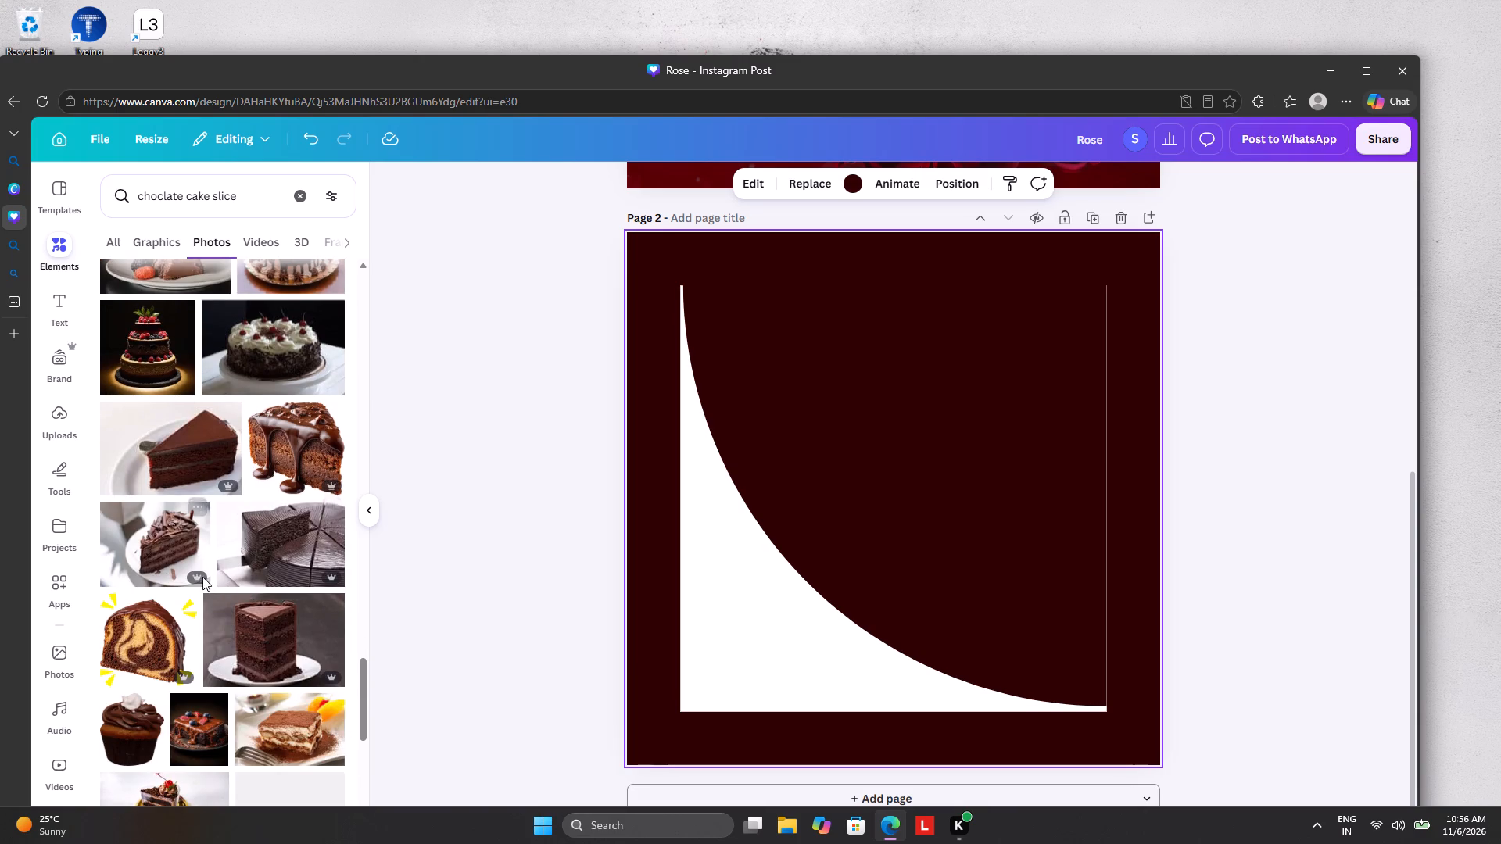
{"action": "scroll", "coordinate": [282, 618], "scroll_direction": "down", "scroll_amount": 4}
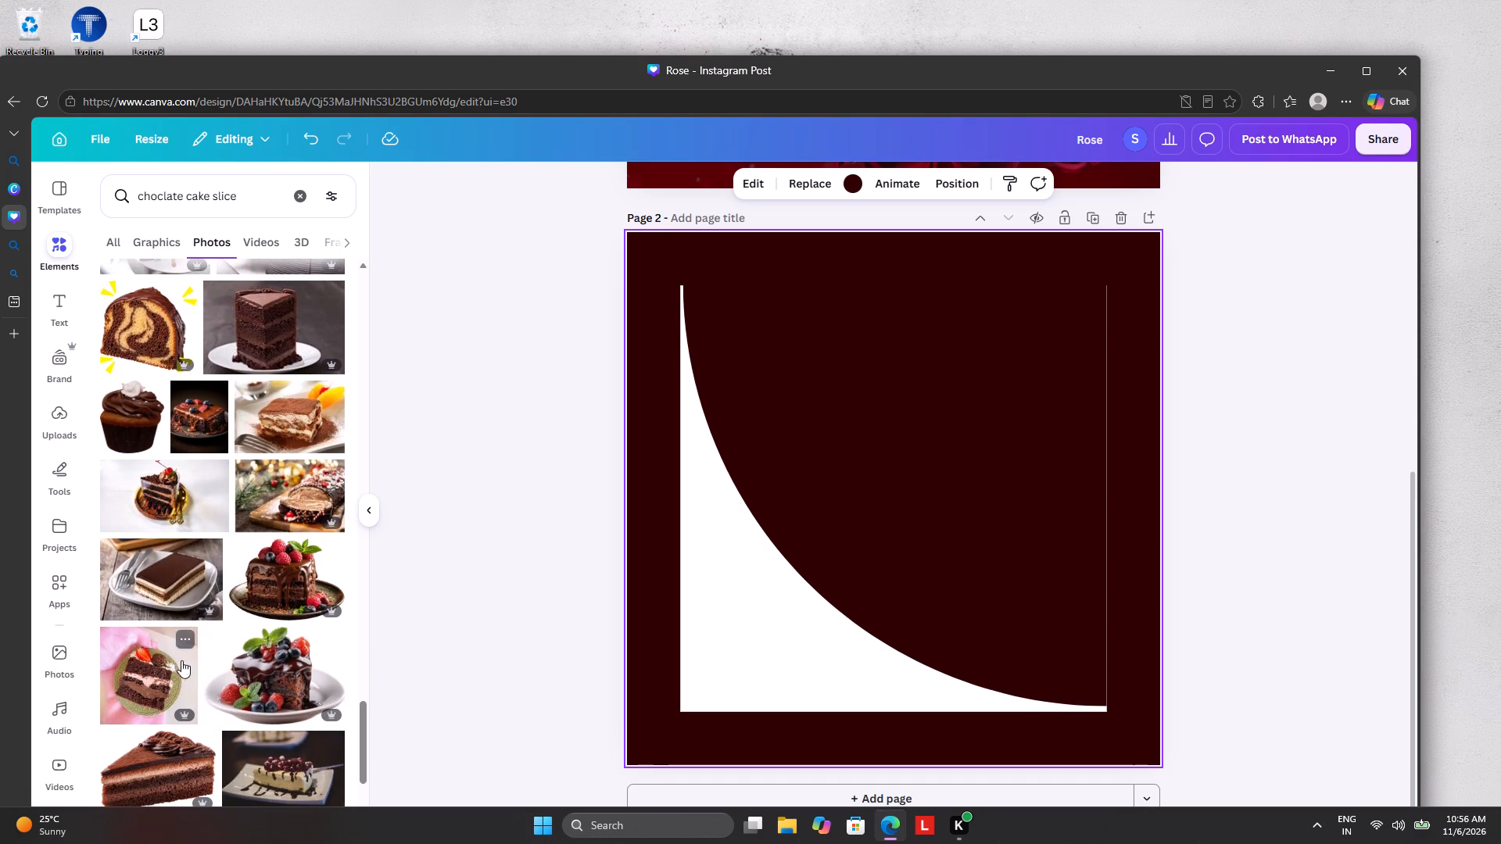
{"action": "scroll", "coordinate": [210, 649], "scroll_direction": "down", "scroll_amount": 1}
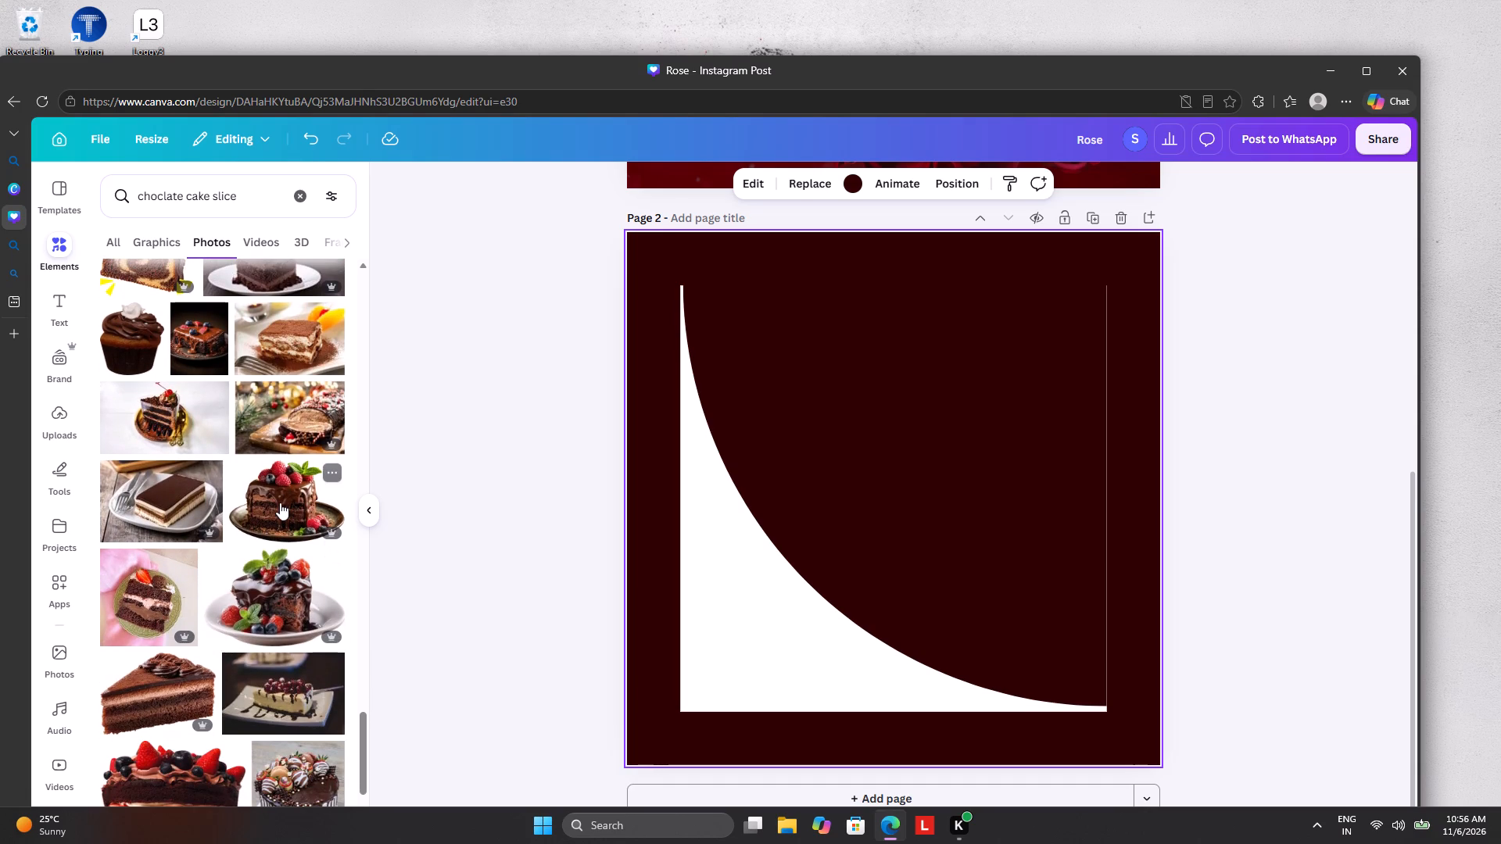
{"action": "scroll", "coordinate": [262, 581], "scroll_direction": "down", "scroll_amount": 4}
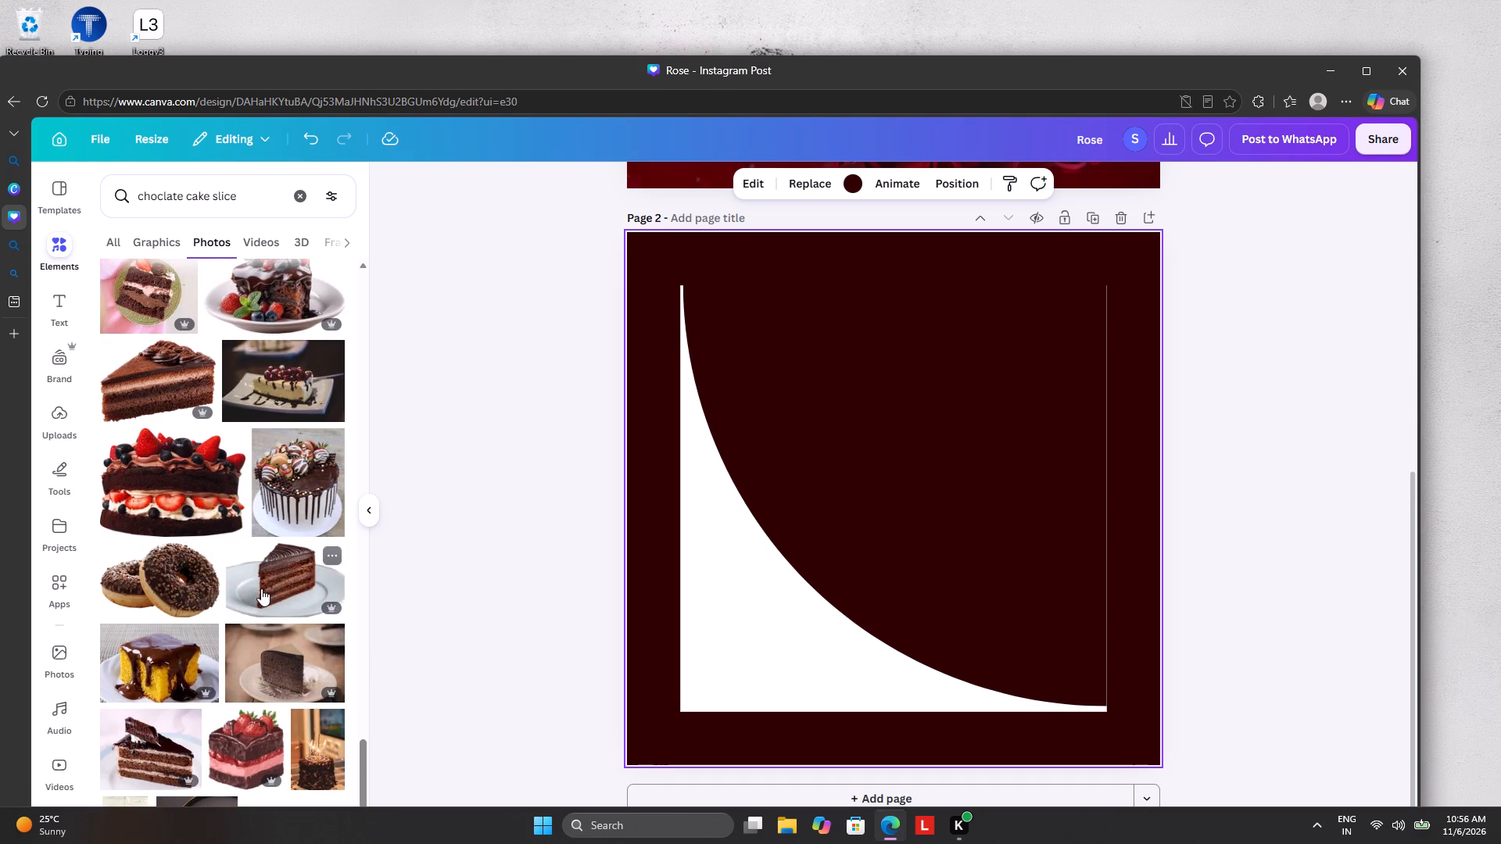
{"action": "scroll", "coordinate": [261, 588], "scroll_direction": "down", "scroll_amount": 3}
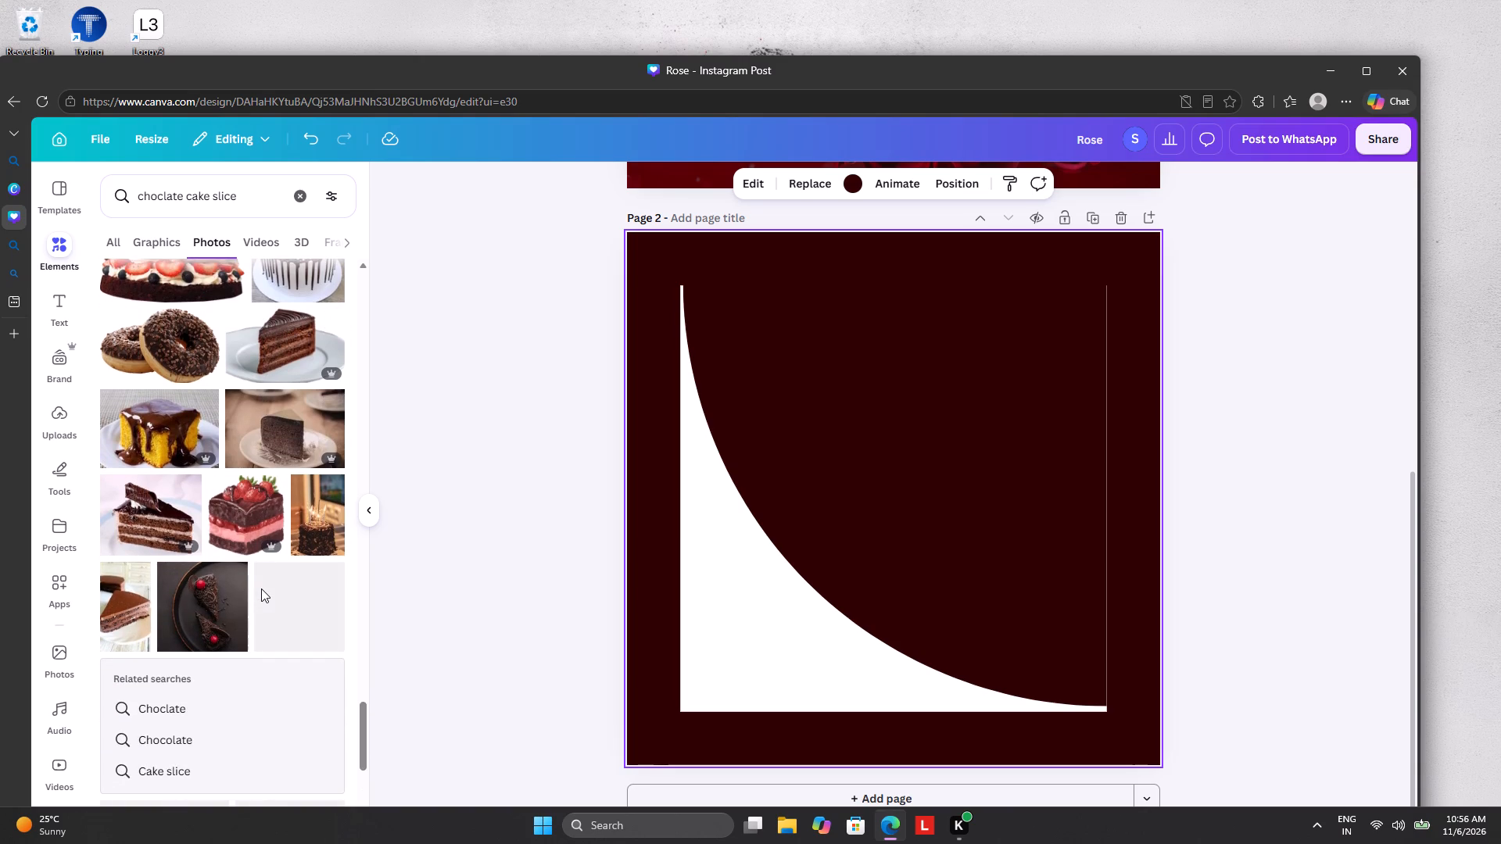
{"action": "scroll", "coordinate": [261, 588], "scroll_direction": "down", "scroll_amount": 4}
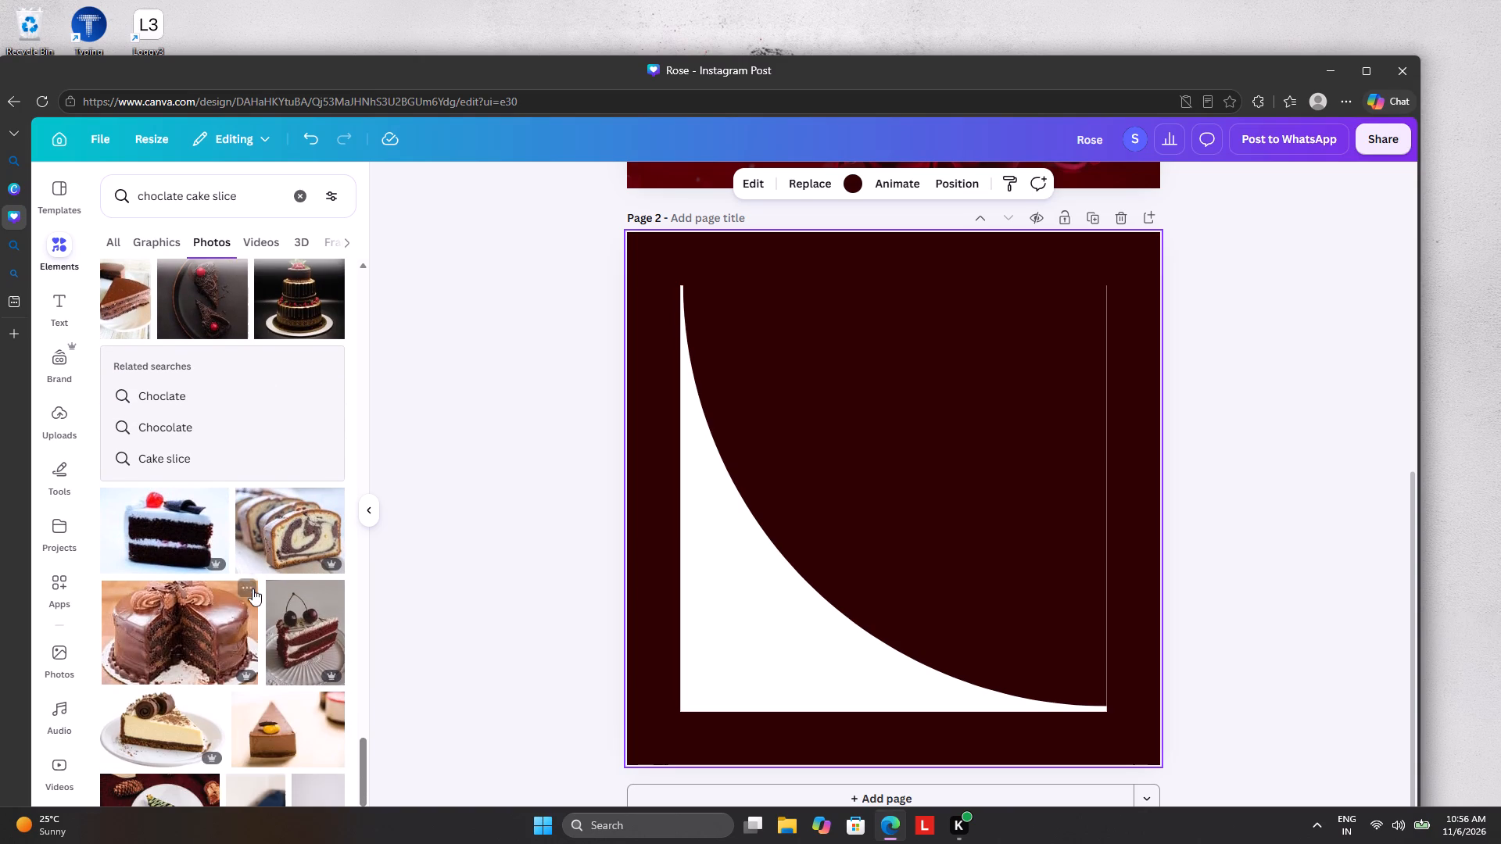
{"action": "left_click", "coordinate": [177, 513]}
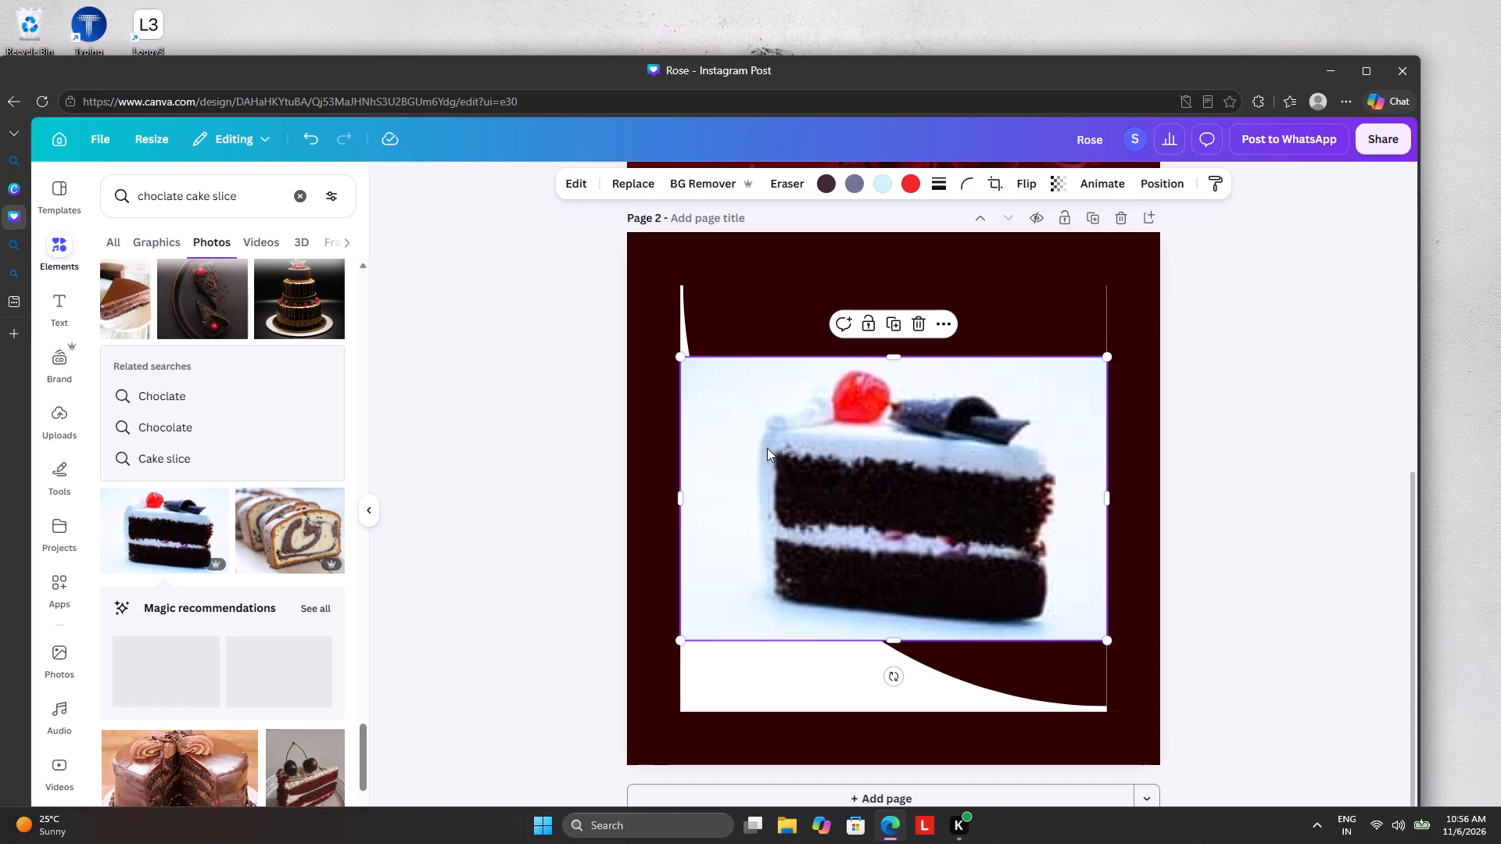
Remove the background from the cake slice photo.
{"action": "left_click", "coordinate": [704, 174]}
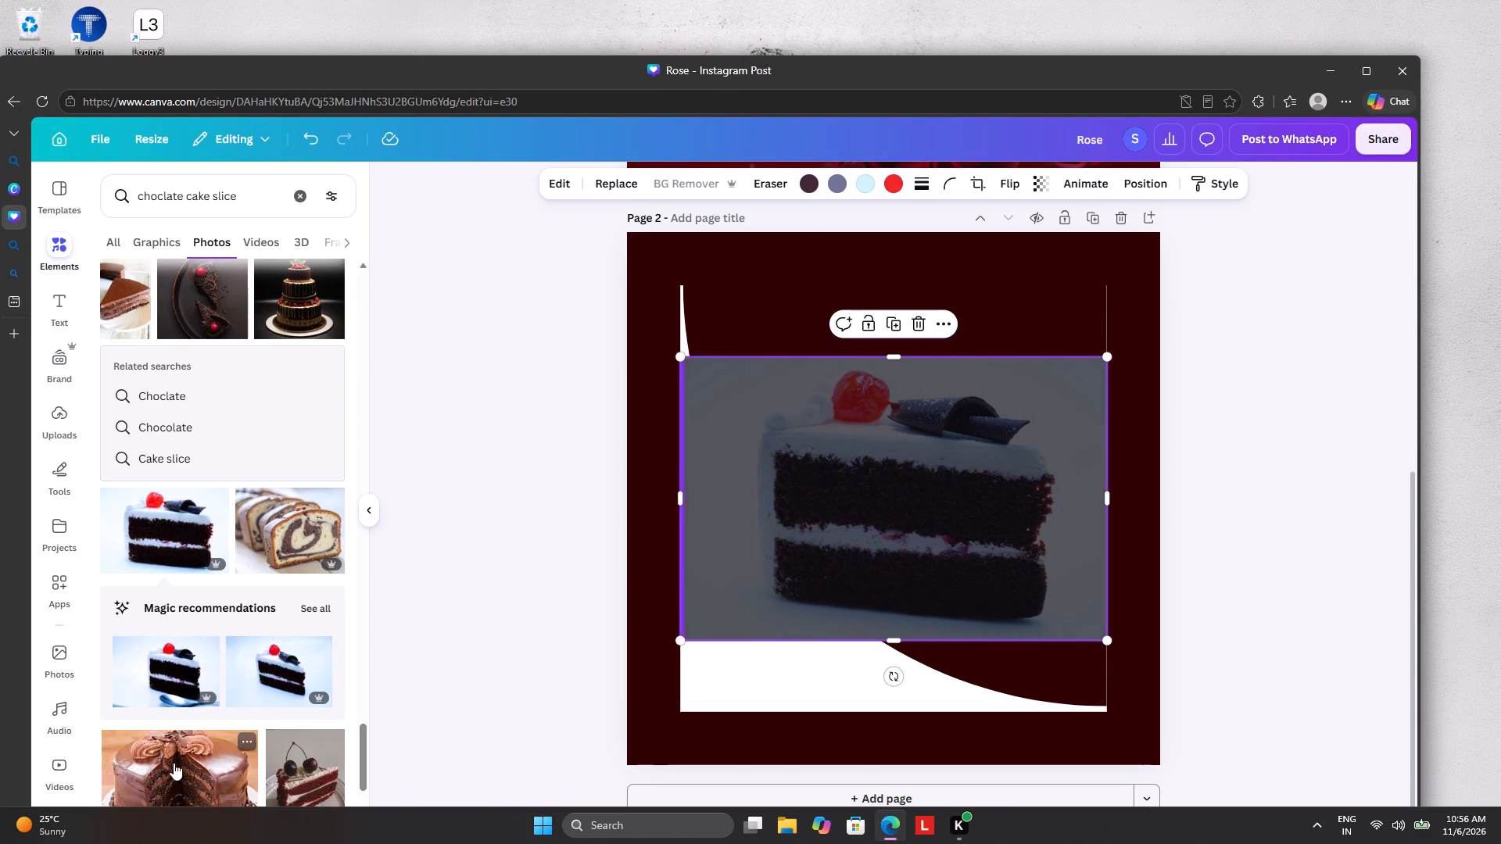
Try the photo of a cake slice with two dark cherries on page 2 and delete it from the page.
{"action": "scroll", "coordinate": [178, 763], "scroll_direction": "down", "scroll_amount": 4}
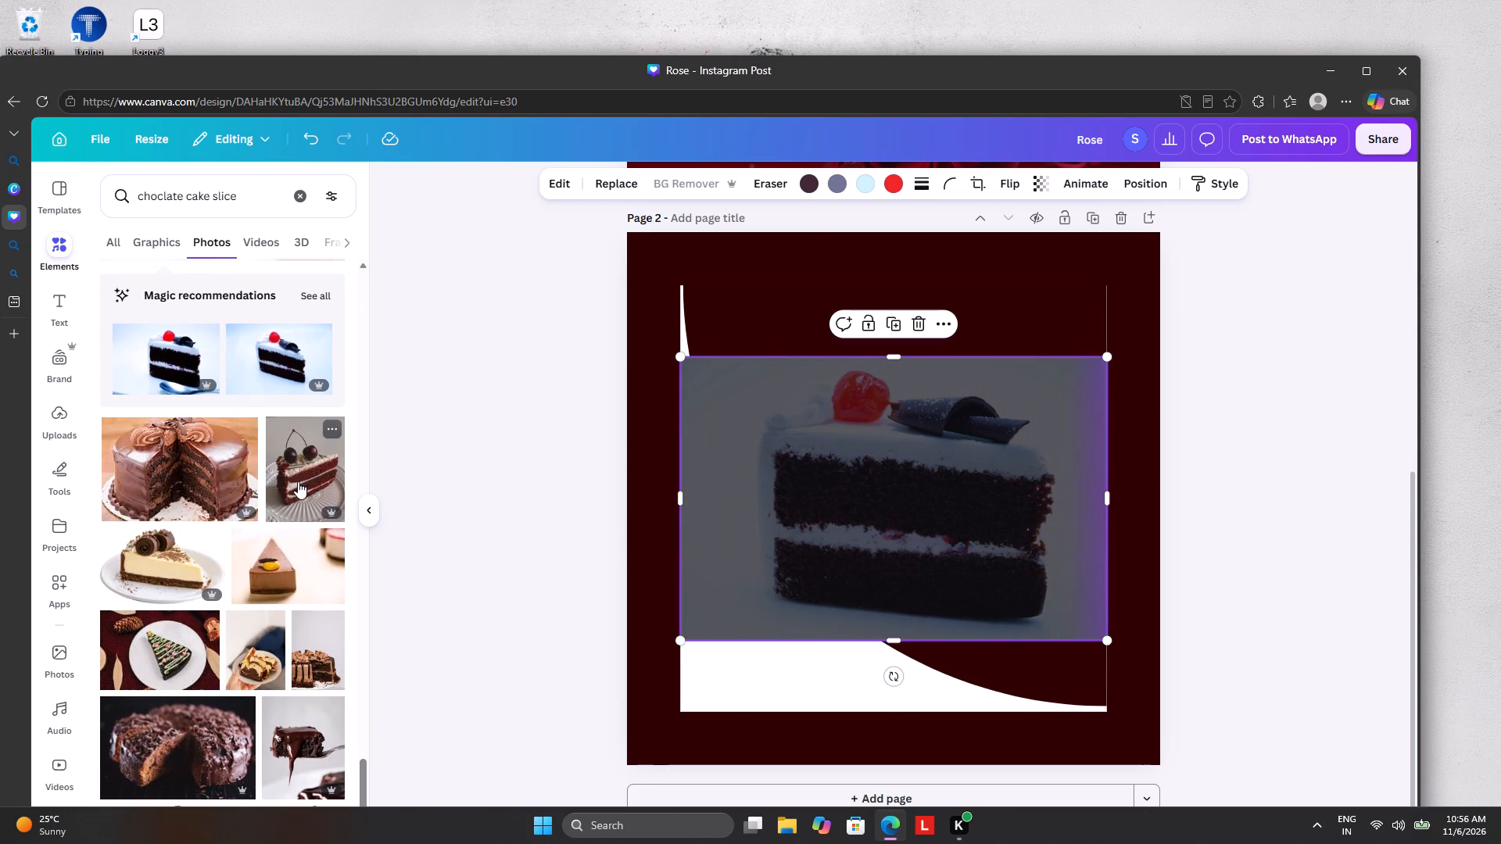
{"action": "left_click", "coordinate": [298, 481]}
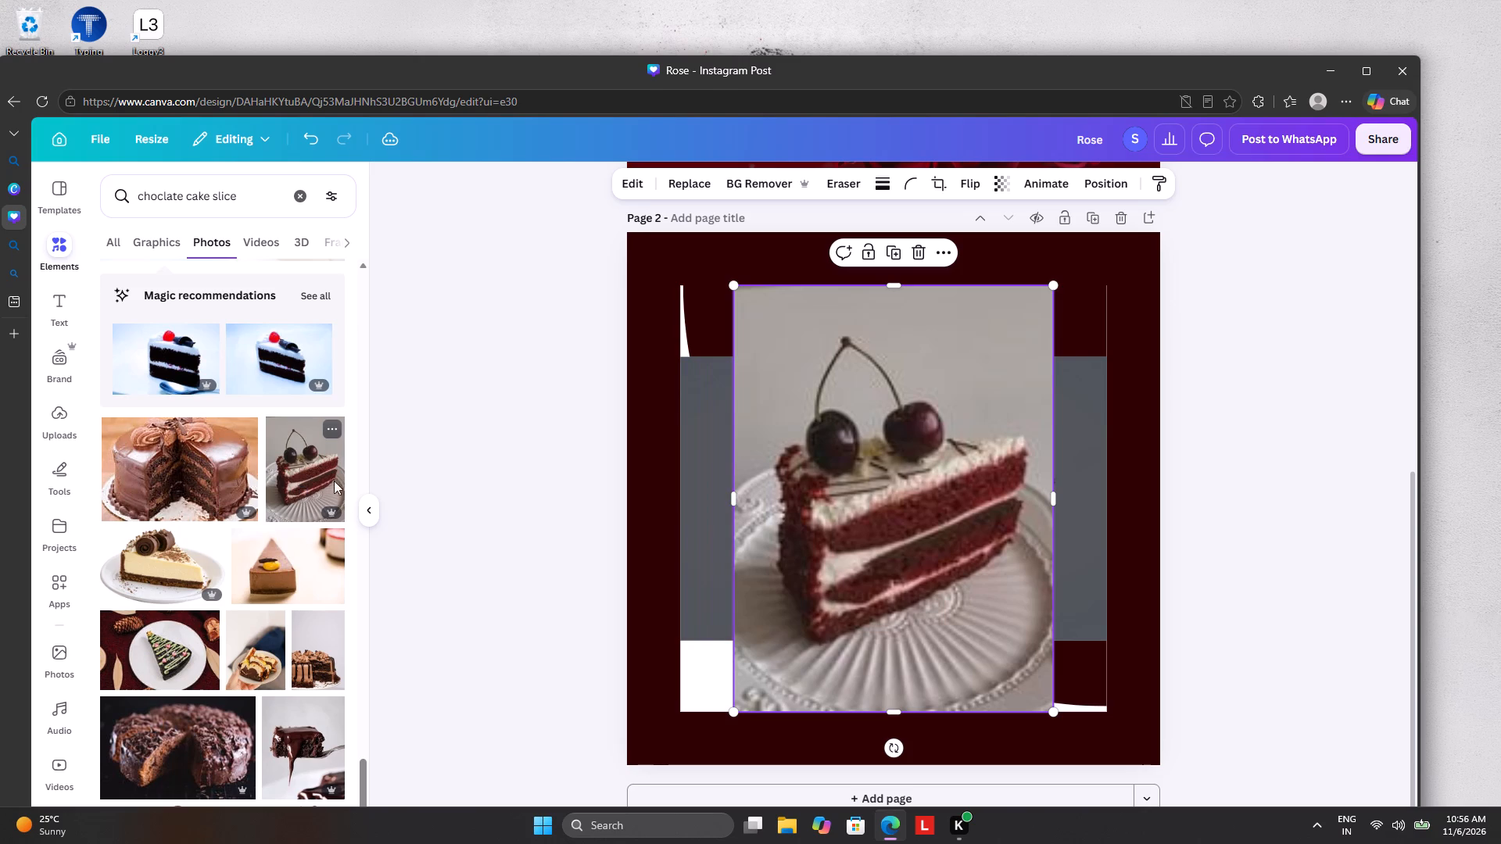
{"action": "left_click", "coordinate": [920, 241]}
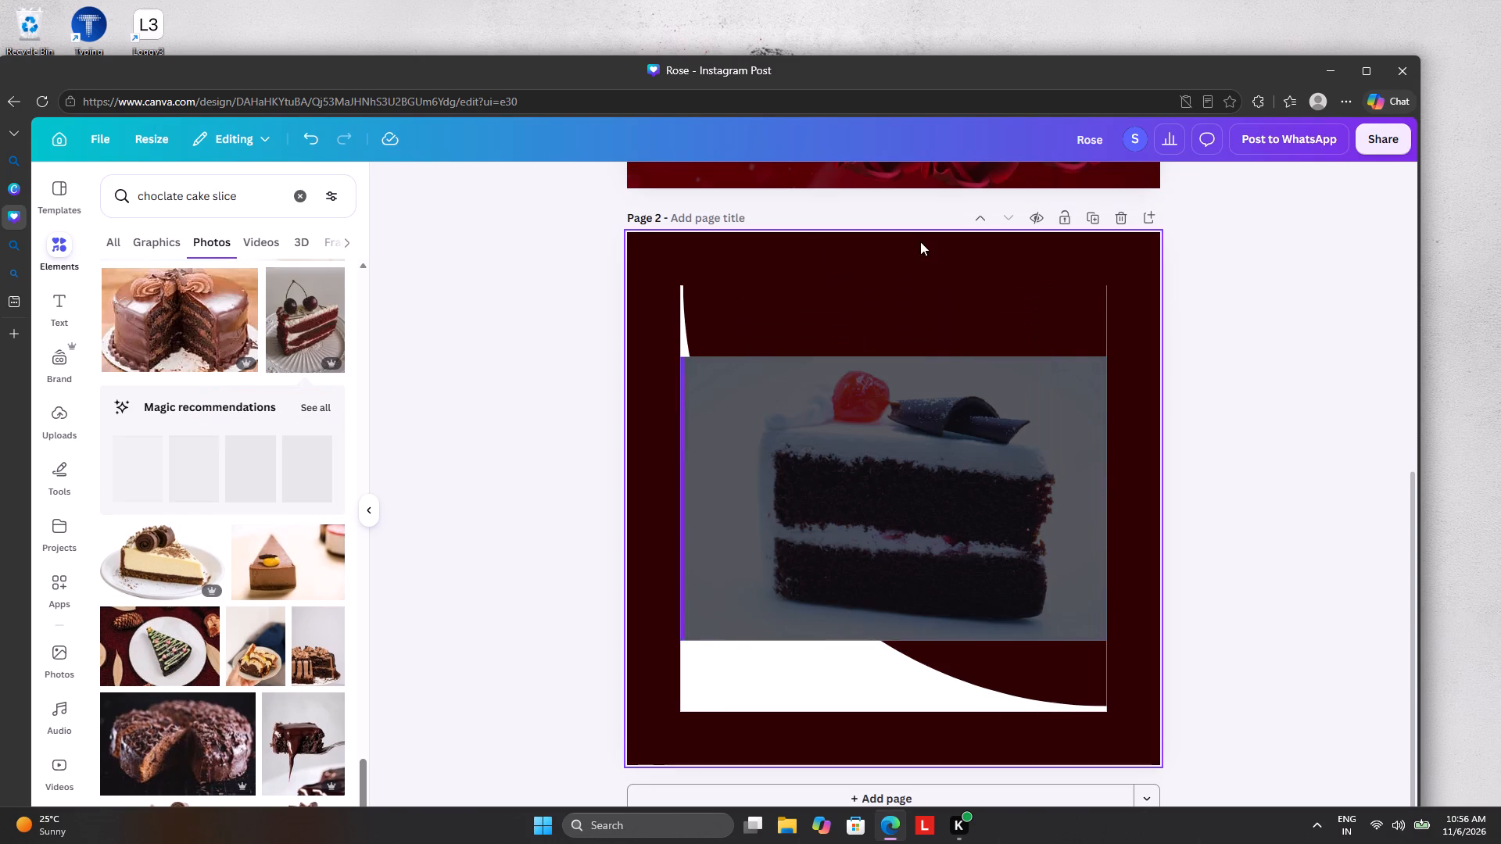
Enlarge the cake slice cutout to nearly the page's width and place it over the lower part of the panel.
{"action": "left_click_drag", "start_coordinate": [776, 545], "coordinate": [767, 459]}
{"action": "left_click", "coordinate": [708, 173]}
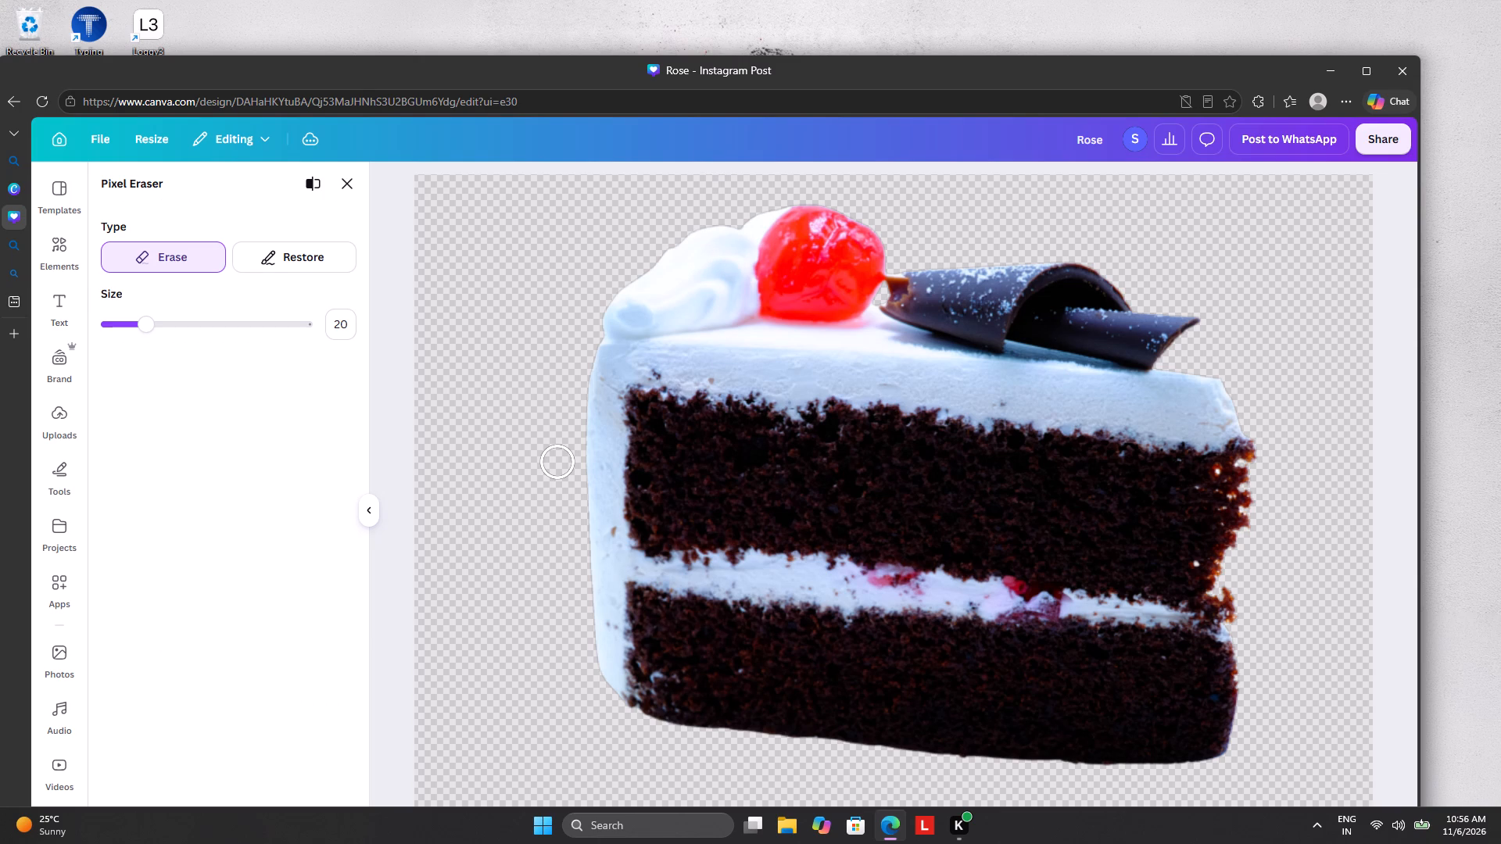
{"action": "left_click", "coordinate": [350, 189]}
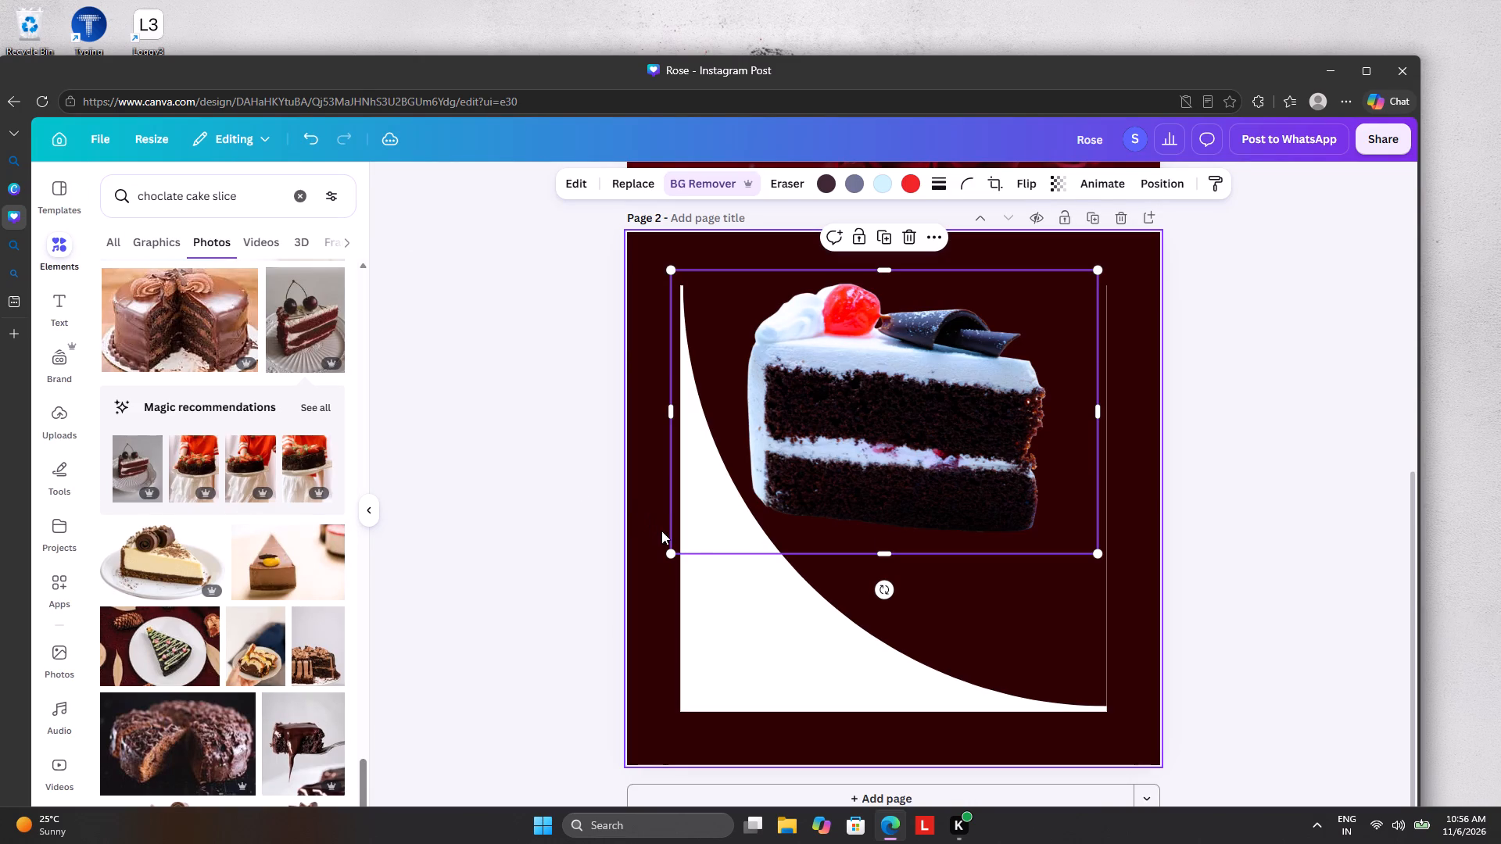
{"action": "left_click_drag", "start_coordinate": [671, 553], "coordinate": [496, 678]}
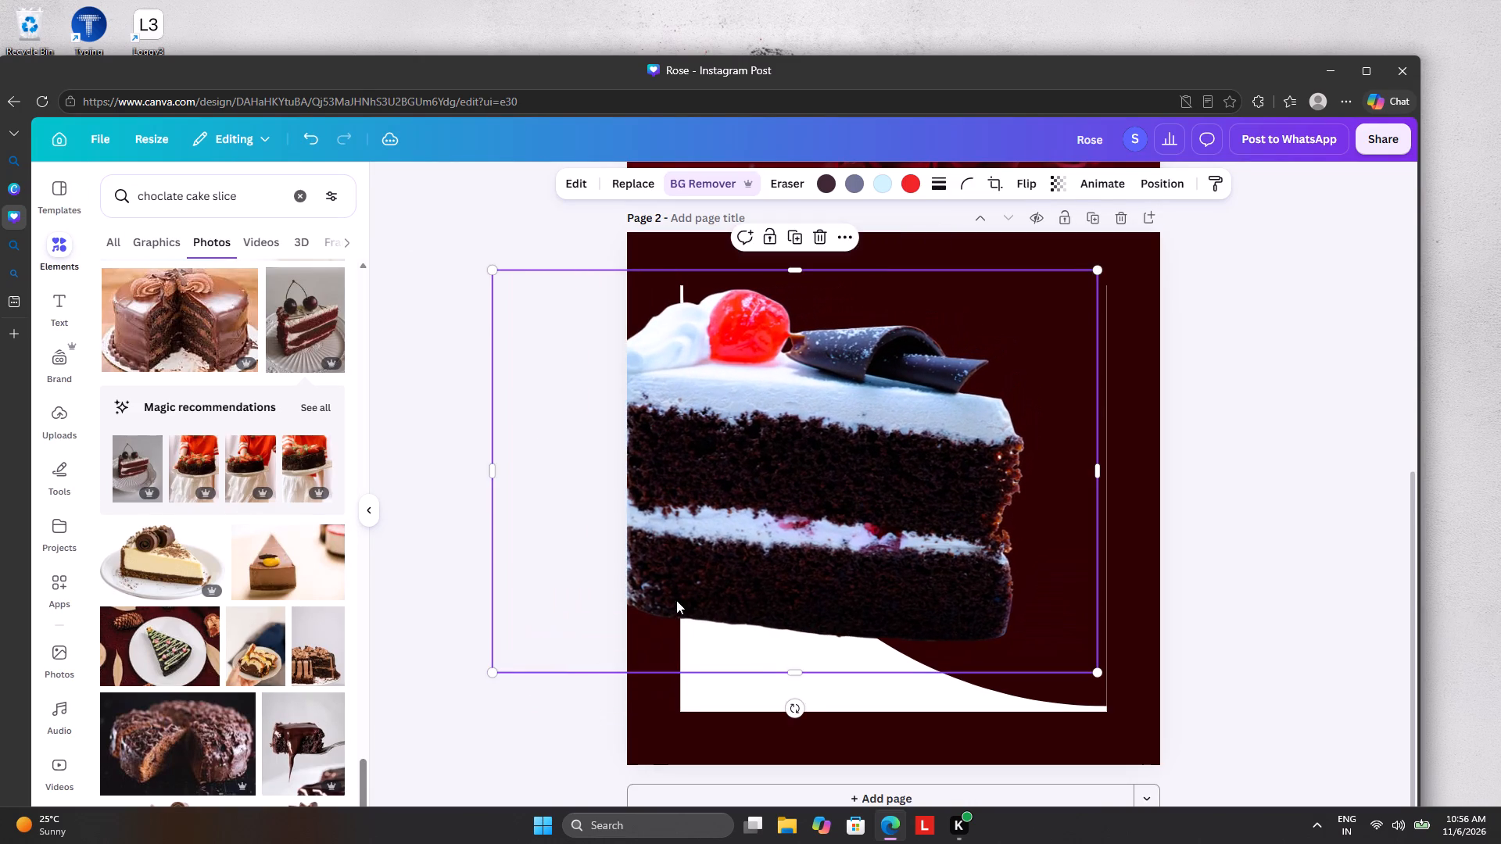
{"action": "left_click_drag", "start_coordinate": [721, 549], "coordinate": [801, 633]}
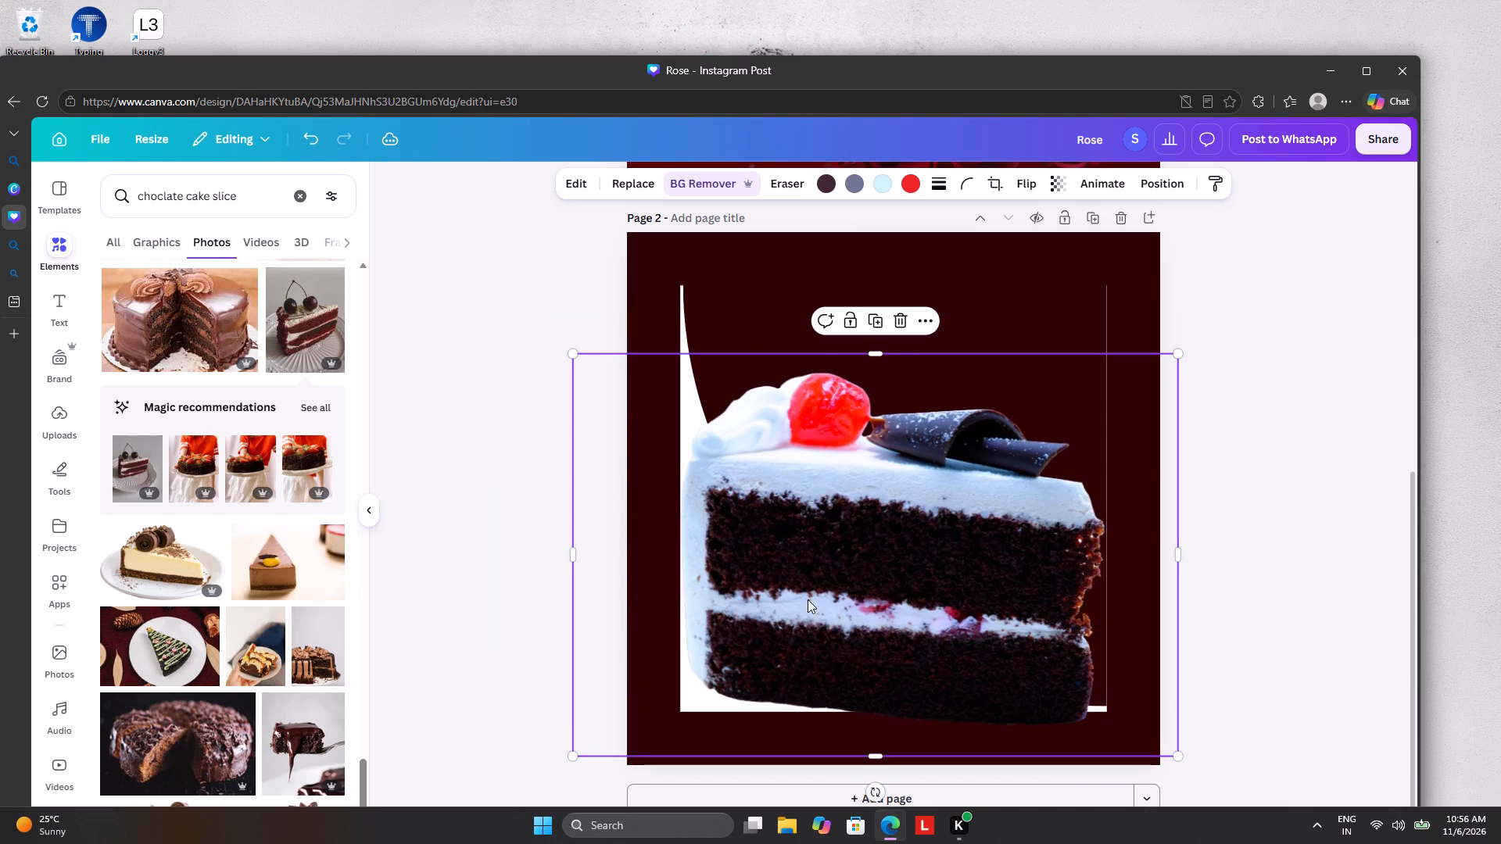
{"action": "left_click", "coordinate": [939, 266]}
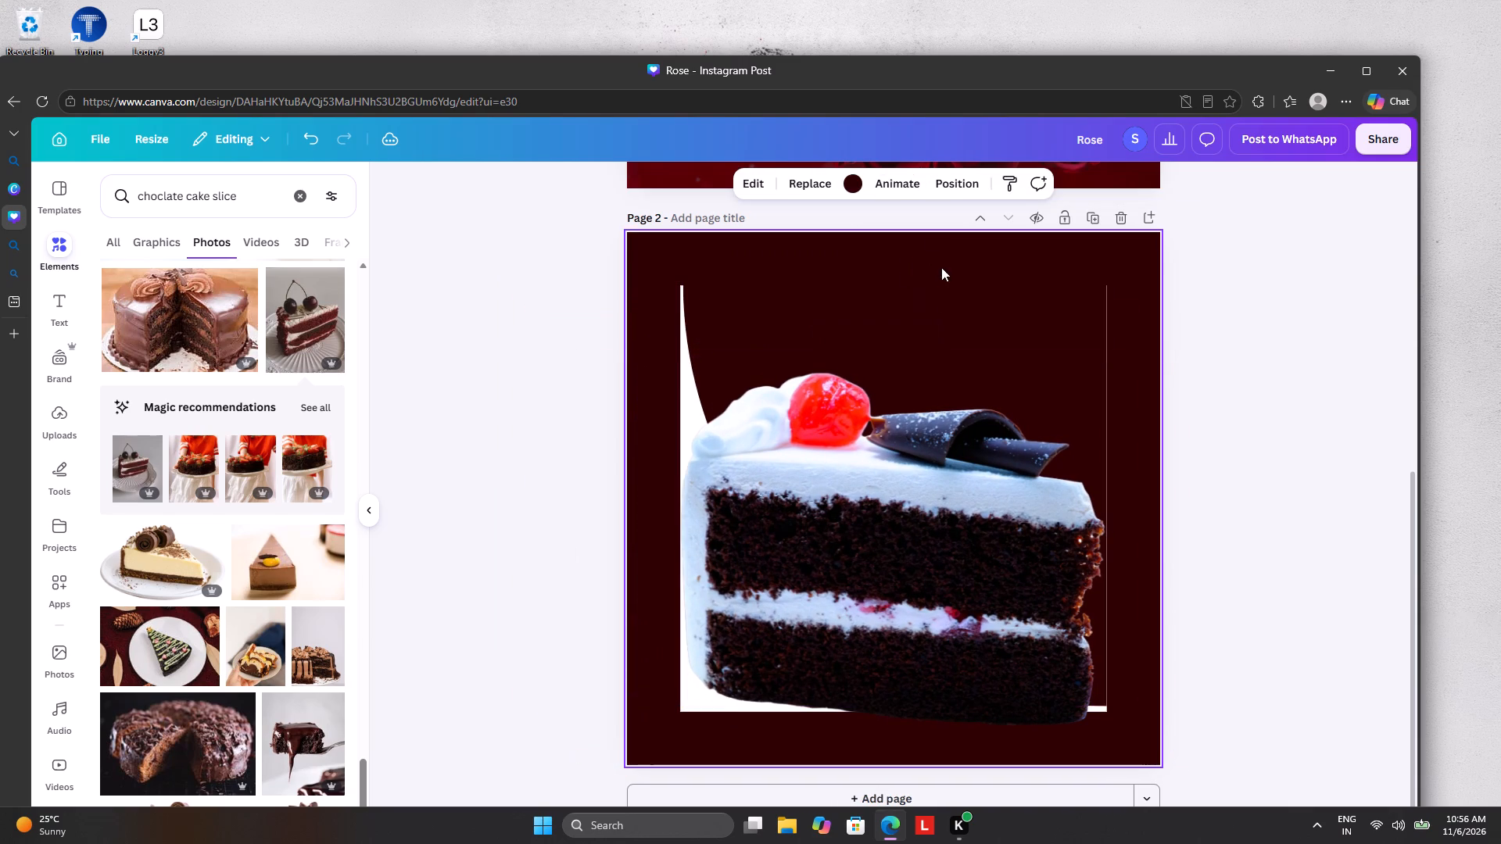
Select the page 2 background layer and change its colour from the default solid colours to white.
{"action": "left_click", "coordinate": [1028, 329]}
{"action": "left_click", "coordinate": [1008, 175]}
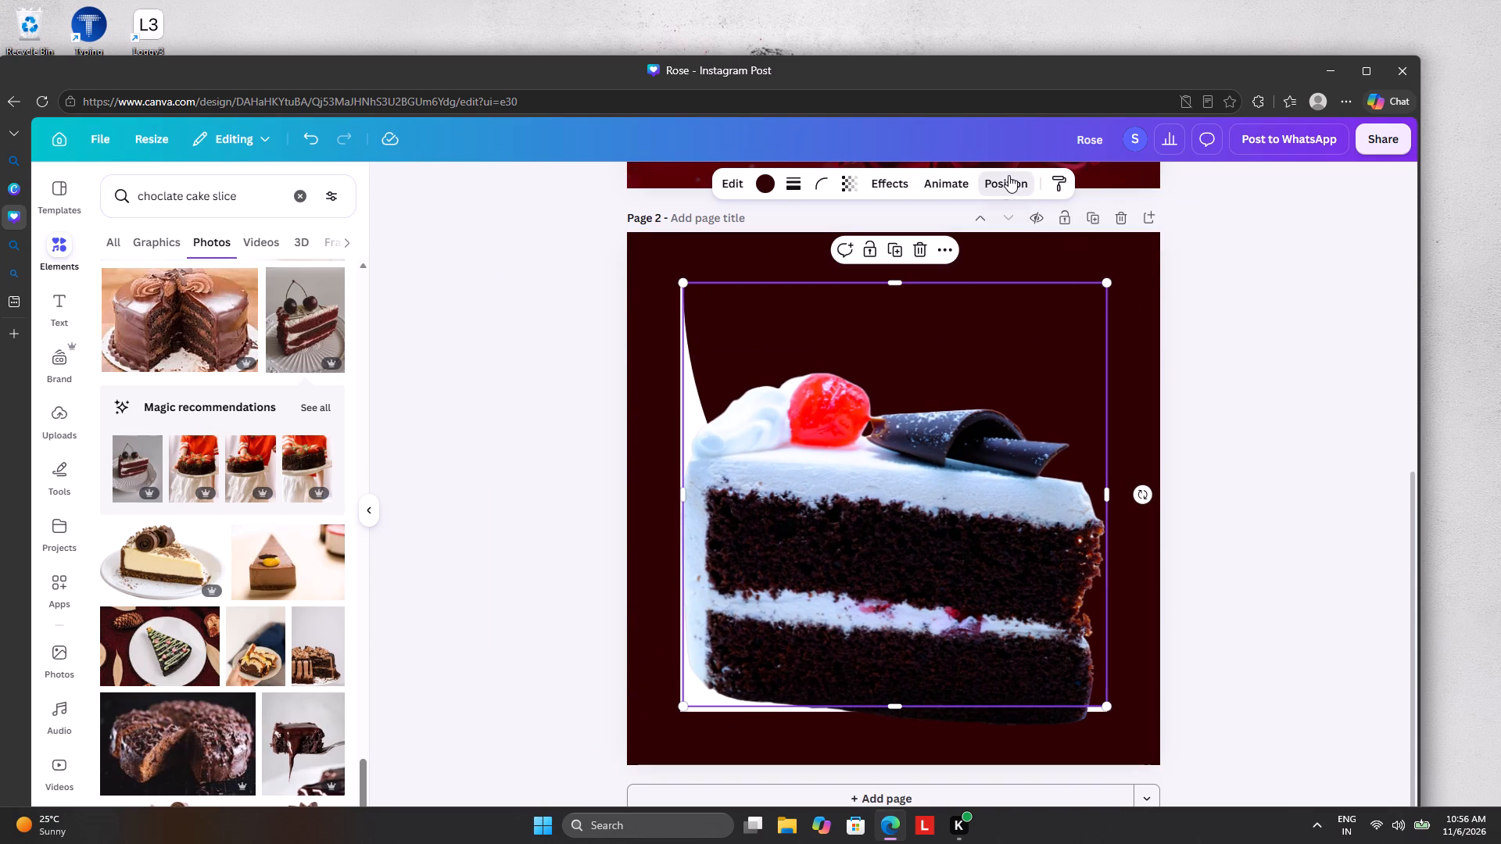
{"action": "left_click", "coordinate": [245, 474]}
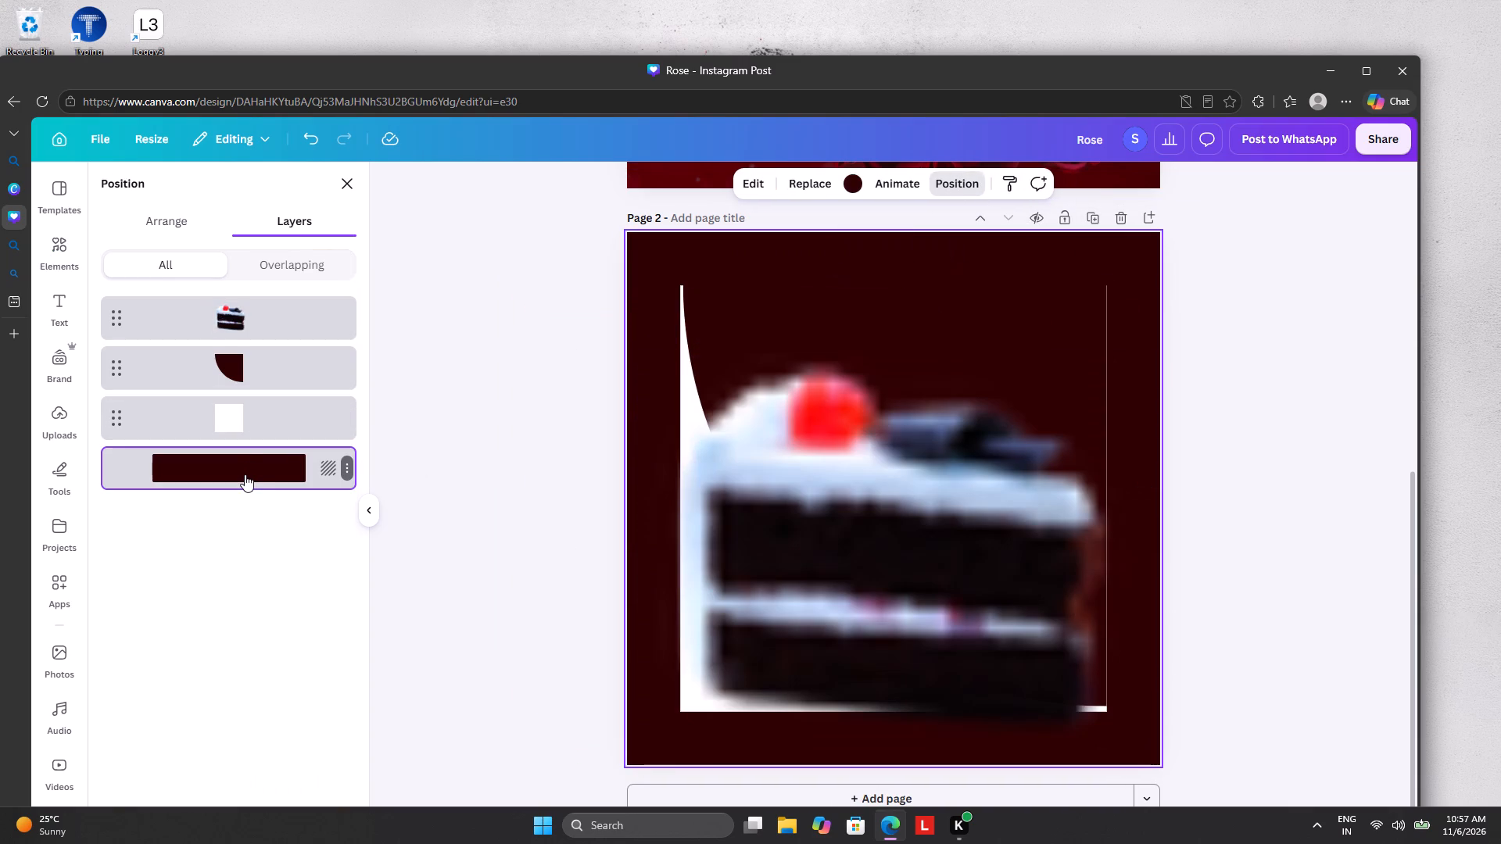
{"action": "left_click_drag", "start_coordinate": [868, 169], "coordinate": [854, 175]}
{"action": "left_click", "coordinate": [847, 185]}
{"action": "left_click", "coordinate": [331, 677]}
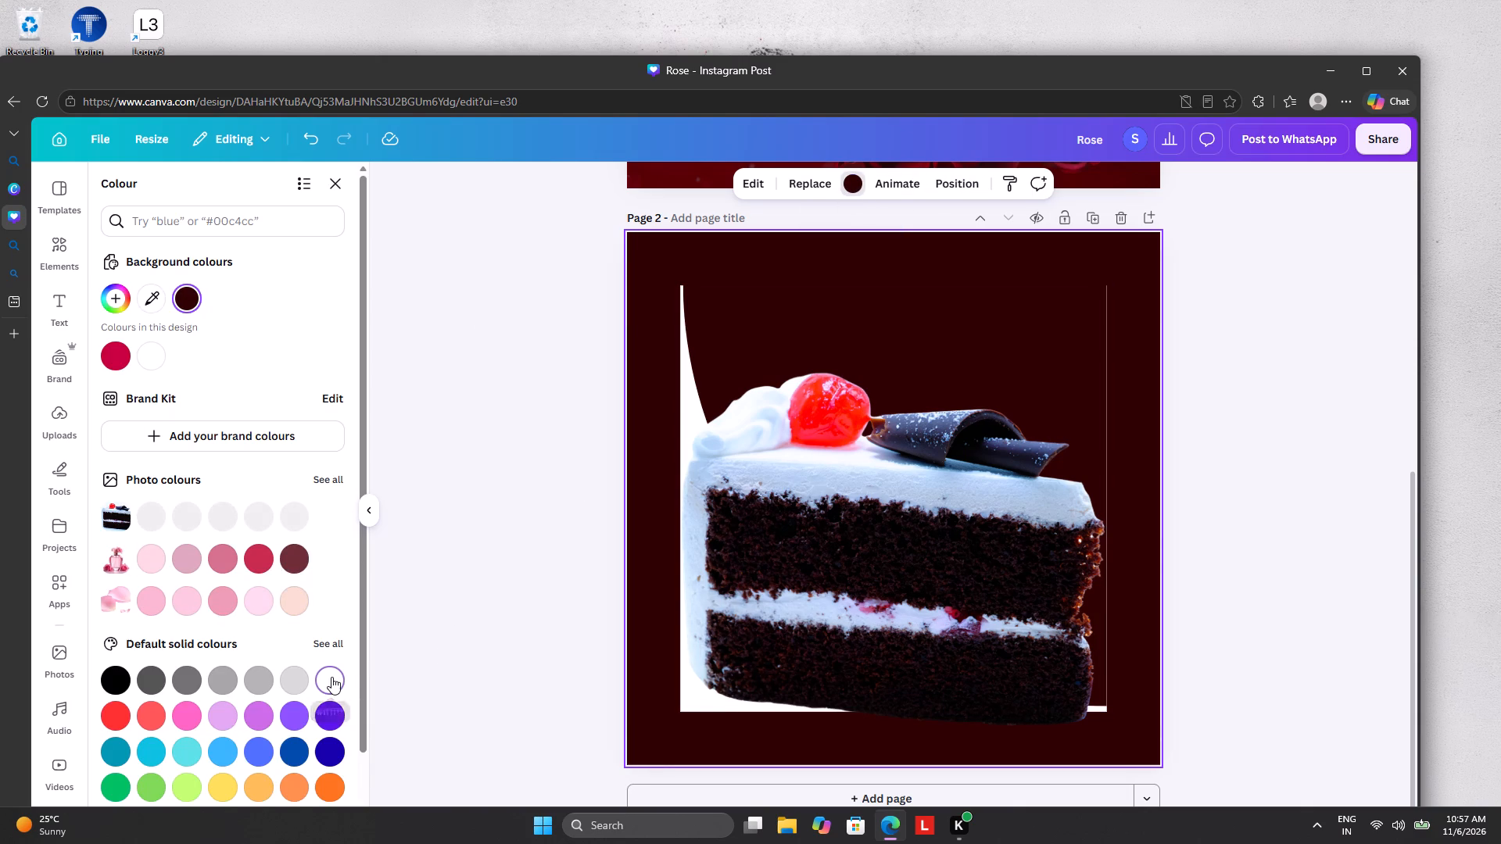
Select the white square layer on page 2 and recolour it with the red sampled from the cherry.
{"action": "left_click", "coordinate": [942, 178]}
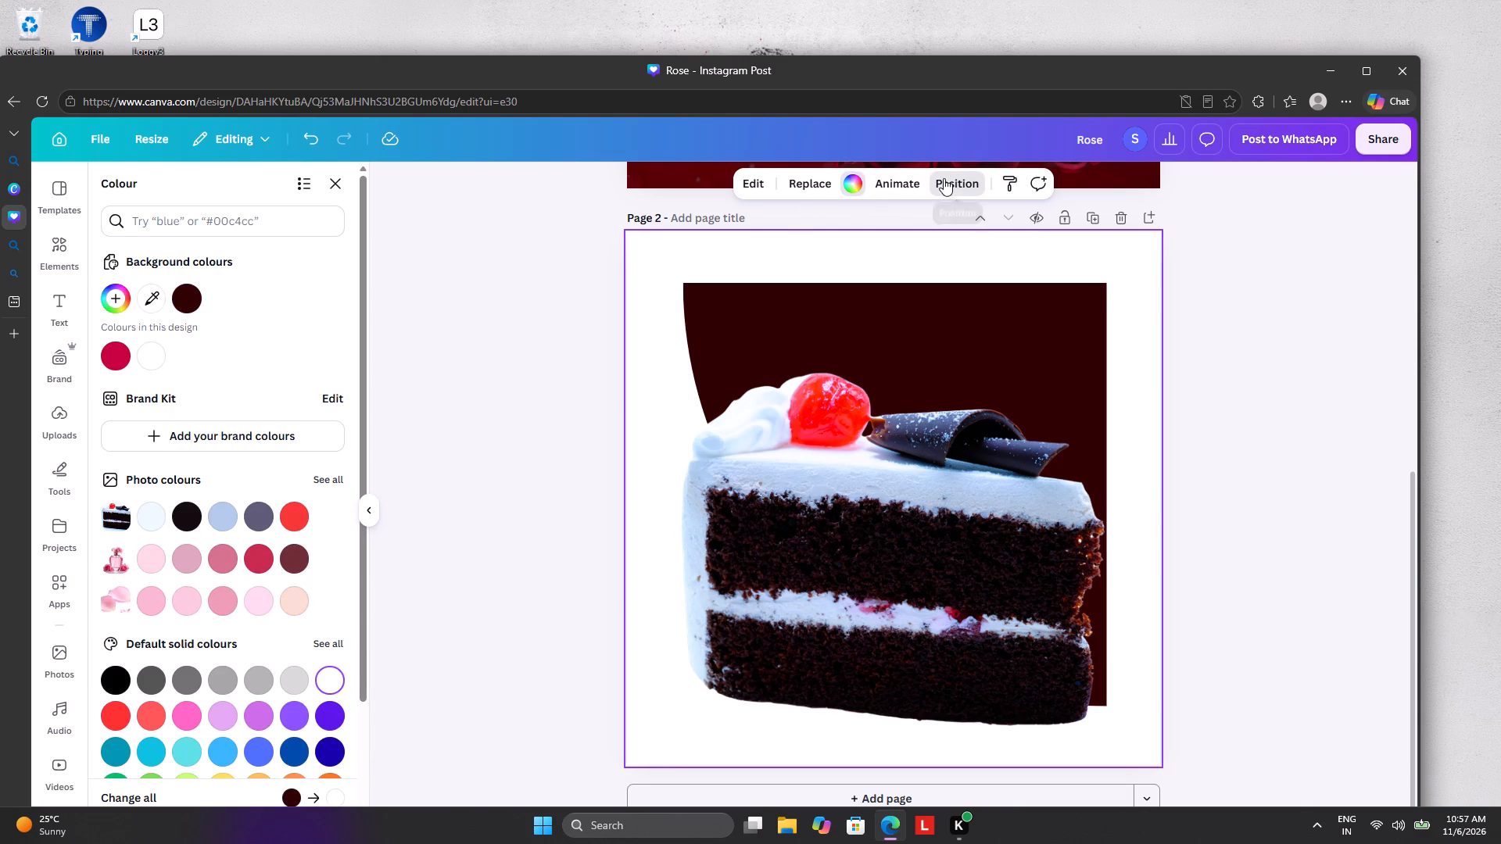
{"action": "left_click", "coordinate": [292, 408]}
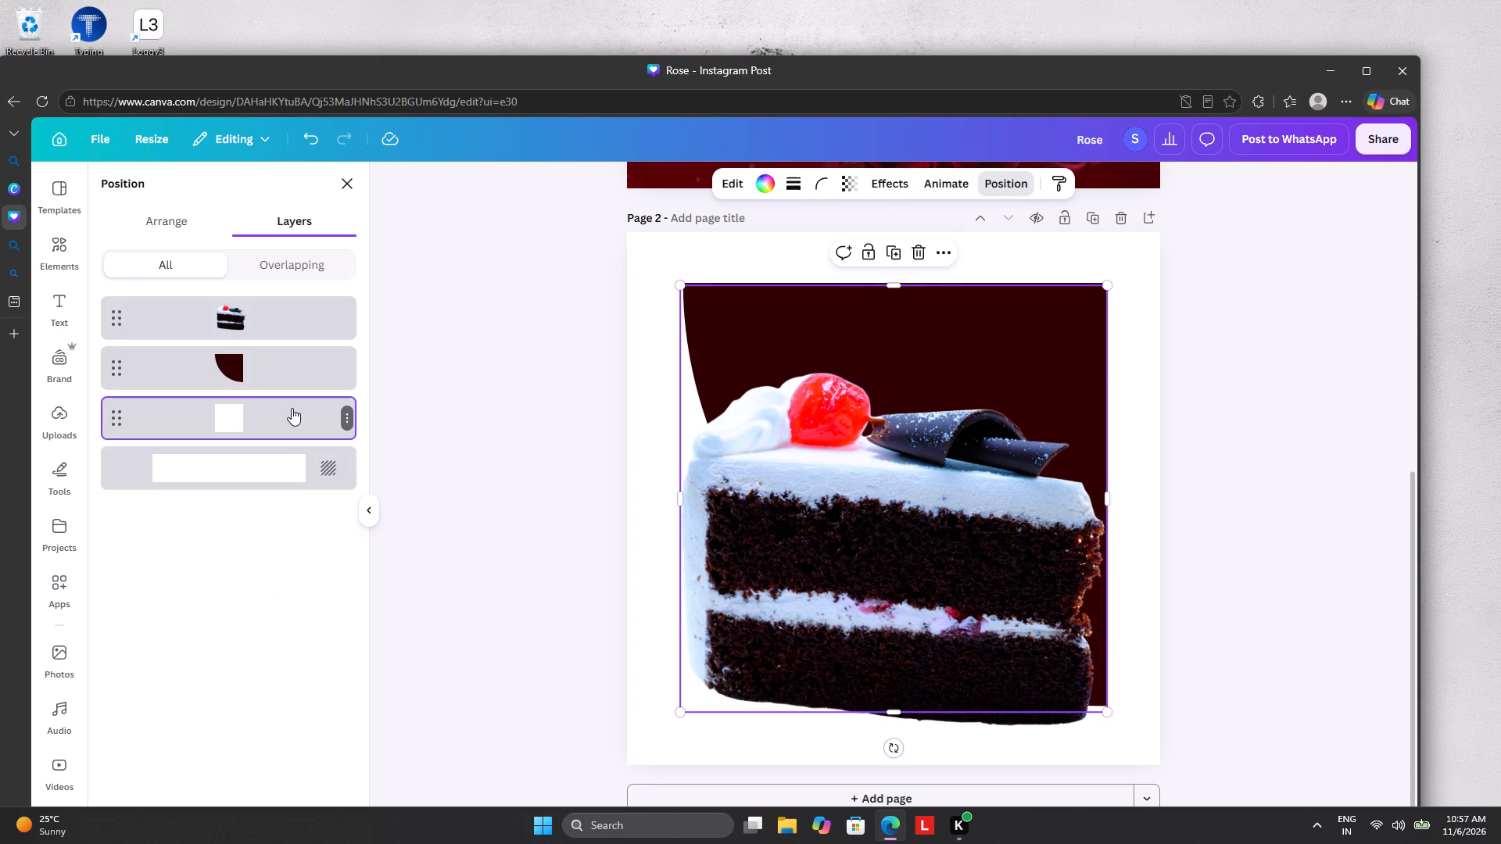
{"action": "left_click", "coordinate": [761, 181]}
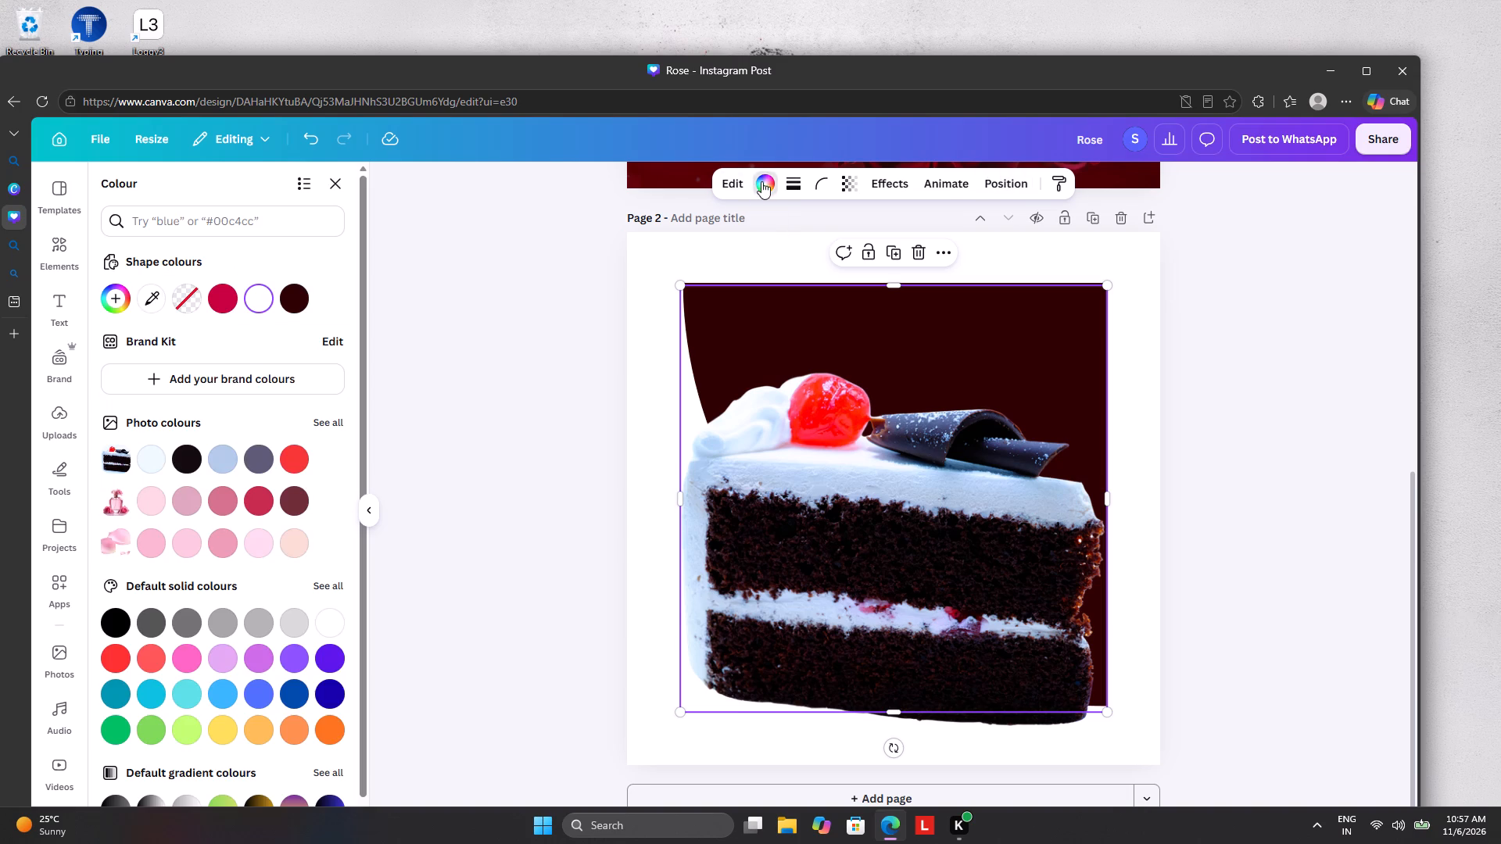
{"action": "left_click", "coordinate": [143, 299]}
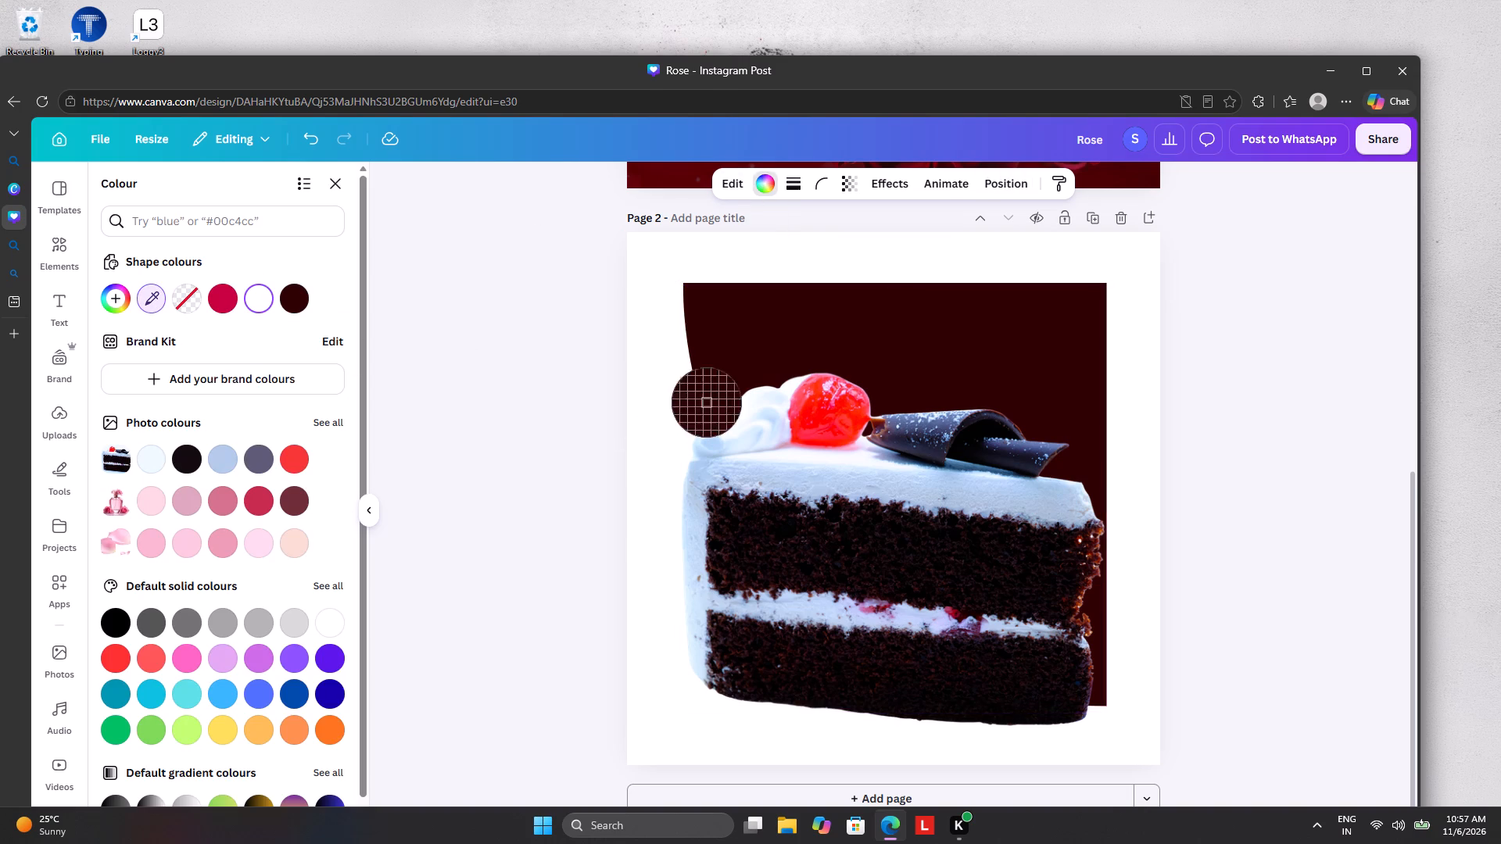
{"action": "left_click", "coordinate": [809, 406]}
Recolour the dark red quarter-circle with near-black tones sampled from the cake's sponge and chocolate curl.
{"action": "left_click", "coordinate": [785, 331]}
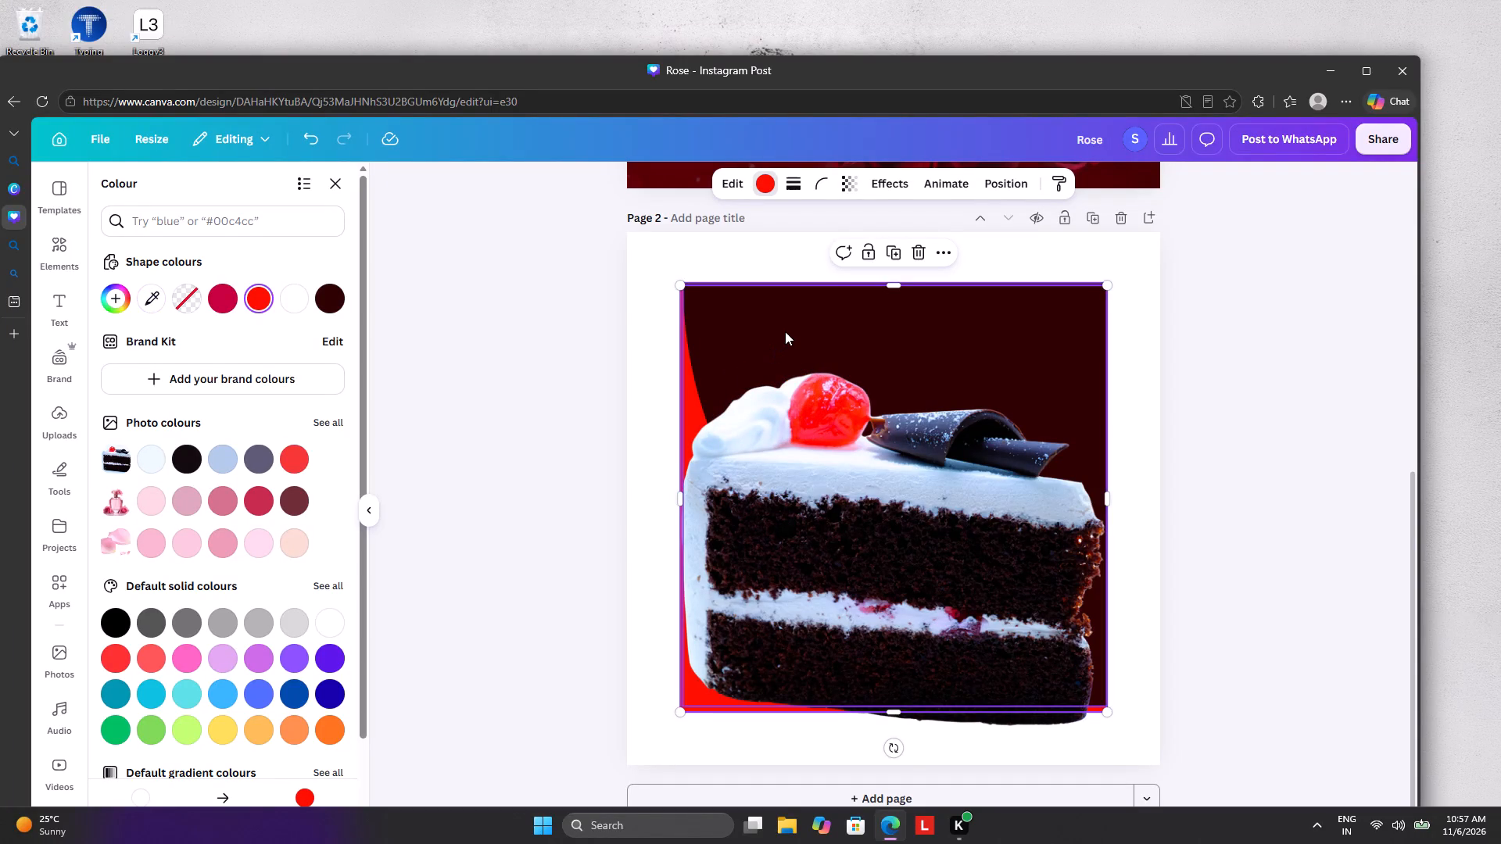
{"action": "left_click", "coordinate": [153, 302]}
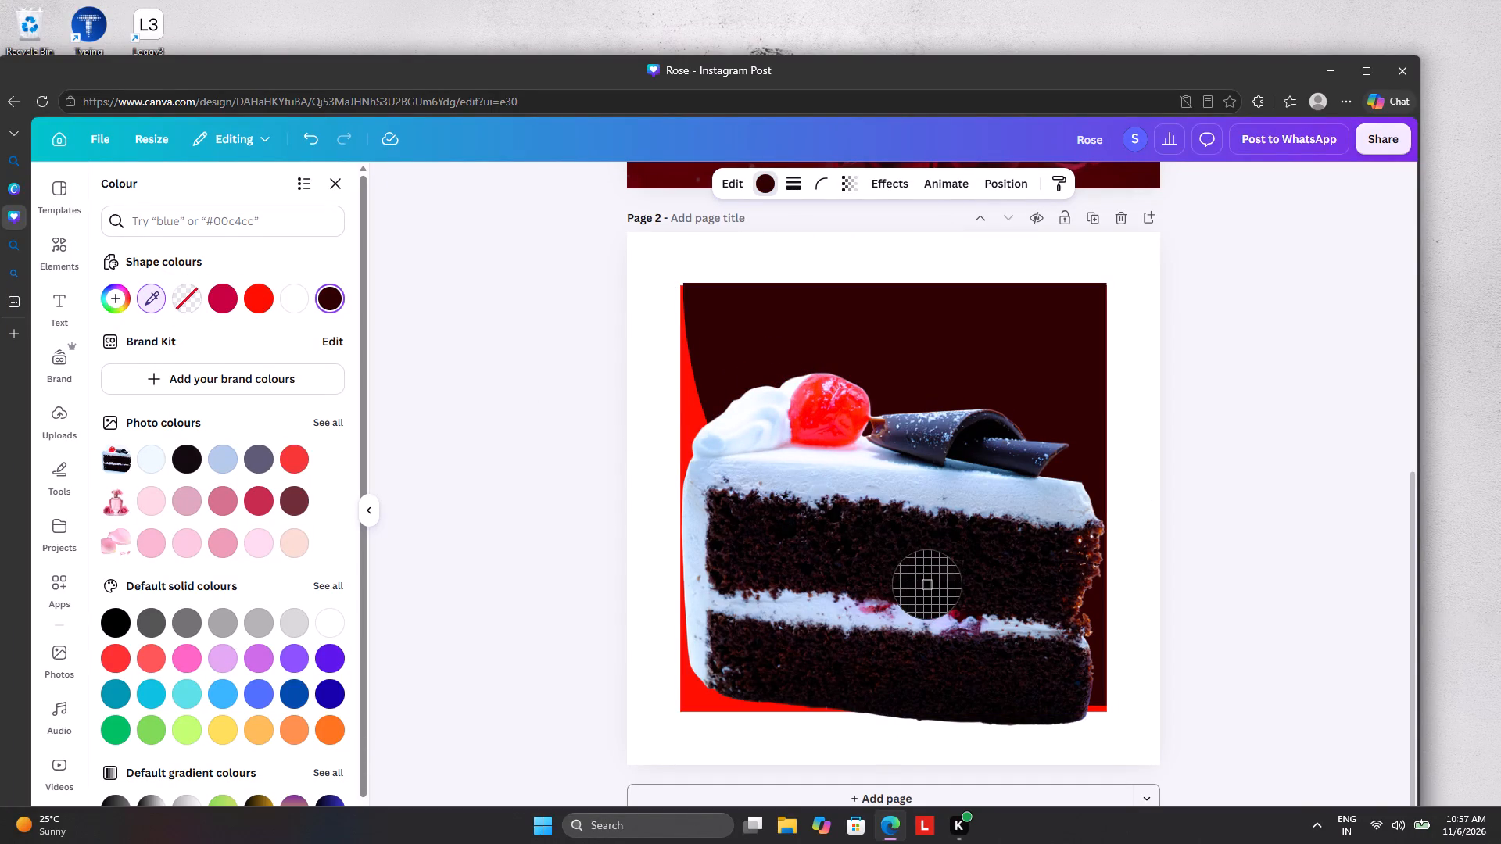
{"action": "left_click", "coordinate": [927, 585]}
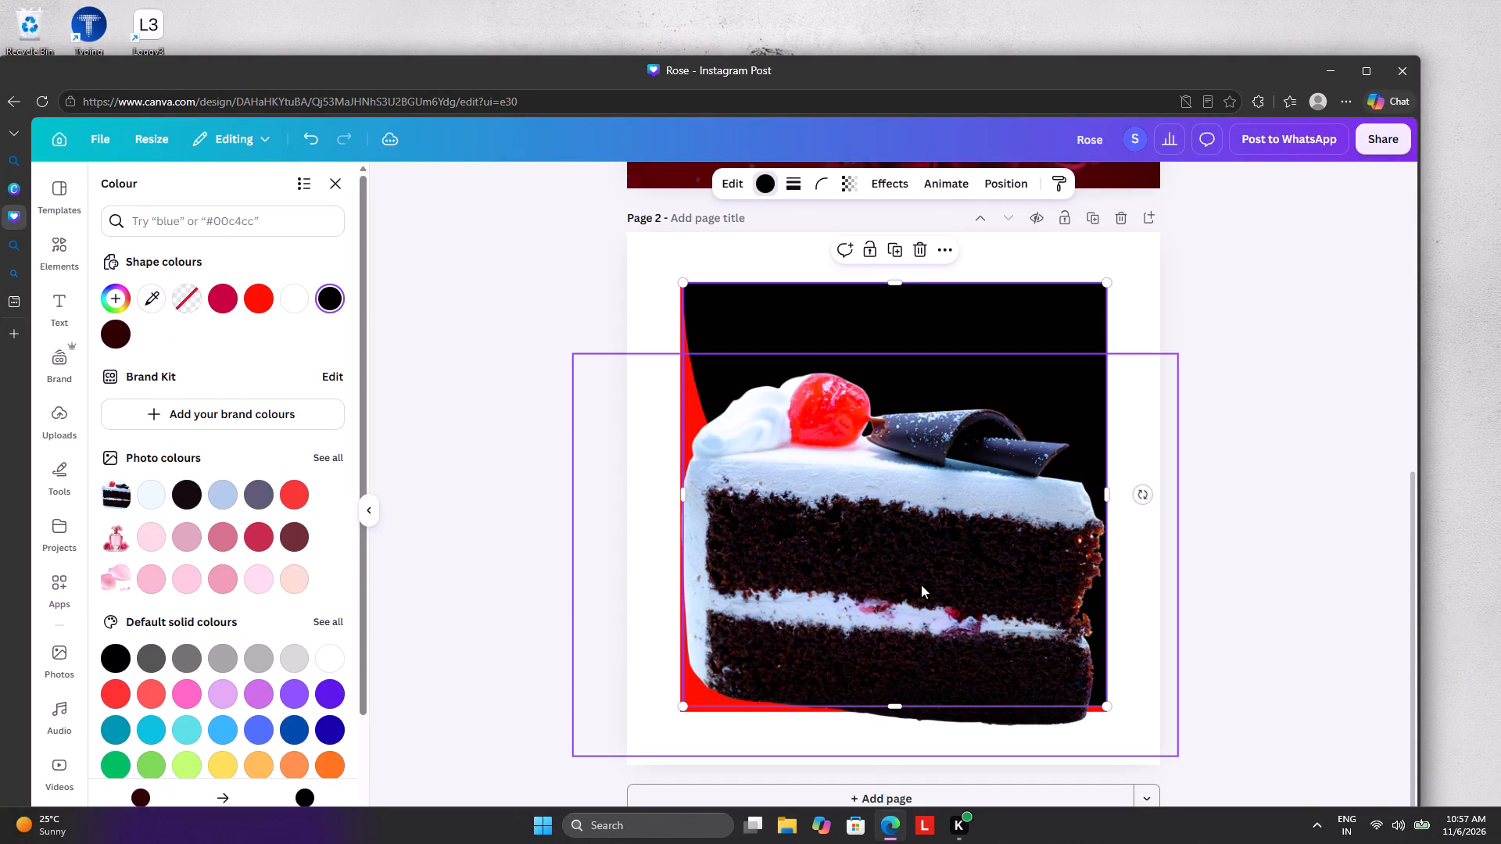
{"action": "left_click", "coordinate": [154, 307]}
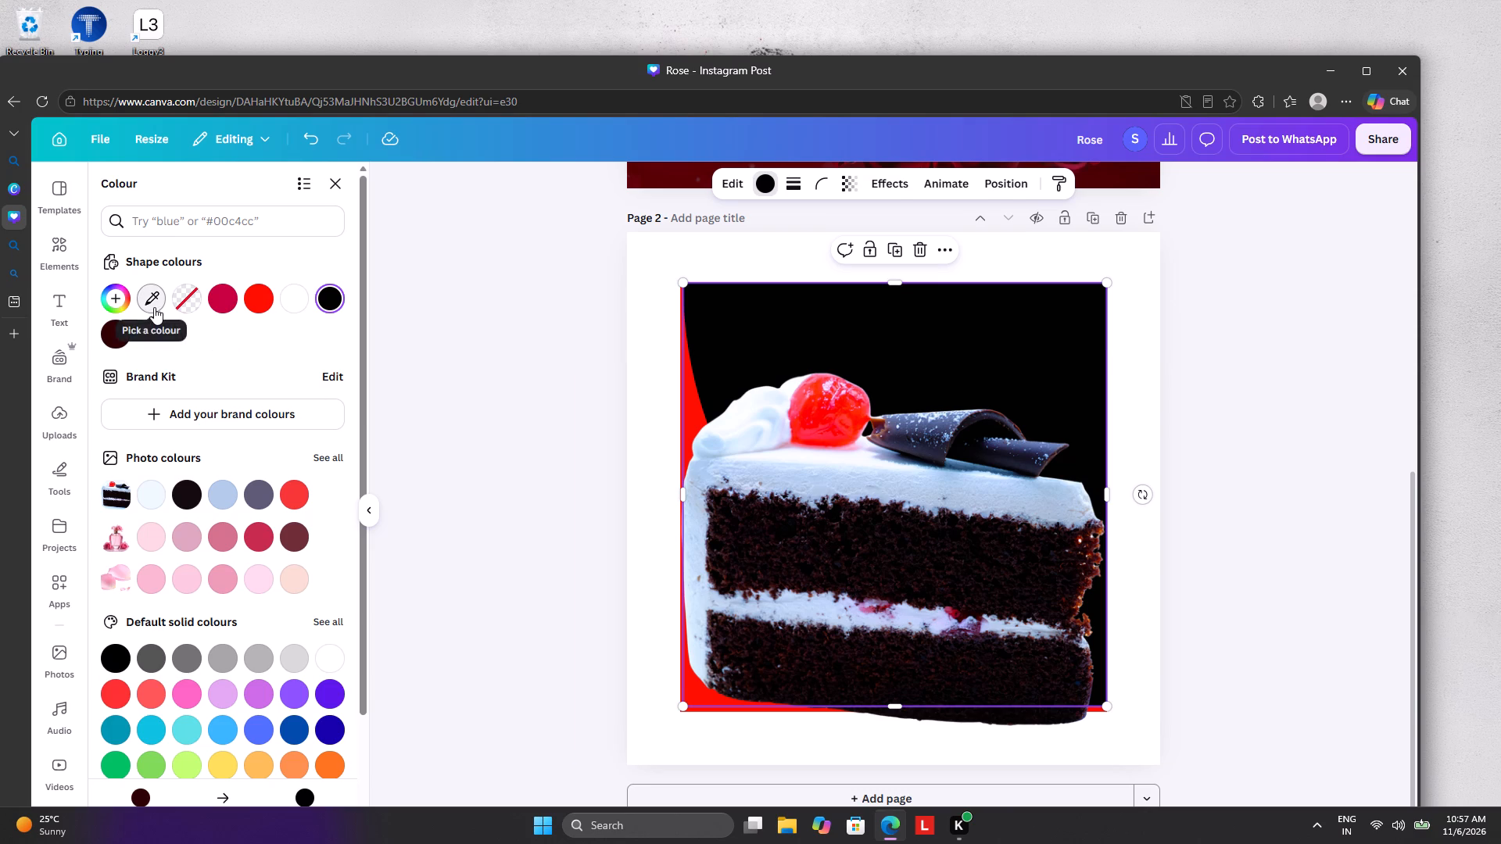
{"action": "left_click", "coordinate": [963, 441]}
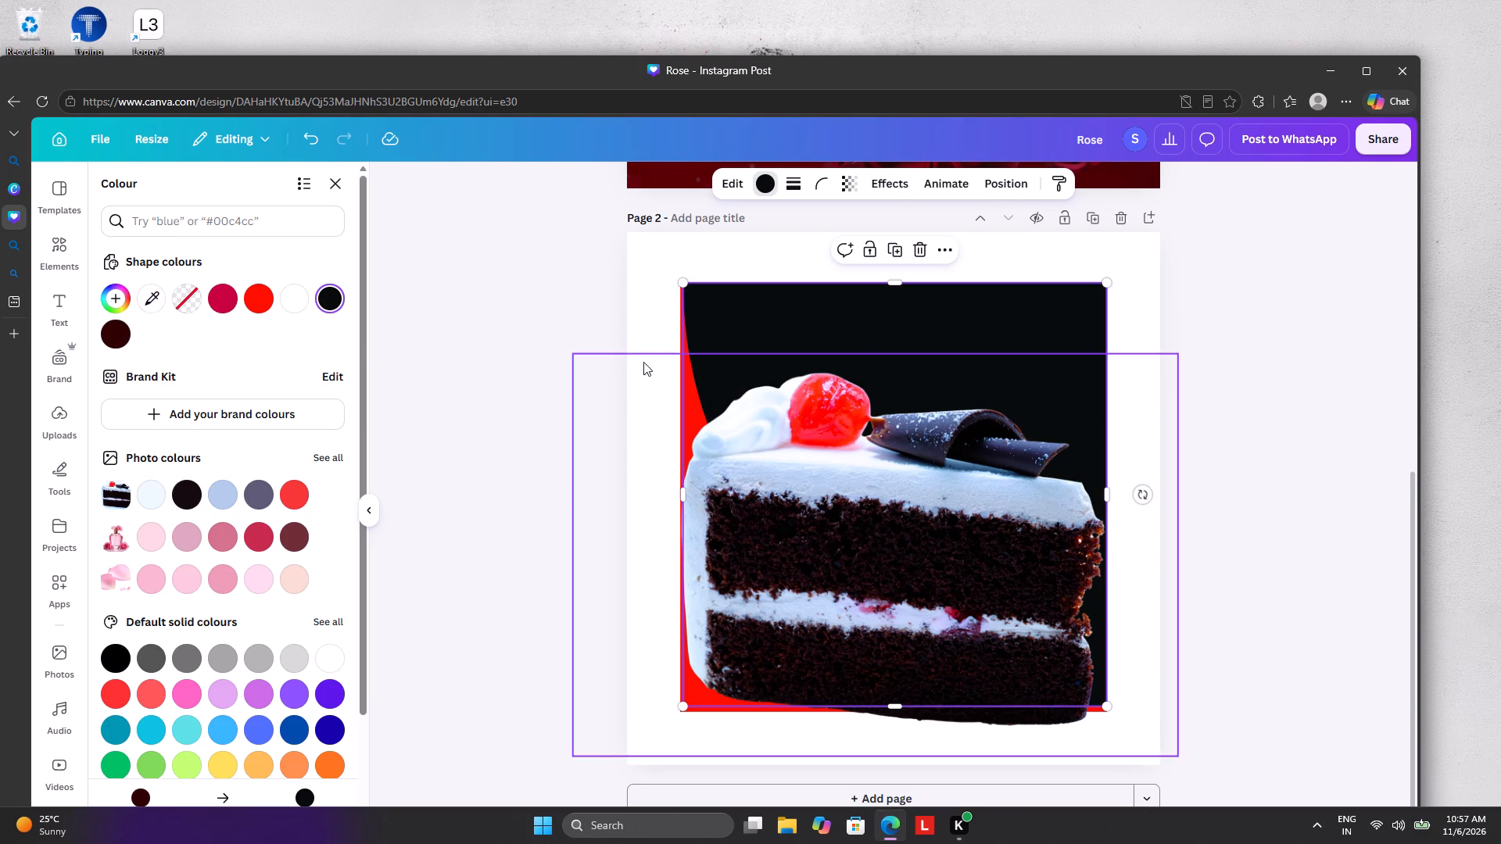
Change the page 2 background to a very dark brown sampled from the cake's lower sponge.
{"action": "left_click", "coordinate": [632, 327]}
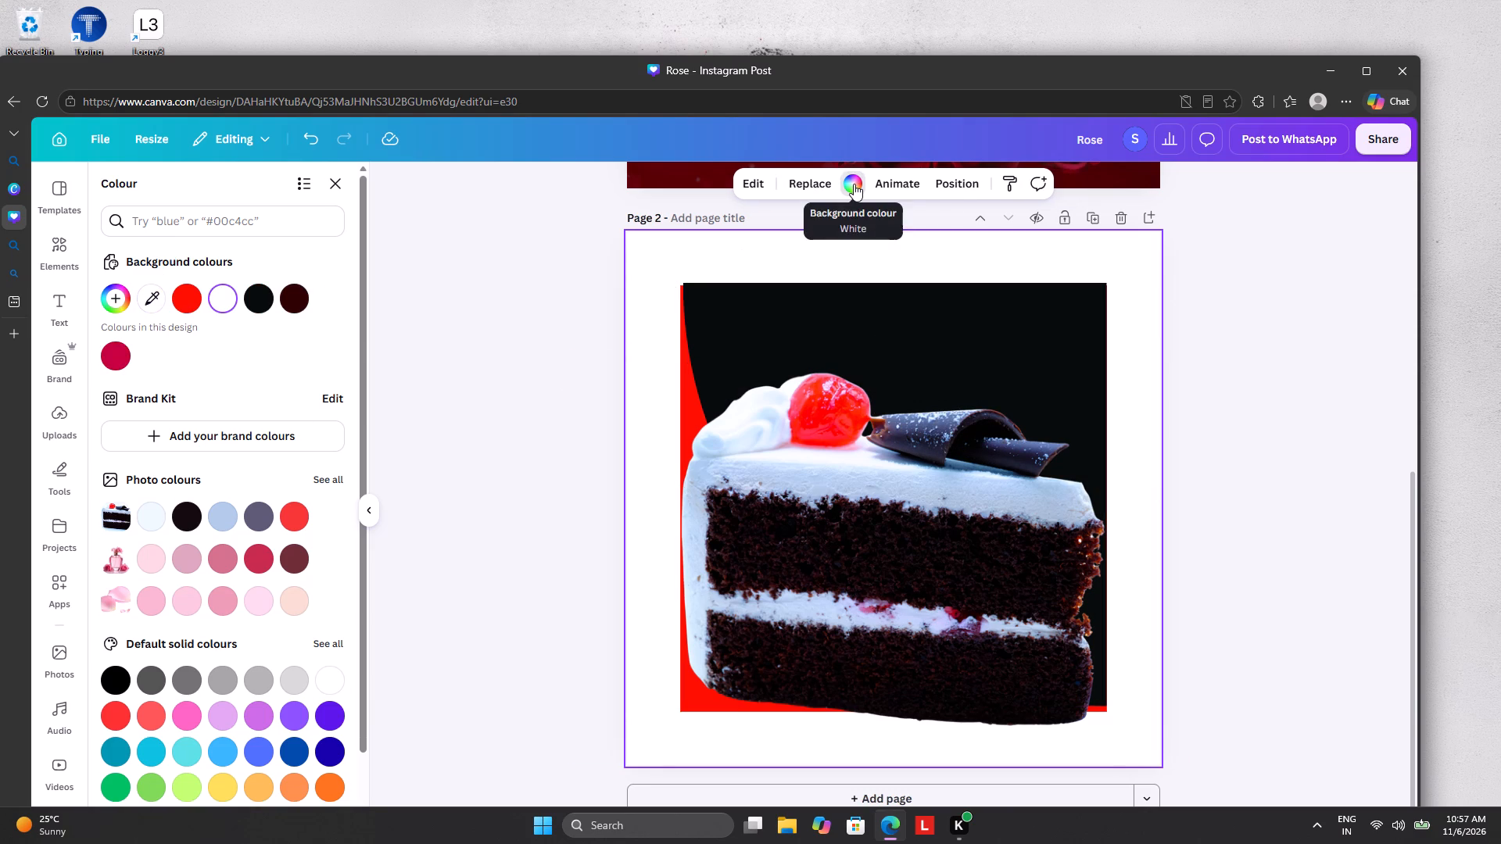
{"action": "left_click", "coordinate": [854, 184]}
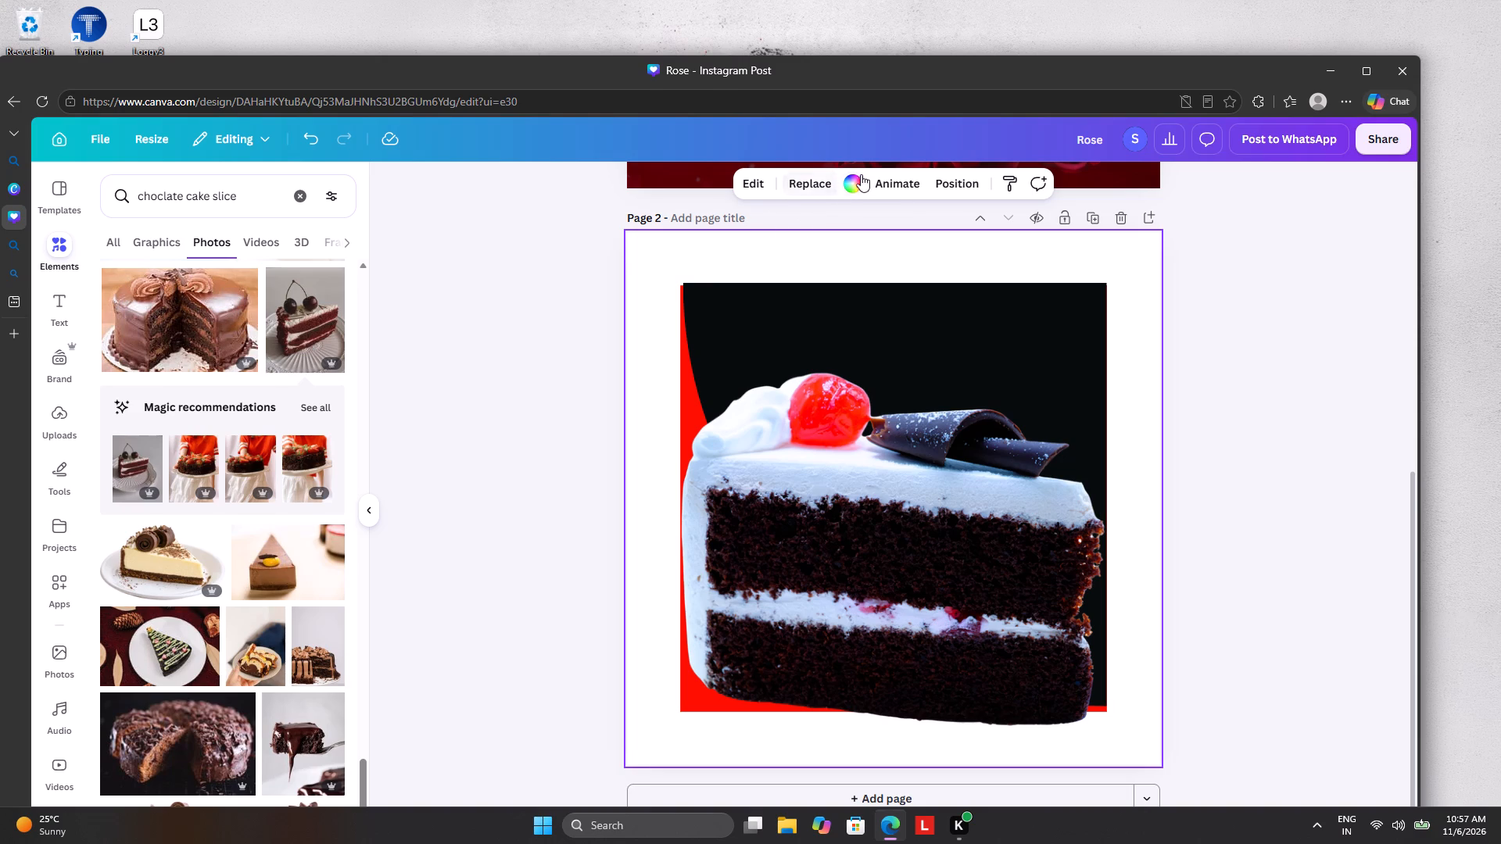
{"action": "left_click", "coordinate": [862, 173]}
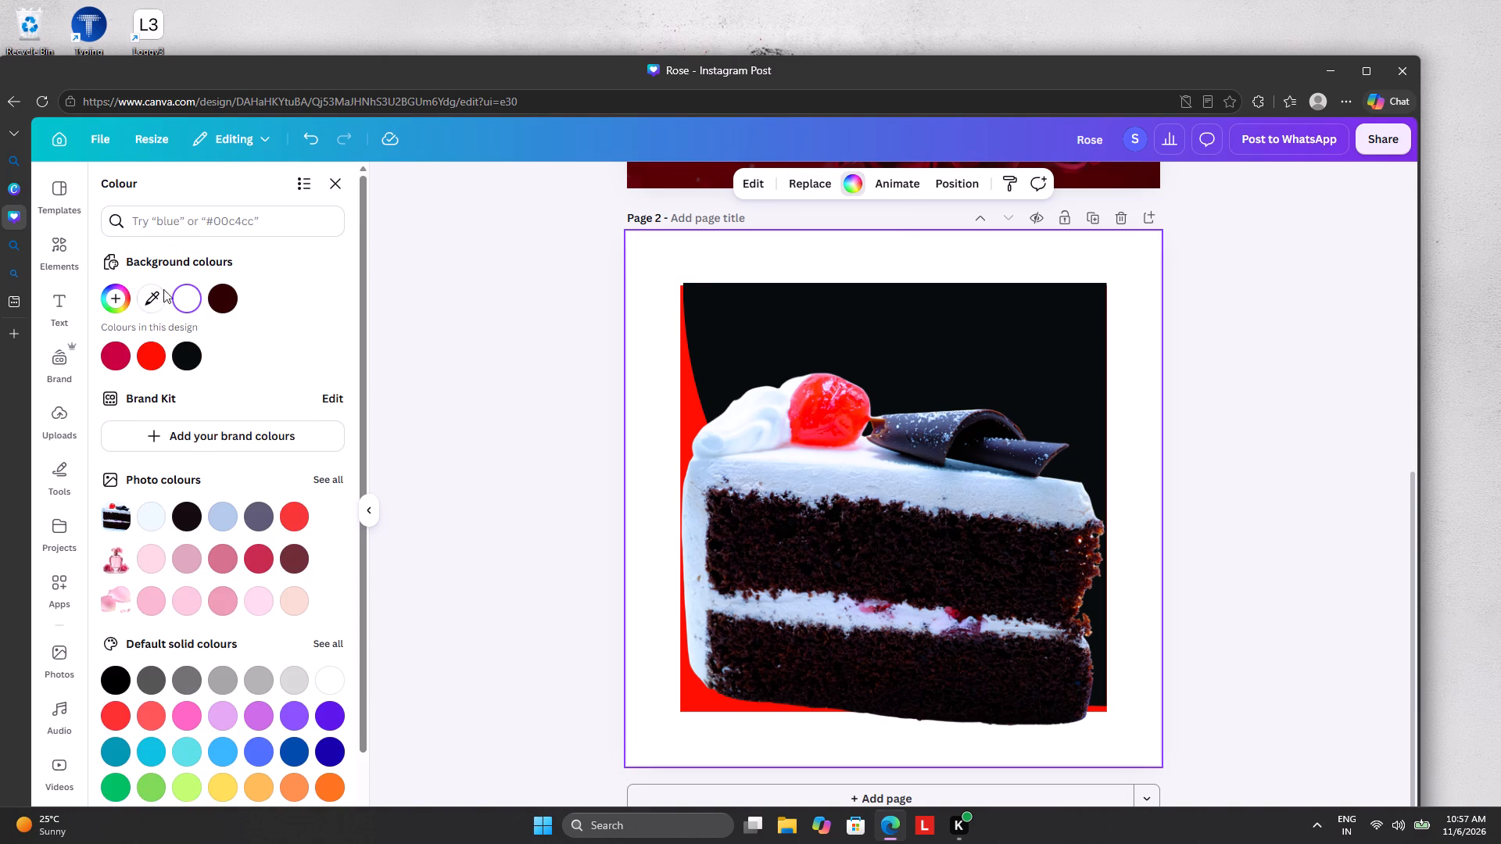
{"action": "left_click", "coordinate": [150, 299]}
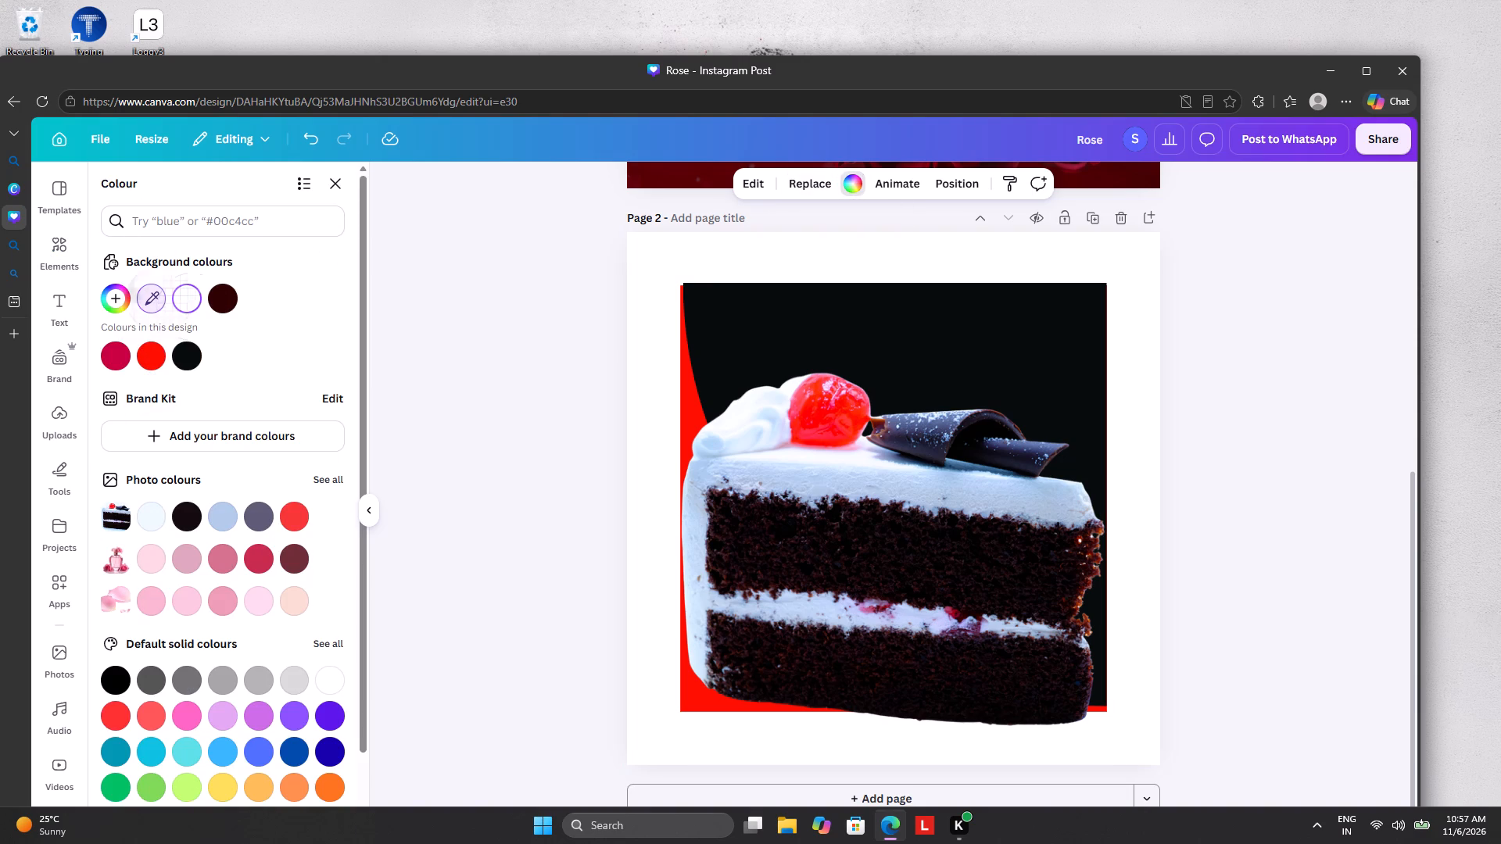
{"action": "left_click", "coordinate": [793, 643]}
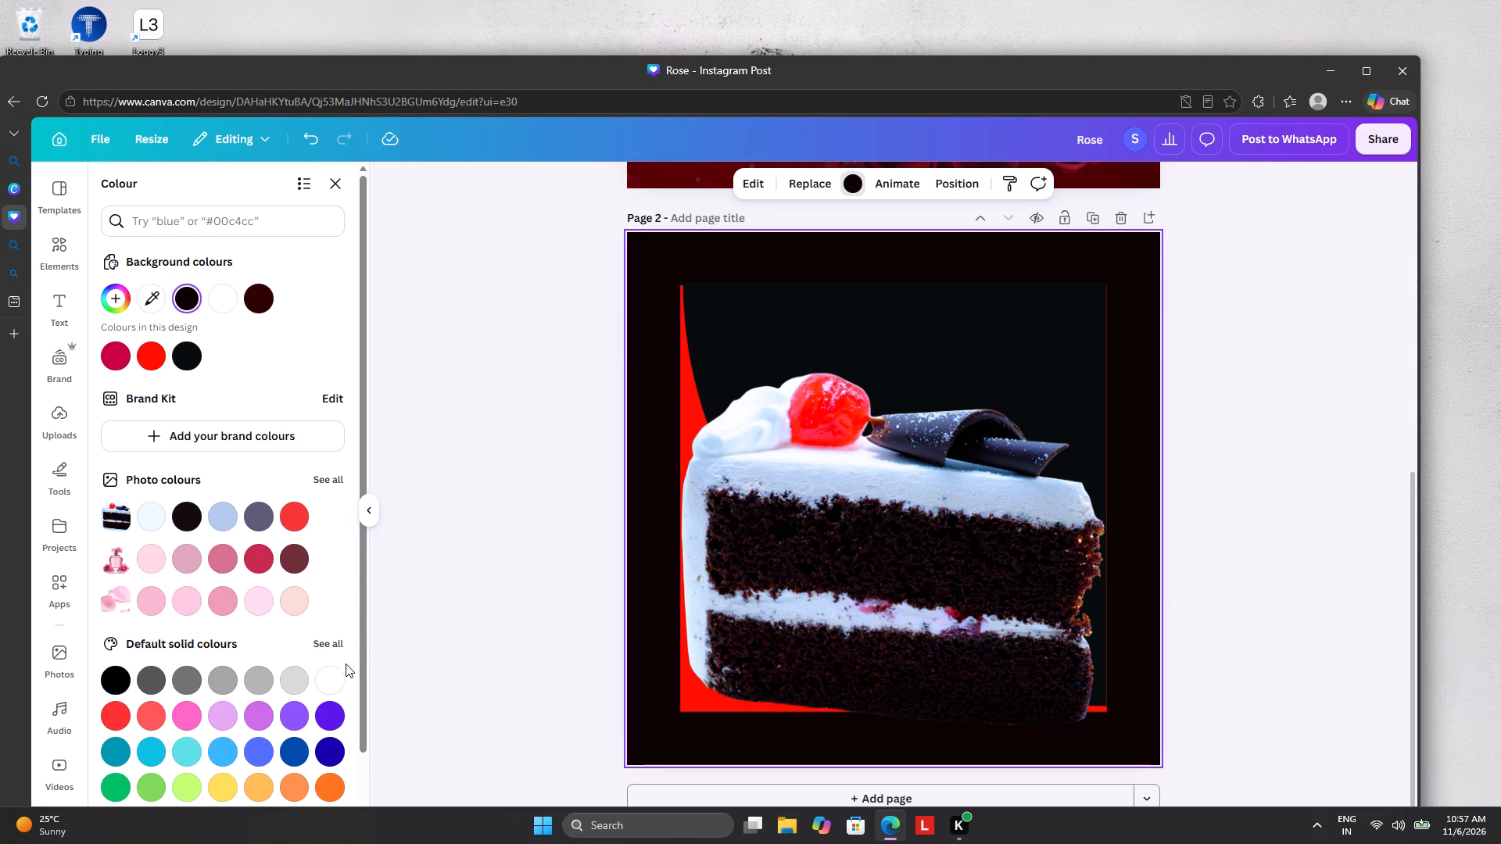
Set the page 2 background to the dark red #49070F from the rose photo's colours.
{"action": "left_click", "coordinate": [336, 483]}
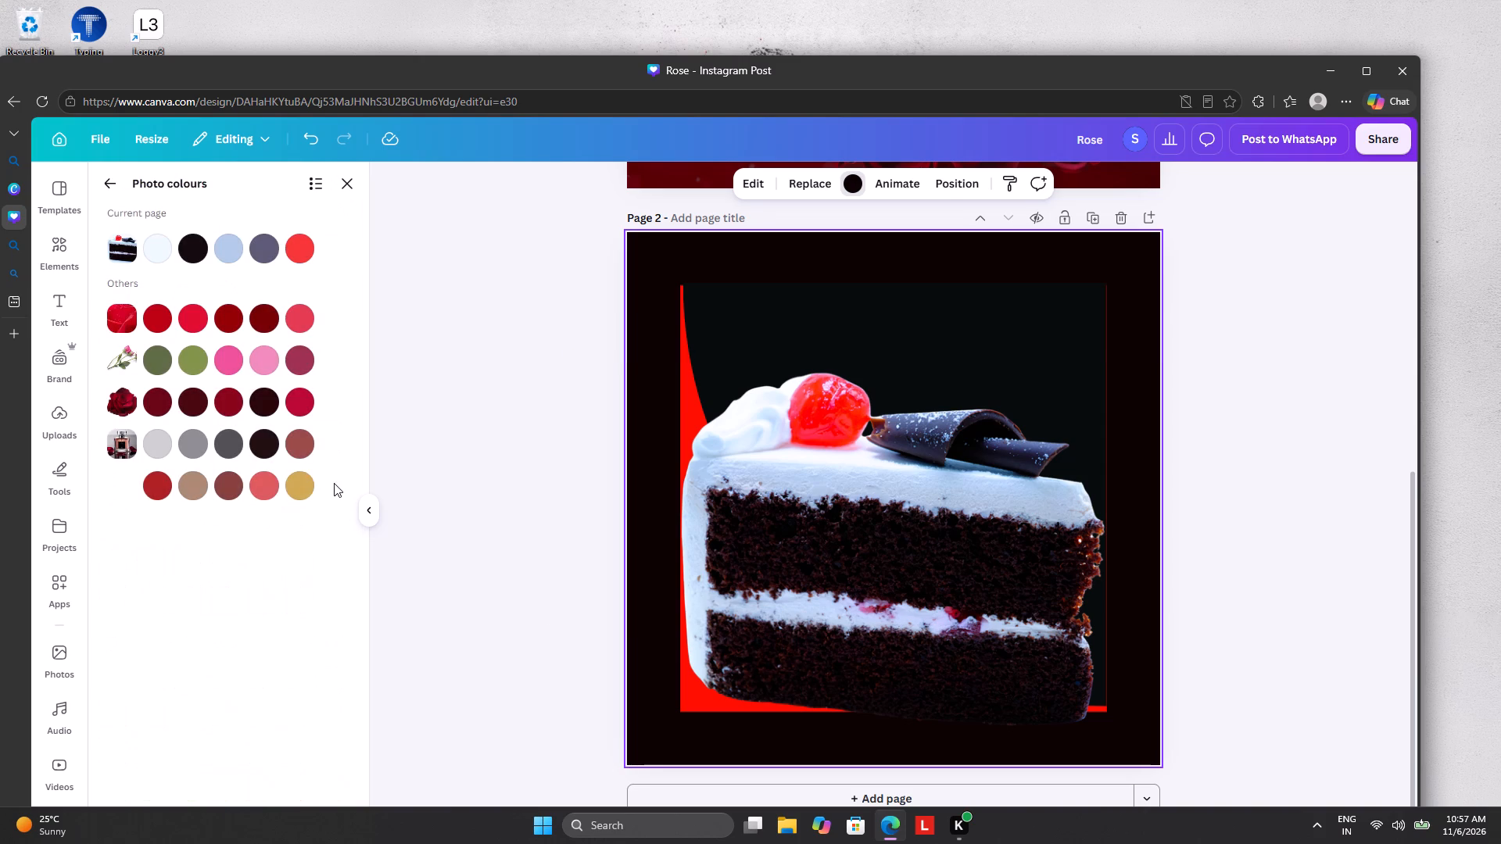
{"action": "left_click", "coordinate": [158, 400]}
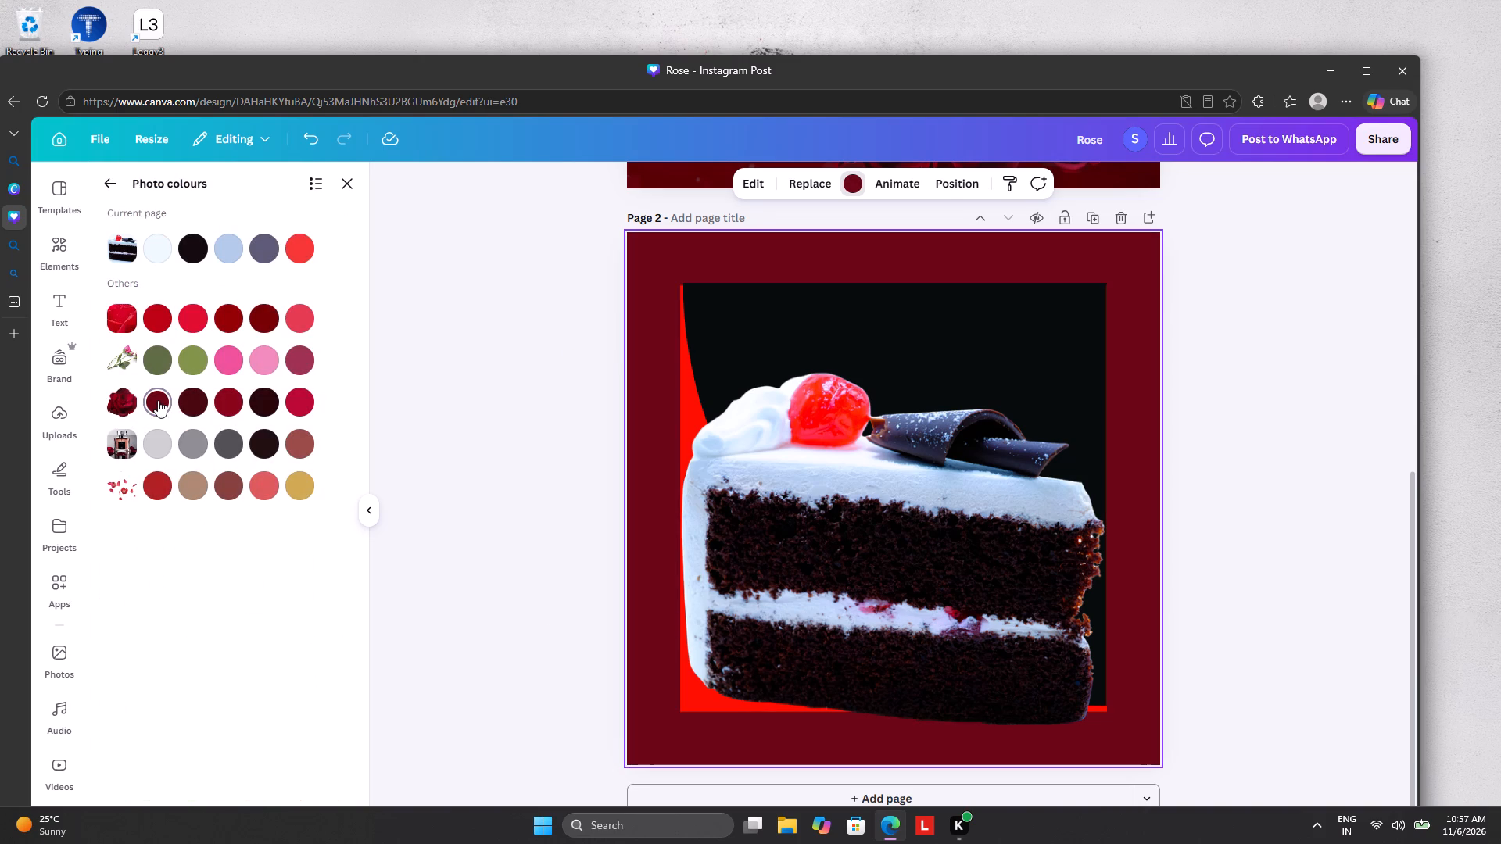
{"action": "left_click", "coordinate": [178, 399]}
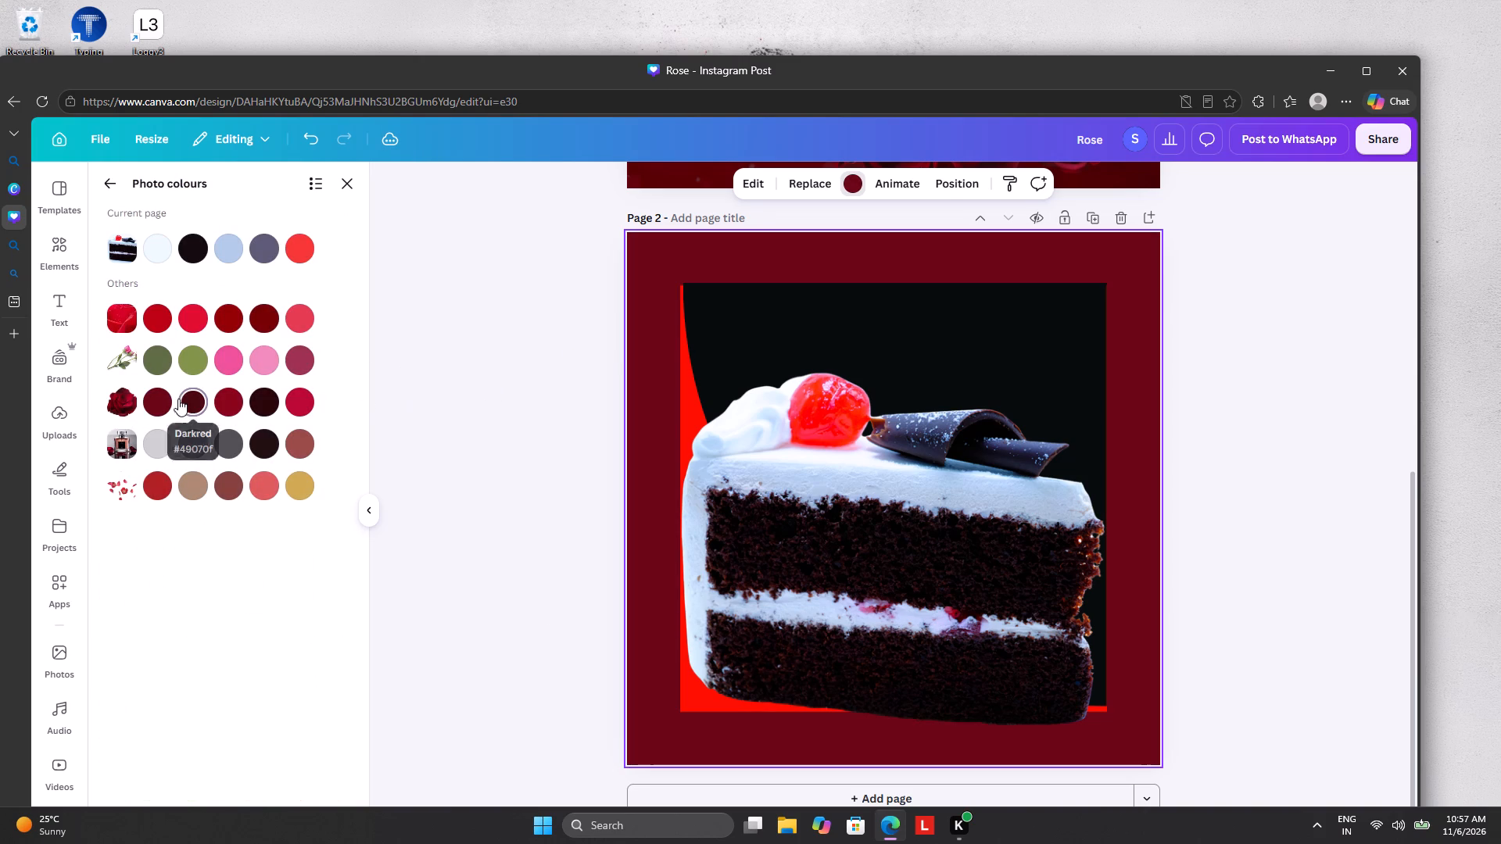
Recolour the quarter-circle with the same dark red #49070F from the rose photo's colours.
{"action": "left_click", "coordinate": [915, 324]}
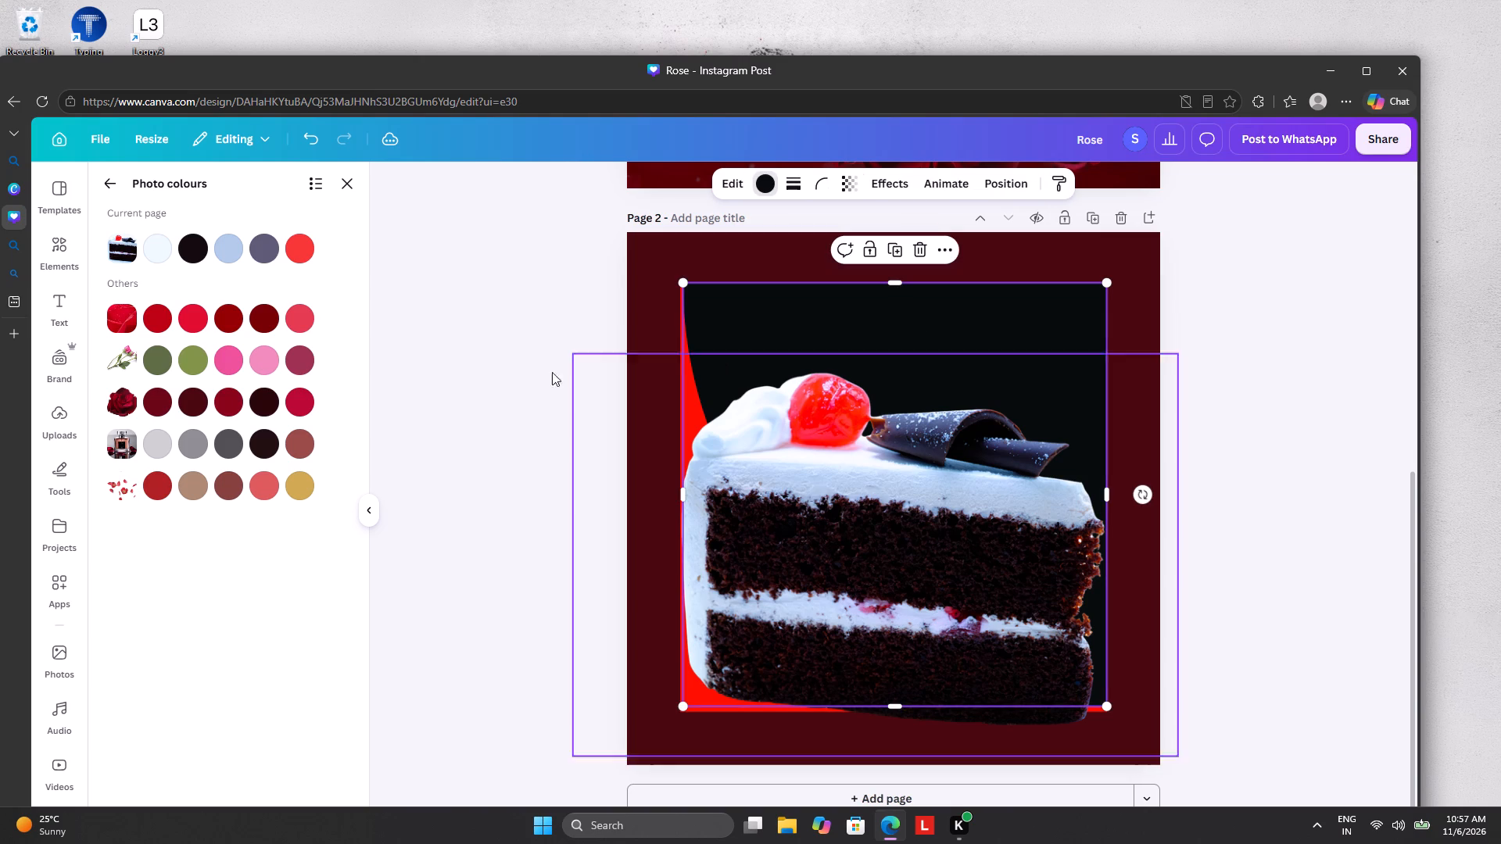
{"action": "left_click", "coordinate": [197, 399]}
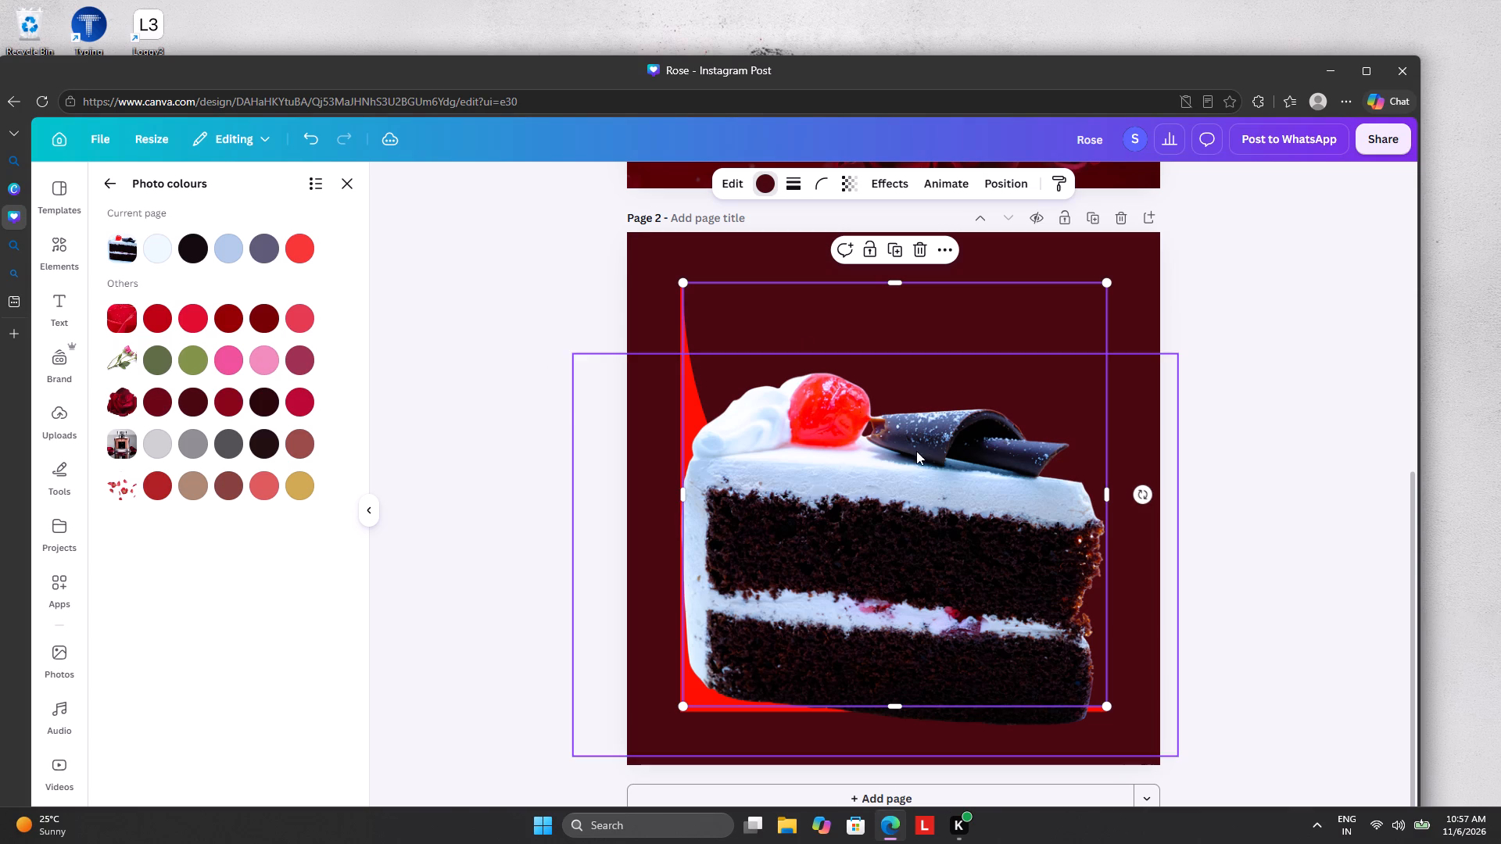
Move the quarter-circle out from behind the cake, off the page, and delete it.
{"action": "left_click_drag", "start_coordinate": [936, 513], "coordinate": [1239, 443]}
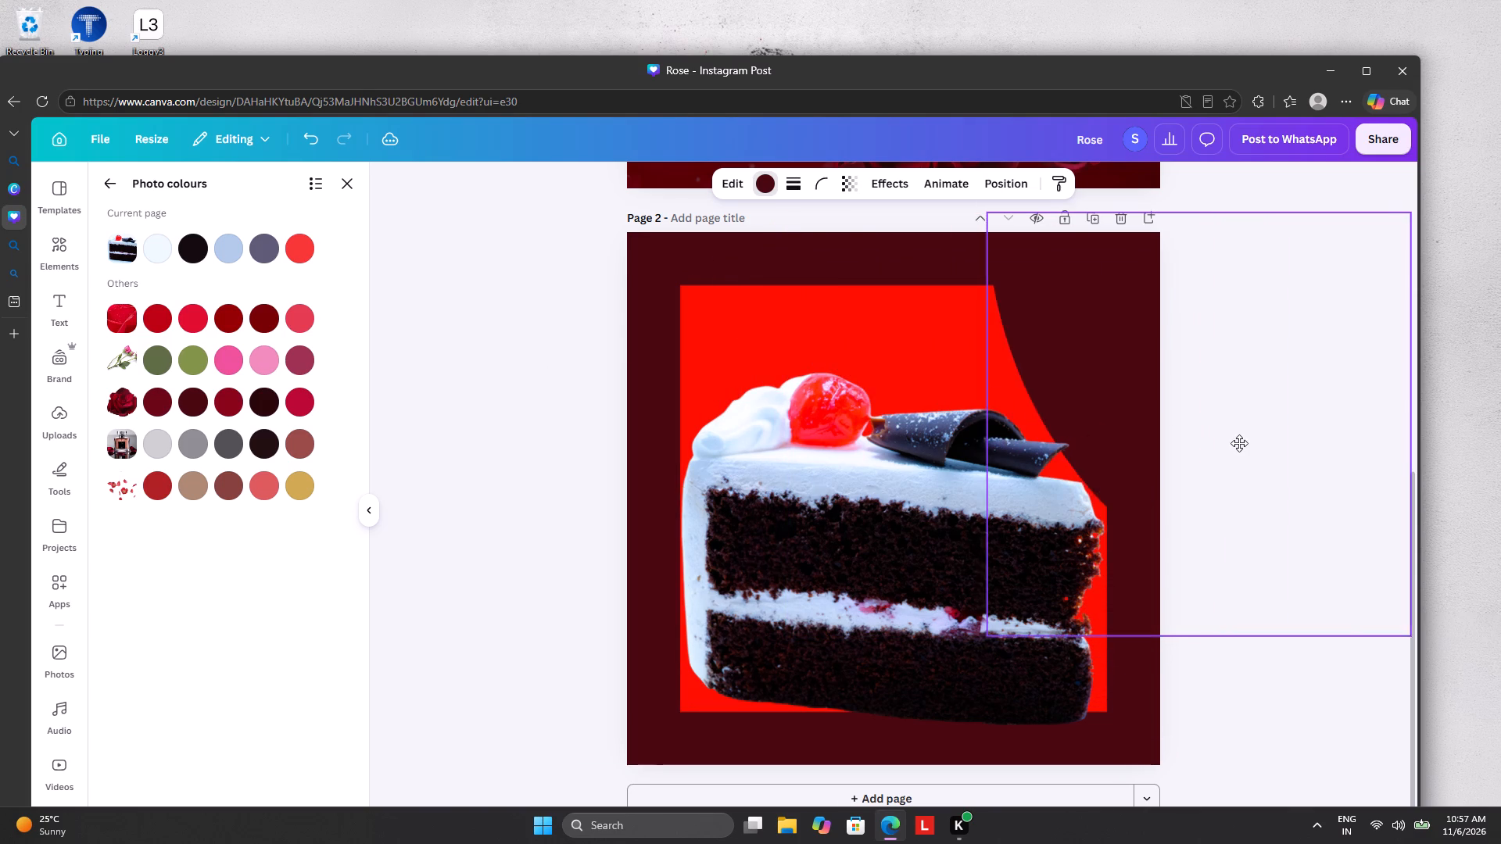
{"action": "left_click_drag", "start_coordinate": [1239, 443], "coordinate": [1390, 436]}
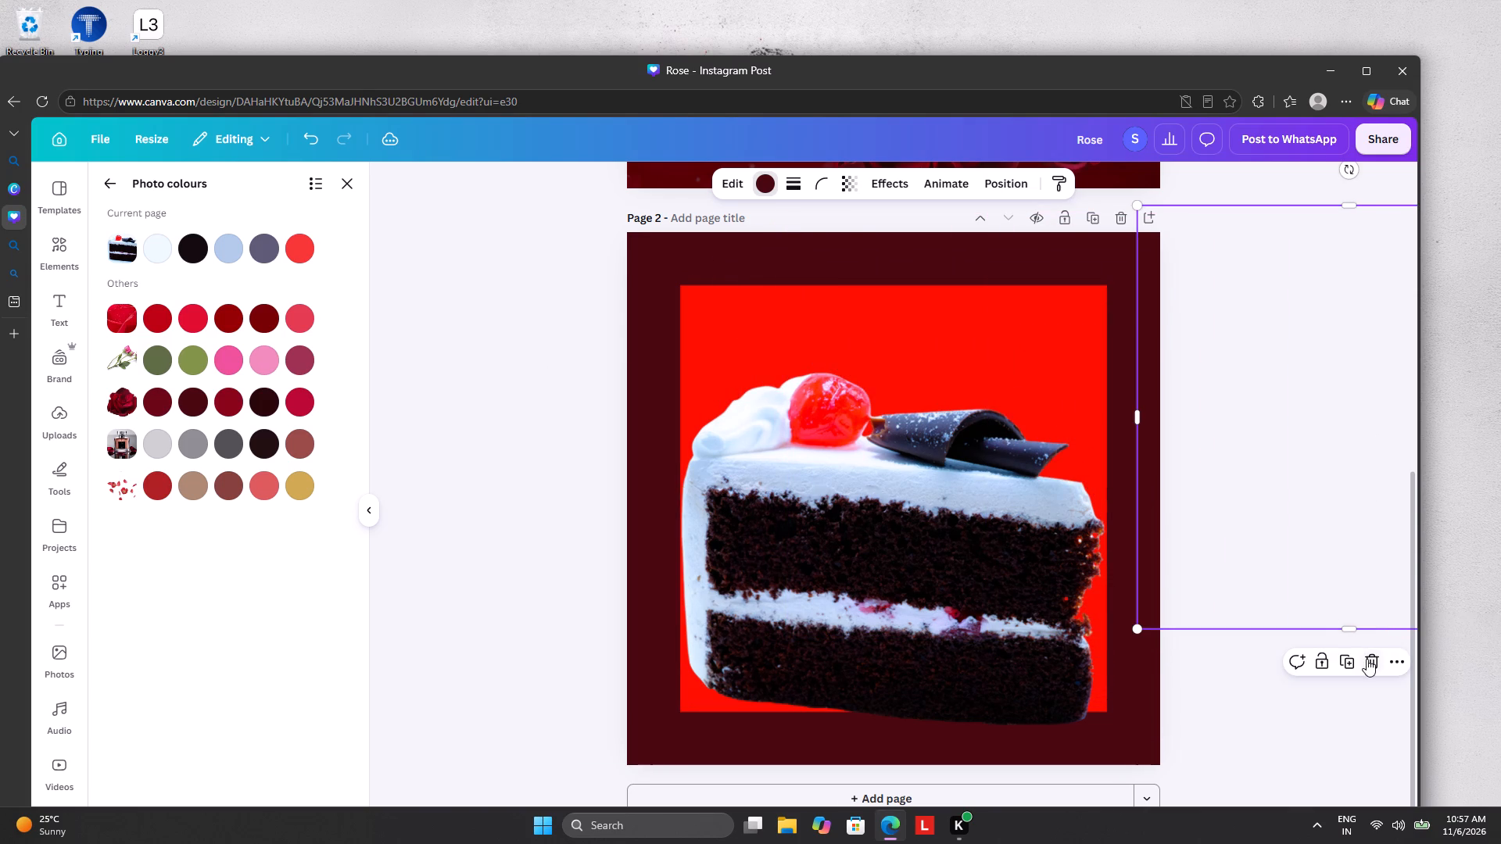
{"action": "left_click", "coordinate": [1367, 660]}
Change the colour of the red square behind the cake to white.
{"action": "left_click", "coordinate": [908, 320]}
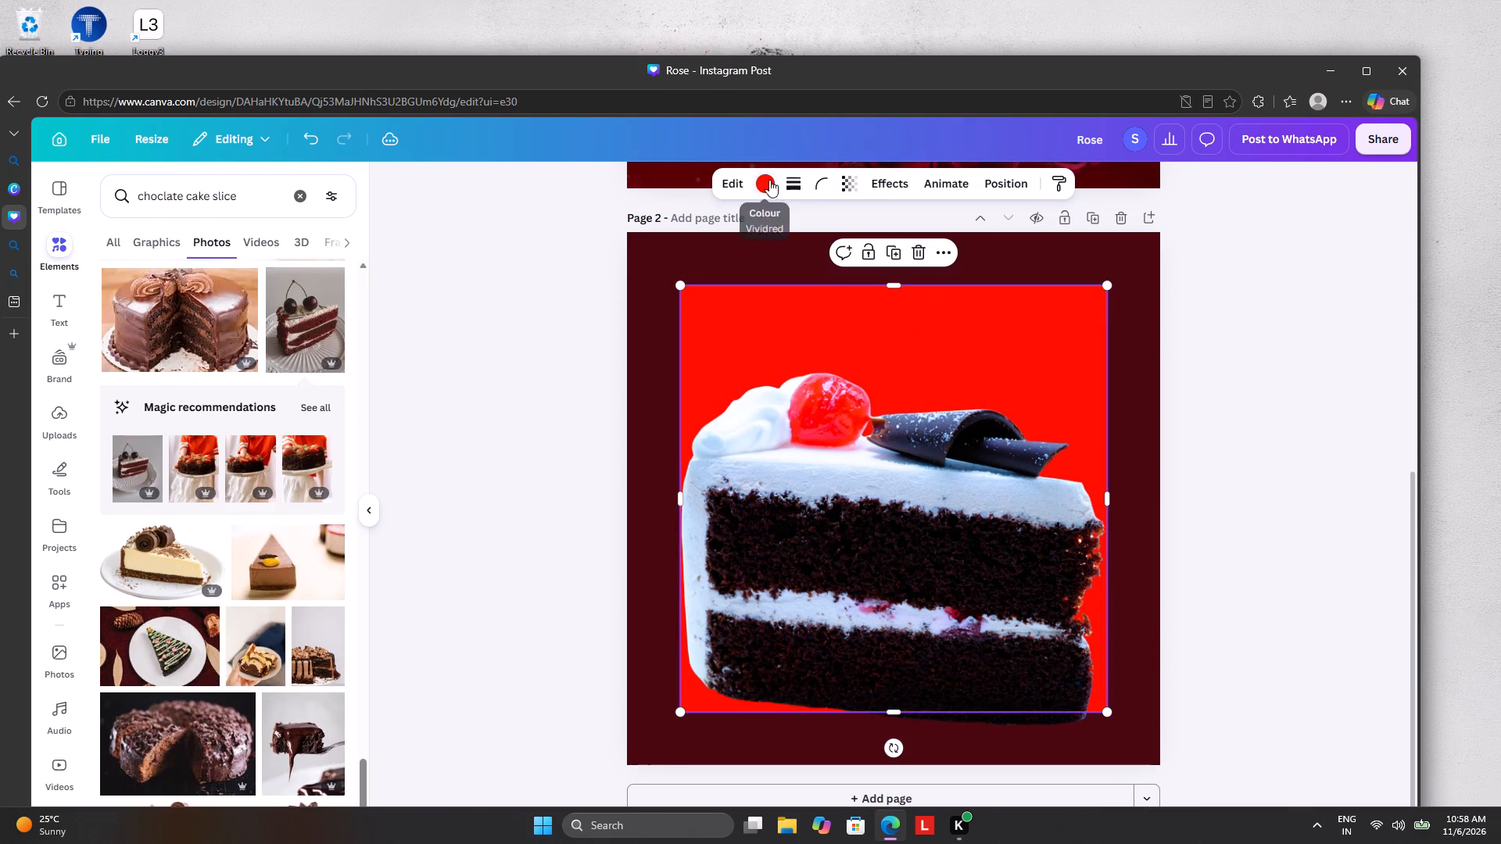
{"action": "left_click", "coordinate": [769, 180]}
{"action": "left_click", "coordinate": [331, 678]}
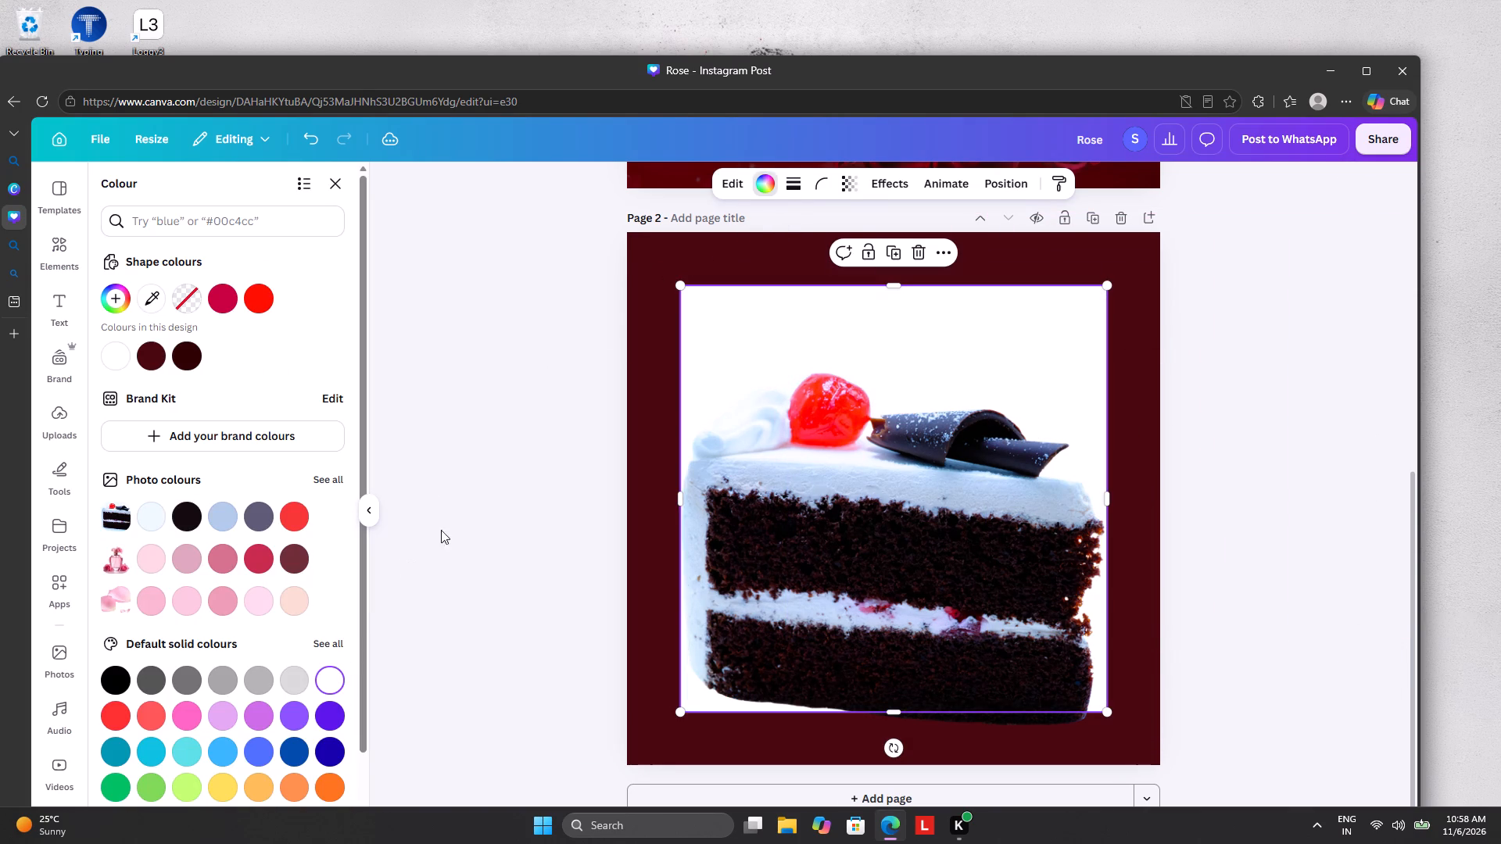
Move the white square slightly down behind the cake slice.
{"action": "left_click_drag", "start_coordinate": [785, 542], "coordinate": [779, 552]}
{"action": "left_click", "coordinate": [850, 556]}
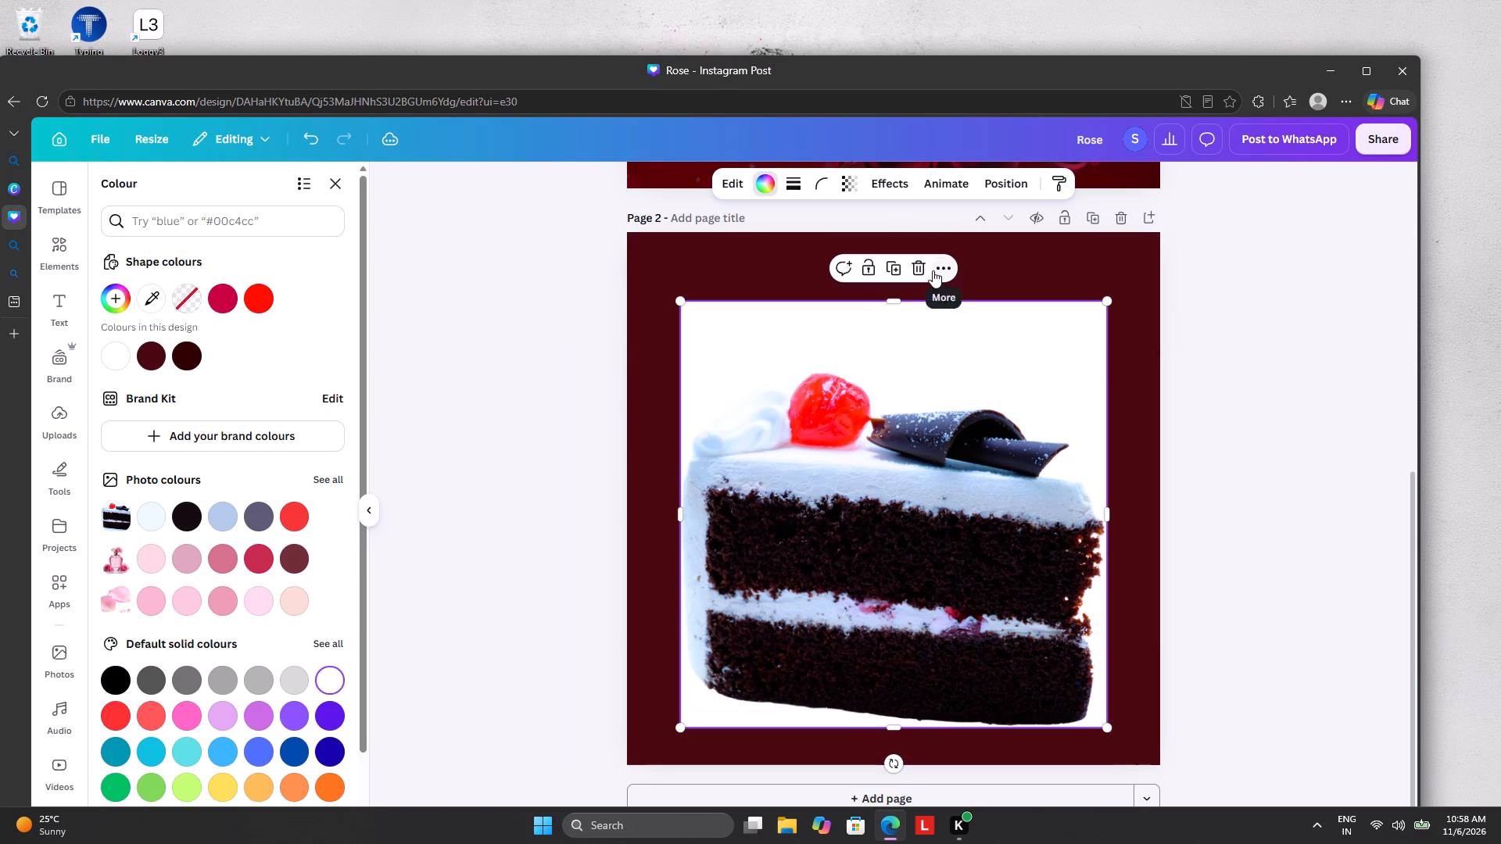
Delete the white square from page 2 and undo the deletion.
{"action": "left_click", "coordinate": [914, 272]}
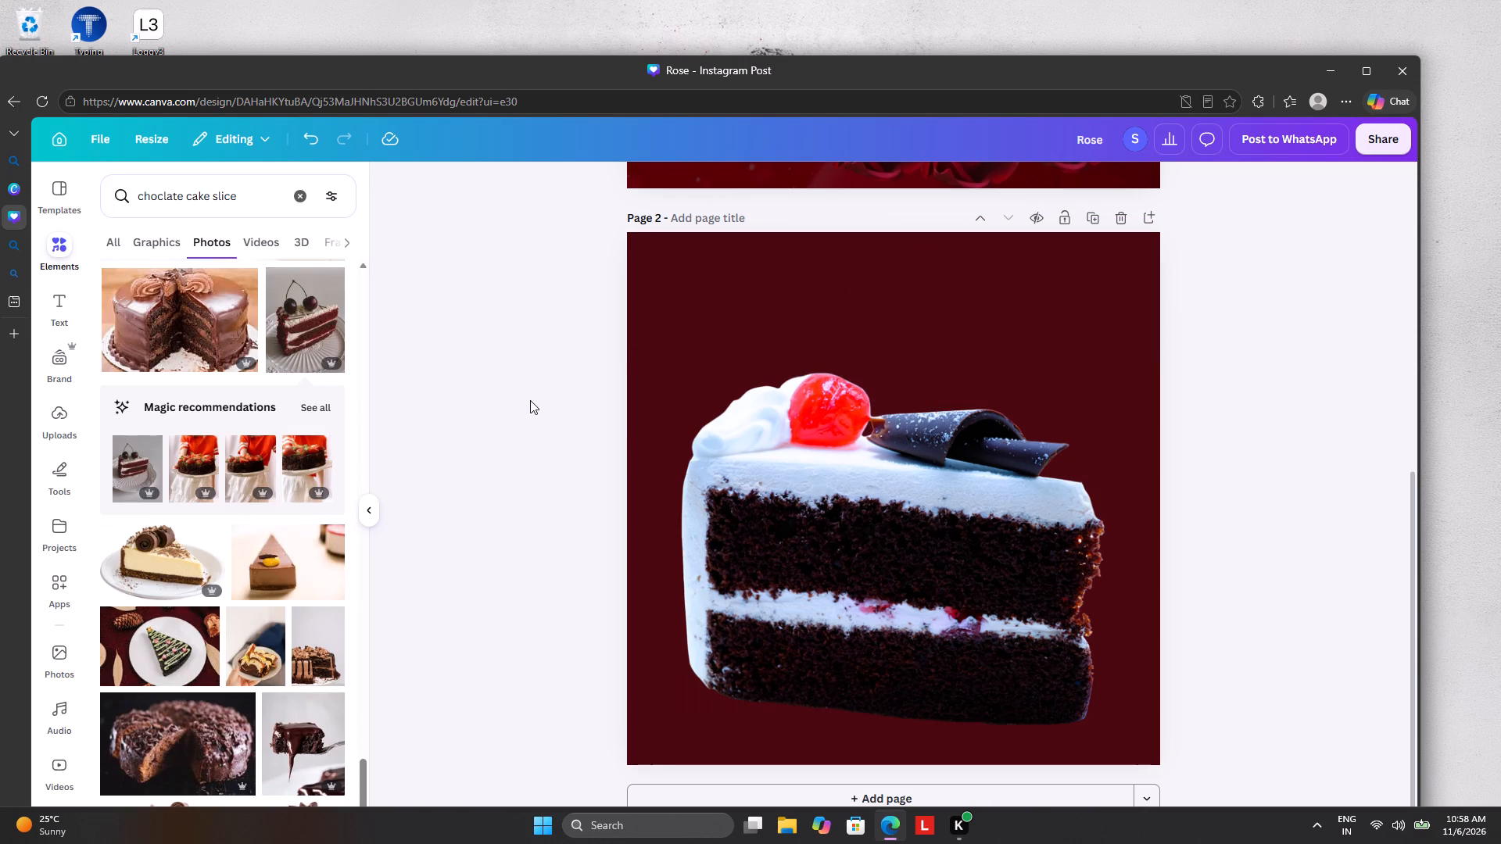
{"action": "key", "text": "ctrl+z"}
Delete the cake slice cutout from page 2, leaving the white square.
{"action": "left_click", "coordinate": [877, 542]}
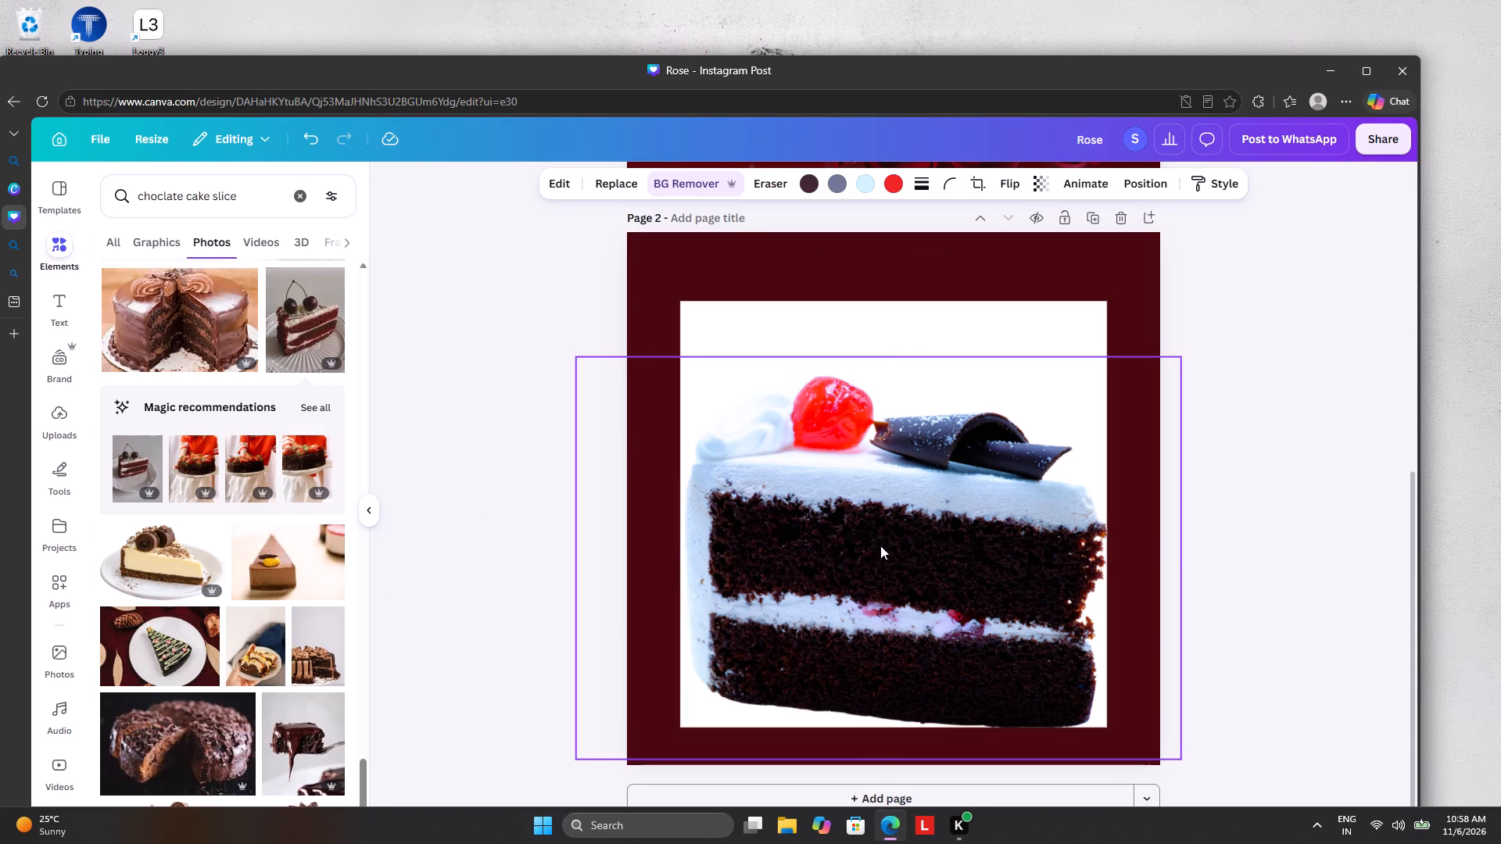
{"action": "left_click", "coordinate": [904, 316]}
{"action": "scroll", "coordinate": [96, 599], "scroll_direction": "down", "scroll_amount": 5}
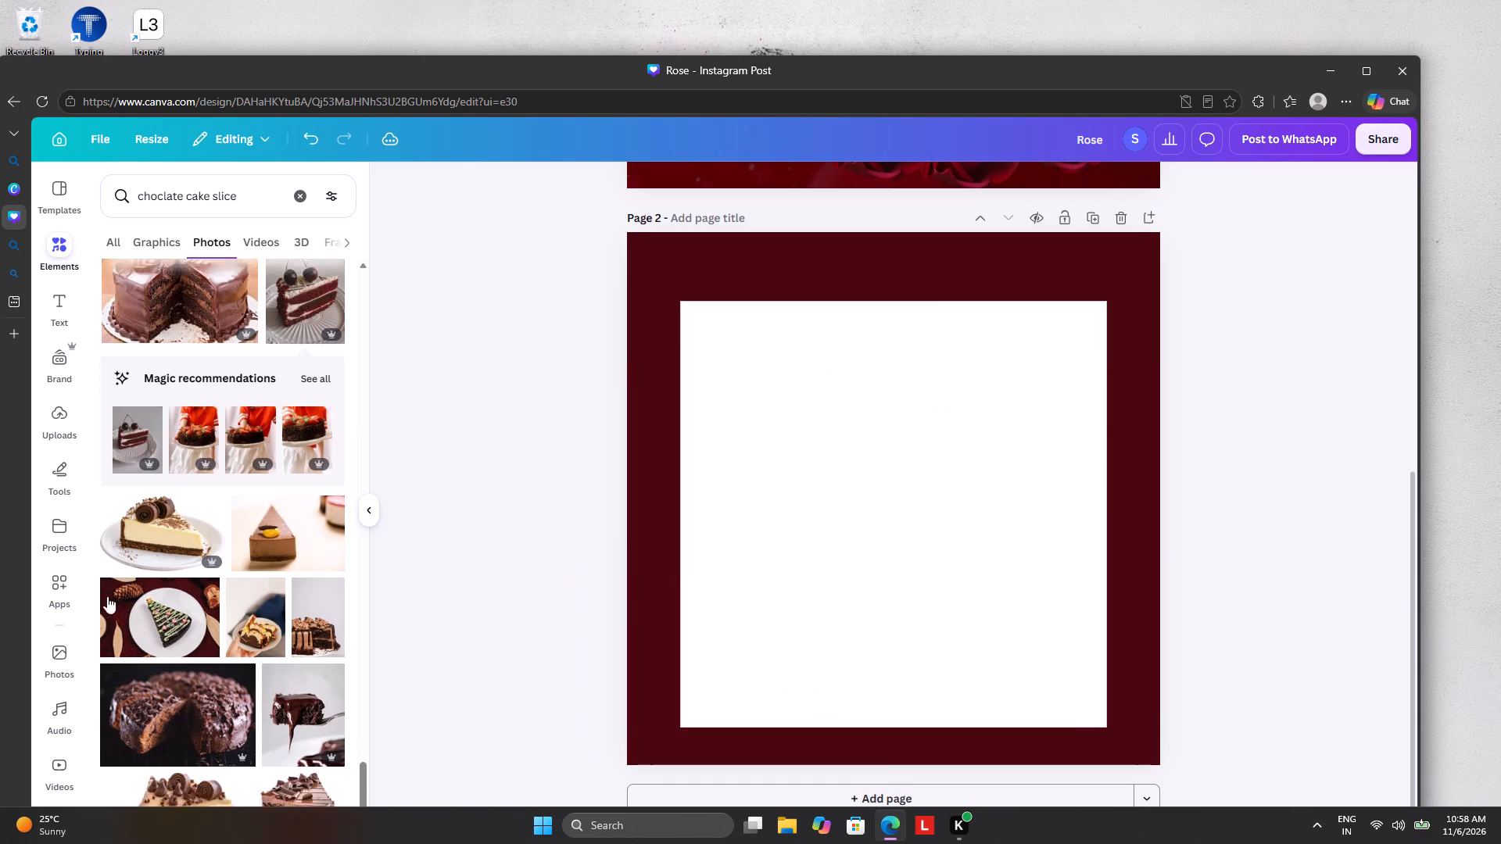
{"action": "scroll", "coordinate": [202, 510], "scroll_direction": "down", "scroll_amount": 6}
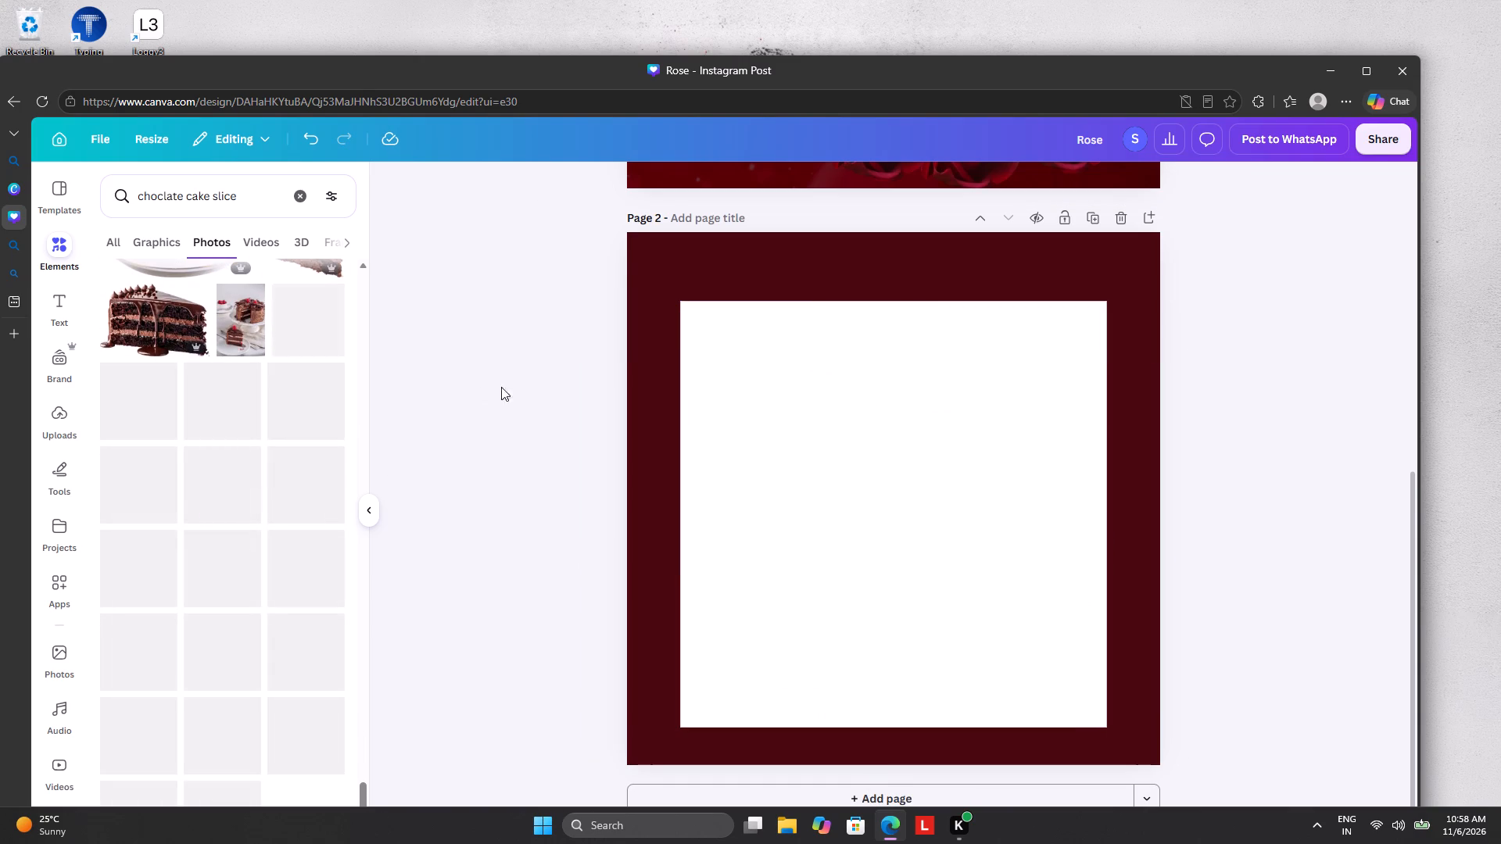
Rotate the white square on page 2 to about 54°.
{"action": "left_click", "coordinate": [811, 392]}
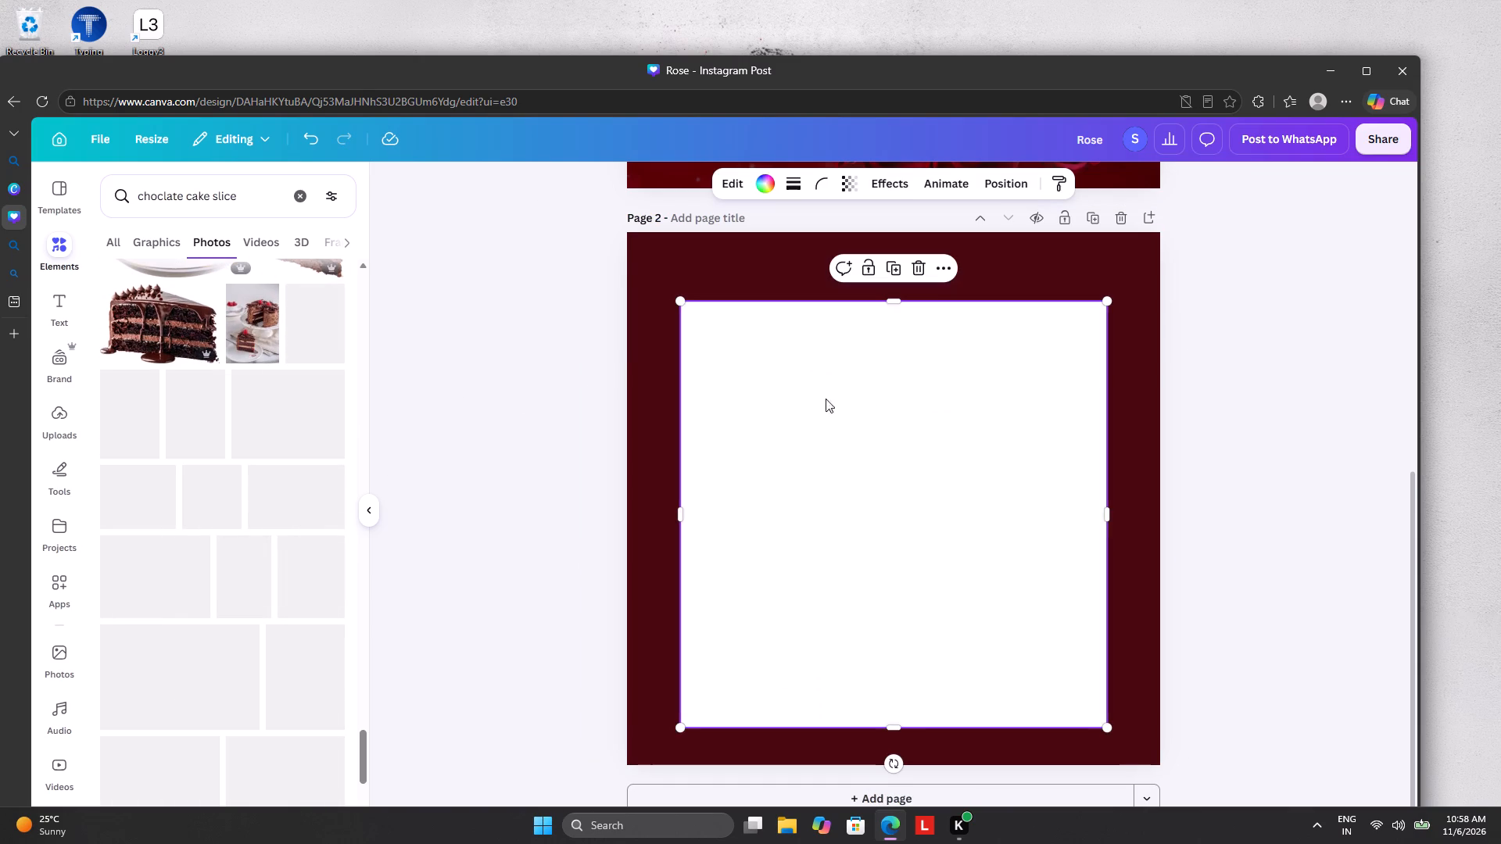
{"action": "left_click_drag", "start_coordinate": [896, 766], "coordinate": [776, 628]}
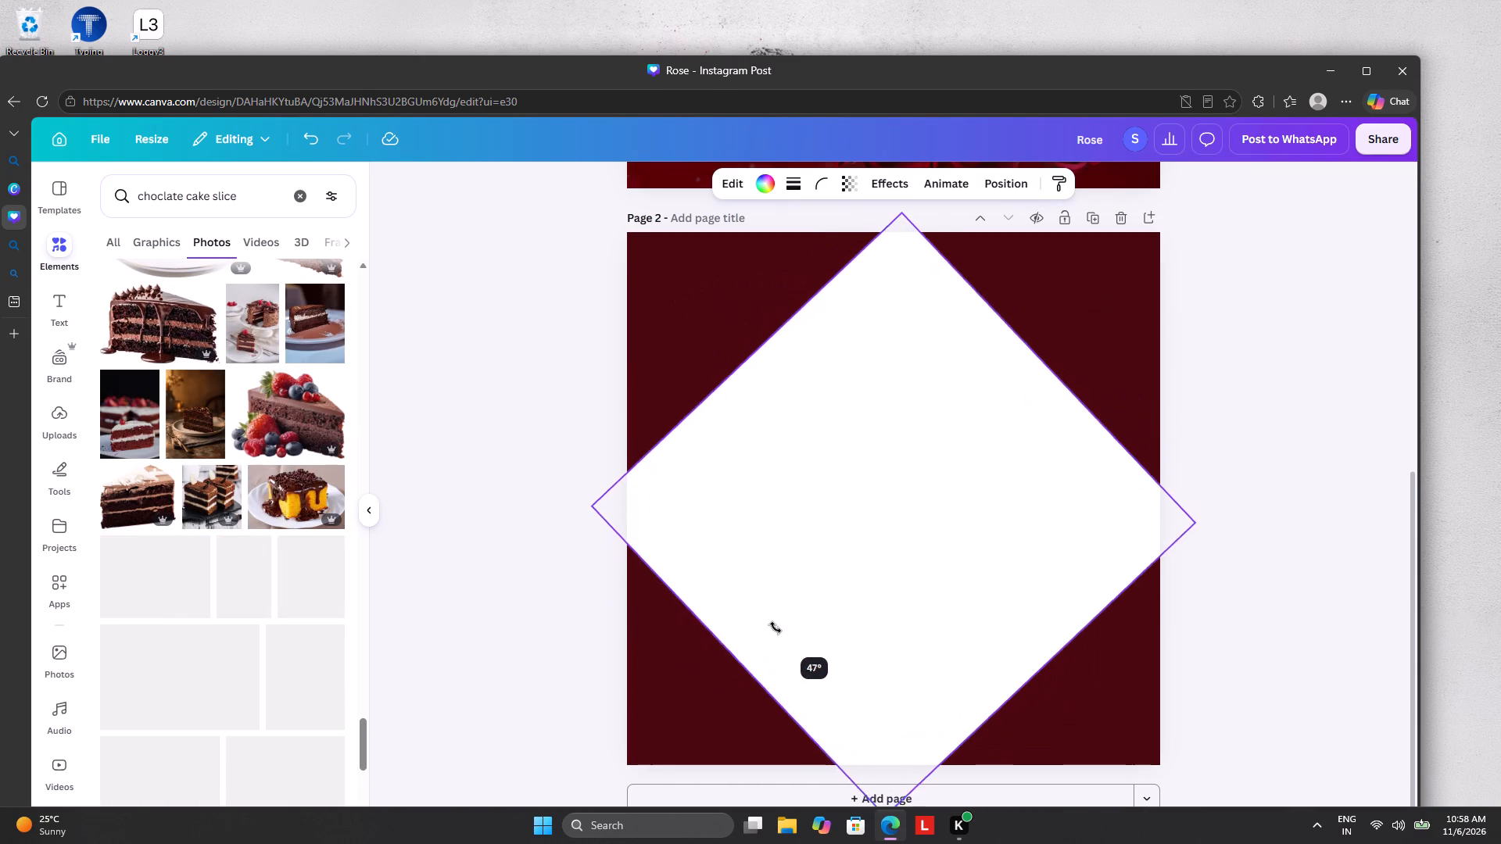
{"action": "left_click_drag", "start_coordinate": [776, 628], "coordinate": [776, 602]}
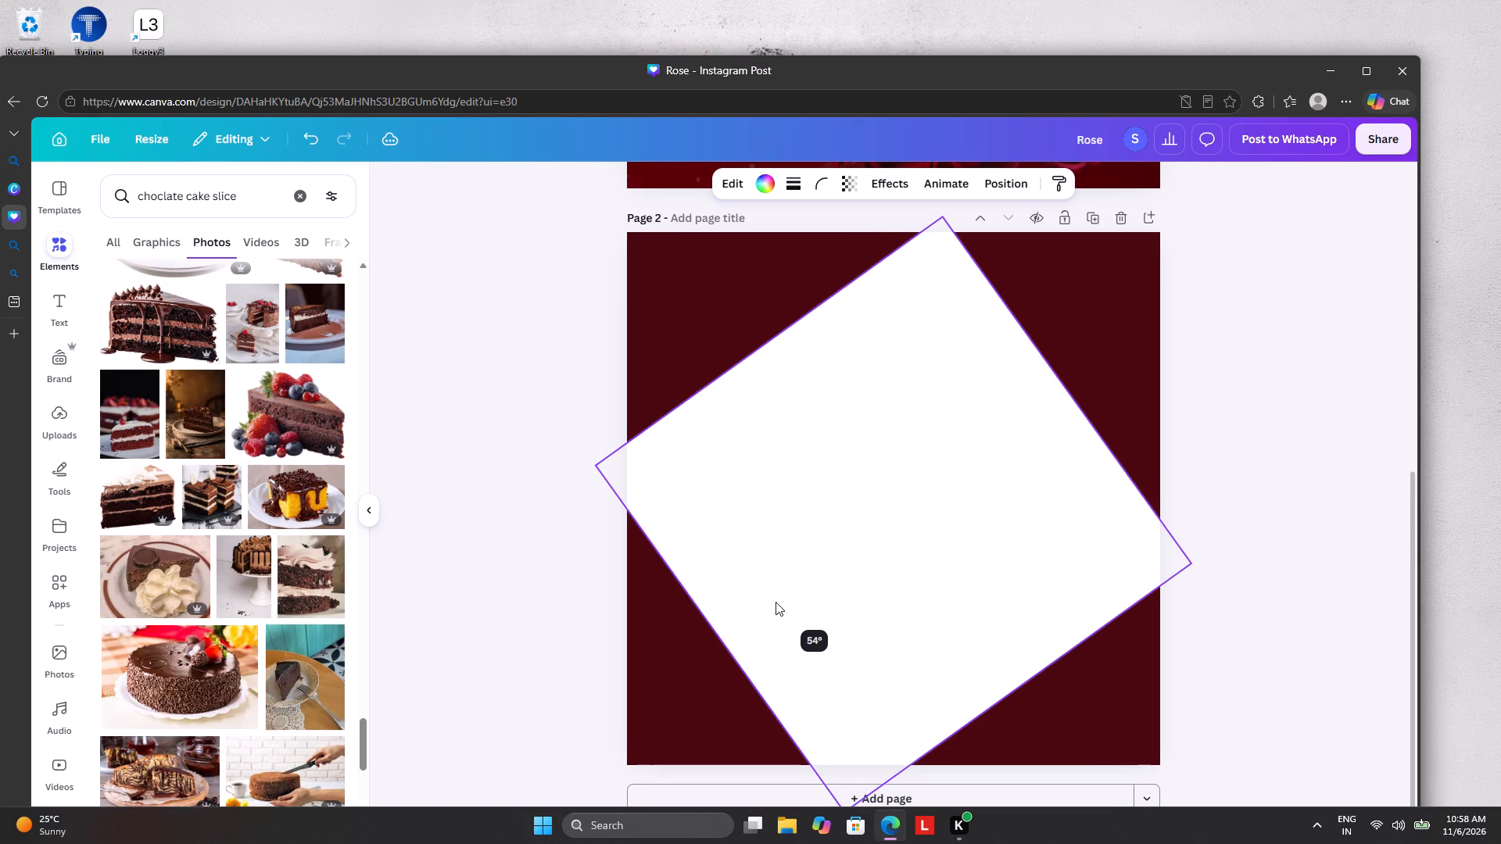
Shrink the rotated white square and reposition it so that all its corners fit within page 2.
{"action": "left_click_drag", "start_coordinate": [596, 463], "coordinate": [638, 471]}
{"action": "left_click_drag", "start_coordinate": [872, 527], "coordinate": [865, 526]}
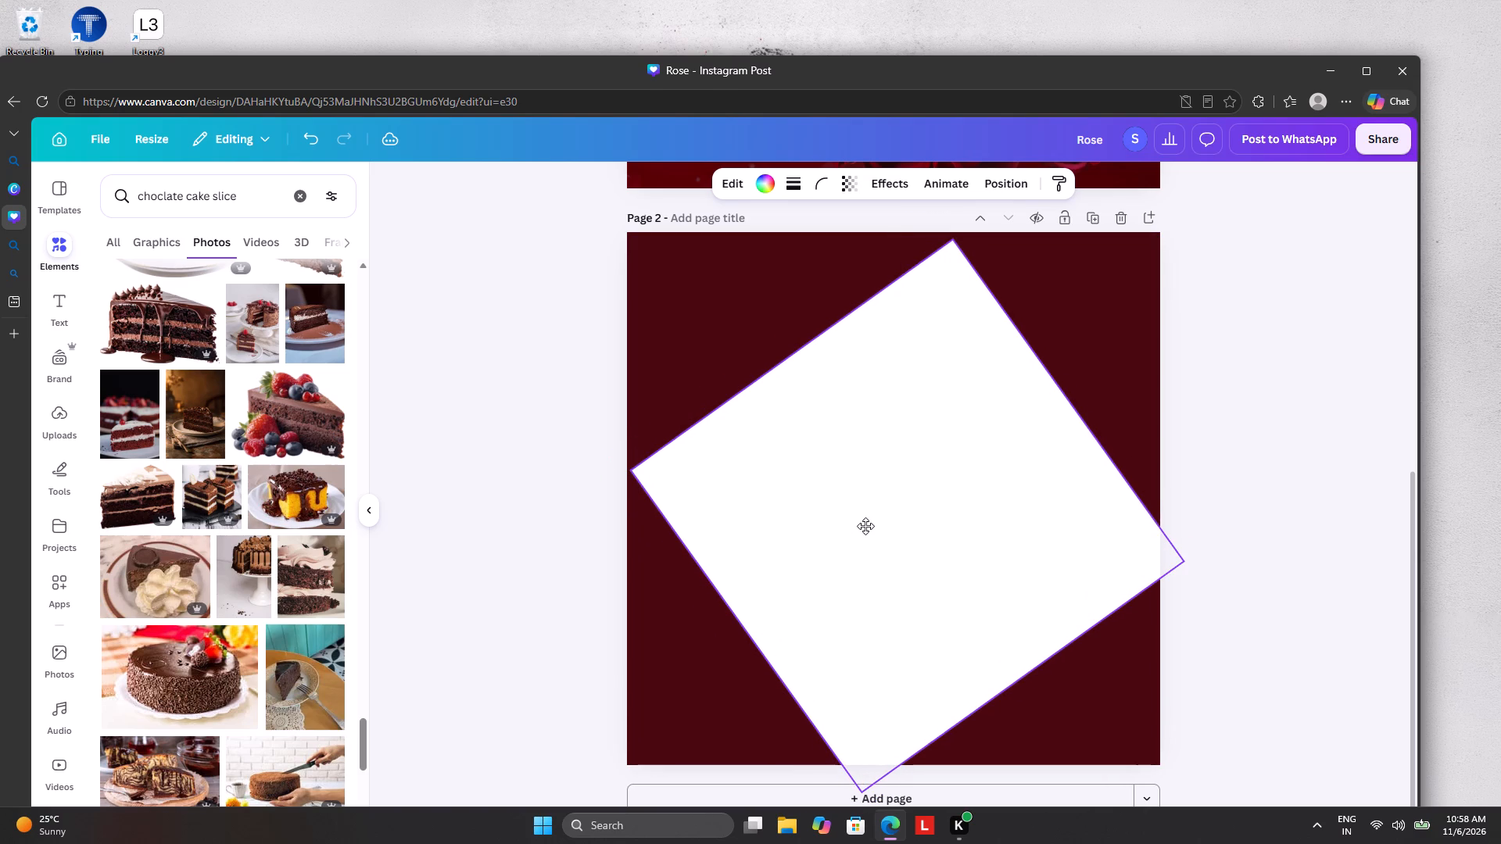
{"action": "left_click_drag", "start_coordinate": [865, 526], "coordinate": [855, 523]}
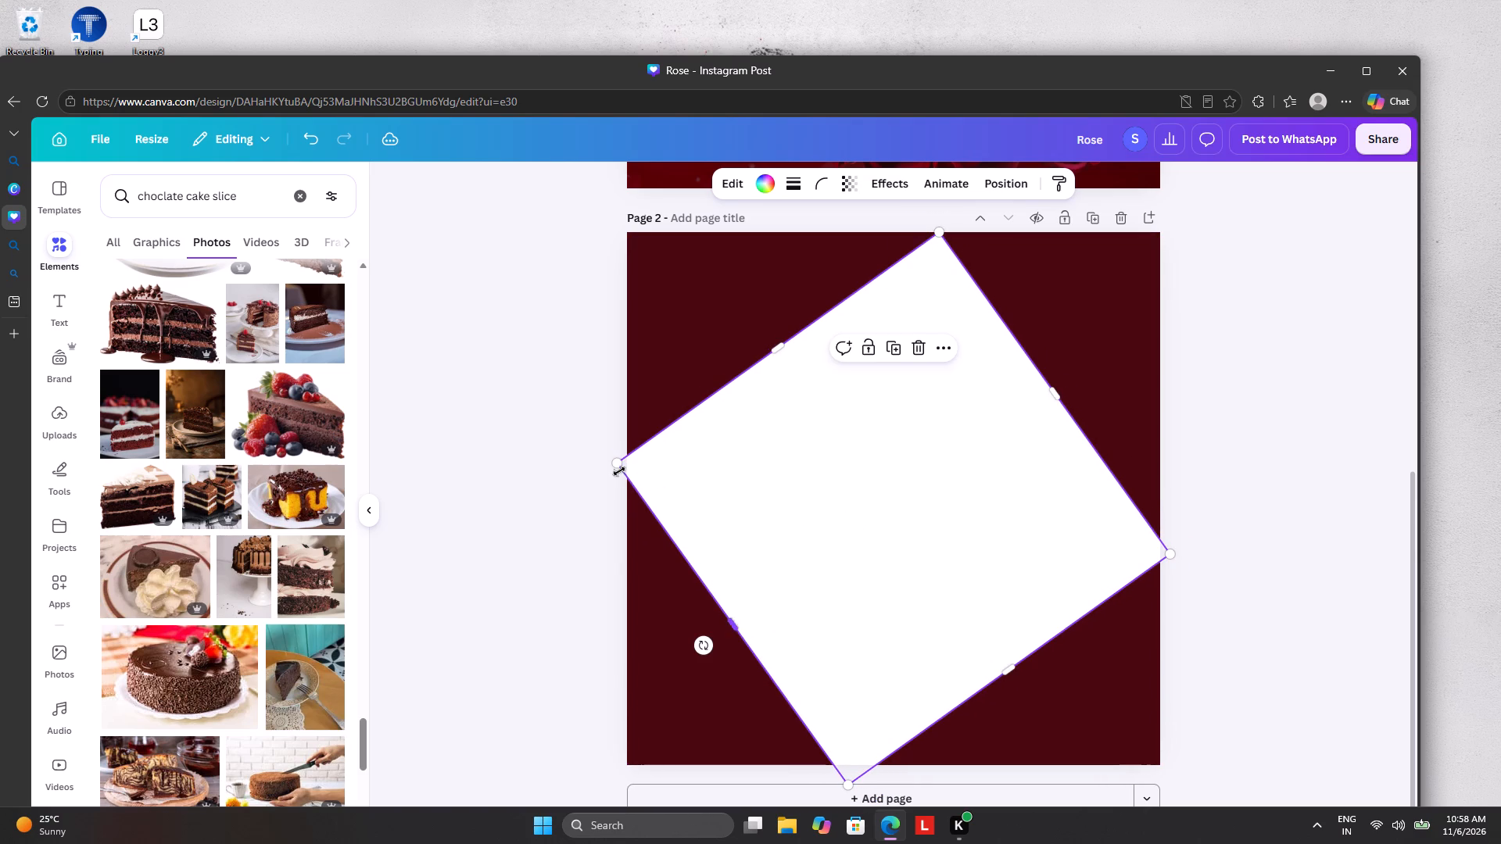
{"action": "left_click_drag", "start_coordinate": [618, 463], "coordinate": [657, 470]}
{"action": "left_click_drag", "start_coordinate": [787, 528], "coordinate": [772, 524]}
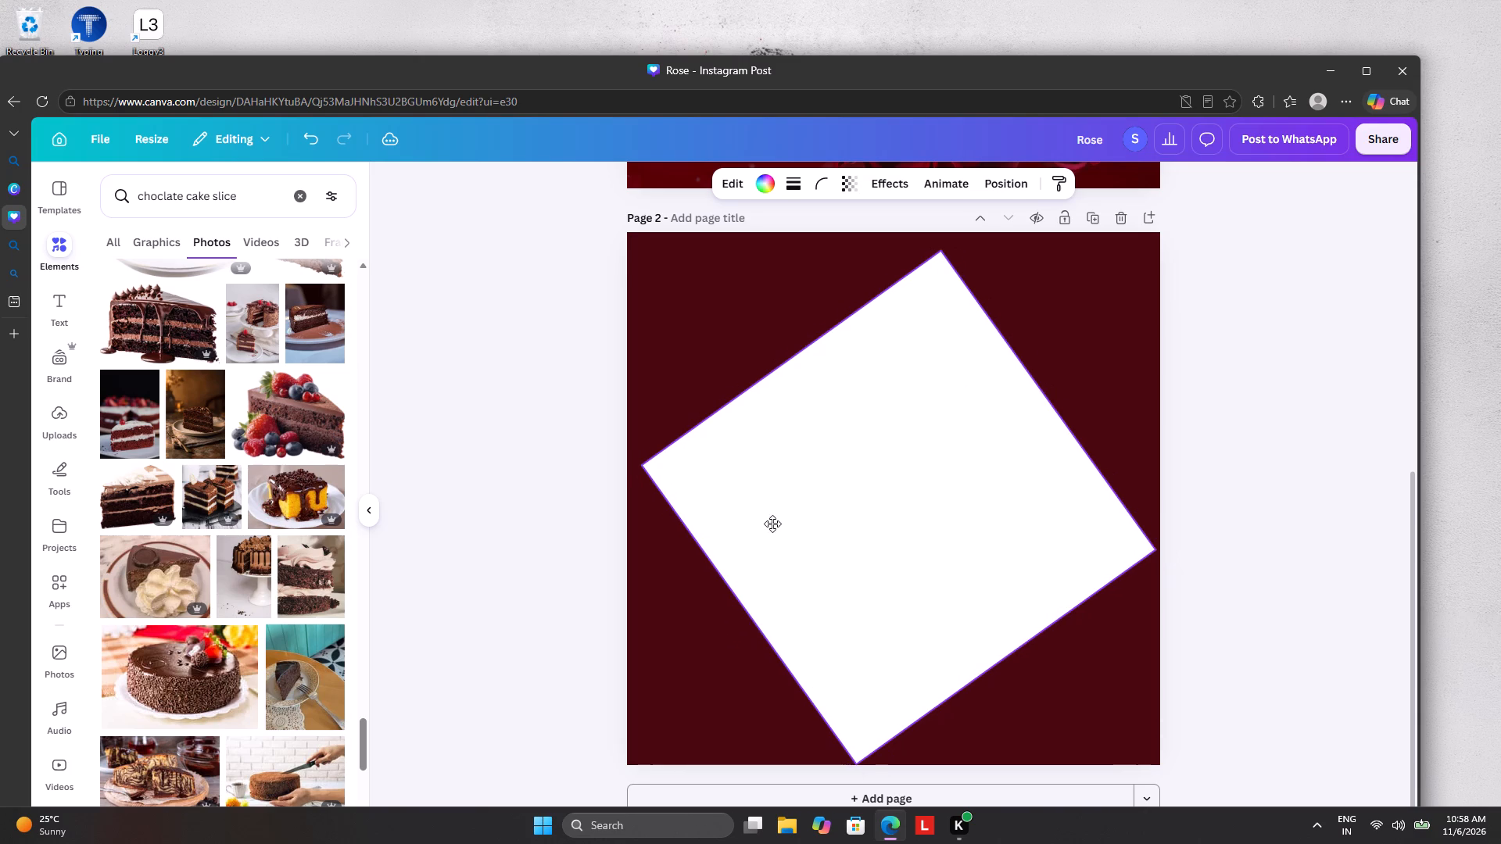
{"action": "left_click_drag", "start_coordinate": [772, 524], "coordinate": [768, 524]}
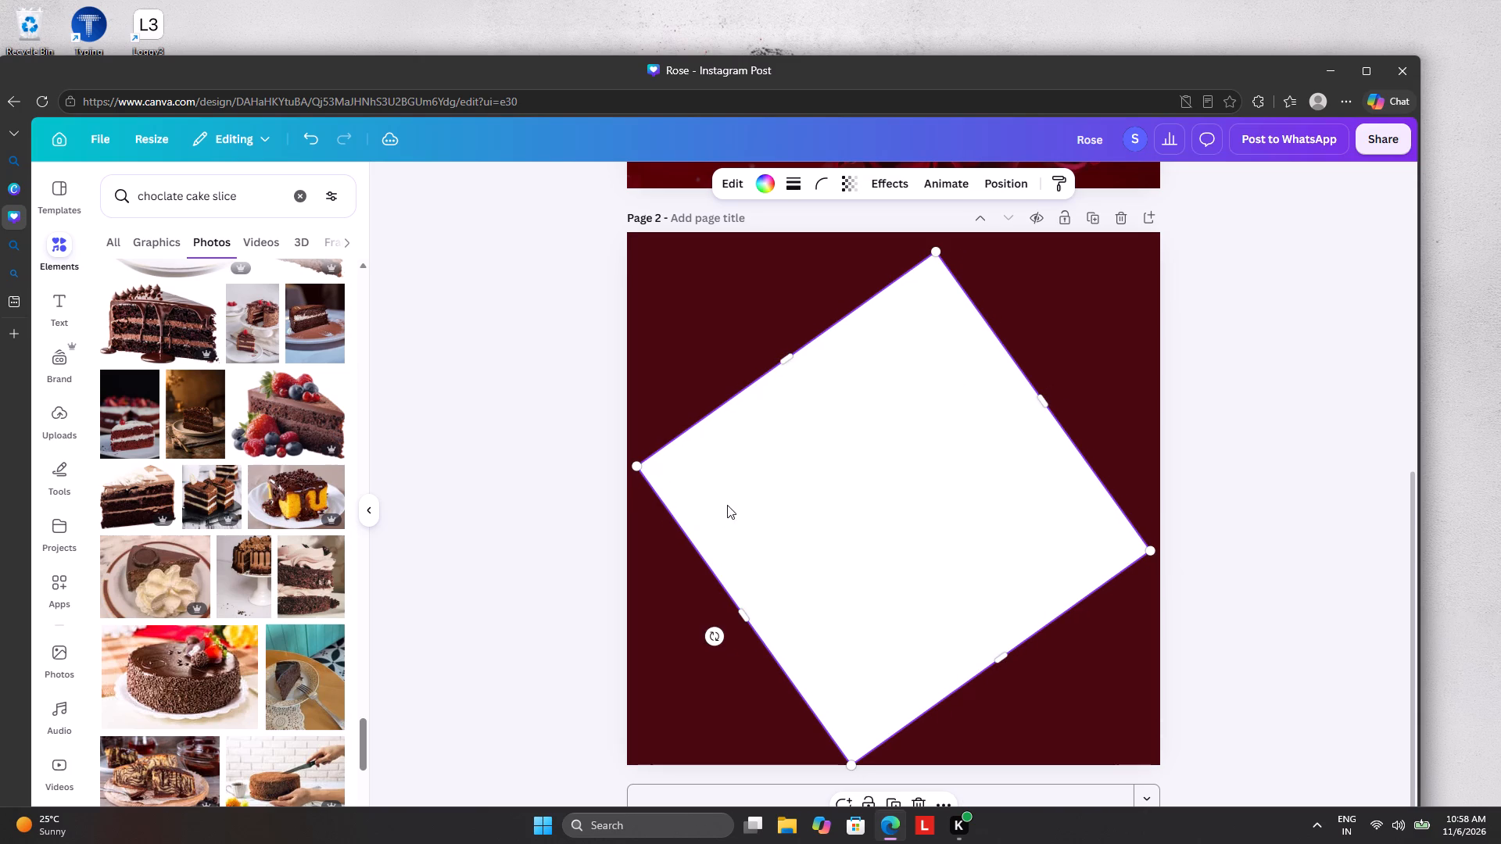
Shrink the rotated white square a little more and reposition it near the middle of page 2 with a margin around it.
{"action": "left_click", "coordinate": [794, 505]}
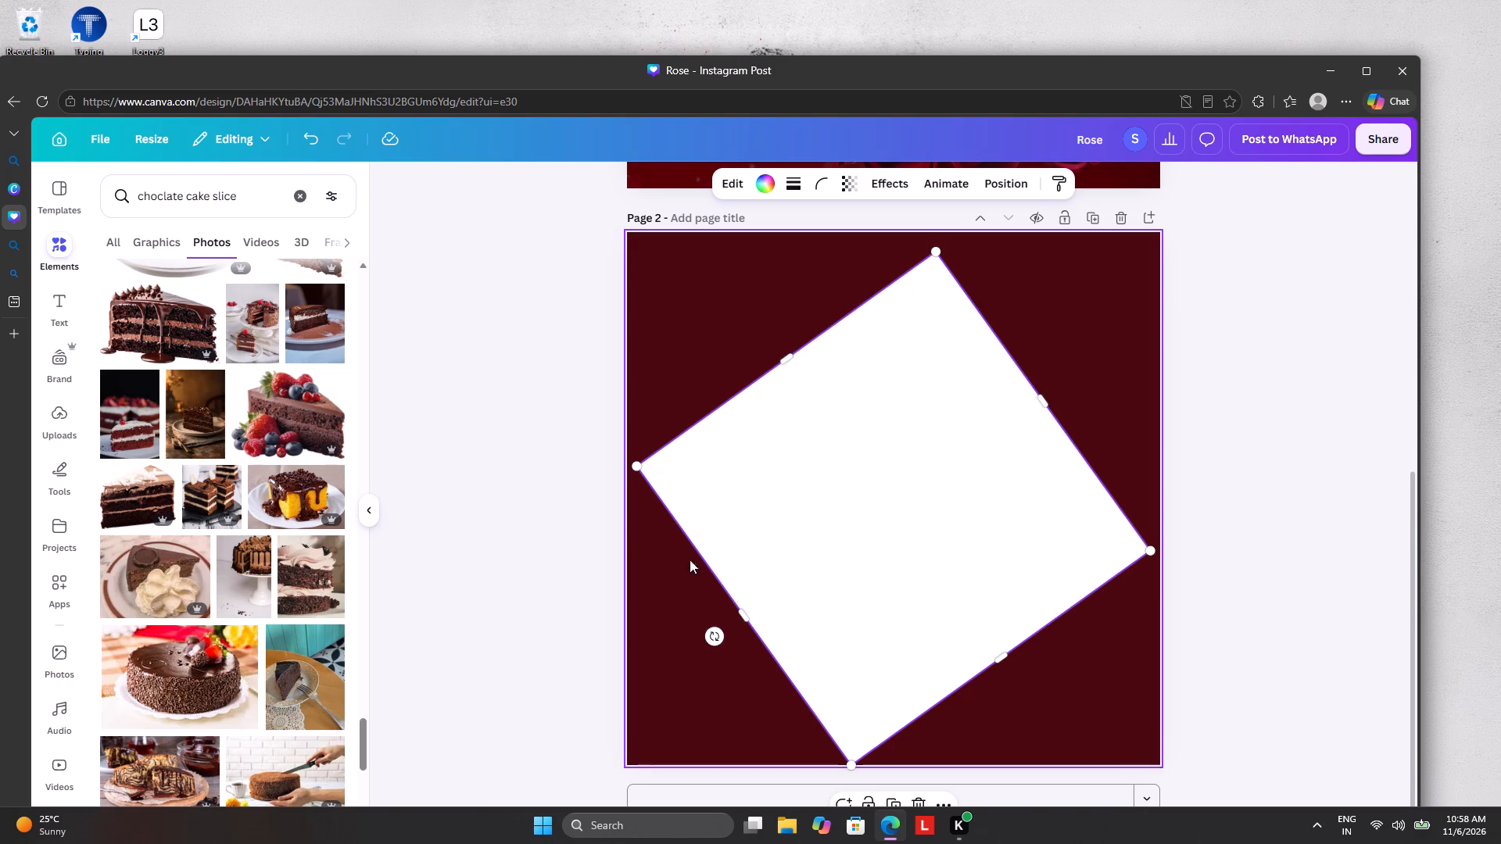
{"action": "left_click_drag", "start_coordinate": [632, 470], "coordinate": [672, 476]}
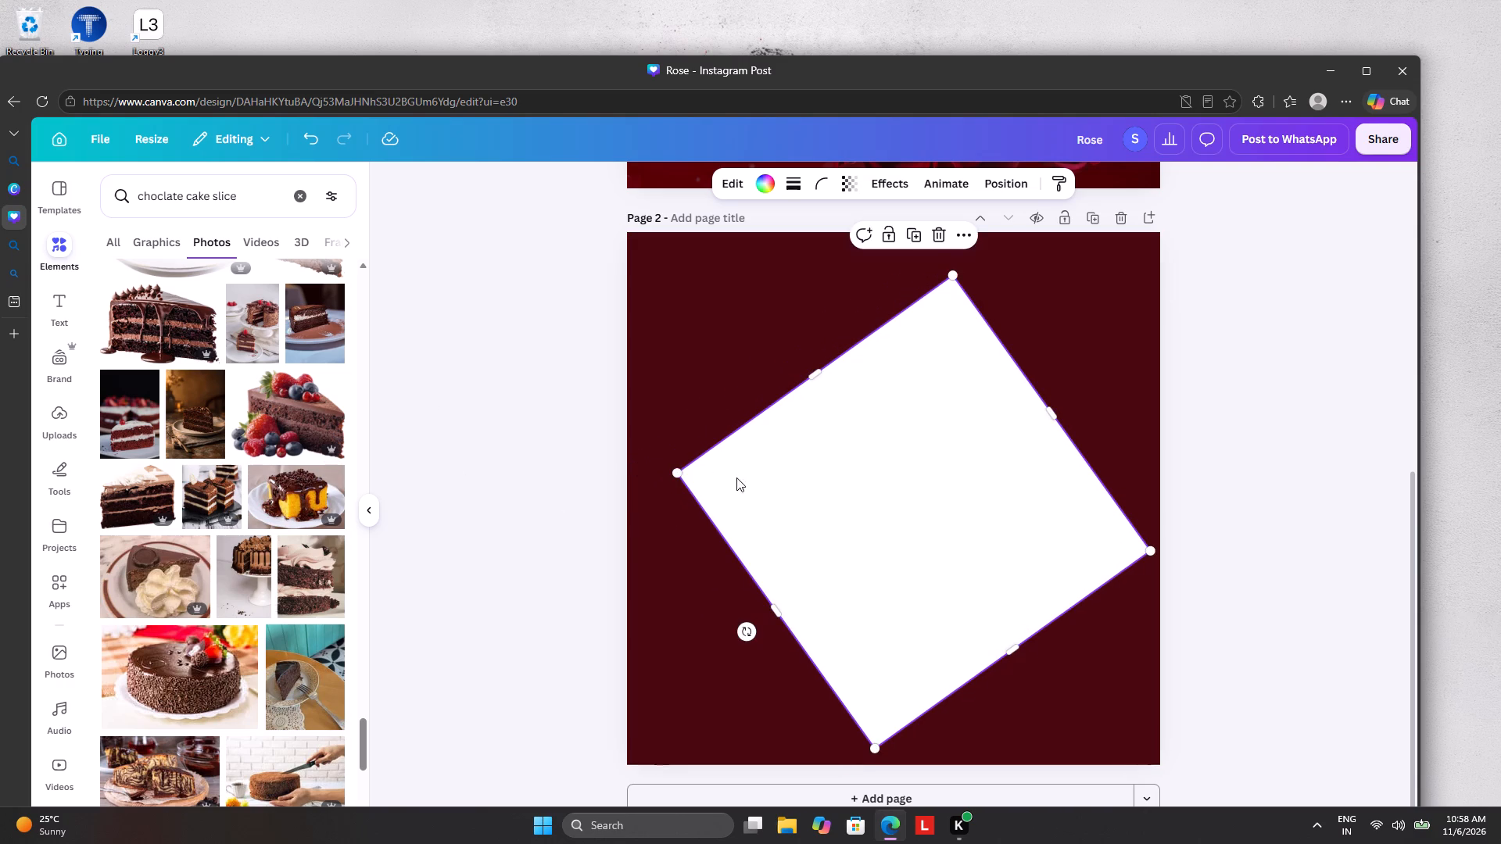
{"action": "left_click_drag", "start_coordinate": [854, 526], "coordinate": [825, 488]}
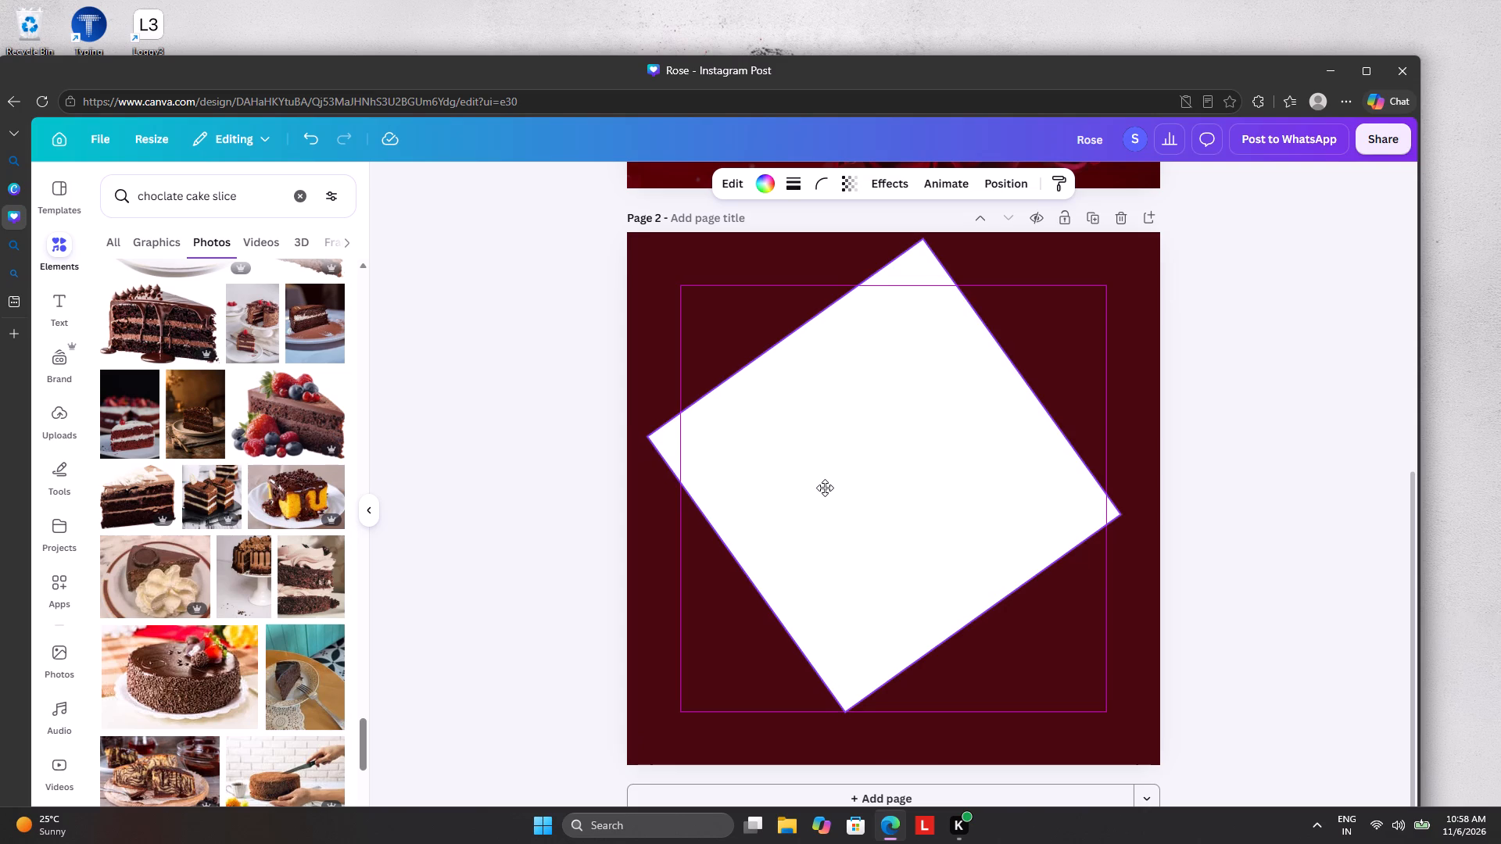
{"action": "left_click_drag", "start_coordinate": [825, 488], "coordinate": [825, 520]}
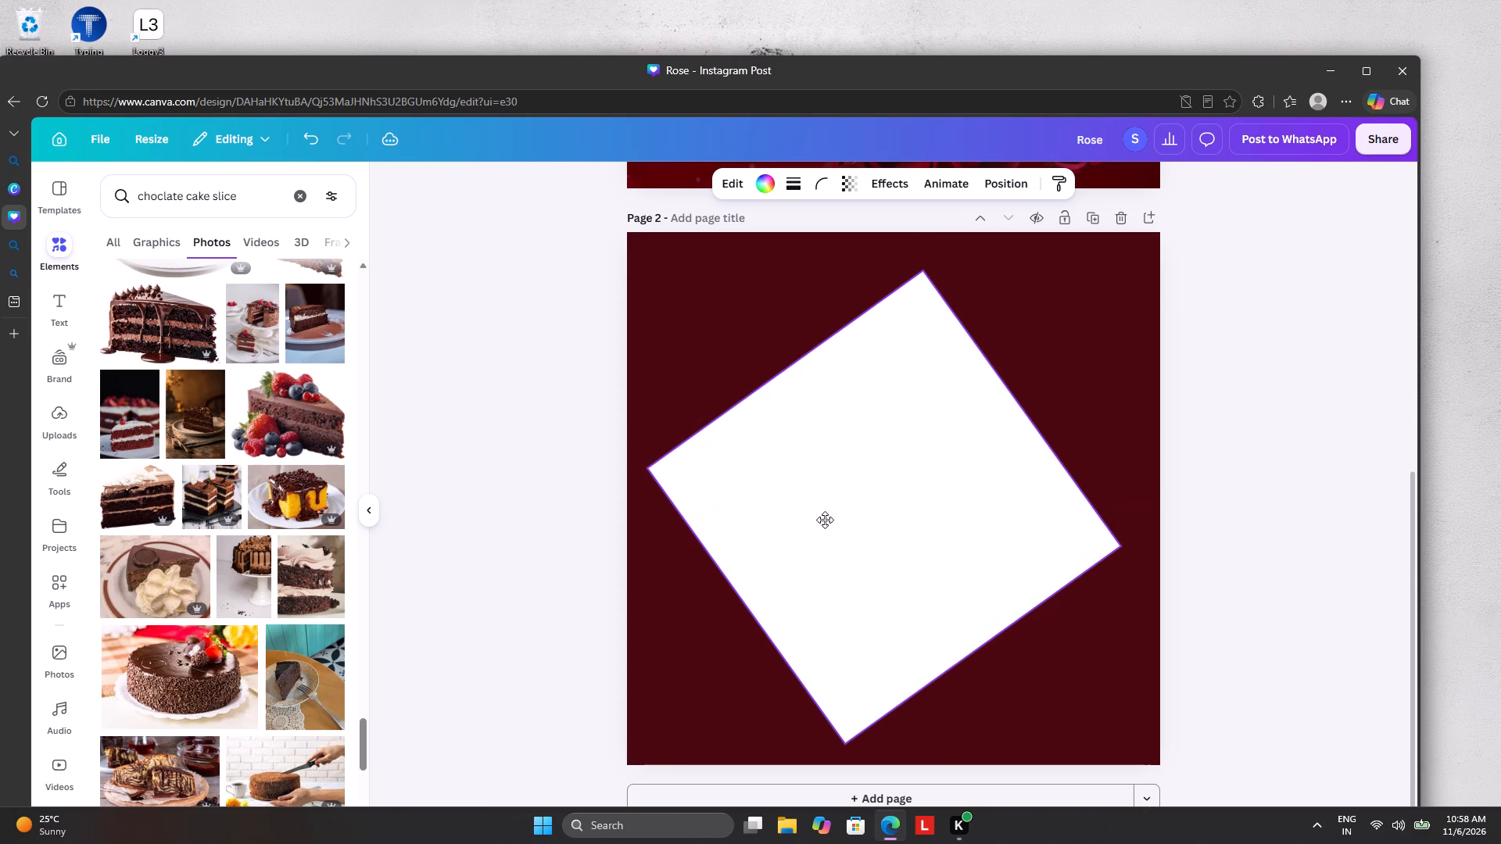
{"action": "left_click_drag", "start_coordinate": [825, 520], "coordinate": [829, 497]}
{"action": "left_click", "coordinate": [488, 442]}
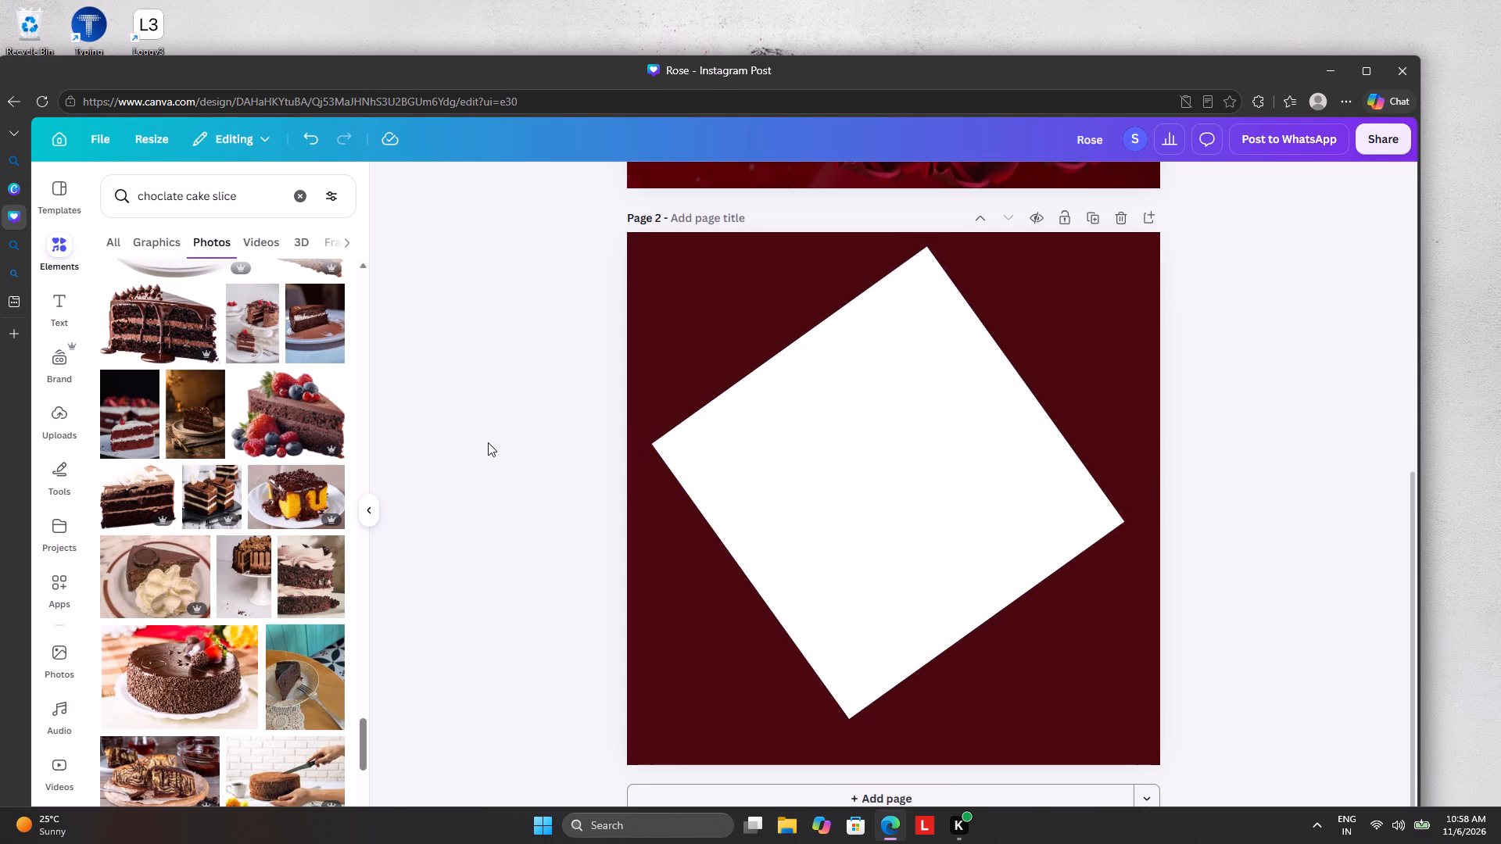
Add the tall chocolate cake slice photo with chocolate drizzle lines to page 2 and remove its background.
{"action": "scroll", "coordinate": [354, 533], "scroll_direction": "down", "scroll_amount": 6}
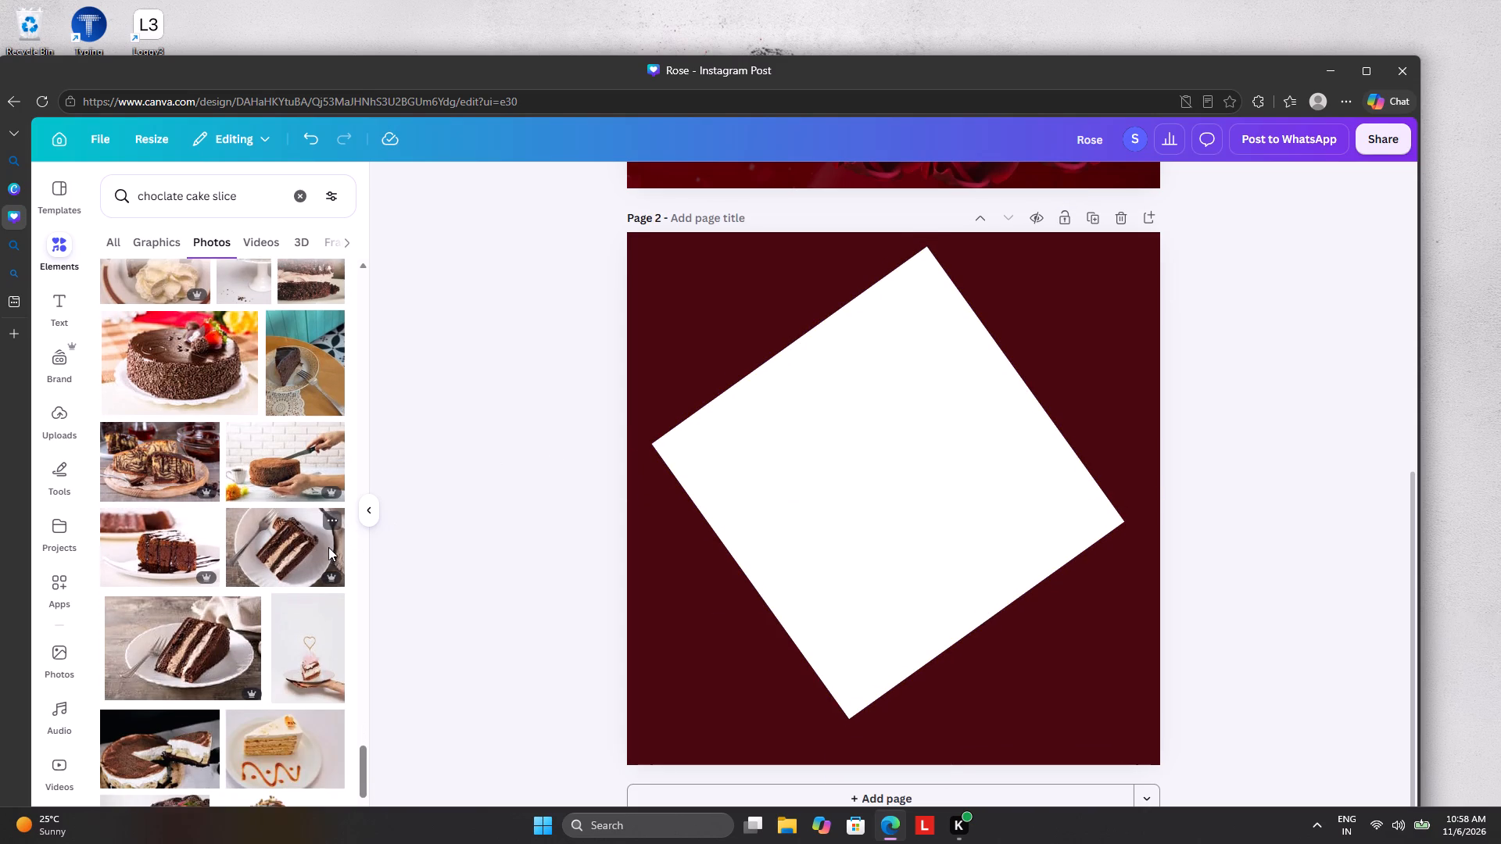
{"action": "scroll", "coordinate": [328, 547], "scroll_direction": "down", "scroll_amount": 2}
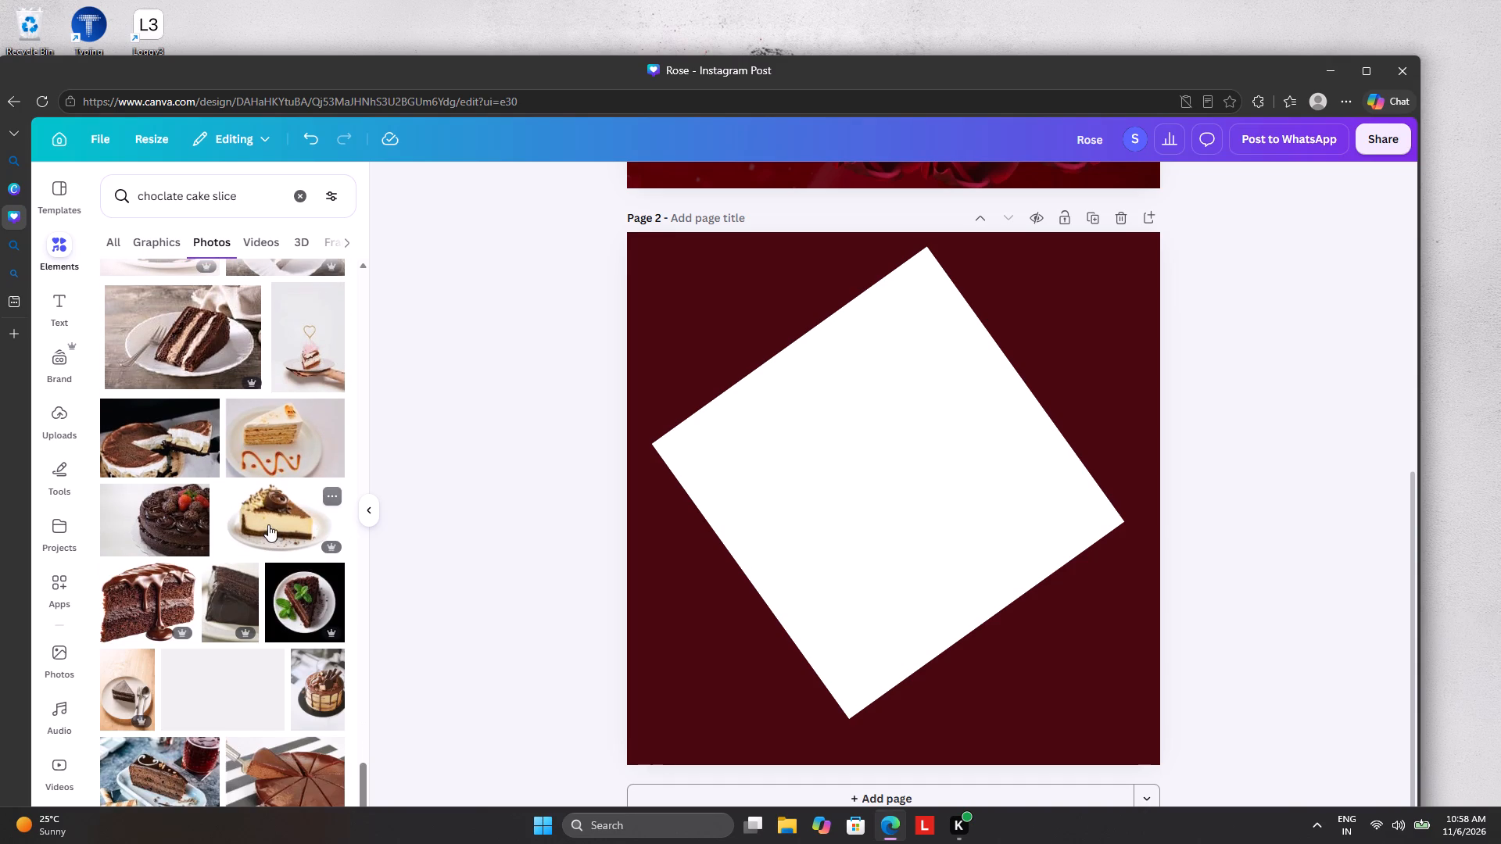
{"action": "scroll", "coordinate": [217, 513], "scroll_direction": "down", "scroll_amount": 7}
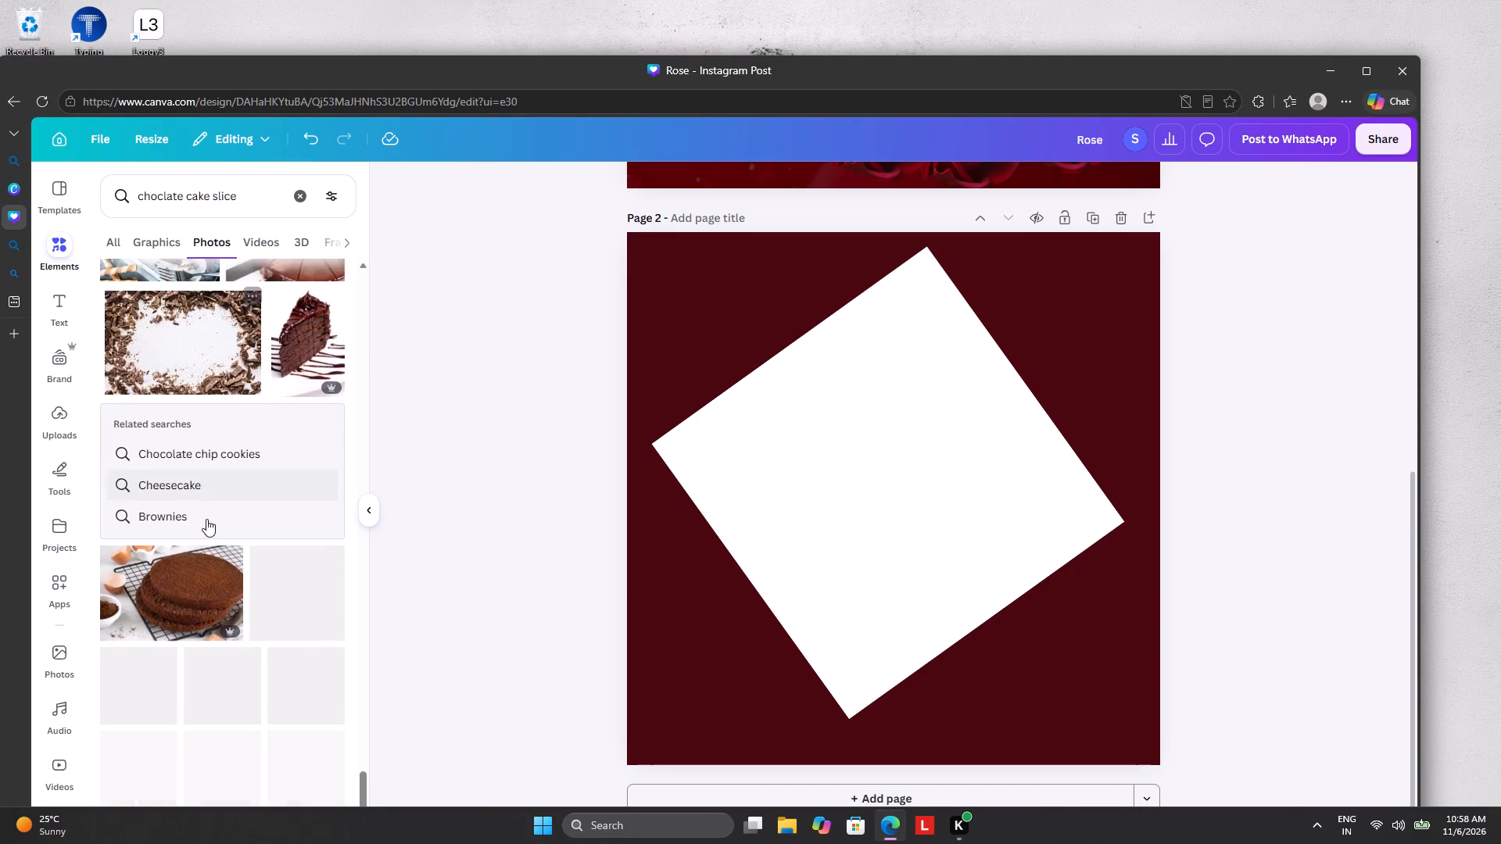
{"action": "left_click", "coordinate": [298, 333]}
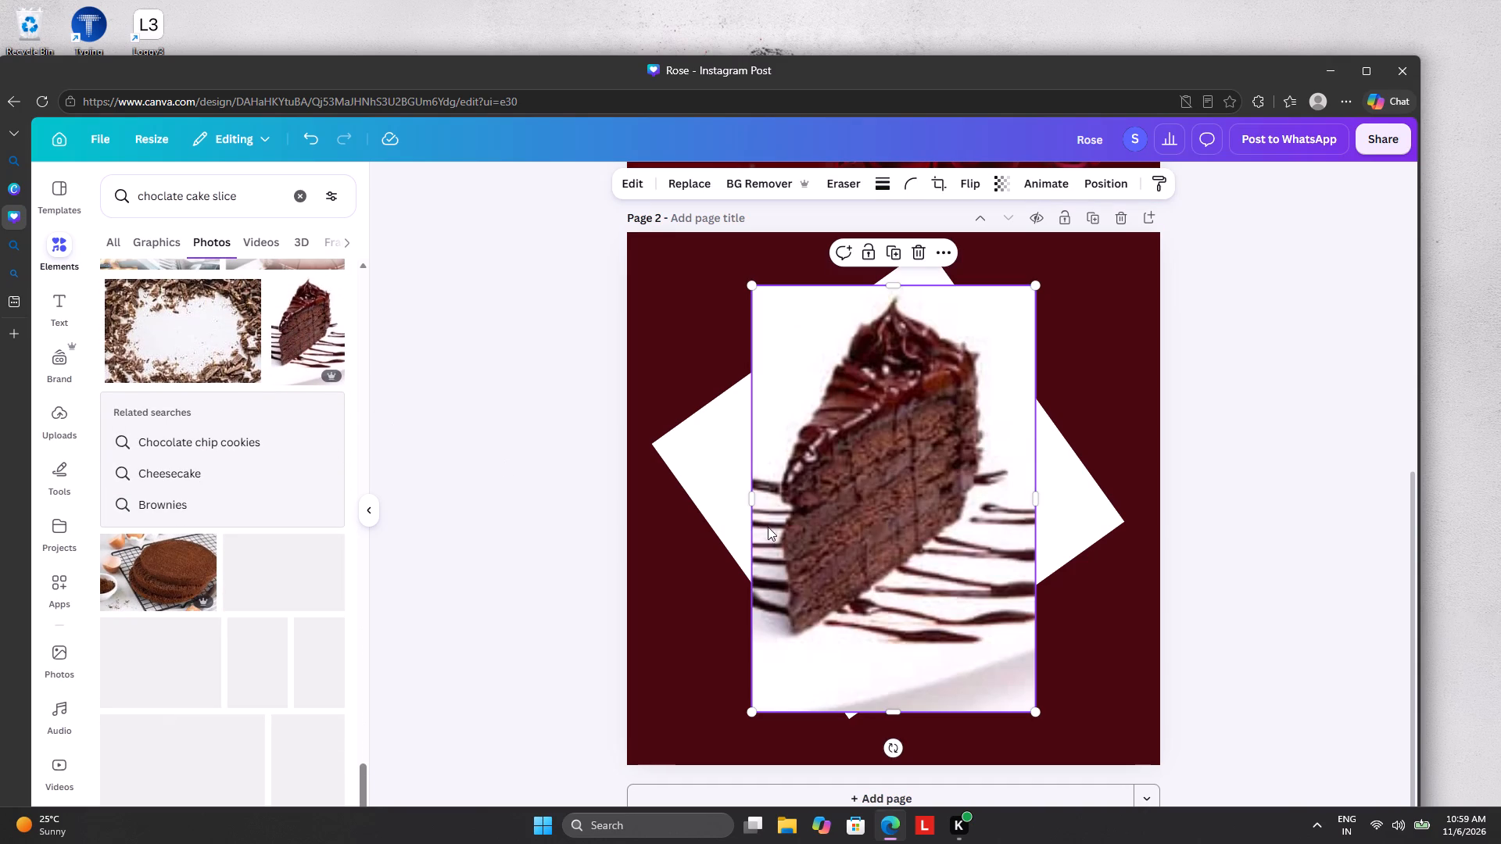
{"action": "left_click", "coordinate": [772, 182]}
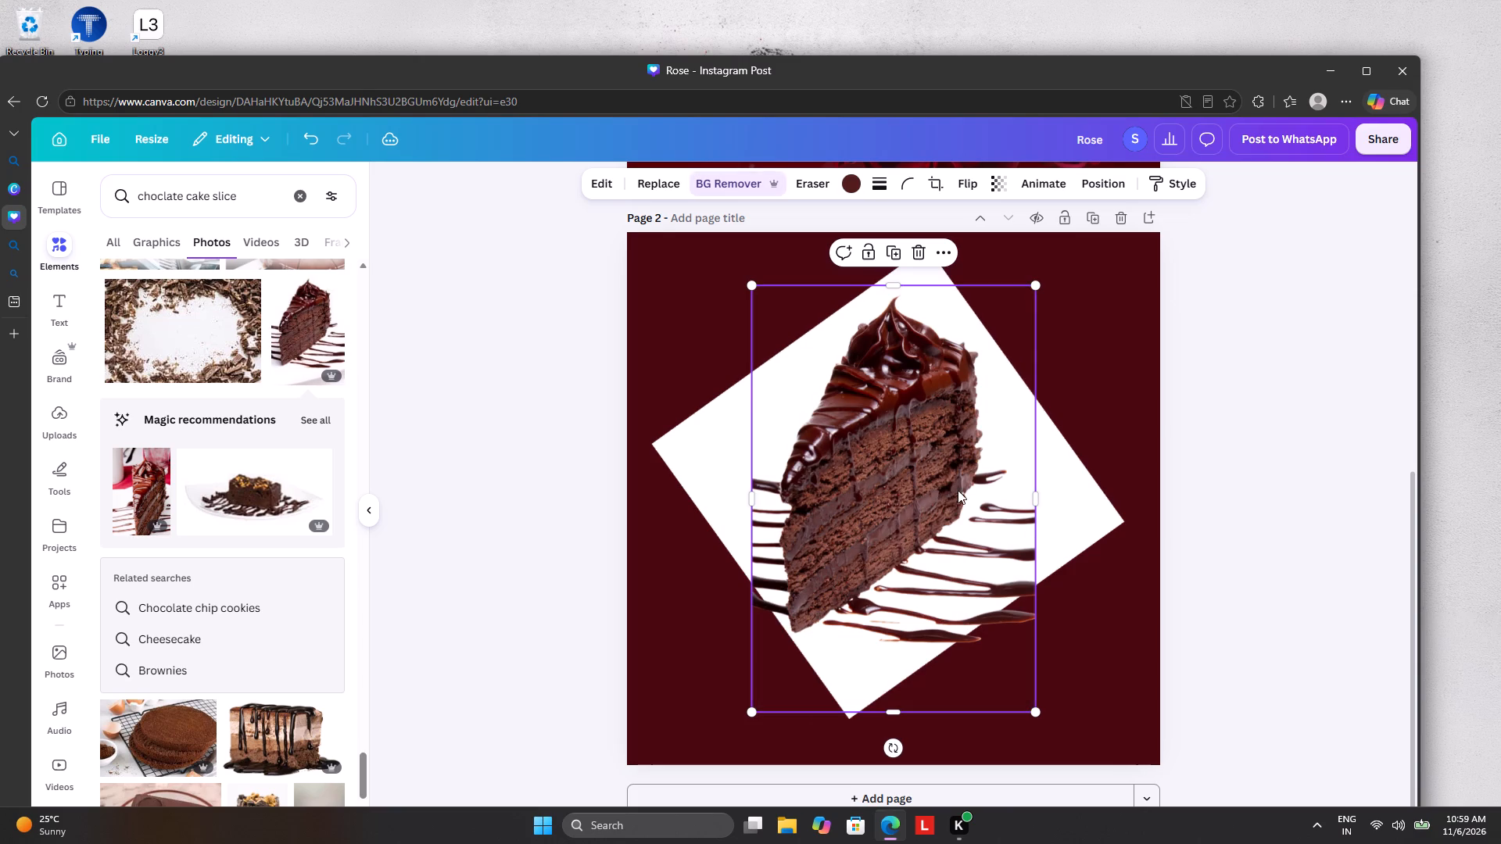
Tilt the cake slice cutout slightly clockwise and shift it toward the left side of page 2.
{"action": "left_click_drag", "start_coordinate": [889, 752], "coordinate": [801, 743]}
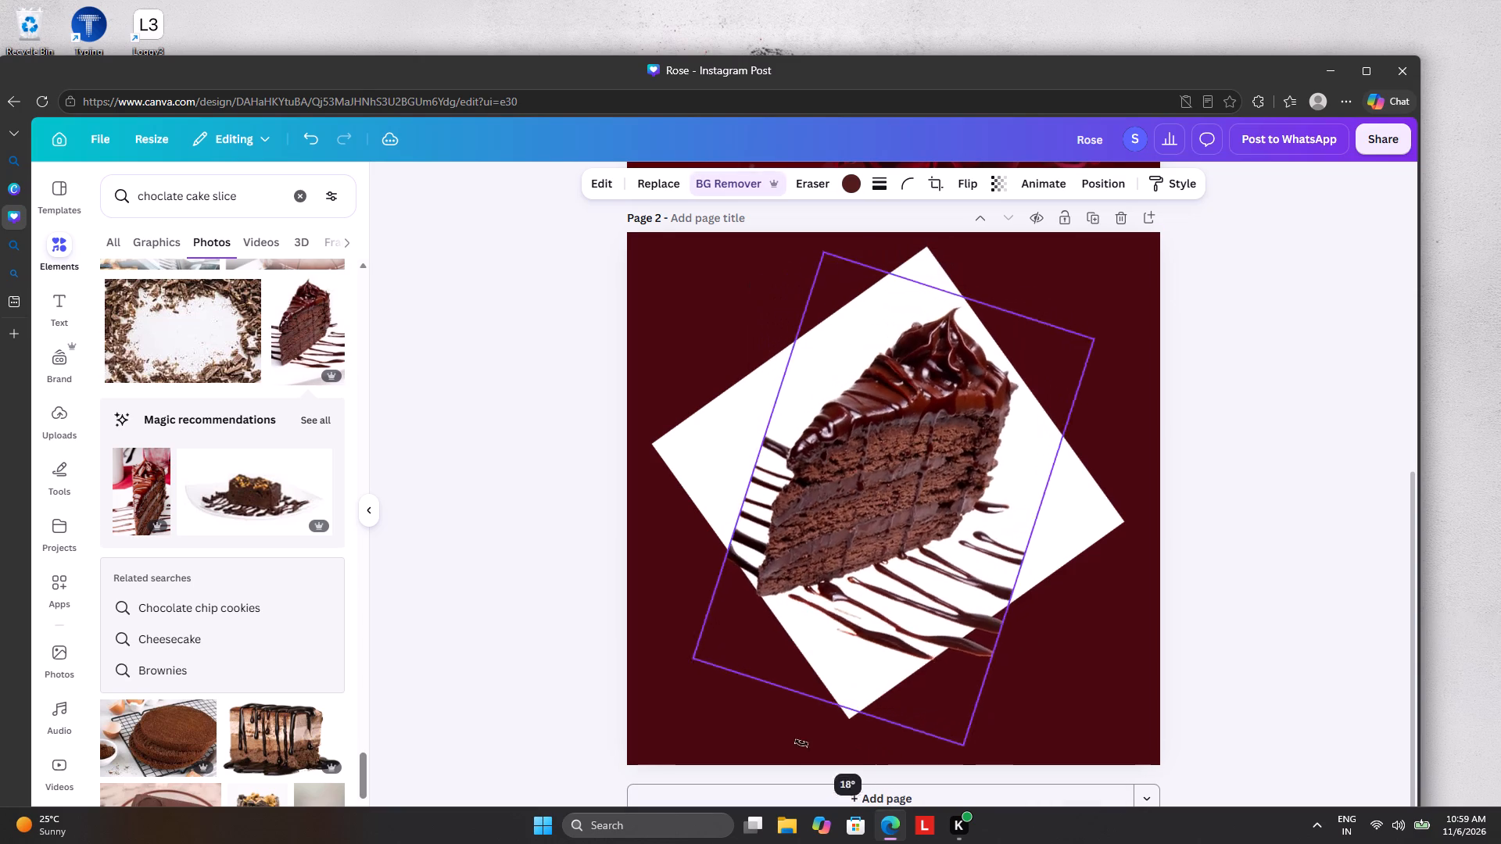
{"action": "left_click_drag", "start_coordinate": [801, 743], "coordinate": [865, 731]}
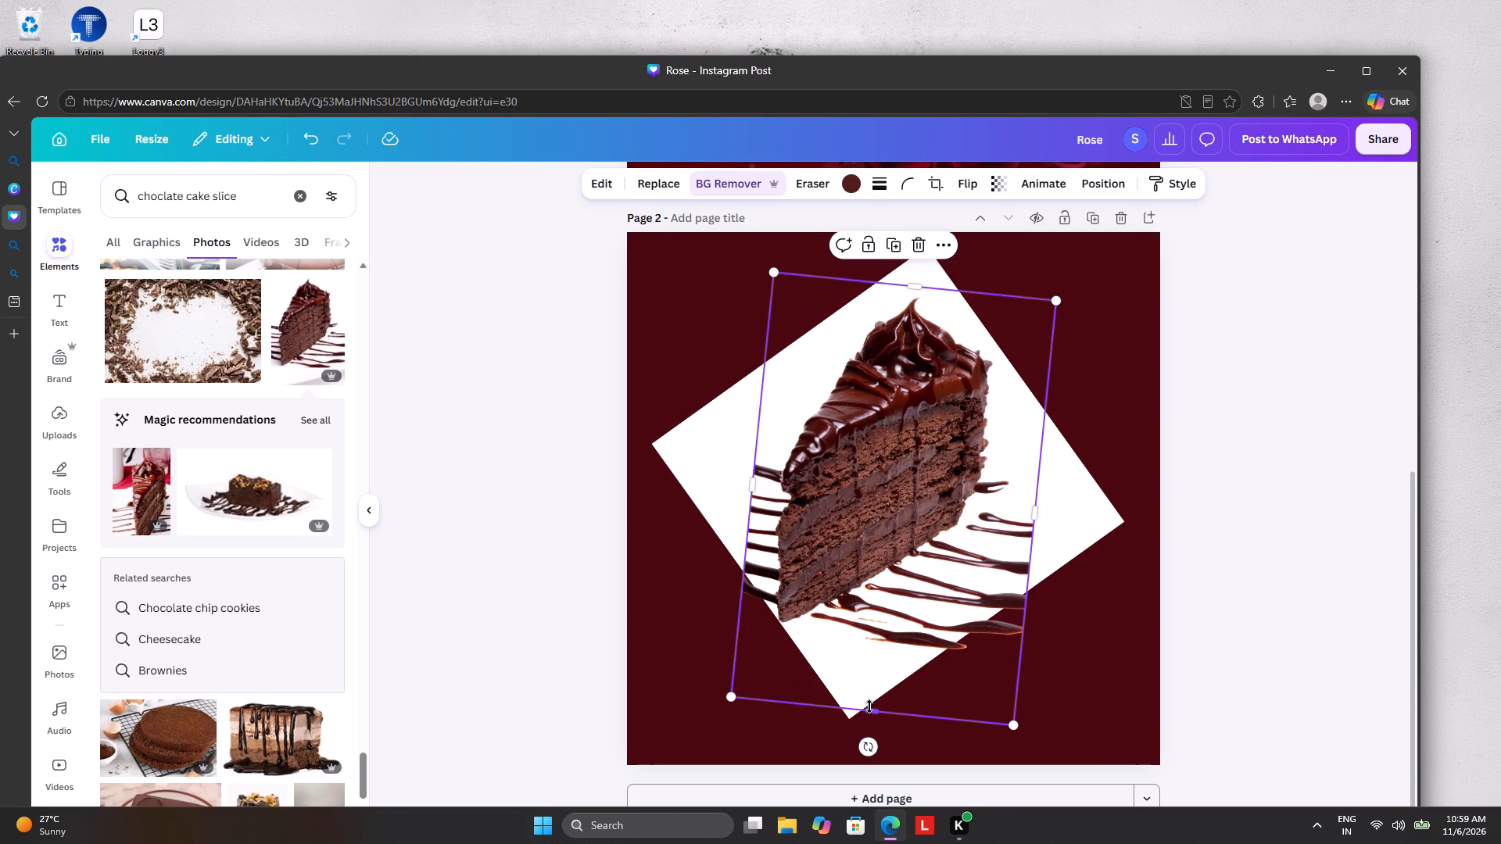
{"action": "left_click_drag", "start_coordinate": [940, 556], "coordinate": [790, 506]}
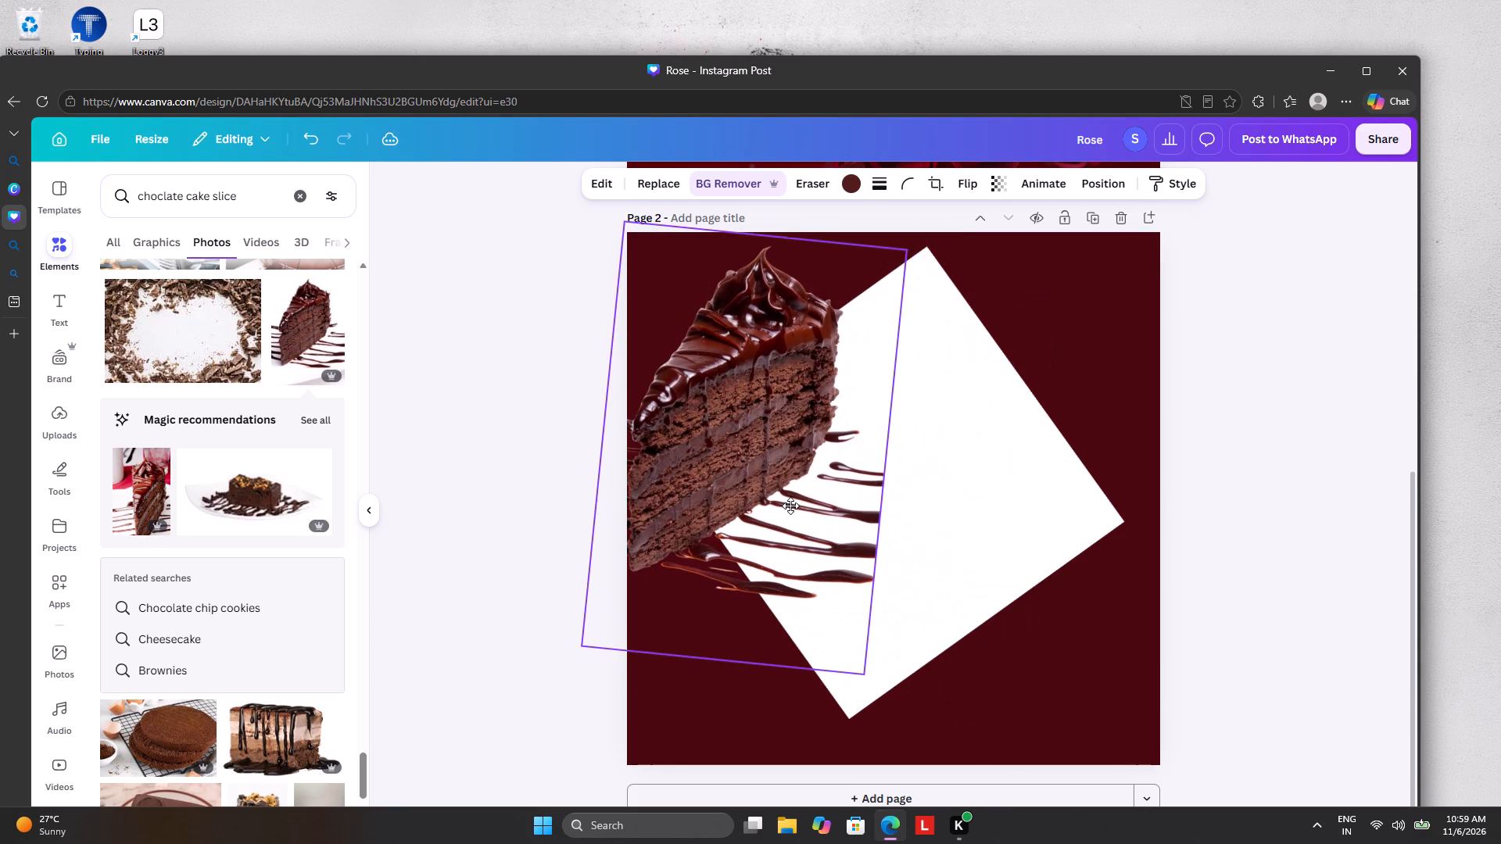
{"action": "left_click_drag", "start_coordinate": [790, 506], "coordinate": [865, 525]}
Delete the cake slice cutout and the white square from page 2, leaving only the background.
{"action": "left_click", "coordinate": [846, 721]}
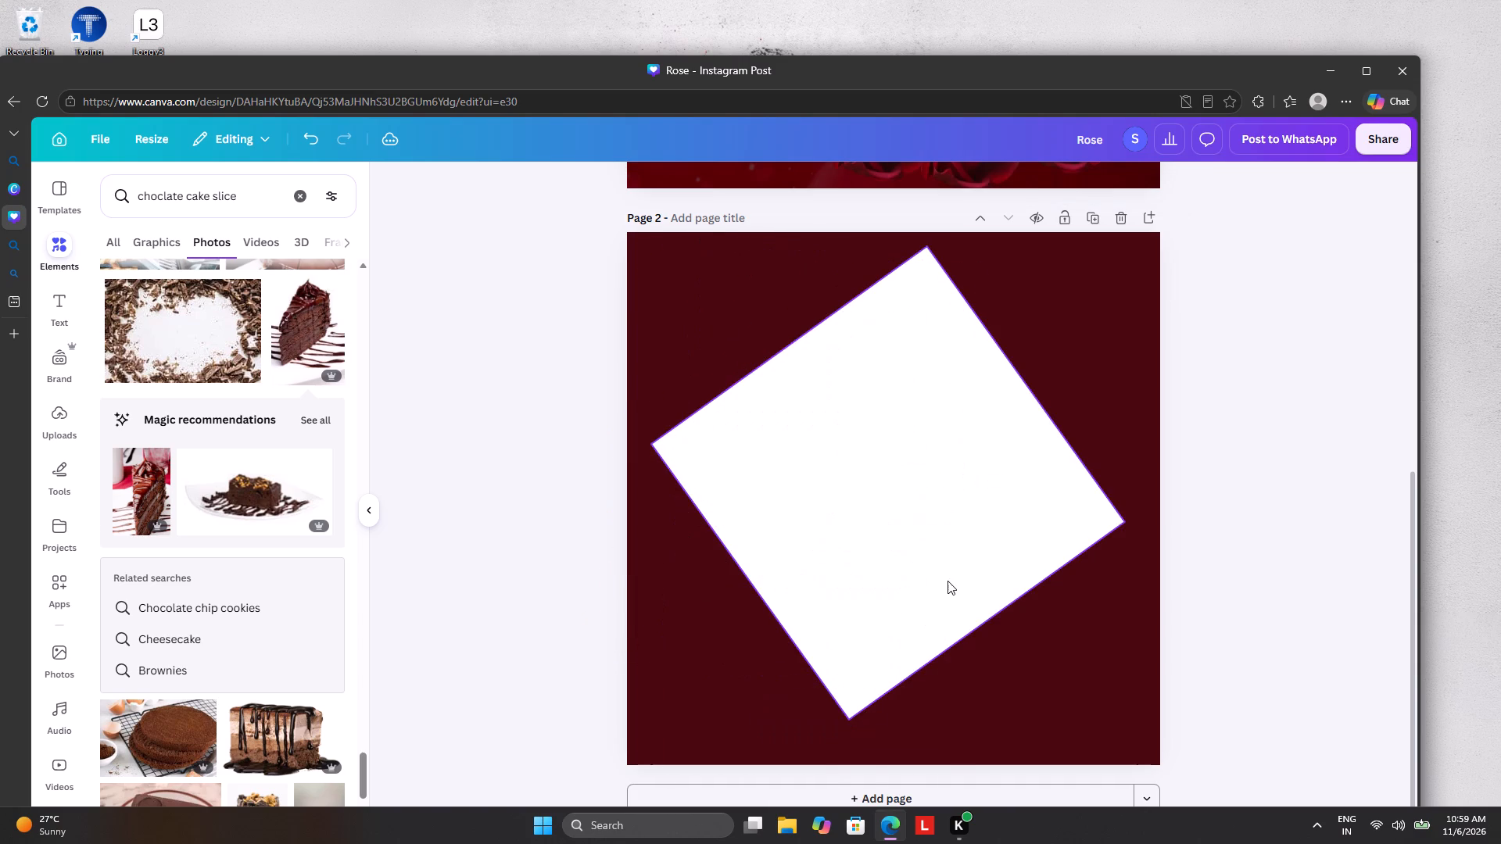
{"action": "left_click", "coordinate": [948, 581]}
{"action": "left_click", "coordinate": [909, 752]}
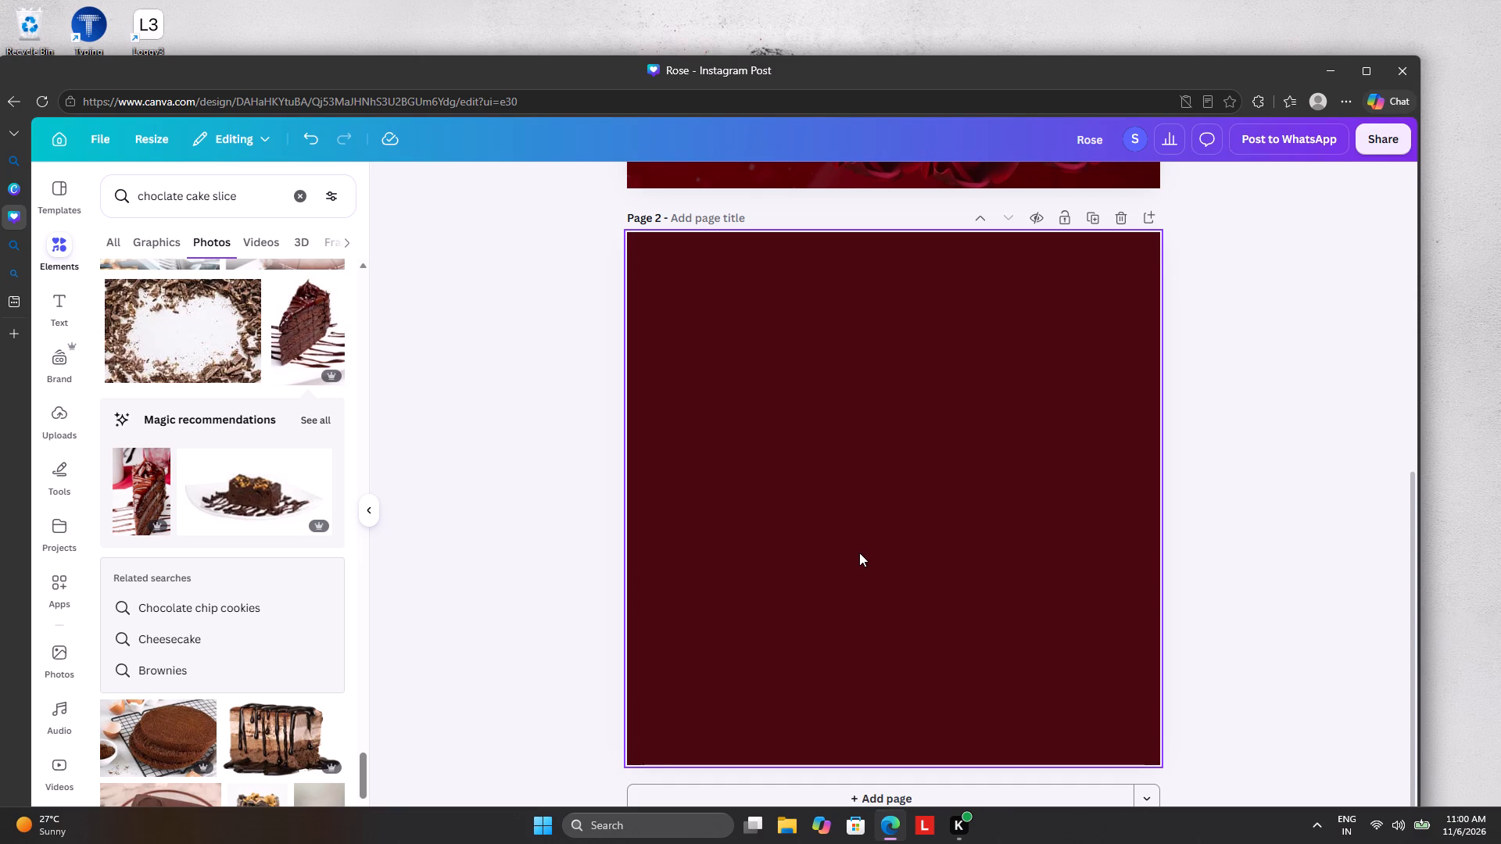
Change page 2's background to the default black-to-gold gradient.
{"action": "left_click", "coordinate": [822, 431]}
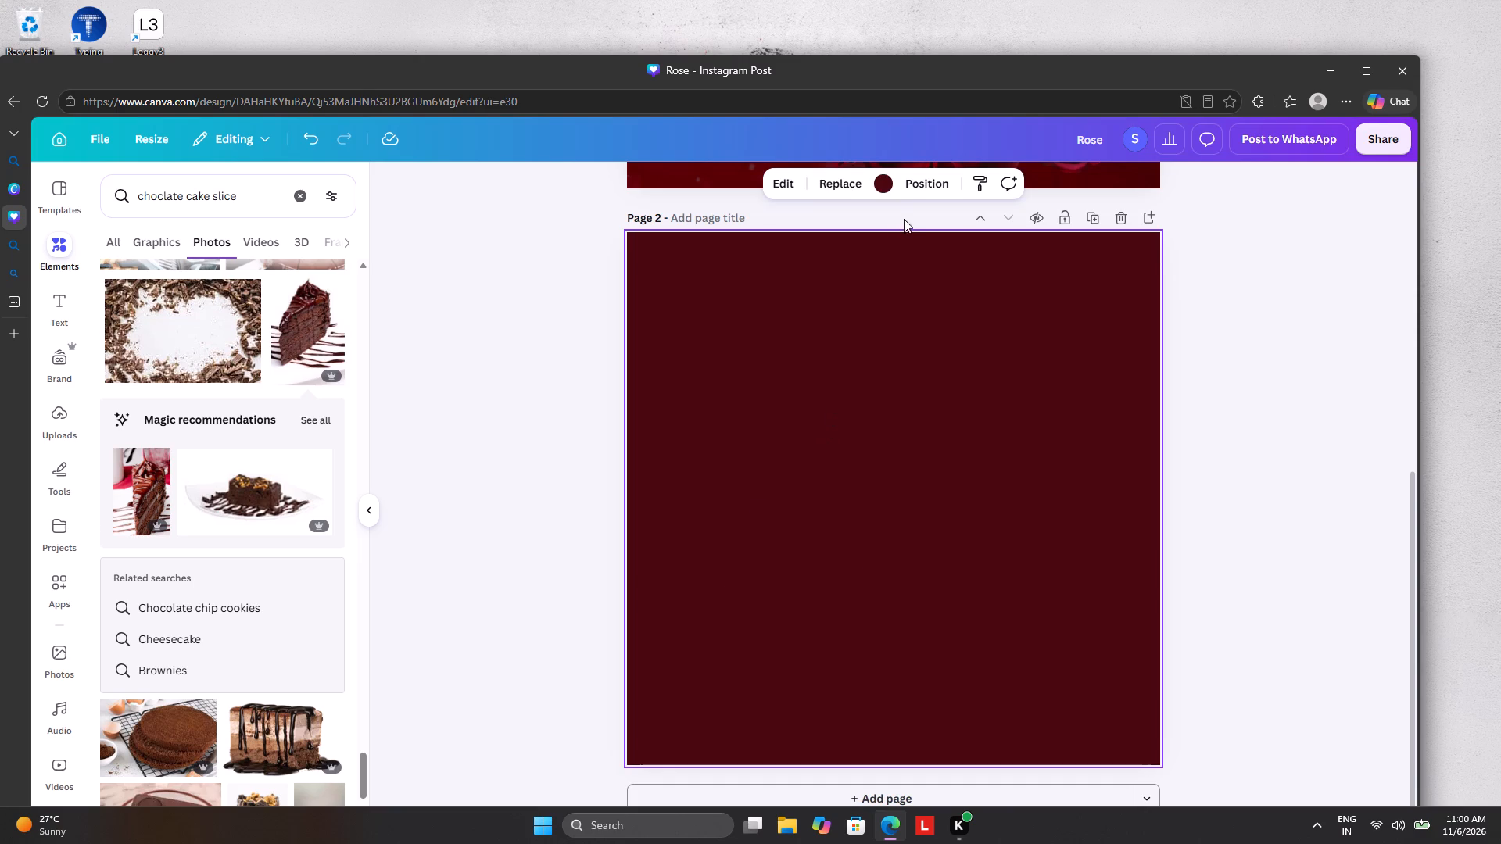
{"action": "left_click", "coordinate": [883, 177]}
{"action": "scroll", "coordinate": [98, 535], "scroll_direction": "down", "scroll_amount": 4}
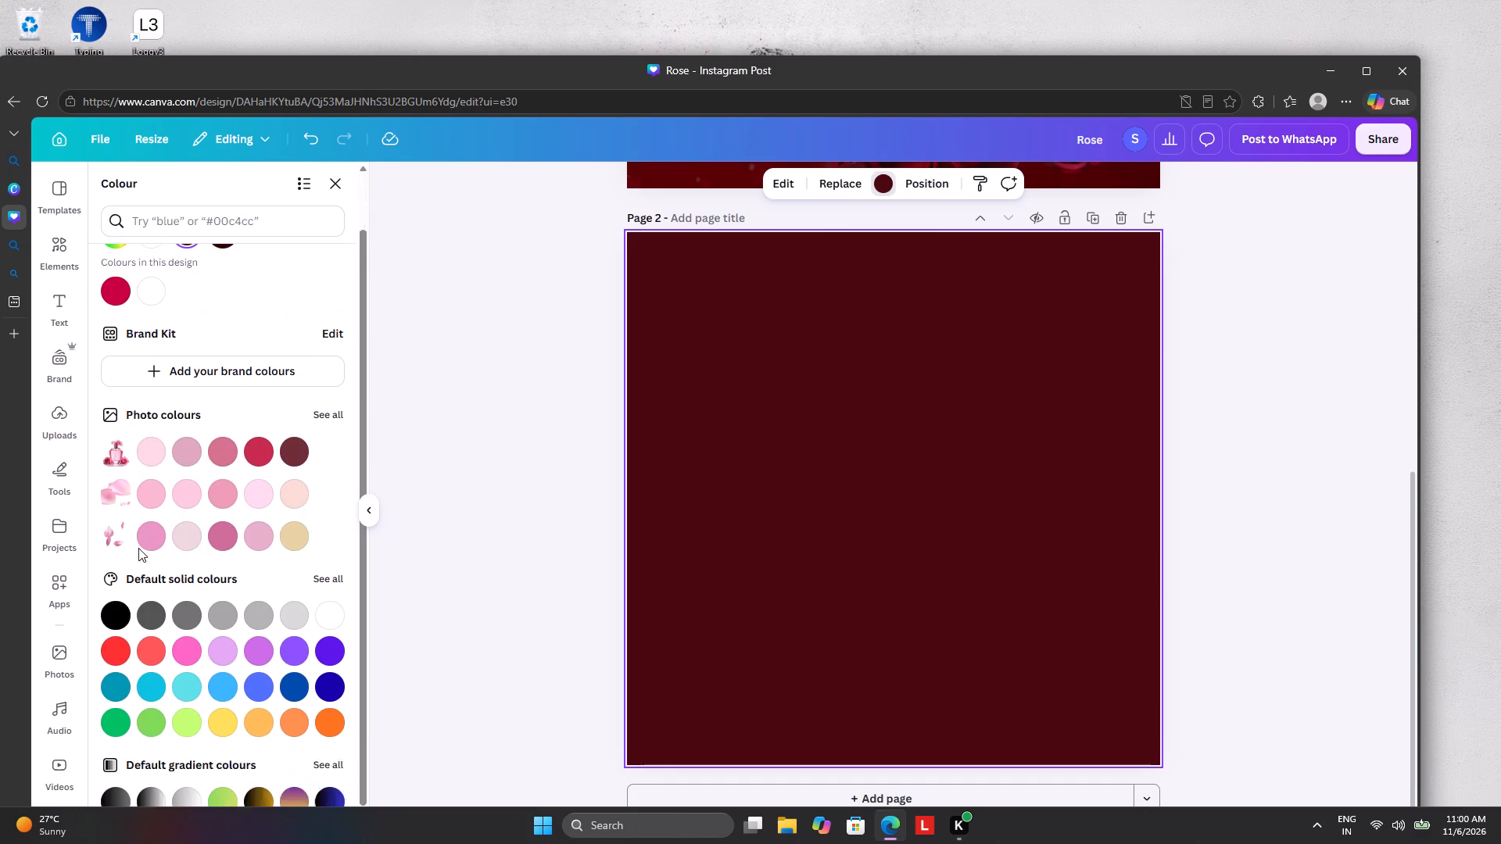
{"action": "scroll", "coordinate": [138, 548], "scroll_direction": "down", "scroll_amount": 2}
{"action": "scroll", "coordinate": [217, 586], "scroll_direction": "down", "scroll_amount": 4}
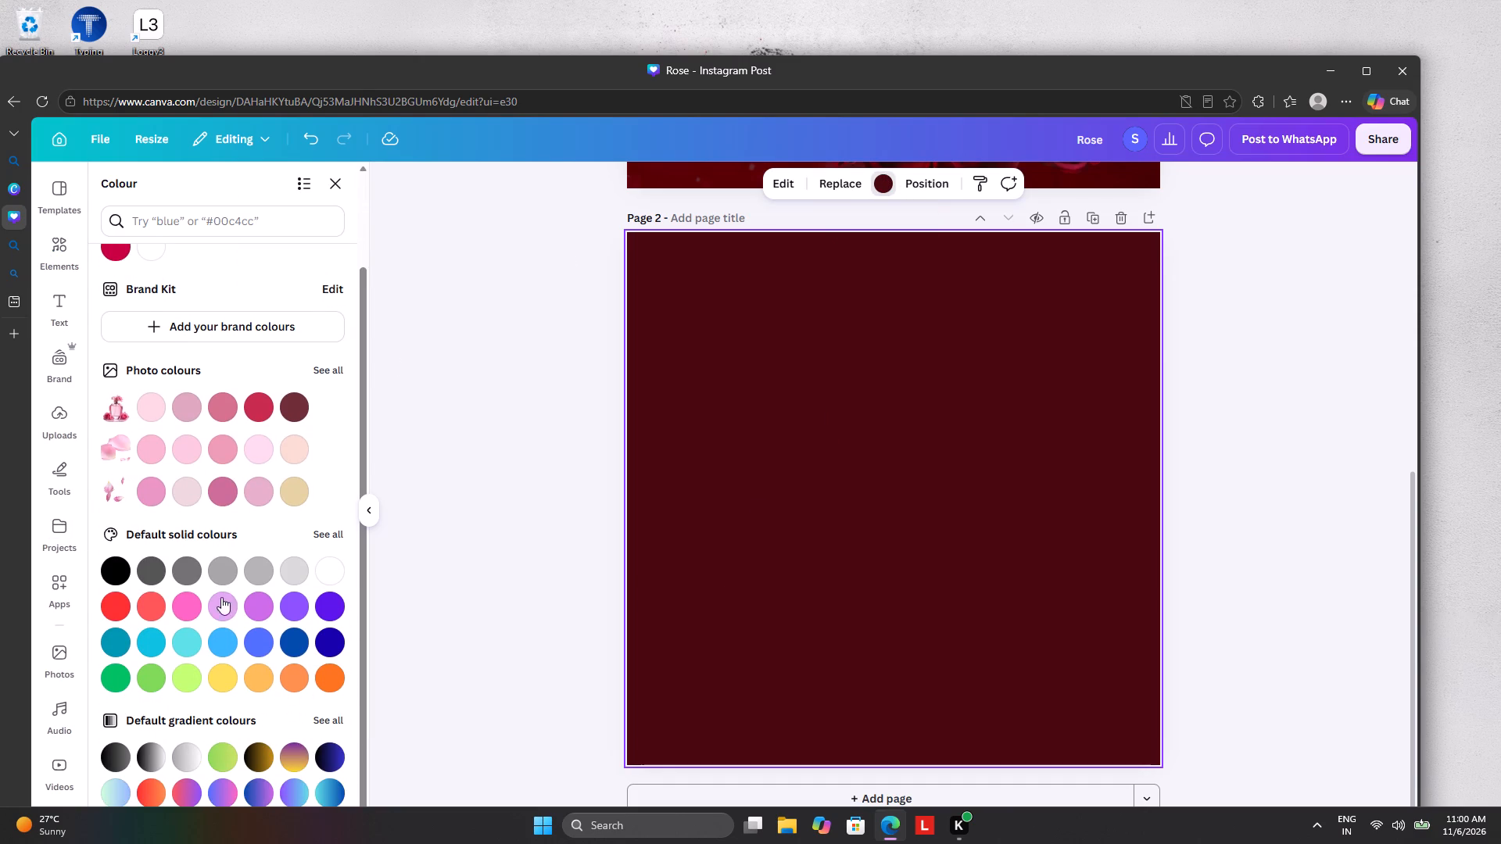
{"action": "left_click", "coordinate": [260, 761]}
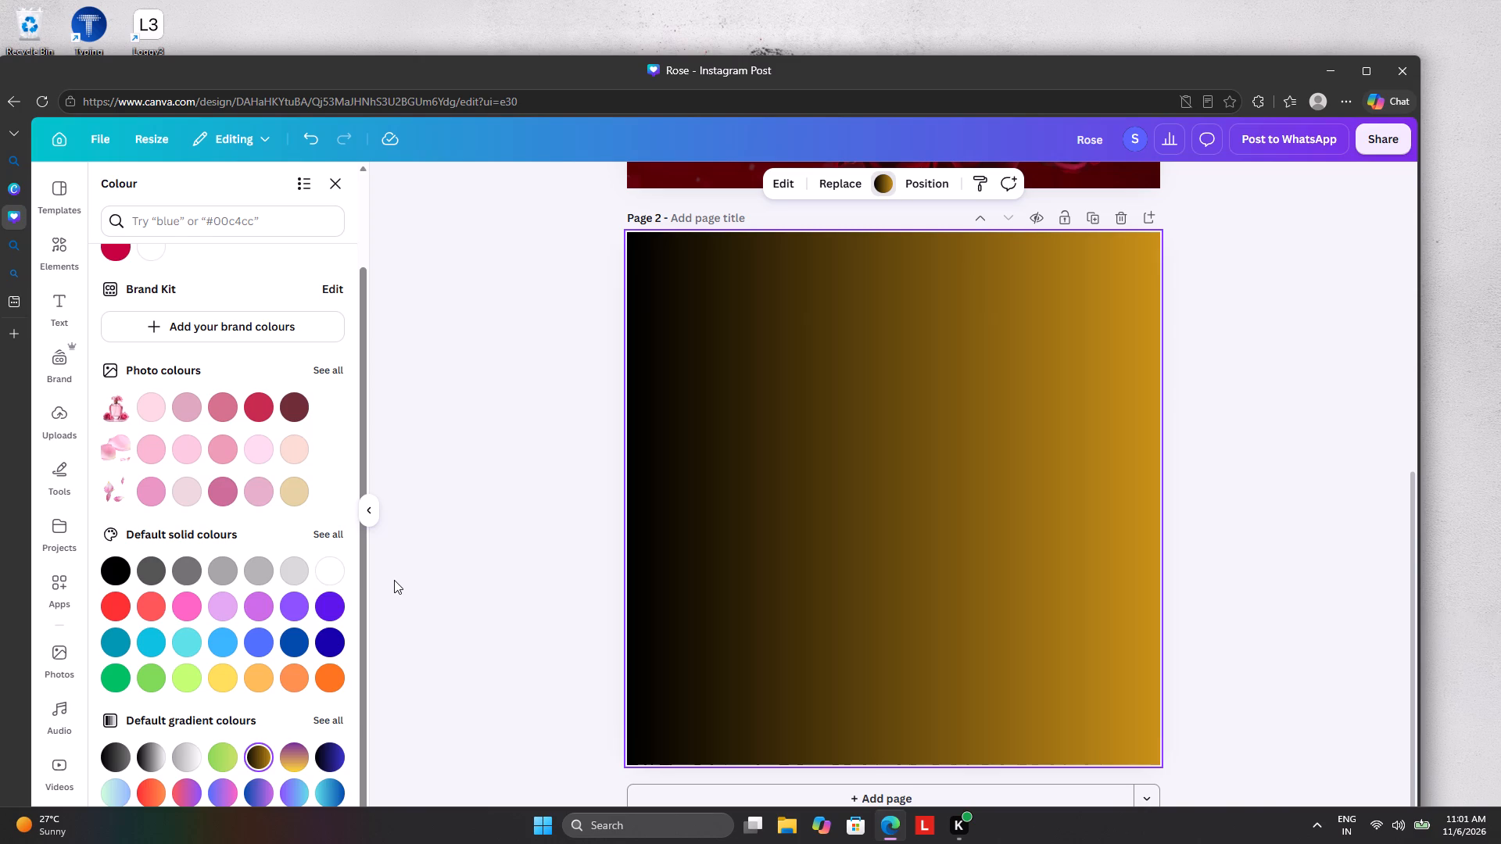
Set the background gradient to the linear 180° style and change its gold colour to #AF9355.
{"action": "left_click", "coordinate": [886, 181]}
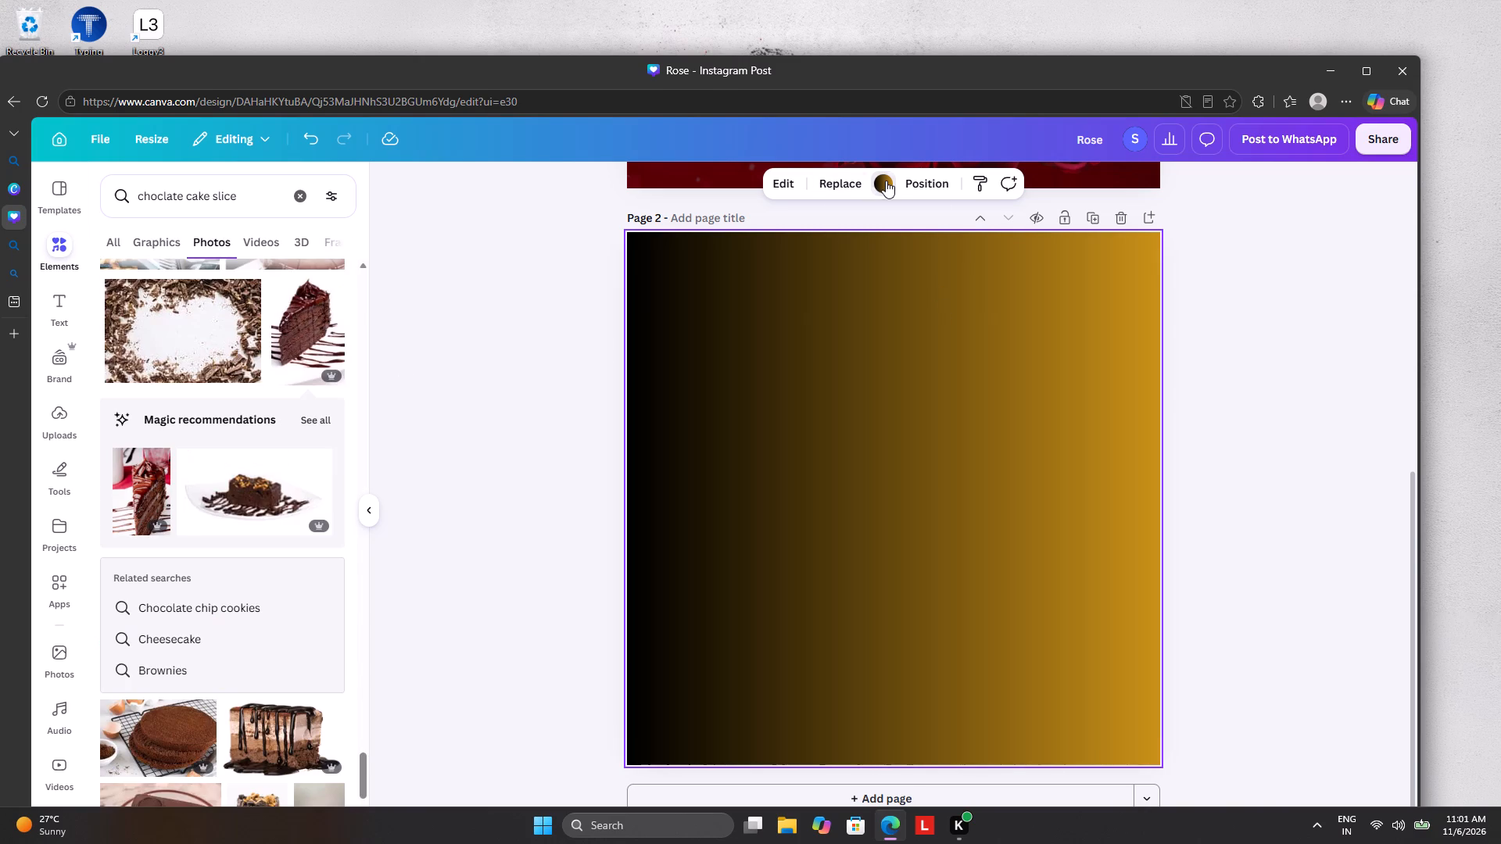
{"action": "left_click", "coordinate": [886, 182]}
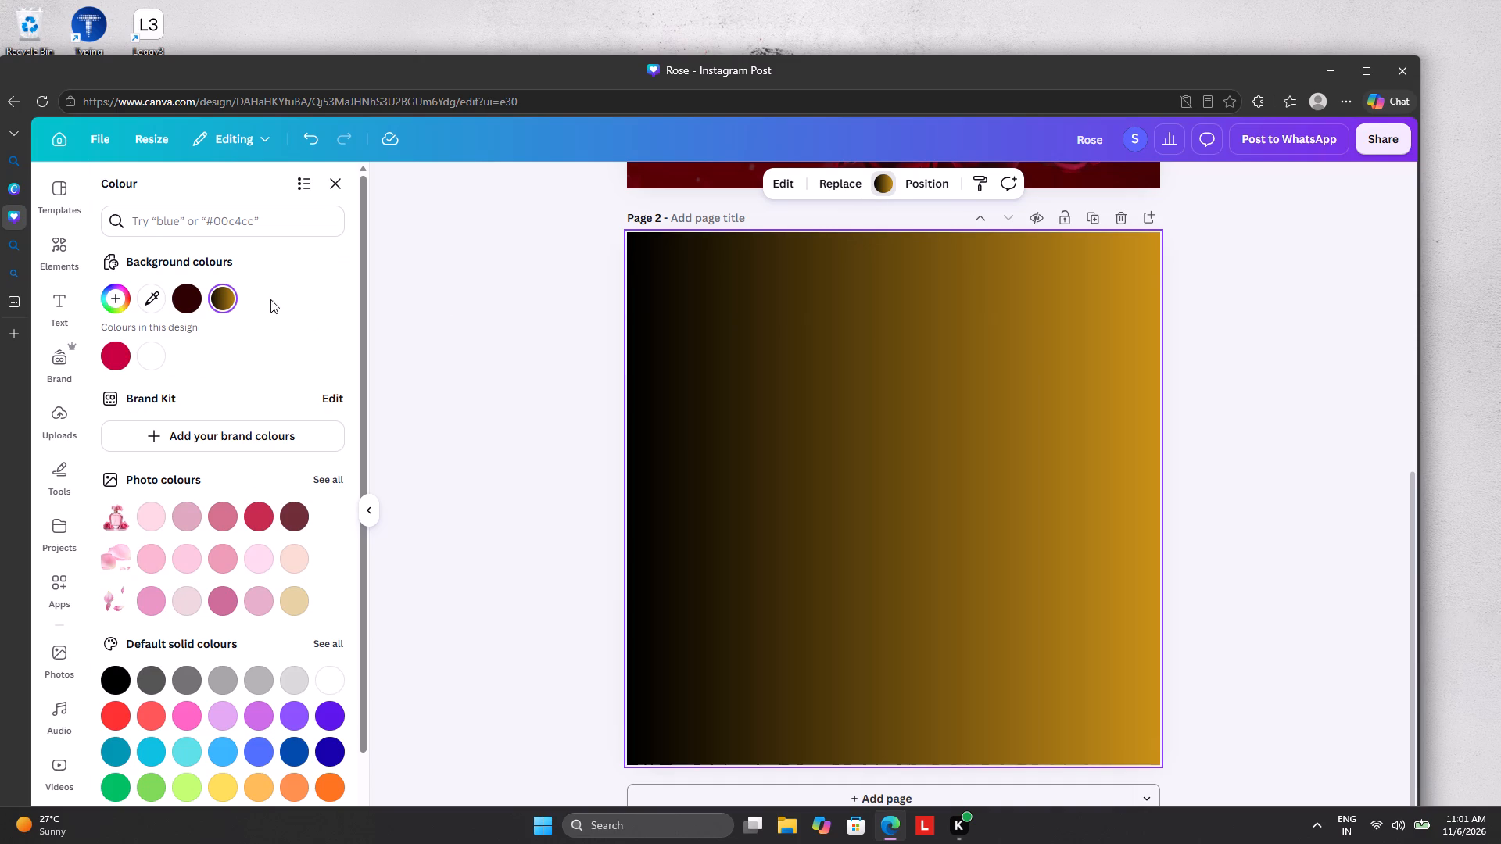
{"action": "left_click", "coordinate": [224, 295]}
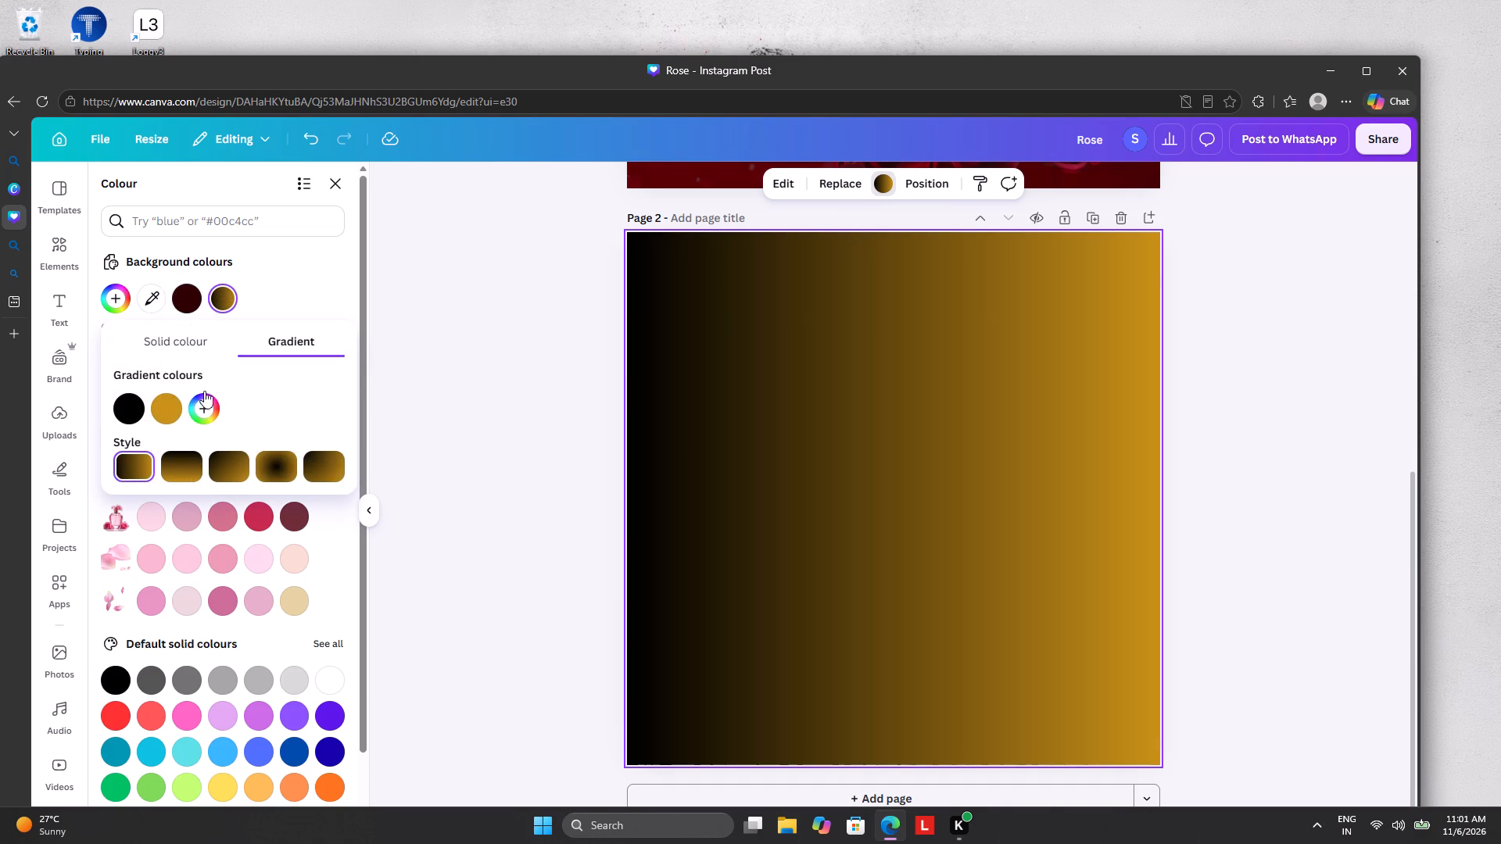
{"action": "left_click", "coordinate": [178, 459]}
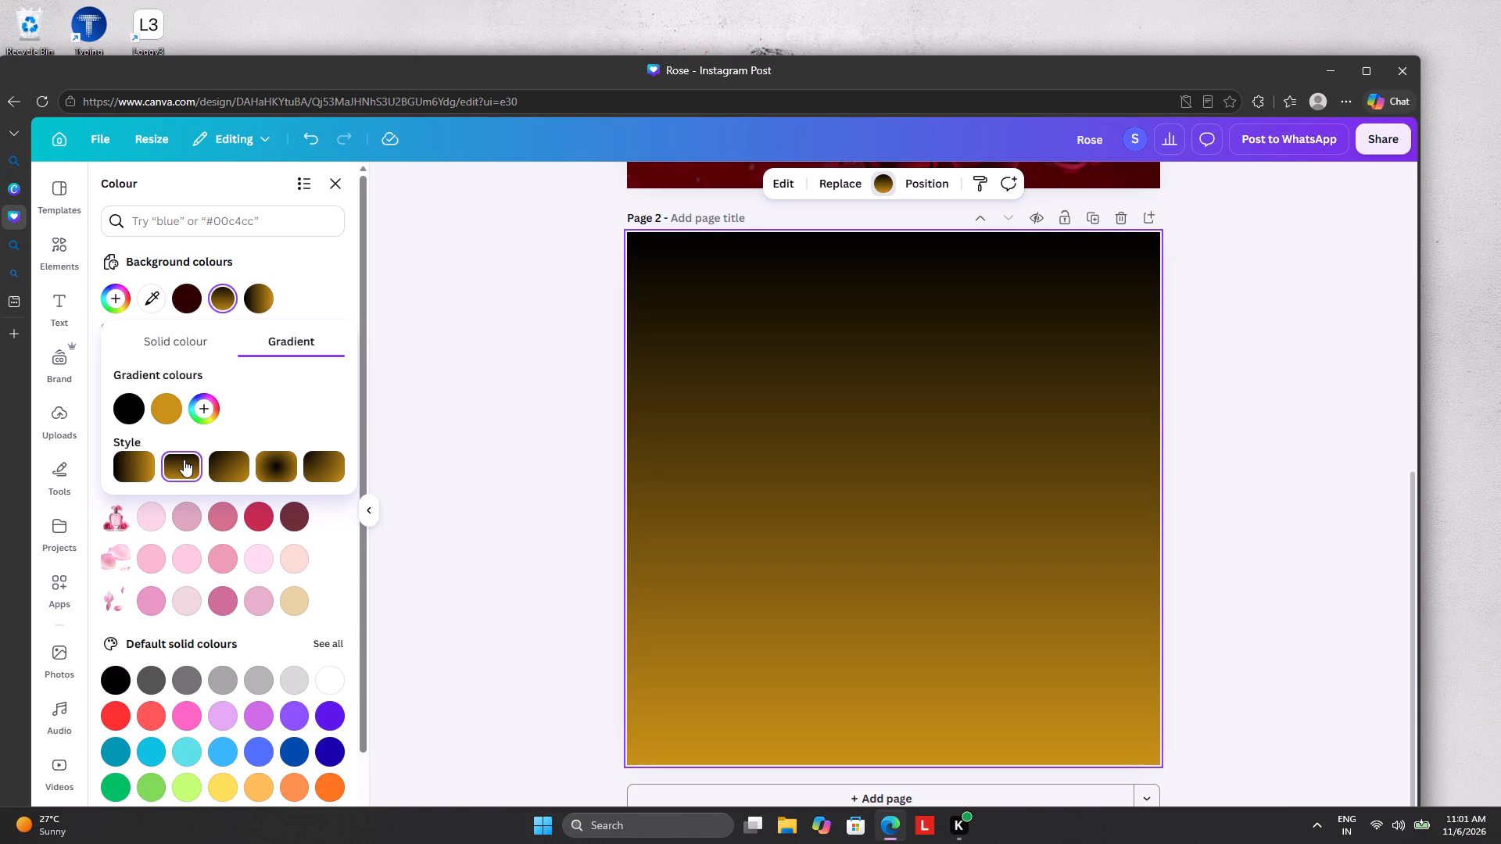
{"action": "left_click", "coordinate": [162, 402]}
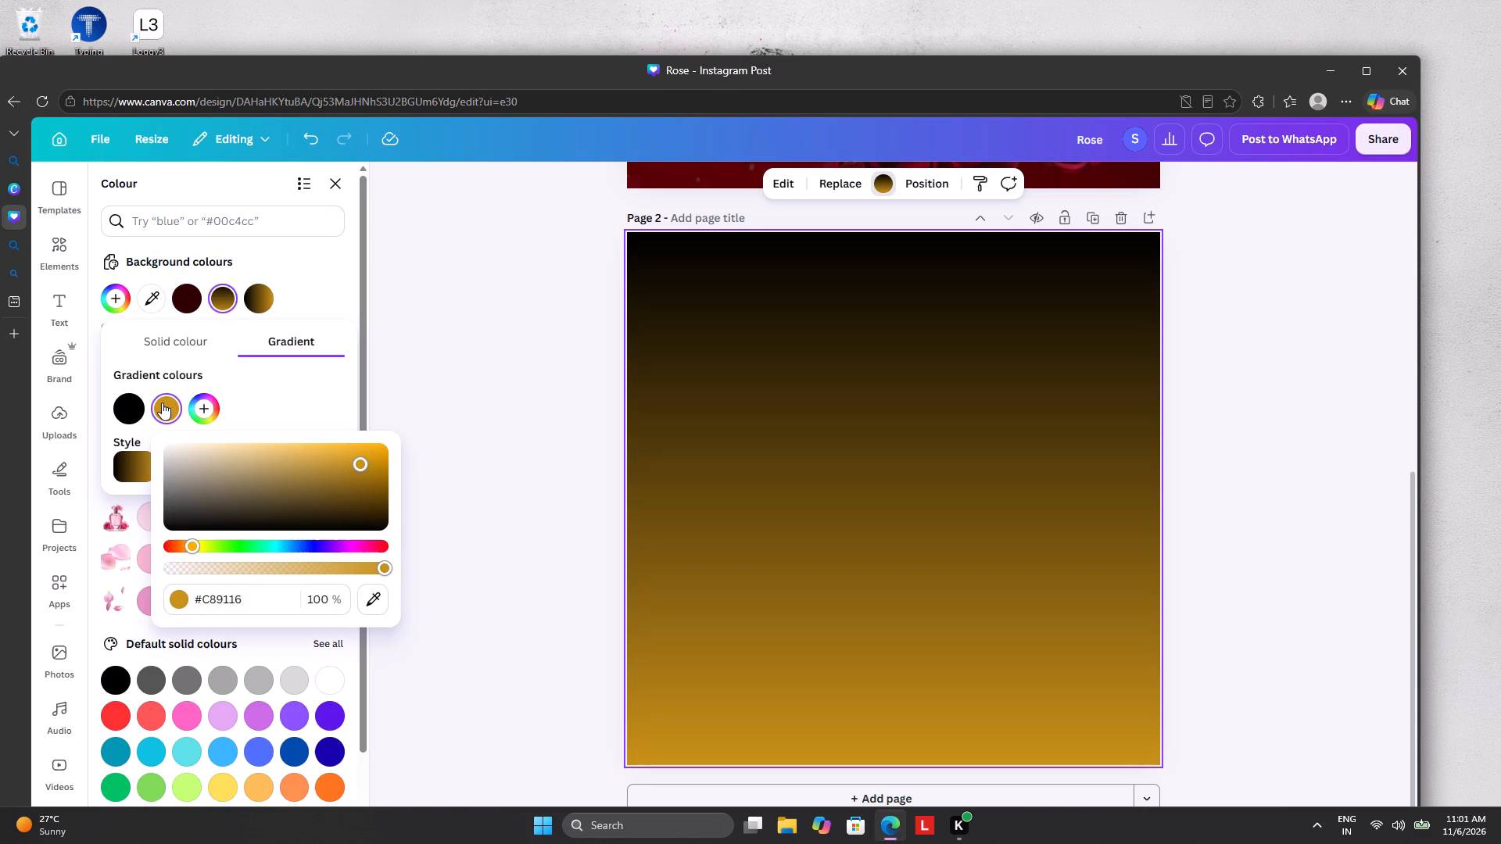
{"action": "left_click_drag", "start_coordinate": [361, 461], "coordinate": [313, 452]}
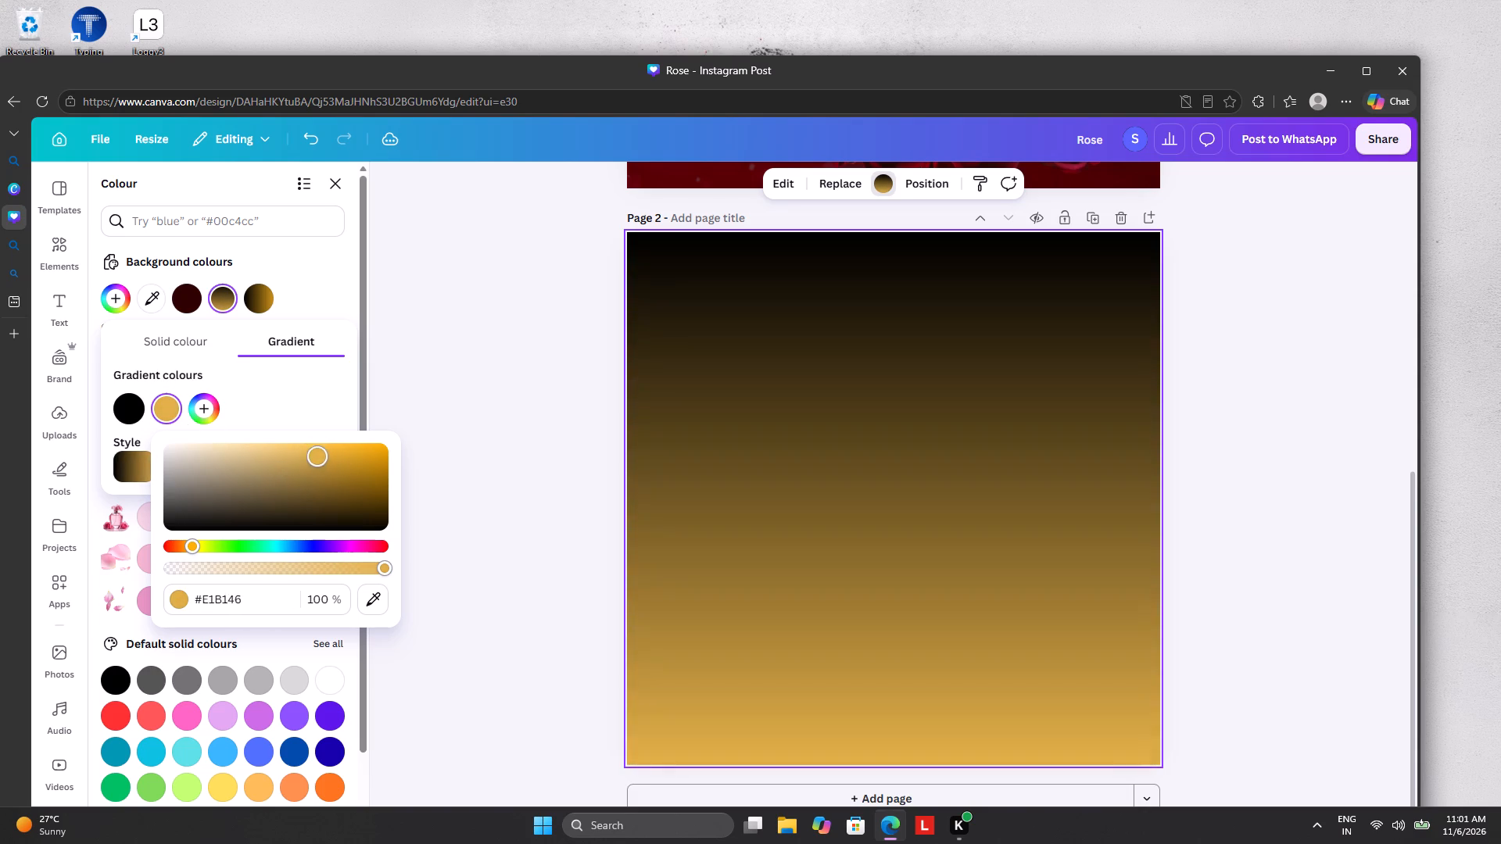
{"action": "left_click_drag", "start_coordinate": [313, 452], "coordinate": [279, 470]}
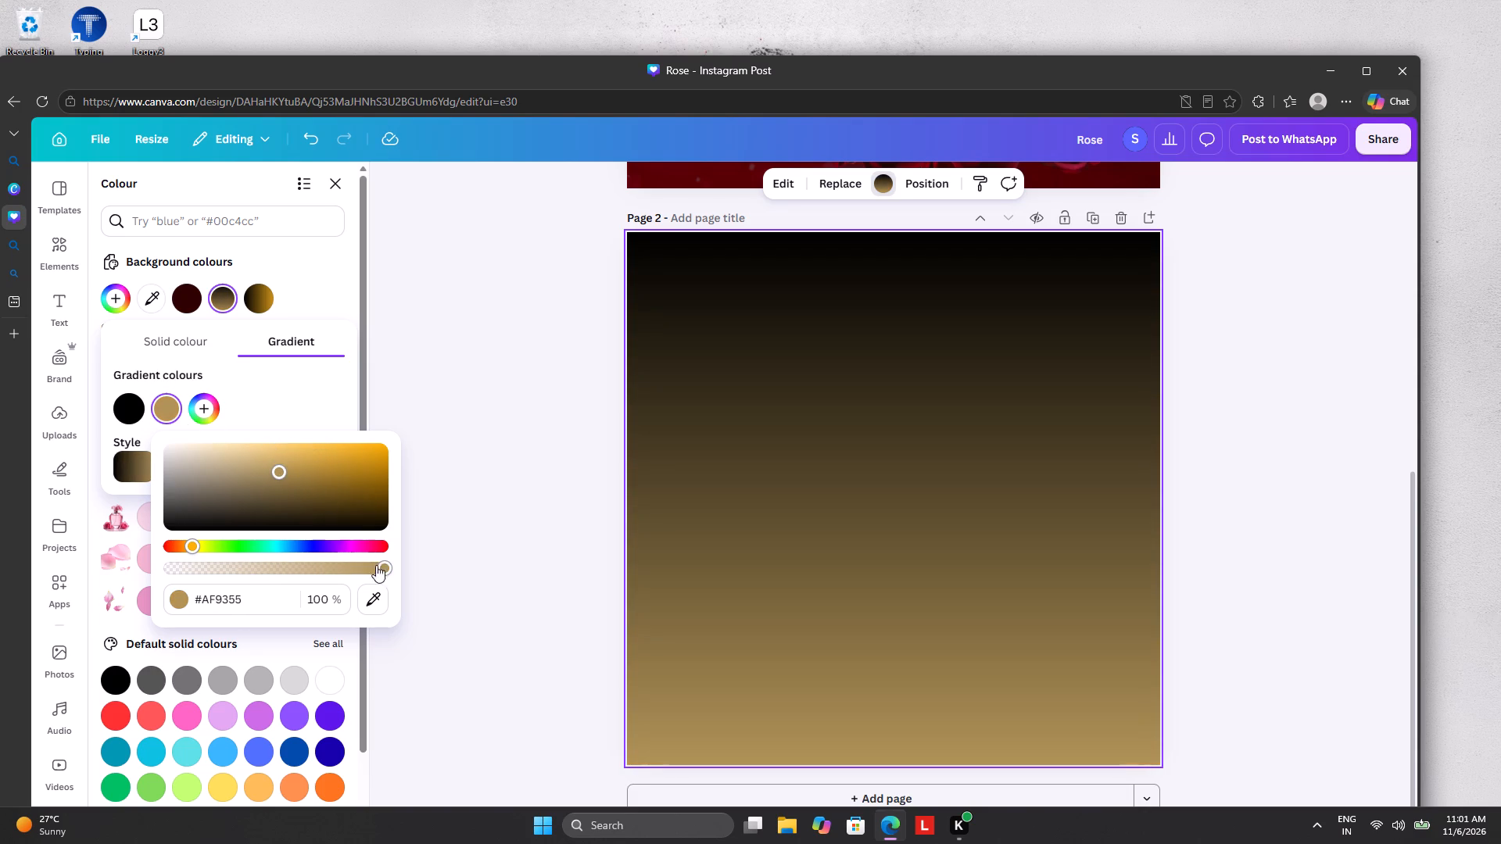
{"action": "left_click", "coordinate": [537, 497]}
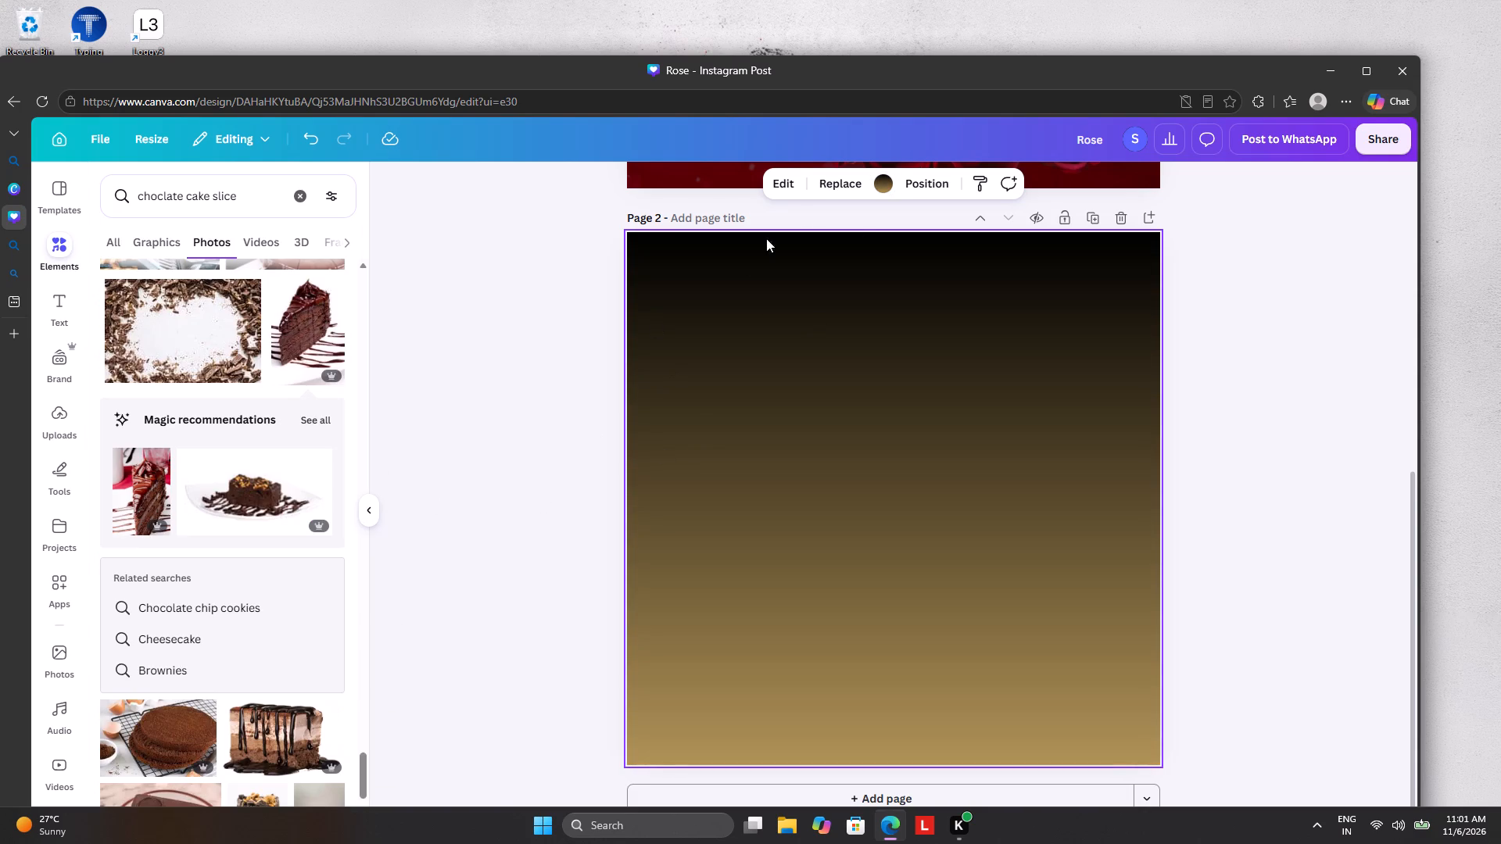
Replace page 2's gradient background with the default solid light orange, after trying crimson, beige and yellow.
{"action": "left_click", "coordinate": [883, 178]}
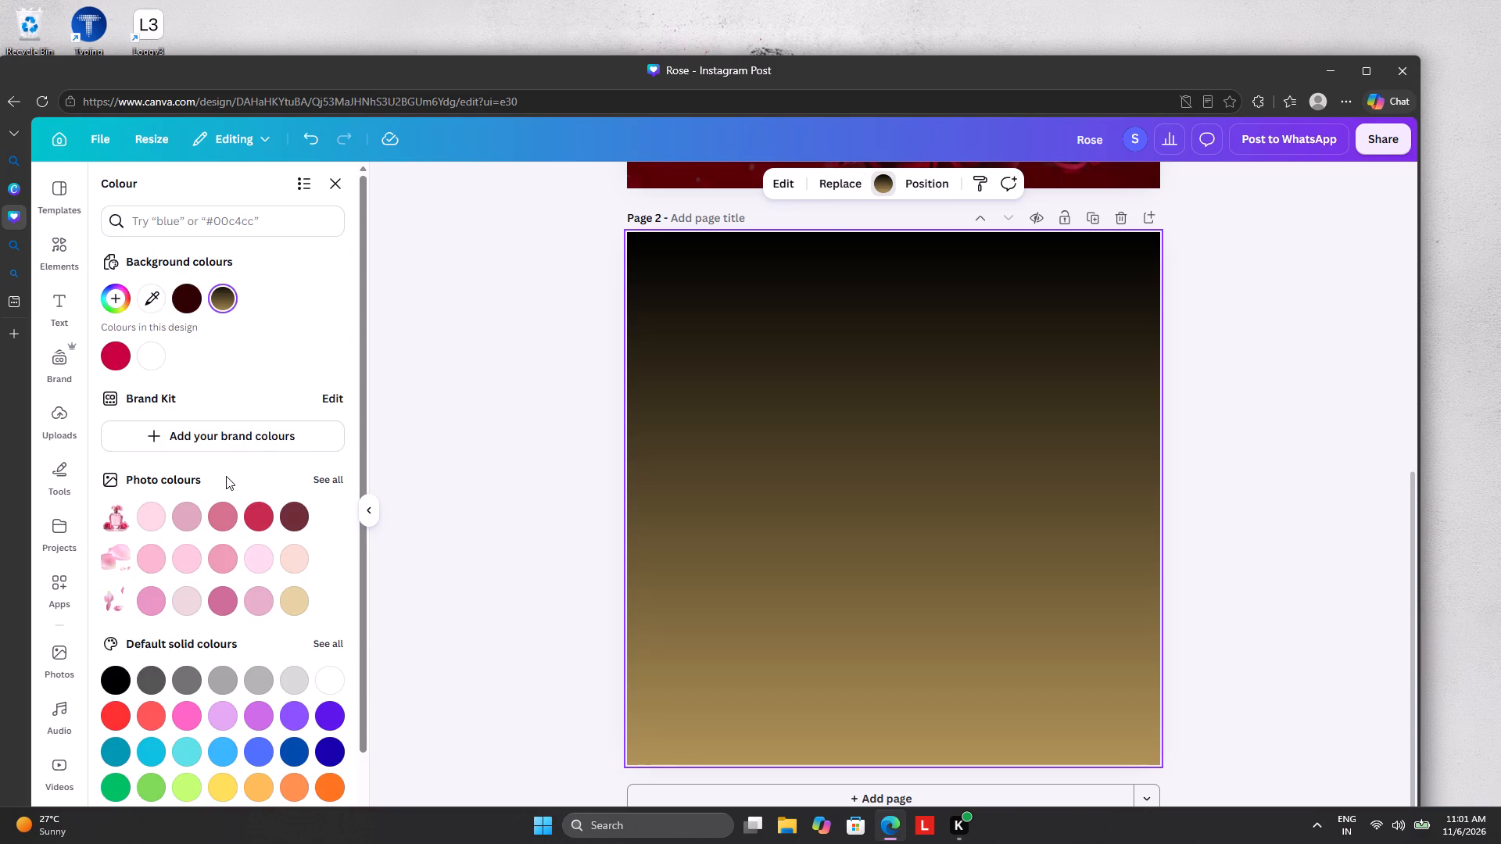
{"action": "left_click", "coordinate": [120, 362]}
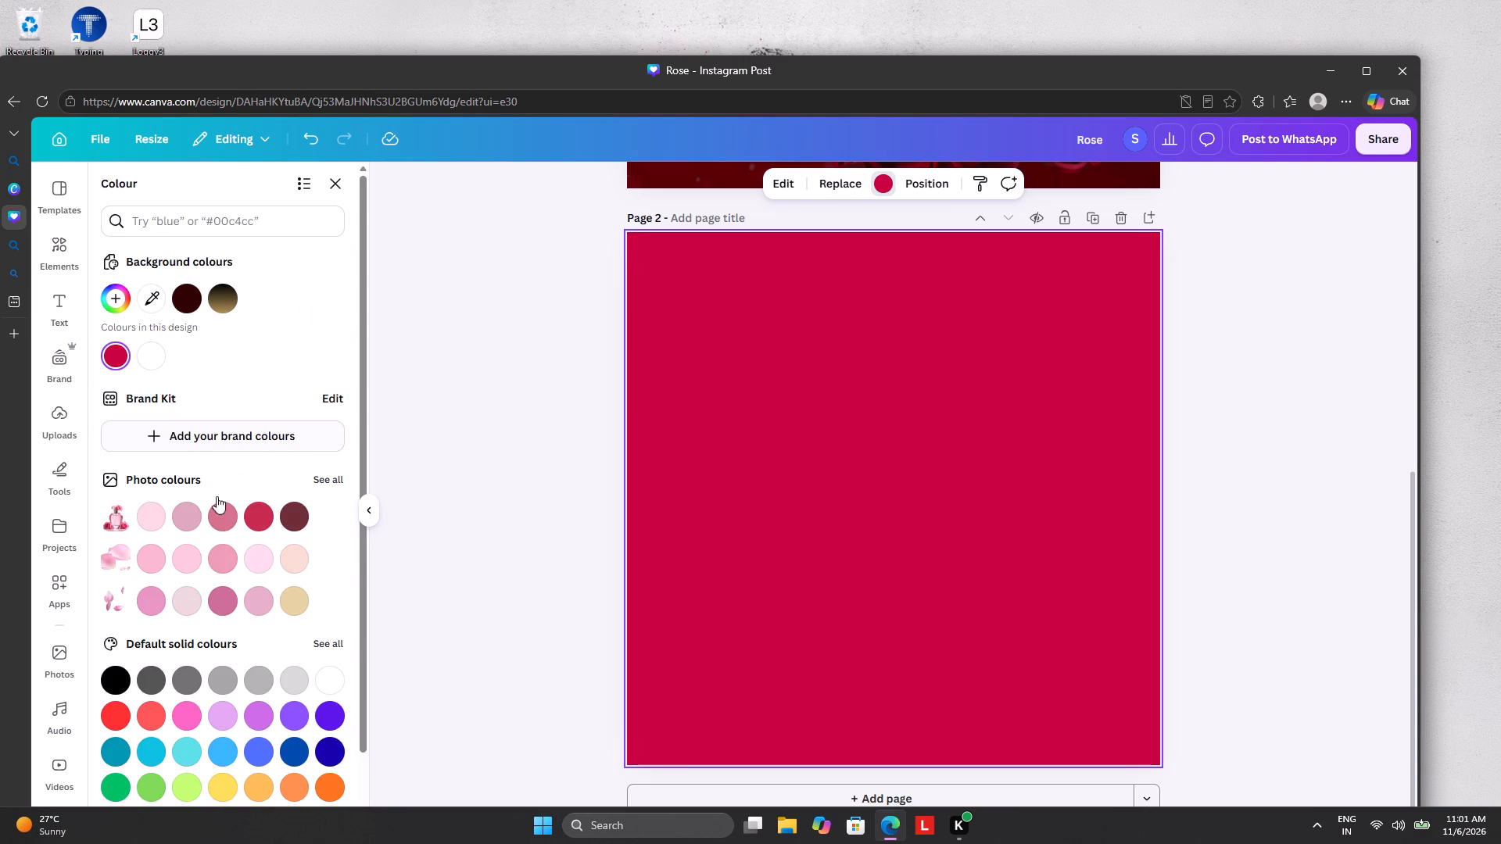
{"action": "left_click", "coordinate": [296, 599]}
{"action": "scroll", "coordinate": [260, 582], "scroll_direction": "down", "scroll_amount": 5}
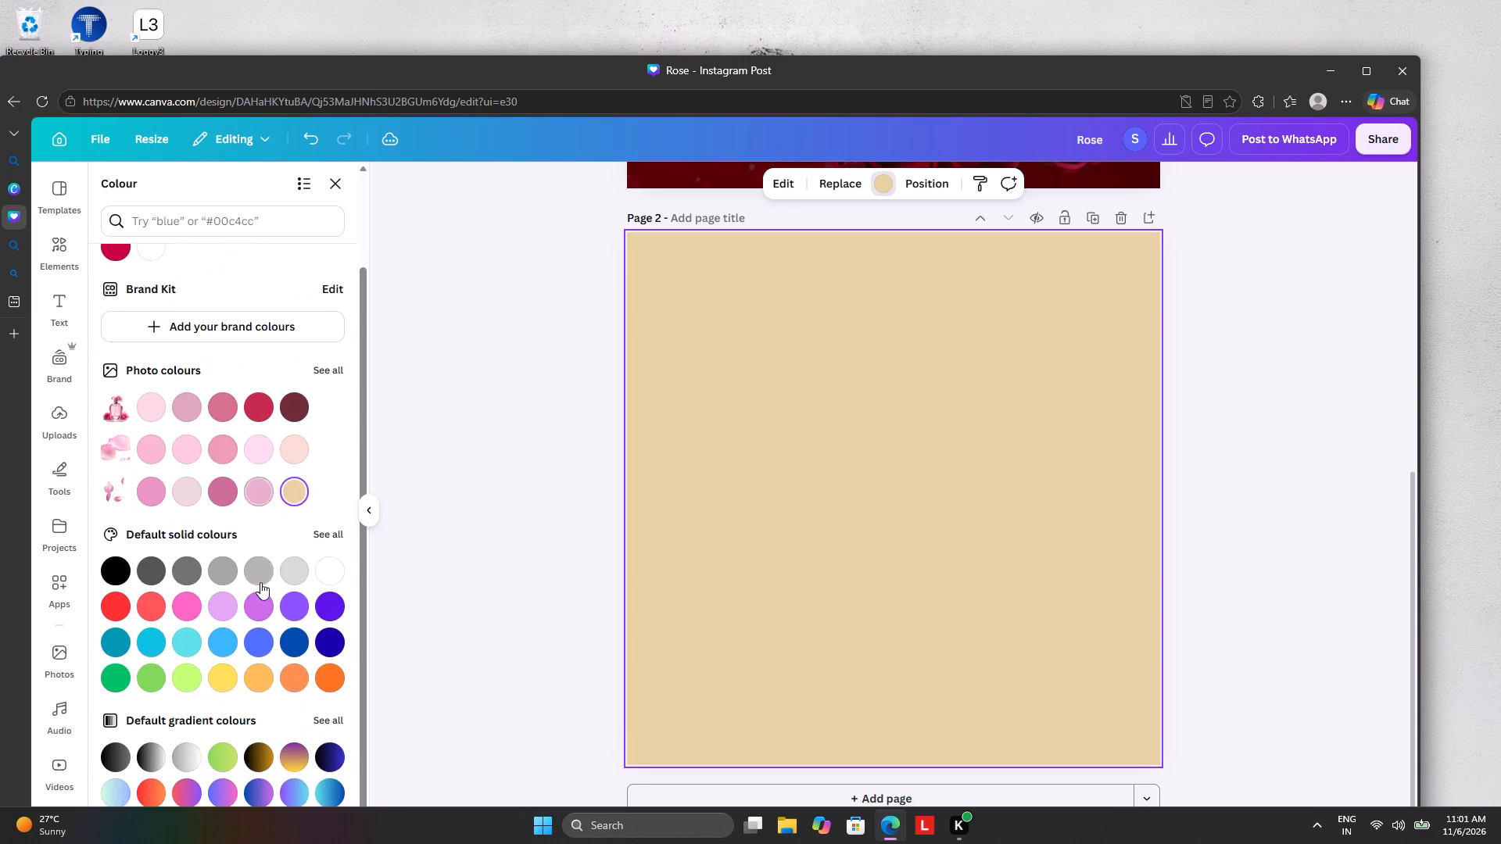
{"action": "left_click", "coordinate": [225, 672]}
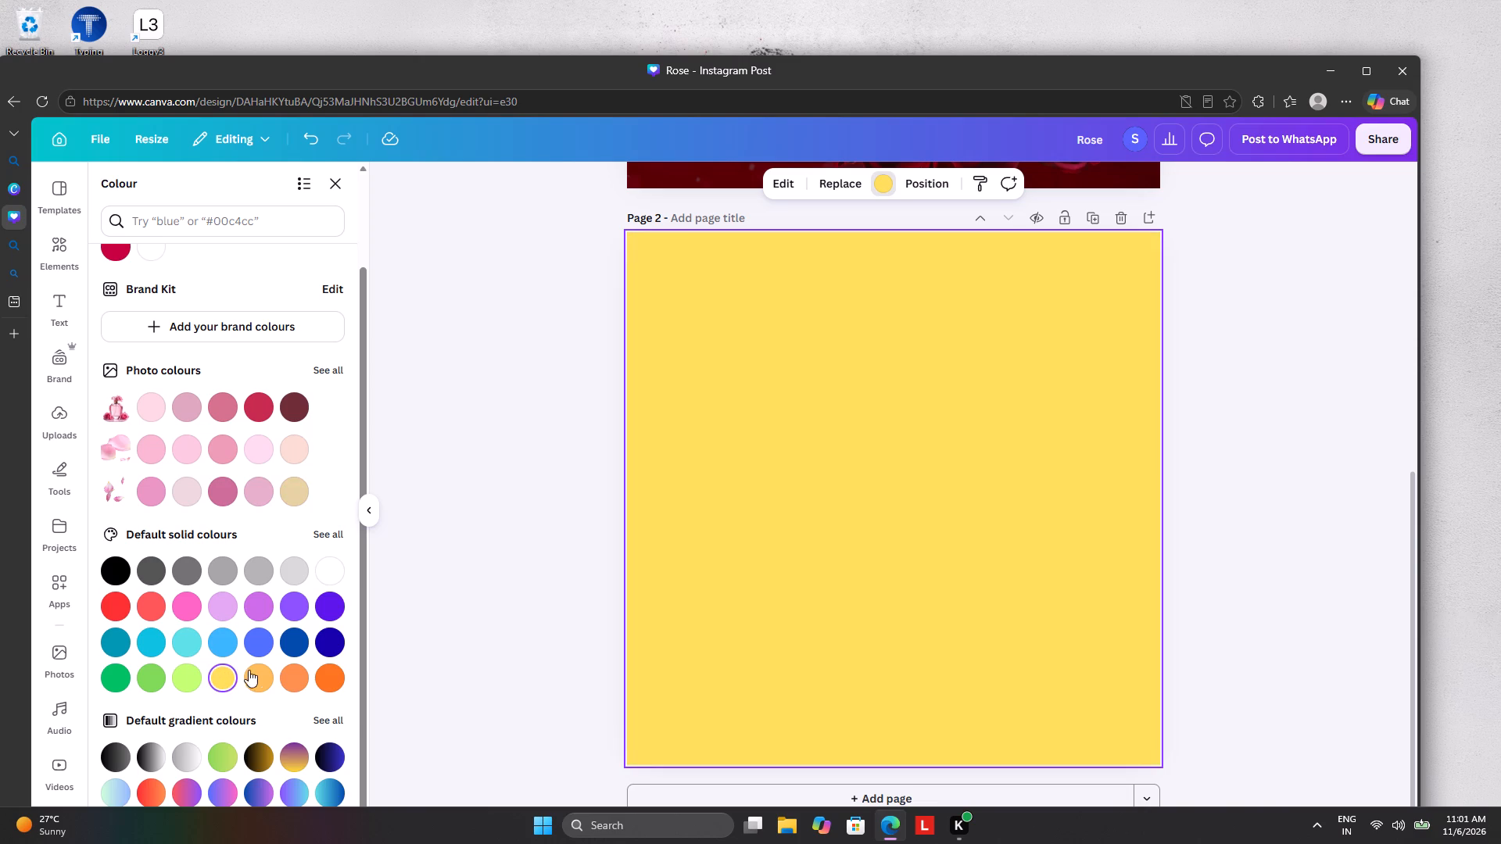
{"action": "left_click", "coordinate": [255, 674]}
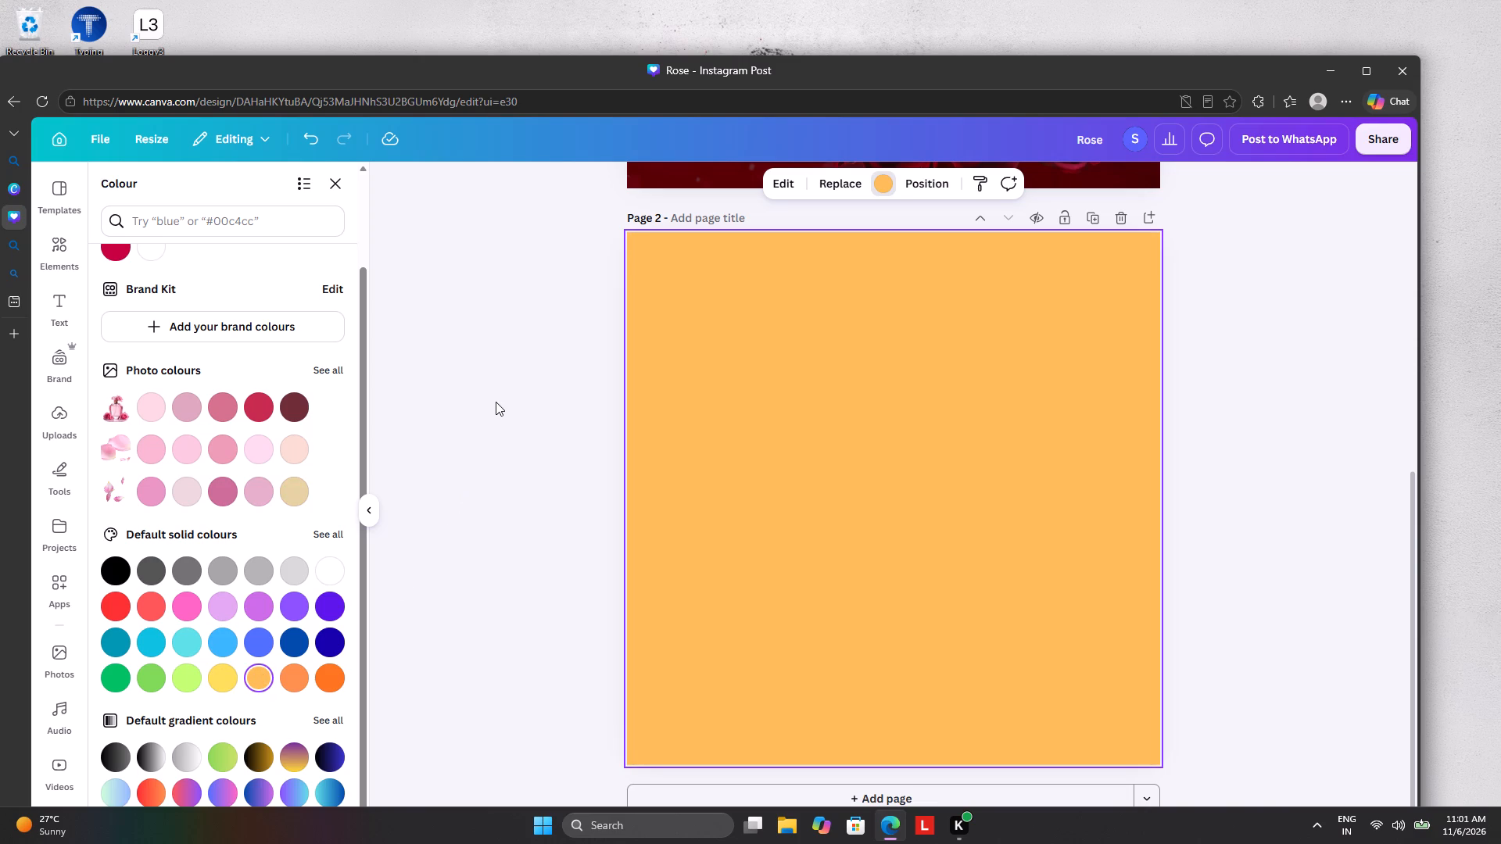
{"action": "left_click", "coordinate": [496, 402]}
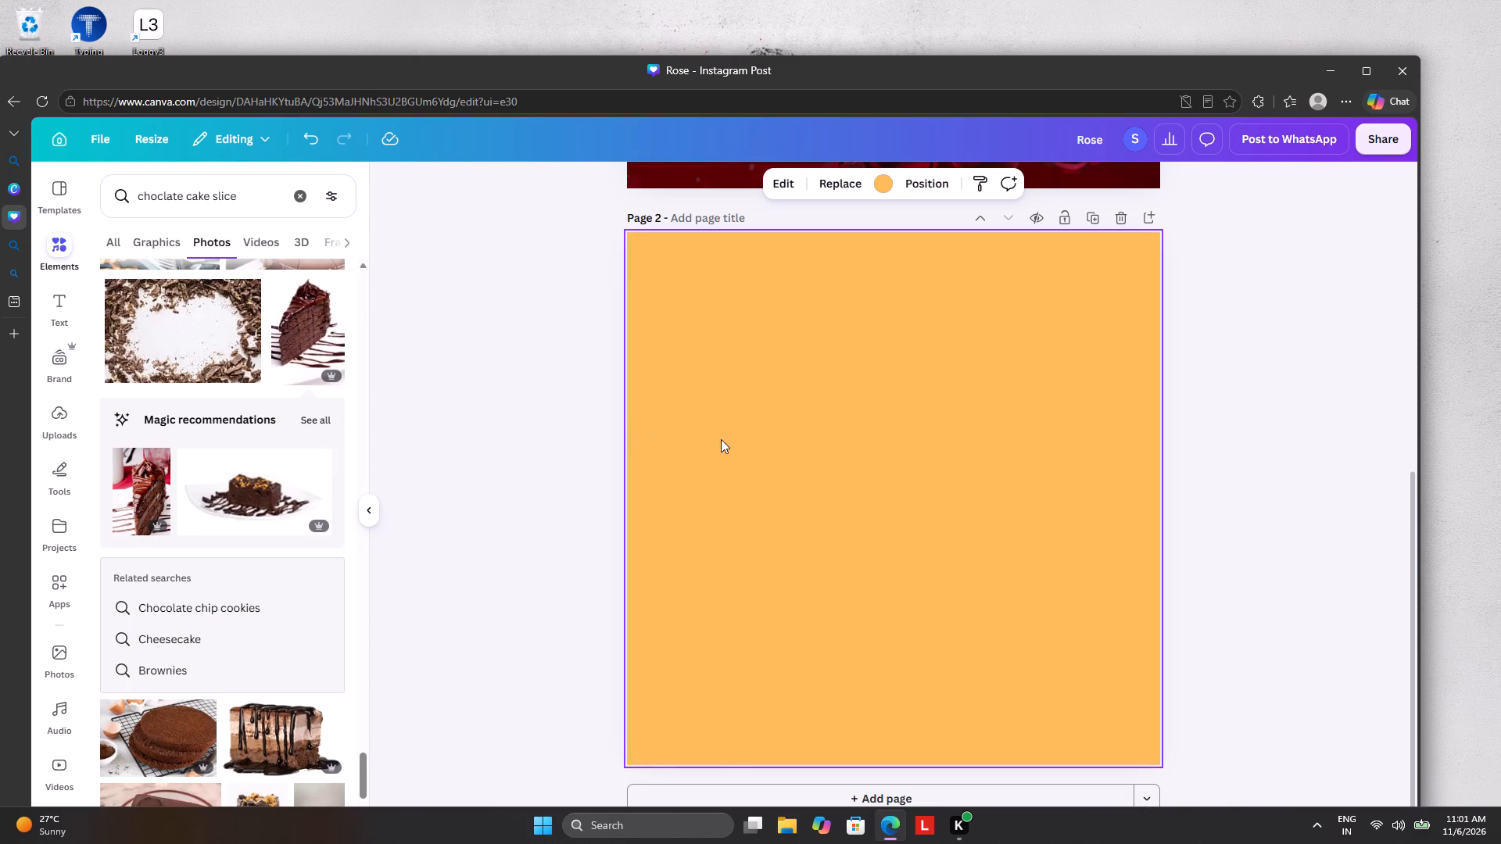
{"action": "left_click_drag", "start_coordinate": [725, 440], "coordinate": [739, 451]}
{"action": "left_click", "coordinate": [822, 442]}
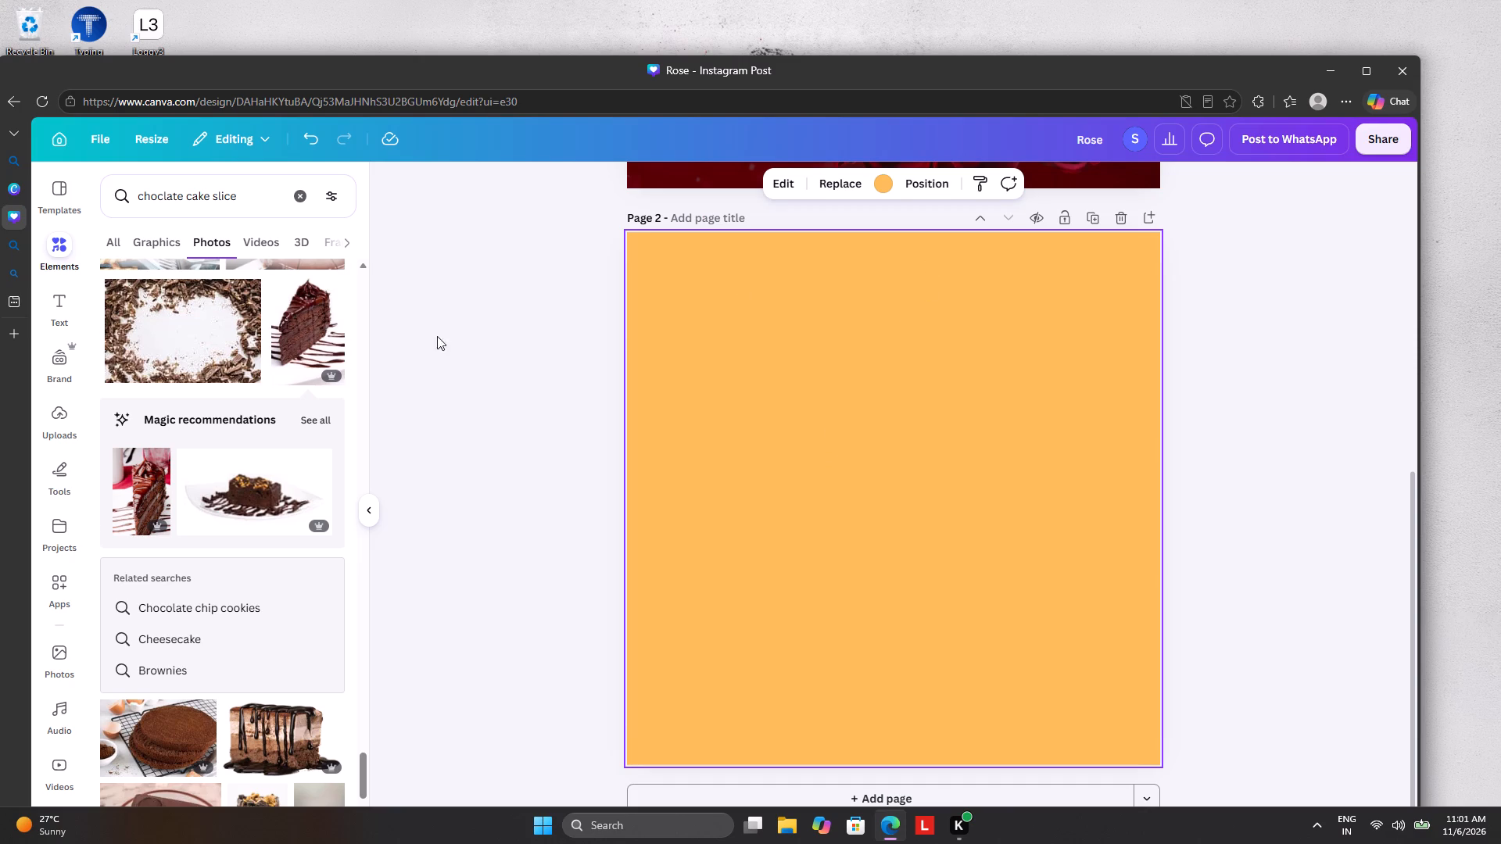
{"action": "left_click", "coordinate": [500, 307]}
Replace the chocolate cake search with a search of the elements library for "shape".
{"action": "left_click", "coordinate": [305, 199]}
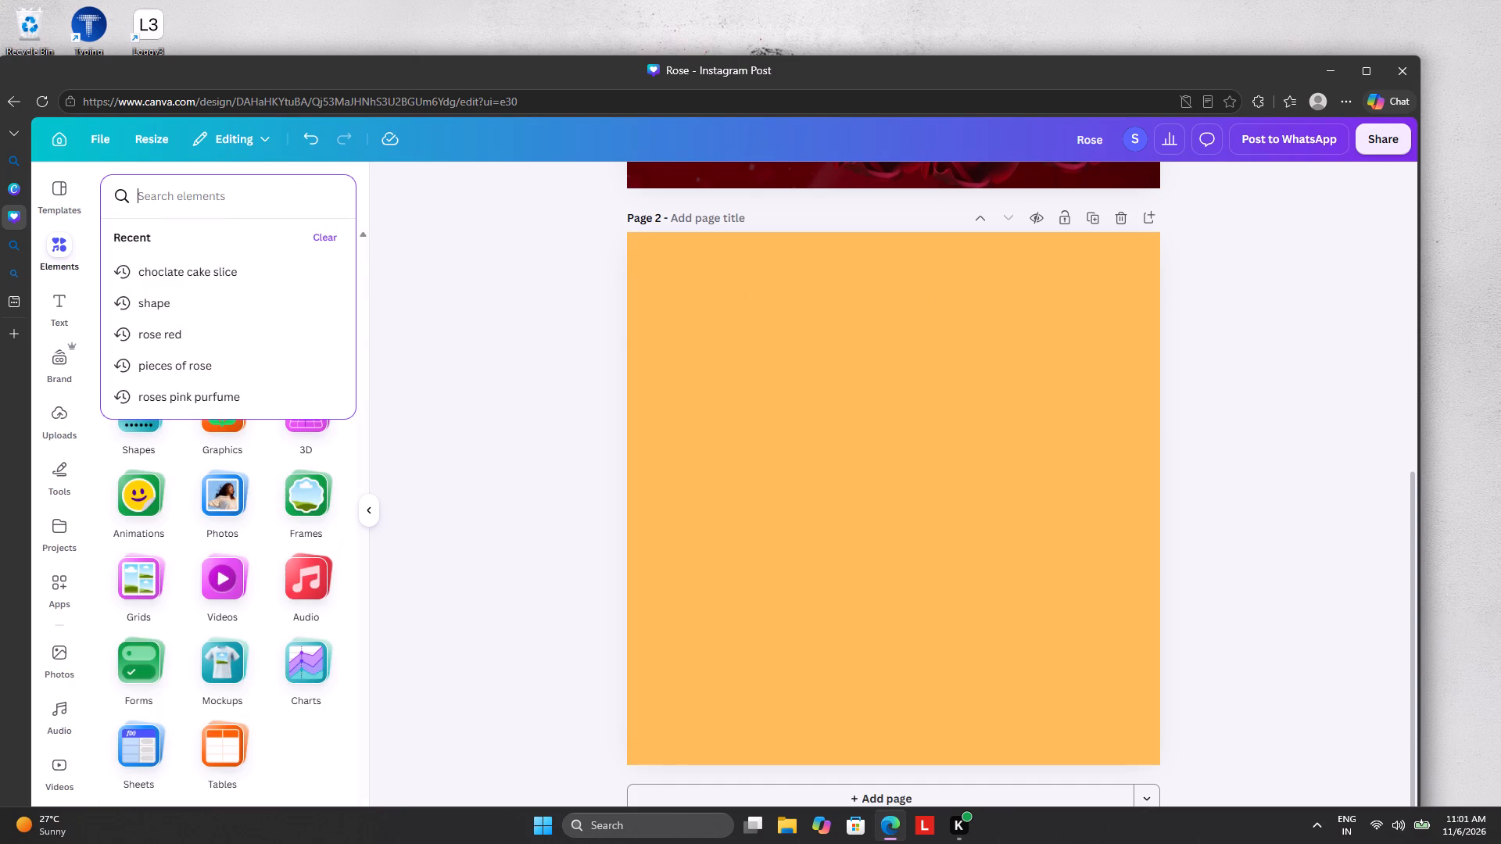
{"action": "left_click", "coordinate": [209, 313]}
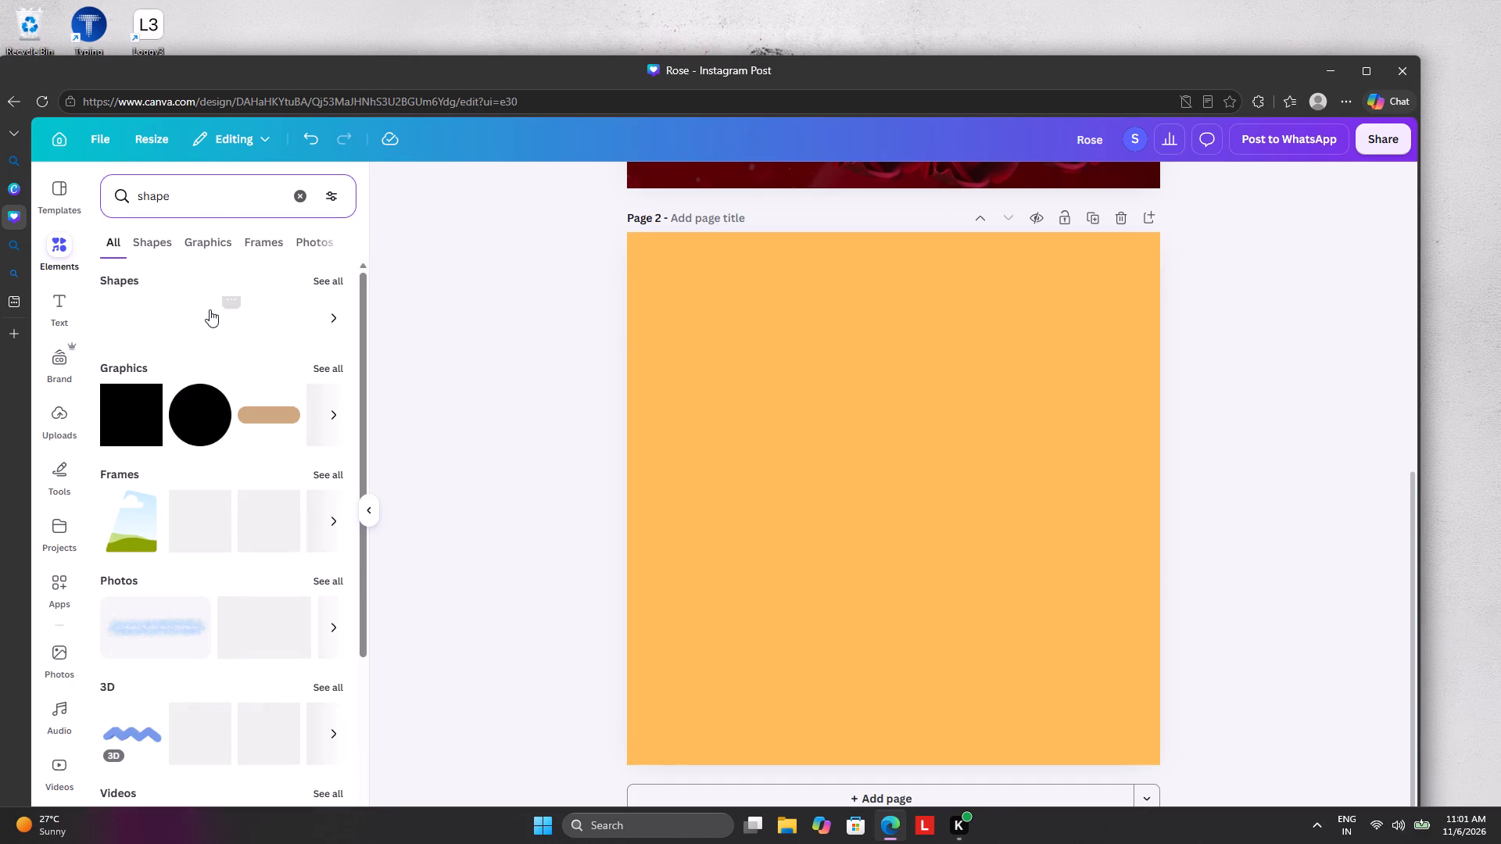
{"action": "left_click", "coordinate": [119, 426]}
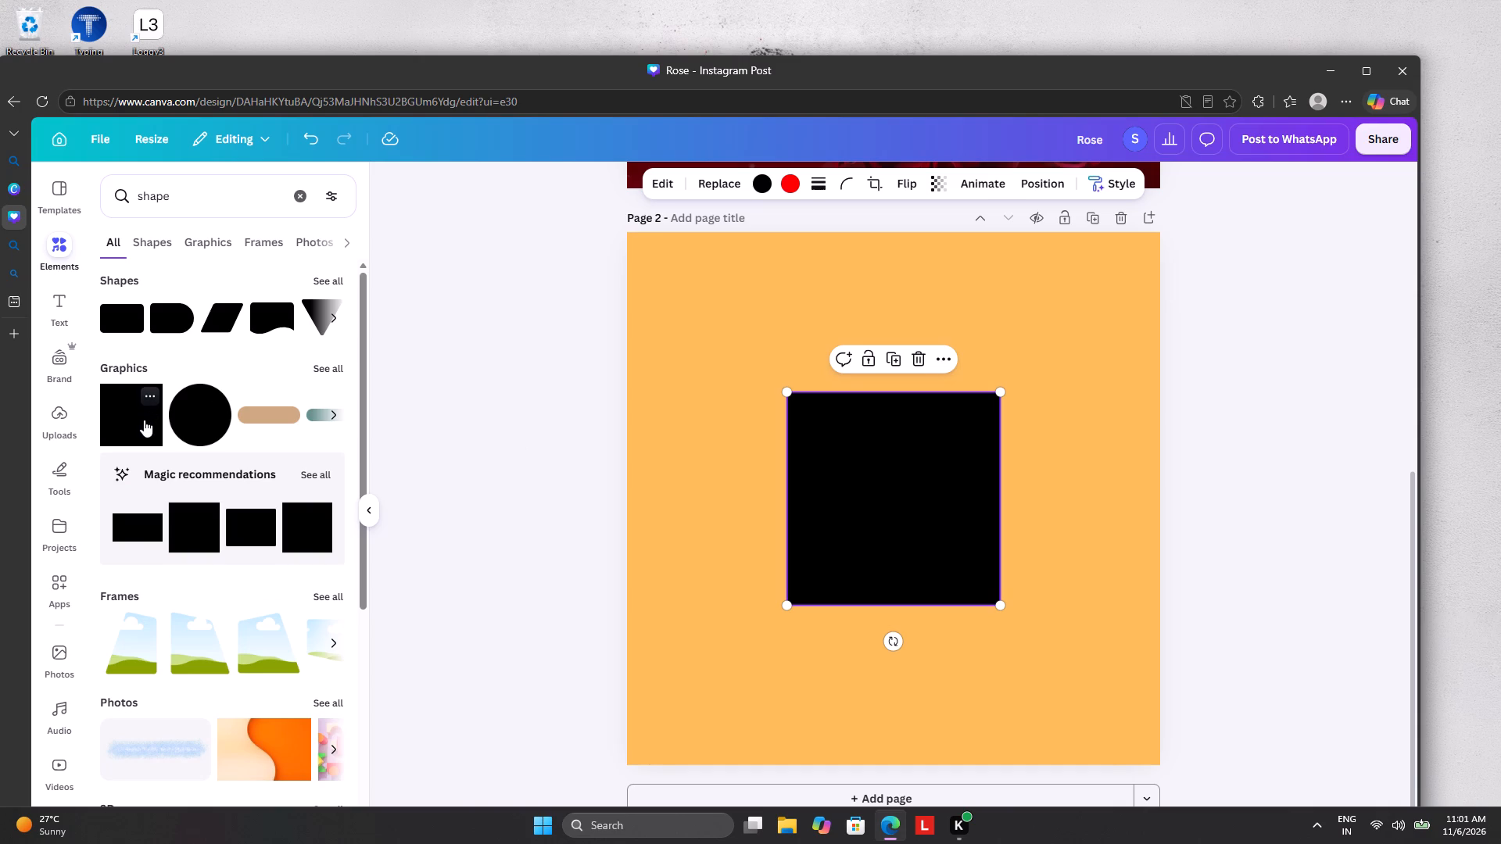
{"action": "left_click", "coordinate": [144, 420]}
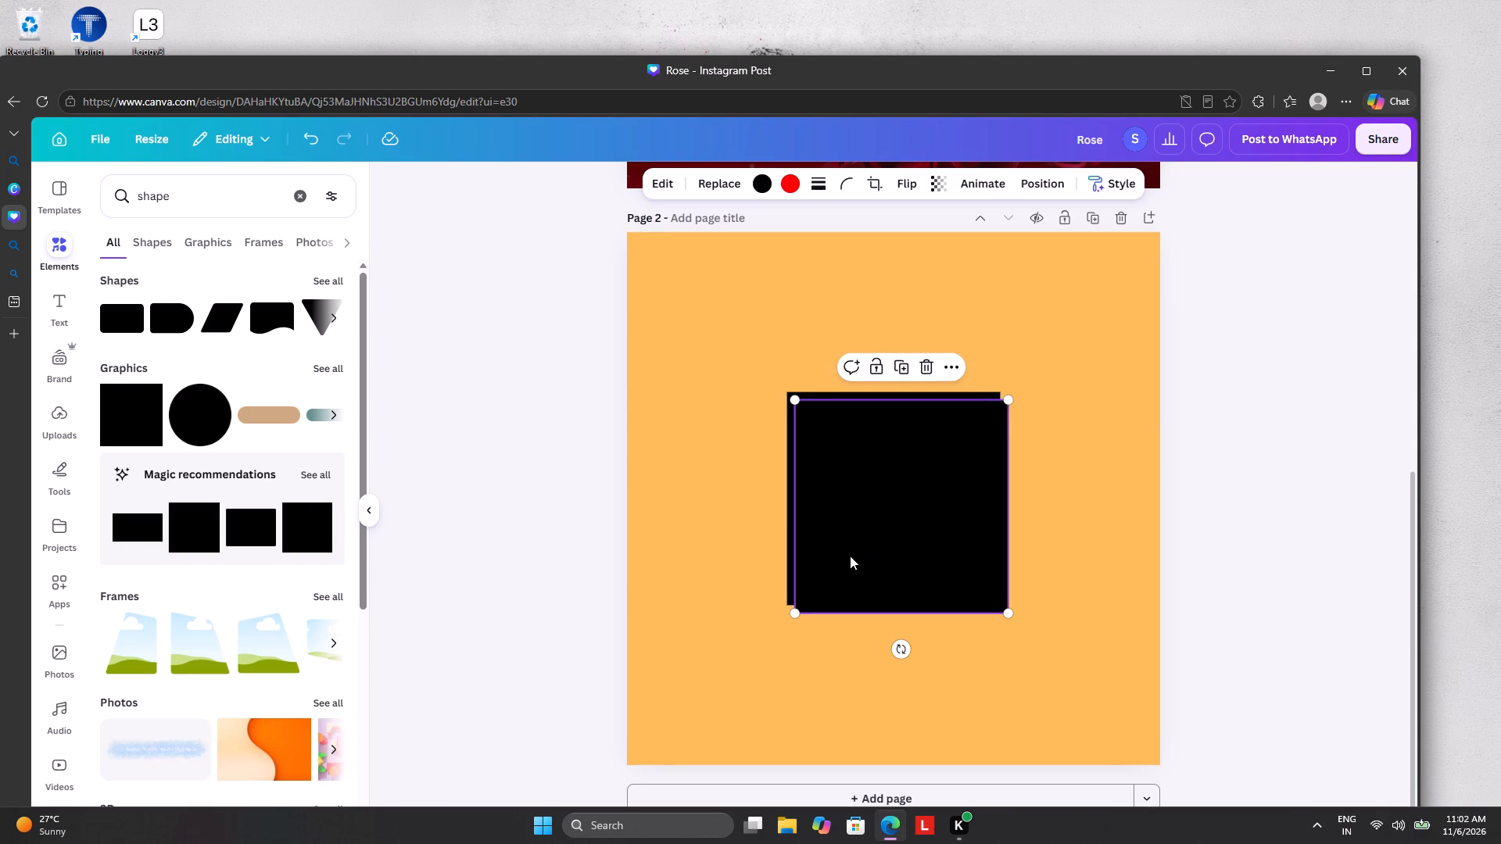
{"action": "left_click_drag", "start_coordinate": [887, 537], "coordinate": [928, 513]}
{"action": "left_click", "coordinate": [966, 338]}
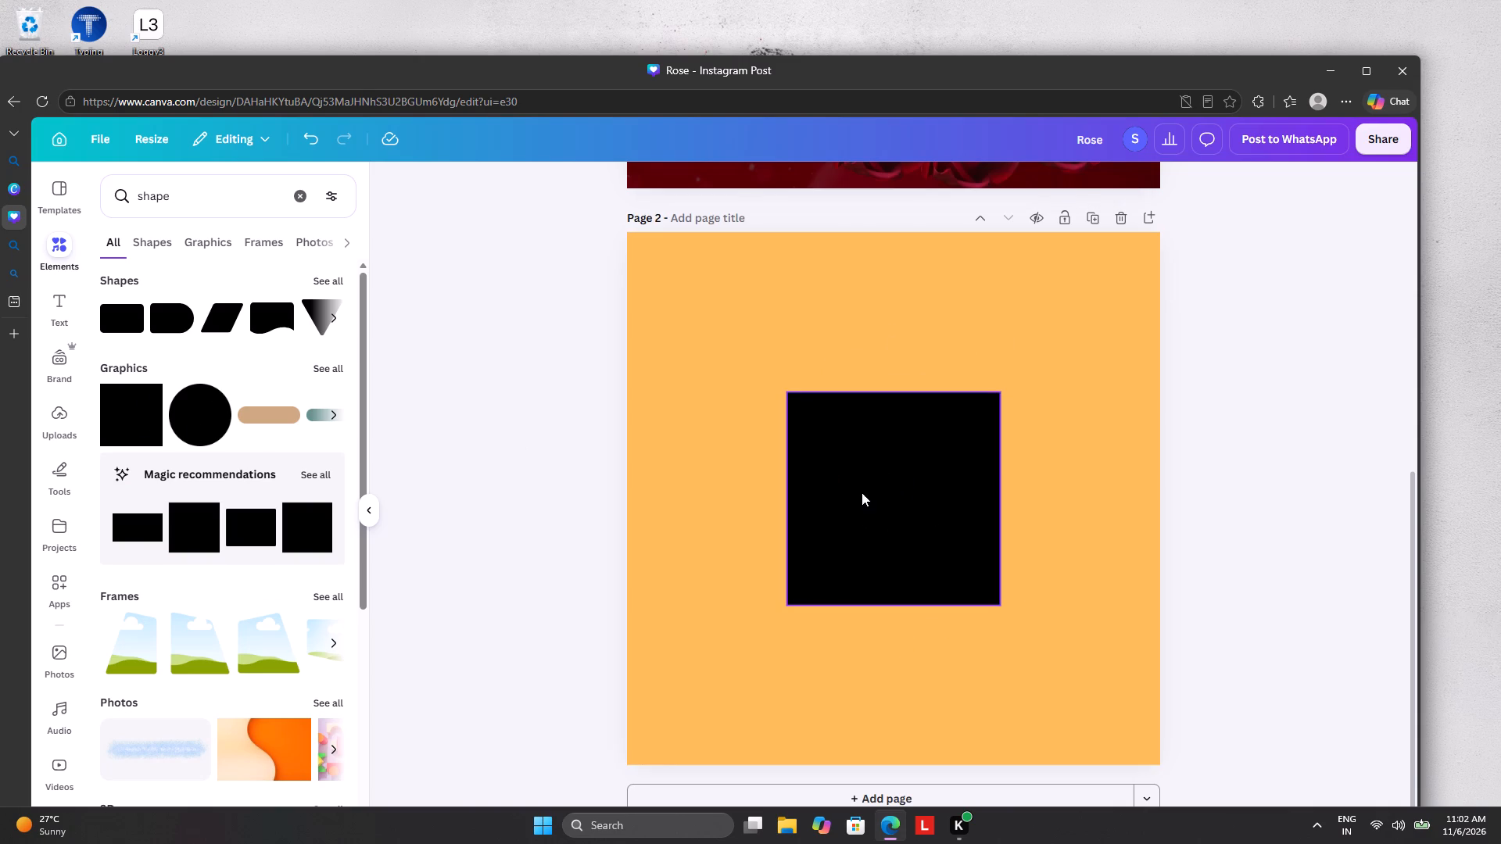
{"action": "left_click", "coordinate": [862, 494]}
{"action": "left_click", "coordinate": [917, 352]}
Add a black rounded rectangle to page 2 and stretch it to about 864 high, leaving an orange border on all sides.
{"action": "left_click", "coordinate": [118, 313]}
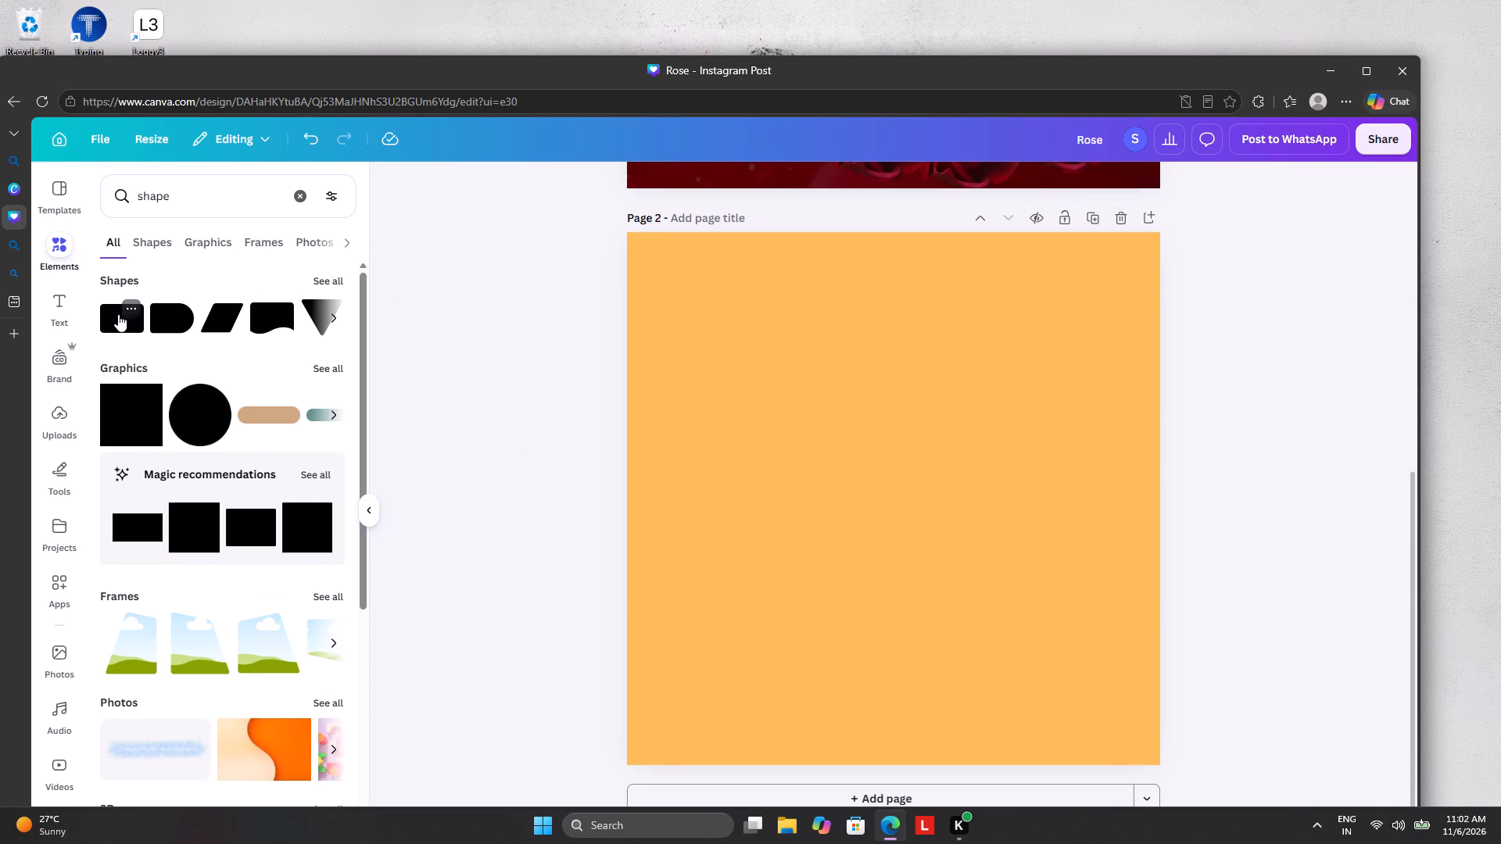
{"action": "left_click_drag", "start_coordinate": [893, 548], "coordinate": [890, 638]}
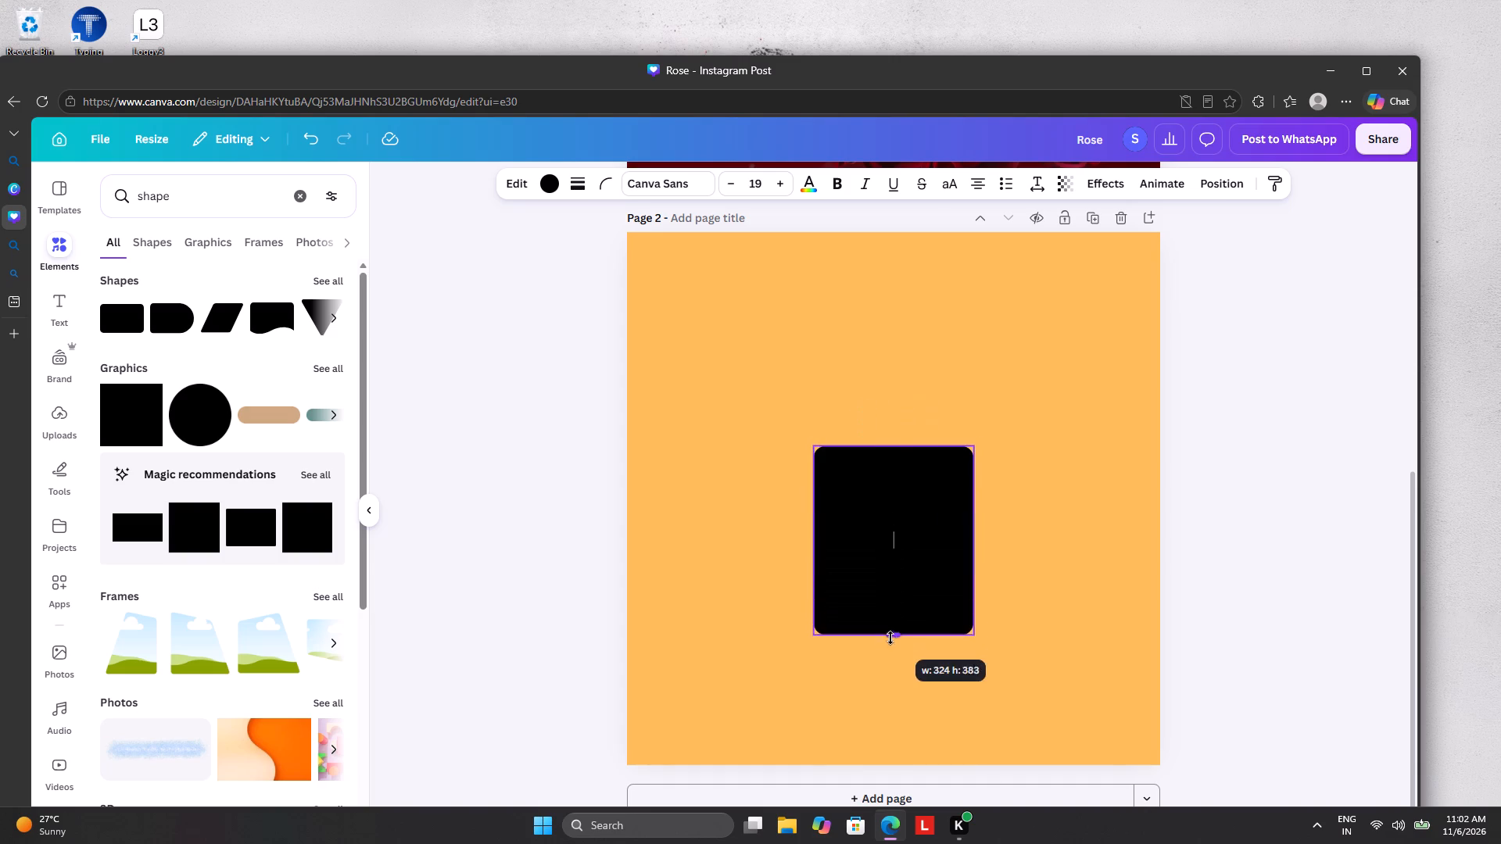
{"action": "left_click_drag", "start_coordinate": [890, 638], "coordinate": [897, 705]}
{"action": "left_click_drag", "start_coordinate": [969, 580], "coordinate": [1095, 573]}
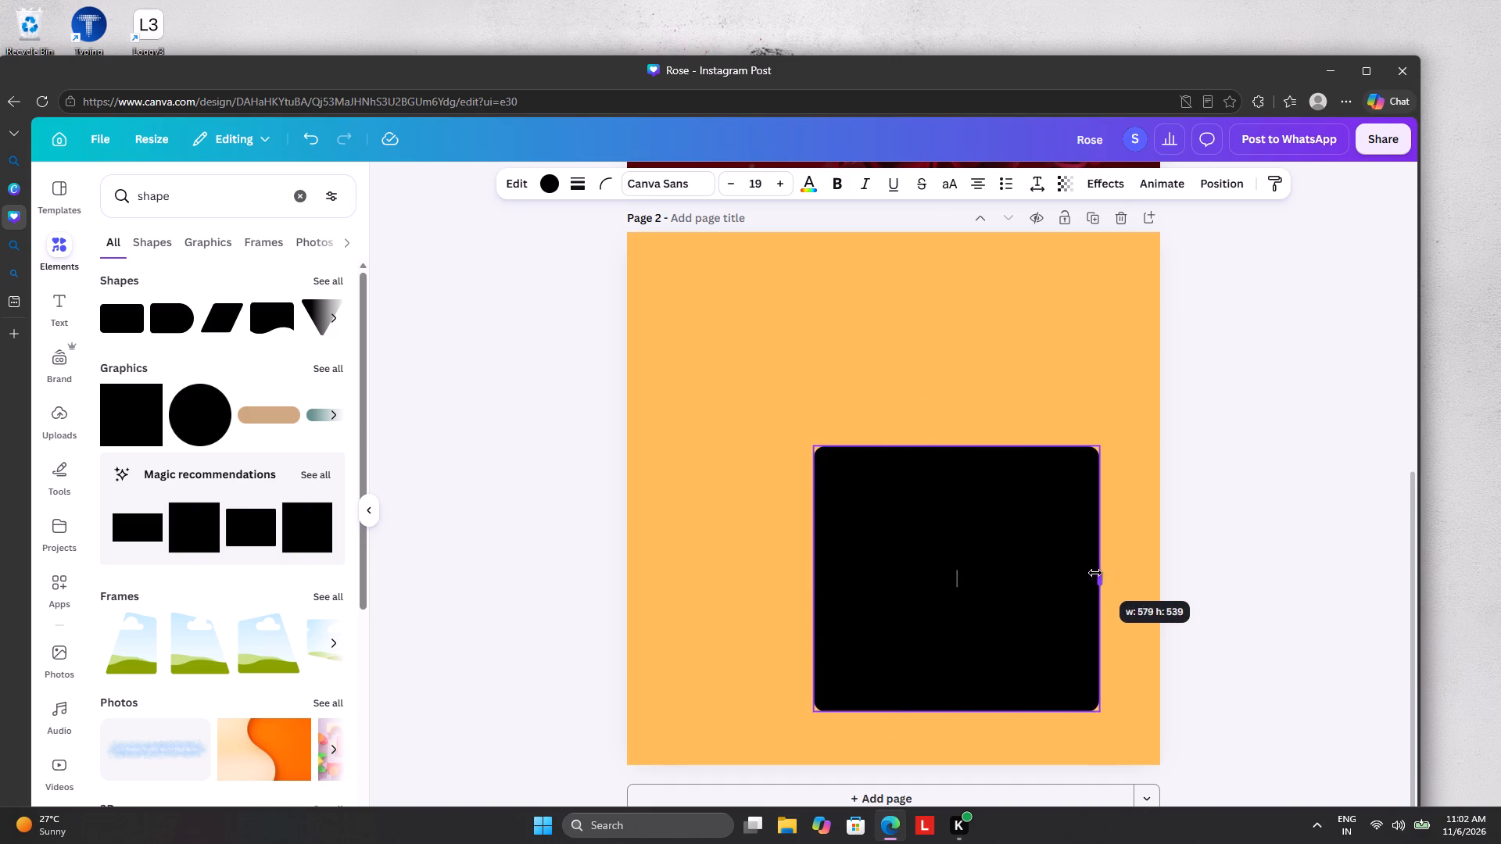
{"action": "left_click_drag", "start_coordinate": [1095, 573], "coordinate": [1105, 577]}
{"action": "left_click_drag", "start_coordinate": [965, 450], "coordinate": [975, 329]}
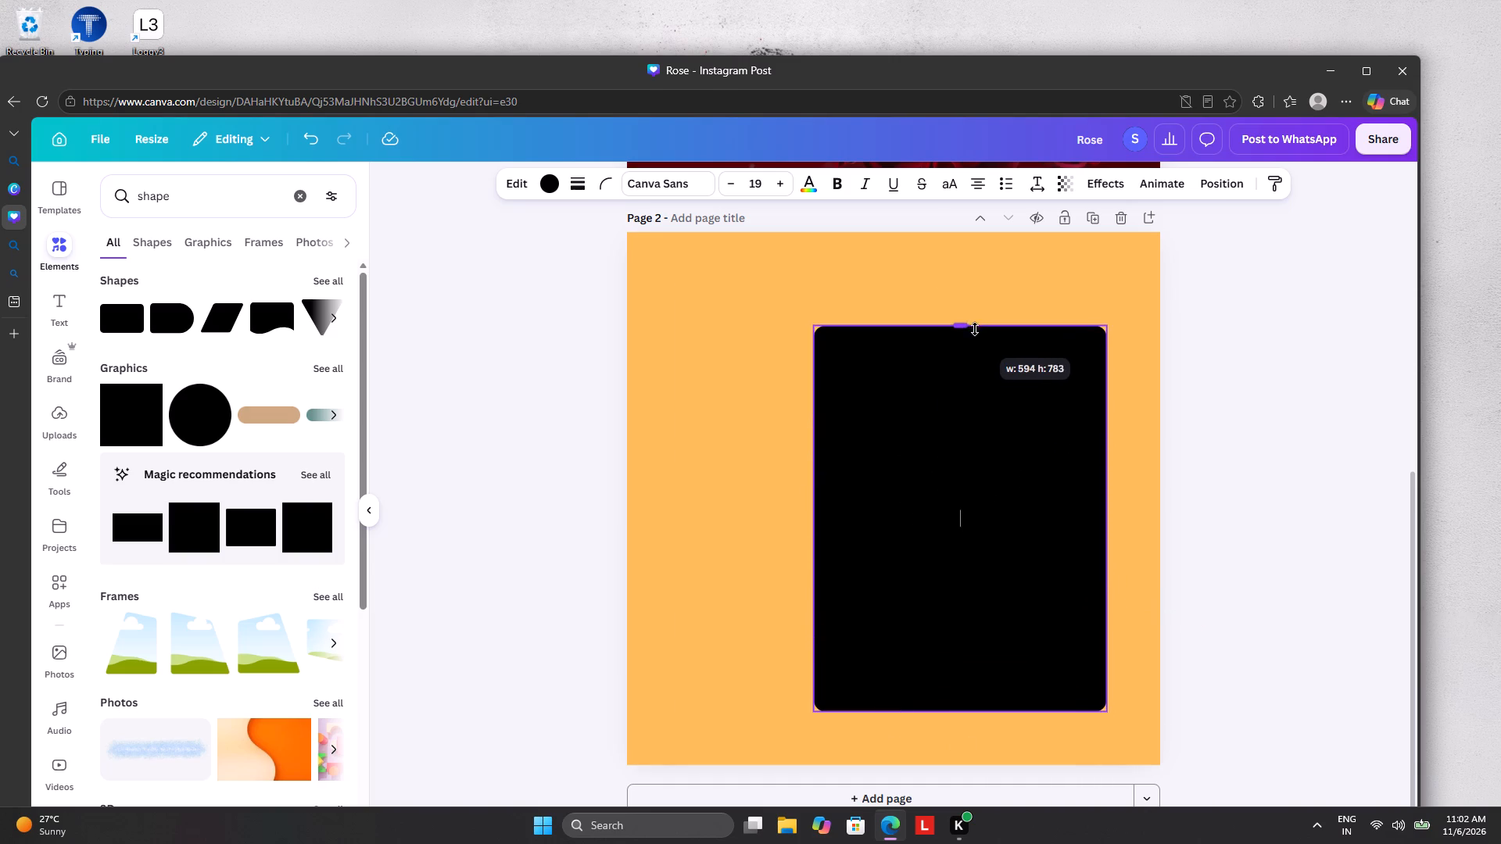
{"action": "left_click_drag", "start_coordinate": [975, 329], "coordinate": [985, 313]}
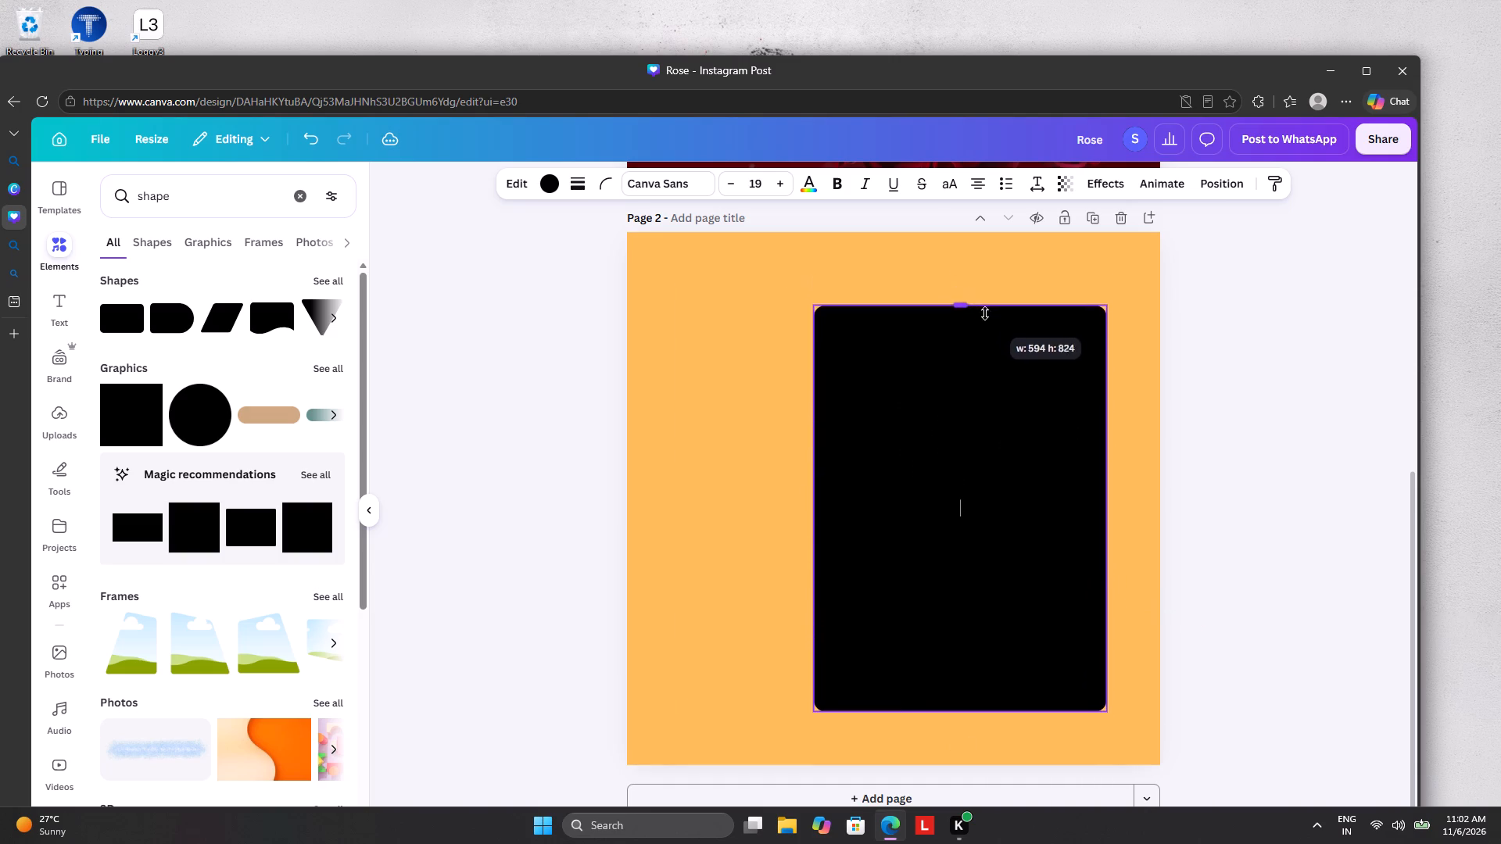
{"action": "left_click_drag", "start_coordinate": [985, 313], "coordinate": [1001, 284]}
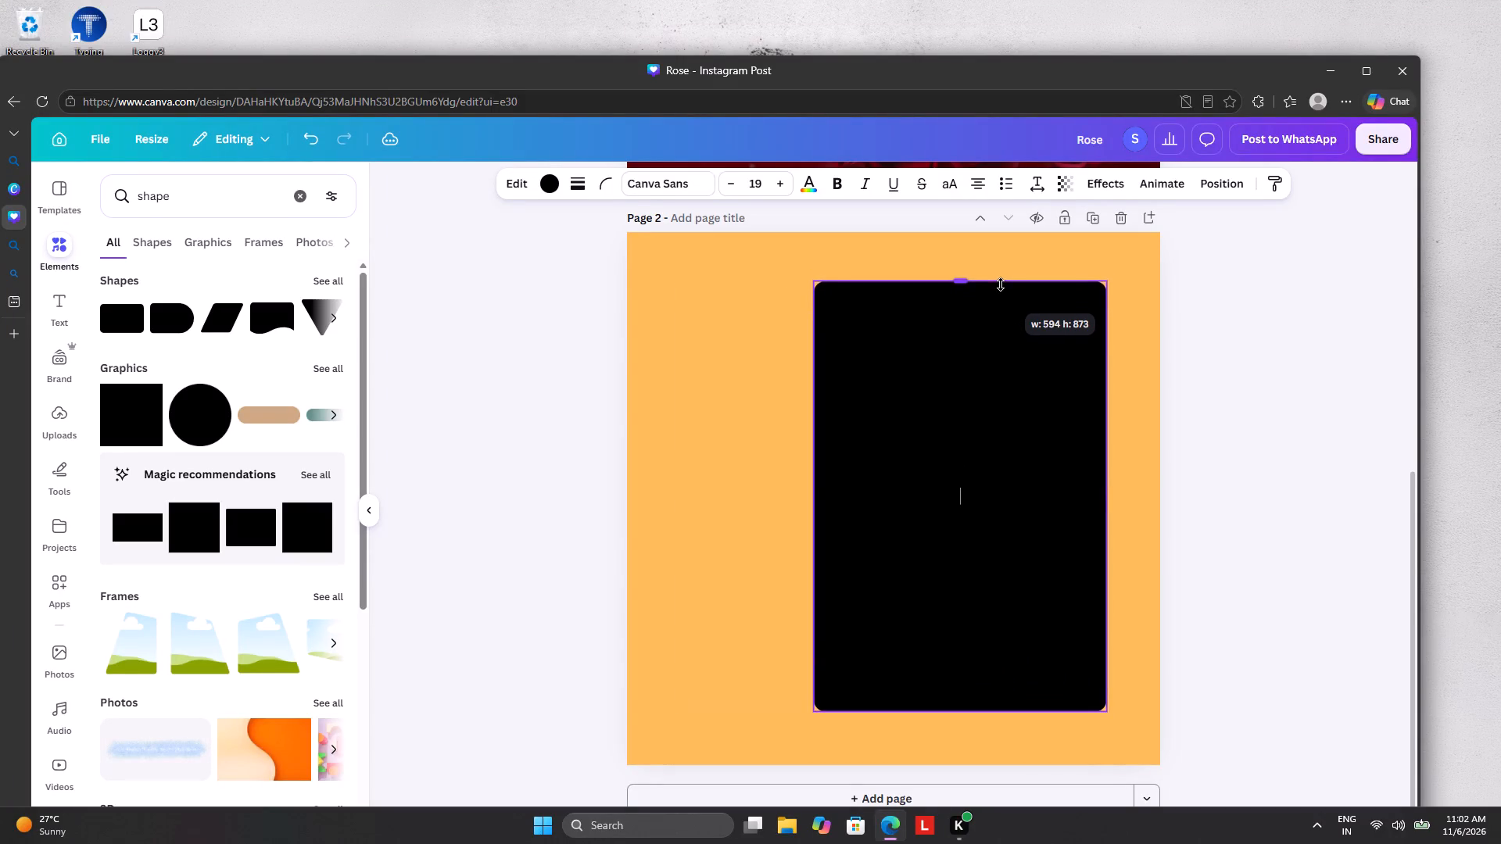
{"action": "left_click_drag", "start_coordinate": [1001, 284], "coordinate": [1001, 288]}
{"action": "left_click", "coordinate": [820, 491]}
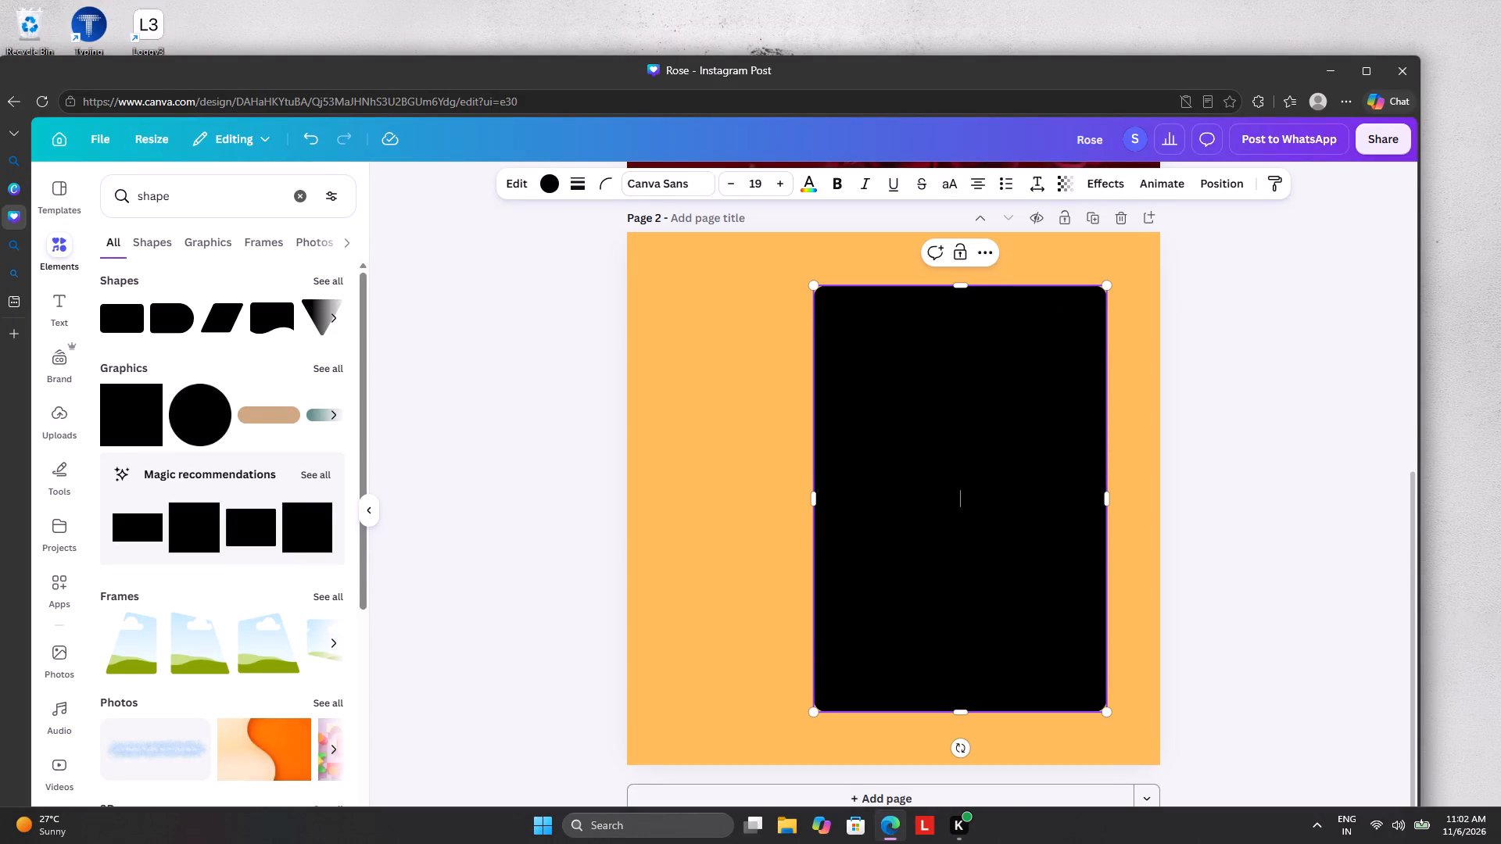
{"action": "left_click_drag", "start_coordinate": [811, 504], "coordinate": [724, 499]}
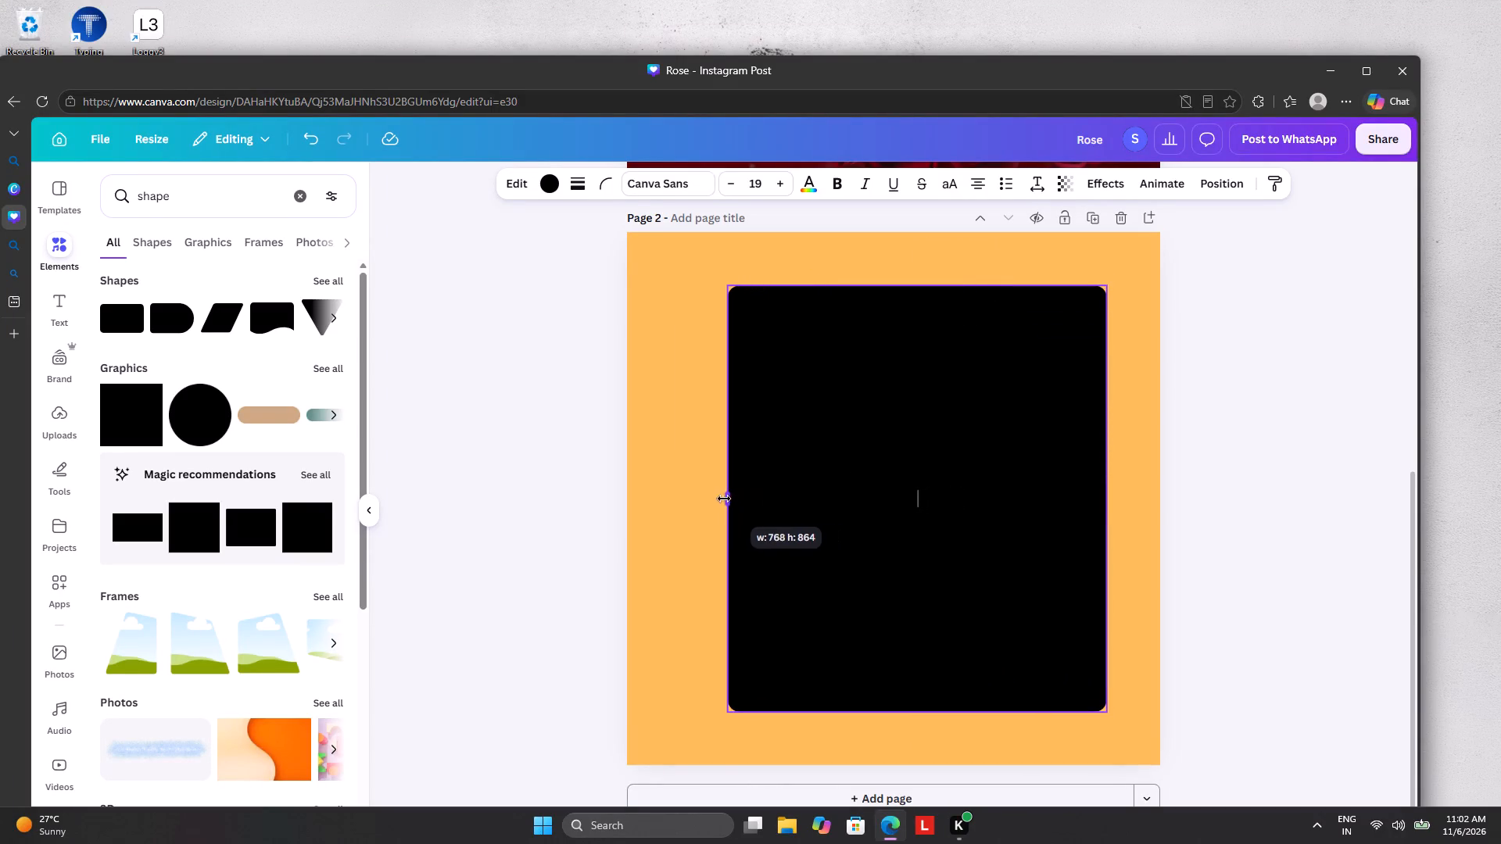
{"action": "left_click_drag", "start_coordinate": [724, 499], "coordinate": [683, 506]}
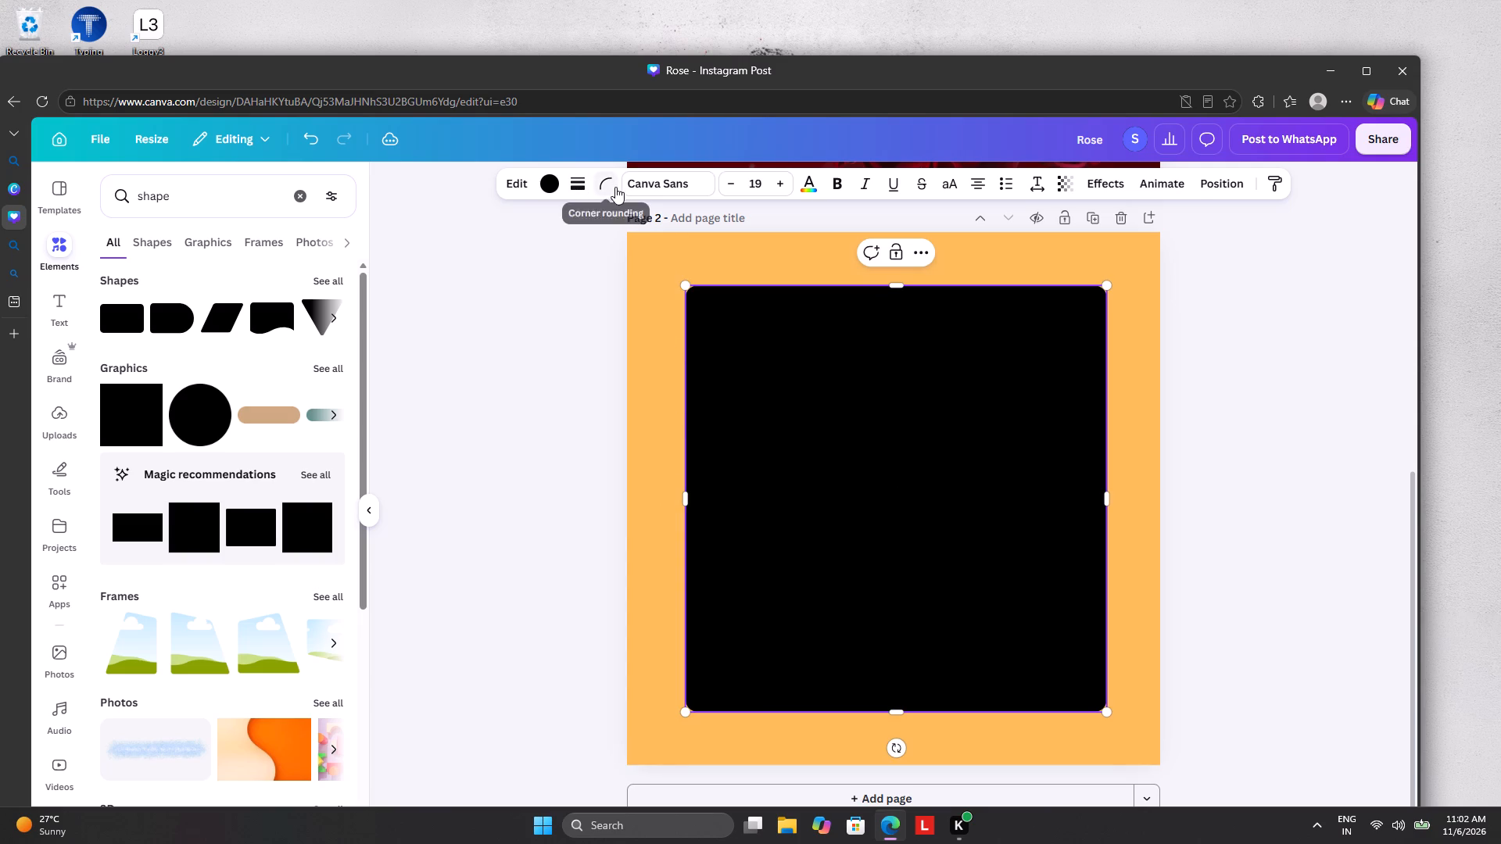
Set the black rectangle's corner rounding to 0.
{"action": "left_click", "coordinate": [607, 185]}
{"action": "left_click_drag", "start_coordinate": [593, 245], "coordinate": [460, 261]}
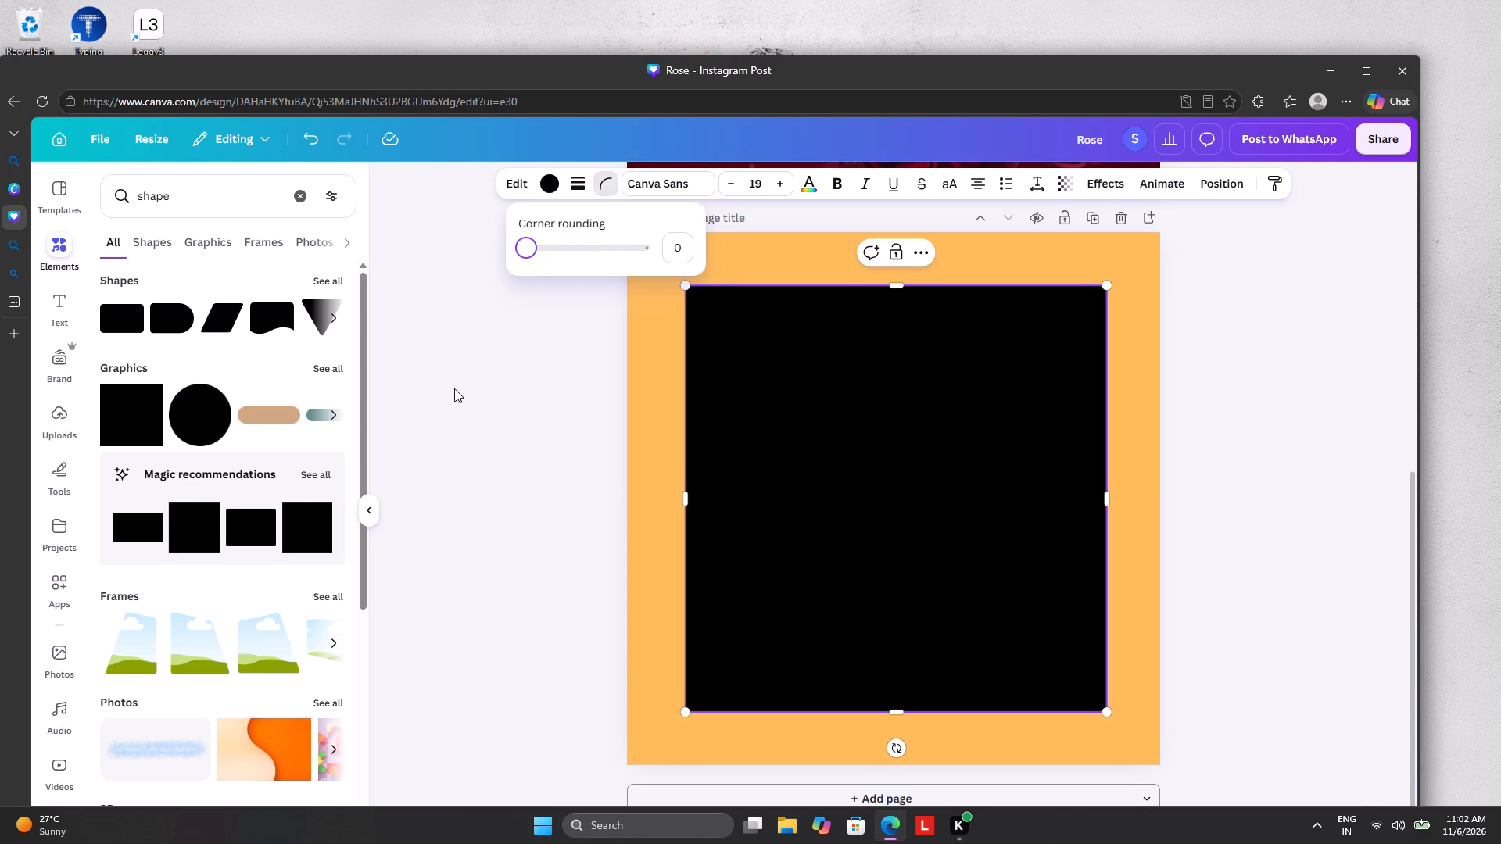
{"action": "left_click", "coordinate": [454, 388]}
{"action": "left_click", "coordinate": [443, 395]}
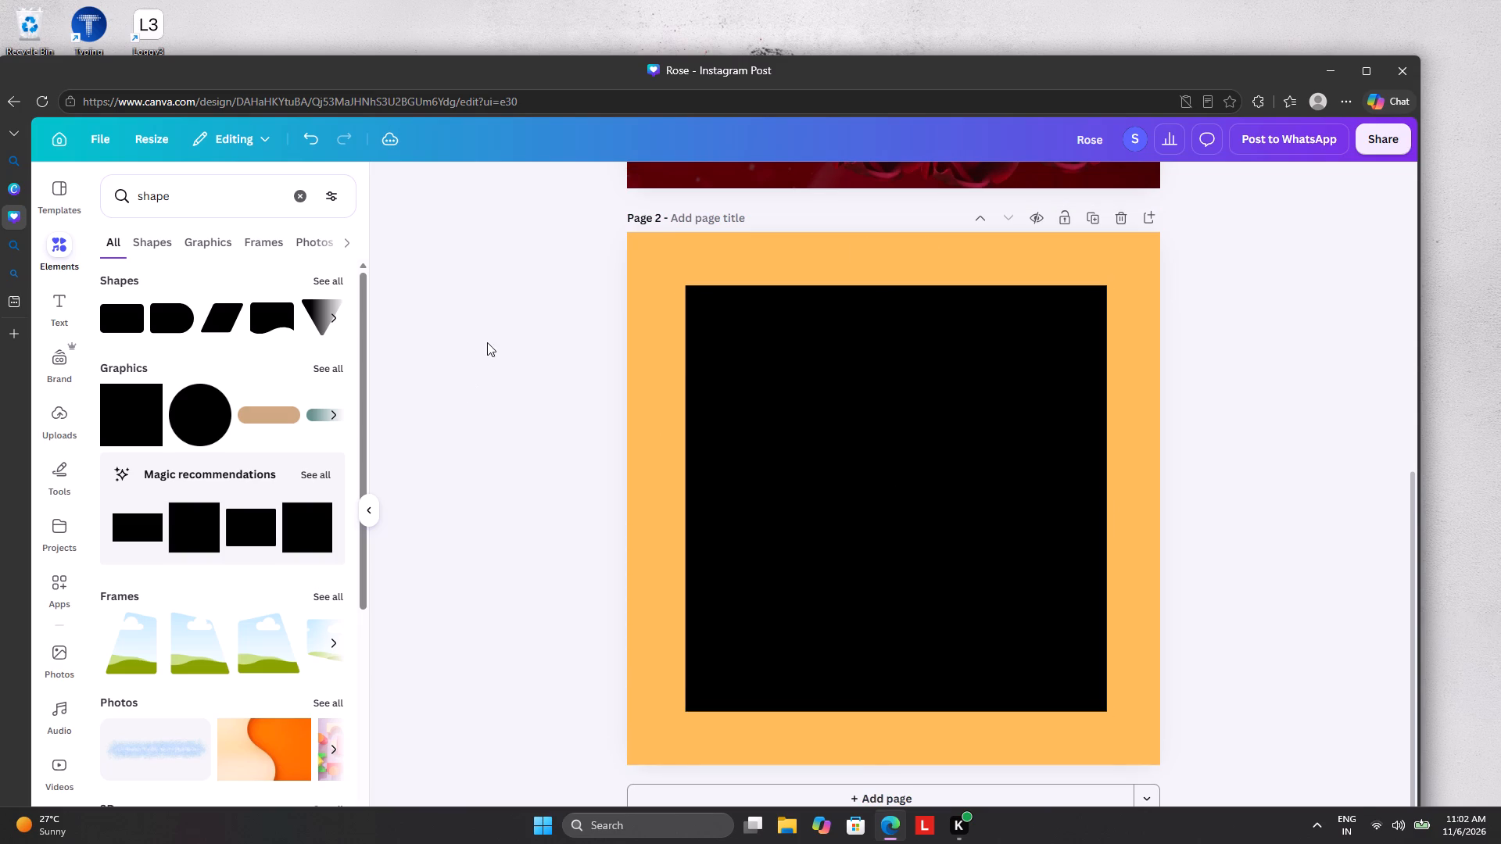
Add the Flowchart Delay shape over the black rectangle and rotate it roughly a quarter turn so its rounded end points down.
{"action": "left_click", "coordinate": [181, 316]}
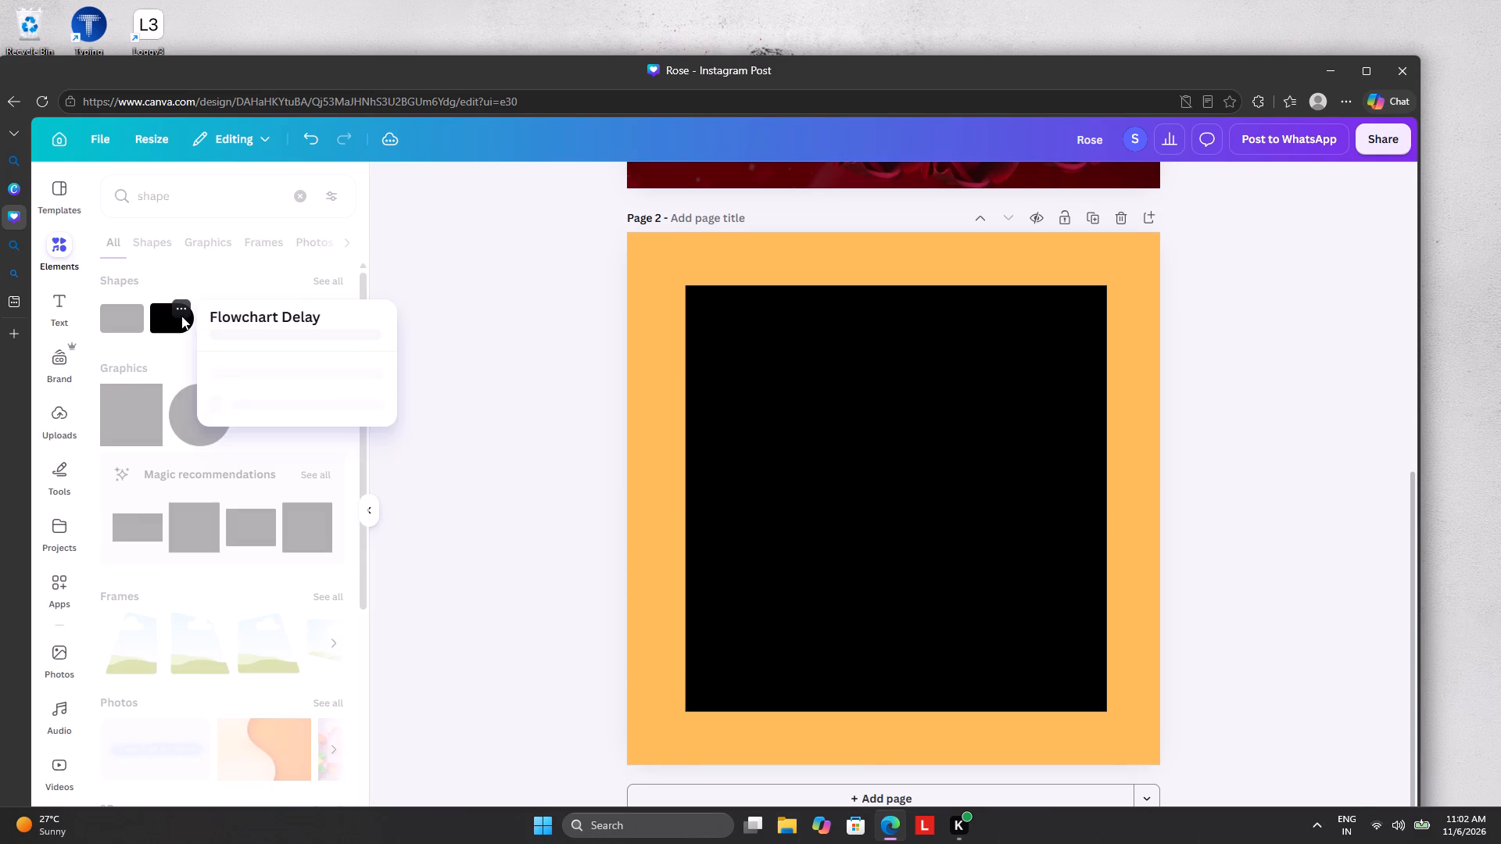
{"action": "left_click_drag", "start_coordinate": [147, 316], "coordinate": [157, 317]}
{"action": "left_click", "coordinate": [170, 317]}
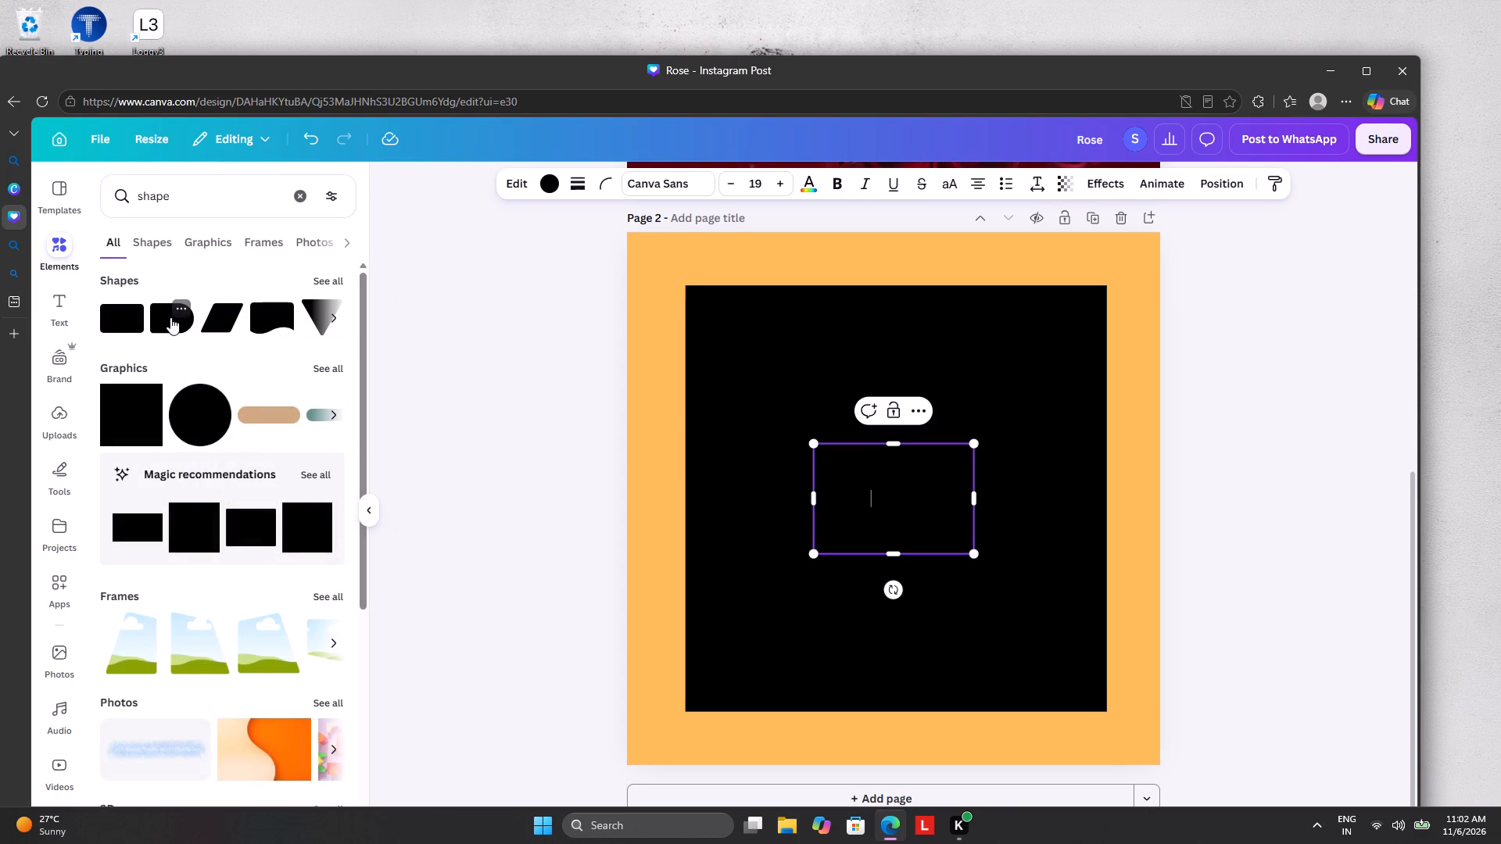
{"action": "left_click_drag", "start_coordinate": [893, 593], "coordinate": [808, 614]}
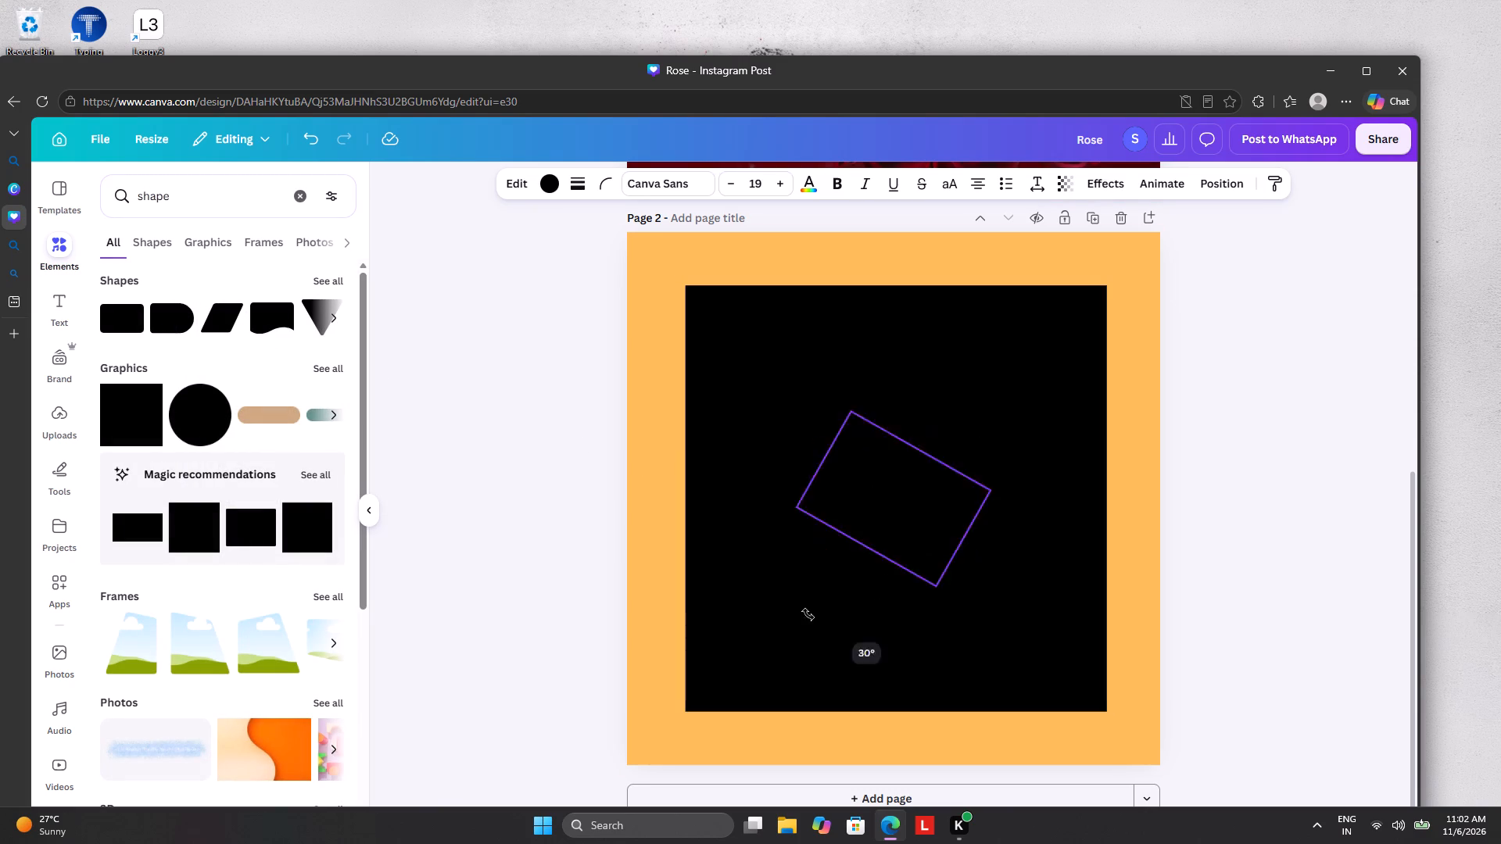
{"action": "left_click_drag", "start_coordinate": [808, 614], "coordinate": [715, 492]}
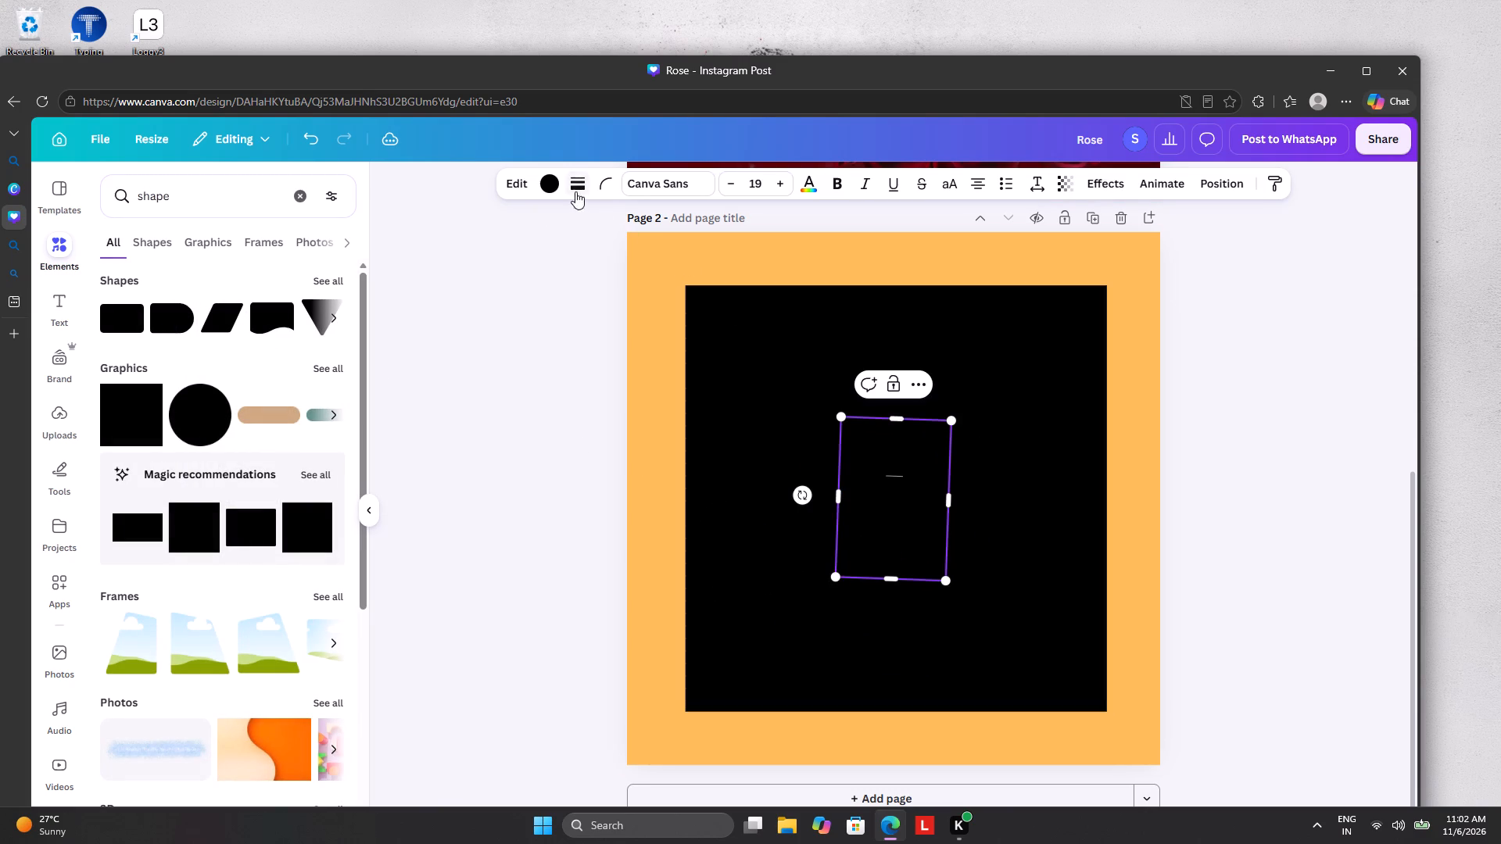
Fill the Flowchart Delay shape with the design's light orange.
{"action": "left_click", "coordinate": [554, 185]}
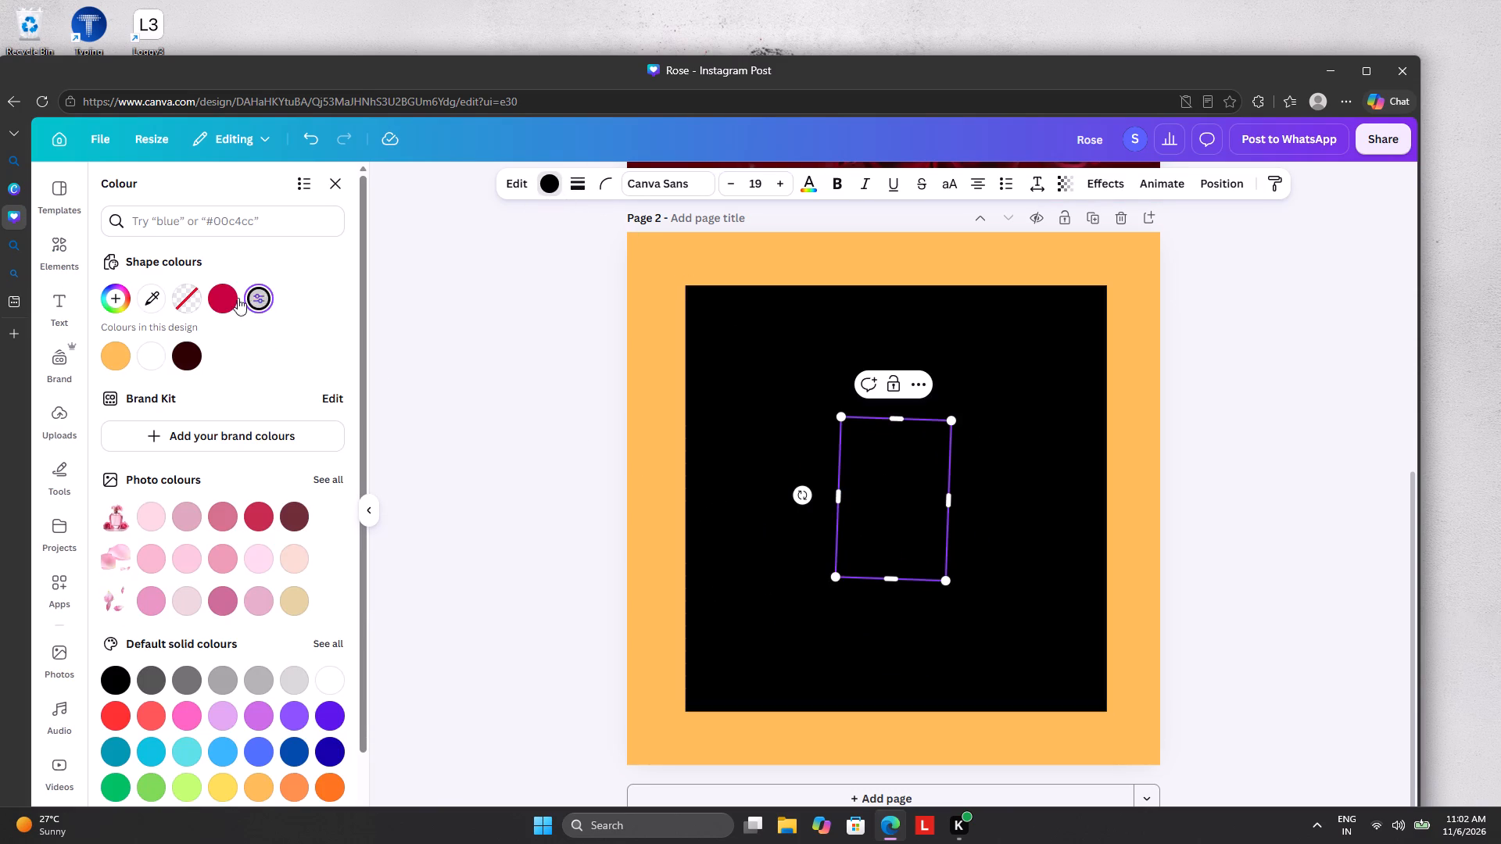
{"action": "left_click", "coordinate": [113, 351]}
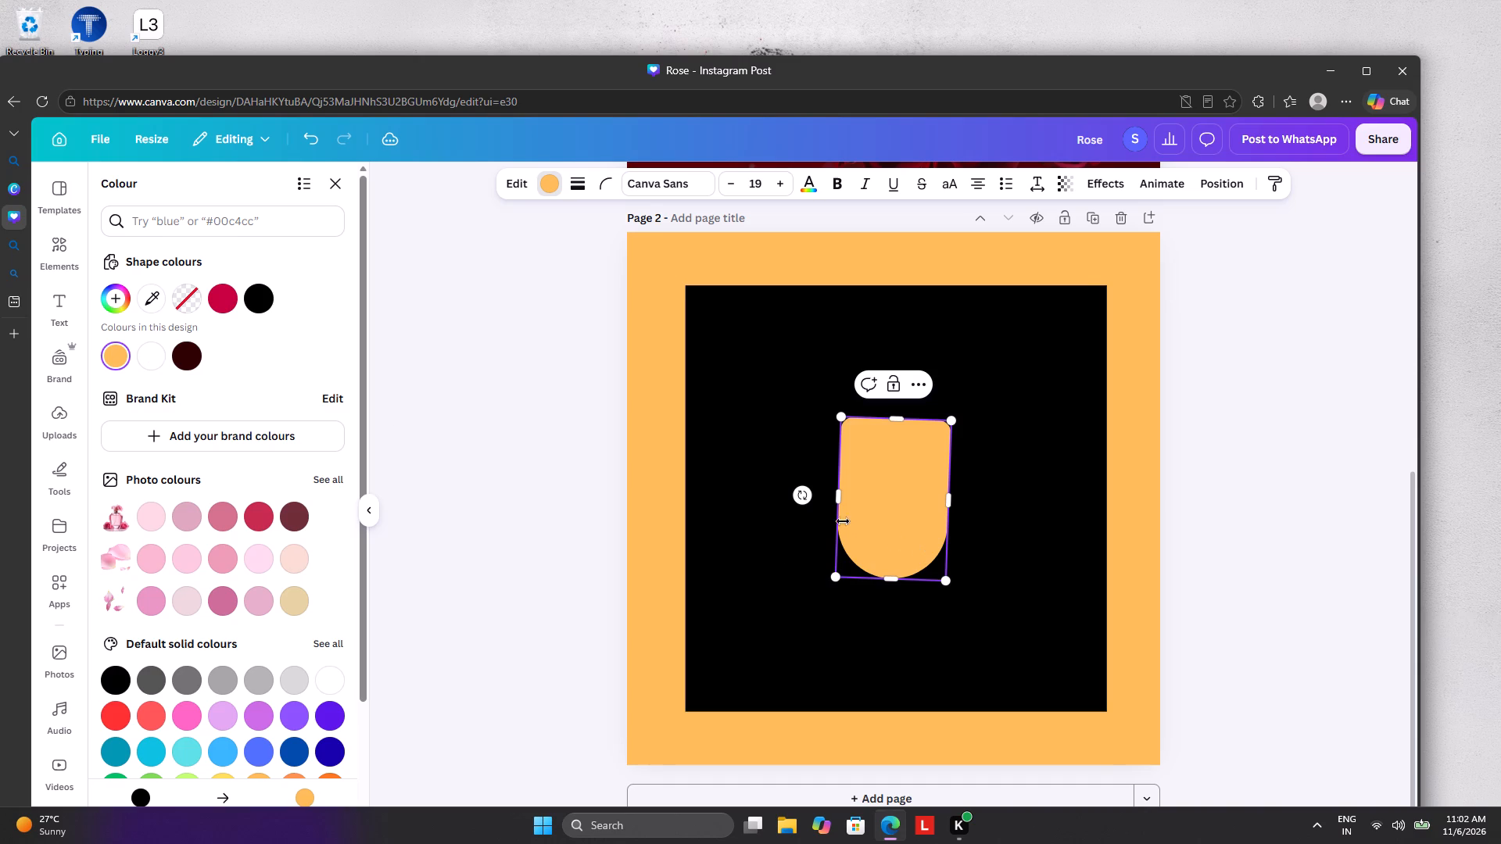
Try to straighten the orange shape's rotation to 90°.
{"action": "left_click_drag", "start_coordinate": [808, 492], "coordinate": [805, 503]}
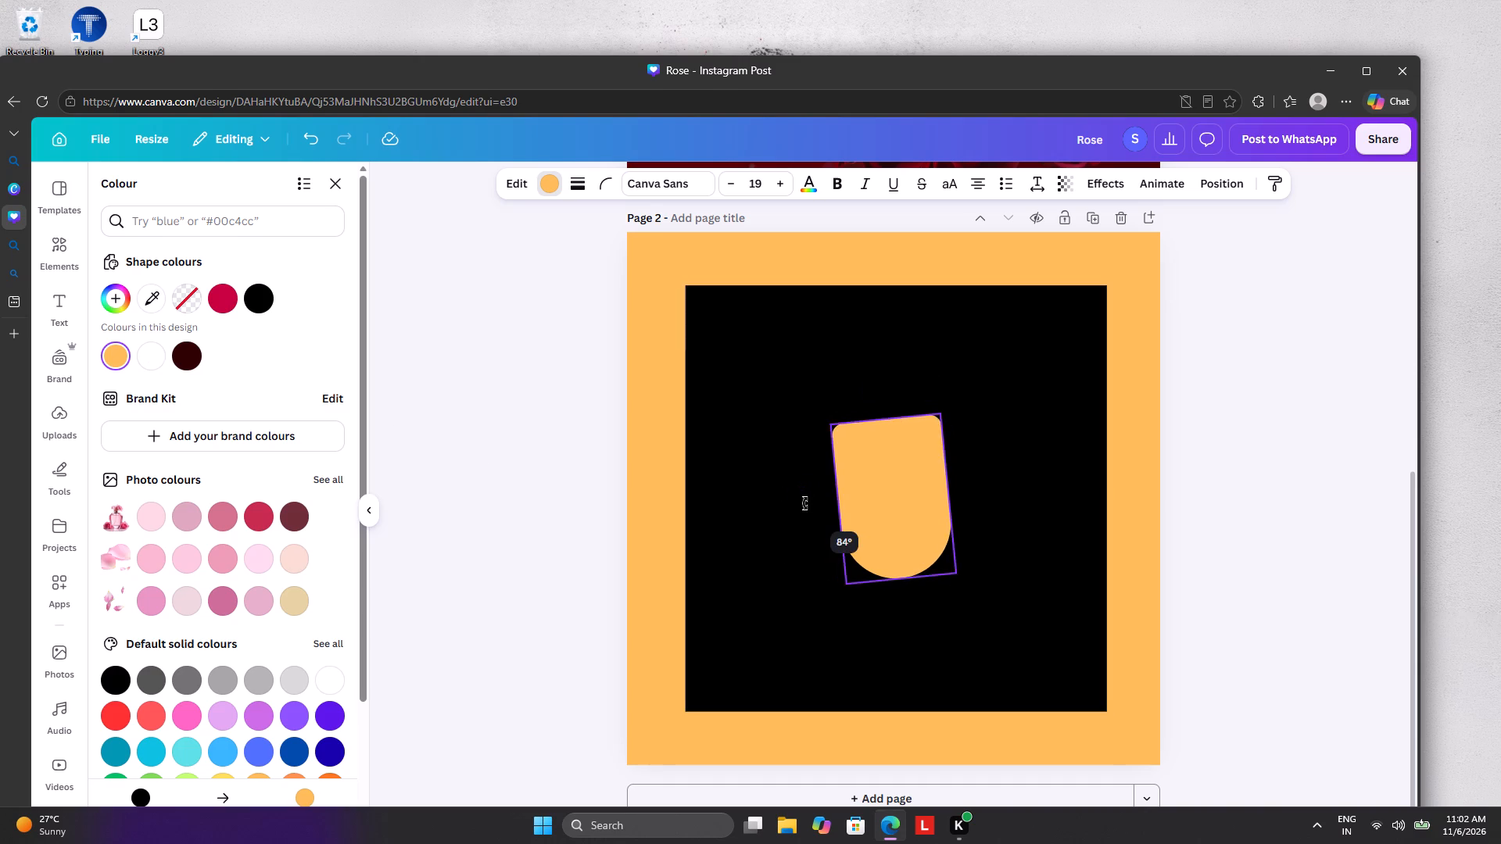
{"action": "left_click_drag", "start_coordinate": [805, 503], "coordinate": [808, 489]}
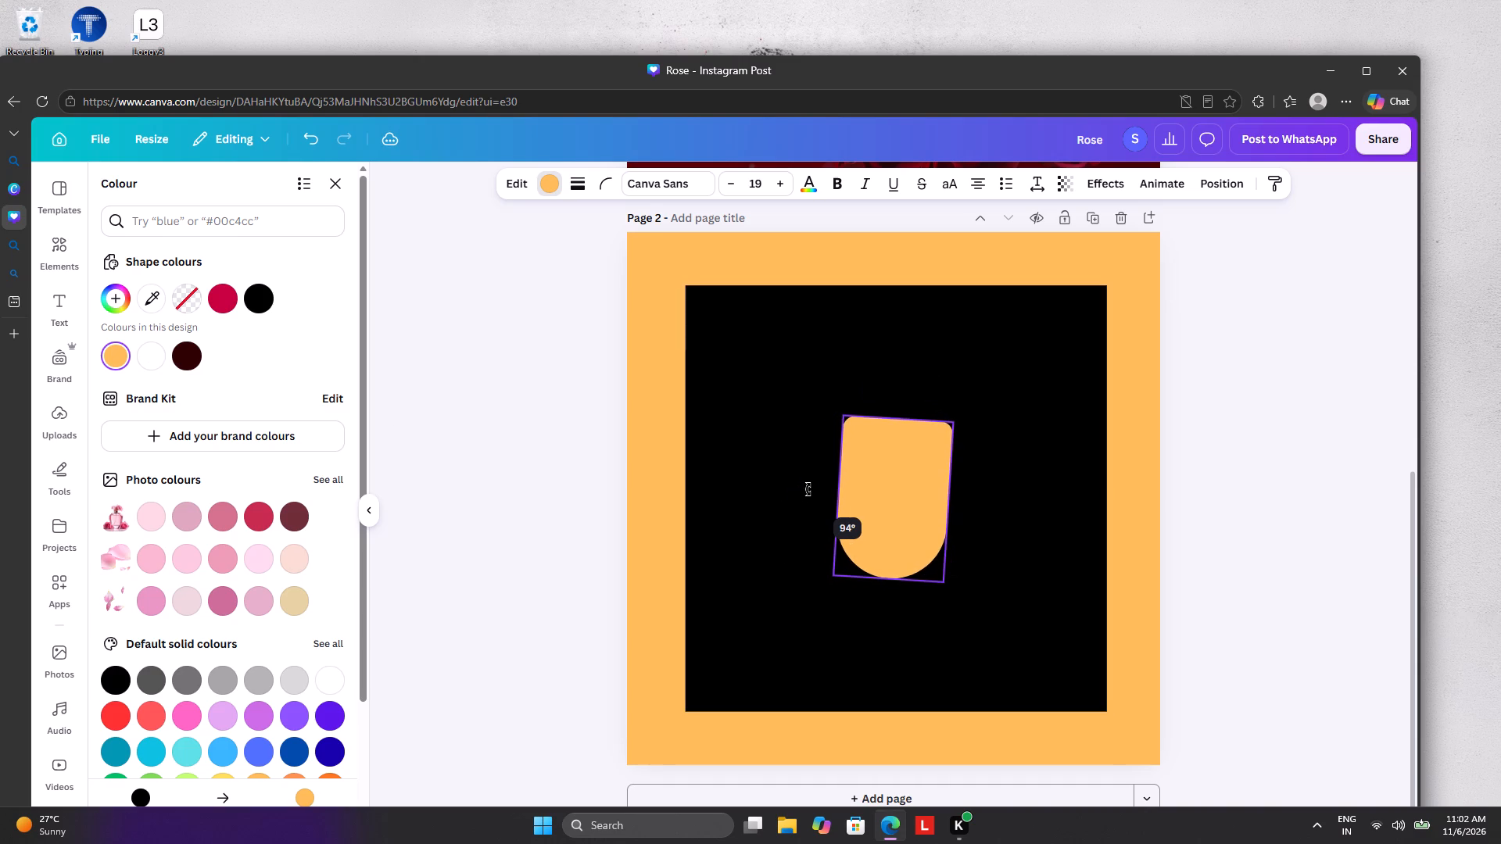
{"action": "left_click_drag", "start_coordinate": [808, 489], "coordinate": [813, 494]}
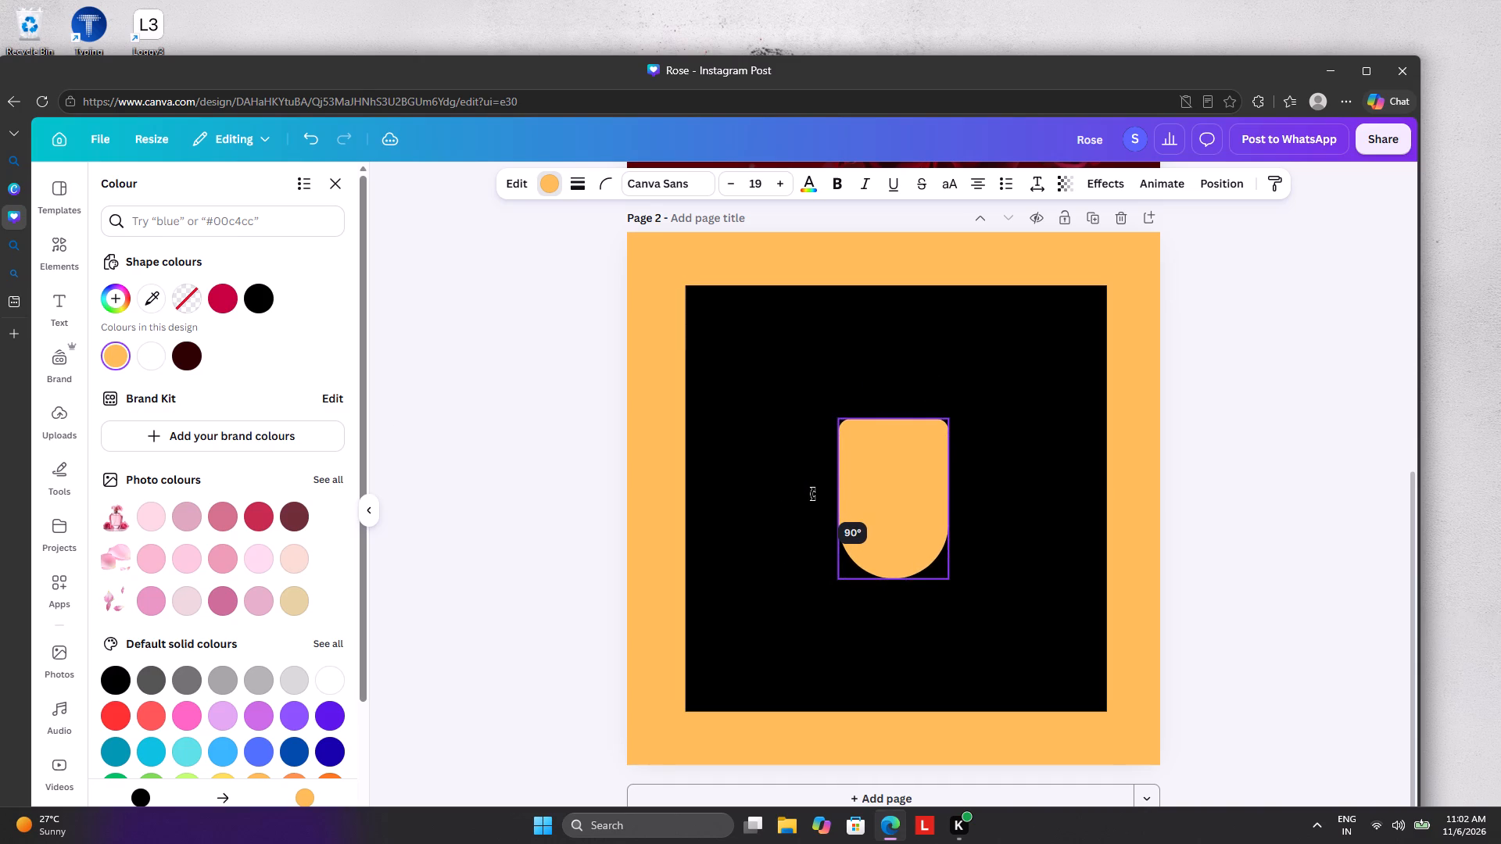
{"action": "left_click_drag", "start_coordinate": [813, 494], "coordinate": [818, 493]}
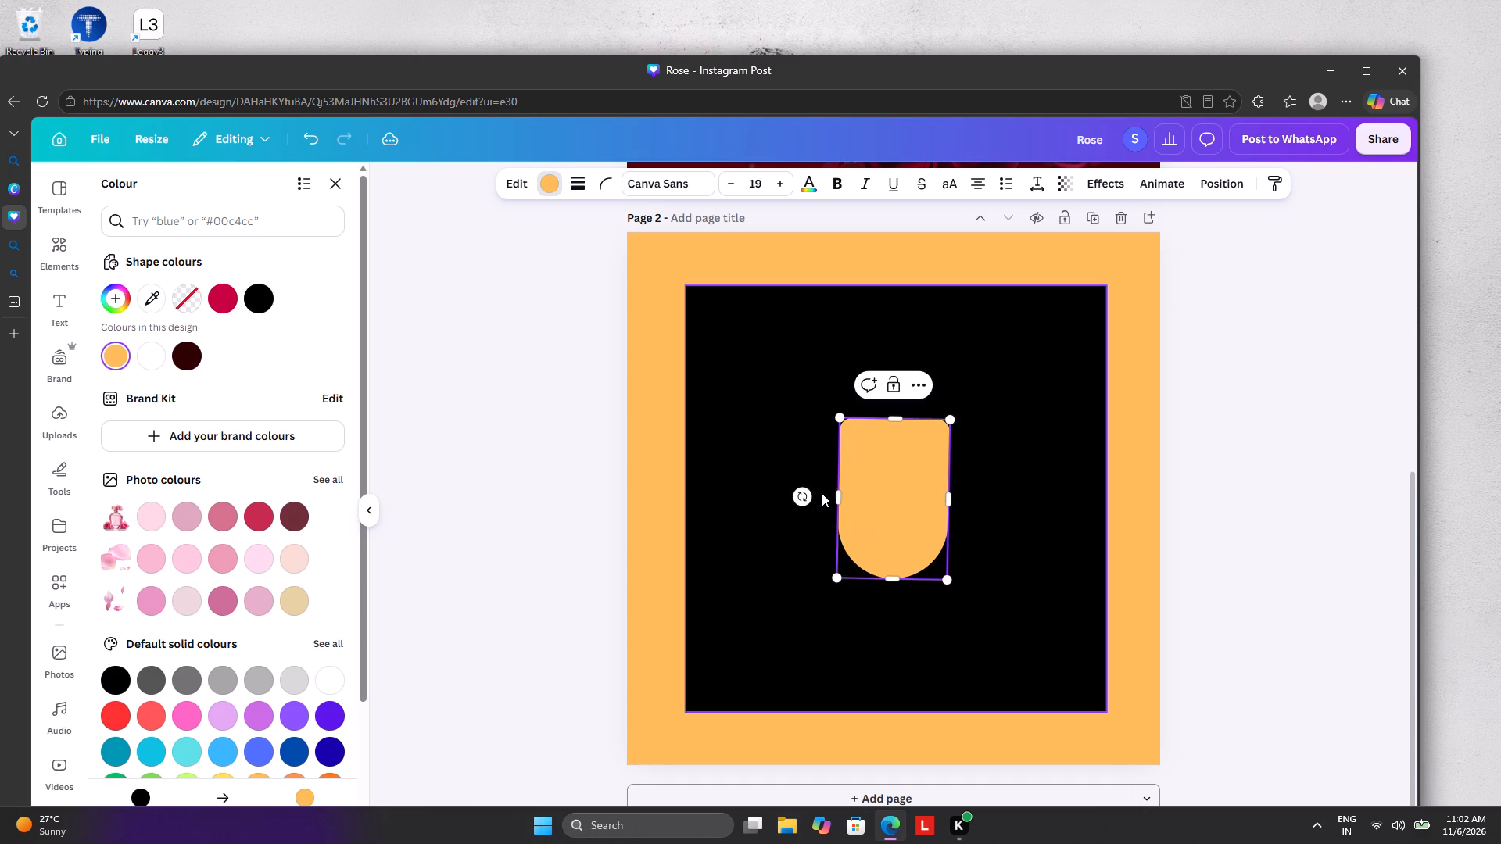
Remove the corner rounding from the orange Flowchart Delay shape.
{"action": "left_click", "coordinate": [611, 188]}
{"action": "left_click_drag", "start_coordinate": [599, 238], "coordinate": [510, 238]}
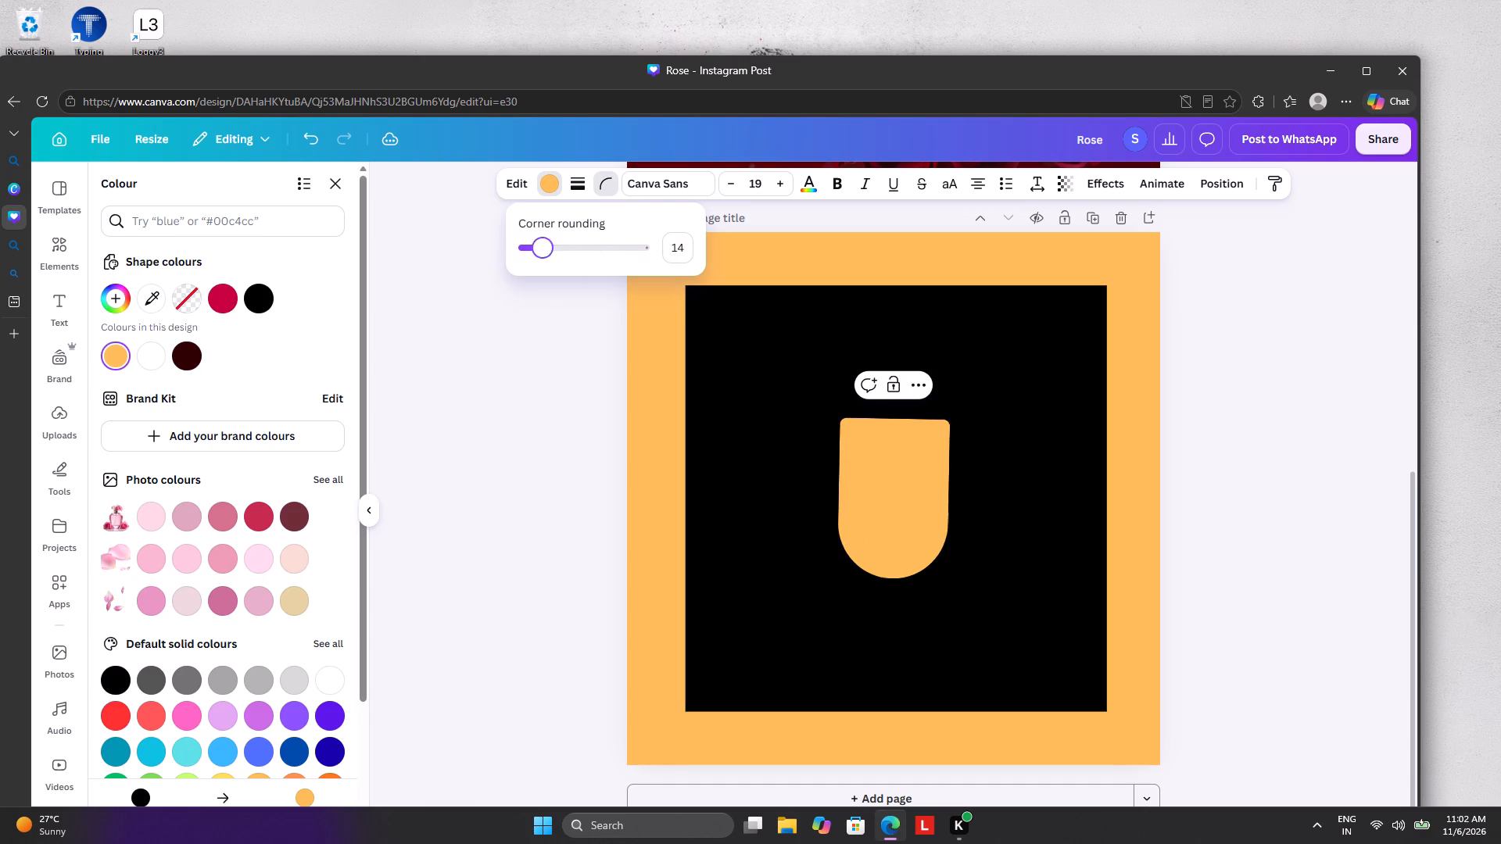
{"action": "left_click_drag", "start_coordinate": [510, 238], "coordinate": [460, 252]}
Move the orange shape up so its flat end meets the black rectangle's top edge.
{"action": "left_click_drag", "start_coordinate": [885, 495], "coordinate": [876, 388]}
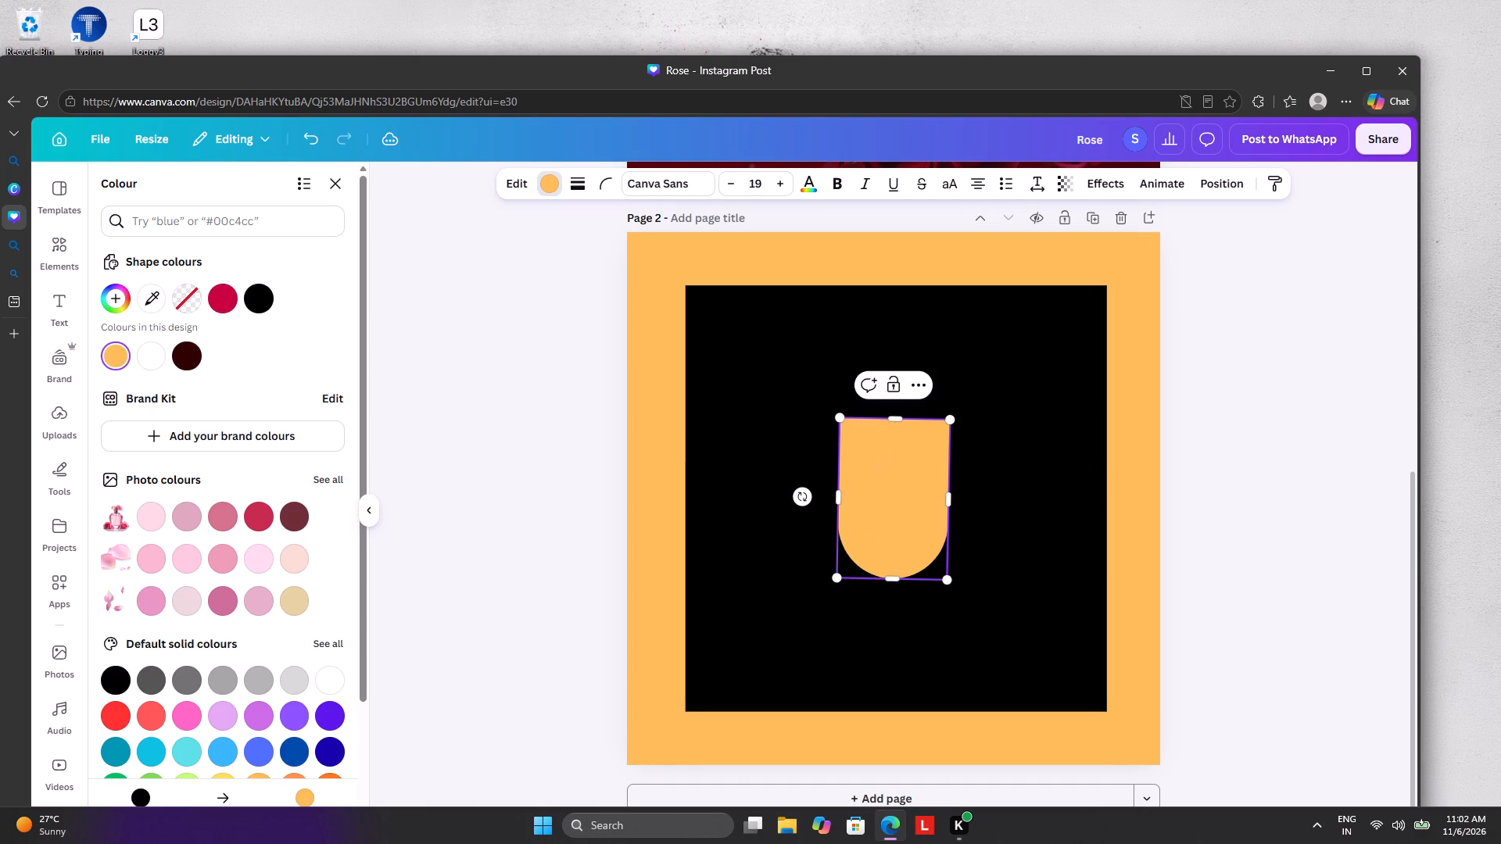
{"action": "left_click_drag", "start_coordinate": [867, 544], "coordinate": [858, 413]}
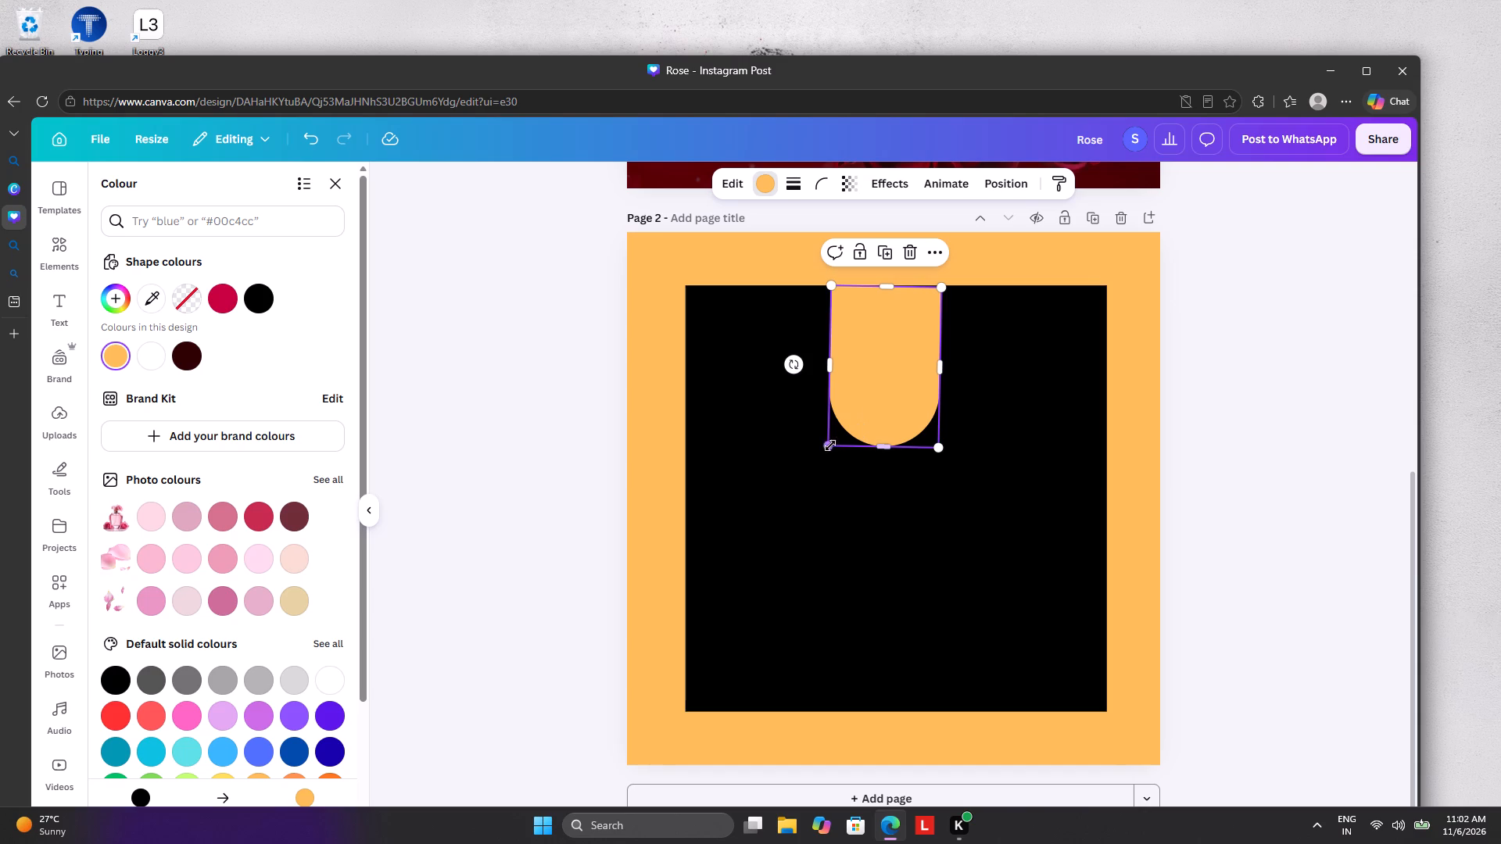
Straighten the orange shape's rotation to 90° so its flat end is level with the black rectangle's top edge.
{"action": "left_click_drag", "start_coordinate": [797, 368], "coordinate": [813, 369]}
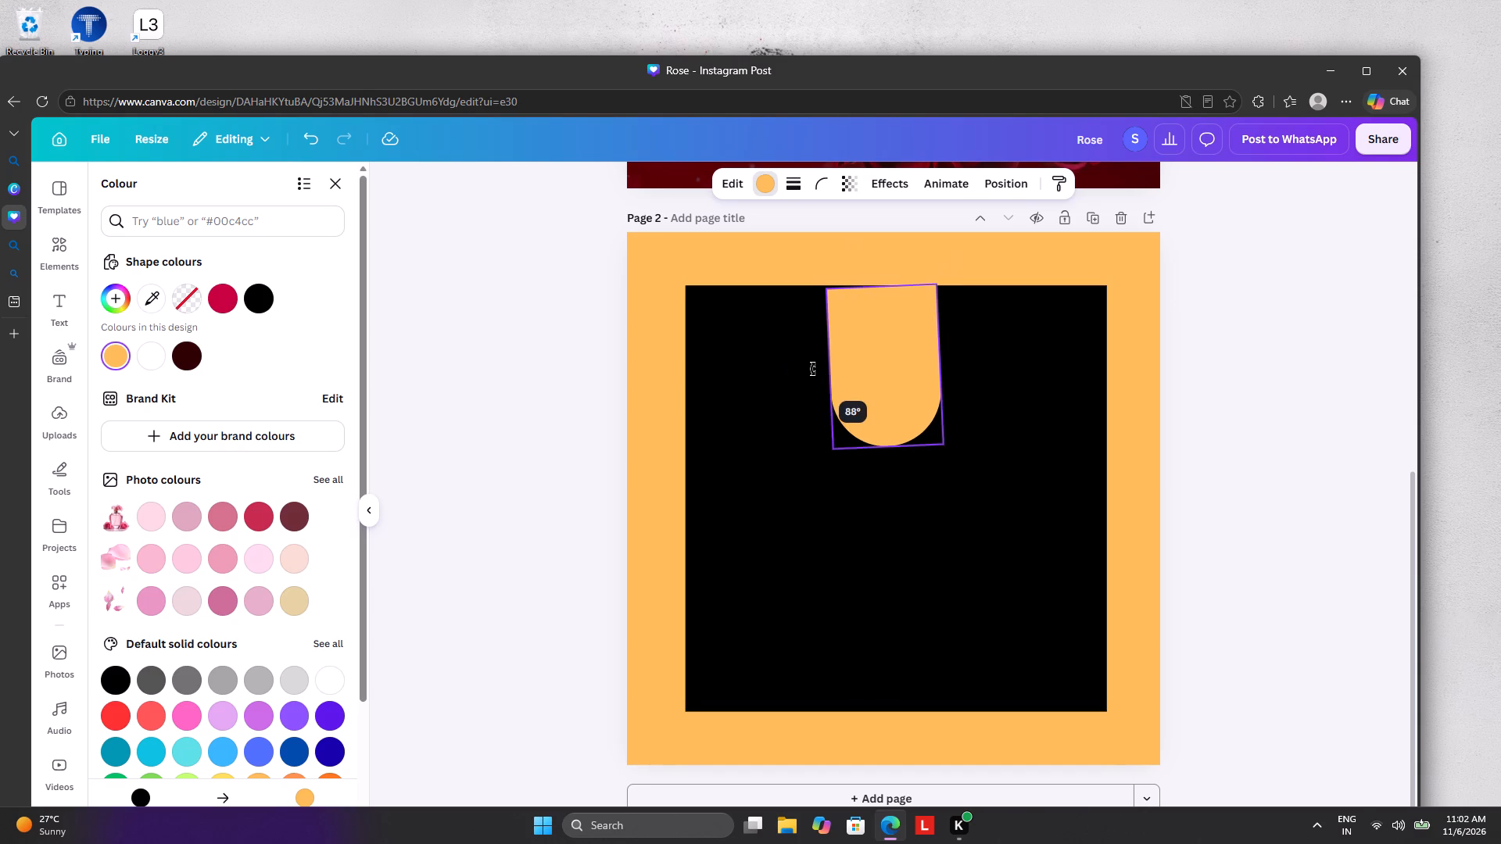
{"action": "left_click_drag", "start_coordinate": [813, 369], "coordinate": [836, 370]}
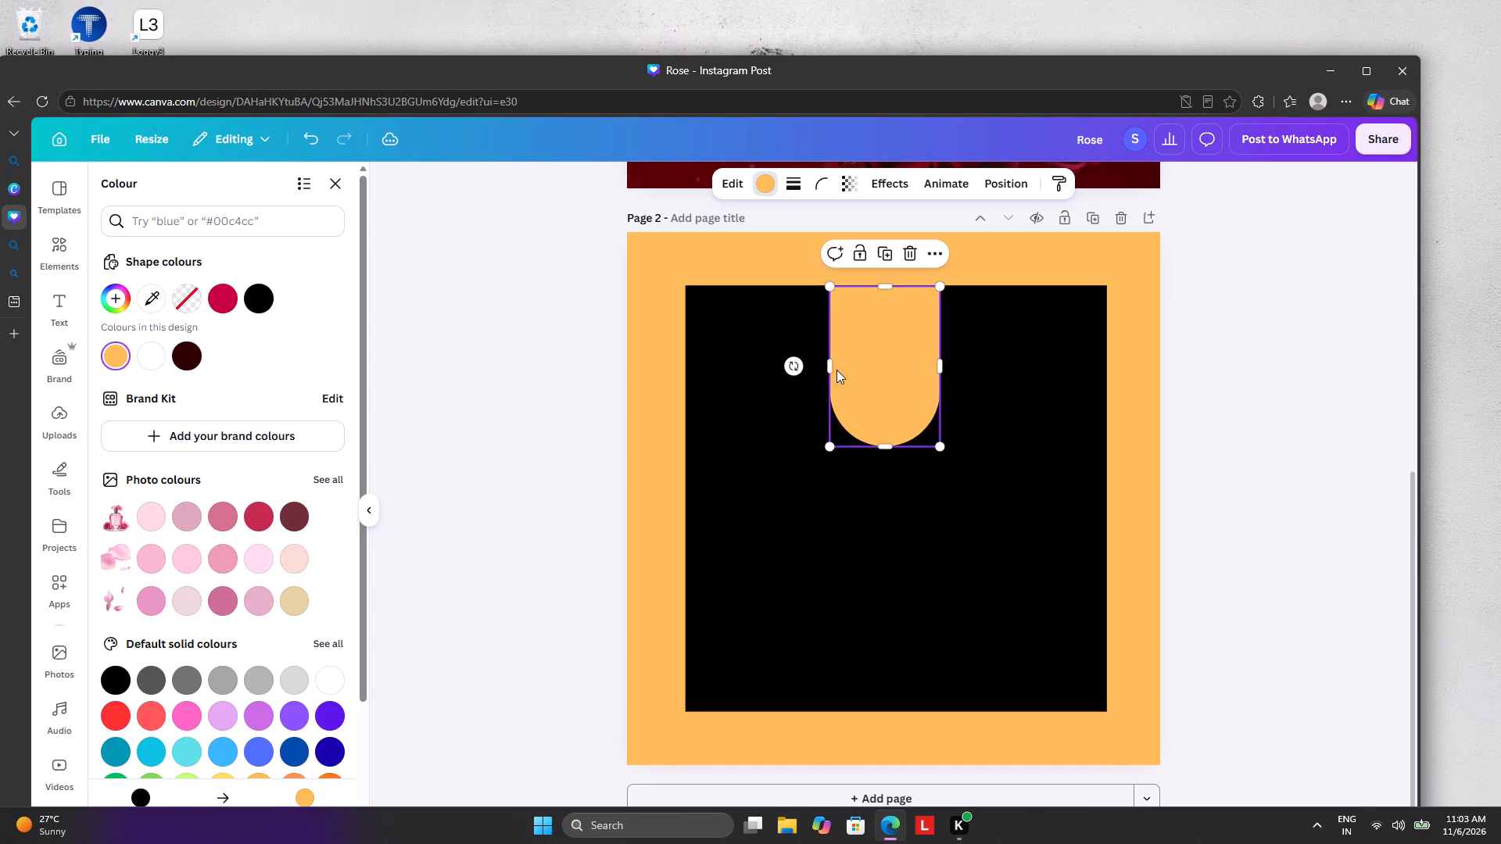
Enlarge the orange shape to nearly twice its size and centre it horizontally in the black rectangle, keeping its flat end at the top edge.
{"action": "left_click_drag", "start_coordinate": [827, 445], "coordinate": [711, 567]}
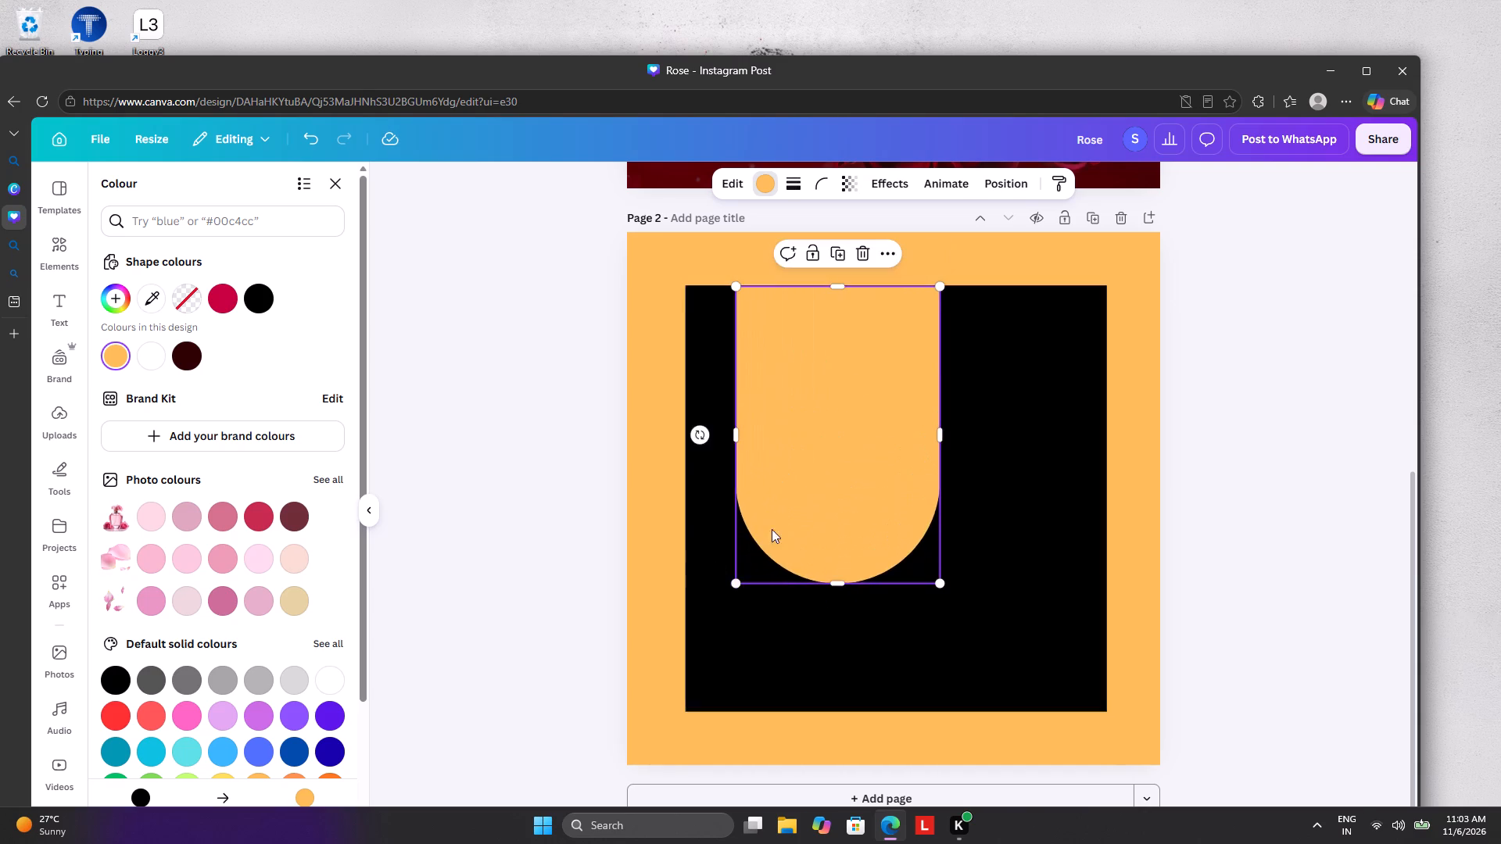
{"action": "left_click_drag", "start_coordinate": [815, 509], "coordinate": [887, 504]}
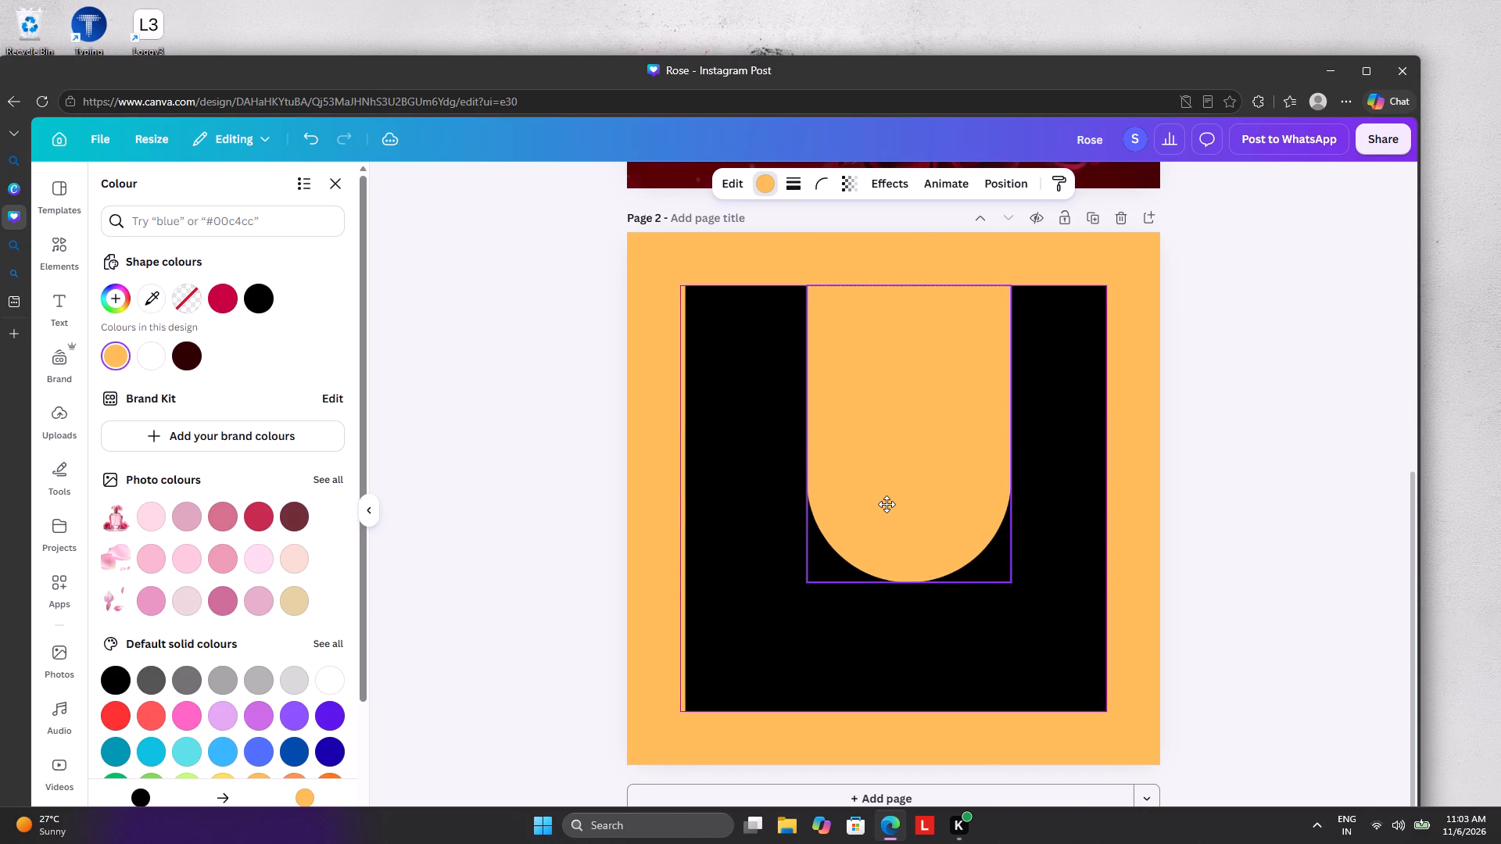
{"action": "left_click_drag", "start_coordinate": [887, 504], "coordinate": [885, 504]}
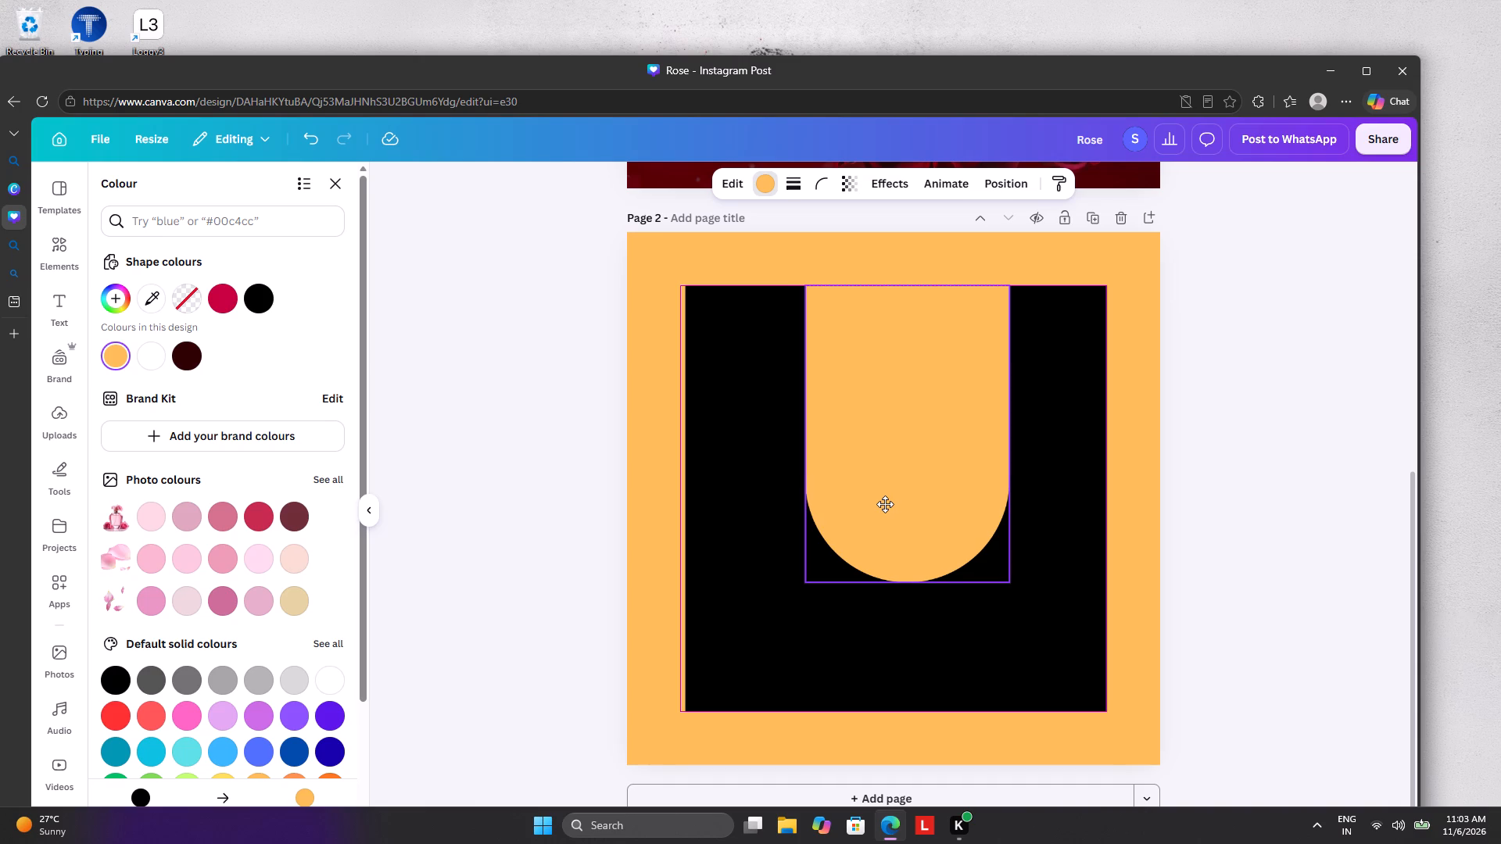
{"action": "left_click_drag", "start_coordinate": [885, 504], "coordinate": [874, 510]}
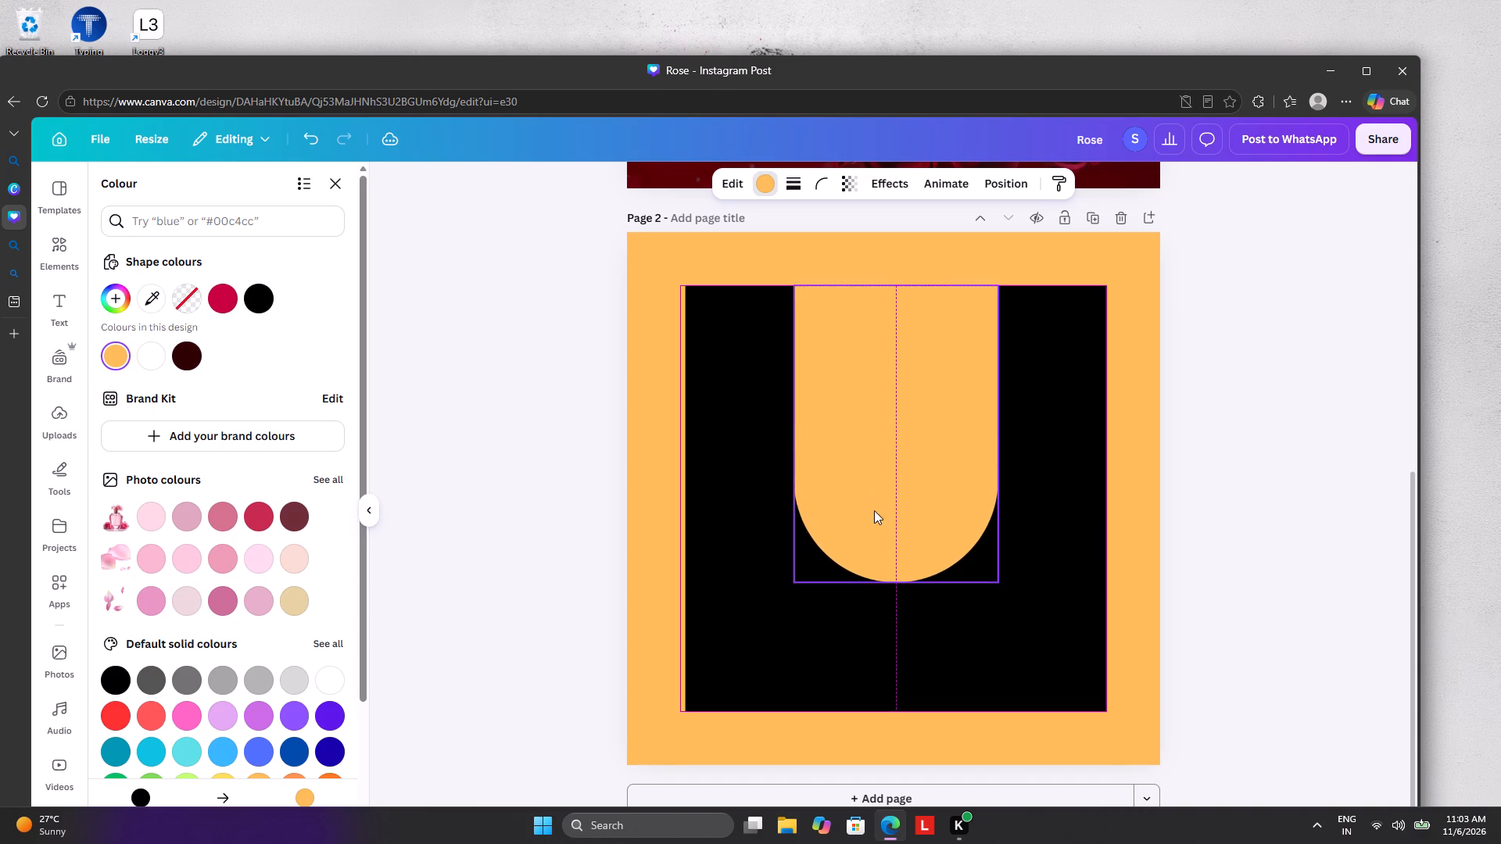
Recolour the black rectangle on page 2 with the dark maroon already used in the design.
{"action": "left_click", "coordinate": [738, 503]}
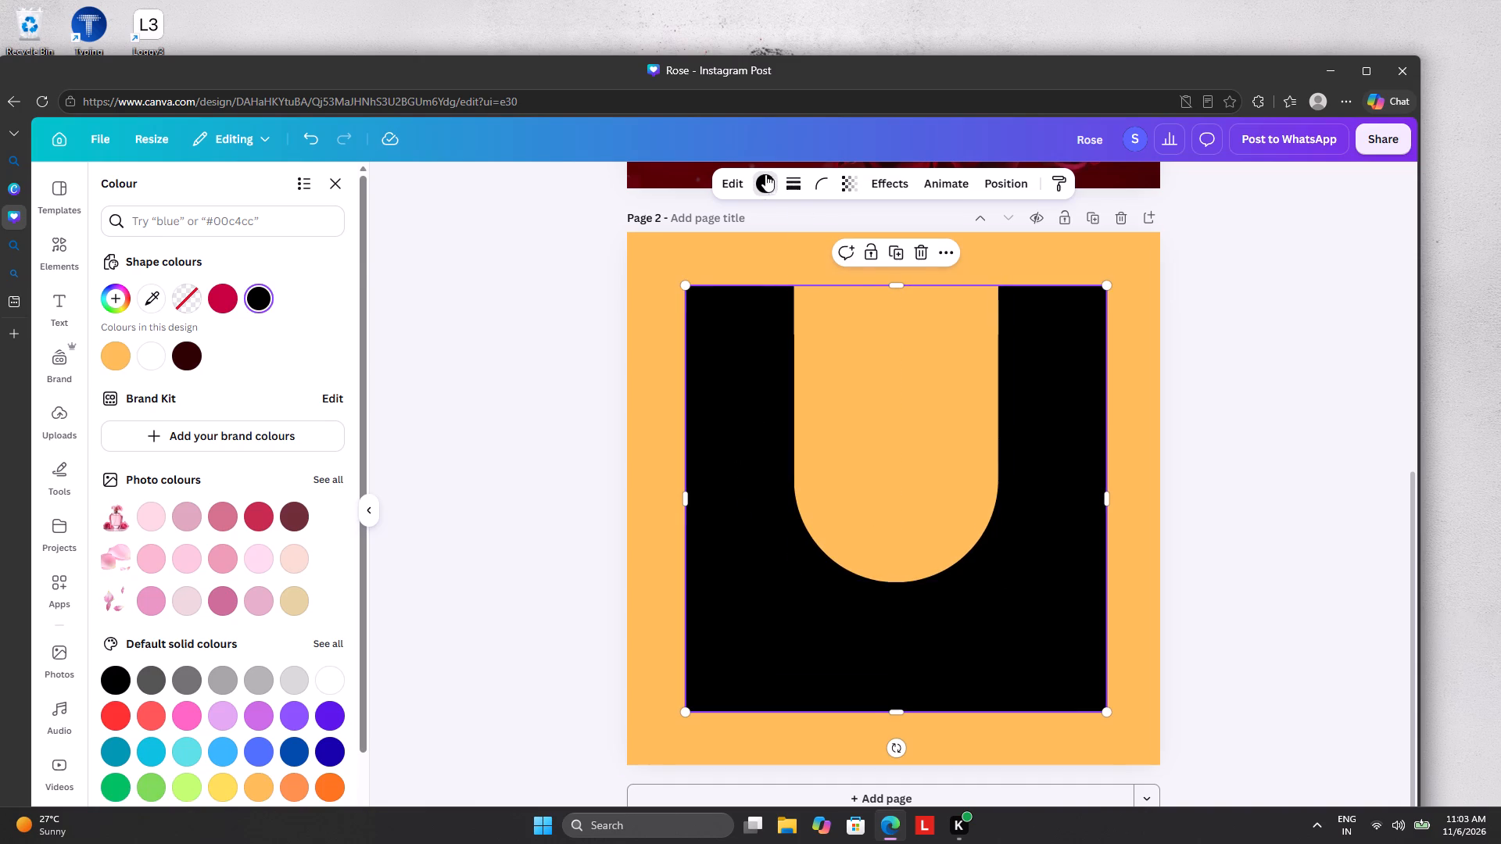
{"action": "left_click", "coordinate": [764, 174]}
{"action": "left_click", "coordinate": [768, 183]}
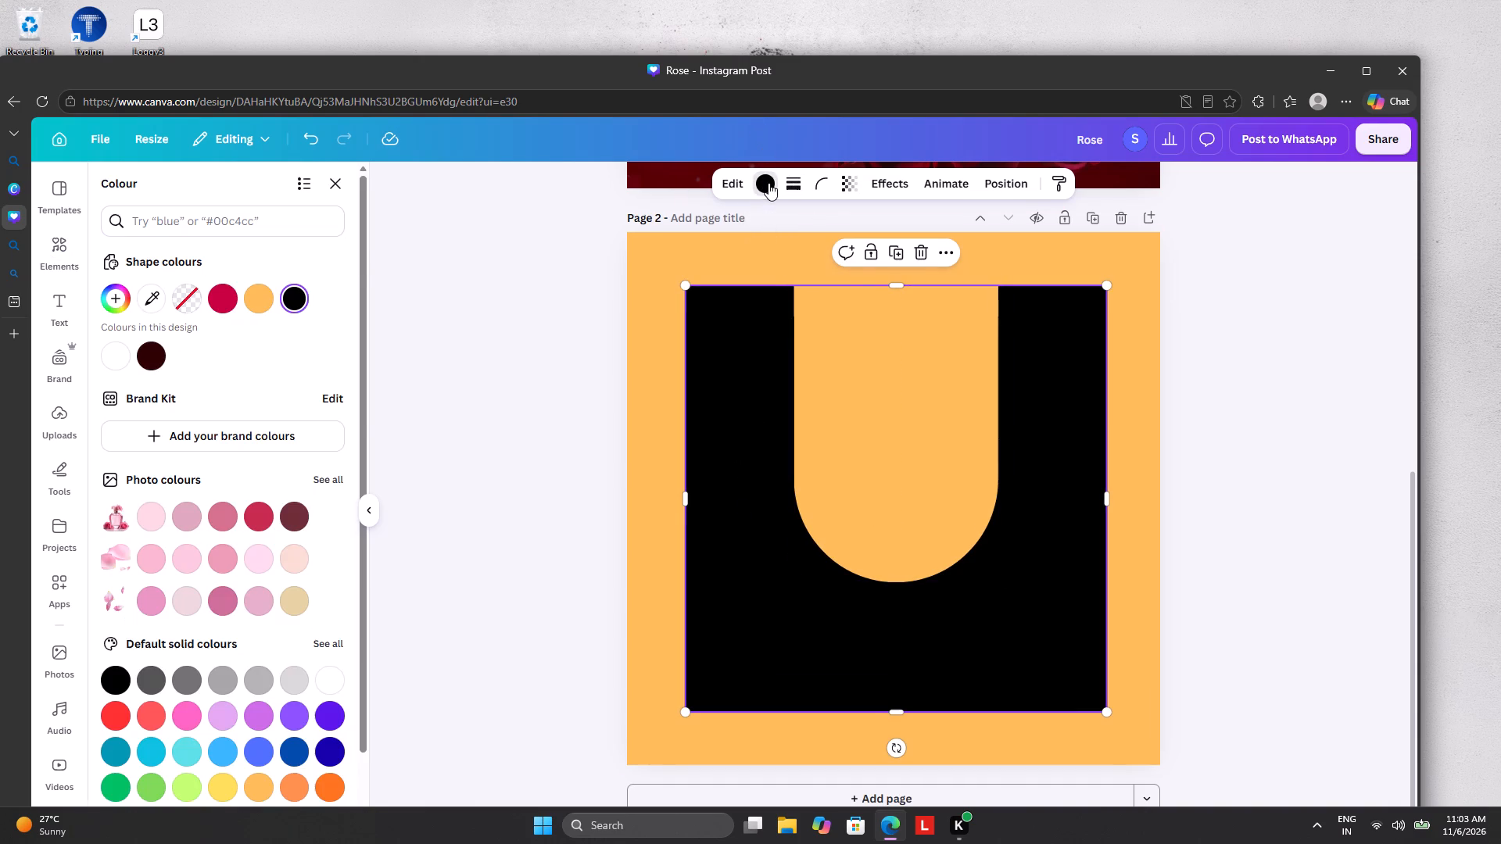
{"action": "left_click", "coordinate": [157, 358]}
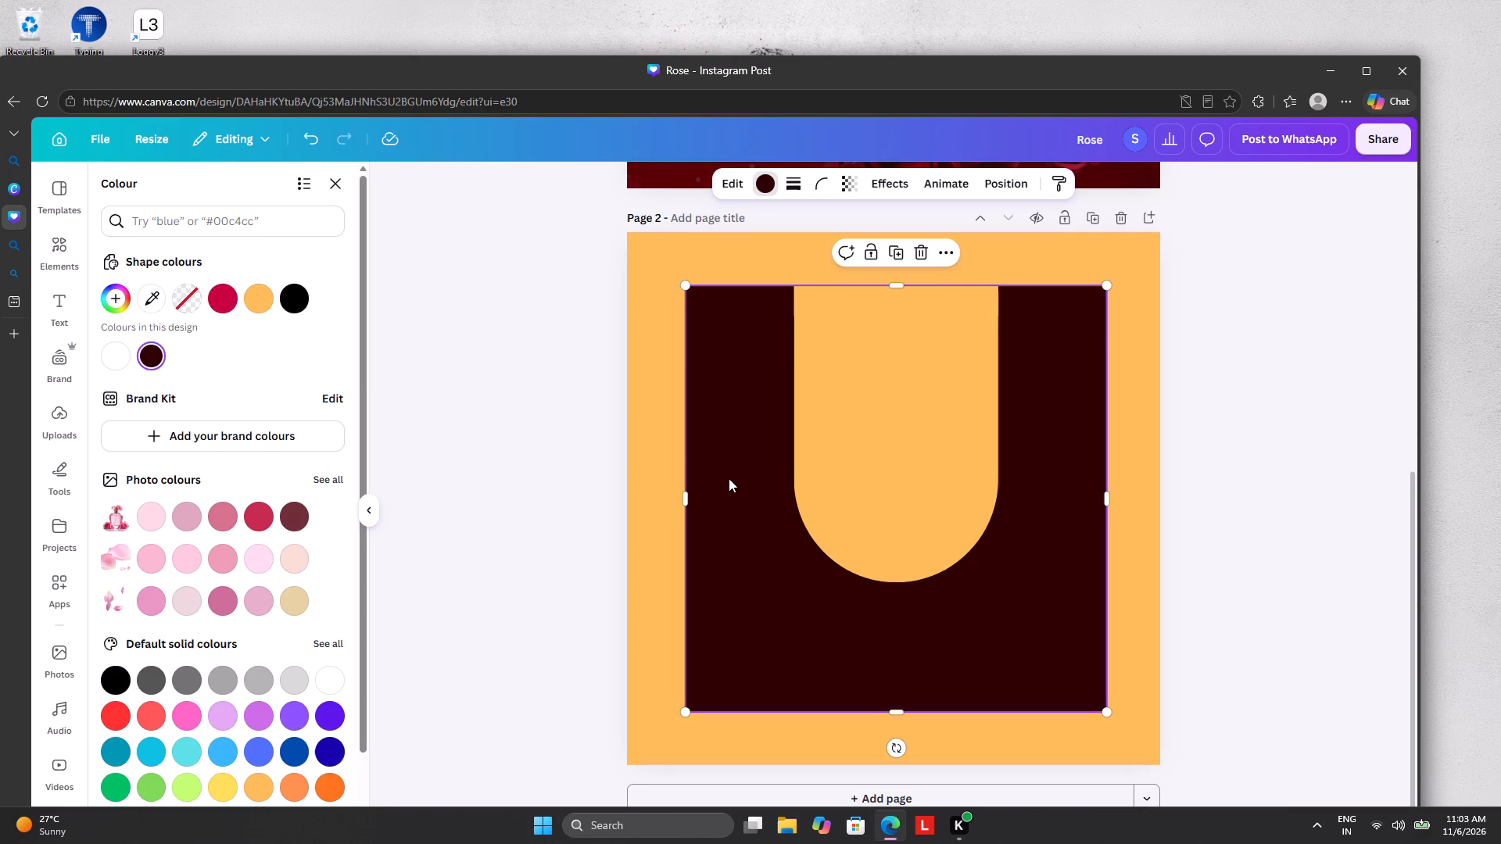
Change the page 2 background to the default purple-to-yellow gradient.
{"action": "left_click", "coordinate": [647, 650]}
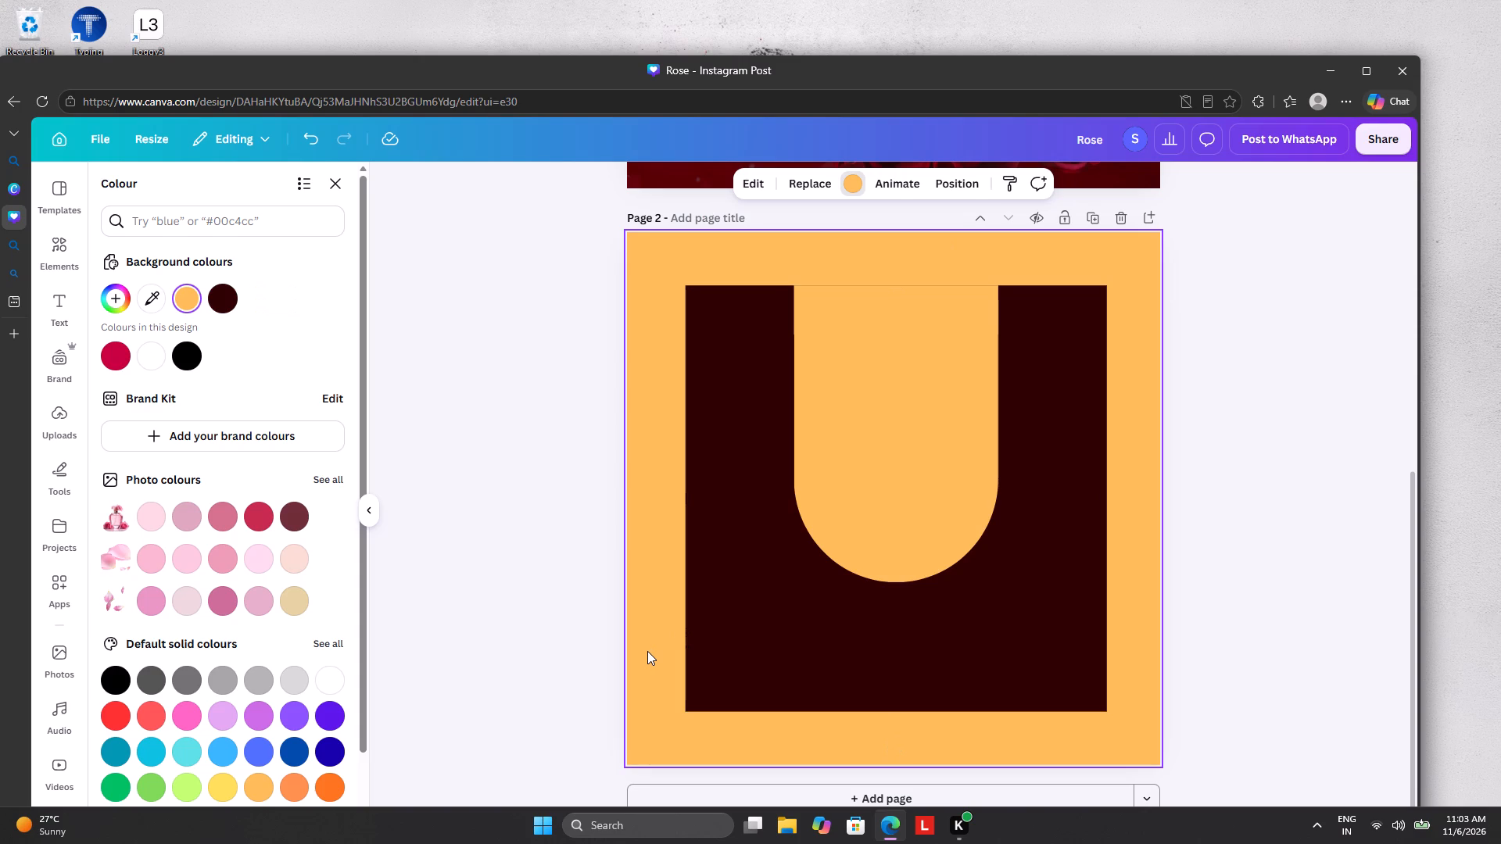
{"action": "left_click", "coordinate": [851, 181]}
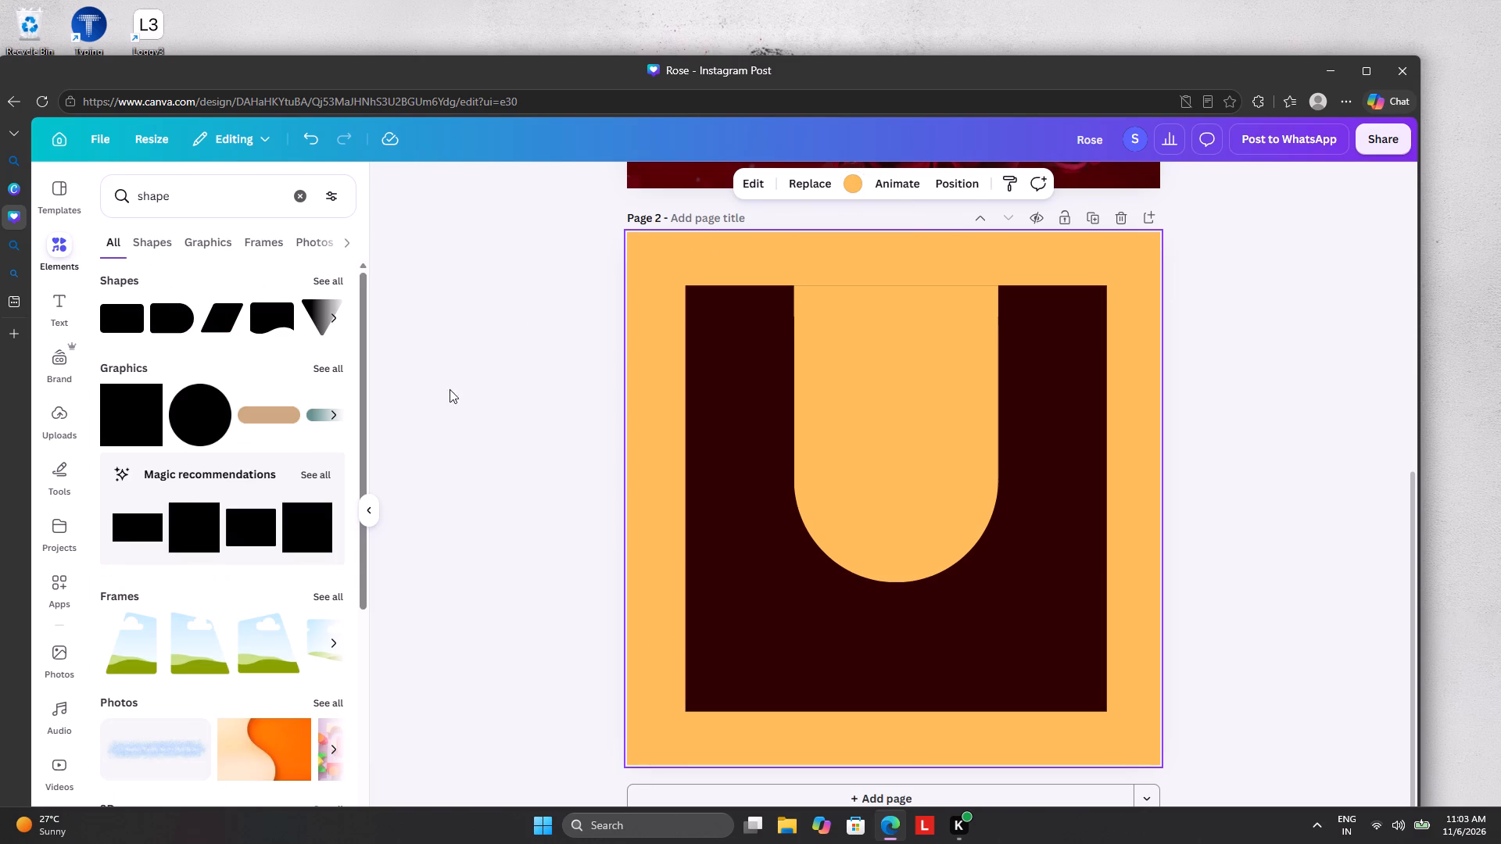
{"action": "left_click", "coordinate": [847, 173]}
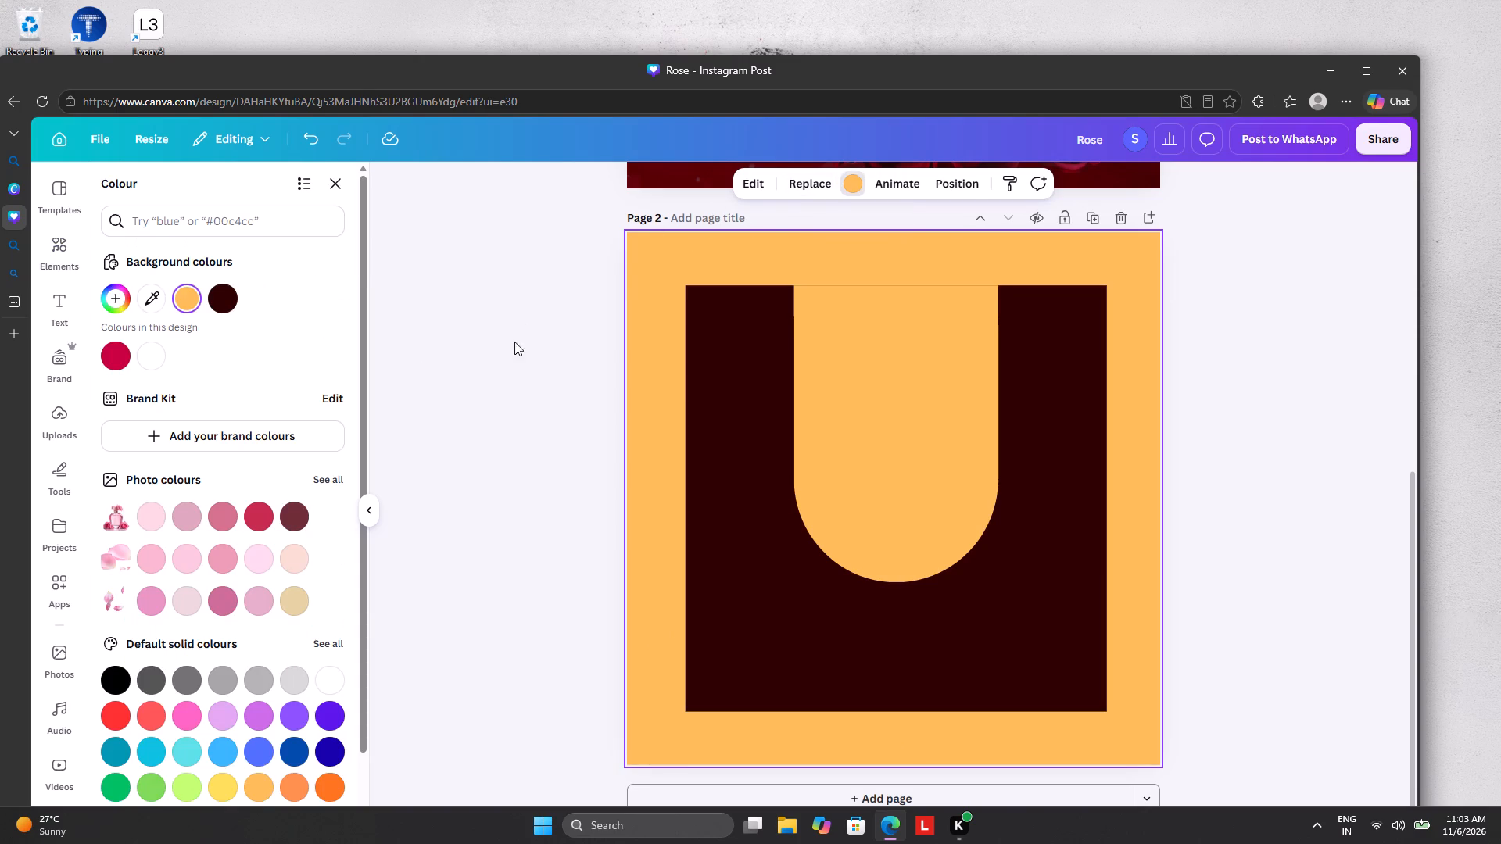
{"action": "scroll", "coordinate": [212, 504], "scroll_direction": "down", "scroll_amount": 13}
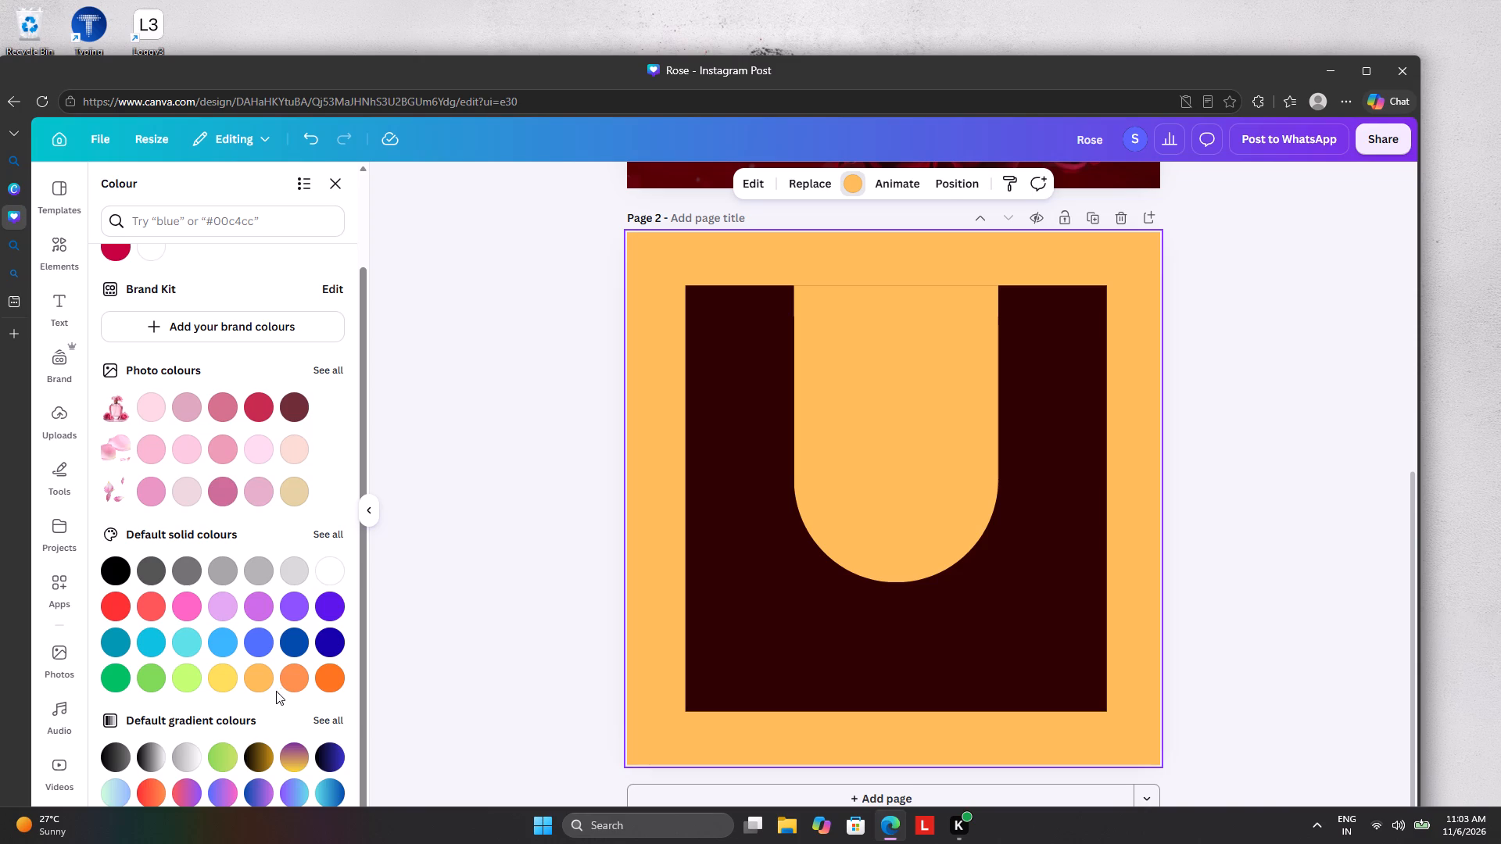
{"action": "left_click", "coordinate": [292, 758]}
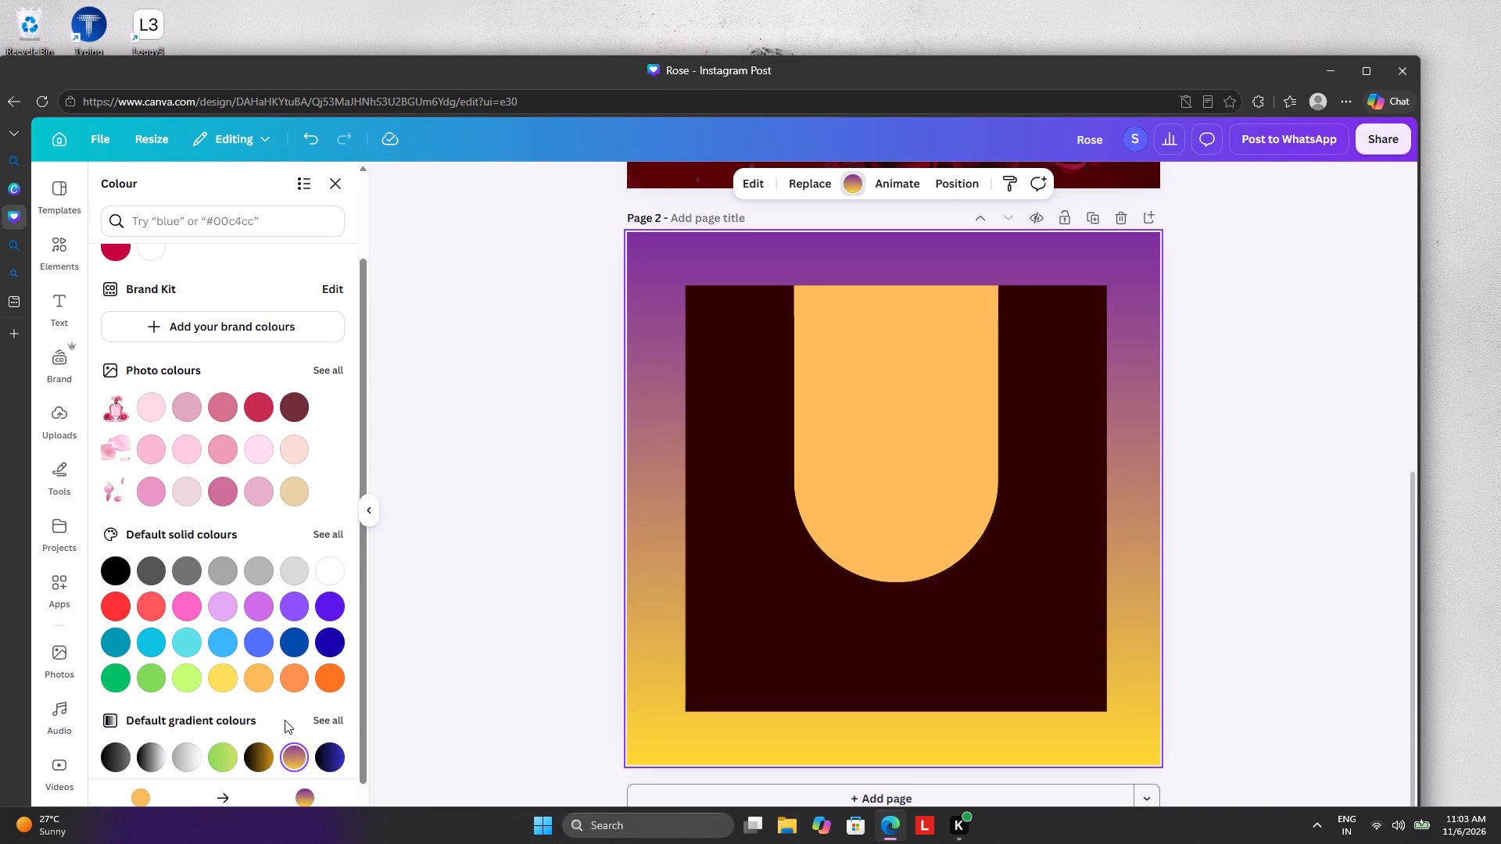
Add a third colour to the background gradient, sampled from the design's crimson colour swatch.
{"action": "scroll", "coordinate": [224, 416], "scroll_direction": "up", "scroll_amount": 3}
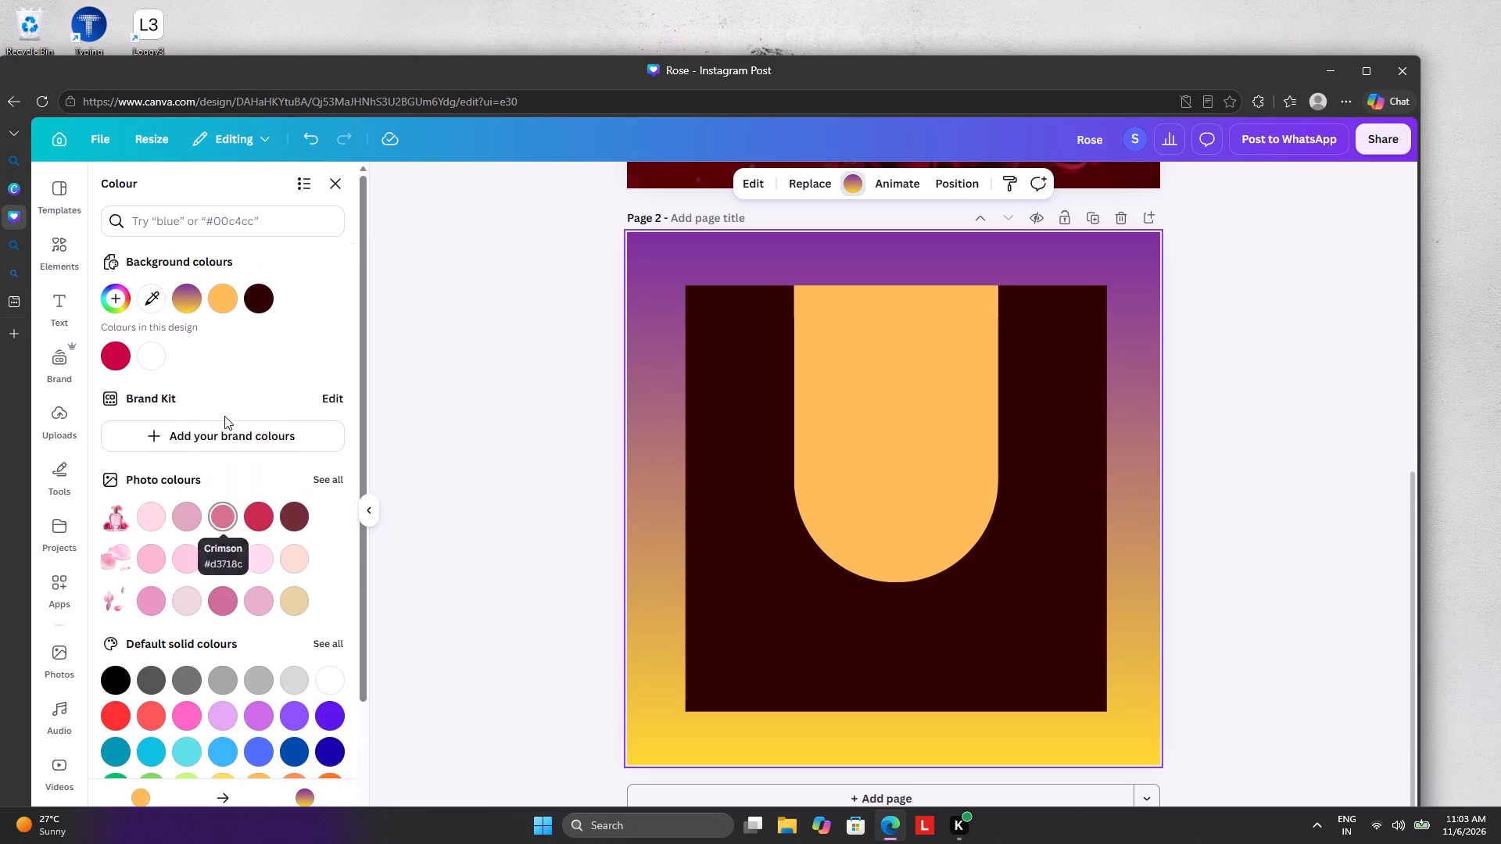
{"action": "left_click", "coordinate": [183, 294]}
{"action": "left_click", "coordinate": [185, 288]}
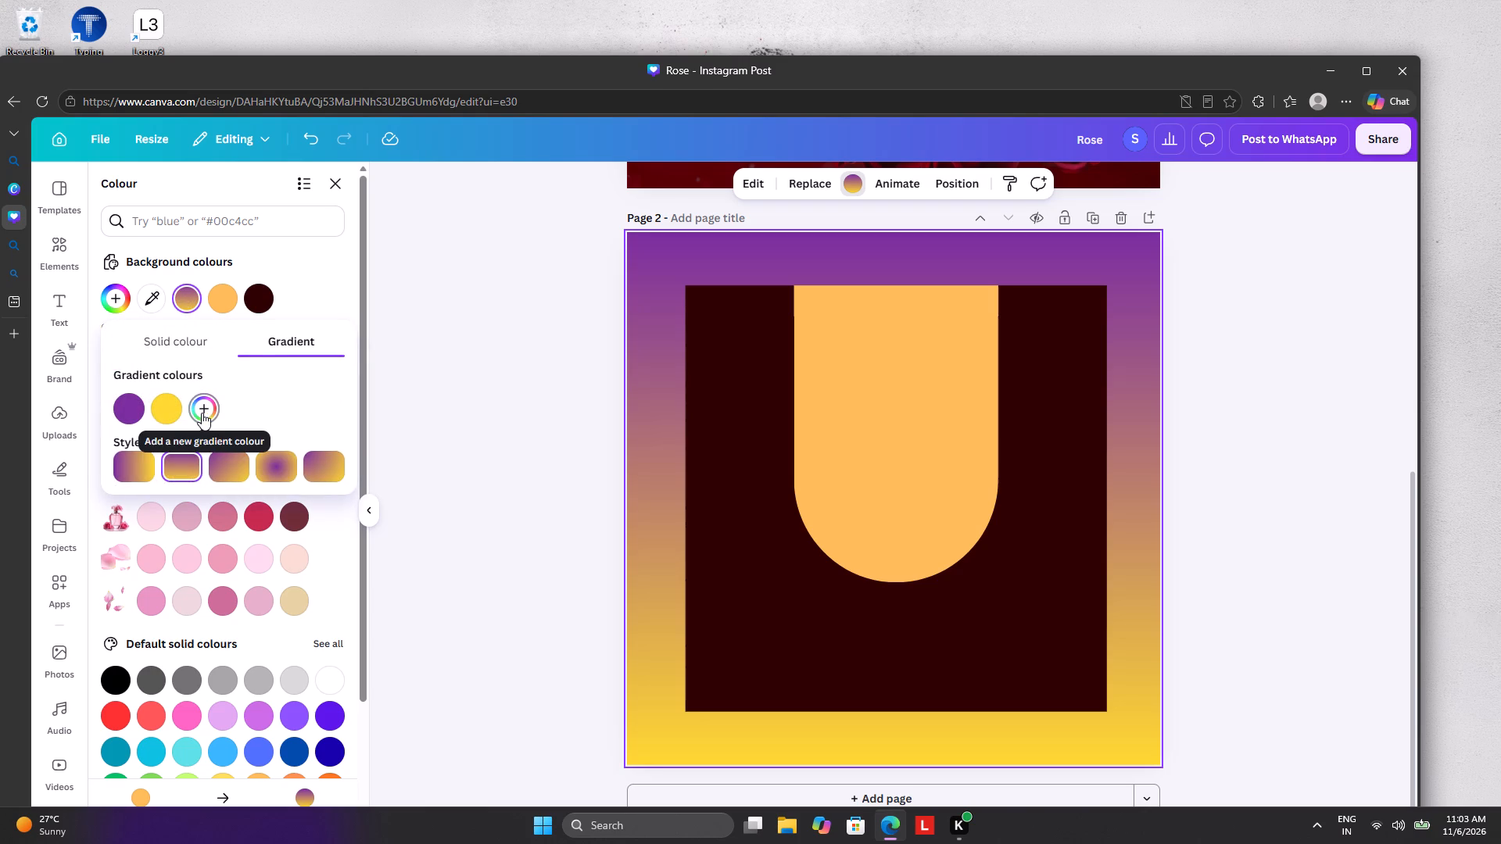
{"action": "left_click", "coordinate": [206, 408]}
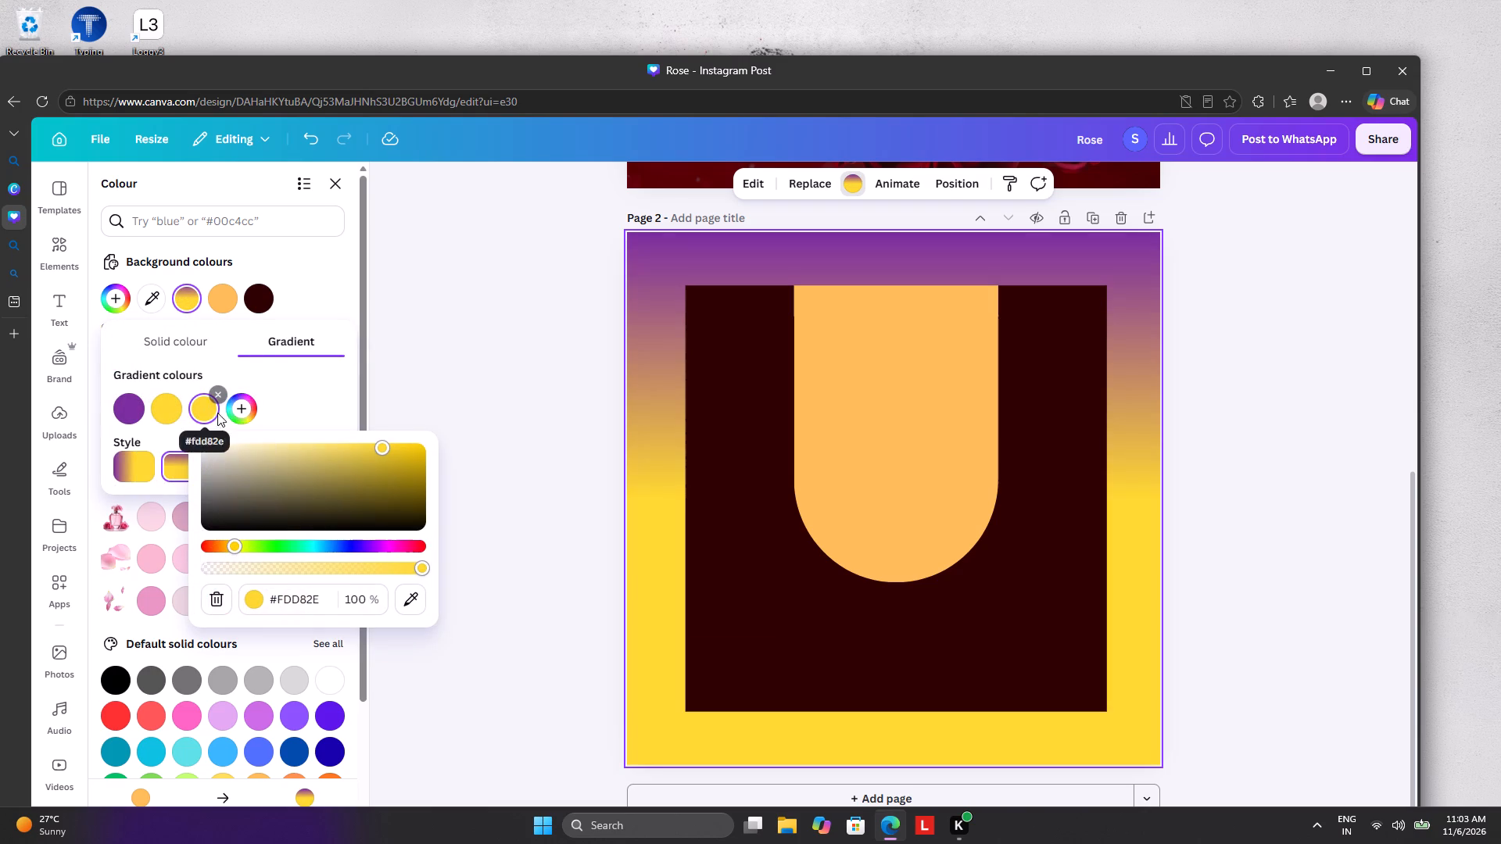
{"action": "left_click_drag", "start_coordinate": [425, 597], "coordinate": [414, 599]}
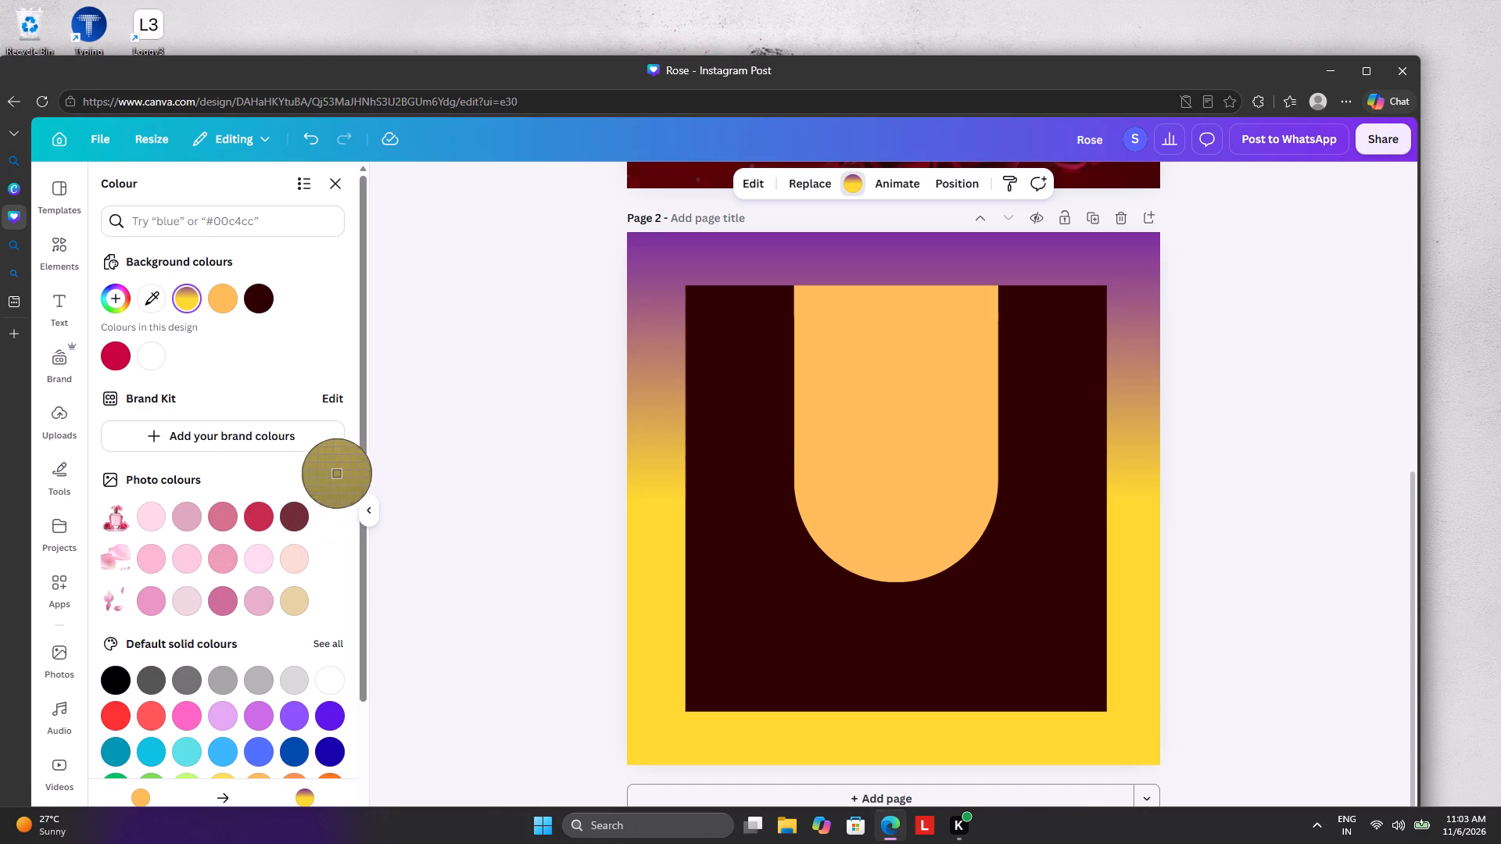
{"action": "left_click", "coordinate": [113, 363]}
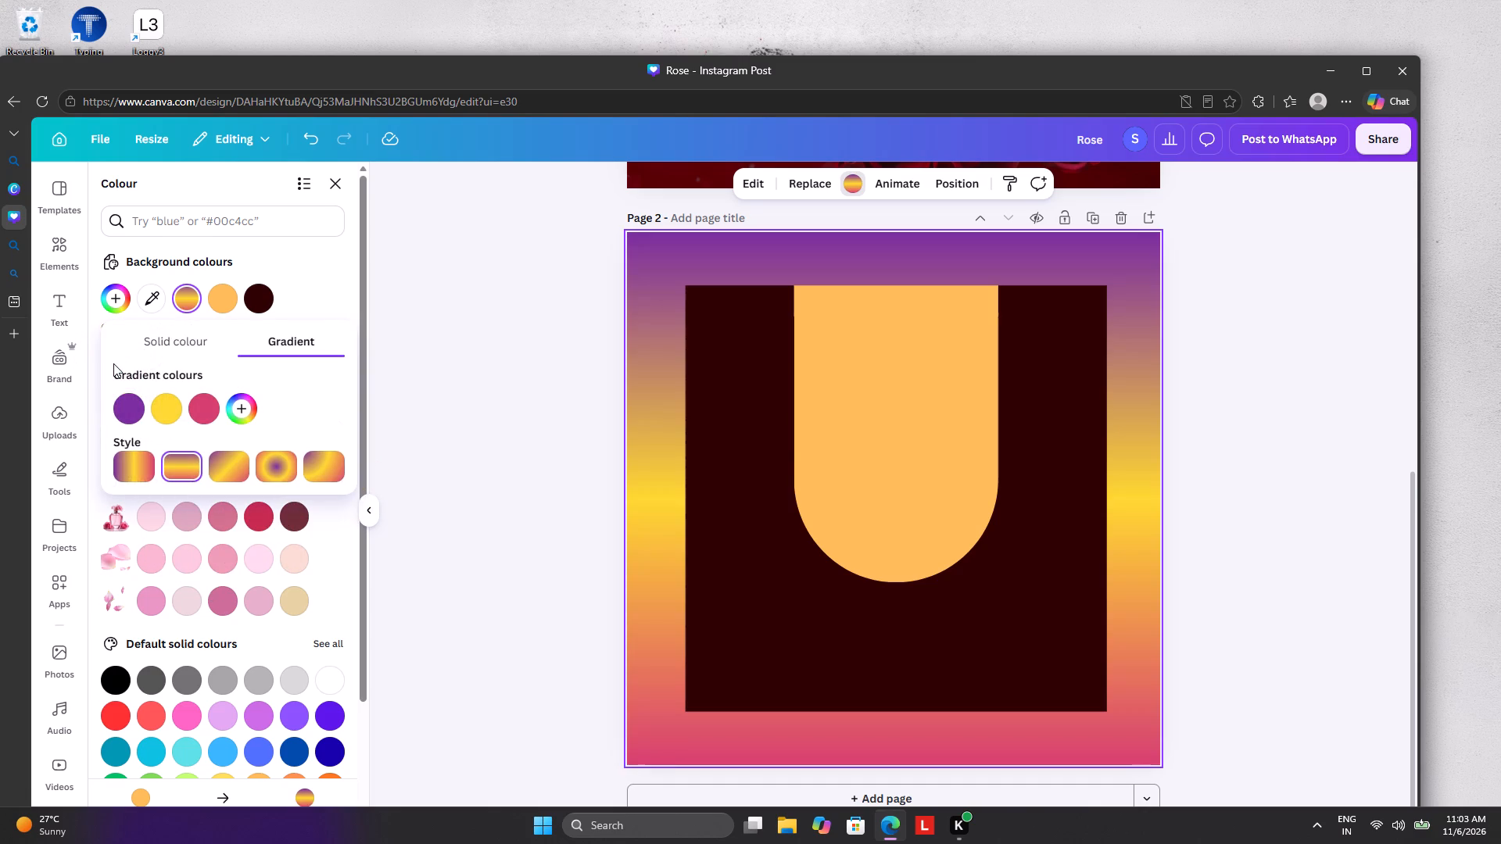
Change the page 2 background to a custom solid dark red, #641313.
{"action": "left_click", "coordinate": [261, 511]}
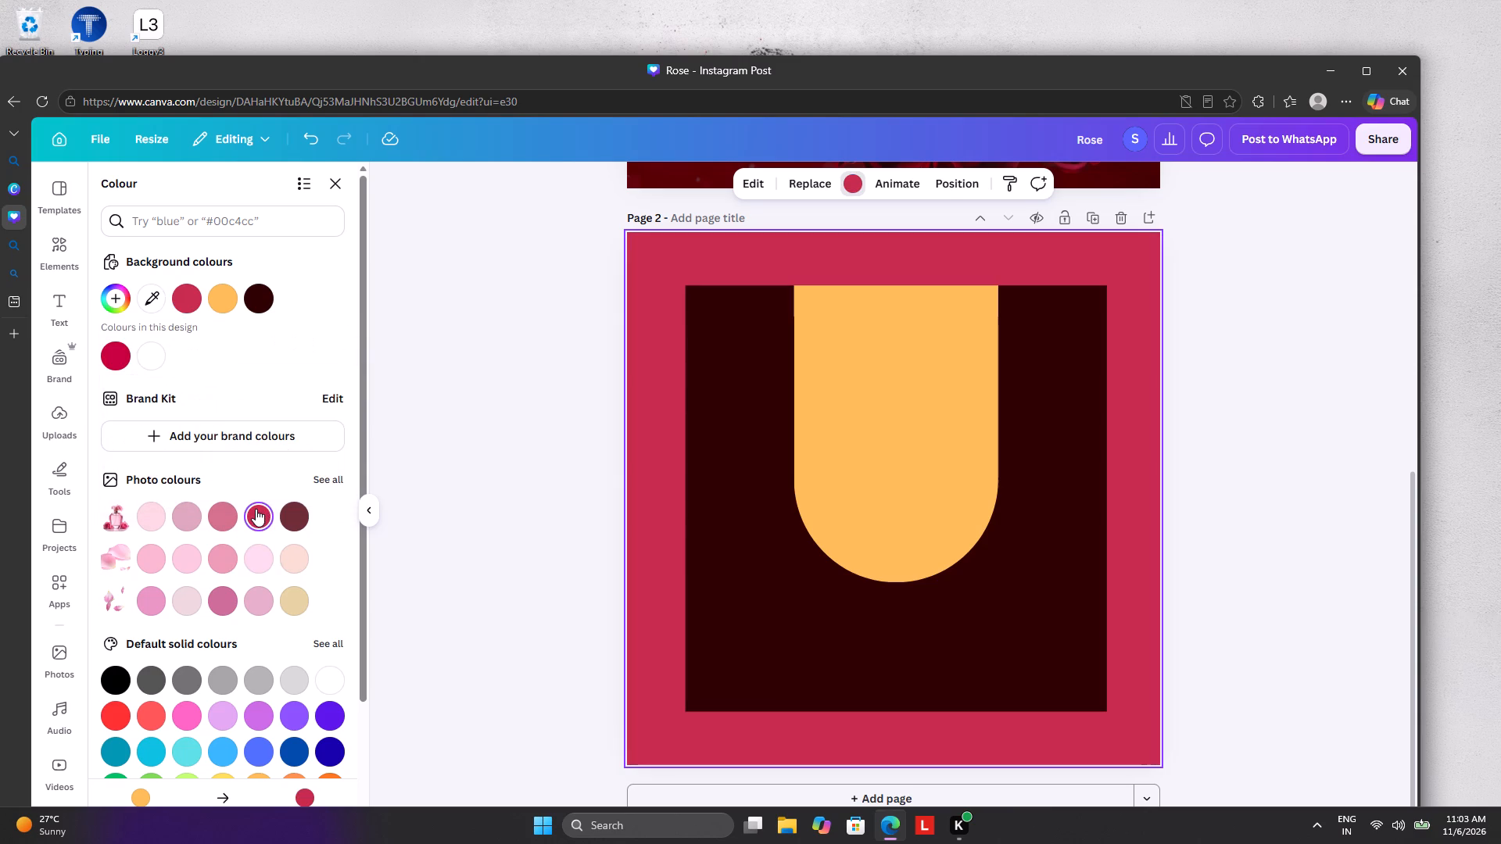
{"action": "left_click", "coordinate": [115, 723]}
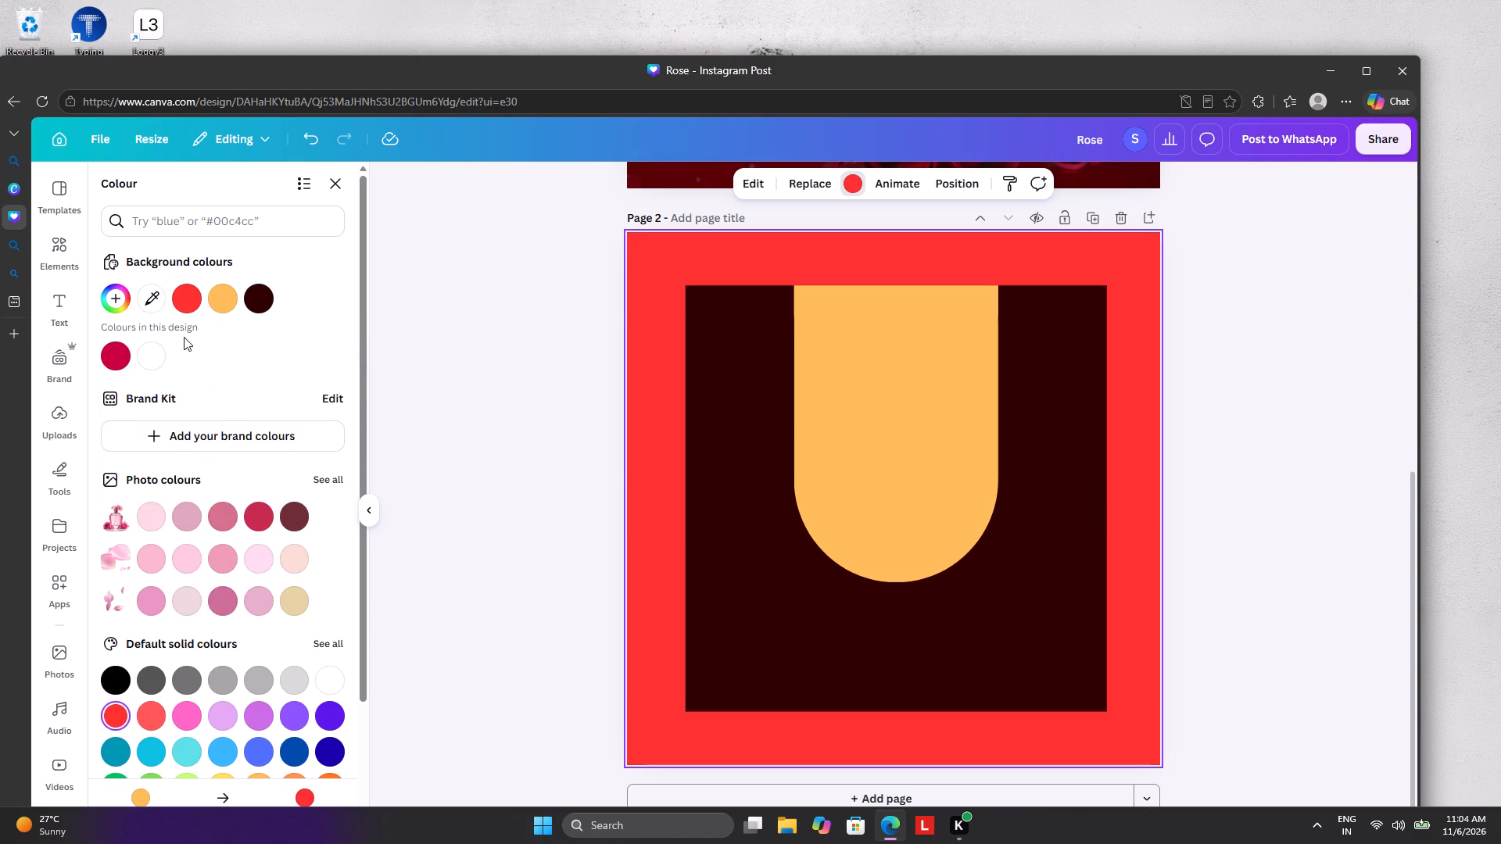
{"action": "left_click", "coordinate": [108, 297]}
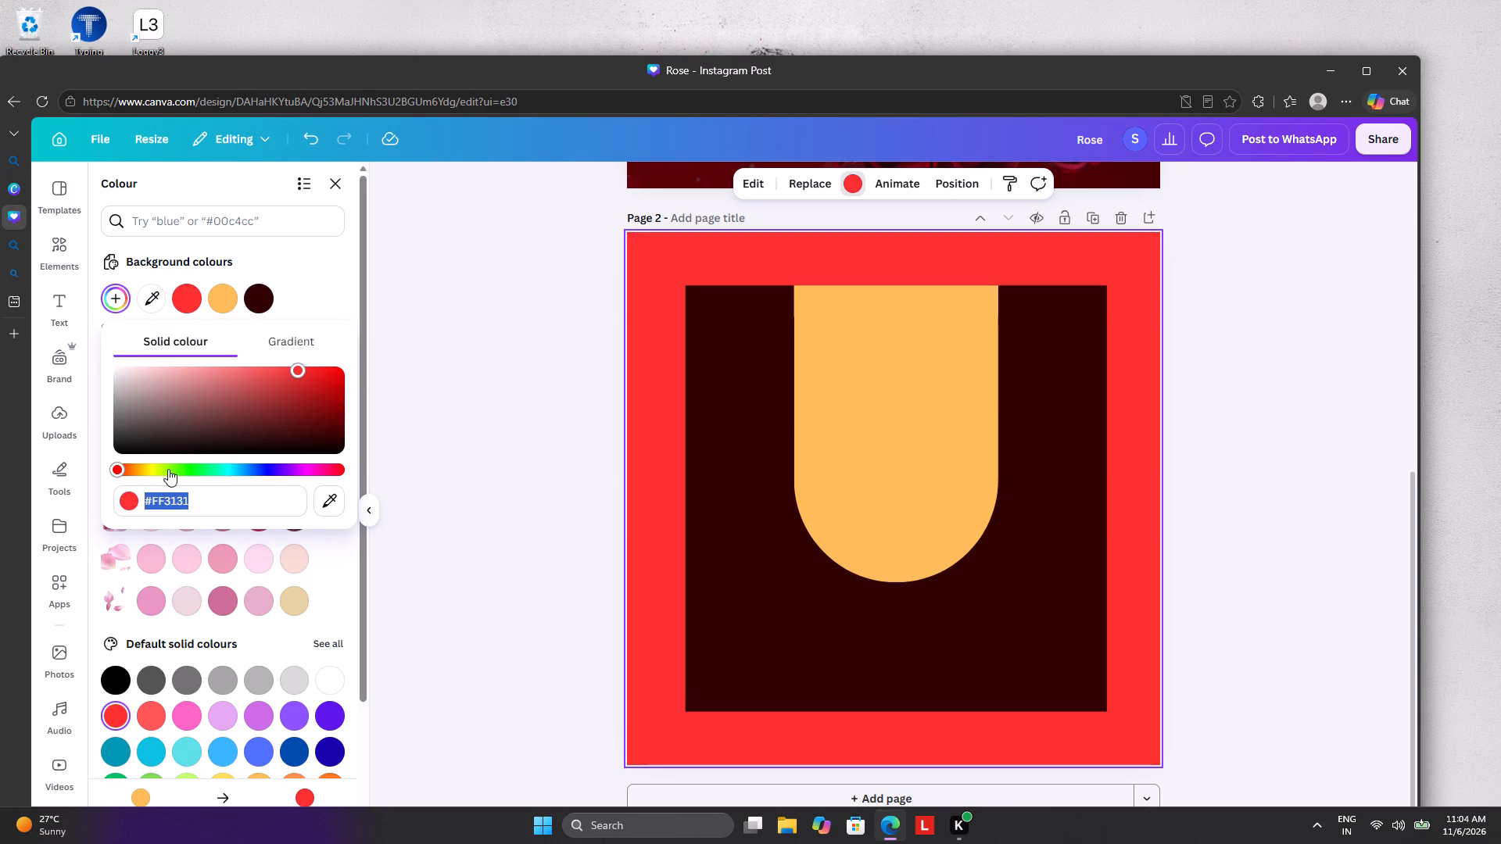
{"action": "left_click", "coordinate": [124, 502]}
{"action": "left_click_drag", "start_coordinate": [297, 367], "coordinate": [290, 367]}
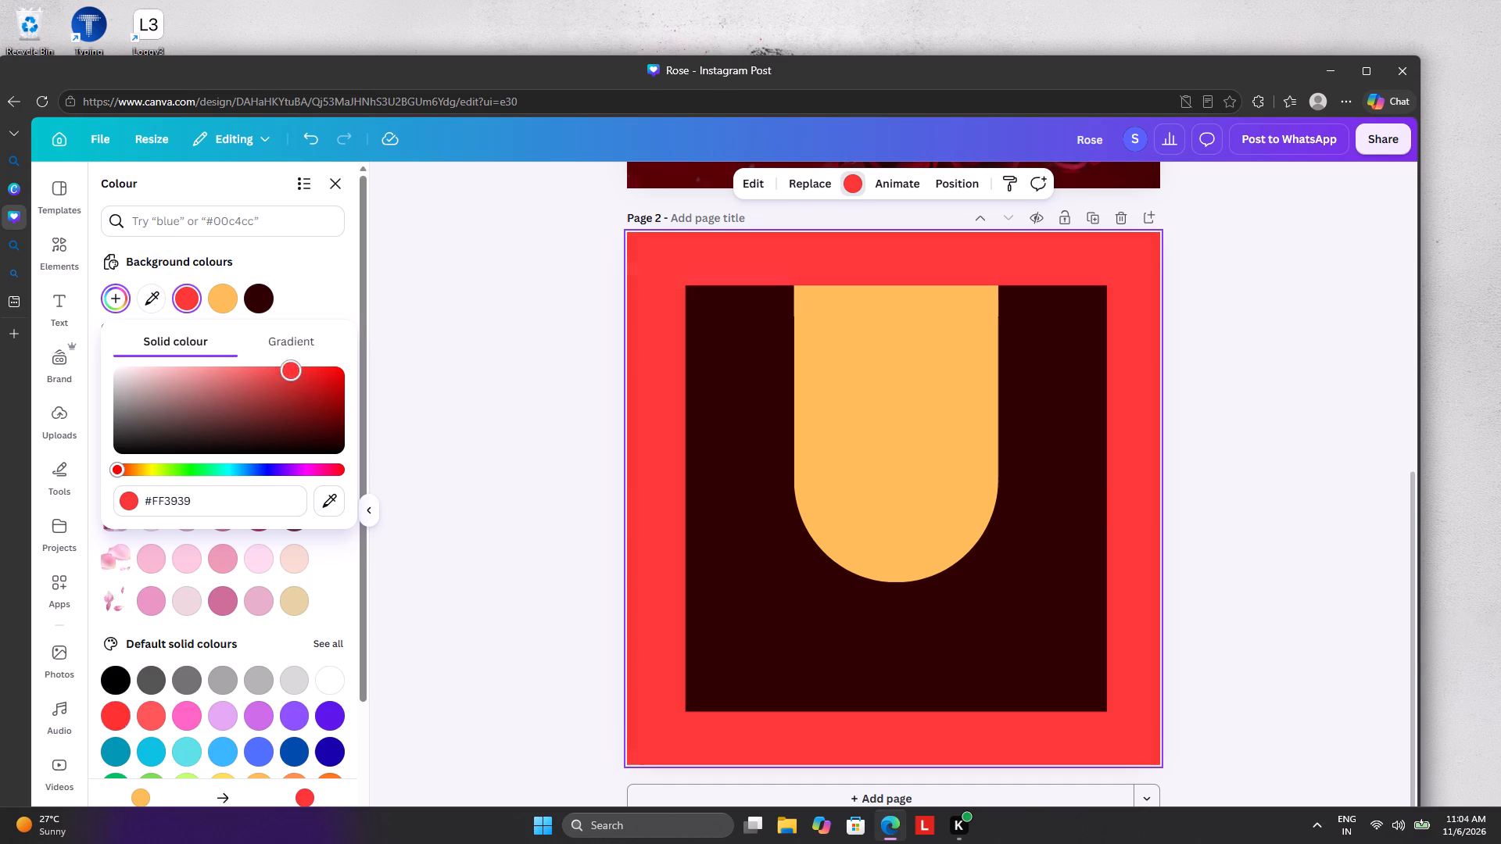
{"action": "left_click_drag", "start_coordinate": [290, 367], "coordinate": [238, 395]}
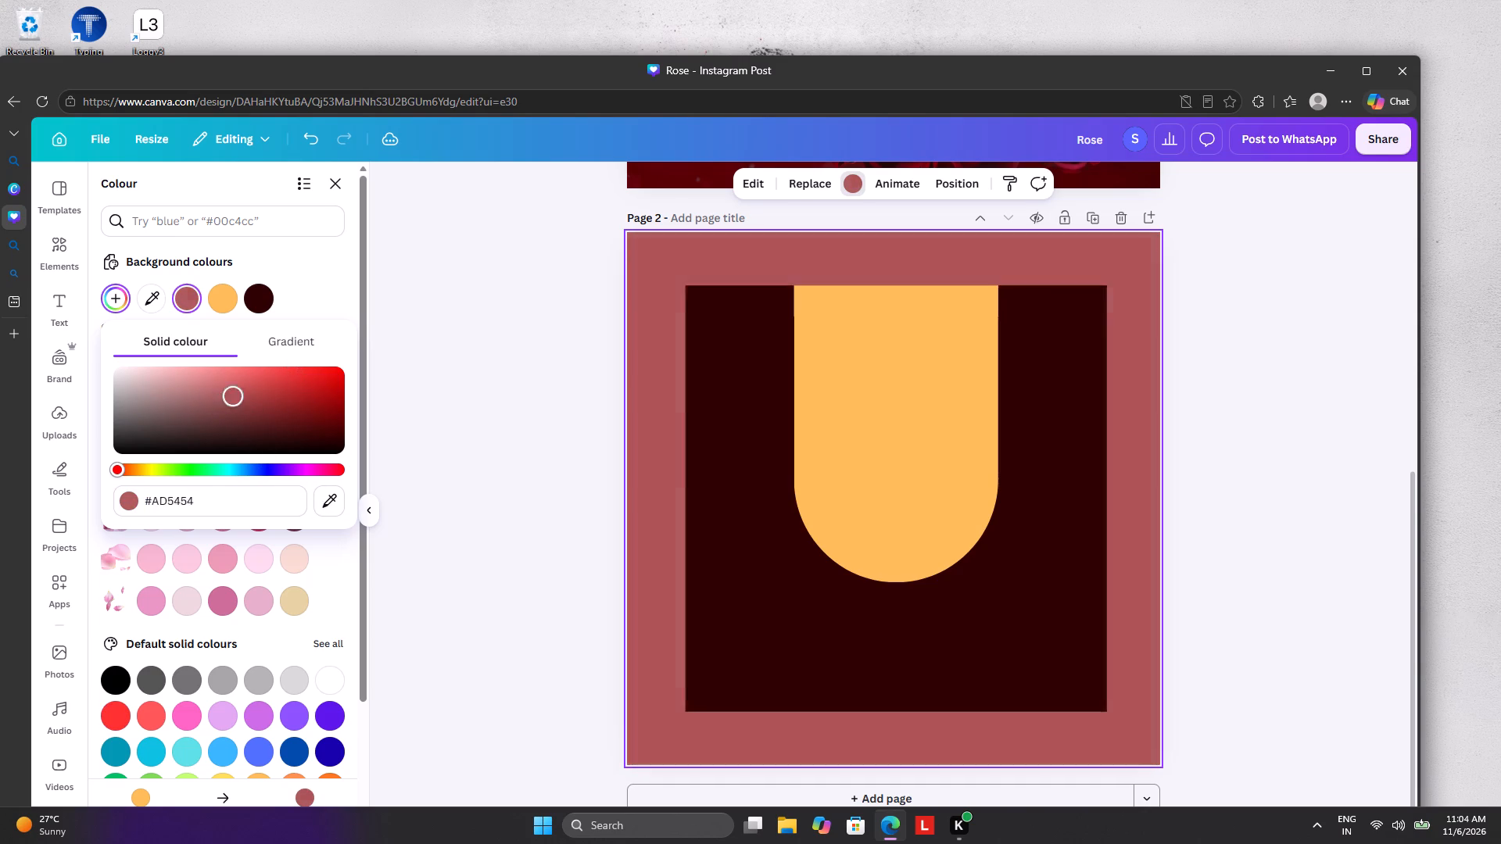
{"action": "left_click_drag", "start_coordinate": [238, 395], "coordinate": [309, 398]}
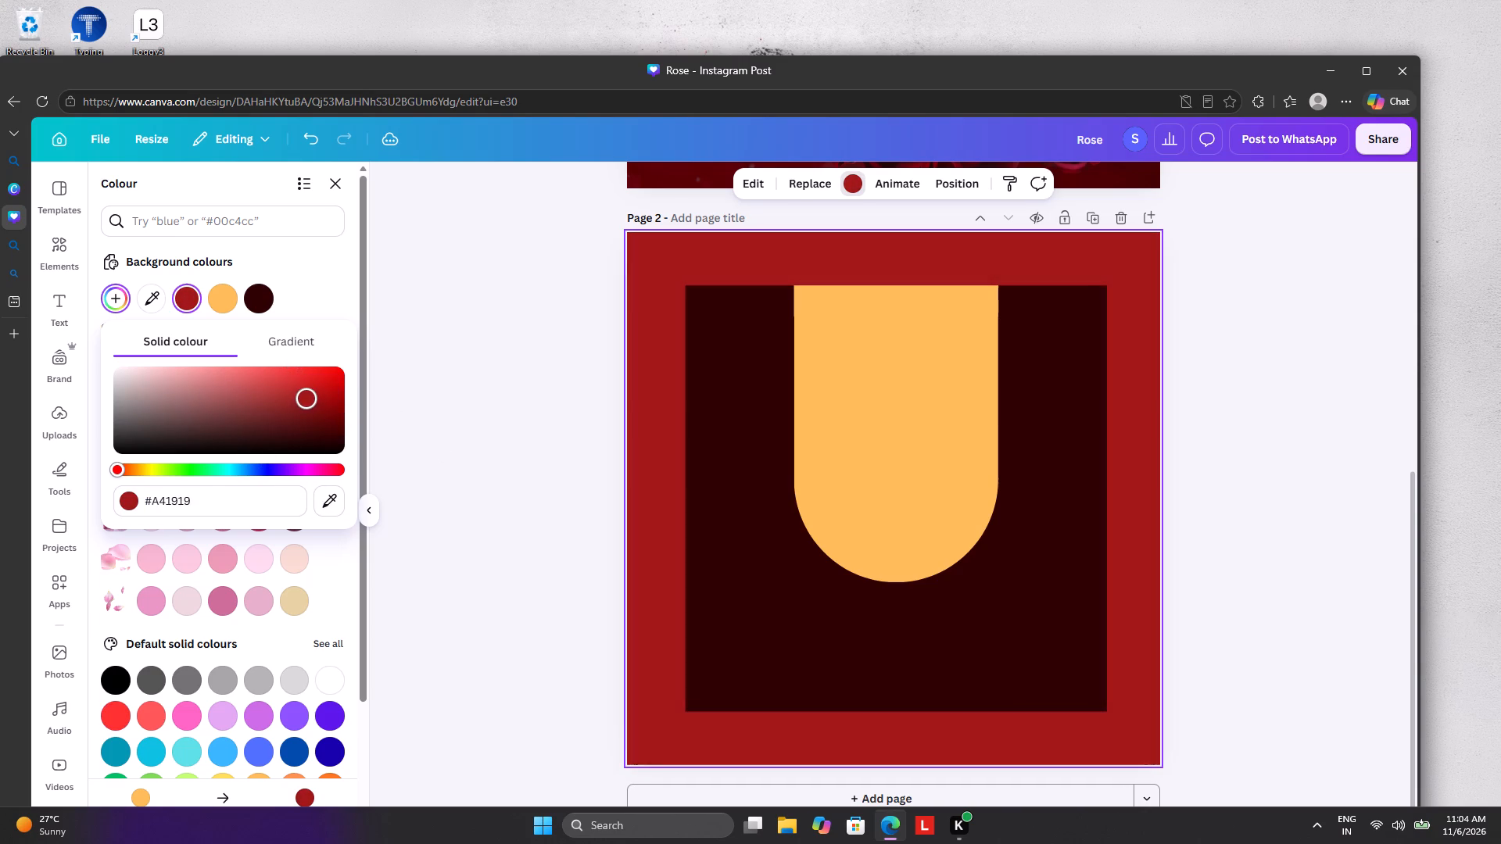
{"action": "left_click_drag", "start_coordinate": [309, 398], "coordinate": [300, 409]}
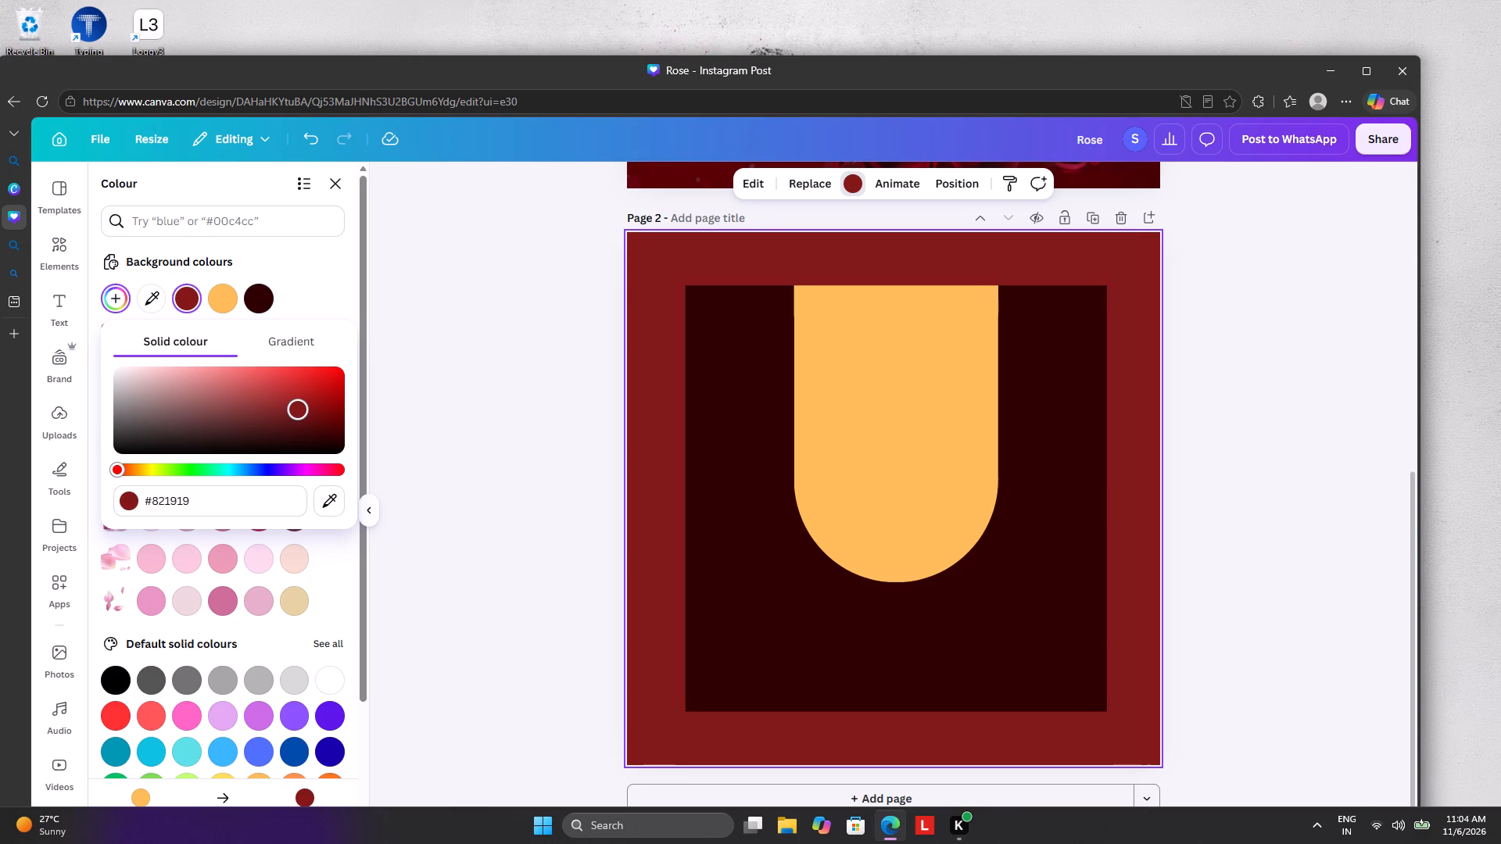
{"action": "left_click_drag", "start_coordinate": [300, 409], "coordinate": [300, 420]}
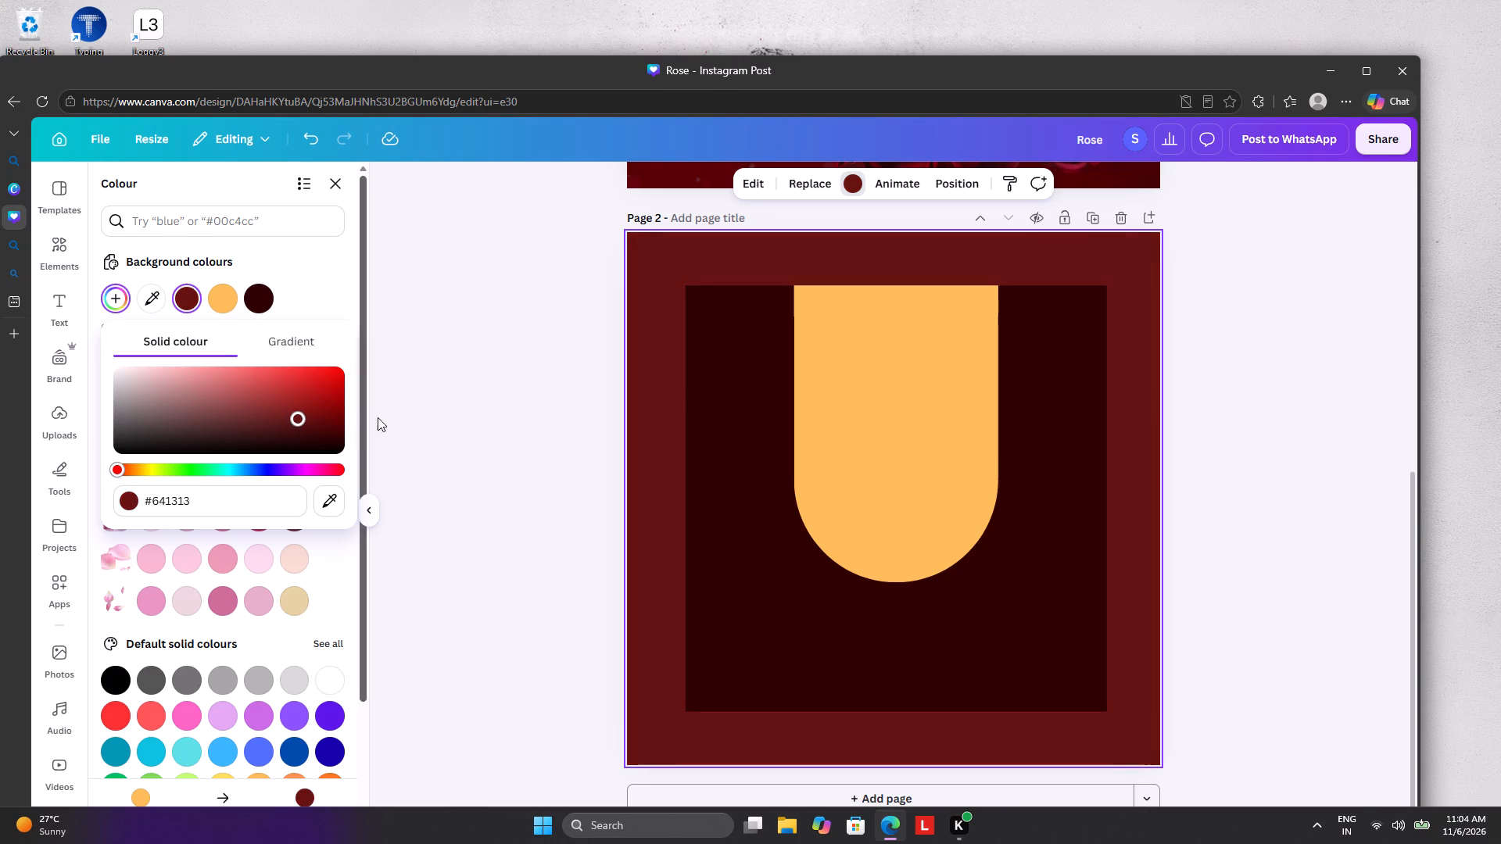
{"action": "left_click", "coordinate": [464, 414]}
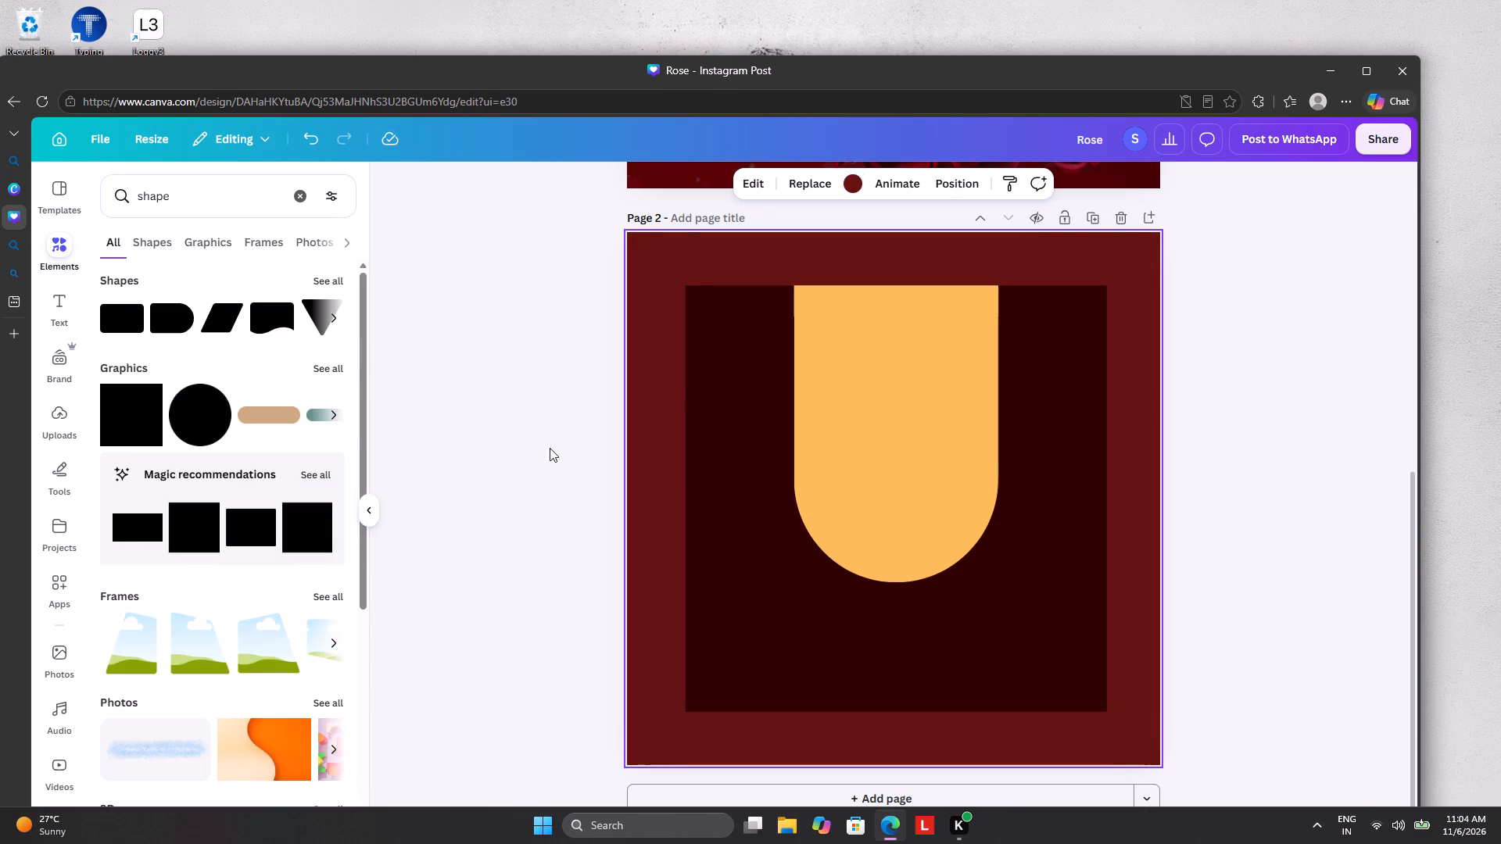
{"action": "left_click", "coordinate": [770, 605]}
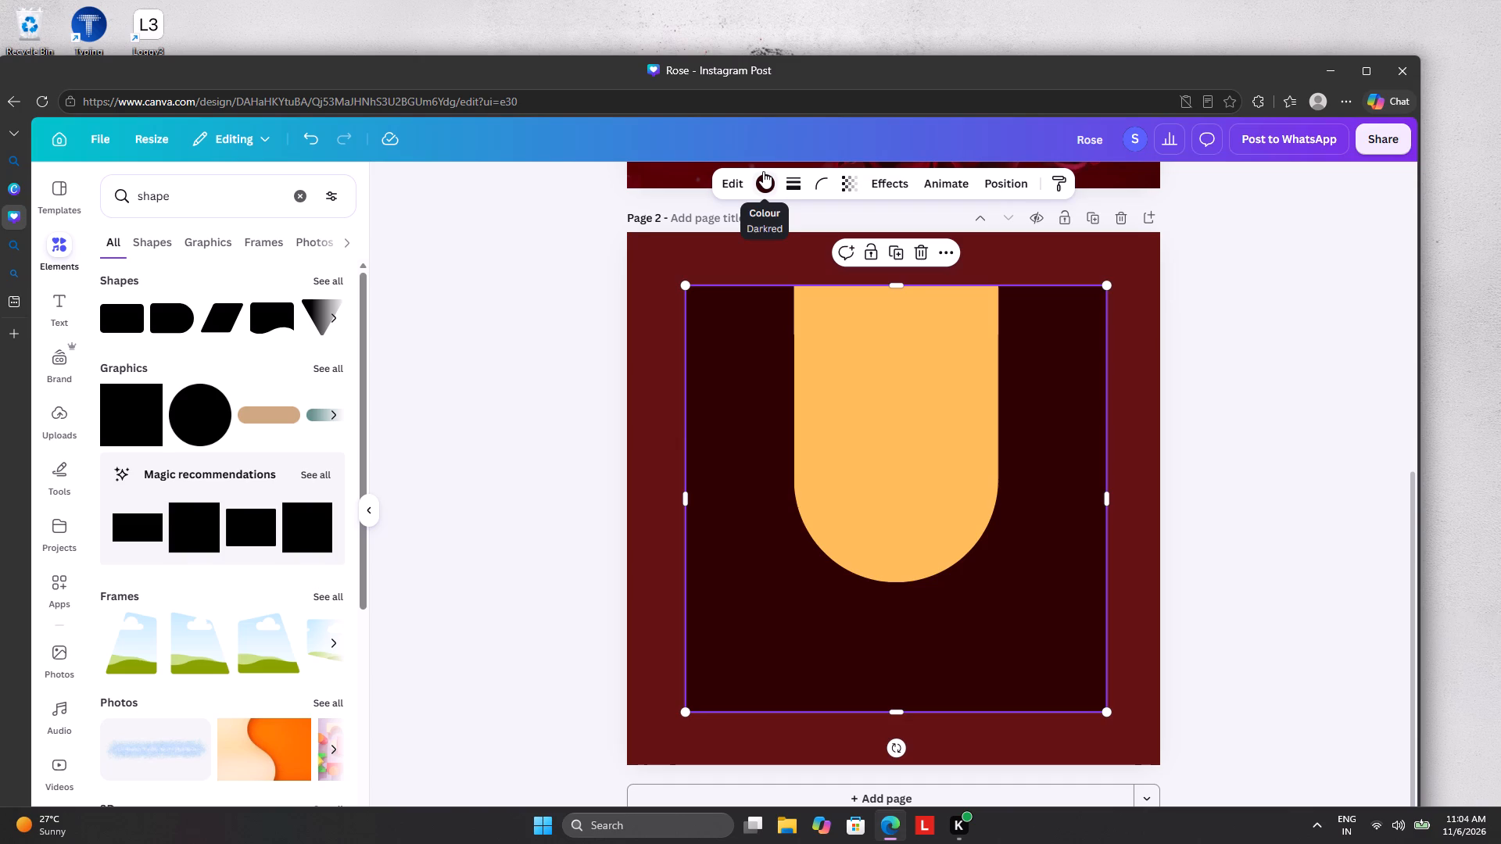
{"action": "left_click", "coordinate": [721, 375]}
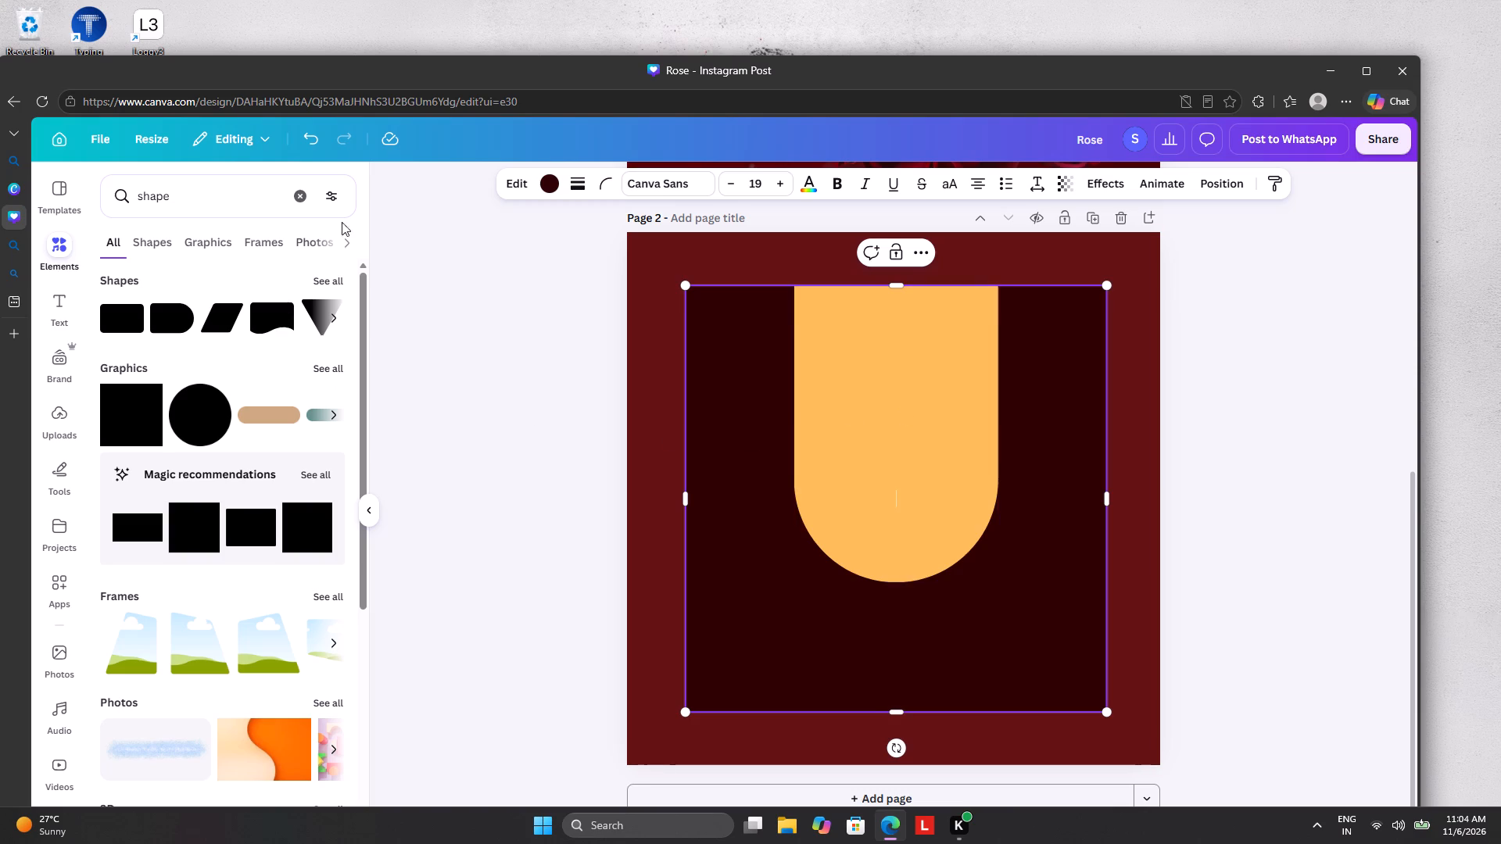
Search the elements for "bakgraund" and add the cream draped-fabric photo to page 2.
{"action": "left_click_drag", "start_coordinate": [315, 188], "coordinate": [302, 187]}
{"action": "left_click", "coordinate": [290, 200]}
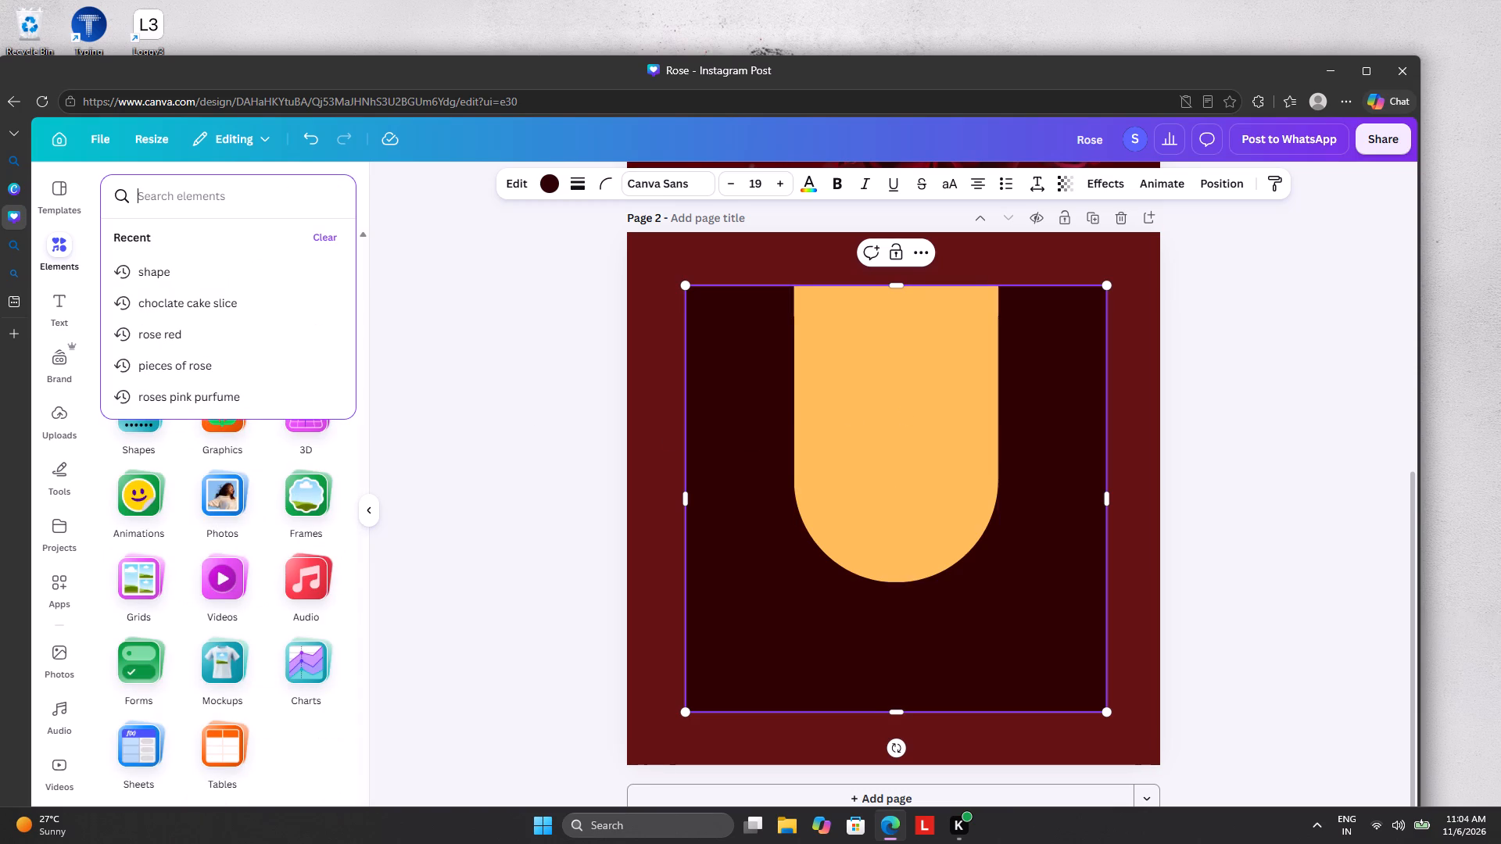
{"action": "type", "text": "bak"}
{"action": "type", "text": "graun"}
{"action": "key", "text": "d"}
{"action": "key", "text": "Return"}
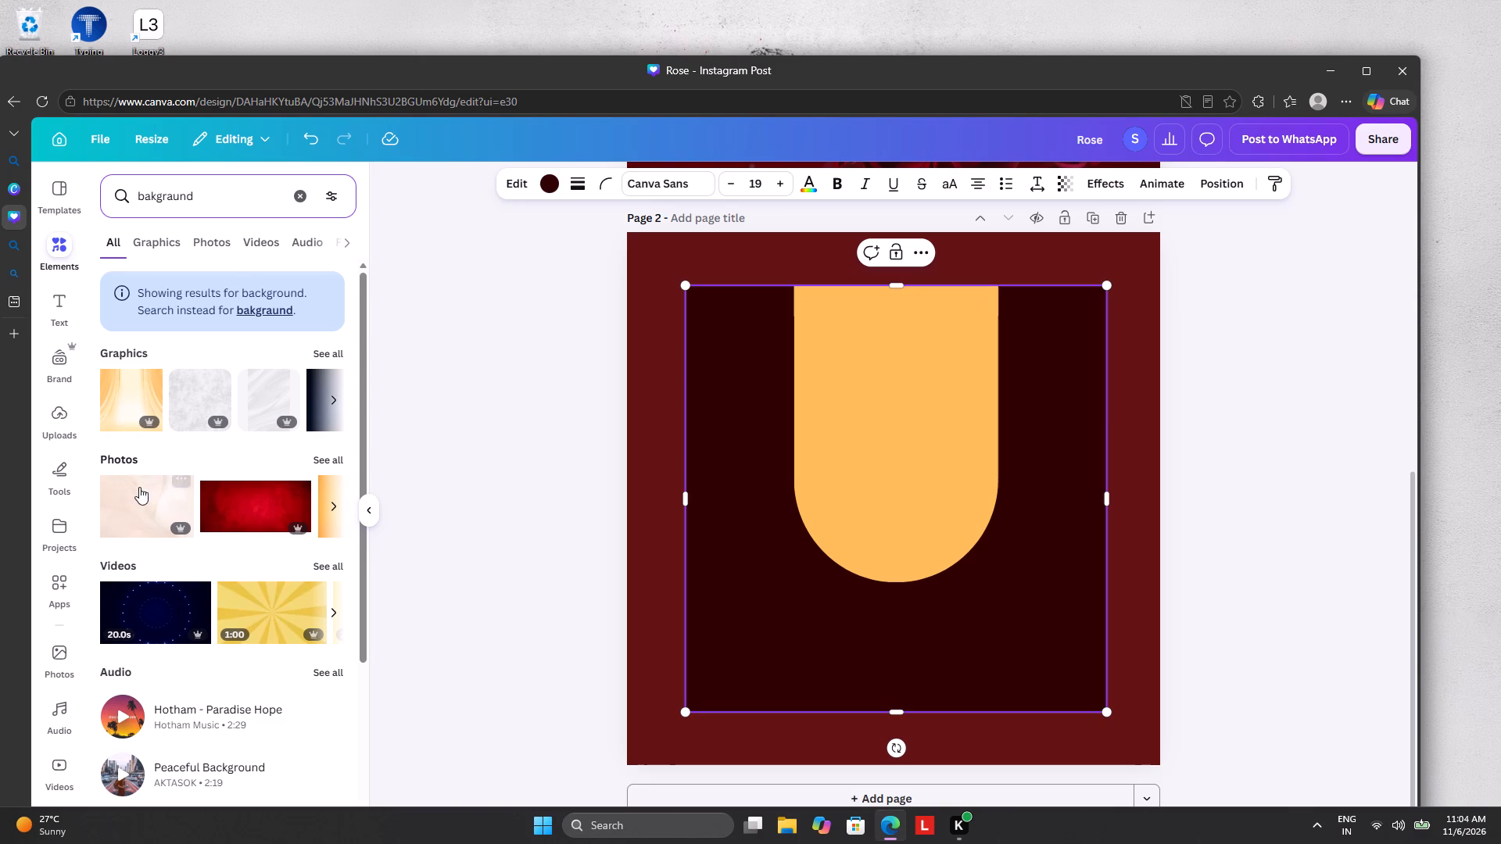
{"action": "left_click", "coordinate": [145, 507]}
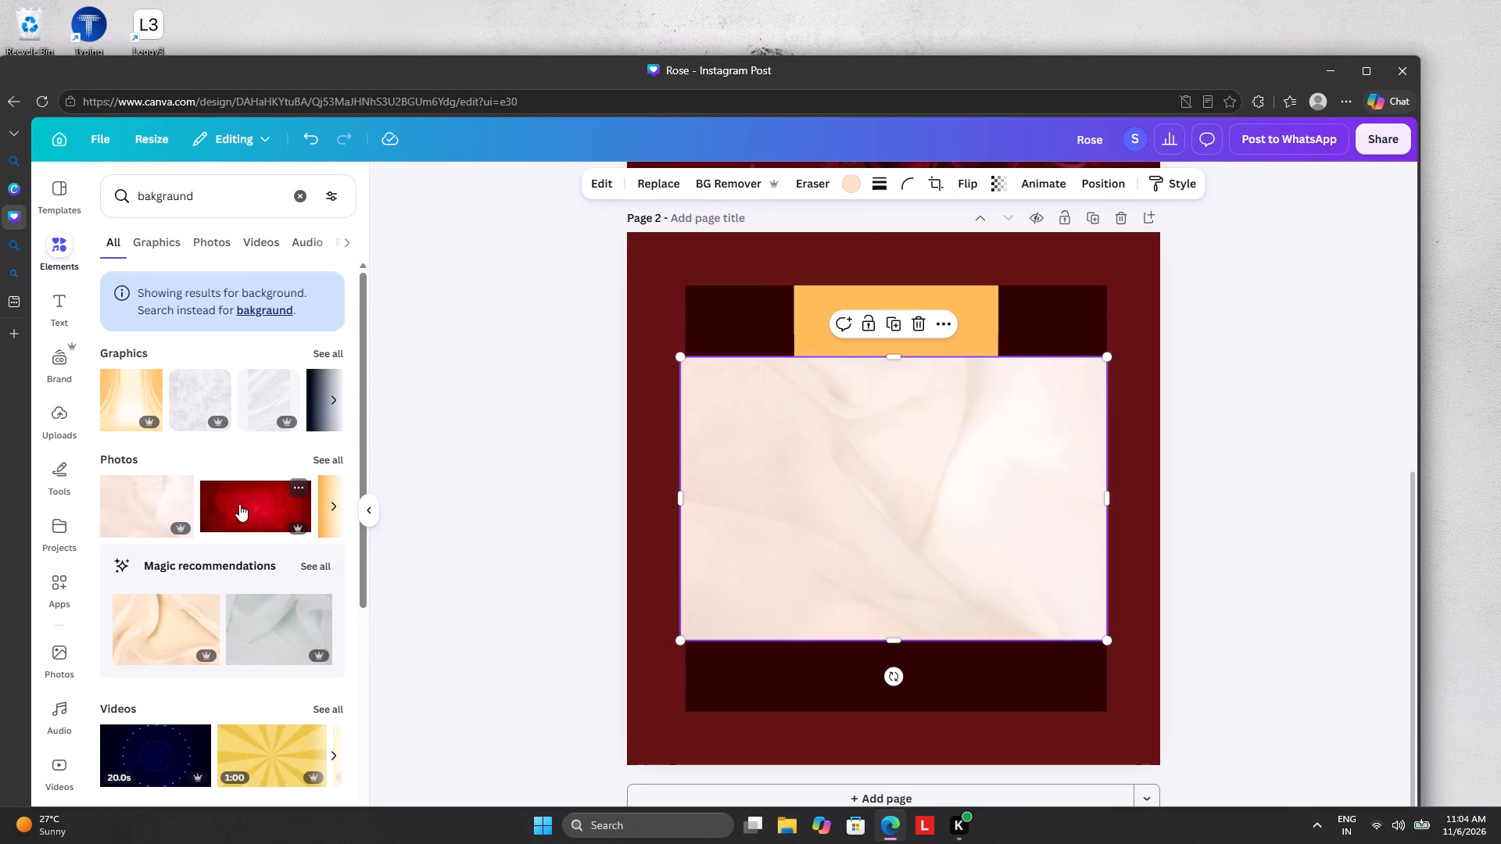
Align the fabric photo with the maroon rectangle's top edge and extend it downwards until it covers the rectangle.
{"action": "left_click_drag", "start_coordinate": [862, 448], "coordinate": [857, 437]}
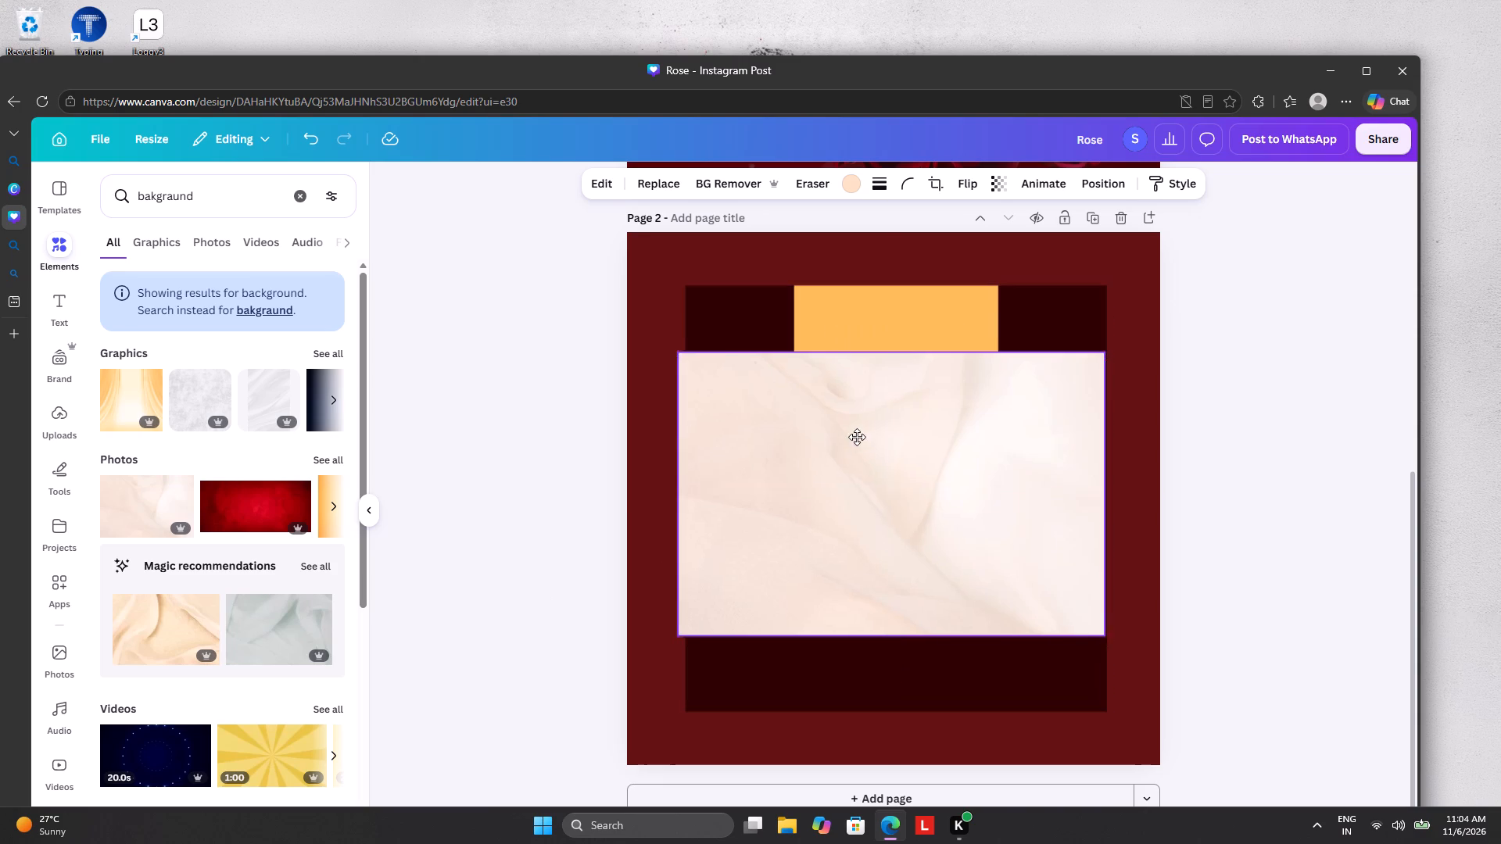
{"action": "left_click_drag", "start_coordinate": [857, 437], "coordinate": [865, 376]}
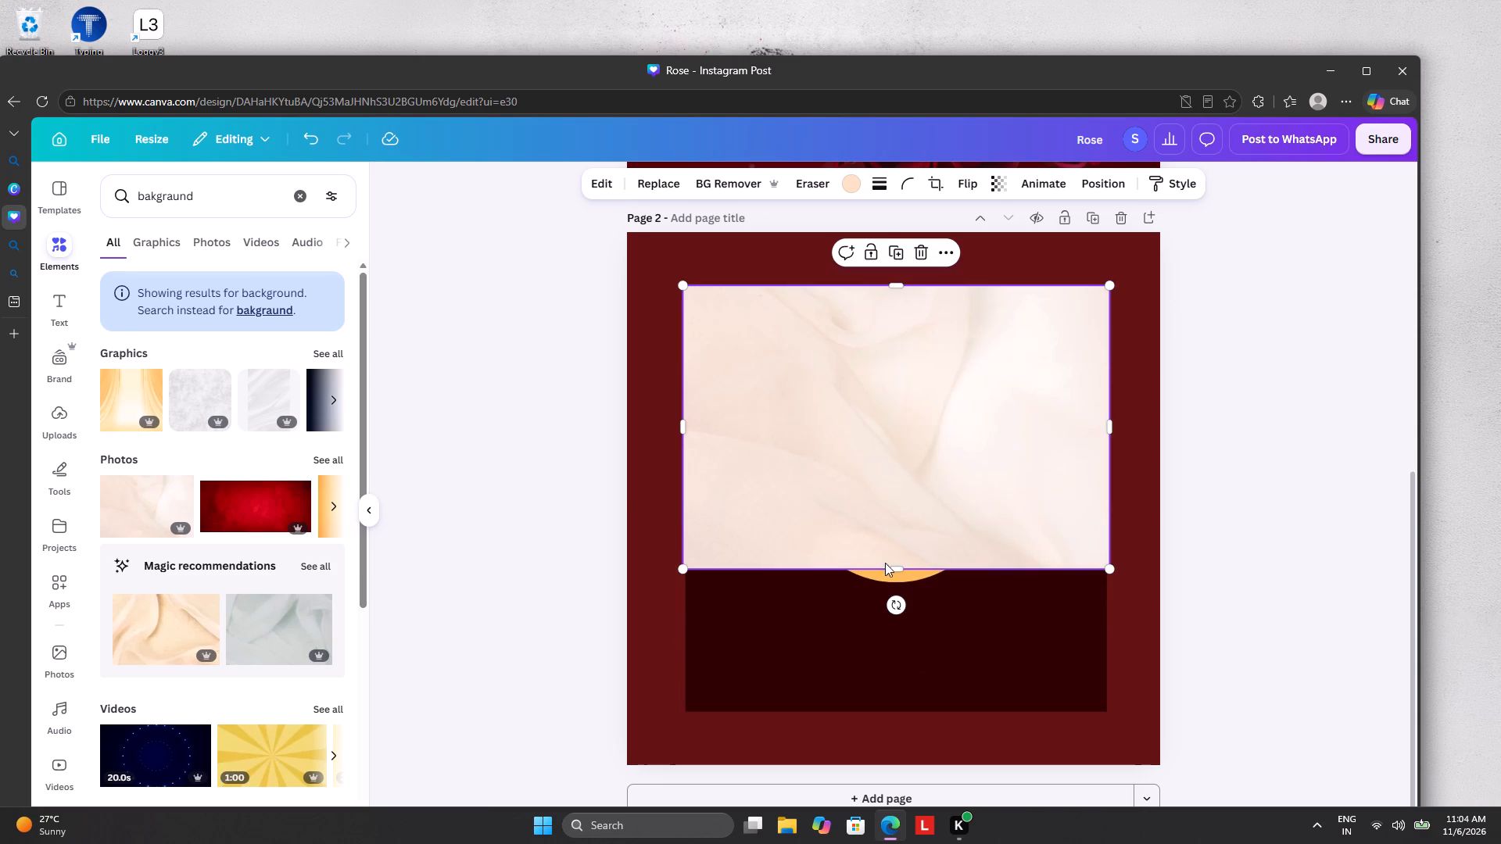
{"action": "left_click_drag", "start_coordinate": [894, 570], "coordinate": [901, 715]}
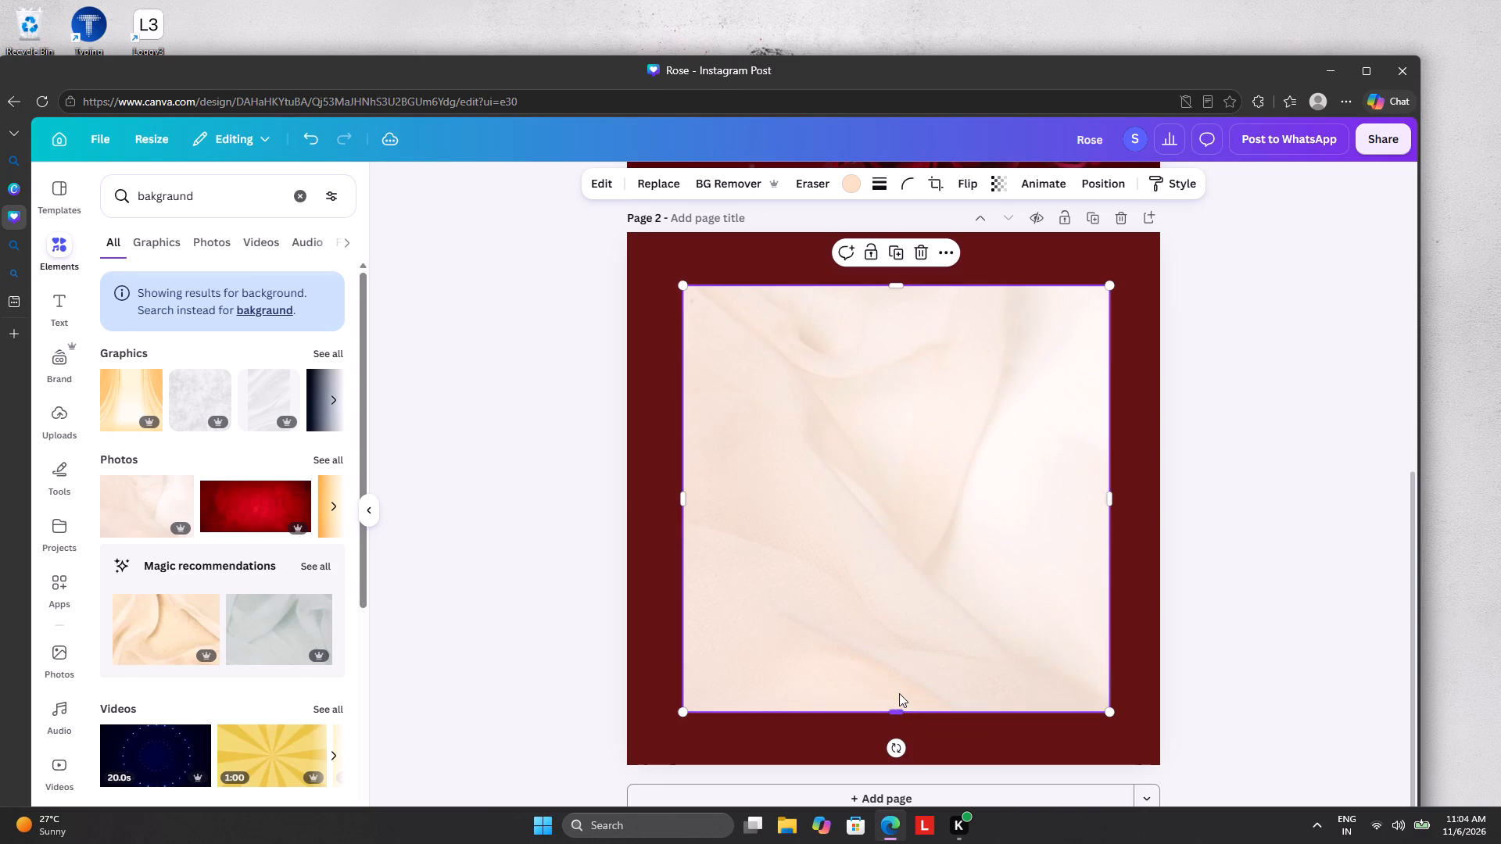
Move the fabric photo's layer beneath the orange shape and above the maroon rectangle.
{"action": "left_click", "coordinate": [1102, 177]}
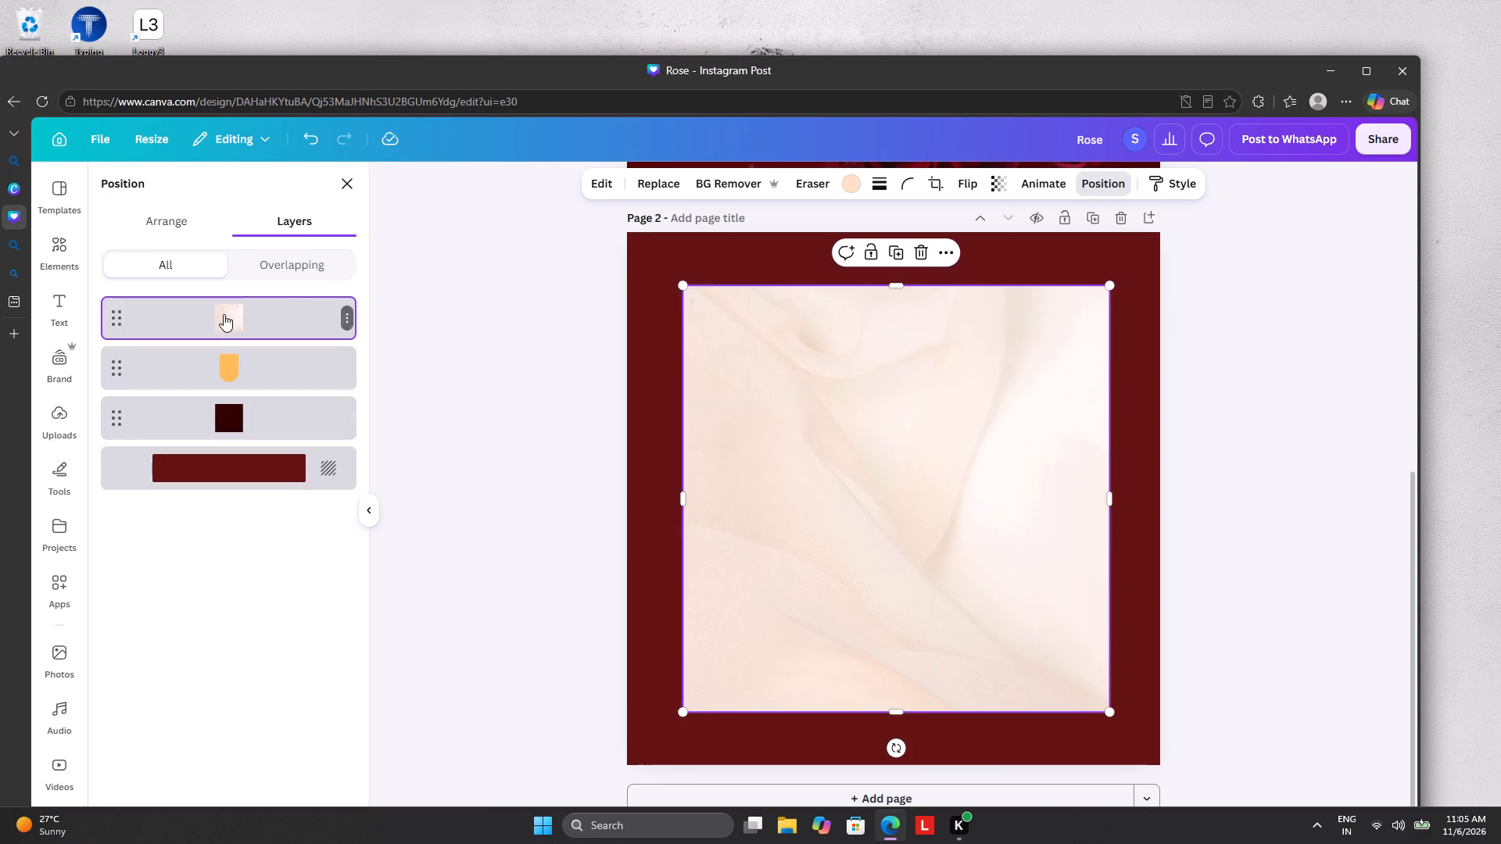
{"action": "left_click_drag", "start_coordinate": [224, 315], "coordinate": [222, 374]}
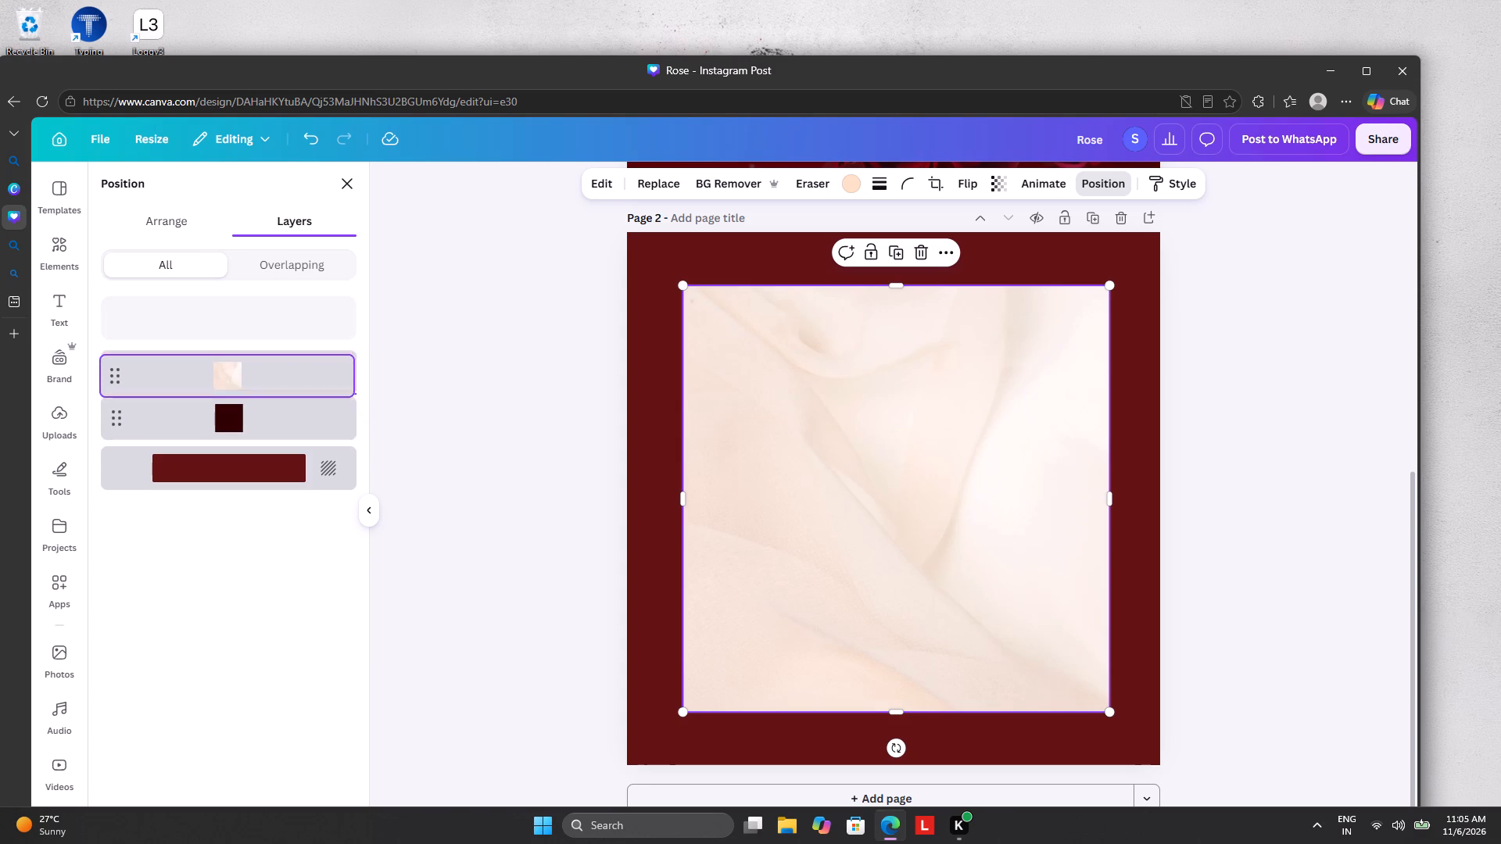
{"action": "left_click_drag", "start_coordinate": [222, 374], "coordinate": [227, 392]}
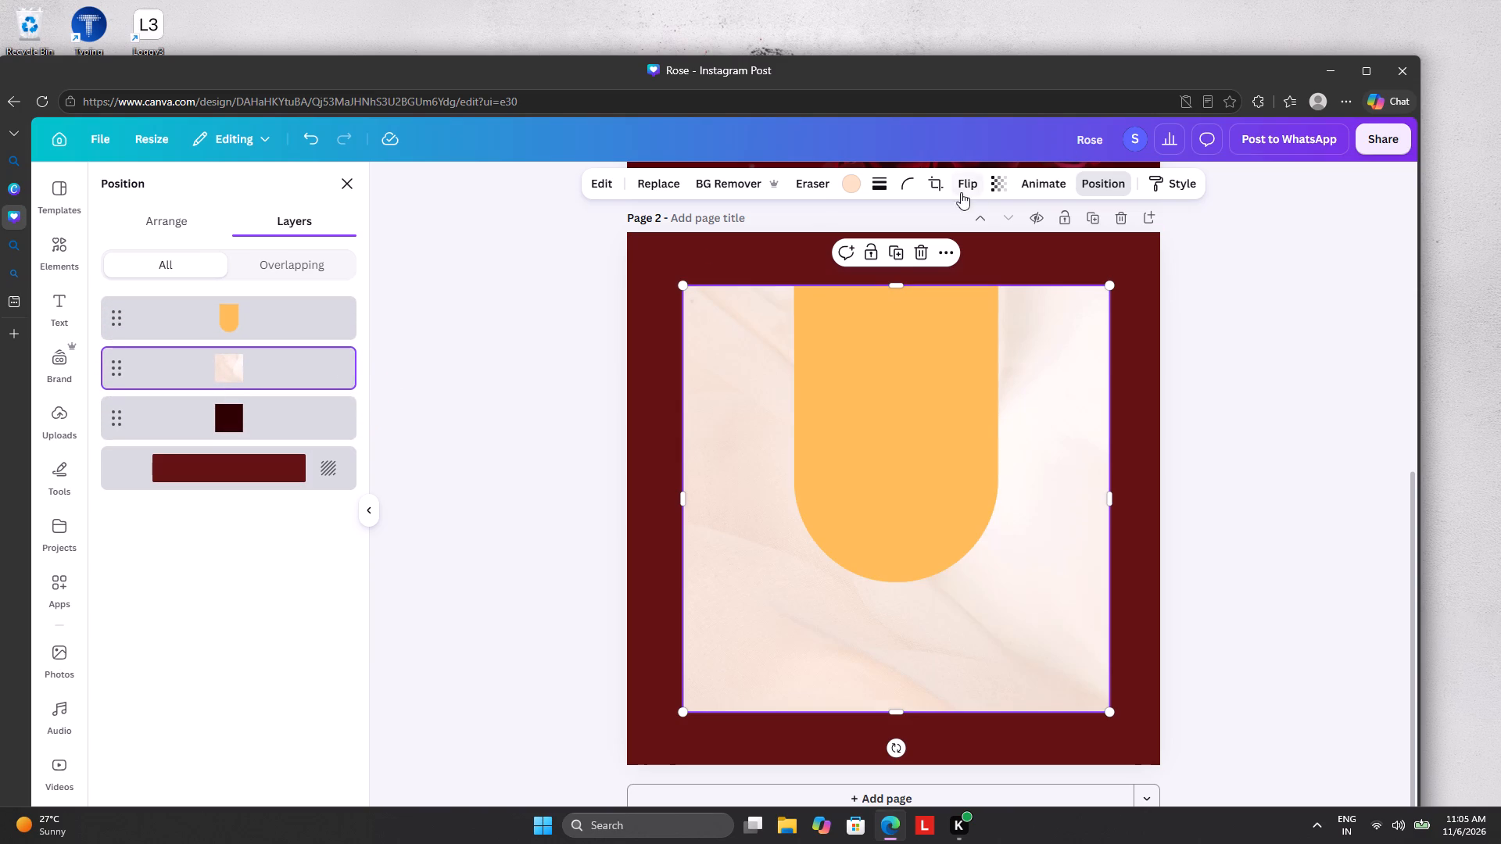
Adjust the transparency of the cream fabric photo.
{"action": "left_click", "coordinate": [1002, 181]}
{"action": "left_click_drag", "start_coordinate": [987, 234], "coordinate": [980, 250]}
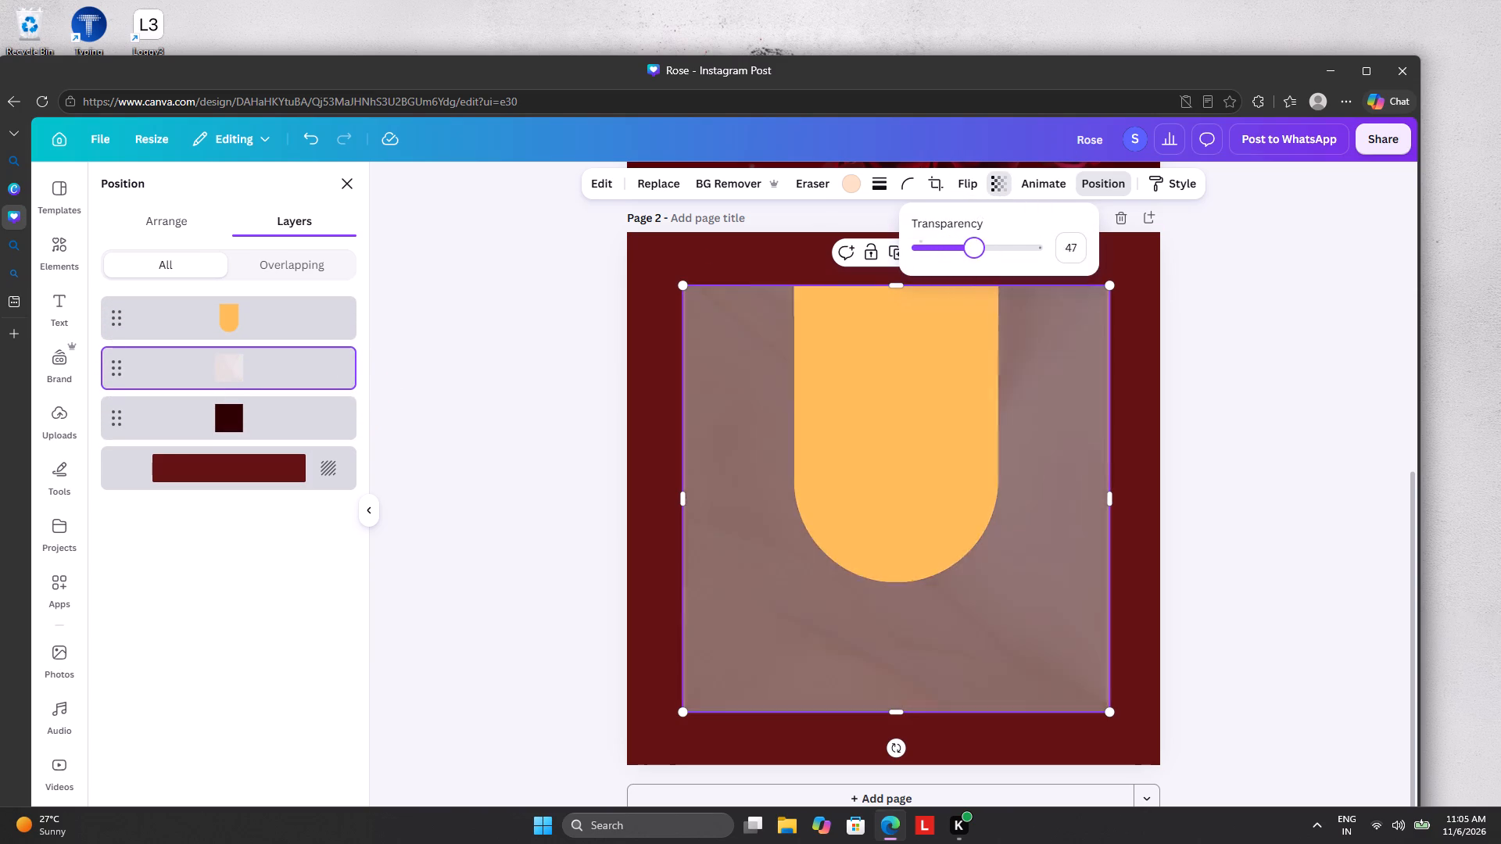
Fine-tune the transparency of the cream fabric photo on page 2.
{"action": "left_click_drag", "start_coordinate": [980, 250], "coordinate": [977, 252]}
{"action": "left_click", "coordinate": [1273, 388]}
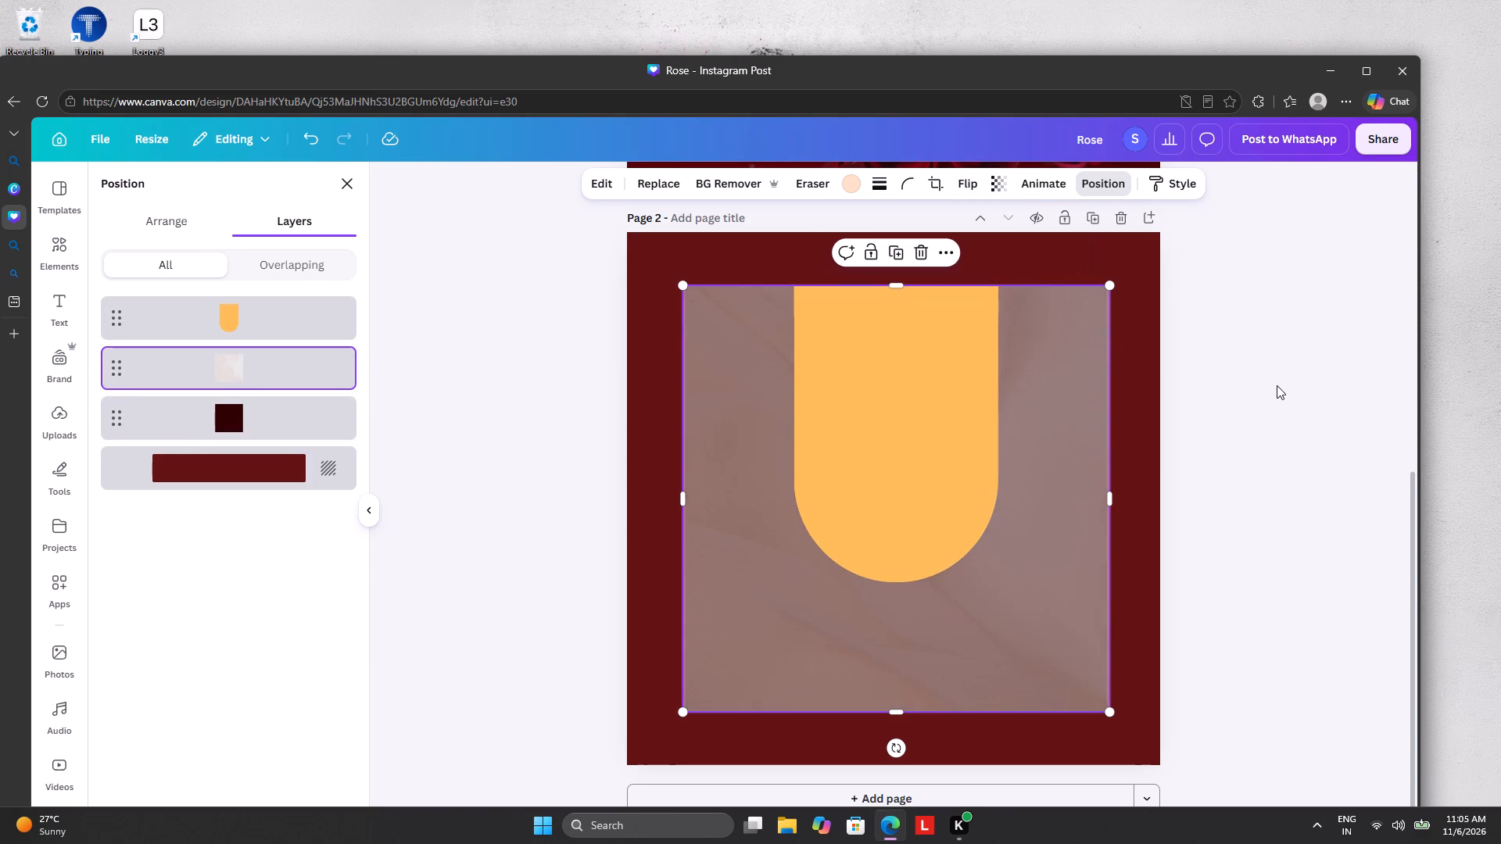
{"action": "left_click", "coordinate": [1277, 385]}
Delete the cream fabric photo from page 2.
{"action": "left_click_drag", "start_coordinate": [812, 648], "coordinate": [816, 661]}
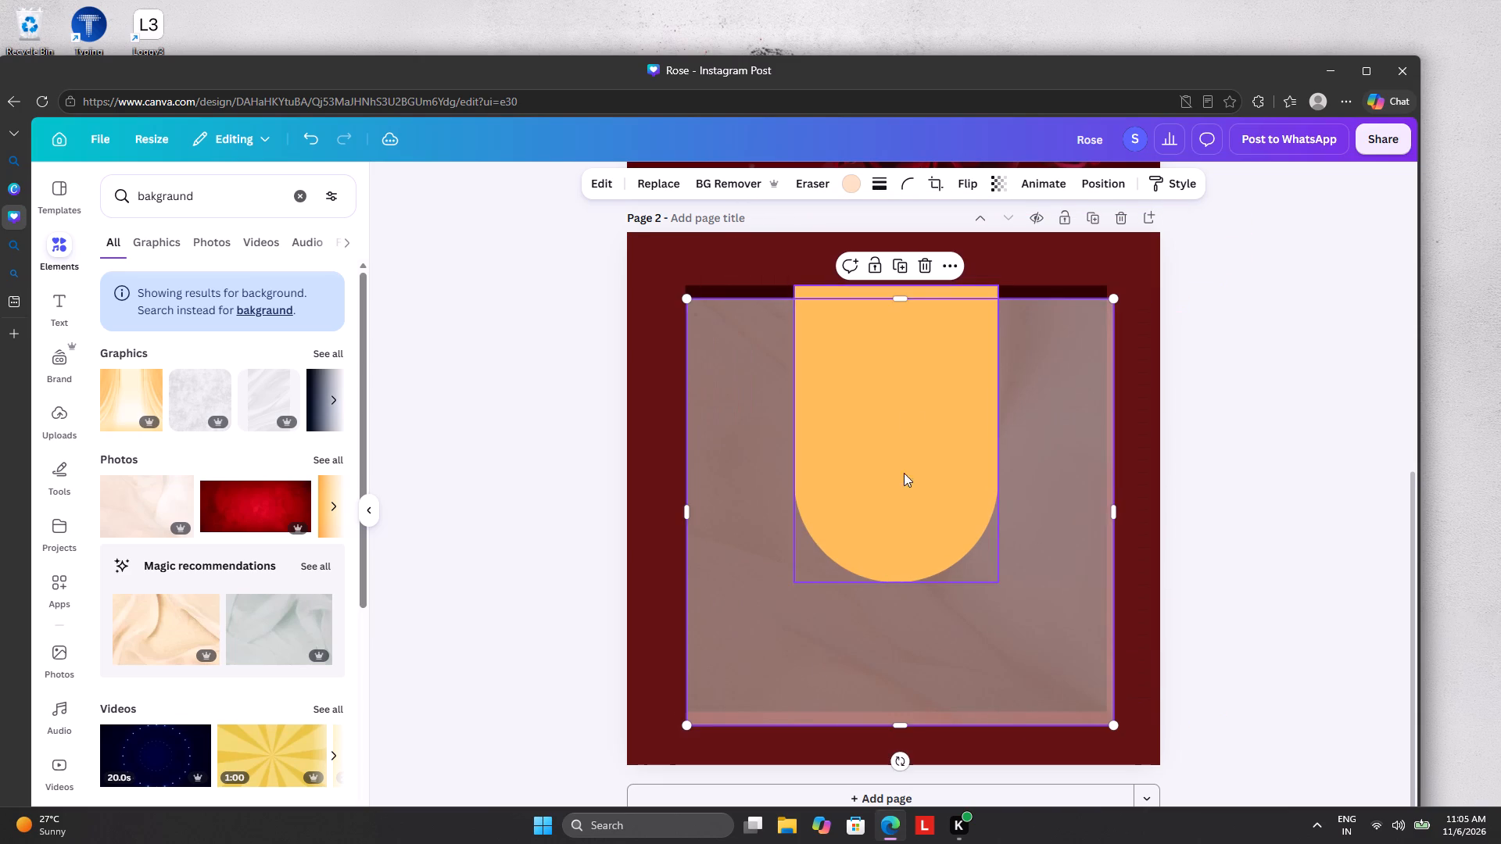
{"action": "left_click", "coordinate": [921, 264]}
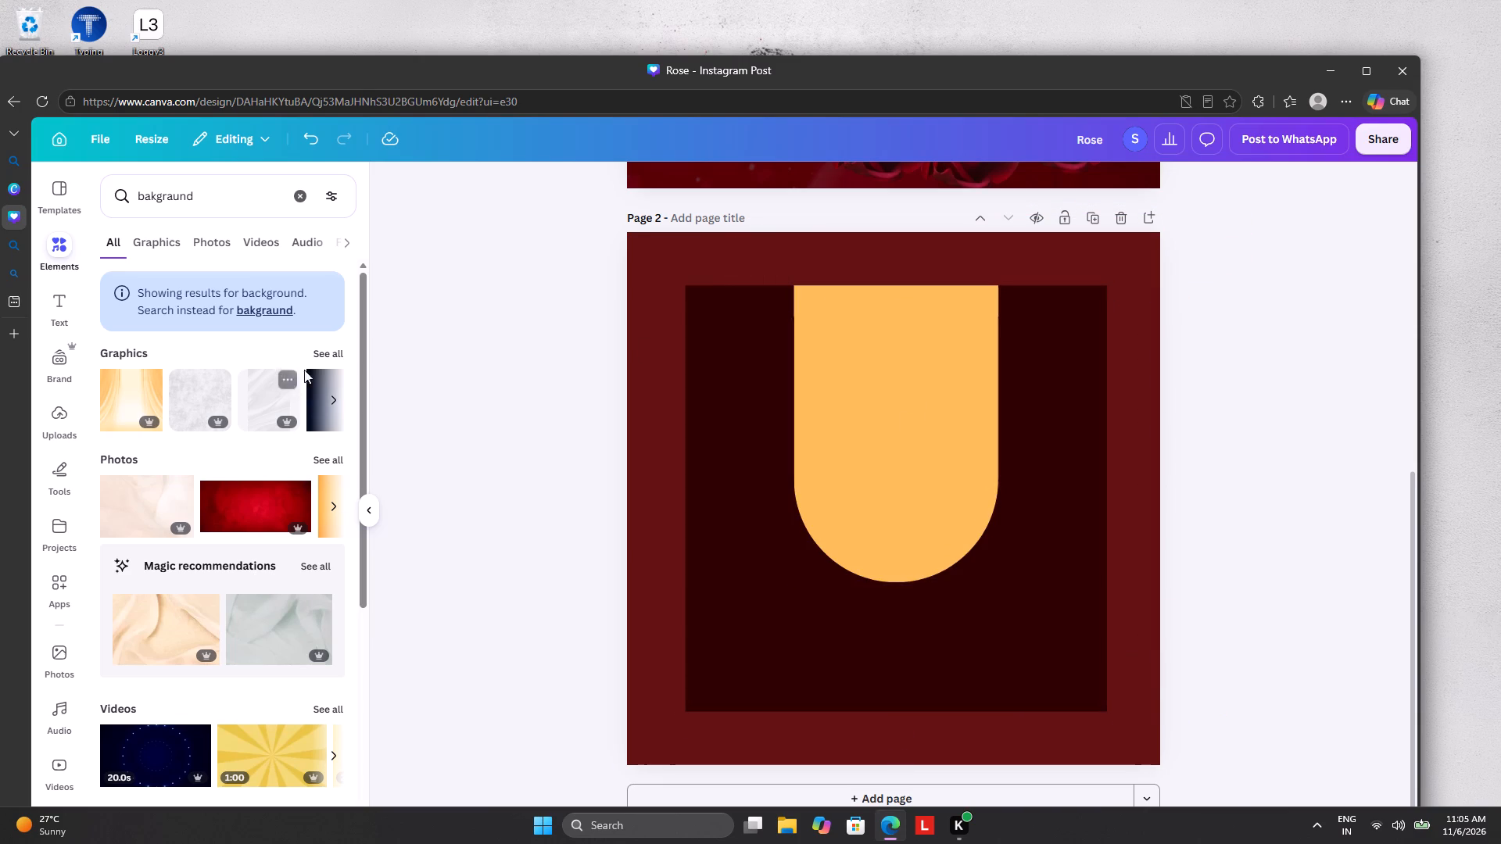
Add the black-and-red gradient from the background graphics results and enlarge it from the page's top-left corner to cover page 2.
{"action": "left_click", "coordinate": [335, 352]}
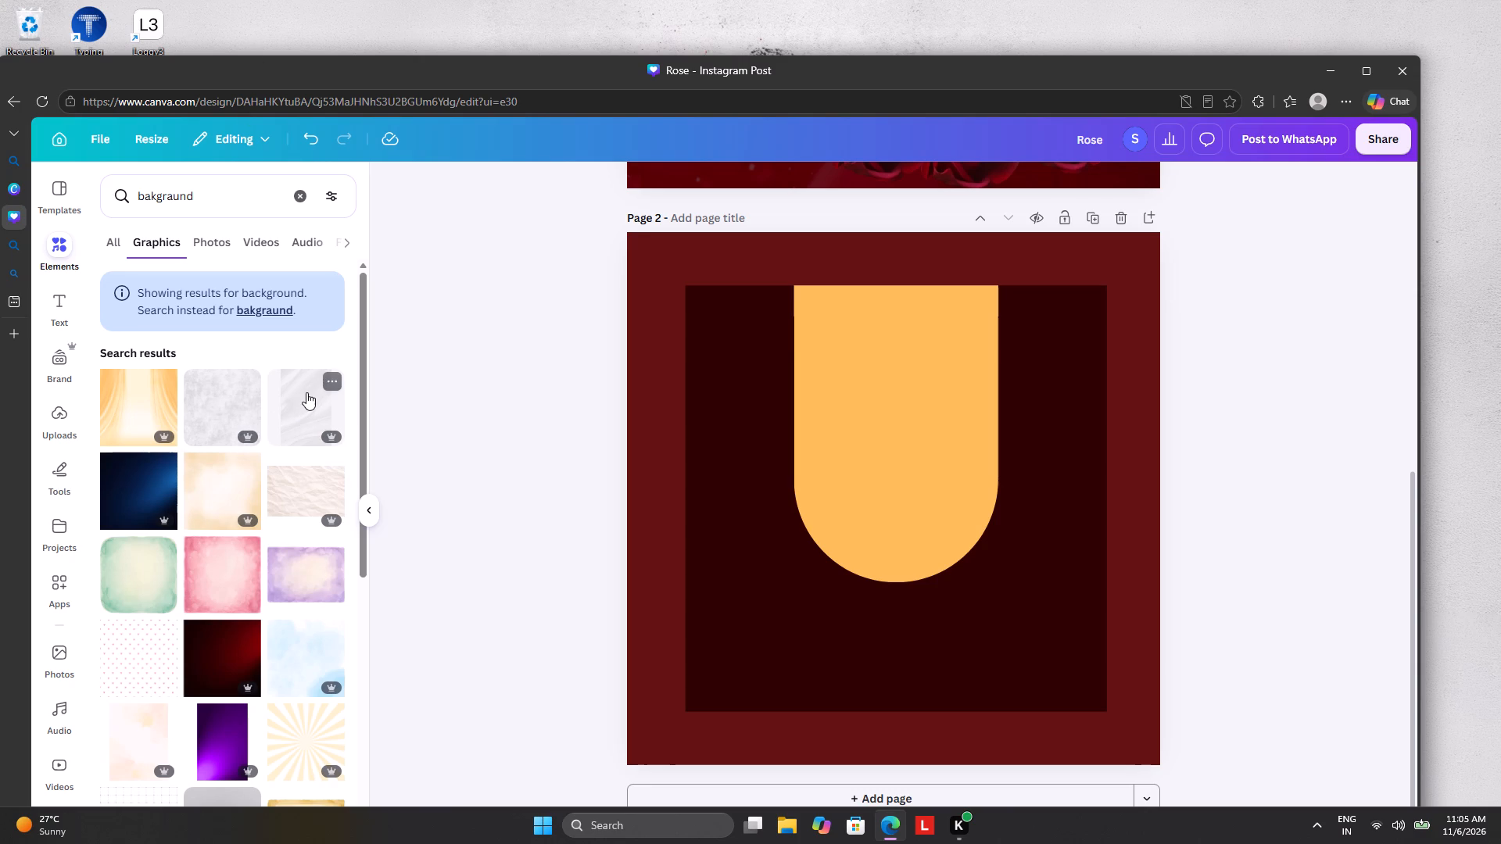
{"action": "left_click", "coordinate": [214, 681]}
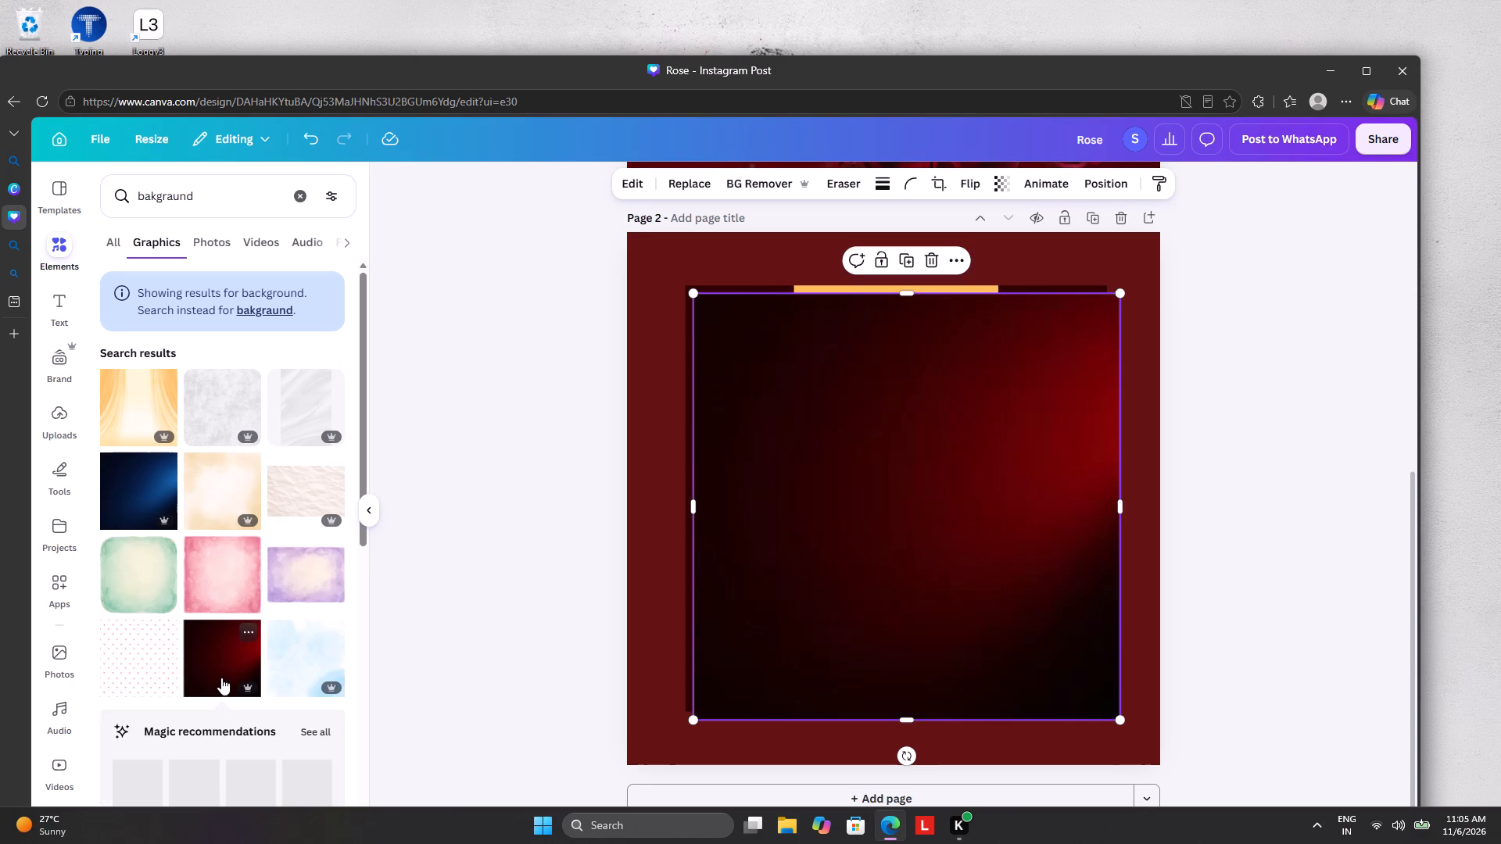
{"action": "left_click_drag", "start_coordinate": [862, 603], "coordinate": [810, 549]}
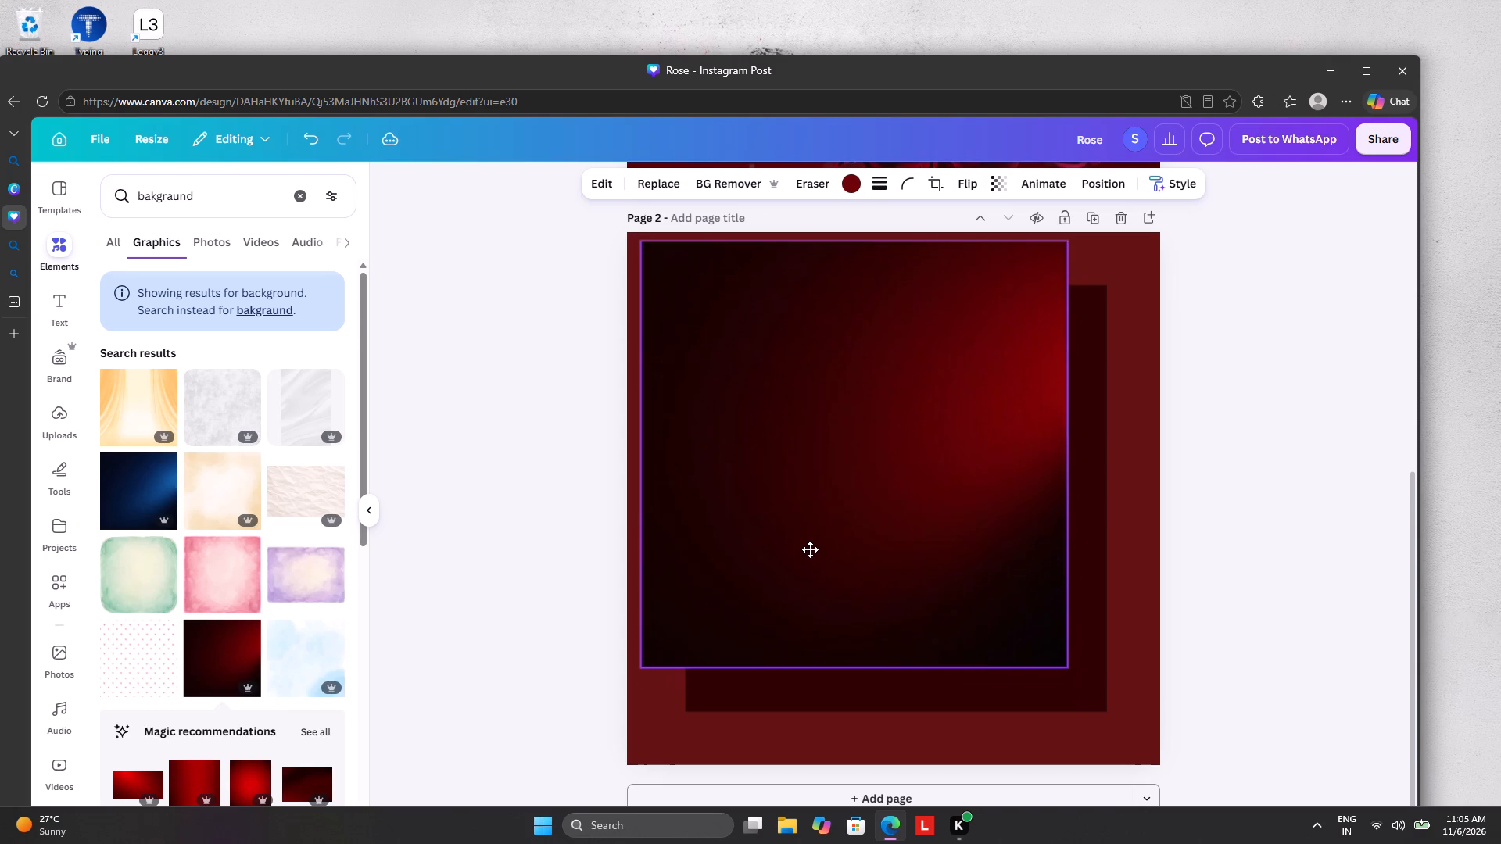
{"action": "left_click_drag", "start_coordinate": [810, 549], "coordinate": [796, 539]}
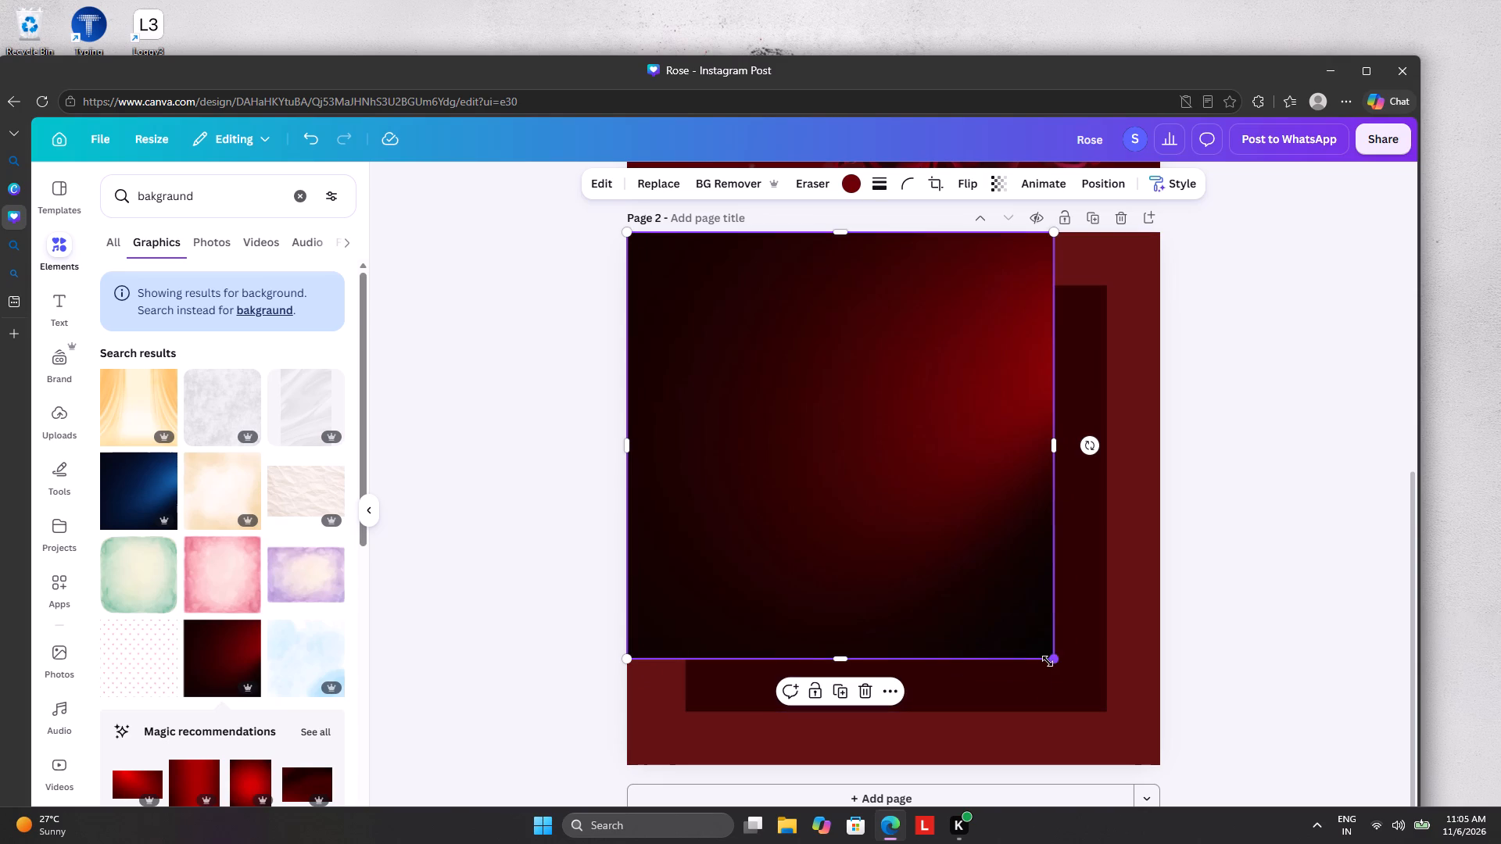
{"action": "left_click_drag", "start_coordinate": [1052, 662], "coordinate": [1177, 777]}
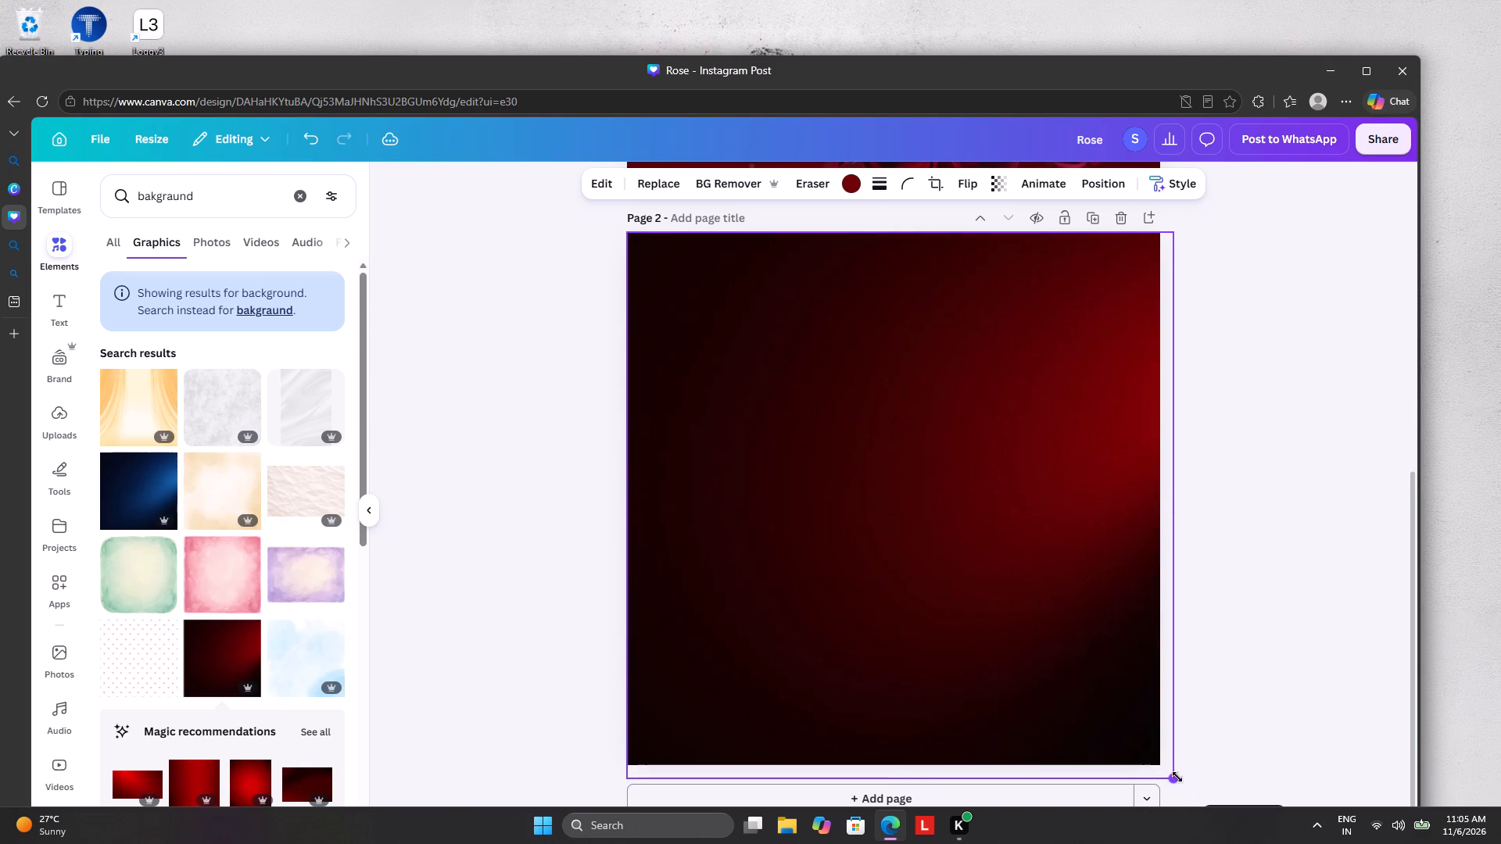
Move the gradient graphic's layer beneath the dark maroon rectangle, directly above the page background.
{"action": "left_click", "coordinate": [1116, 184]}
{"action": "left_click_drag", "start_coordinate": [203, 314], "coordinate": [203, 324]}
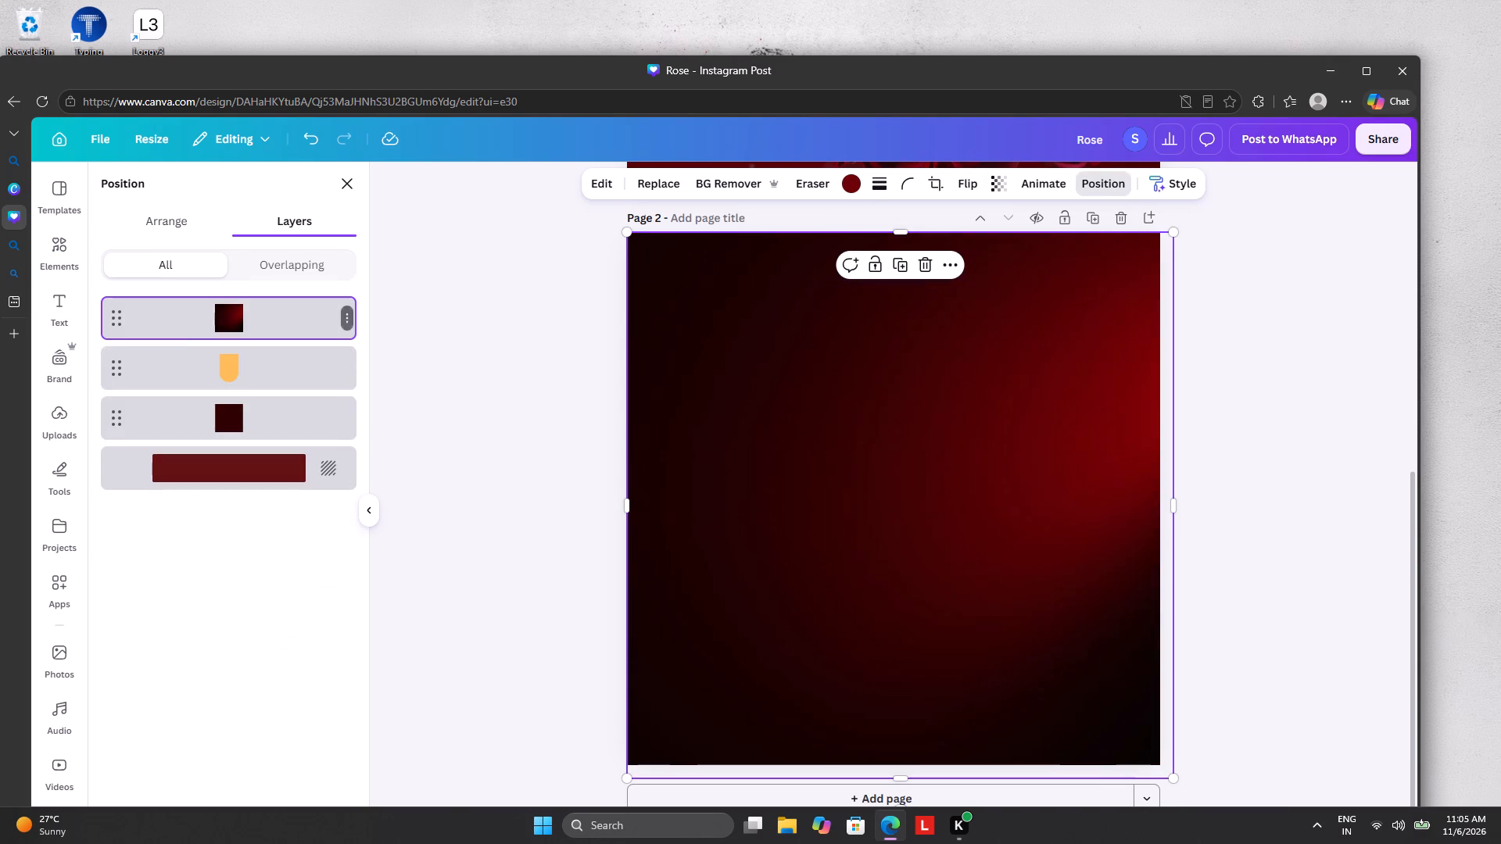
{"action": "left_click_drag", "start_coordinate": [203, 324], "coordinate": [212, 445]}
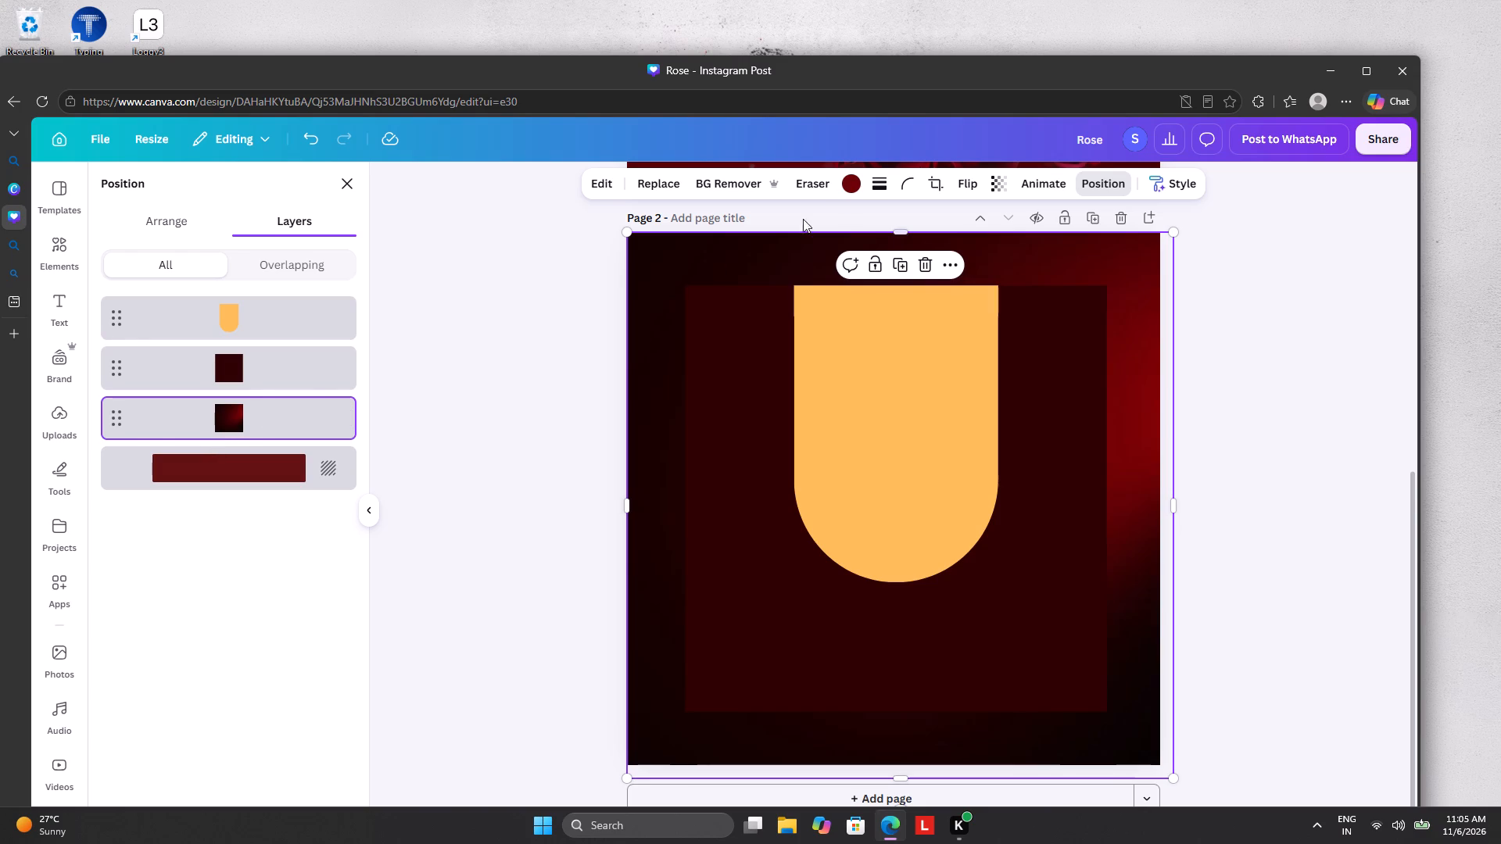
Recolour the gradient graphic with the crimson already used in the design.
{"action": "left_click", "coordinate": [853, 177]}
{"action": "left_click", "coordinate": [189, 303]}
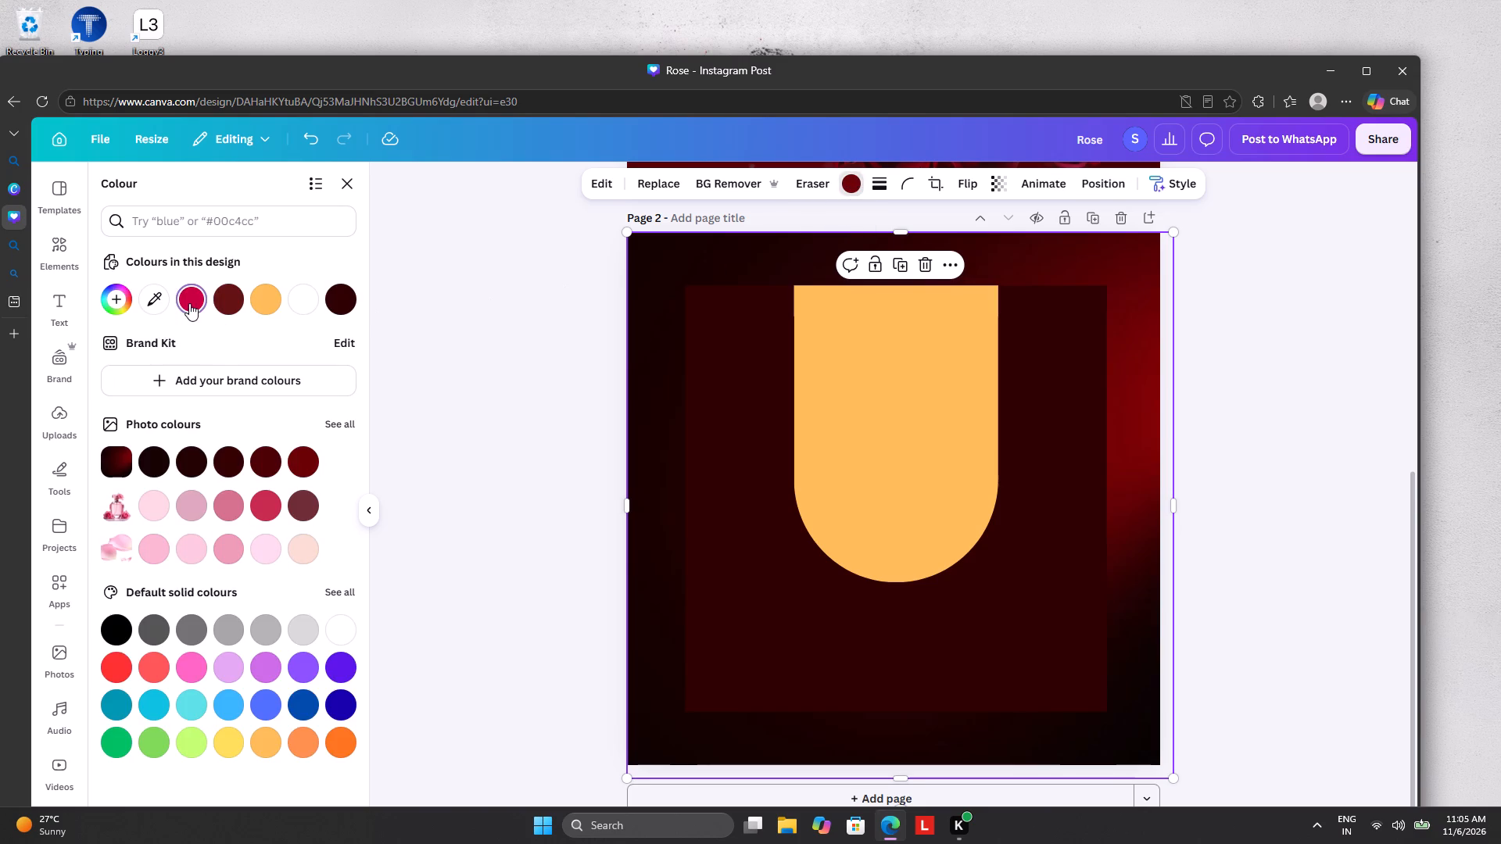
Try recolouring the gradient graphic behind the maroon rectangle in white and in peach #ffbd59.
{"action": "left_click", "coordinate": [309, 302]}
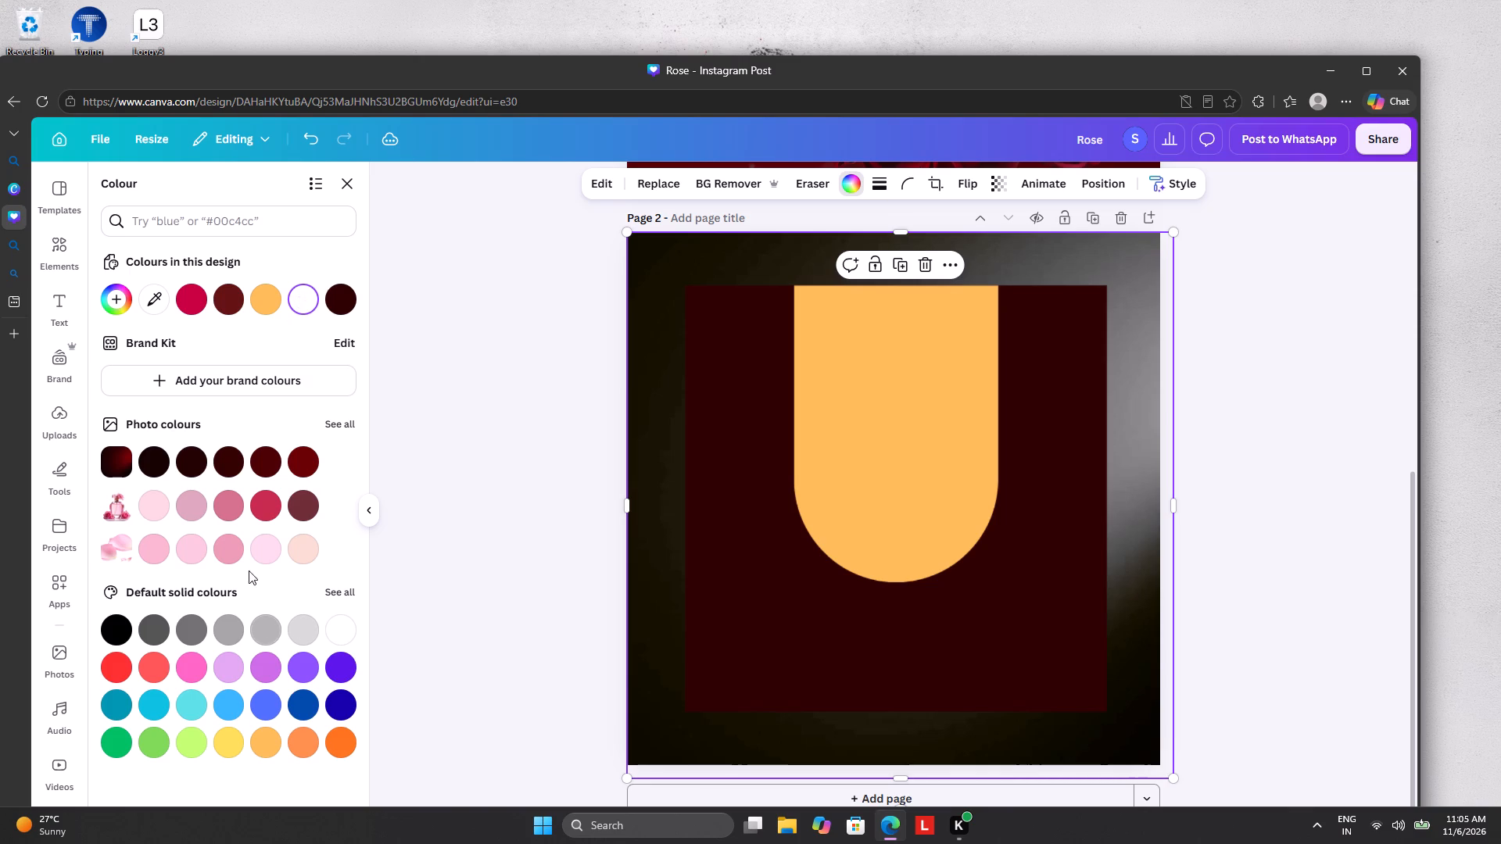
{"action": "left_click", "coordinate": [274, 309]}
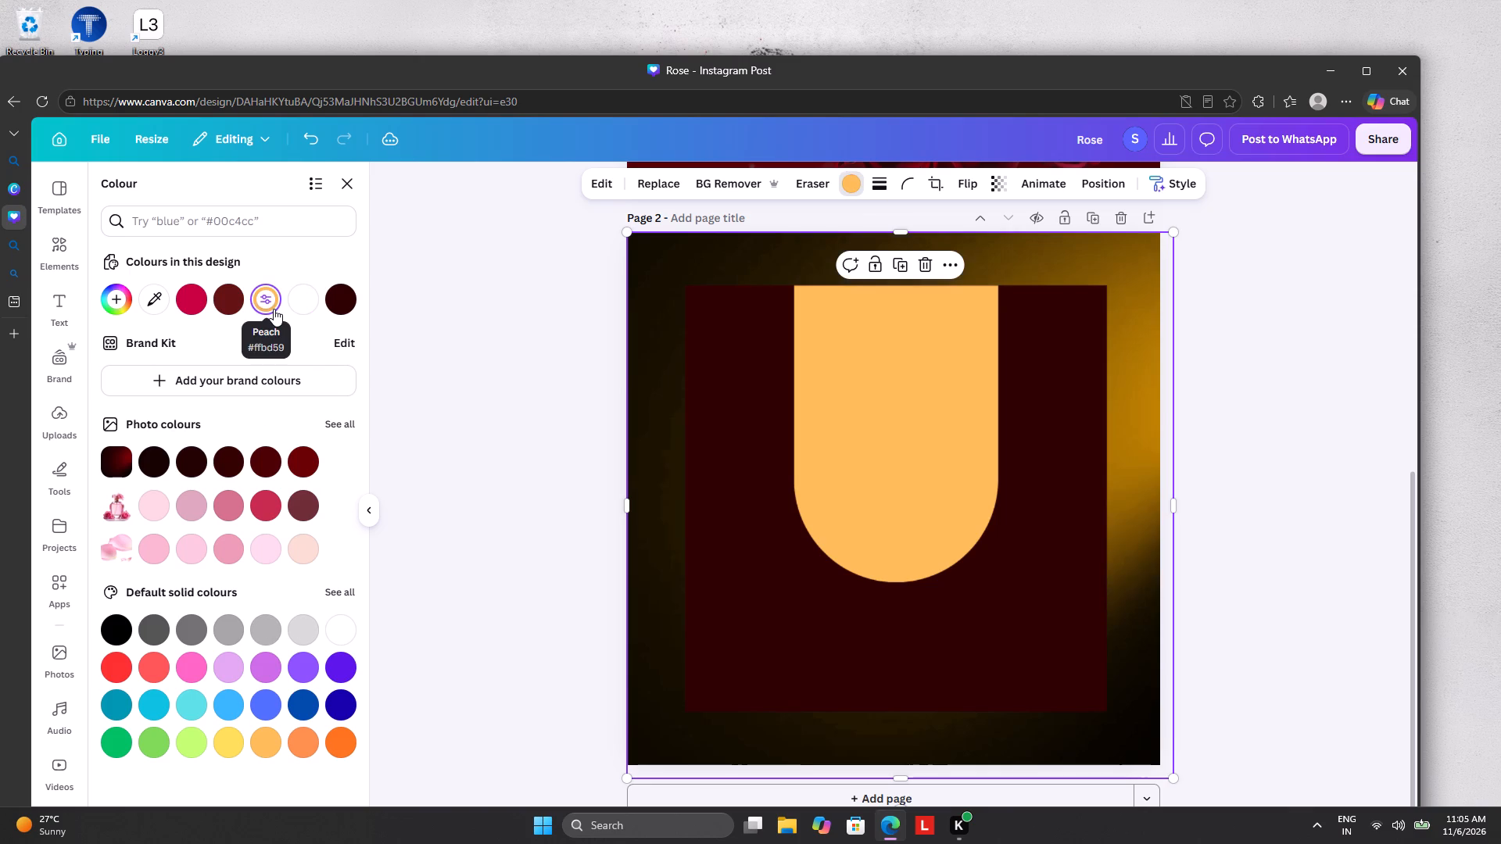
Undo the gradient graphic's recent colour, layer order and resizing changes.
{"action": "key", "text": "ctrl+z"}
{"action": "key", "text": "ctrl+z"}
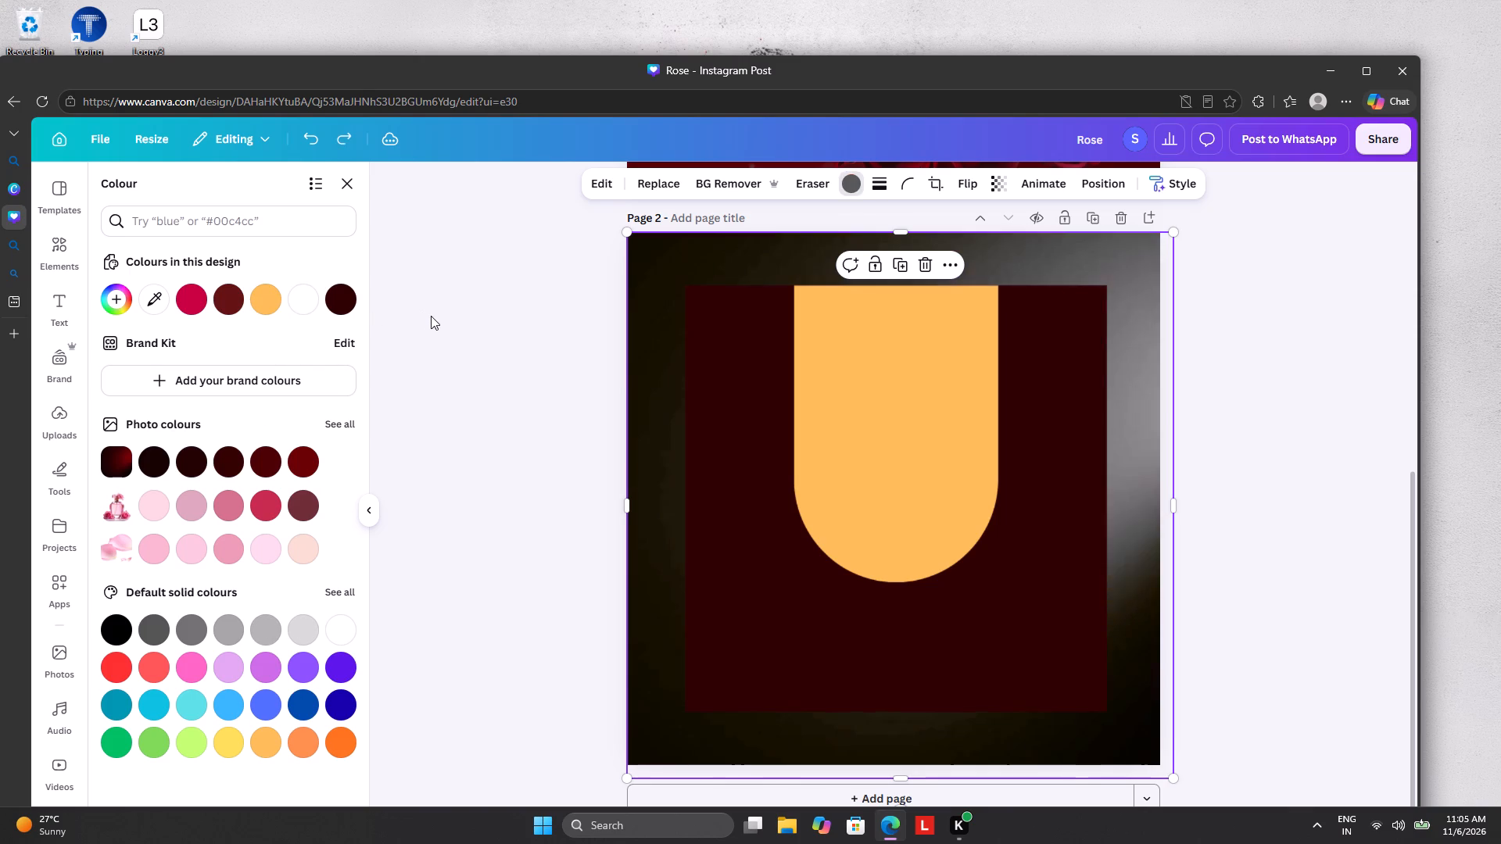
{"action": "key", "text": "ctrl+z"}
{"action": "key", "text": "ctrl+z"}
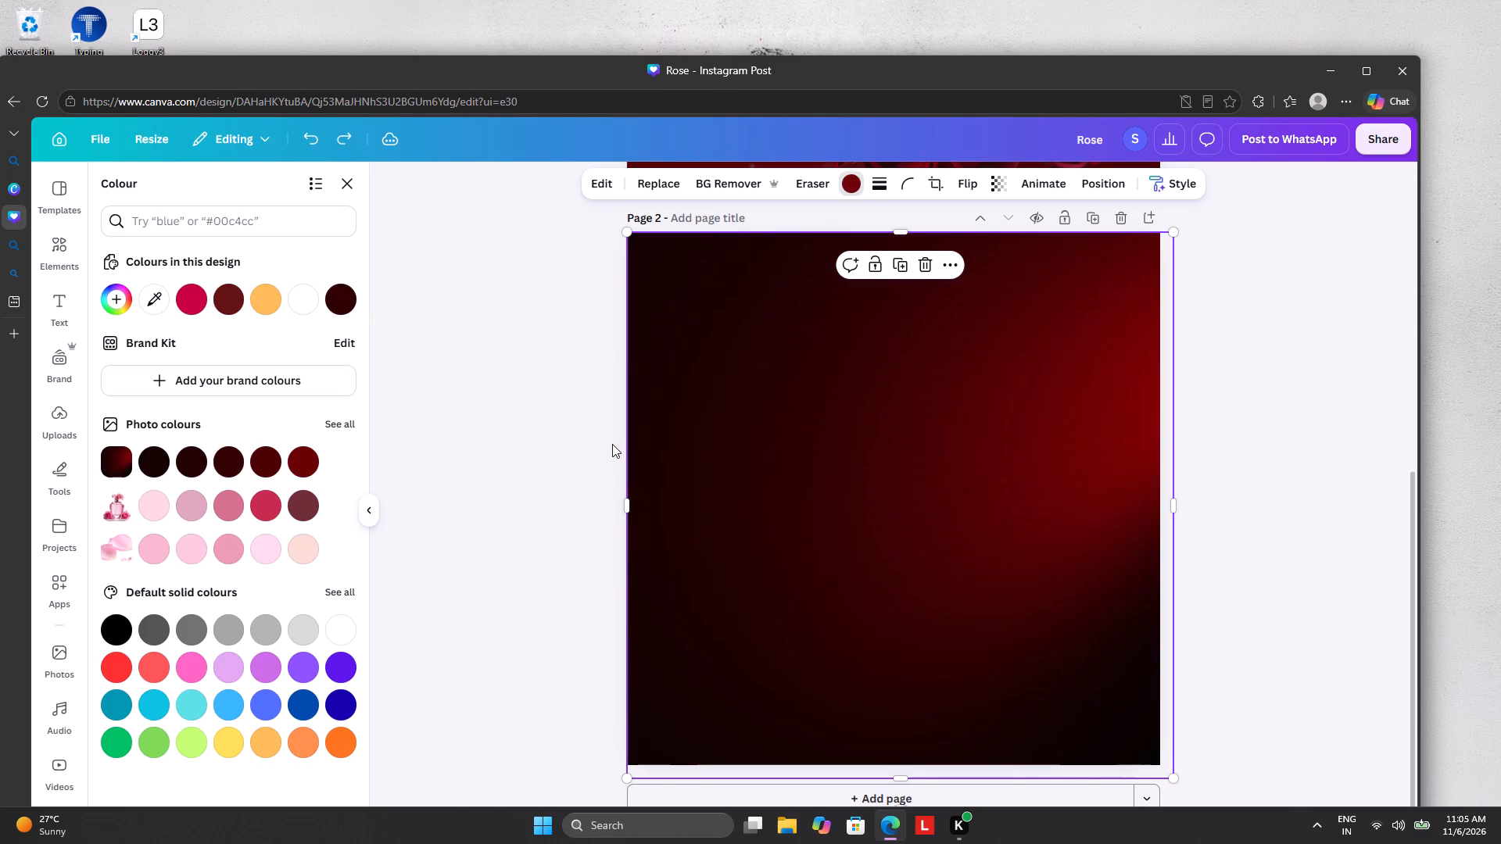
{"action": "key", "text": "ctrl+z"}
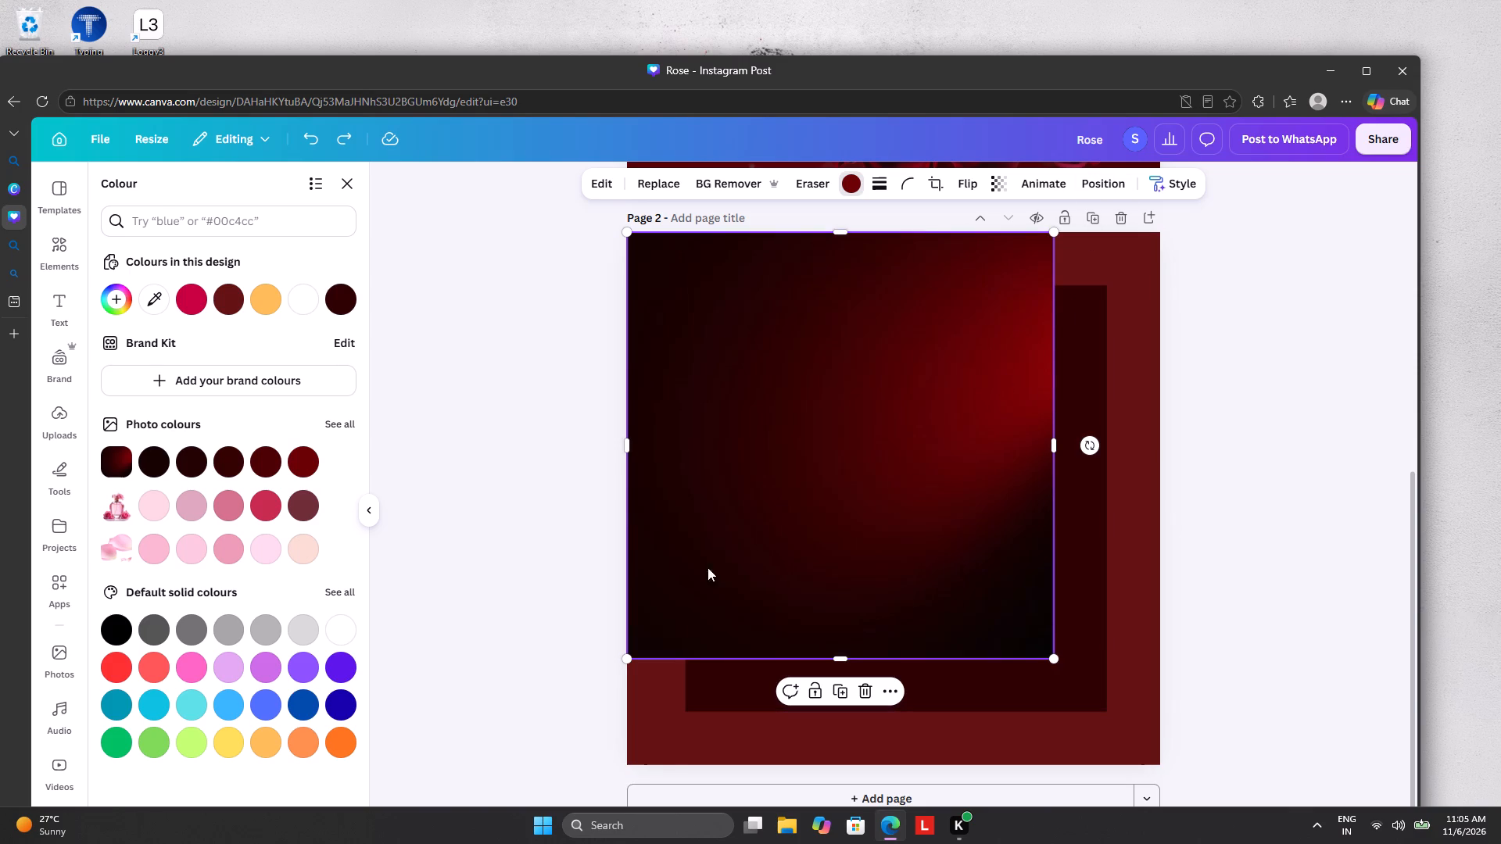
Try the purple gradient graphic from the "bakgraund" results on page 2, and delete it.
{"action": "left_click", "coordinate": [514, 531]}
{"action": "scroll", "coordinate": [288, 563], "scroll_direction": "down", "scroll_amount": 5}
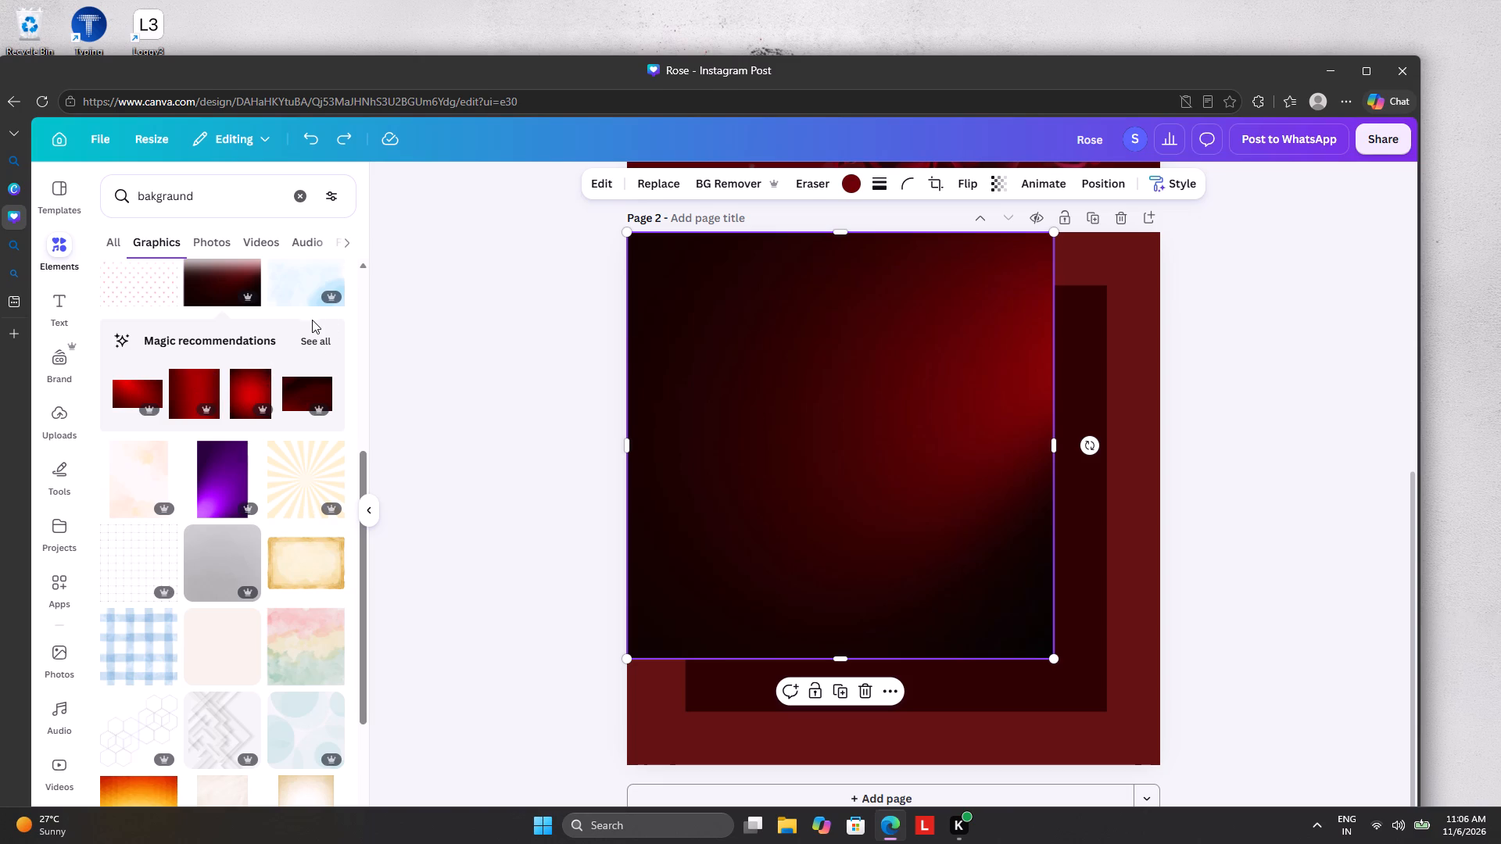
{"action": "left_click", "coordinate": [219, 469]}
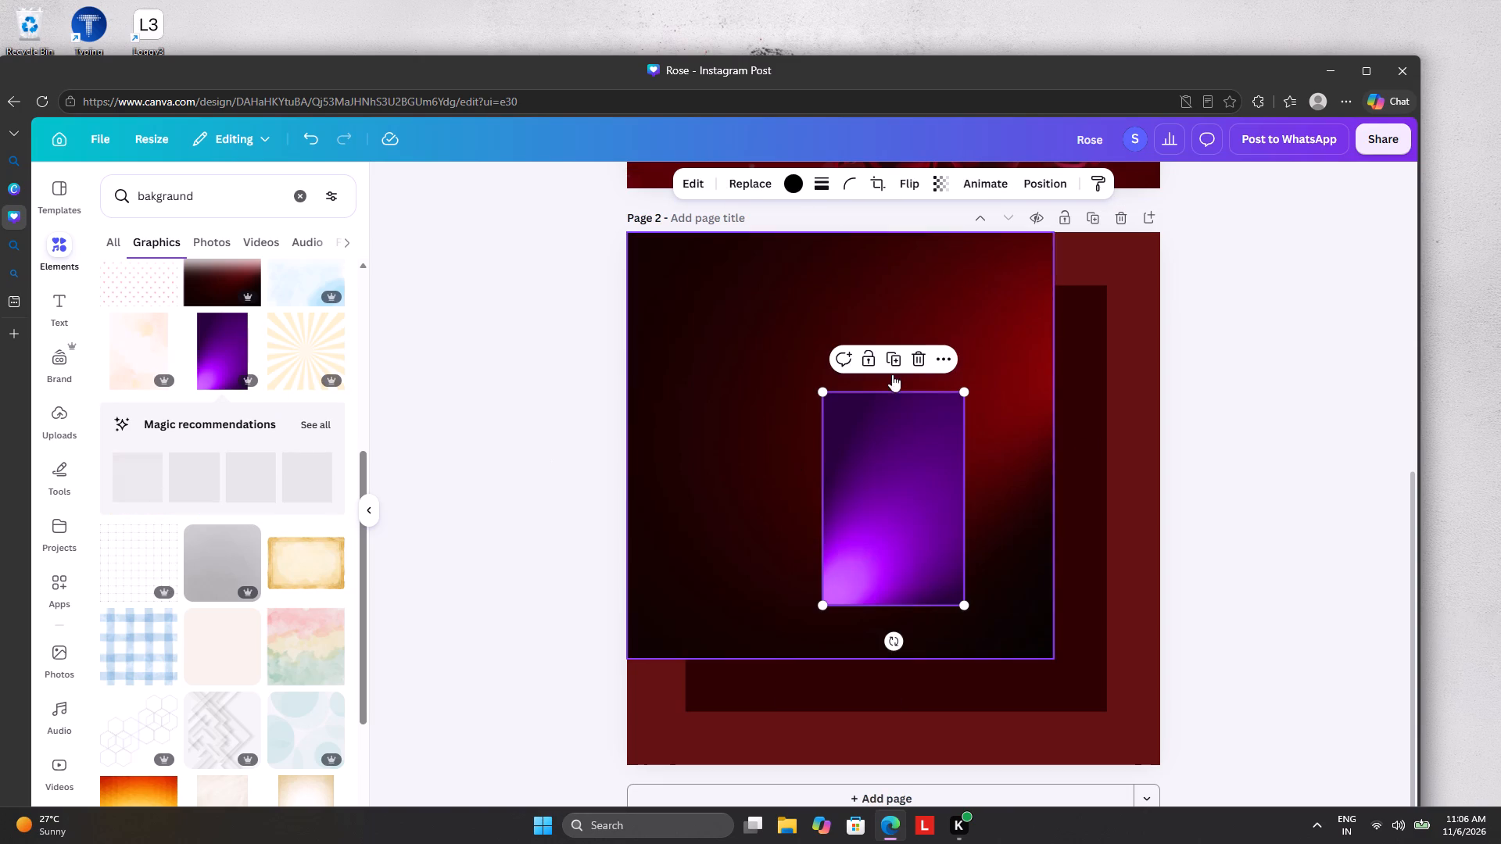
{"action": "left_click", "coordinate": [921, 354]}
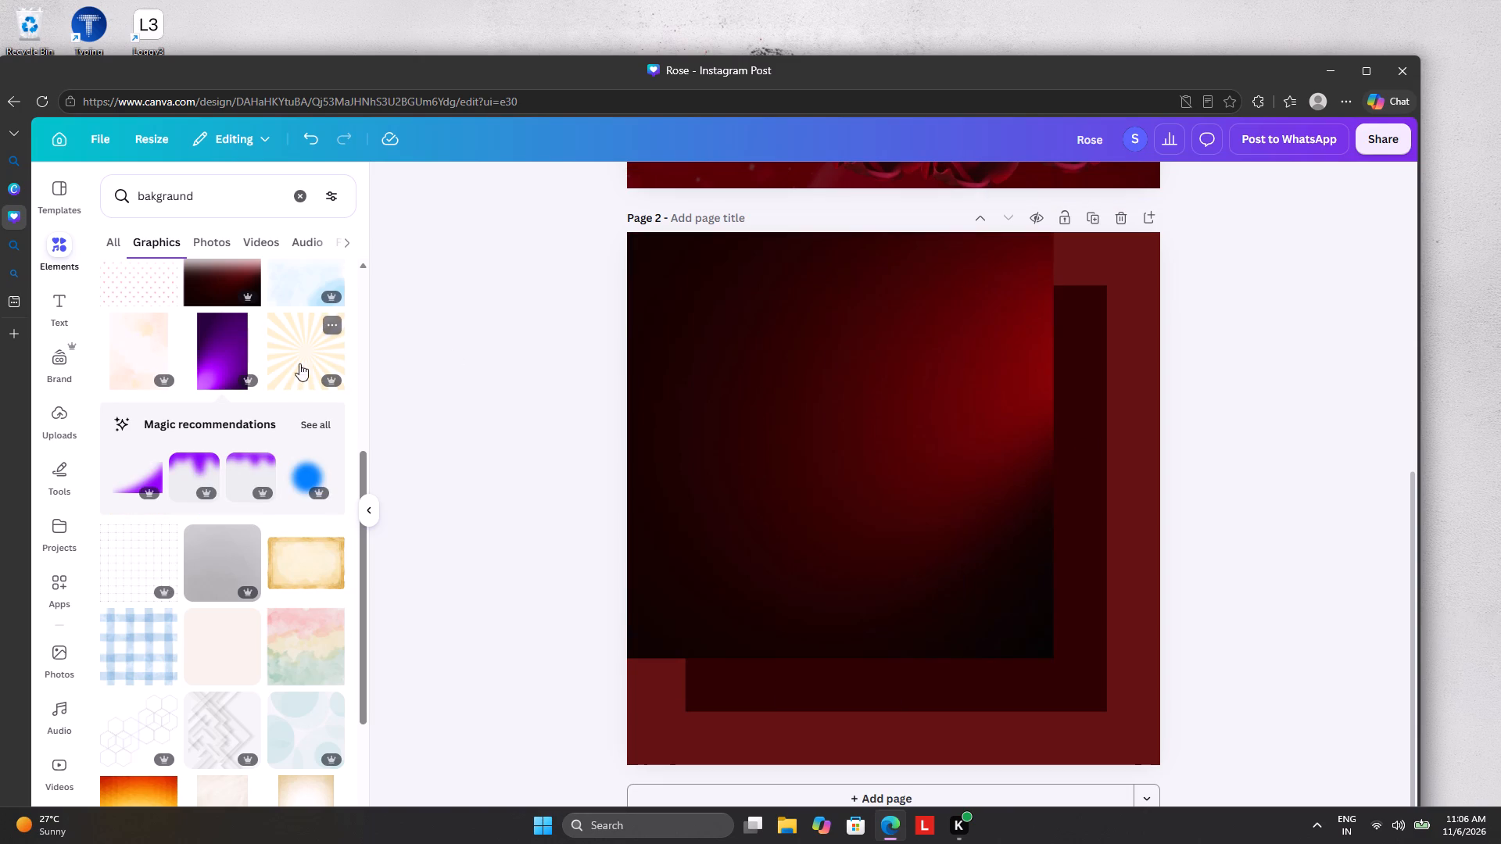
Add the dark red gradient graphic to page 2 again and show all of its Magic recommendations.
{"action": "scroll", "coordinate": [256, 416], "scroll_direction": "up", "scroll_amount": 3}
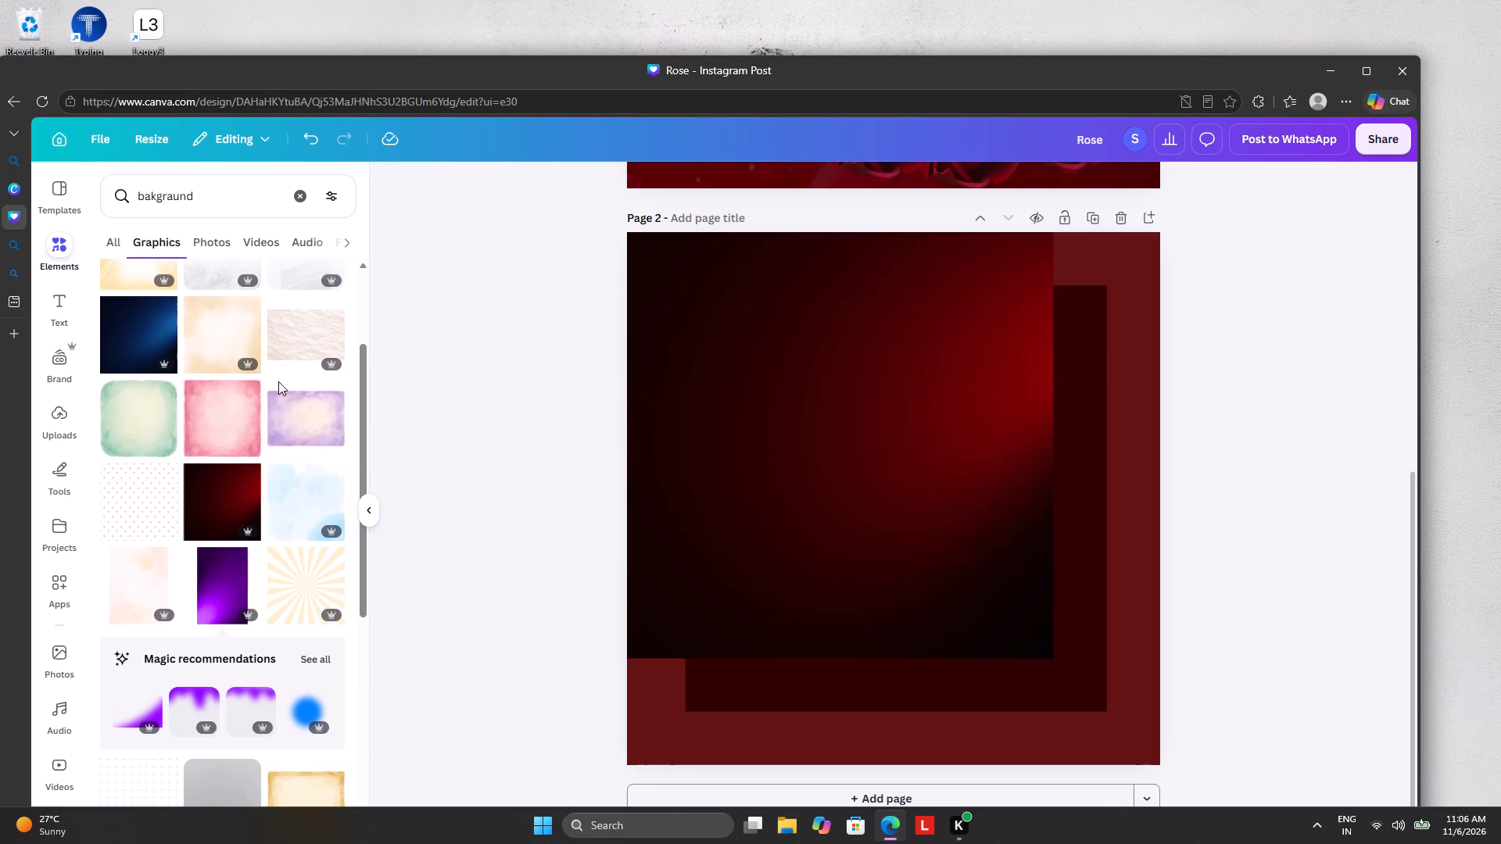
{"action": "scroll", "coordinate": [278, 381], "scroll_direction": "down", "scroll_amount": 1}
{"action": "left_click", "coordinate": [242, 428]}
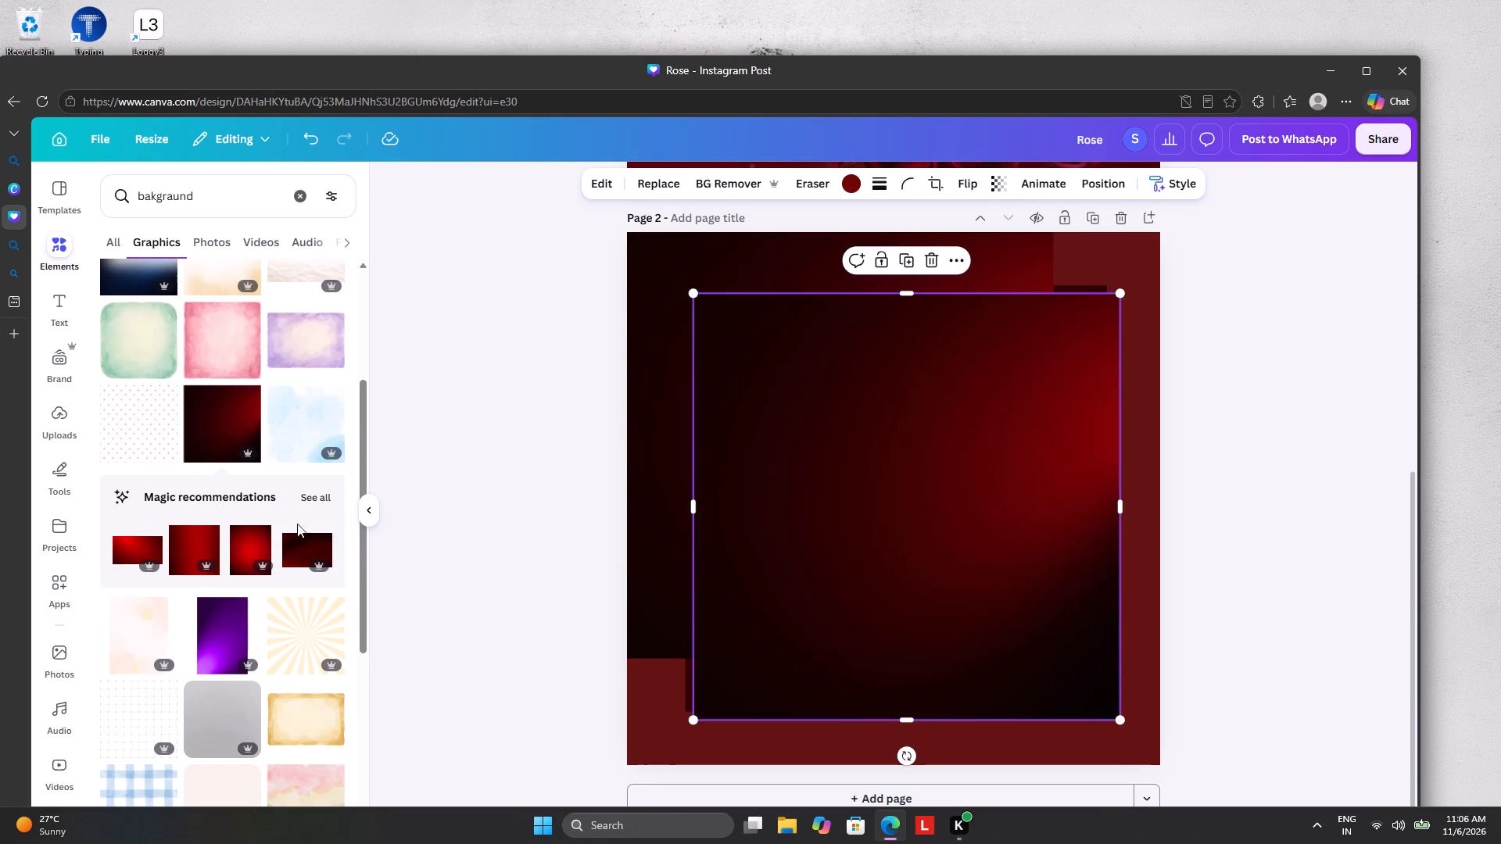
{"action": "left_click", "coordinate": [317, 492]}
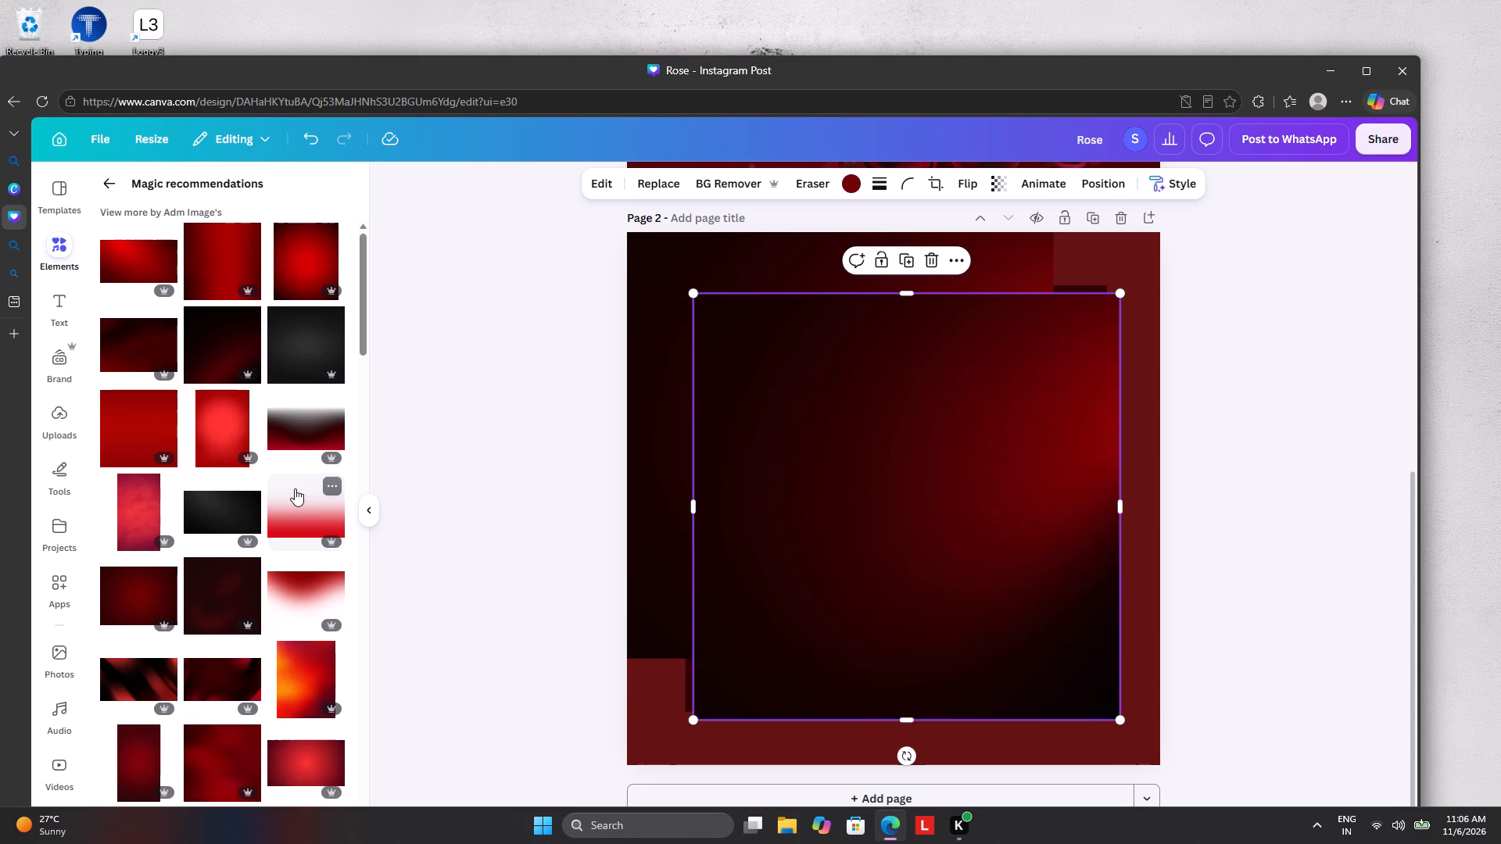
{"action": "scroll", "coordinate": [174, 670], "scroll_direction": "down", "scroll_amount": 3}
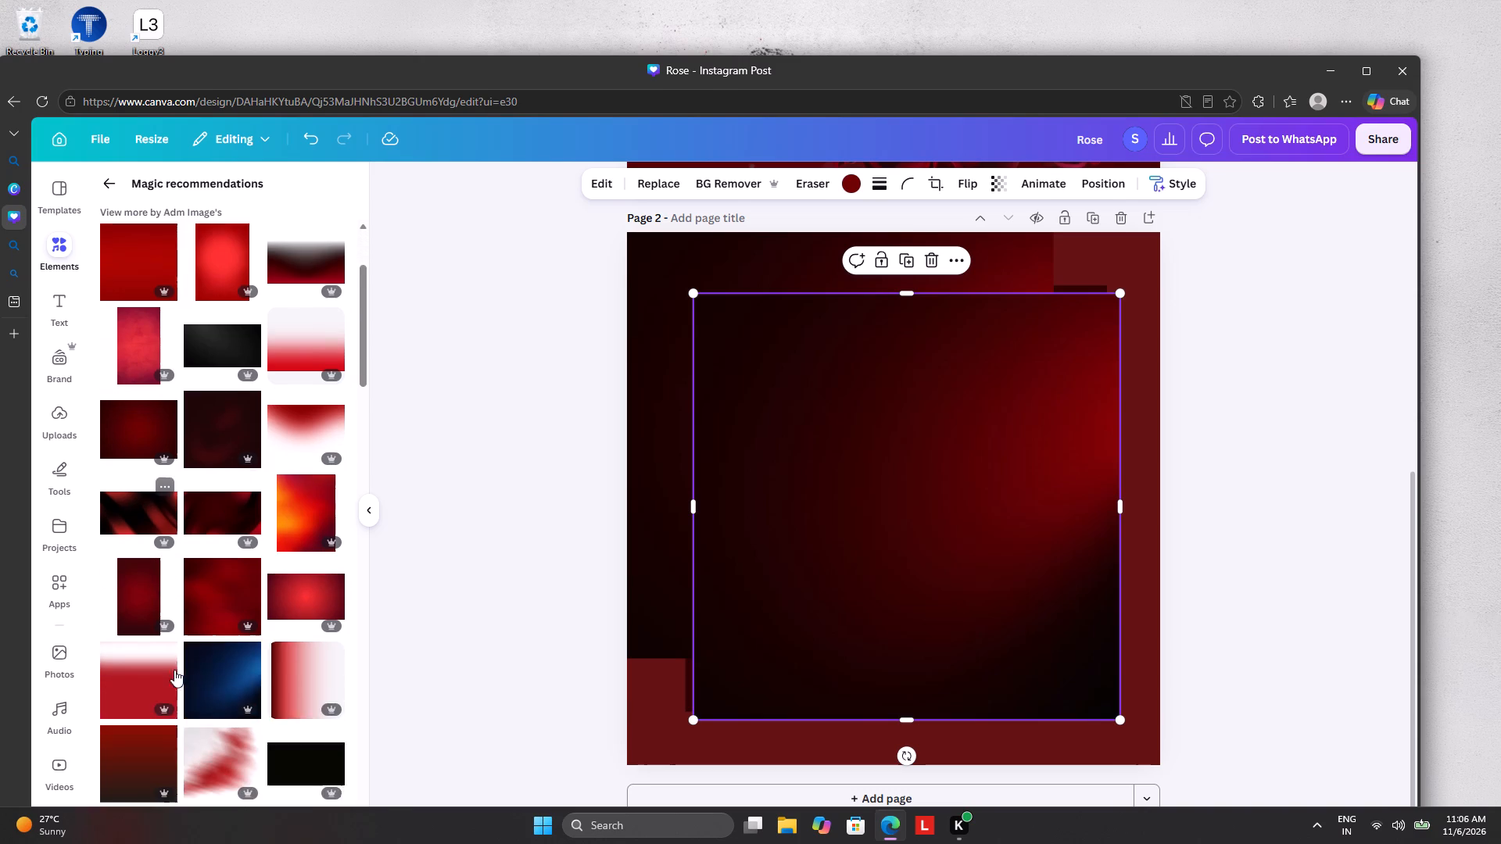
{"action": "scroll", "coordinate": [176, 649], "scroll_direction": "down", "scroll_amount": 3}
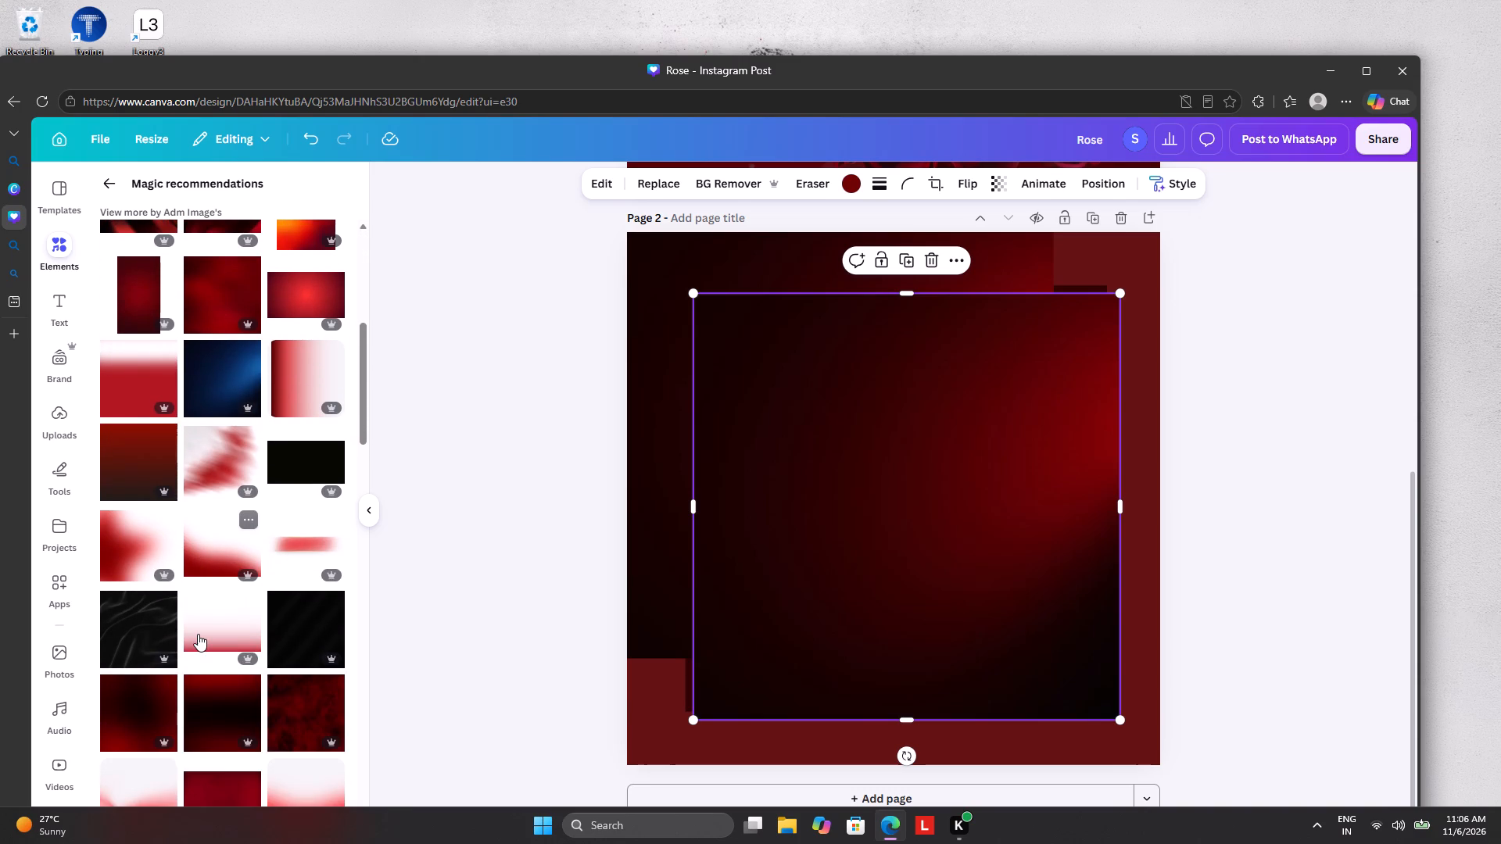
{"action": "scroll", "coordinate": [199, 634], "scroll_direction": "down", "scroll_amount": 2}
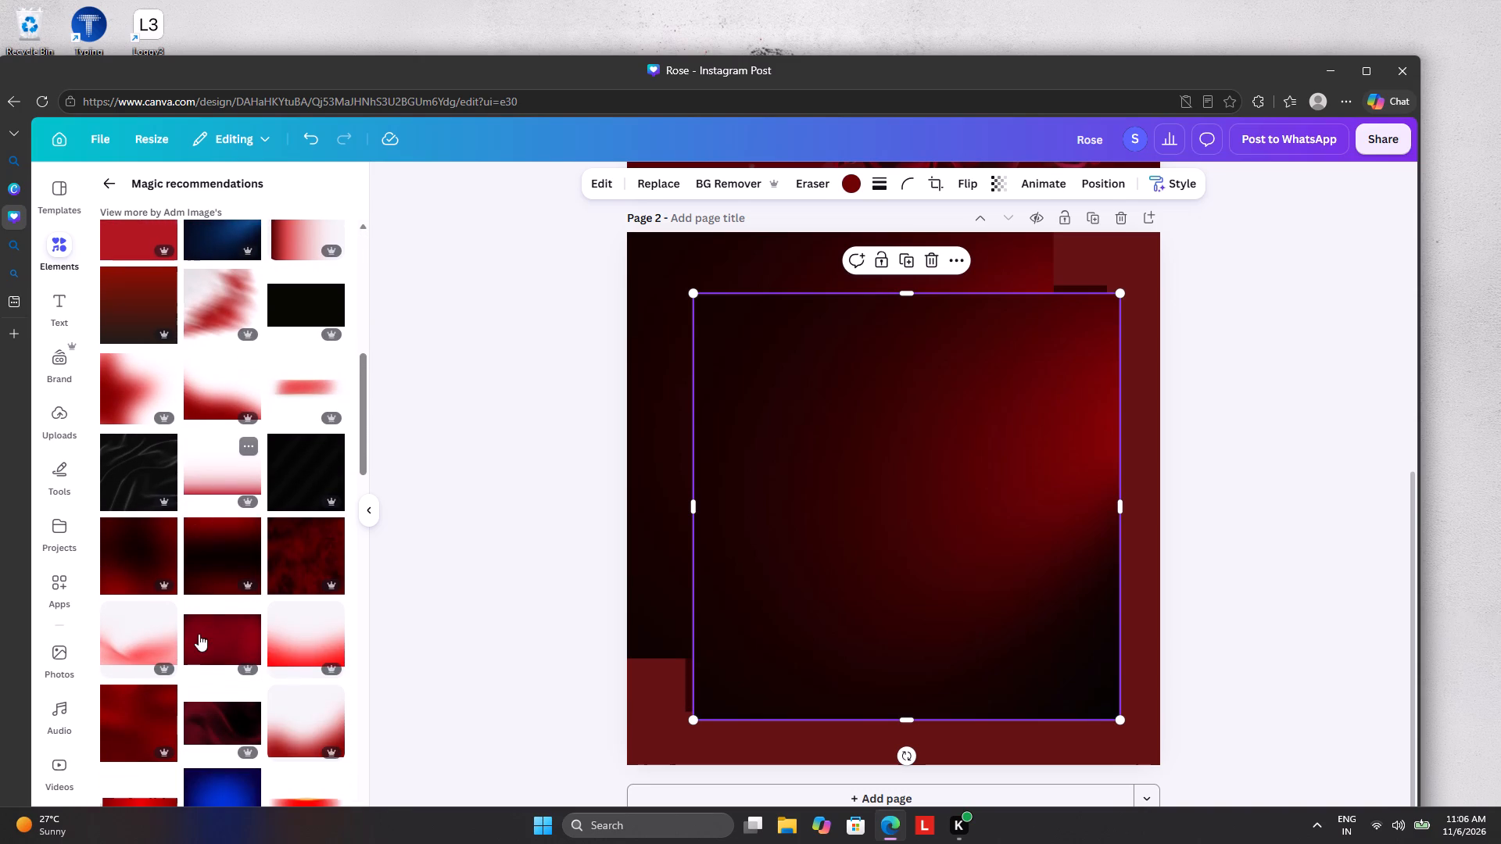
{"action": "scroll", "coordinate": [310, 548], "scroll_direction": "down", "scroll_amount": 4}
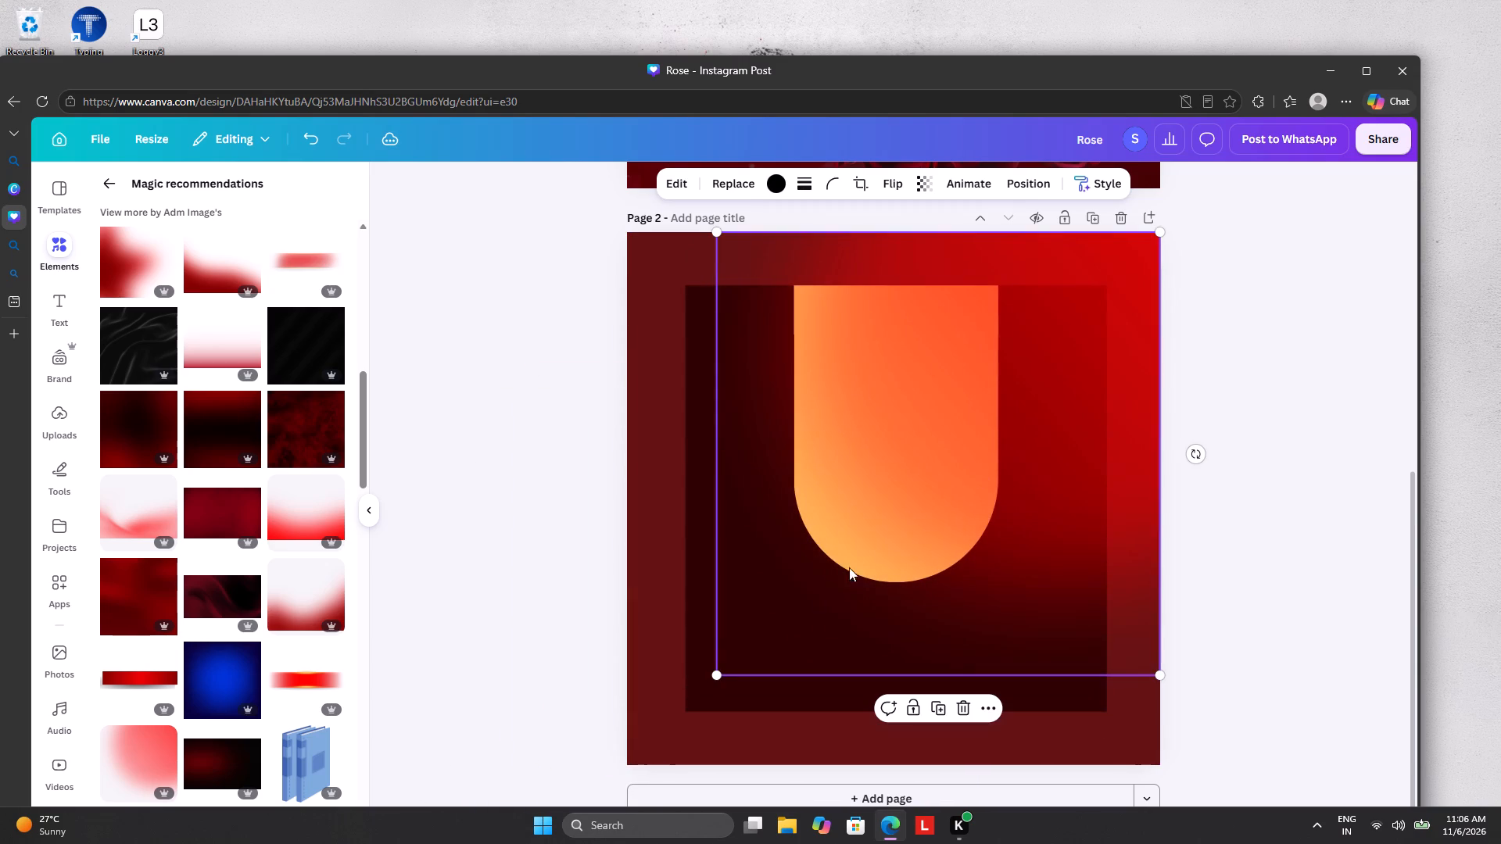
{"action": "left_click_drag", "start_coordinate": [720, 677], "coordinate": [597, 760]}
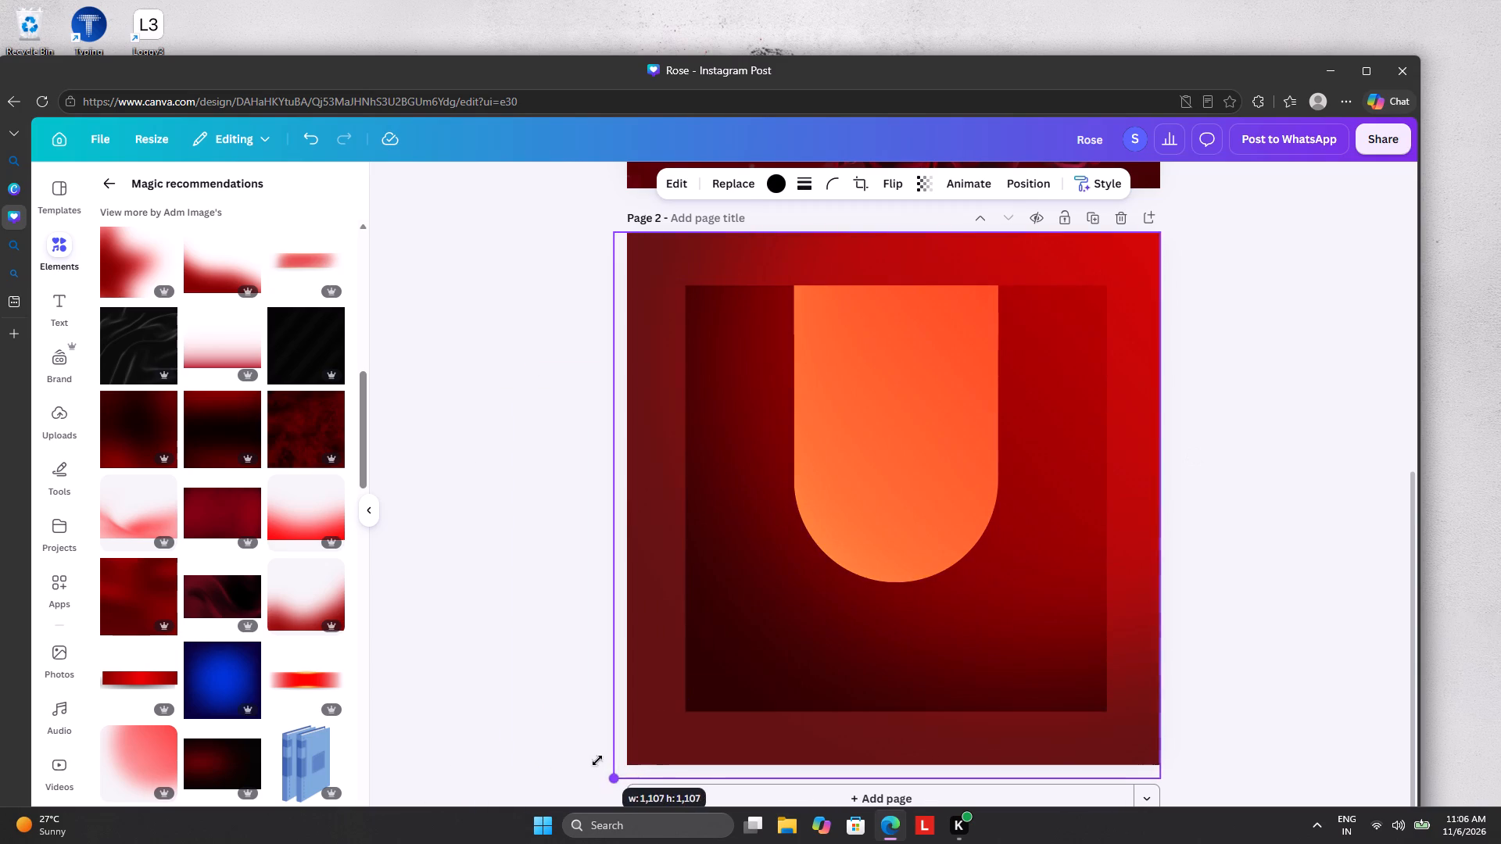
{"action": "left_click_drag", "start_coordinate": [597, 760], "coordinate": [596, 760]}
Move the soft red gradient's layer beneath the maroon rectangle, directly above the page background.
{"action": "left_click", "coordinate": [1026, 174]}
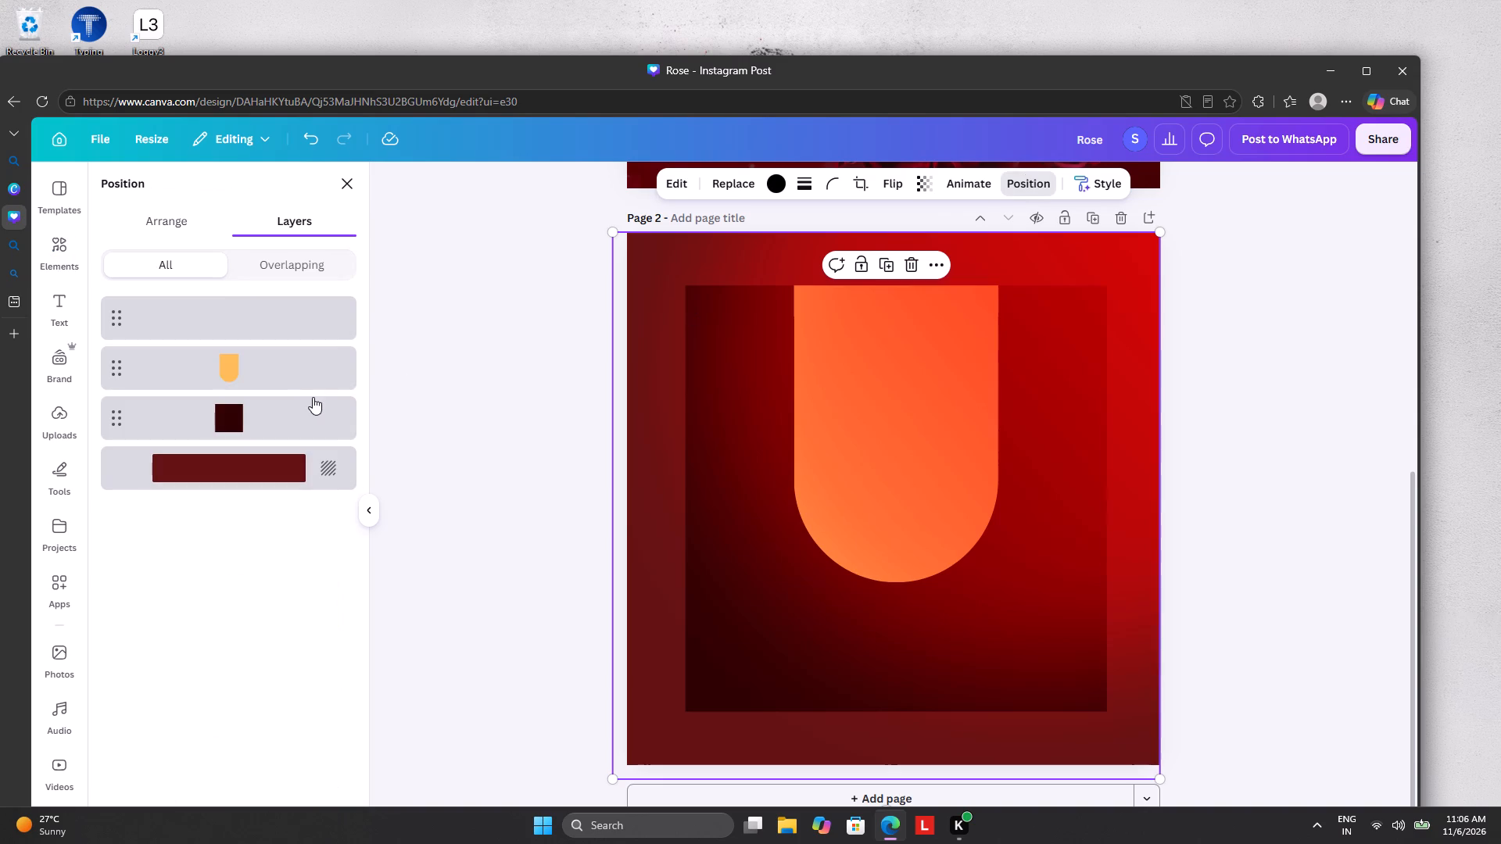
{"action": "left_click_drag", "start_coordinate": [285, 320], "coordinate": [279, 412]}
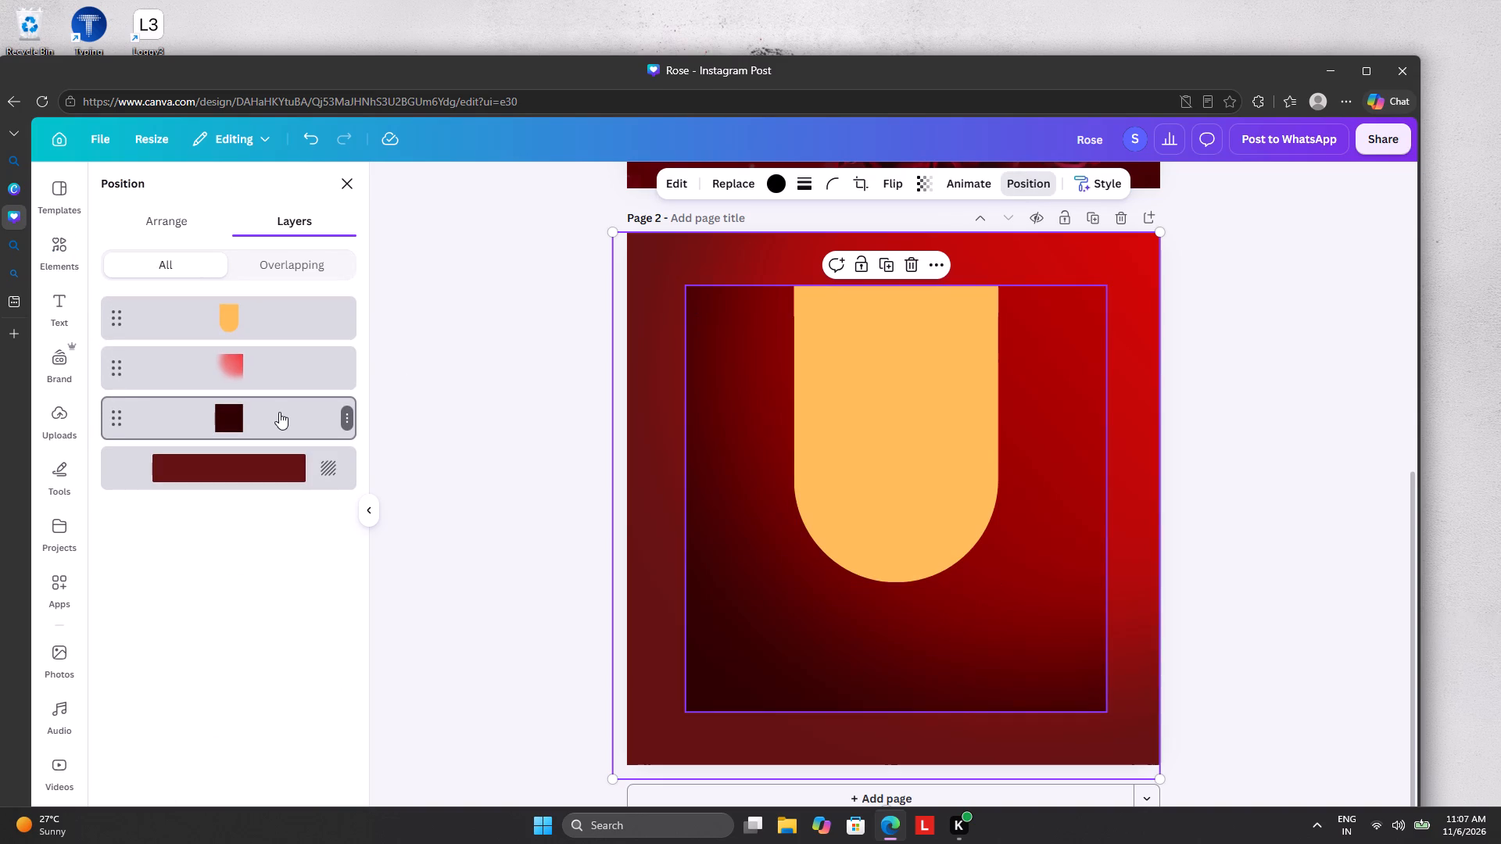
{"action": "left_click_drag", "start_coordinate": [279, 412], "coordinate": [276, 440]}
{"action": "left_click_drag", "start_coordinate": [281, 352], "coordinate": [281, 360]}
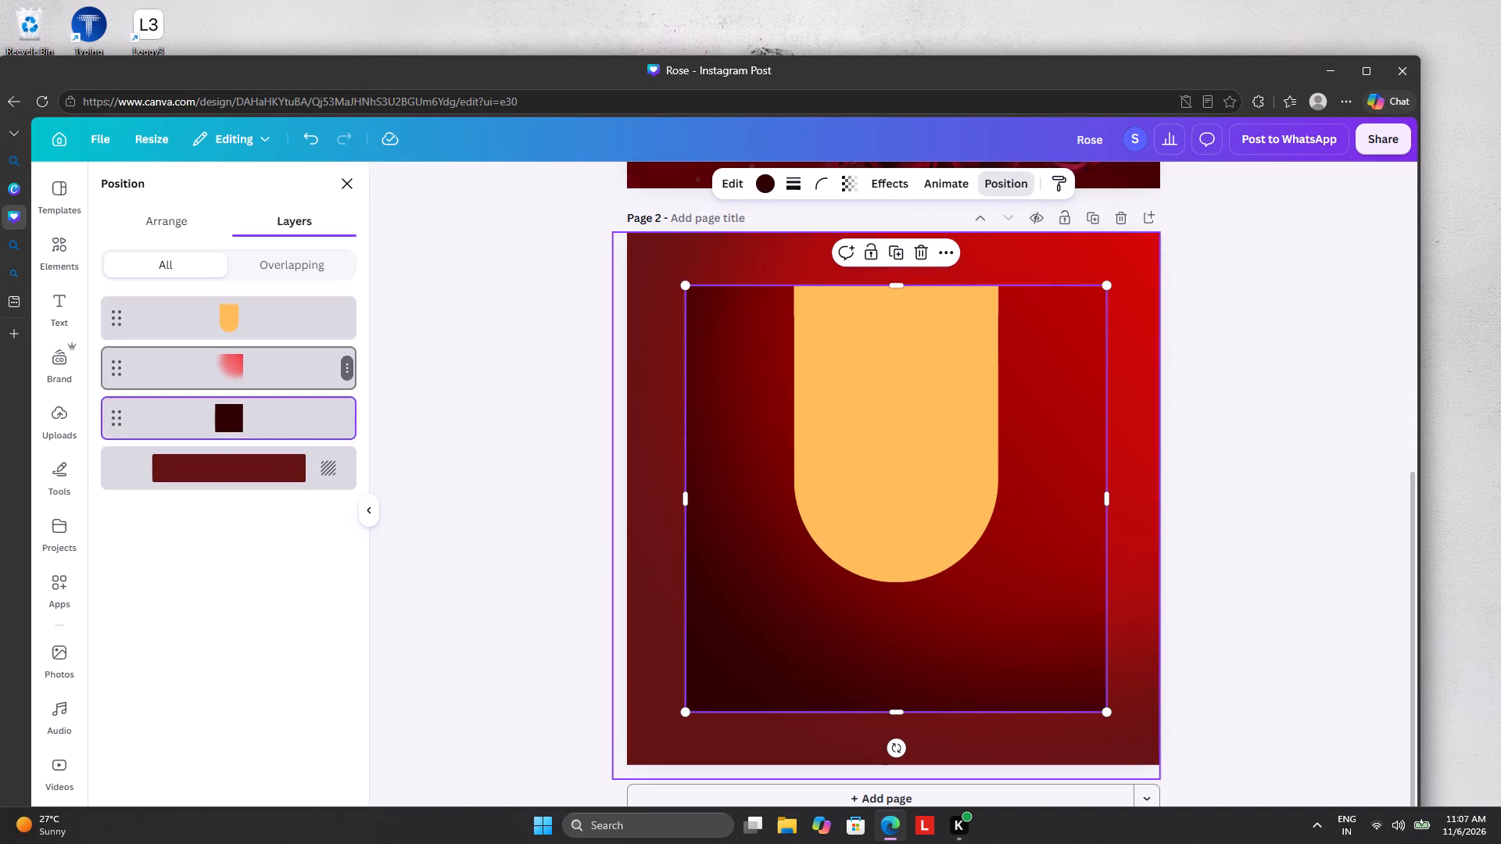
{"action": "left_click_drag", "start_coordinate": [281, 360], "coordinate": [273, 447]}
{"action": "left_click", "coordinate": [432, 371]}
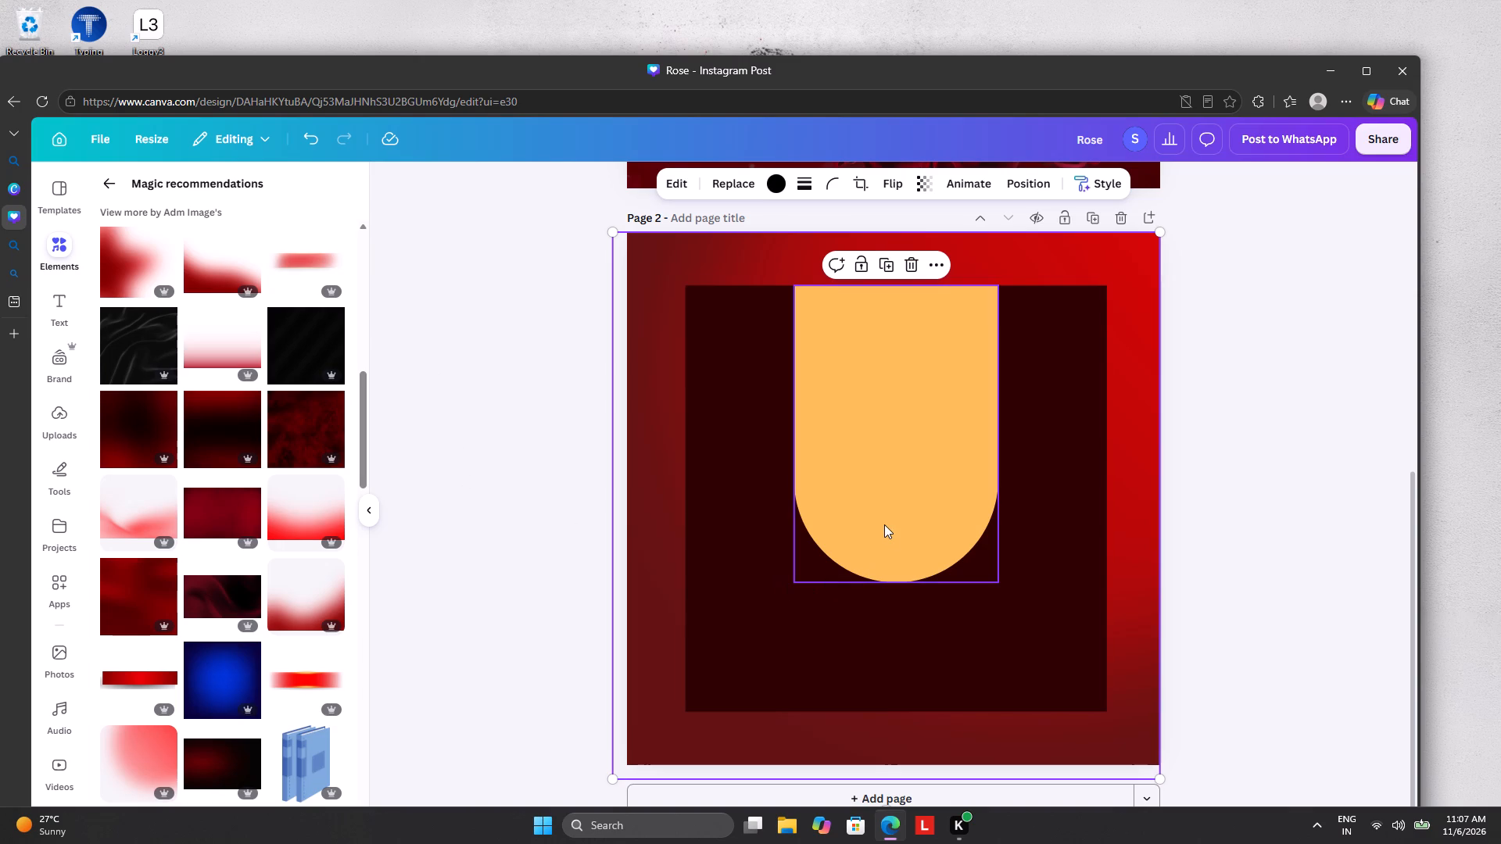
{"action": "left_click", "coordinate": [504, 566]}
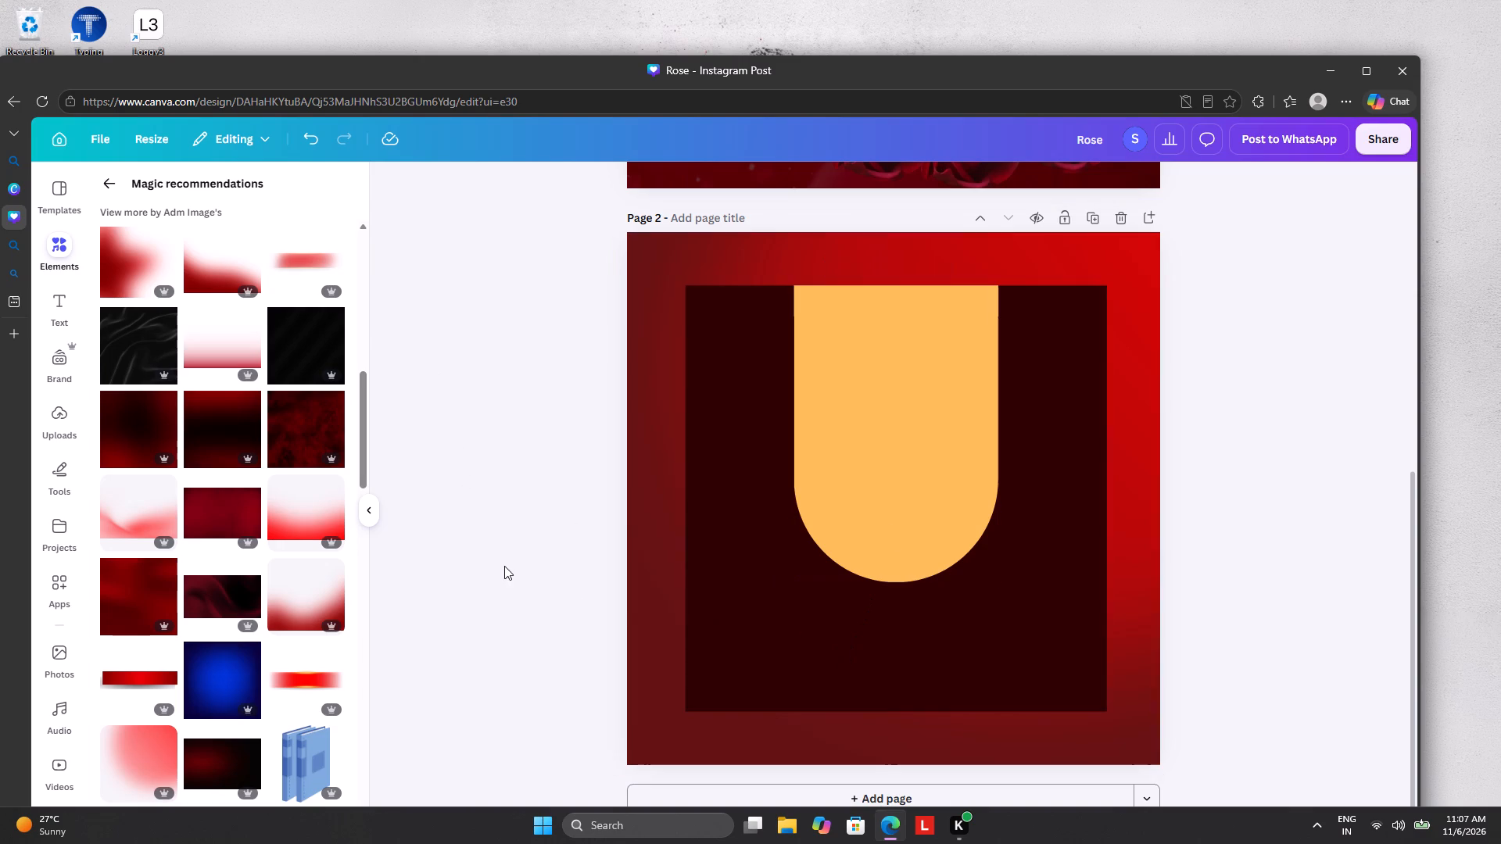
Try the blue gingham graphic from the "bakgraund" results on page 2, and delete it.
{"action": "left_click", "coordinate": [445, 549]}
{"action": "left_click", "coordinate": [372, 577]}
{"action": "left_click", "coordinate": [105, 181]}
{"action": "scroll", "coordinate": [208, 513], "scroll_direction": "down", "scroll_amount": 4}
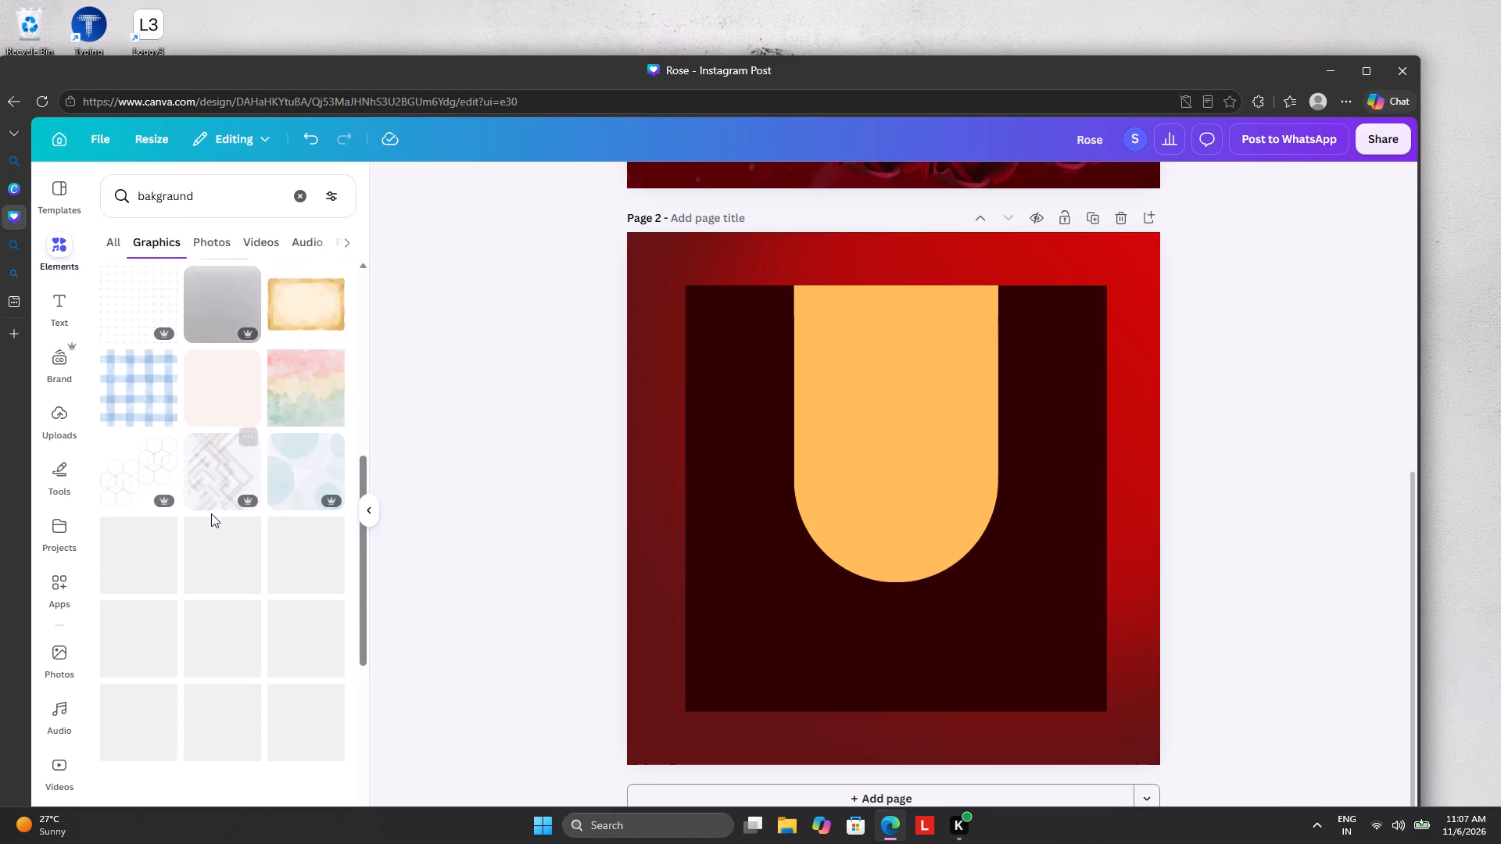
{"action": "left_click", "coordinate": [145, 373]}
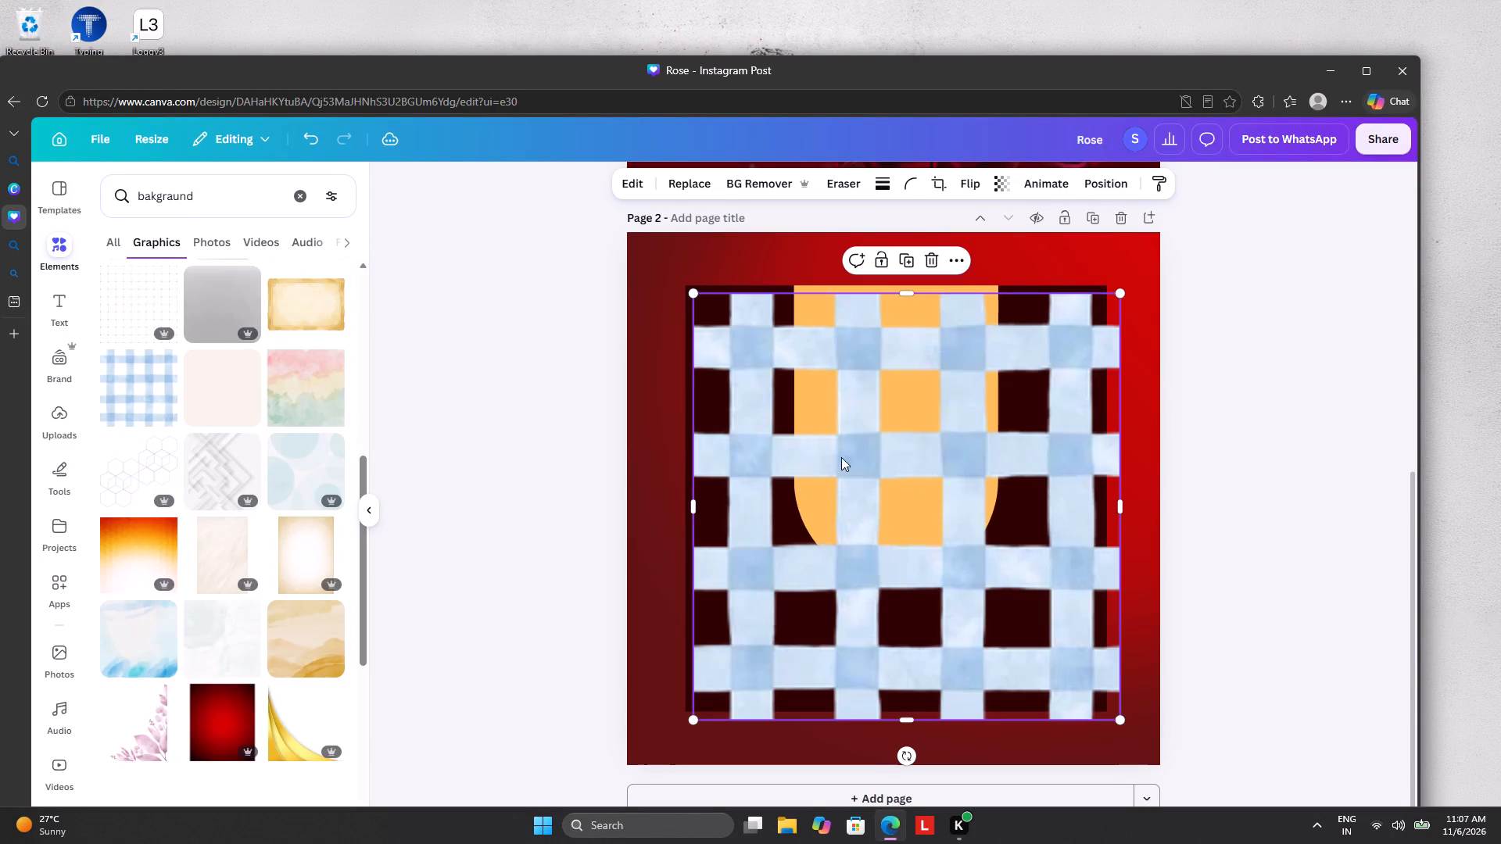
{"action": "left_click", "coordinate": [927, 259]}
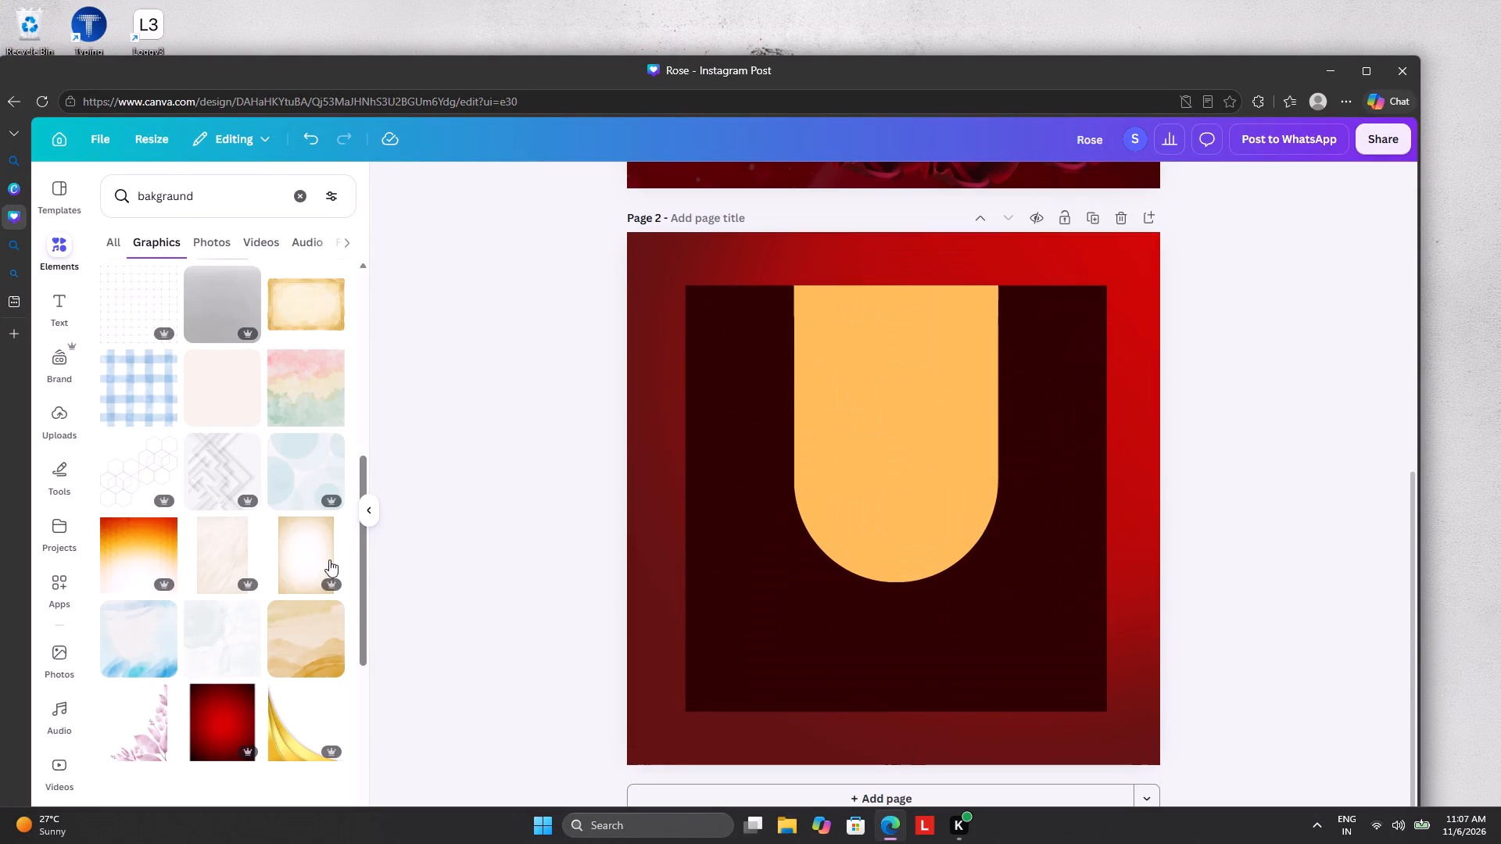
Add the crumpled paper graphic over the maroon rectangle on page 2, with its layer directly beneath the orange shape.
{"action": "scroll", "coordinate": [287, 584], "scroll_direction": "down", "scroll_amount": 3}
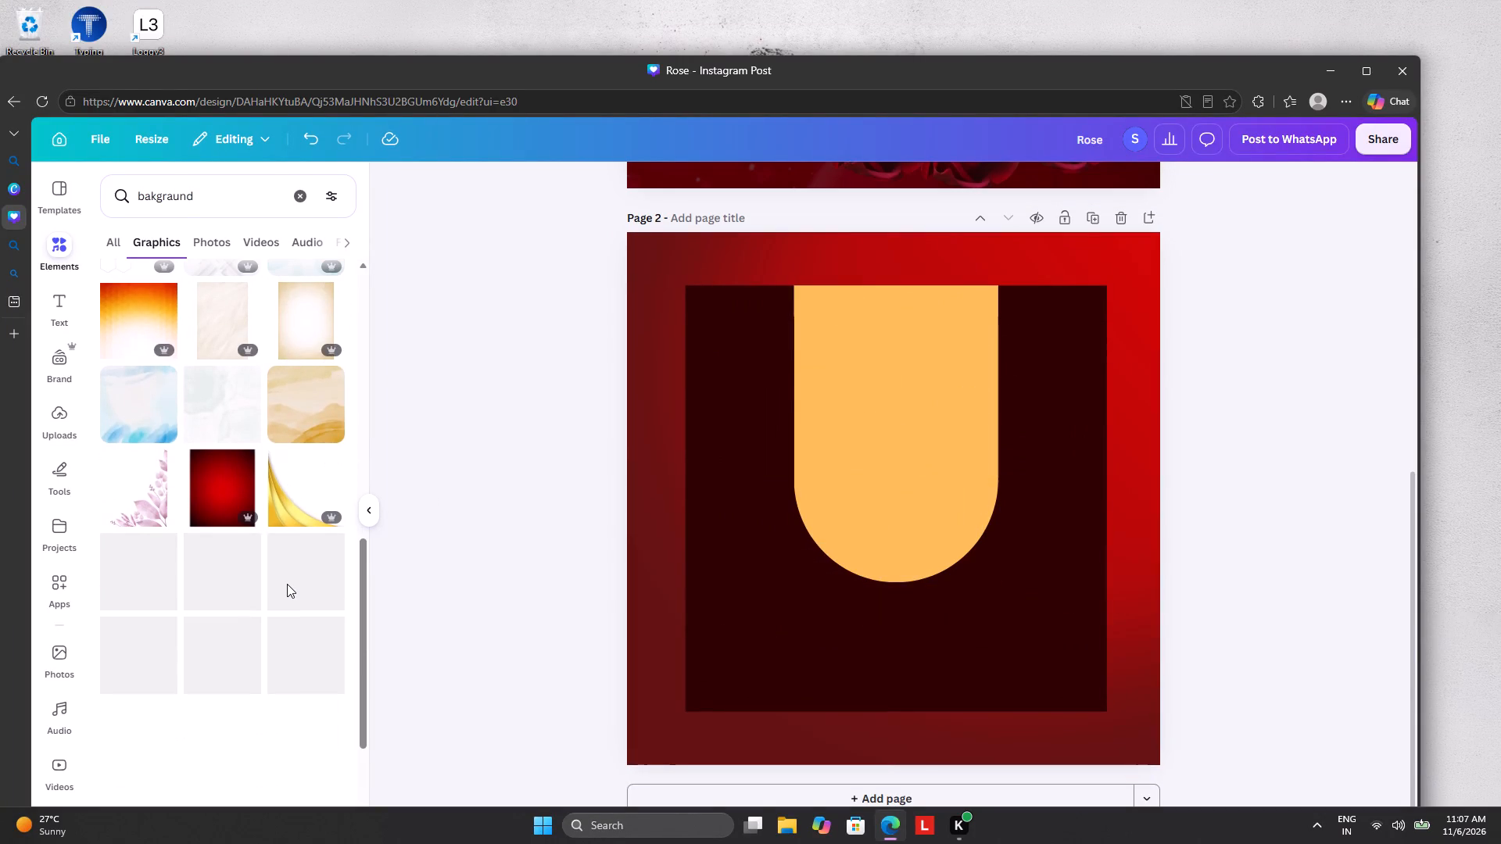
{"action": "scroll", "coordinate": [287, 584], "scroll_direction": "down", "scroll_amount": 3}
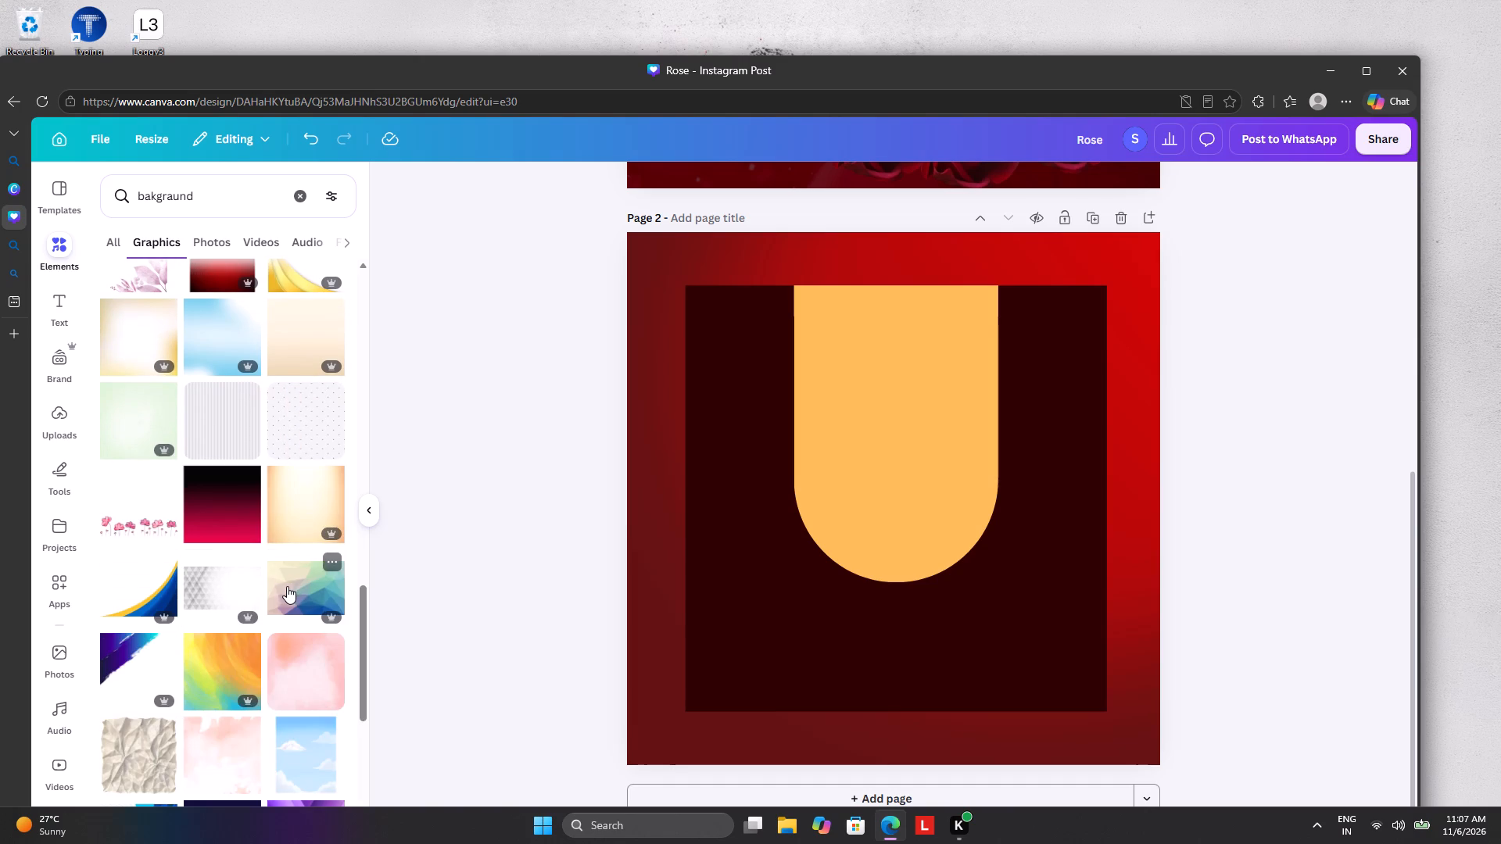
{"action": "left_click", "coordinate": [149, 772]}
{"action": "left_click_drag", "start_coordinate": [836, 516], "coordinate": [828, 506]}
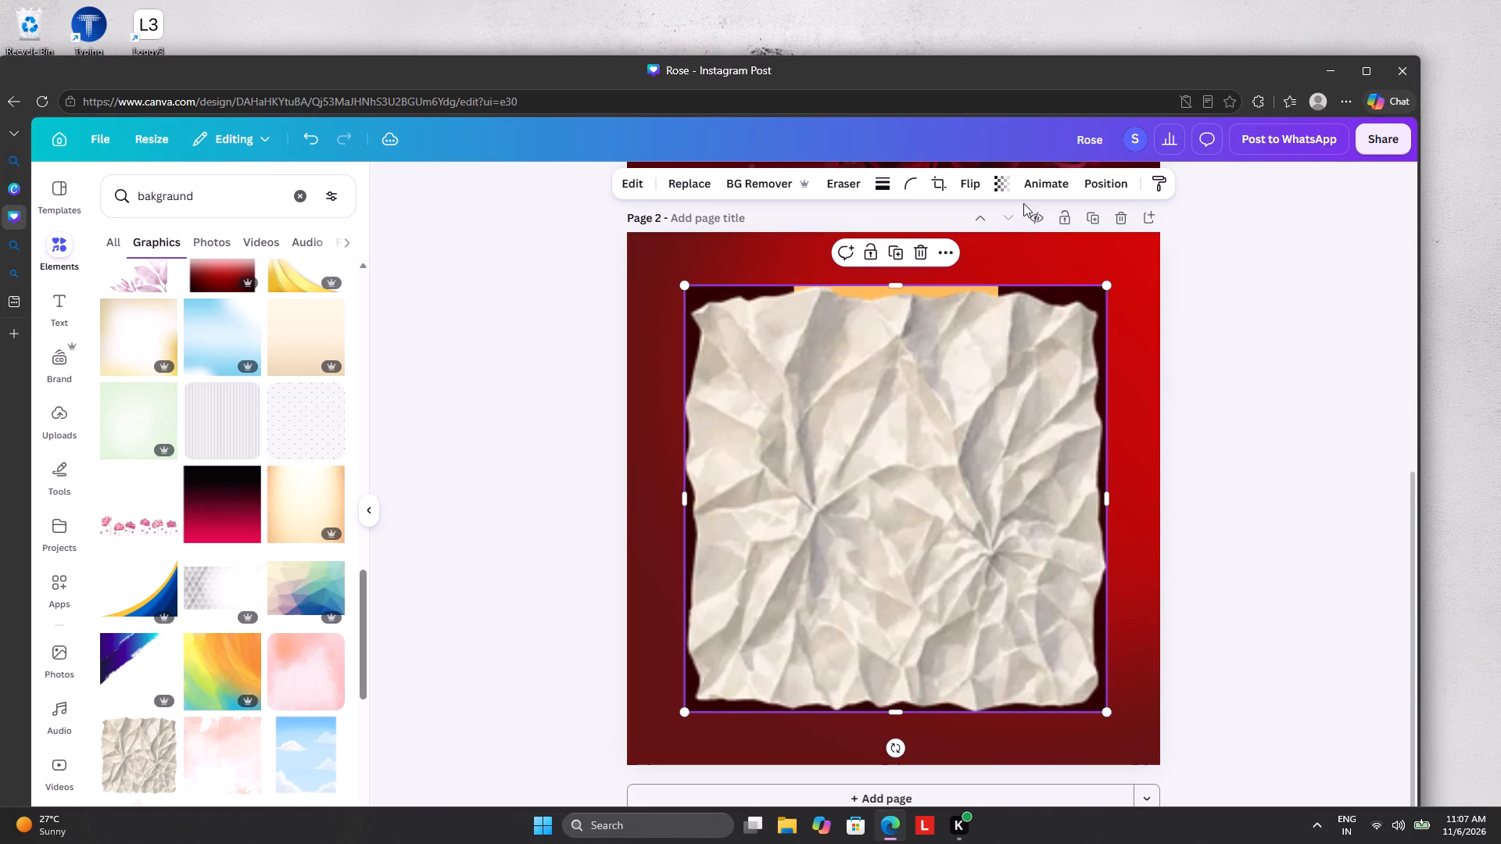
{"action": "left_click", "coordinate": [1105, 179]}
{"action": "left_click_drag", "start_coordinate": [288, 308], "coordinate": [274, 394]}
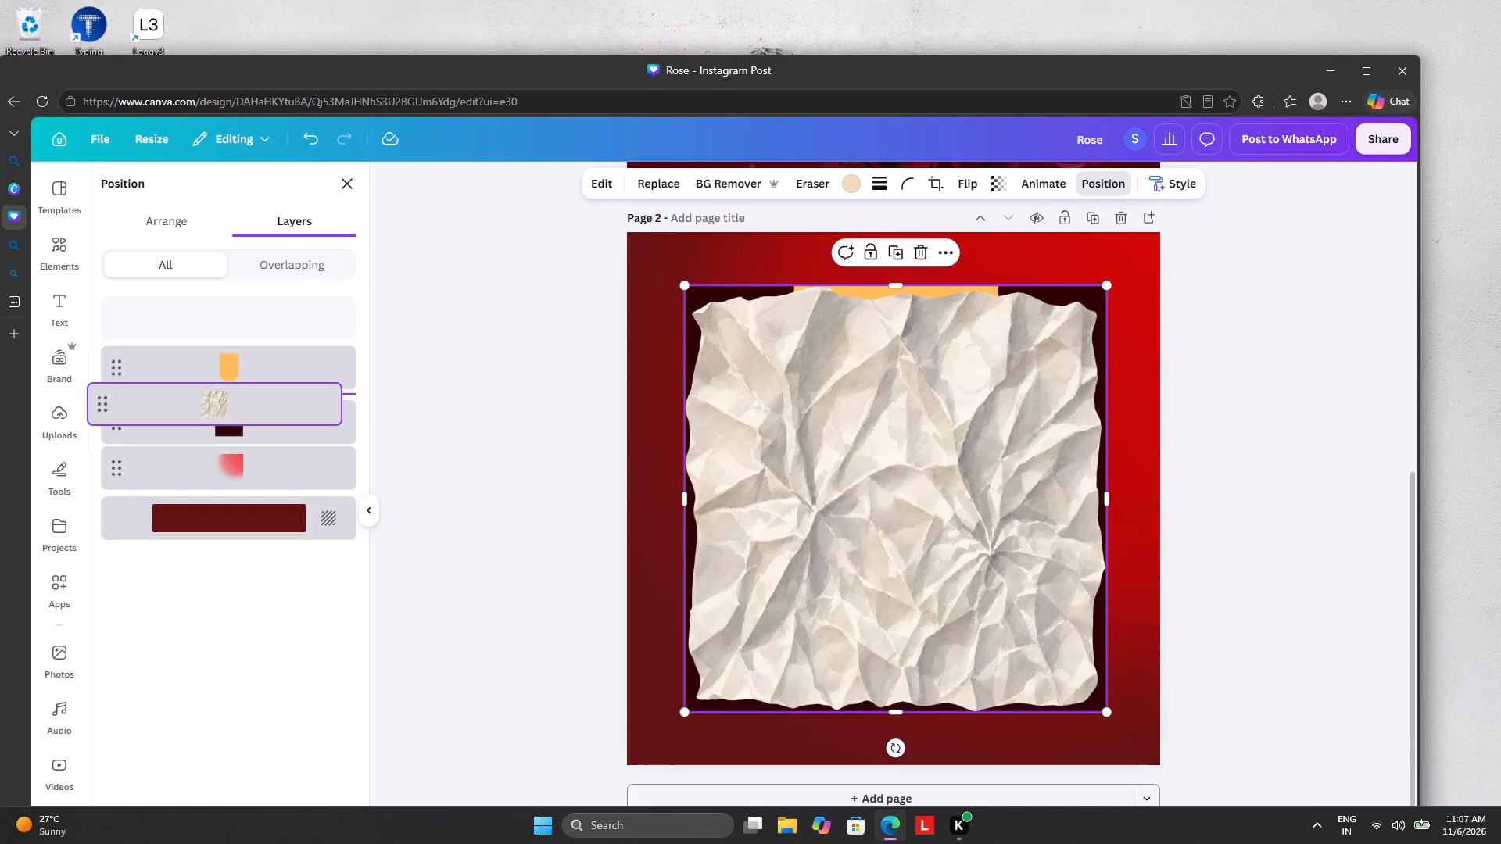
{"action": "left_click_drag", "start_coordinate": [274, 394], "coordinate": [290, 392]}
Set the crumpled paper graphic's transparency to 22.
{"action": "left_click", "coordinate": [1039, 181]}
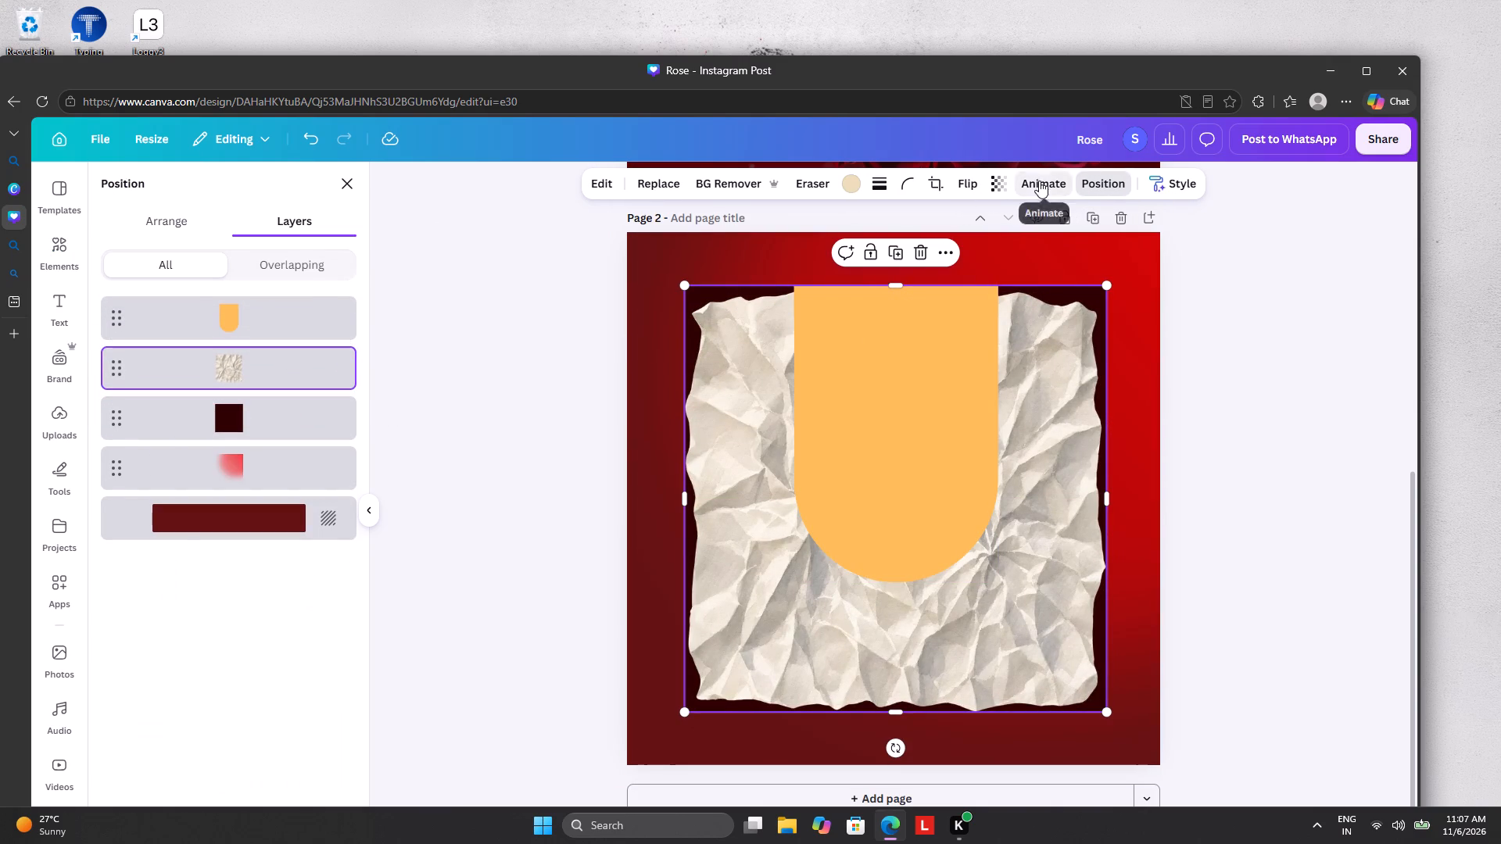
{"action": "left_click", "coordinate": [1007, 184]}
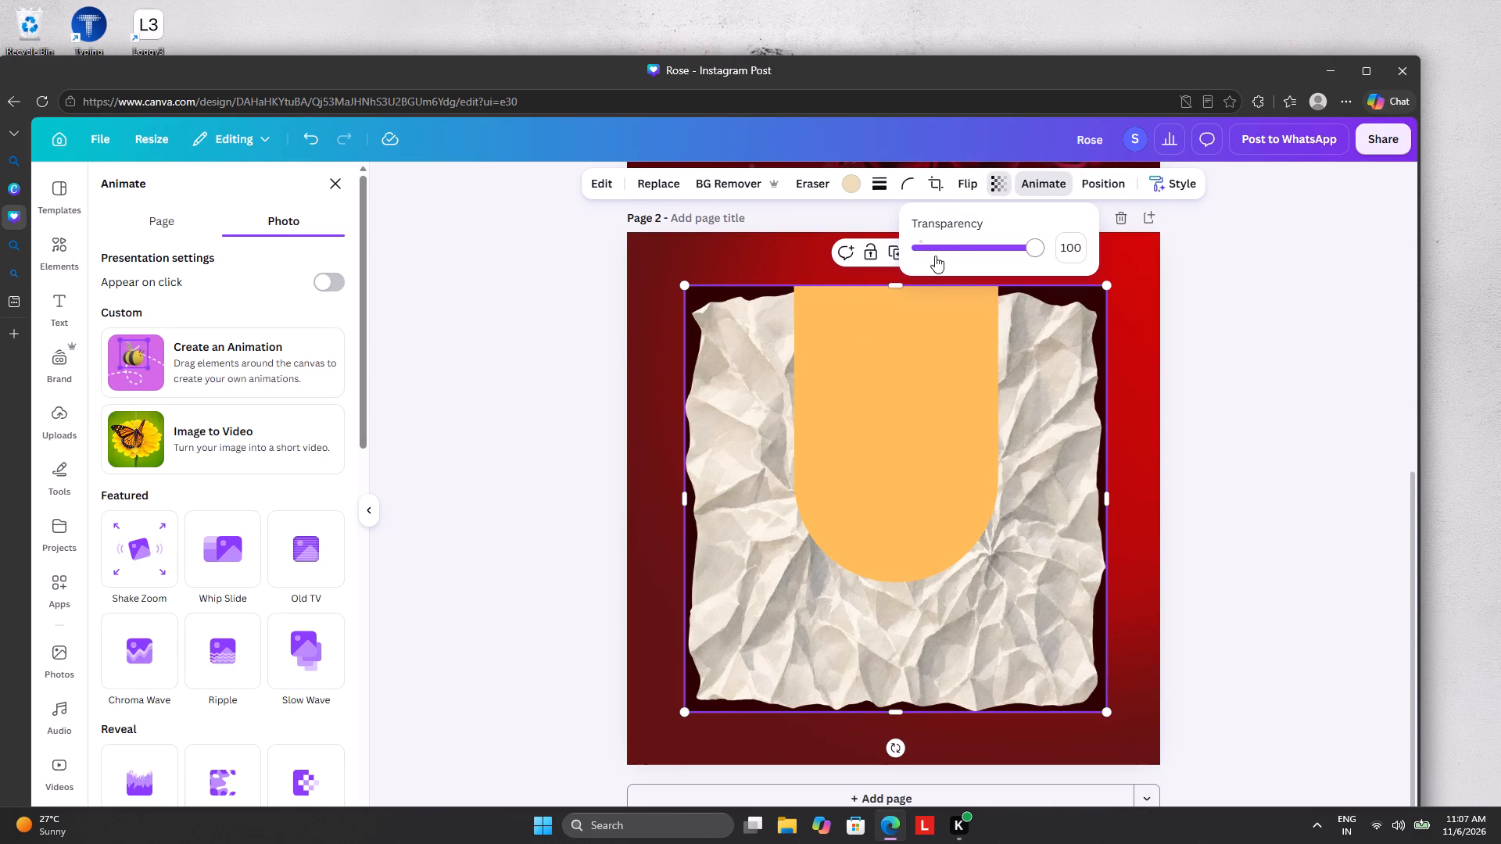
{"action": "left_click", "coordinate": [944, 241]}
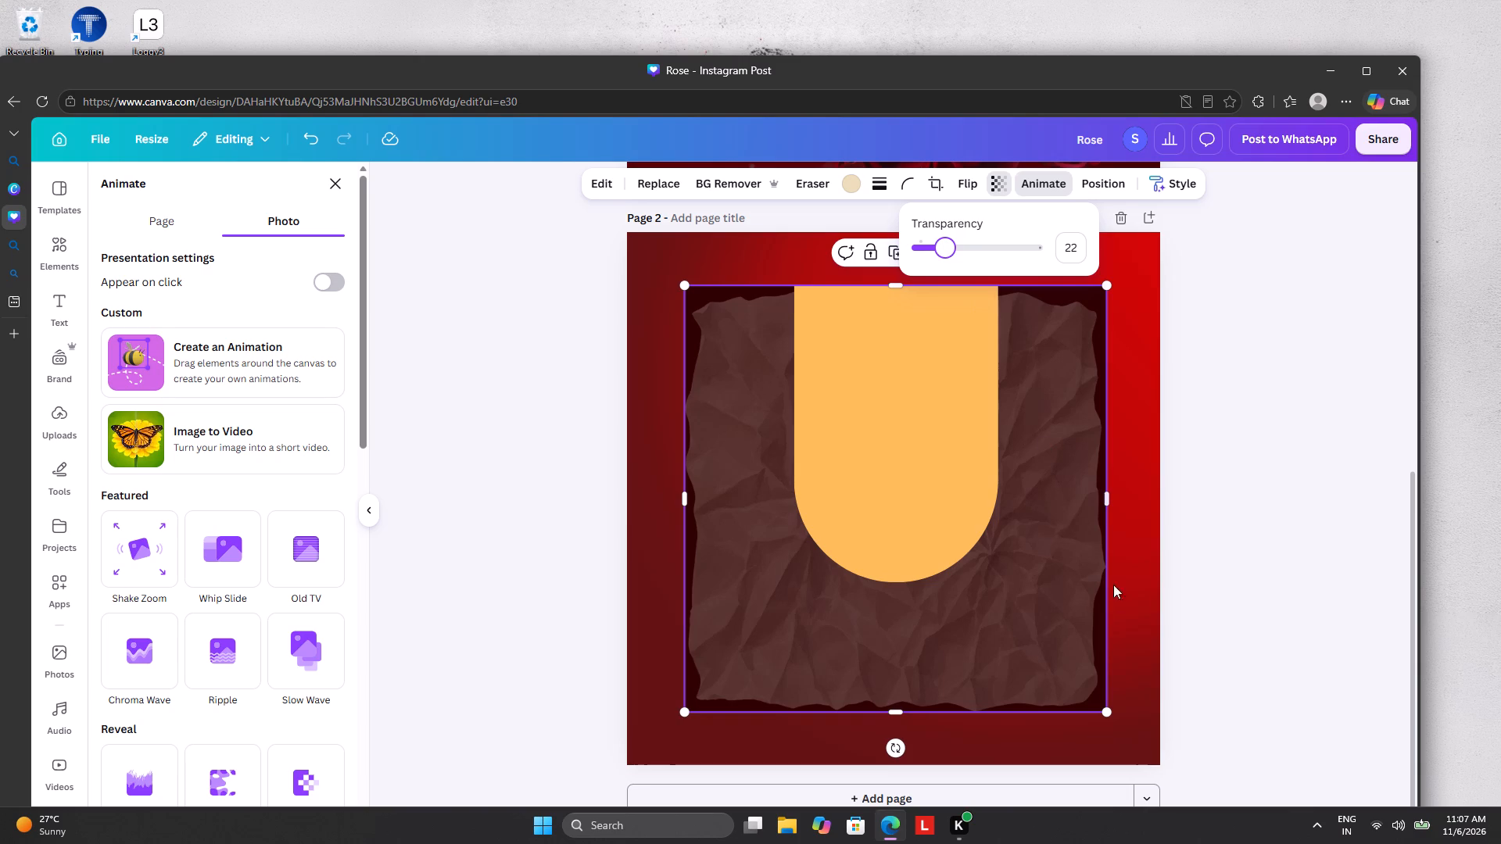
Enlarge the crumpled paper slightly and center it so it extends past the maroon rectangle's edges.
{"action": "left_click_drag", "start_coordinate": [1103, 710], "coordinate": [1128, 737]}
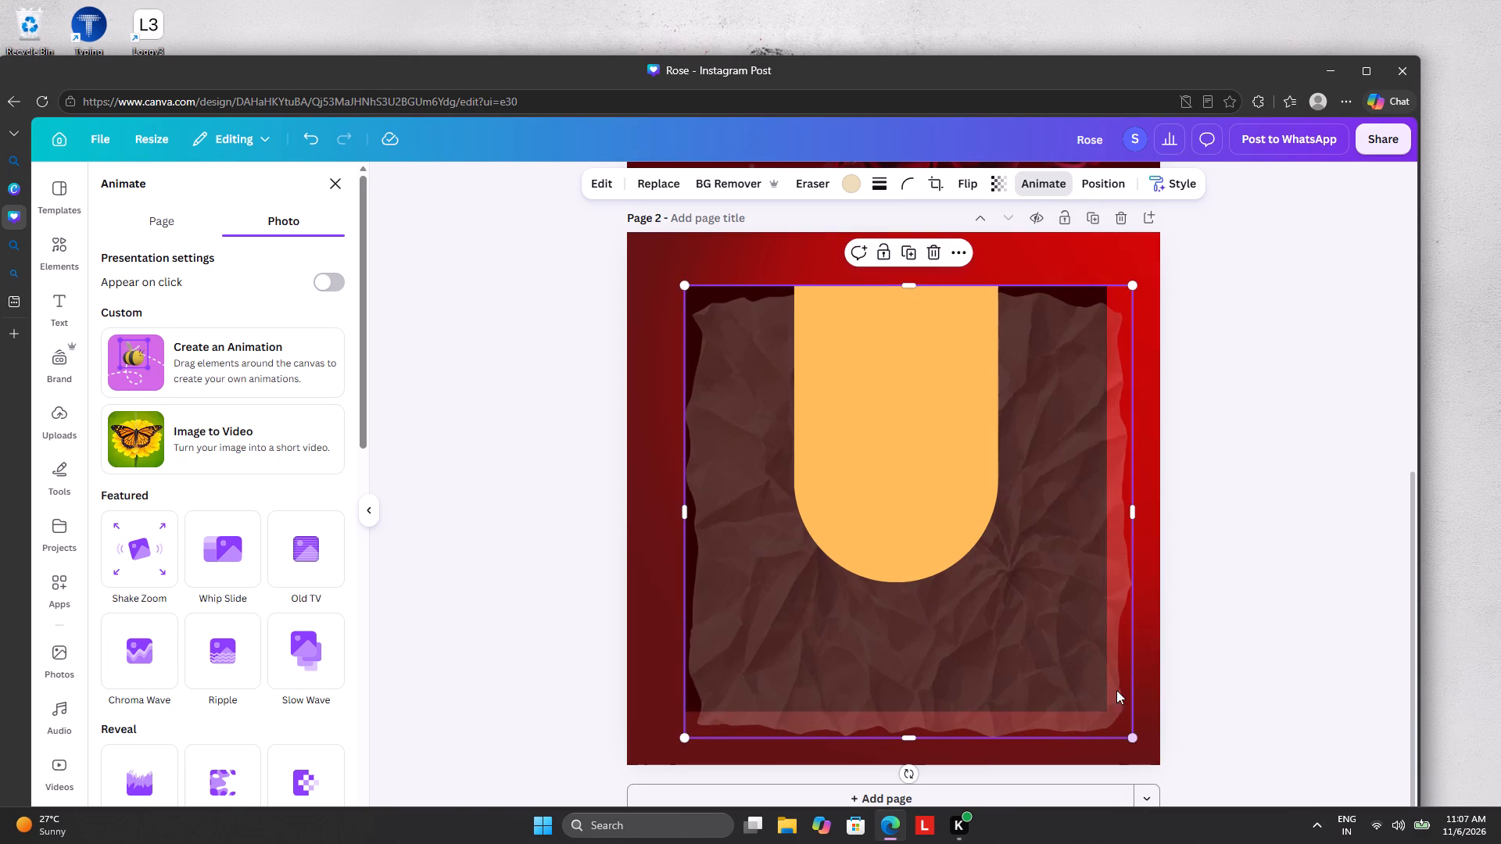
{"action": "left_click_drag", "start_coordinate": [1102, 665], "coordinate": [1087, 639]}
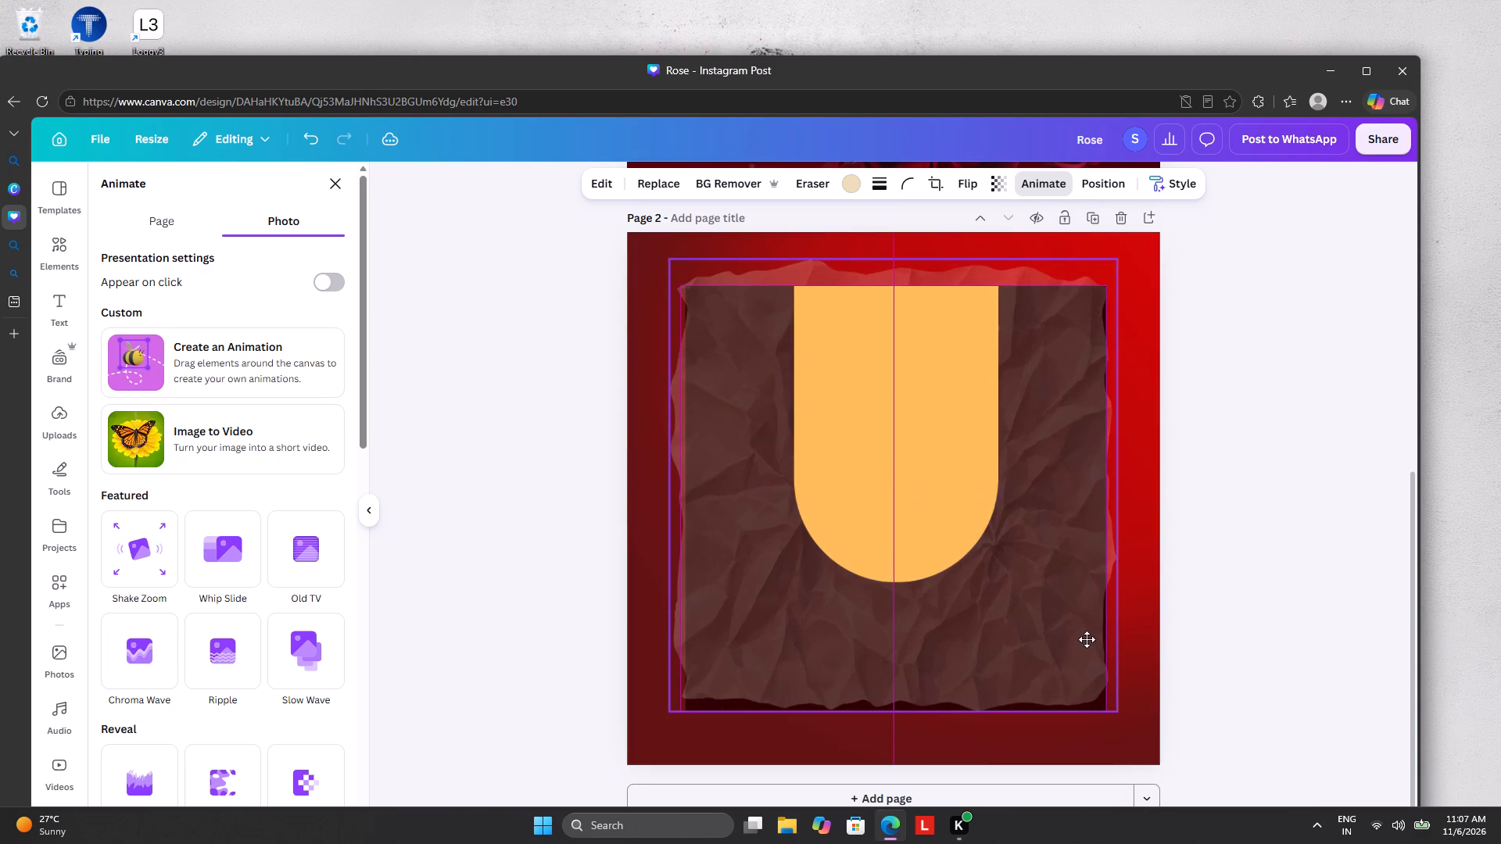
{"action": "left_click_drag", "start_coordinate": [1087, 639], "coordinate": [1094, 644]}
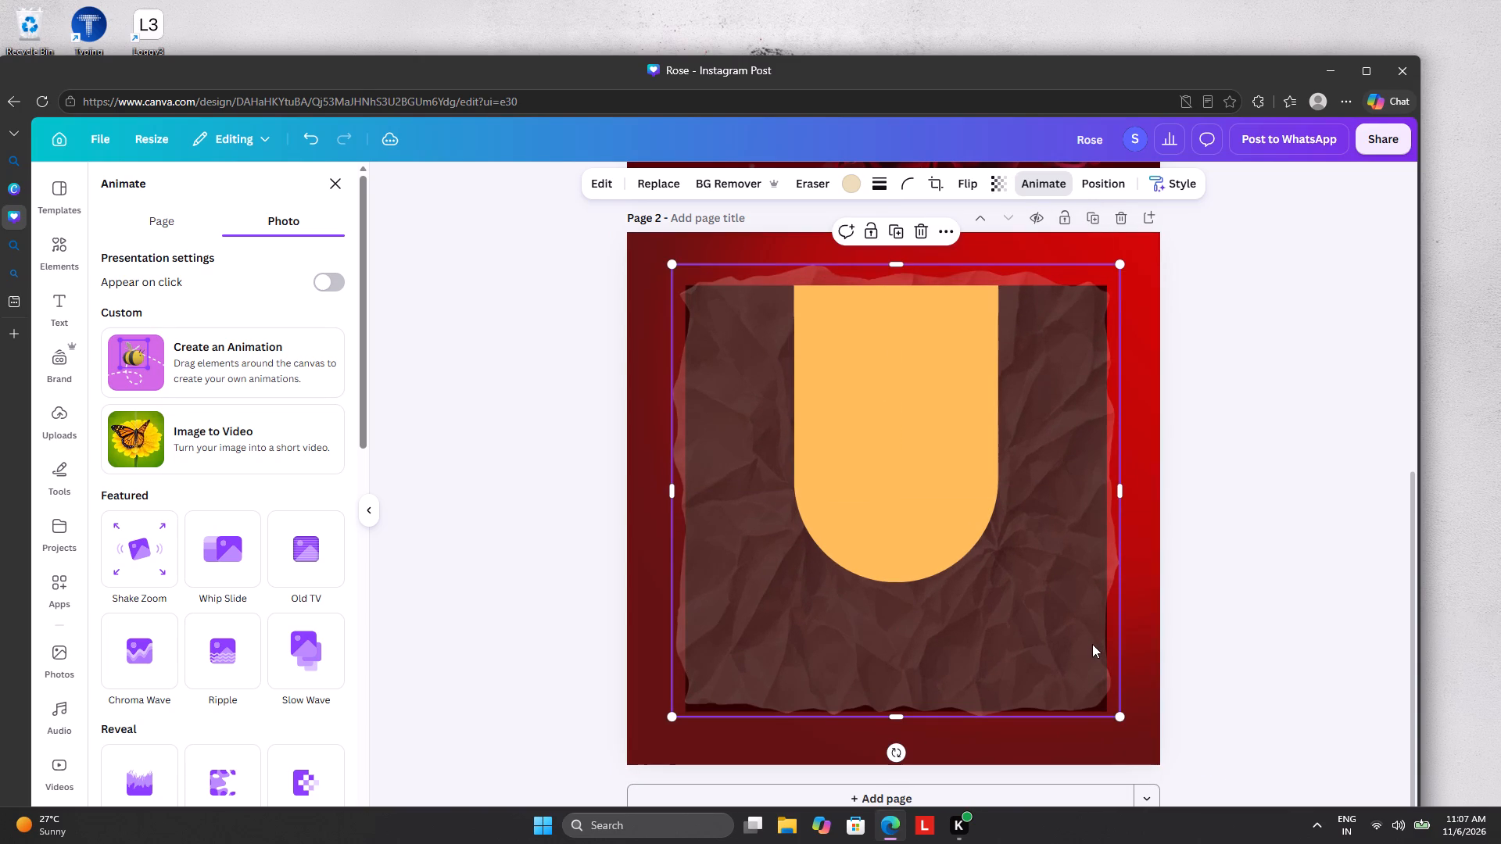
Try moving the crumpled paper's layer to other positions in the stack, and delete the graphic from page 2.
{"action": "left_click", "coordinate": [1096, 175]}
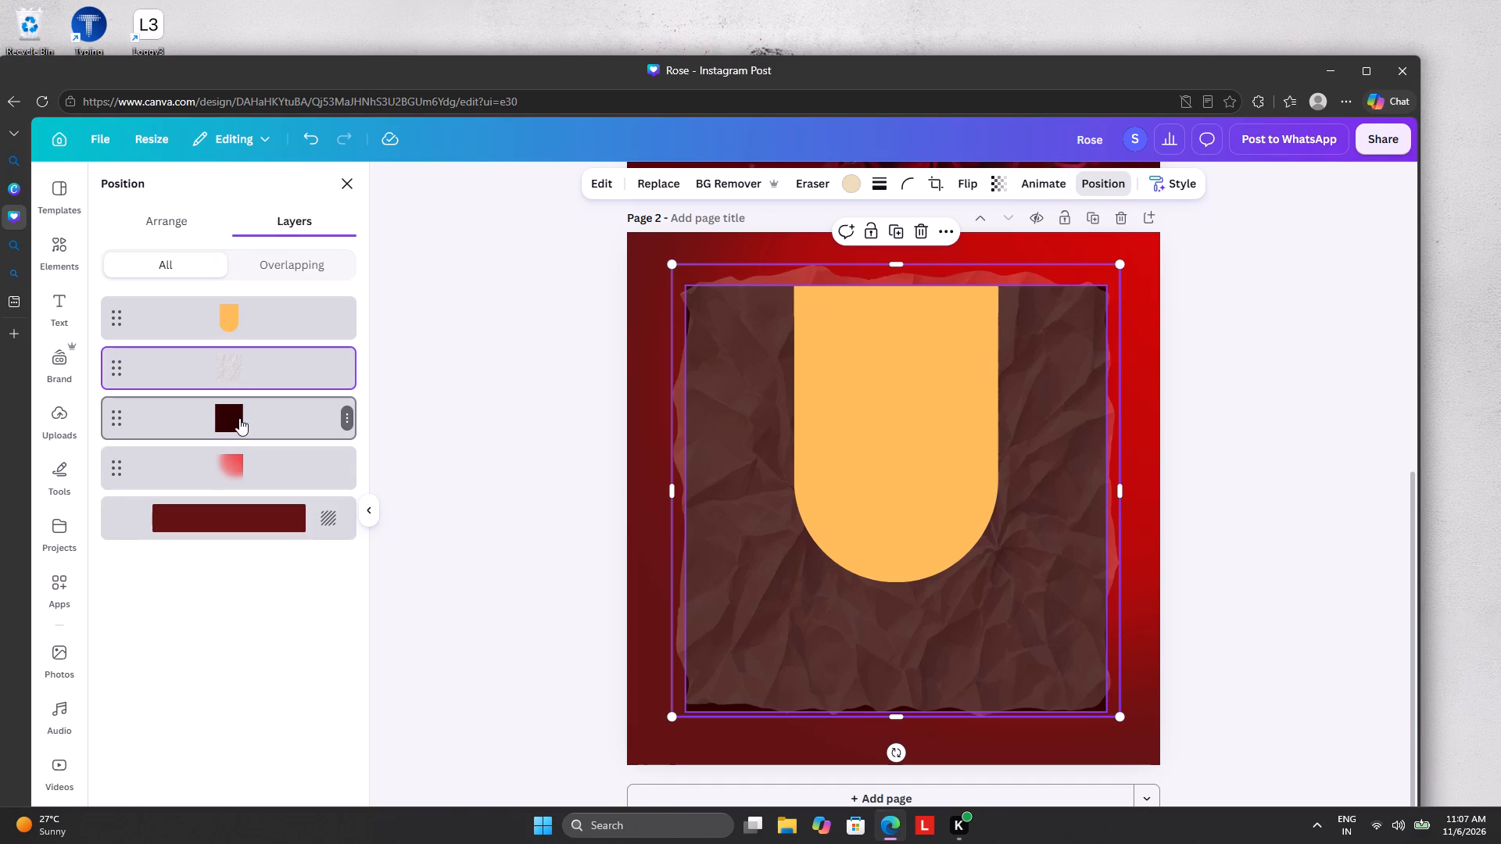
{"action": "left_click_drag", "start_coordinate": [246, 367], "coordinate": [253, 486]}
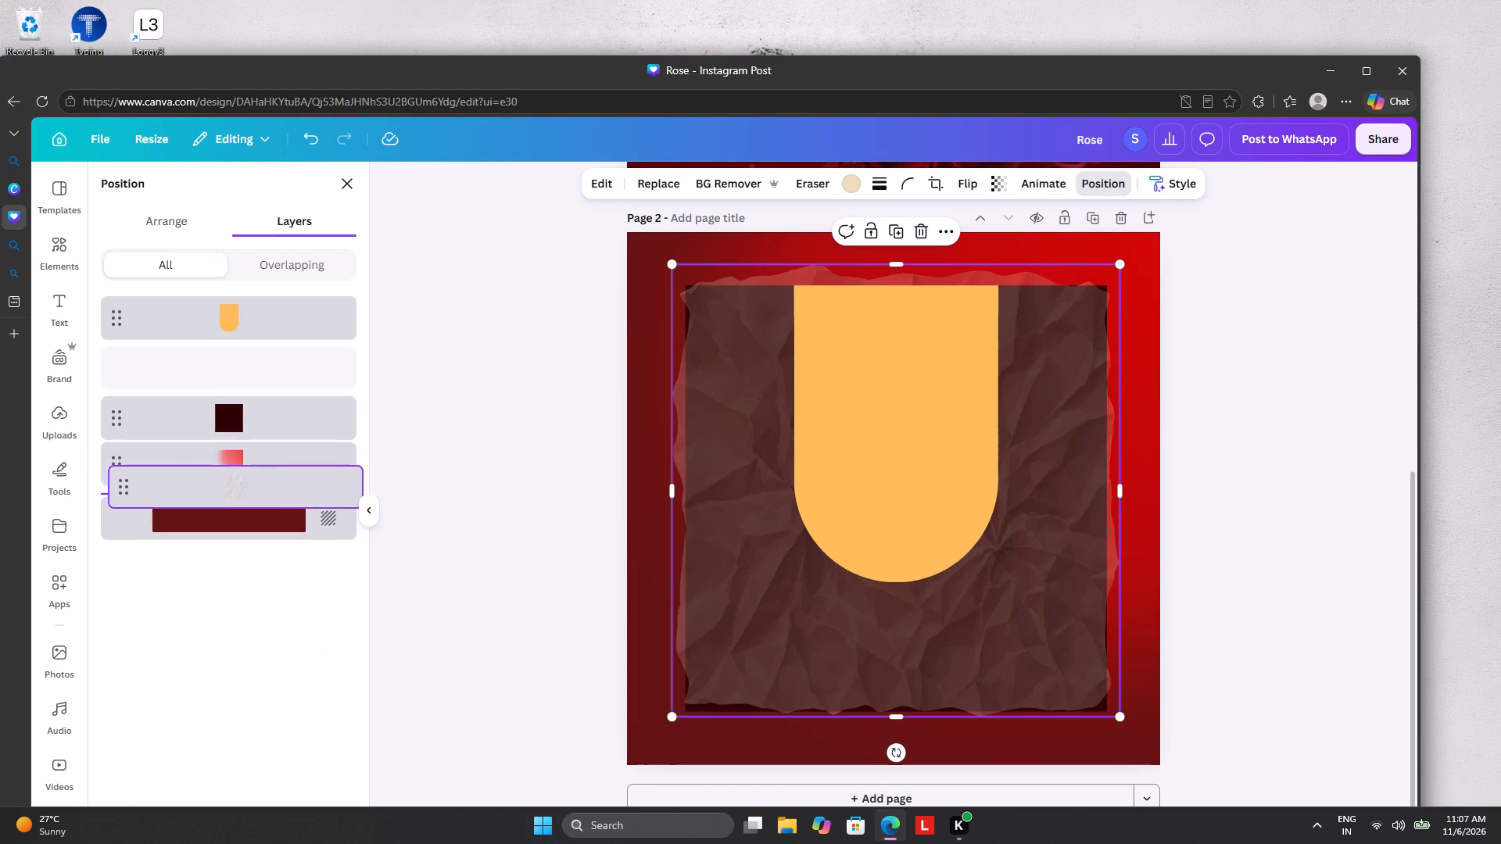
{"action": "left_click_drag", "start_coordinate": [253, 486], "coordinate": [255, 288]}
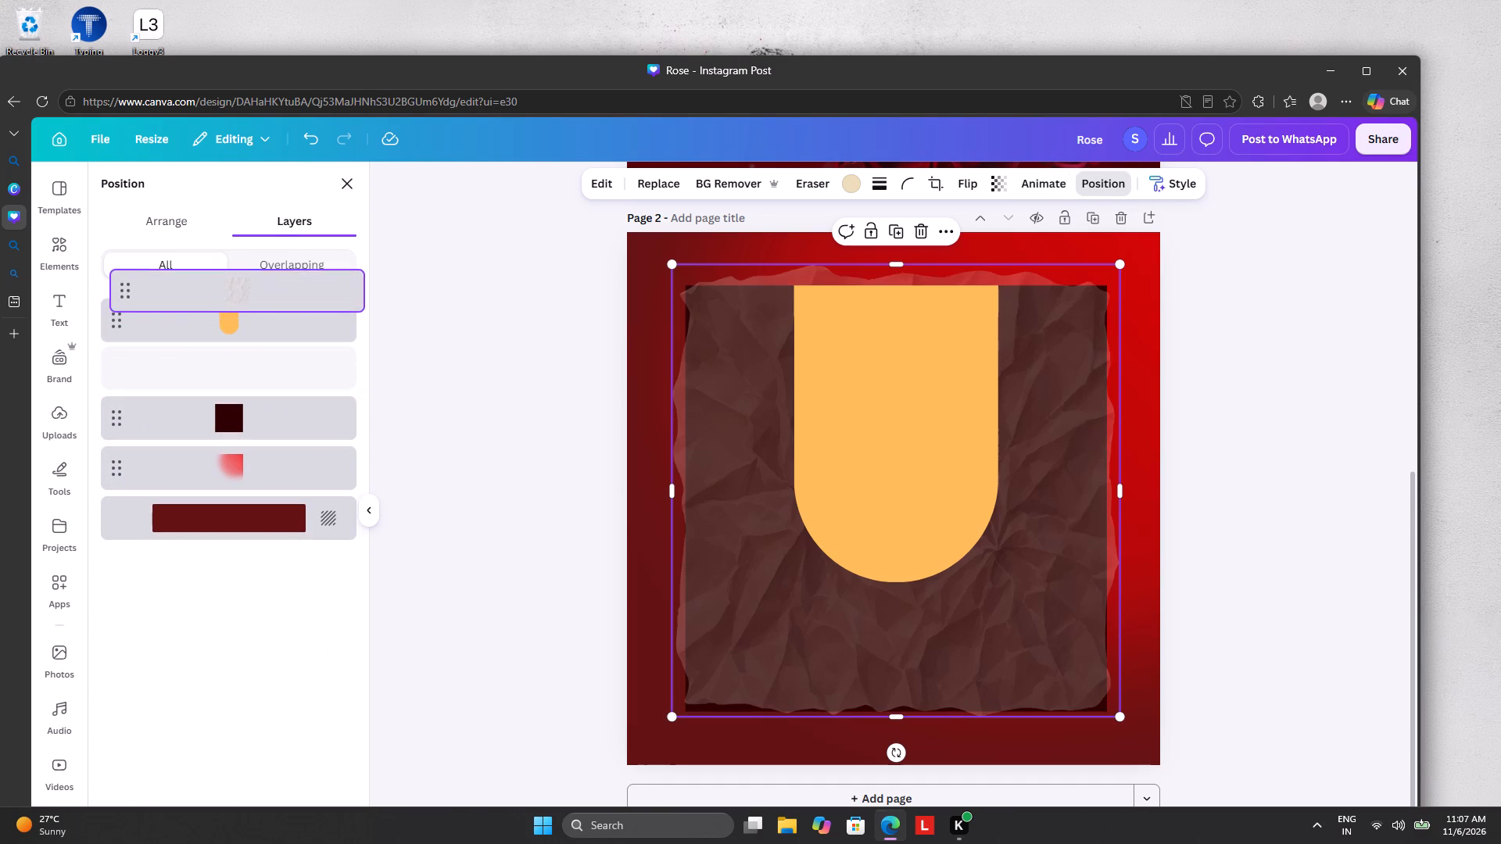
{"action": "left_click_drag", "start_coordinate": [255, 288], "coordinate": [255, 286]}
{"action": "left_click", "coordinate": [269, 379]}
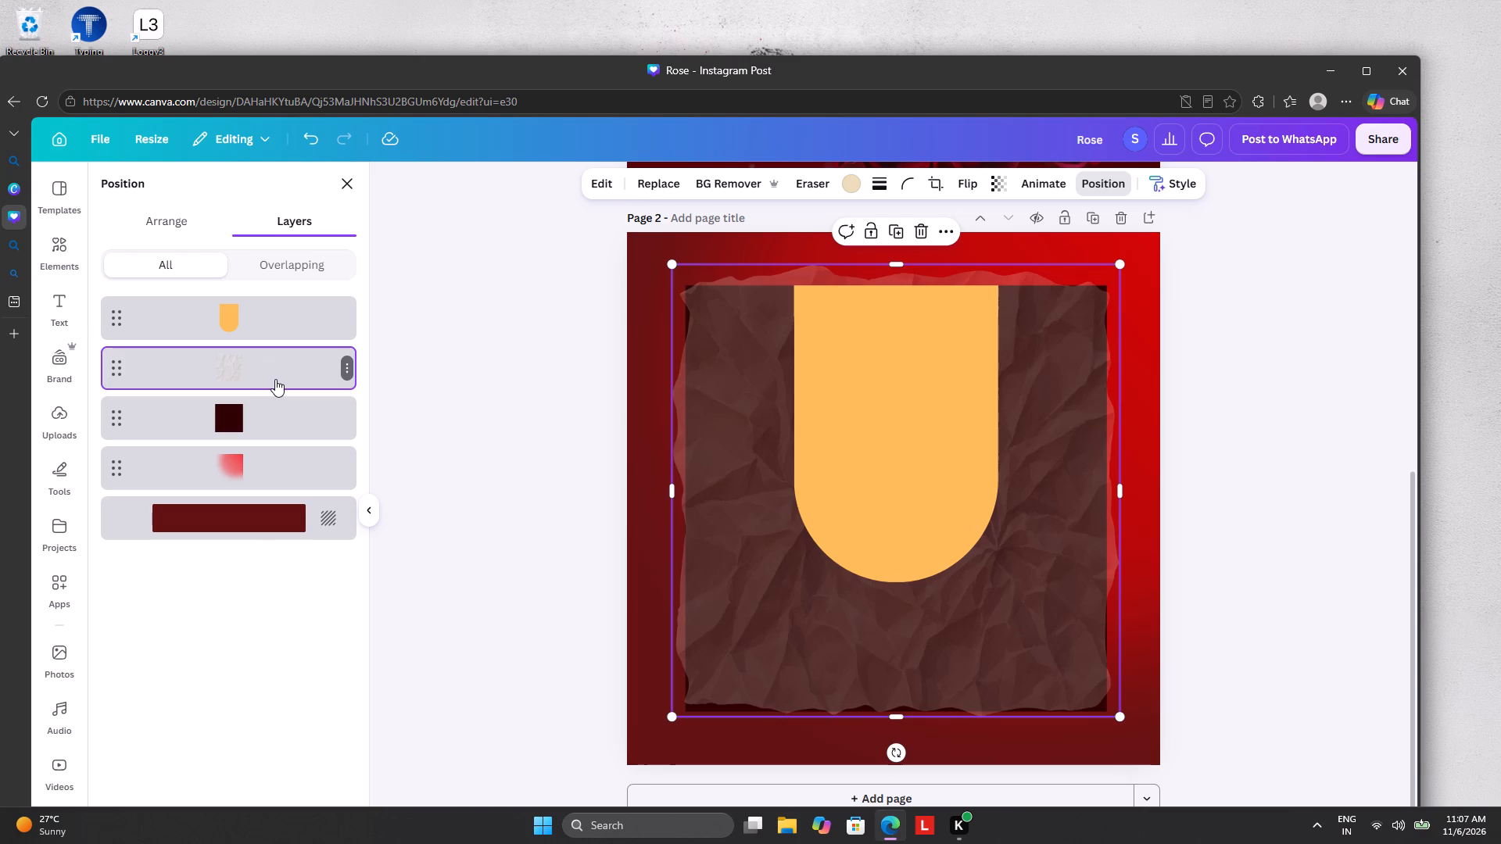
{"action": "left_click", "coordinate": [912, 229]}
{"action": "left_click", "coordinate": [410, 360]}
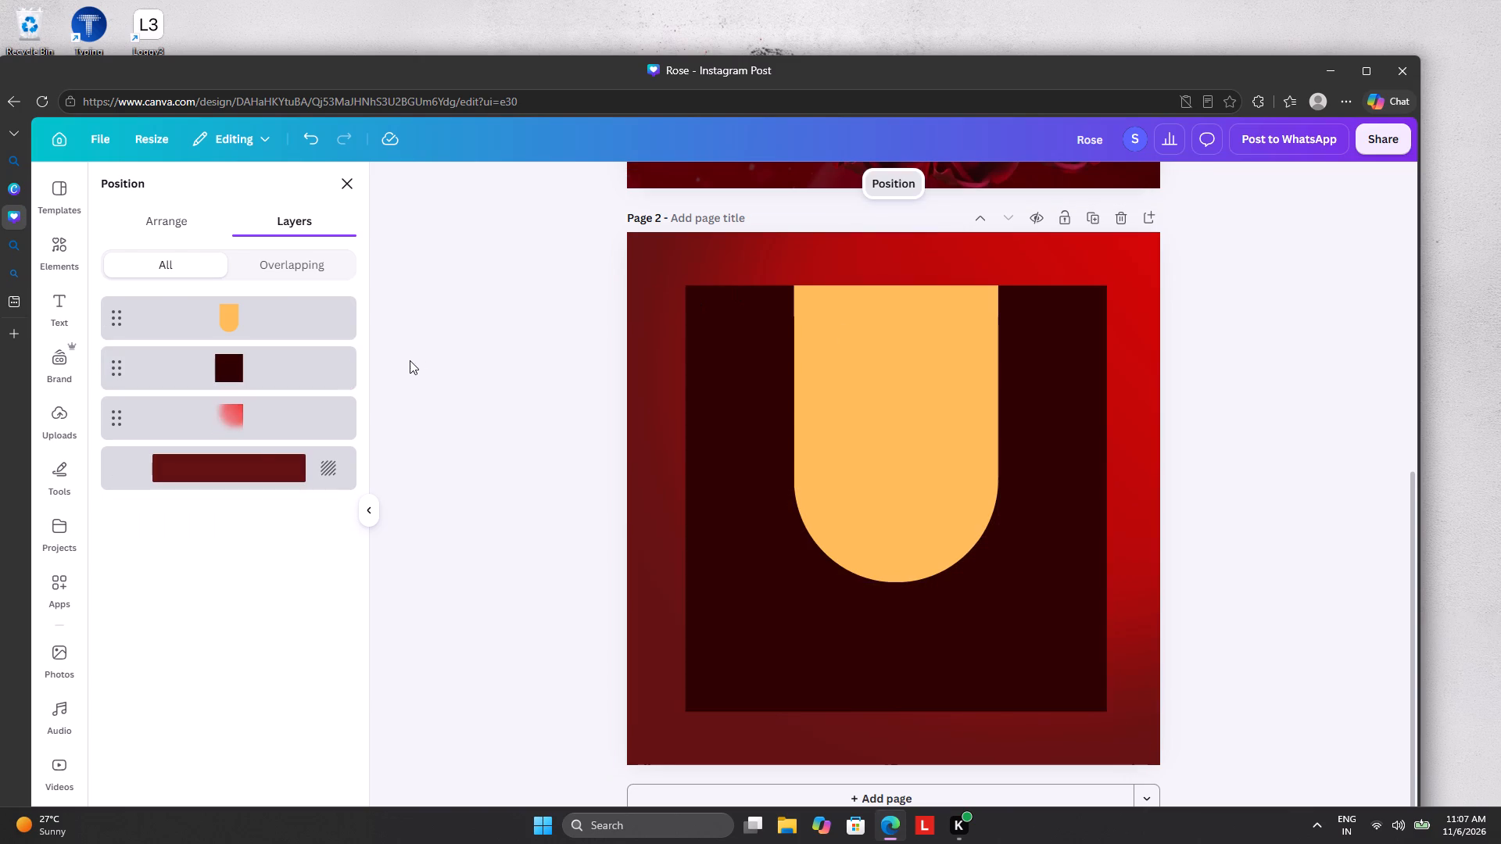
Browse further through the "bakgraund" graphics results for another background texture for page 2.
{"action": "scroll", "coordinate": [220, 581], "scroll_direction": "down", "scroll_amount": 3}
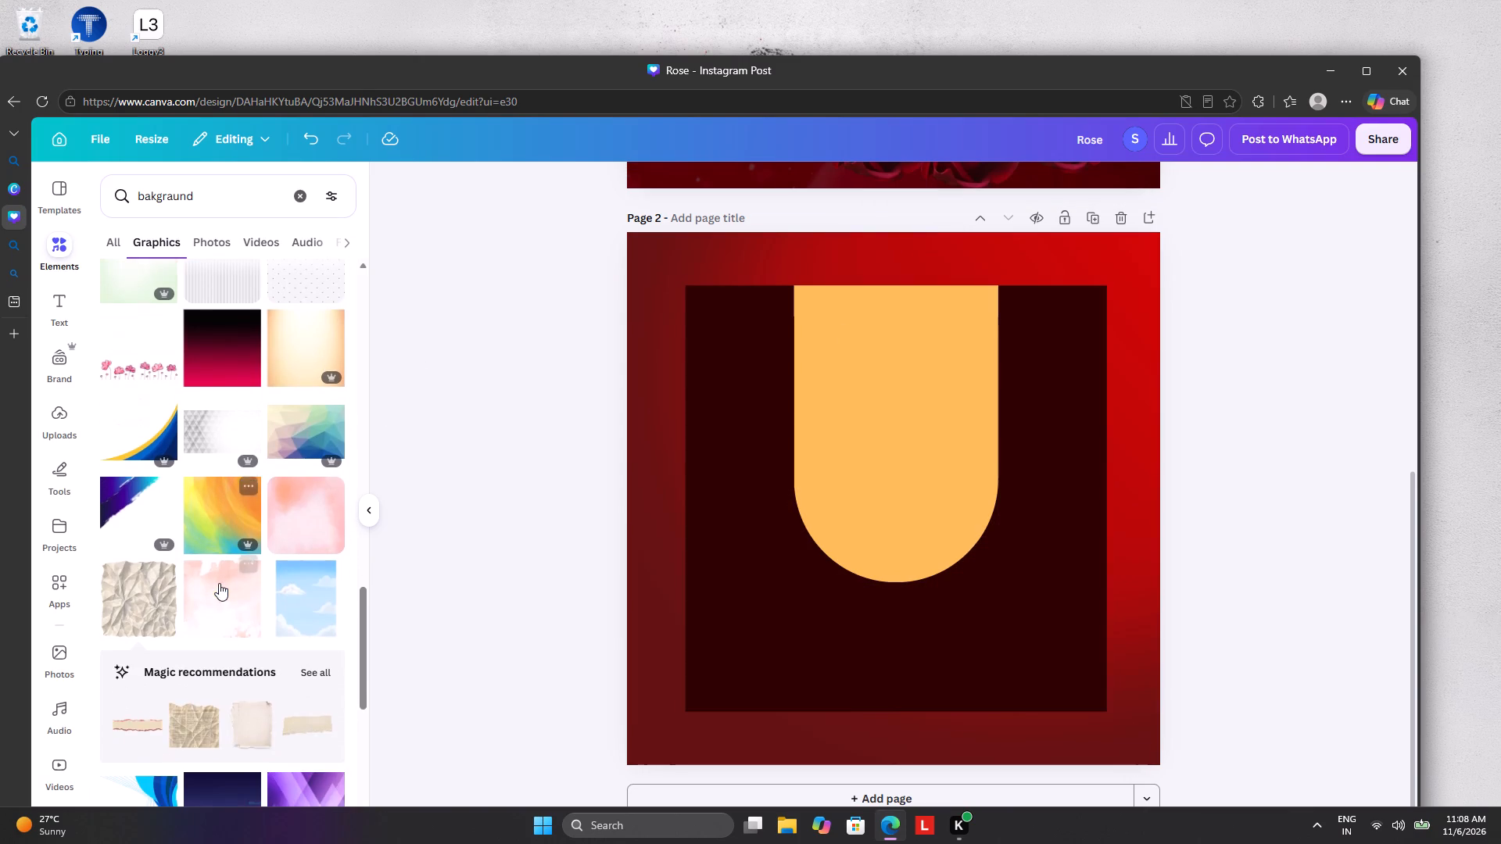
{"action": "scroll", "coordinate": [219, 583], "scroll_direction": "down", "scroll_amount": 10}
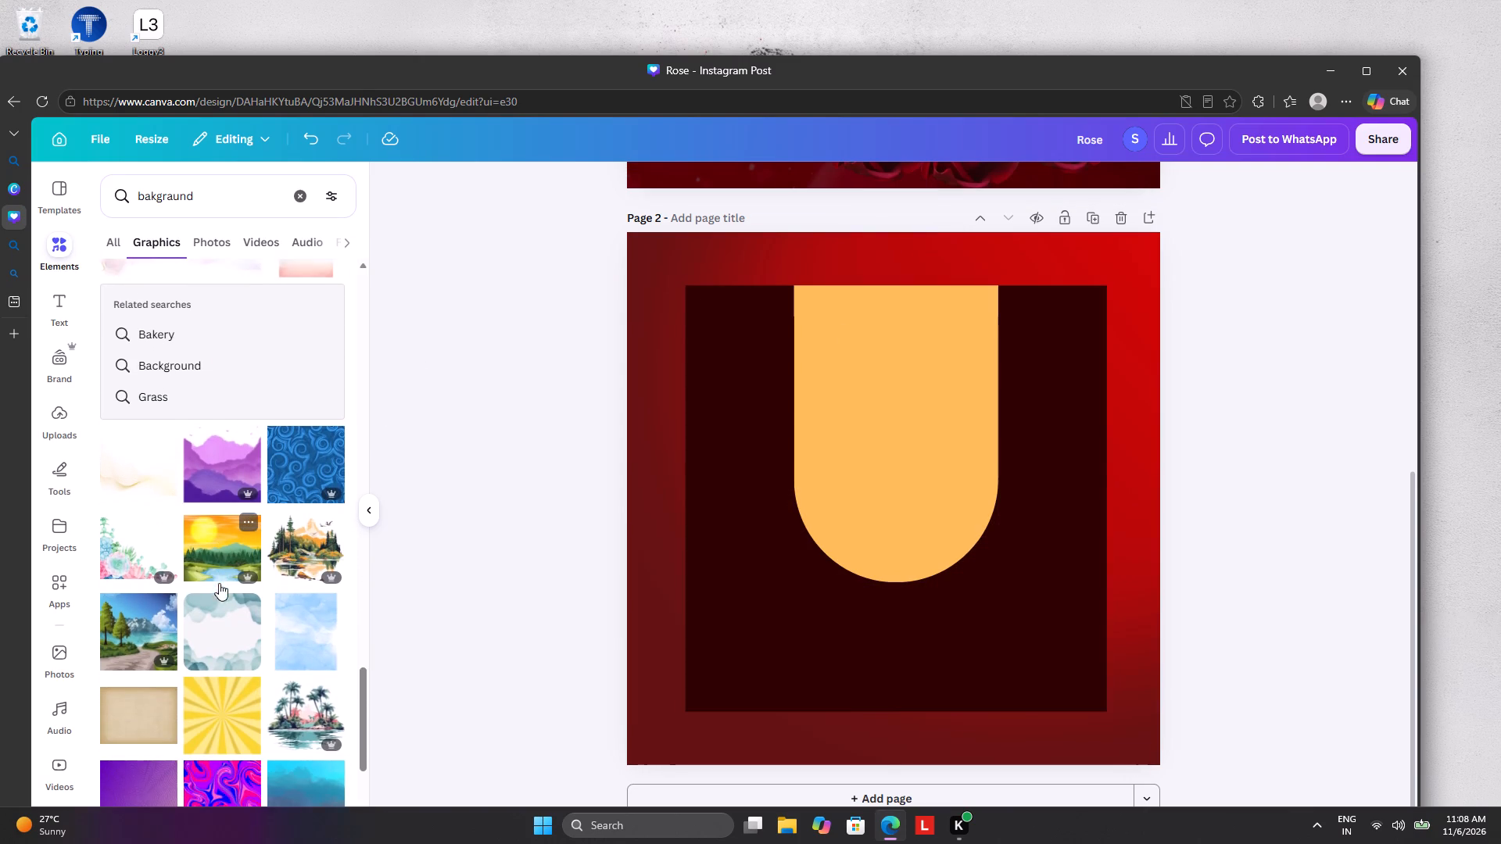
{"action": "scroll", "coordinate": [219, 583], "scroll_direction": "down", "scroll_amount": 6}
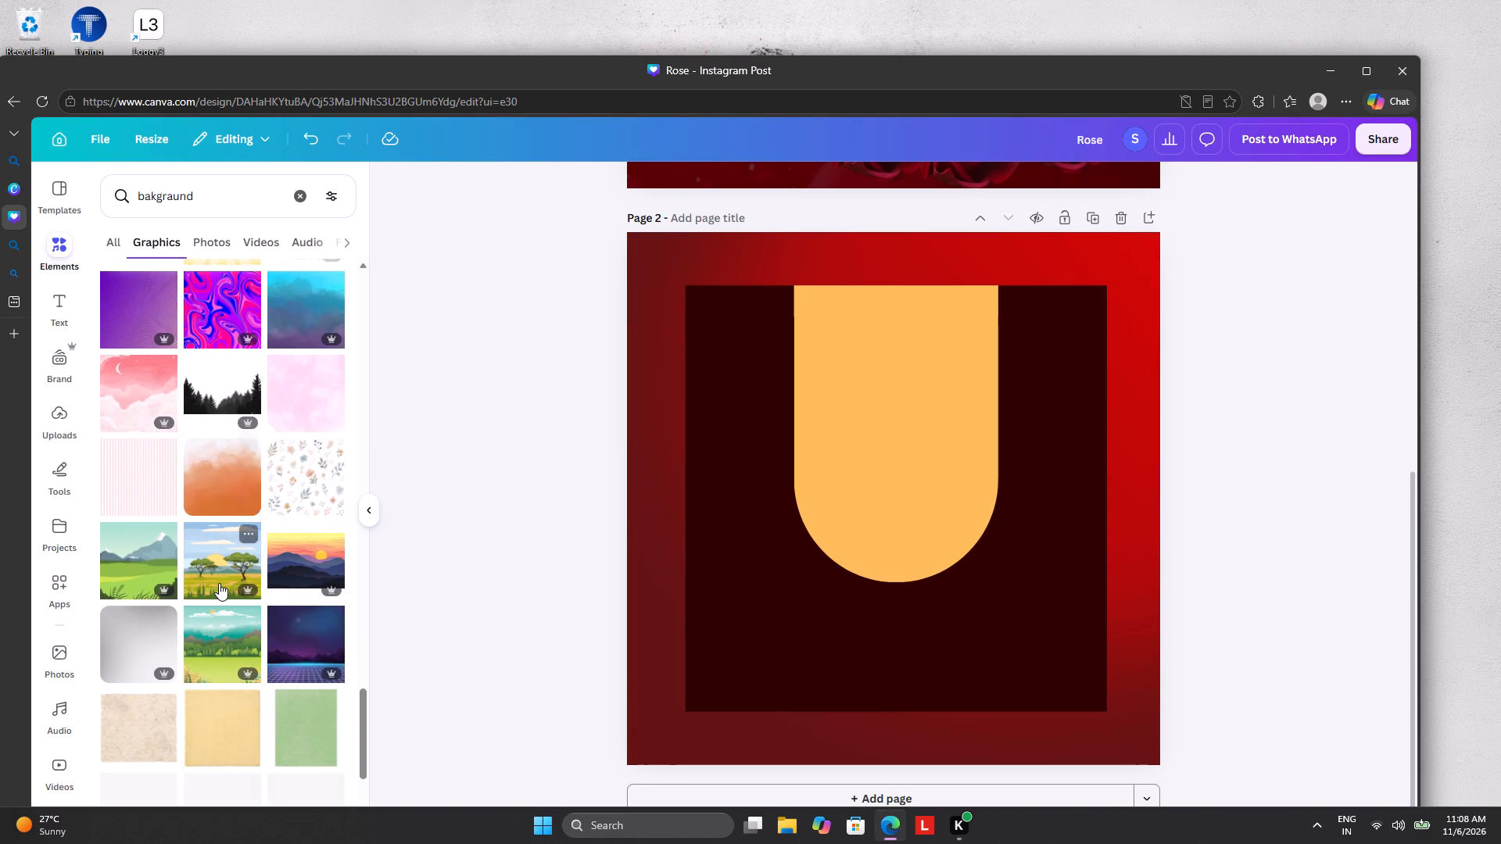
{"action": "scroll", "coordinate": [219, 583], "scroll_direction": "down", "scroll_amount": 4}
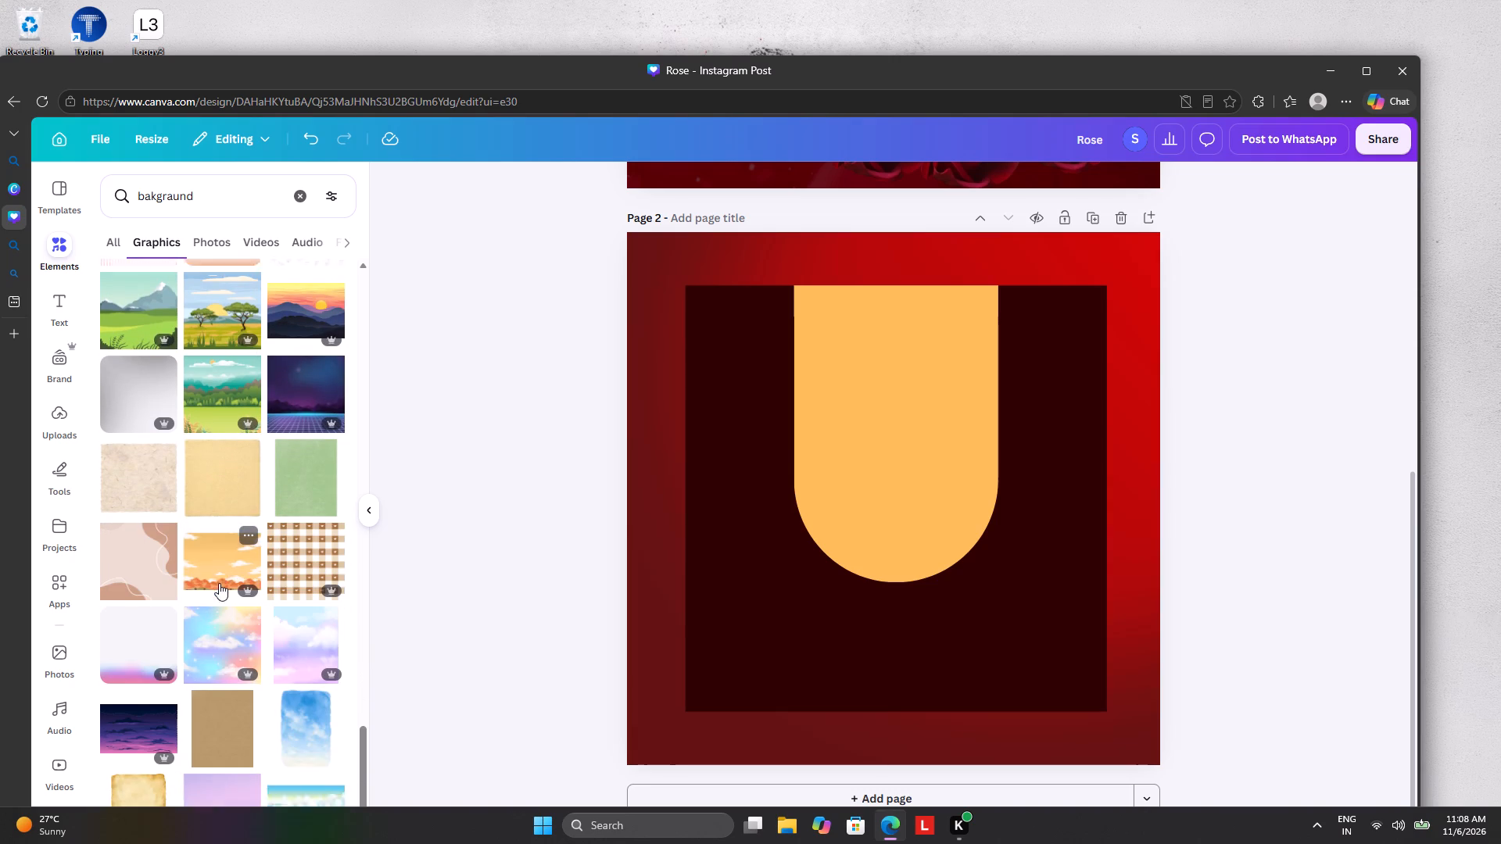
{"action": "scroll", "coordinate": [219, 583], "scroll_direction": "down", "scroll_amount": 4}
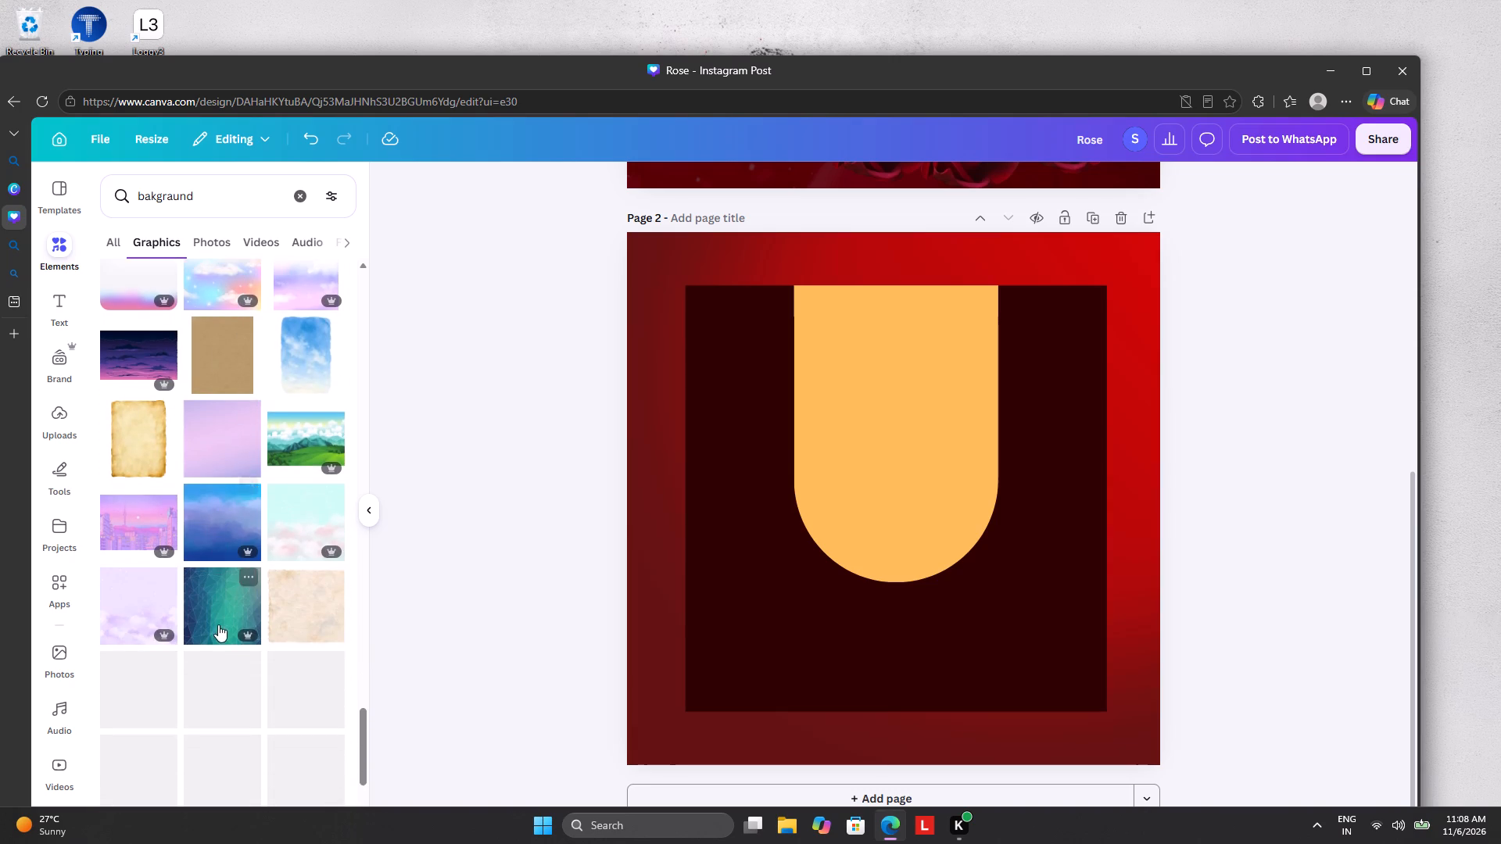
{"action": "scroll", "coordinate": [221, 642], "scroll_direction": "down", "scroll_amount": 3}
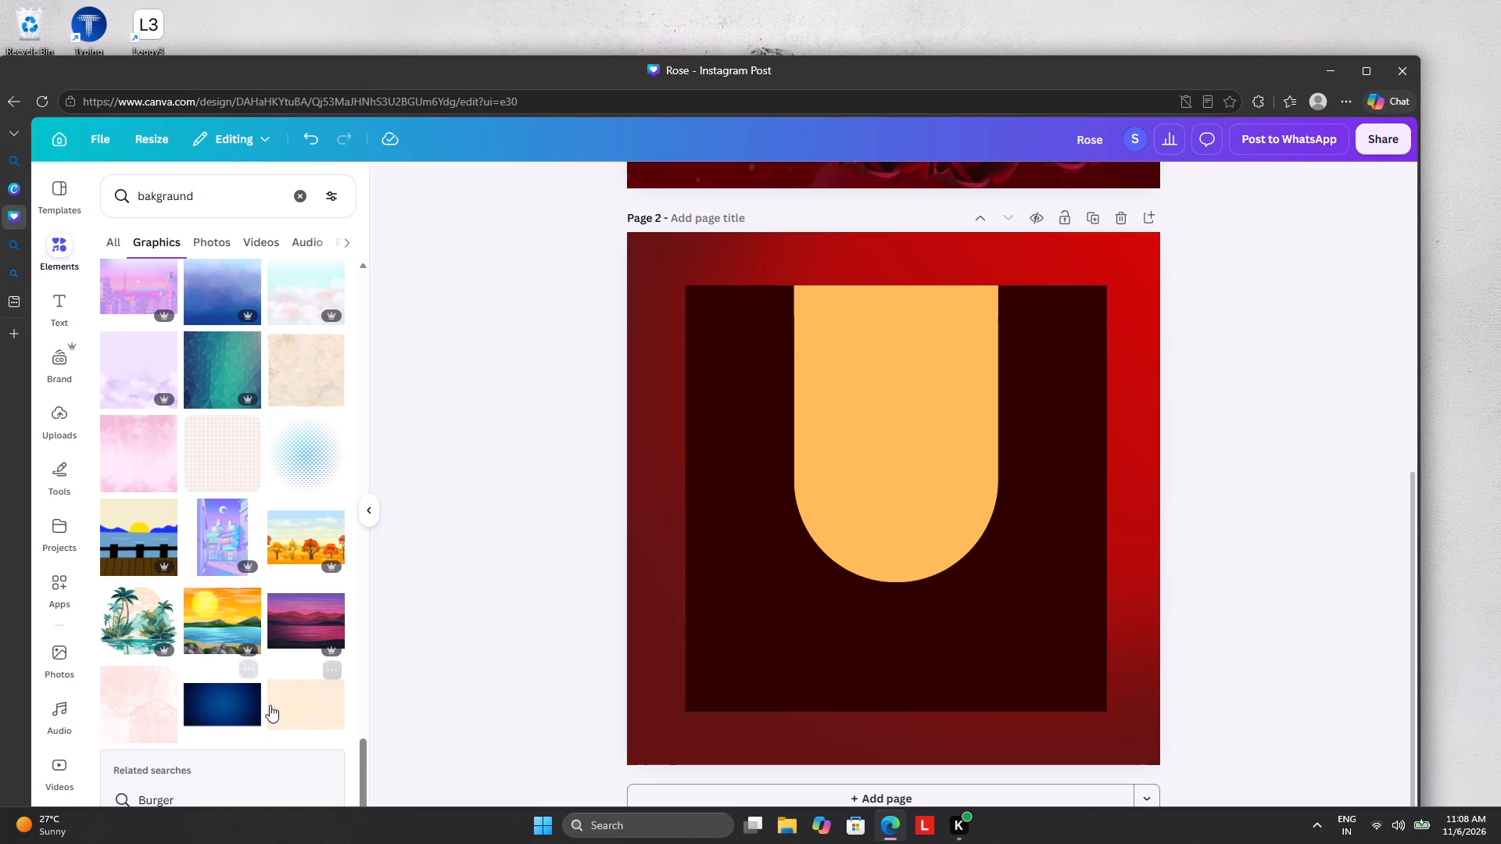
{"action": "scroll", "coordinate": [270, 705], "scroll_direction": "down", "scroll_amount": 2}
{"action": "scroll", "coordinate": [270, 705], "scroll_direction": "up", "scroll_amount": 1}
{"action": "scroll", "coordinate": [270, 705], "scroll_direction": "down", "scroll_amount": 1}
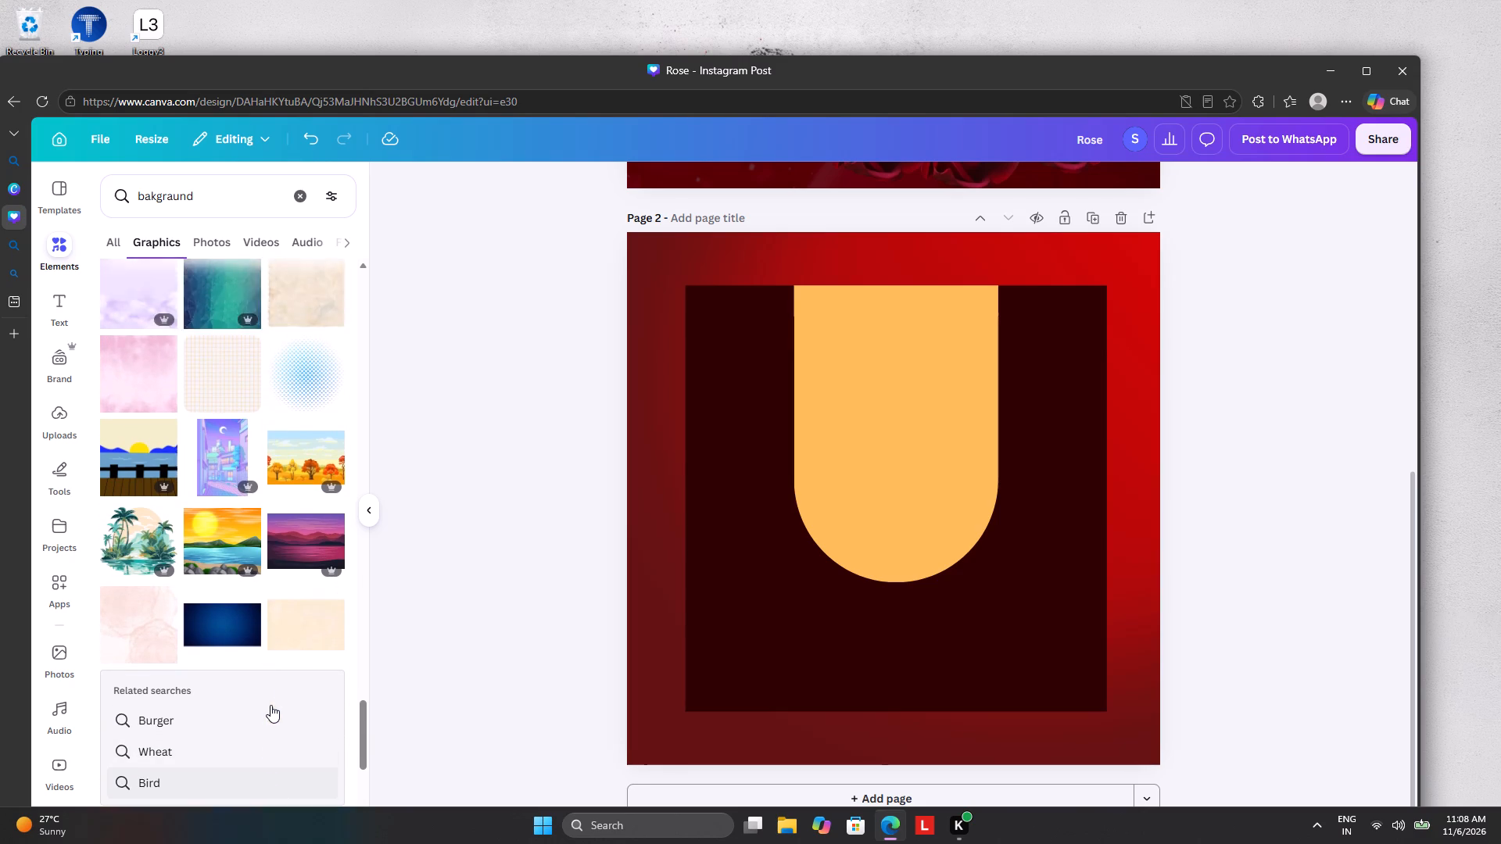
{"action": "scroll", "coordinate": [270, 705], "scroll_direction": "down", "scroll_amount": 6}
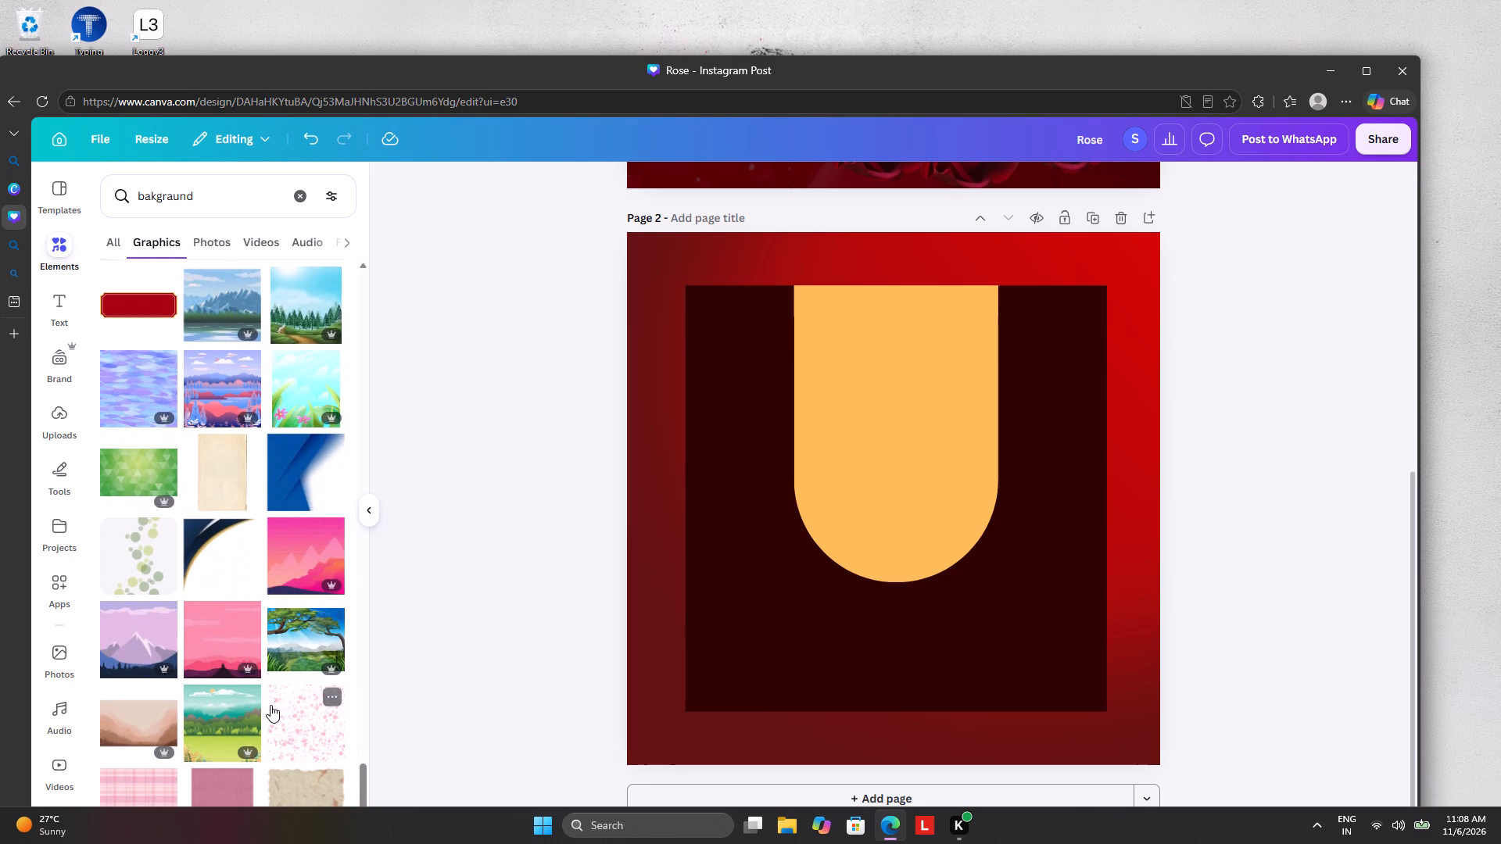
{"action": "scroll", "coordinate": [270, 705], "scroll_direction": "down", "scroll_amount": 6}
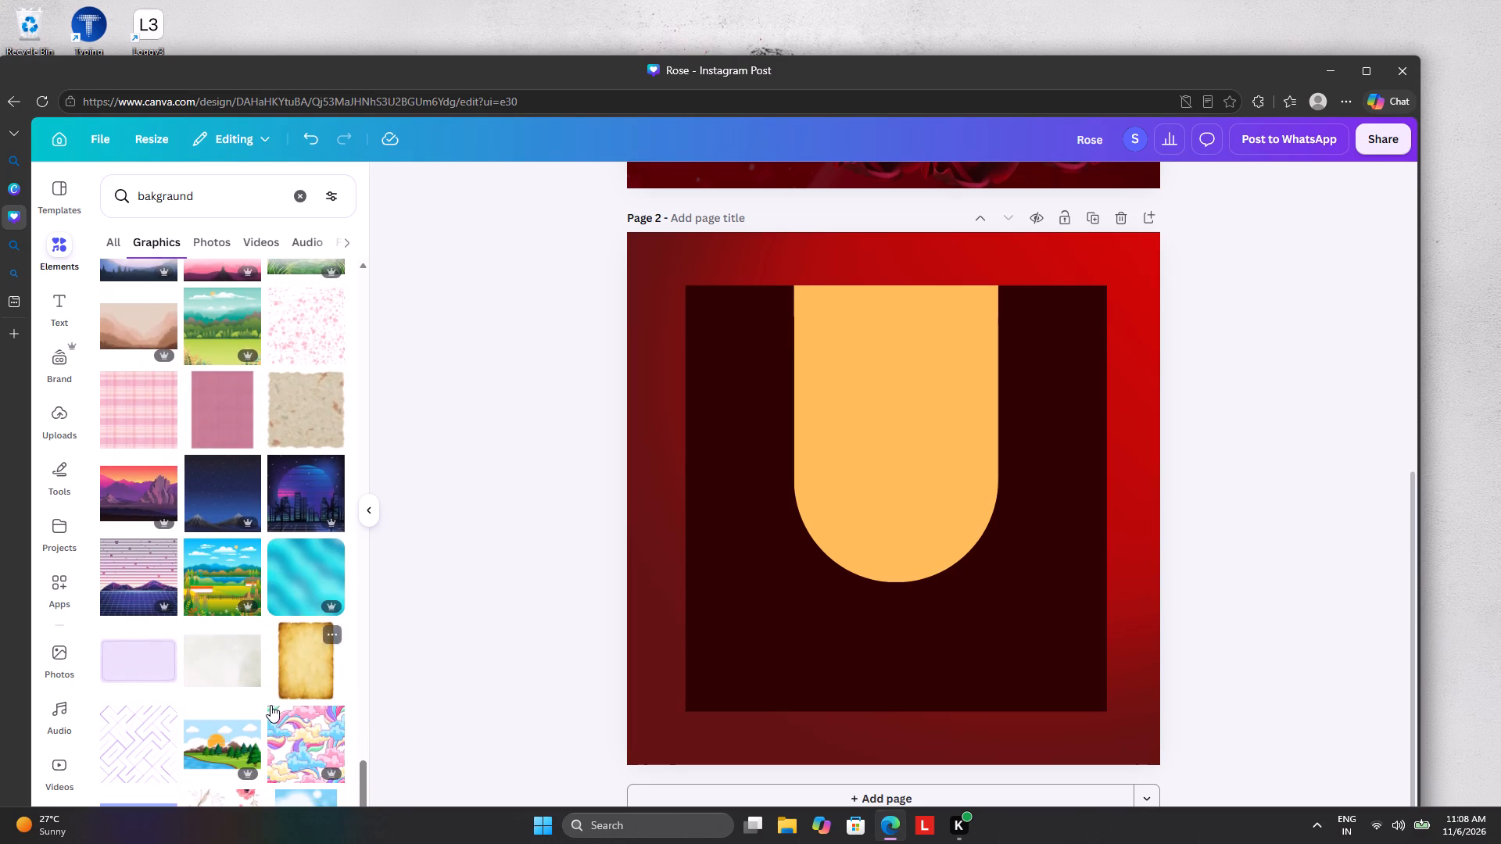
{"action": "scroll", "coordinate": [270, 705], "scroll_direction": "down", "scroll_amount": 8}
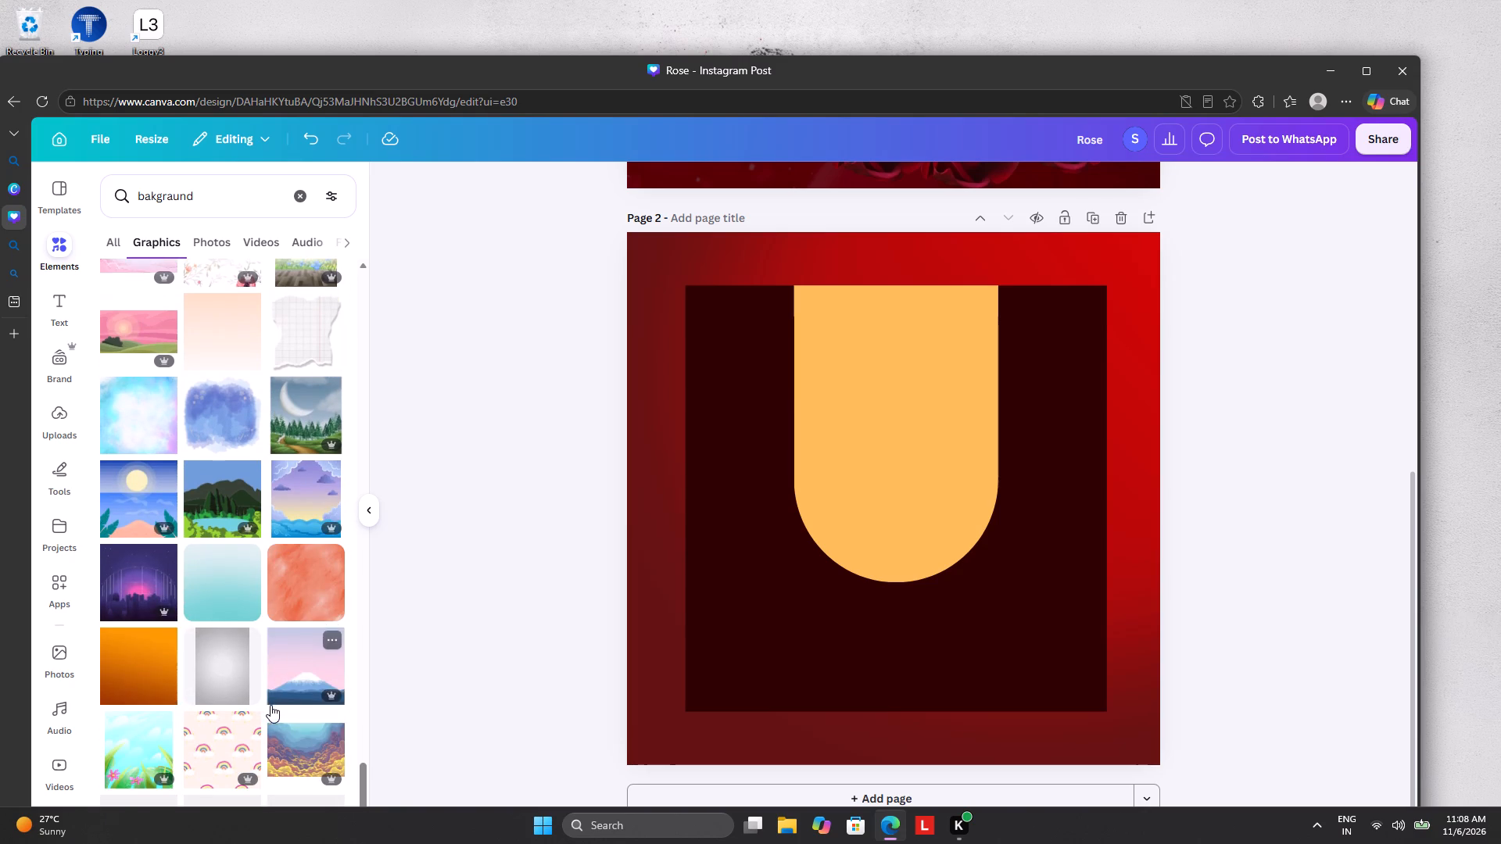
{"action": "scroll", "coordinate": [270, 705], "scroll_direction": "down", "scroll_amount": 6}
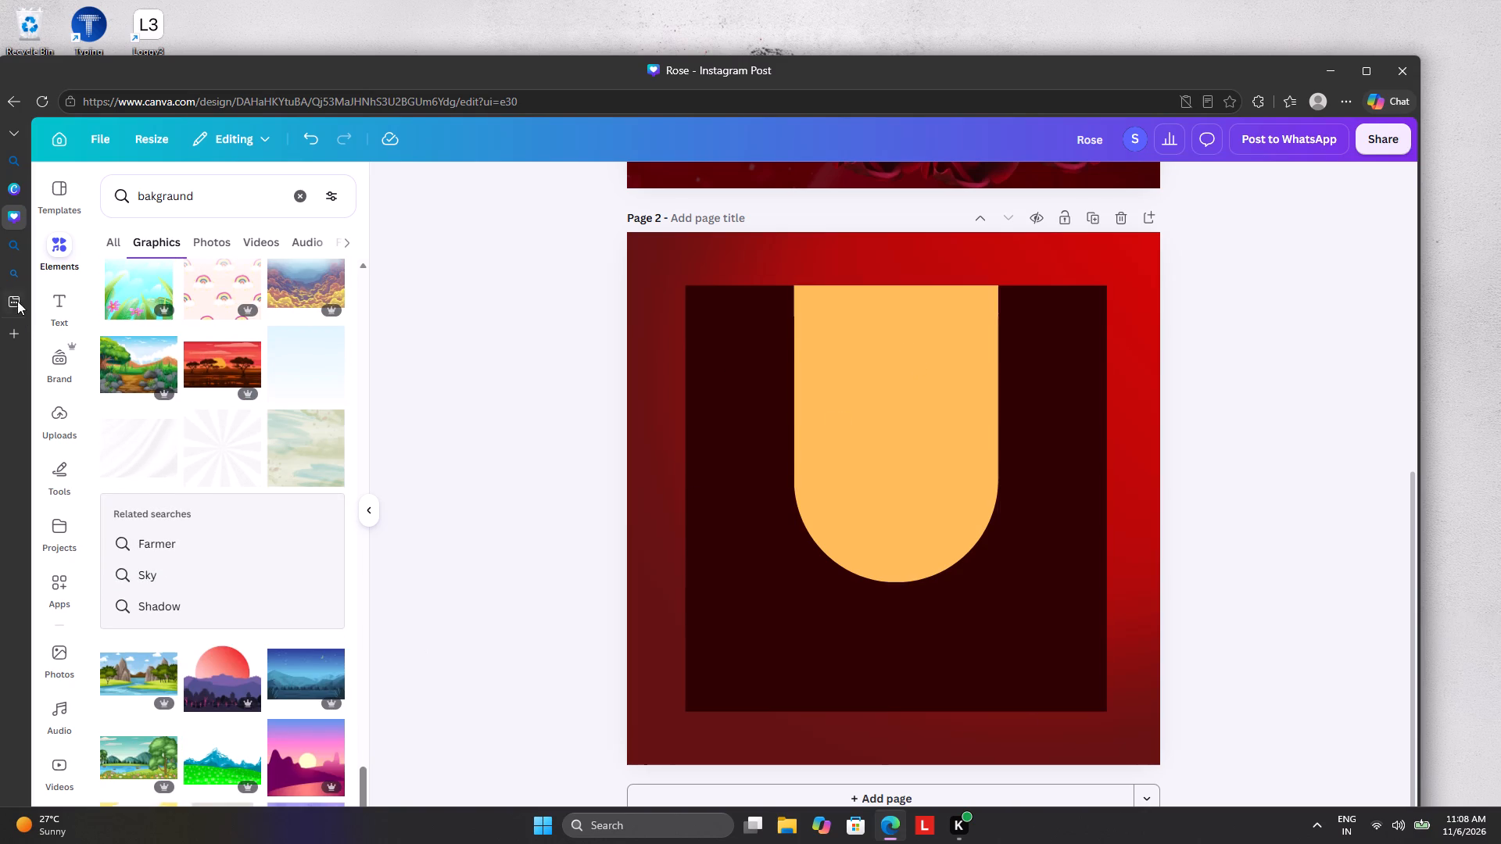
Search the web for "chaumin noodles" in a new browser tab.
{"action": "left_click", "coordinate": [23, 334]}
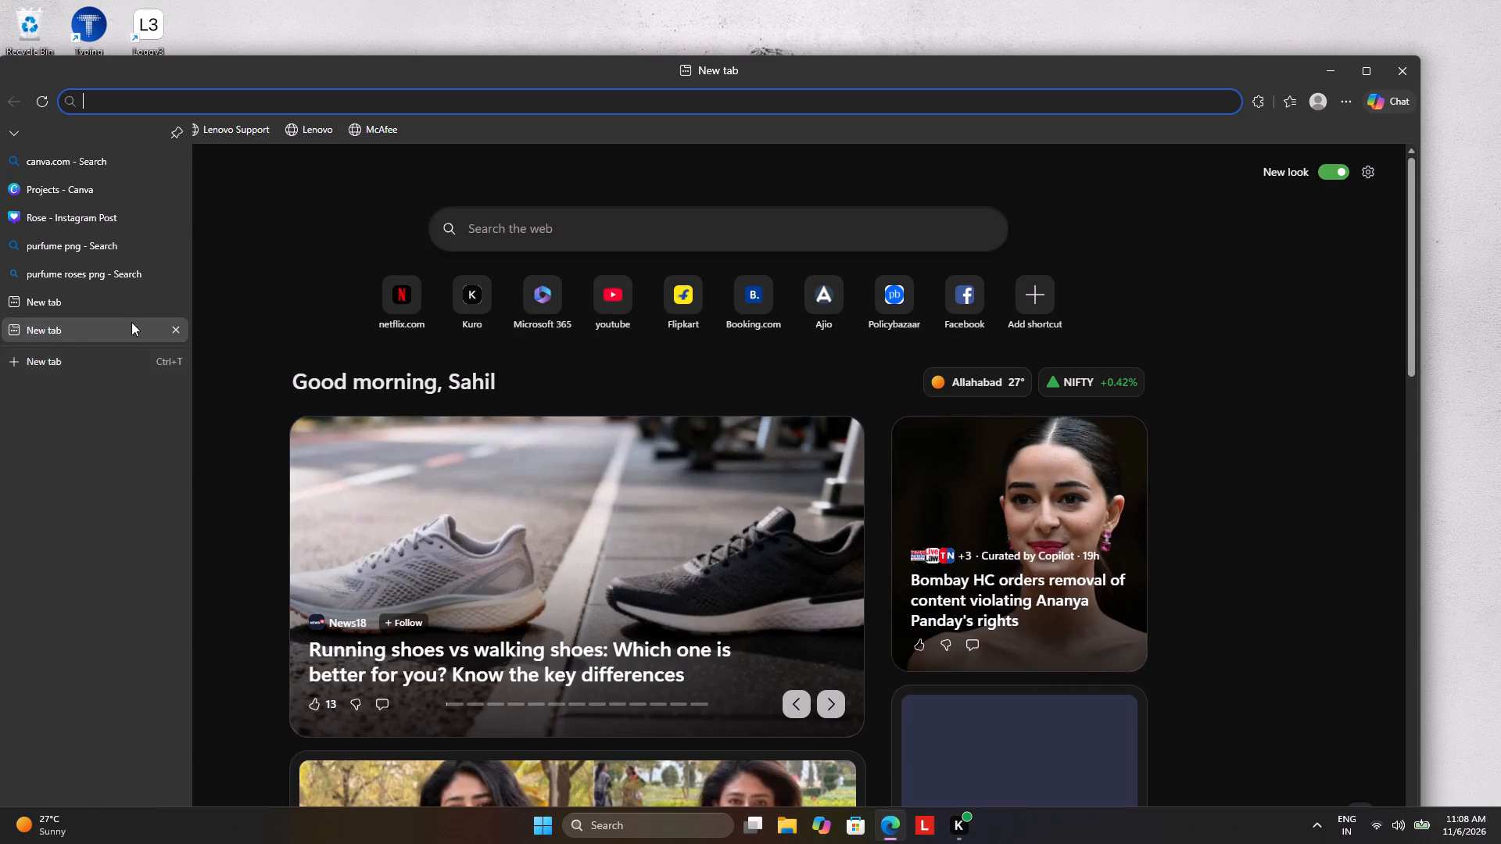
{"action": "left_click", "coordinate": [558, 235]}
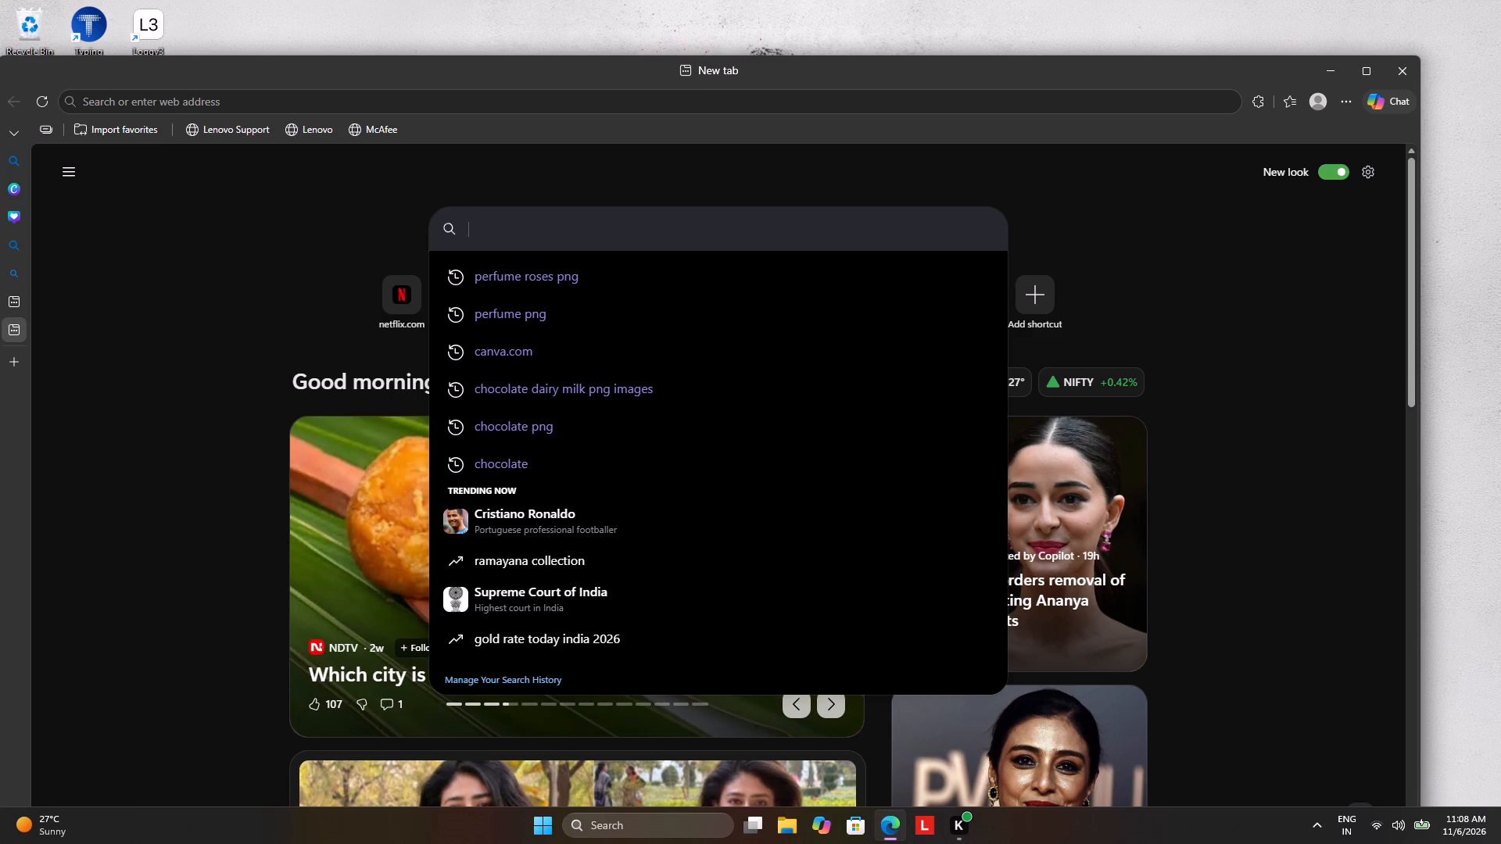
{"action": "type", "text": "ch"}
{"action": "key", "text": "o"}
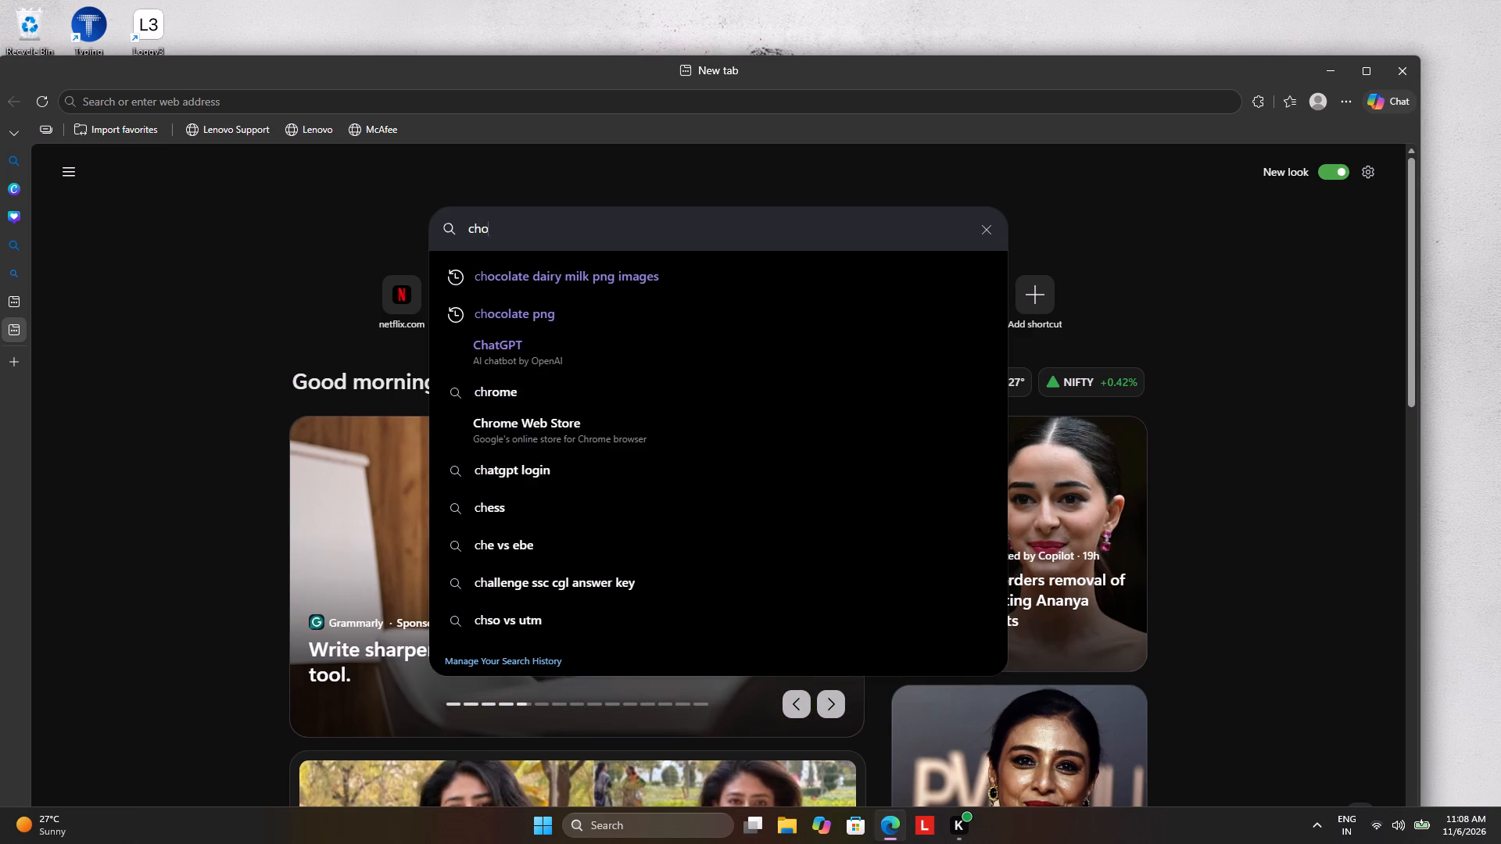
{"action": "type", "text": "umin"}
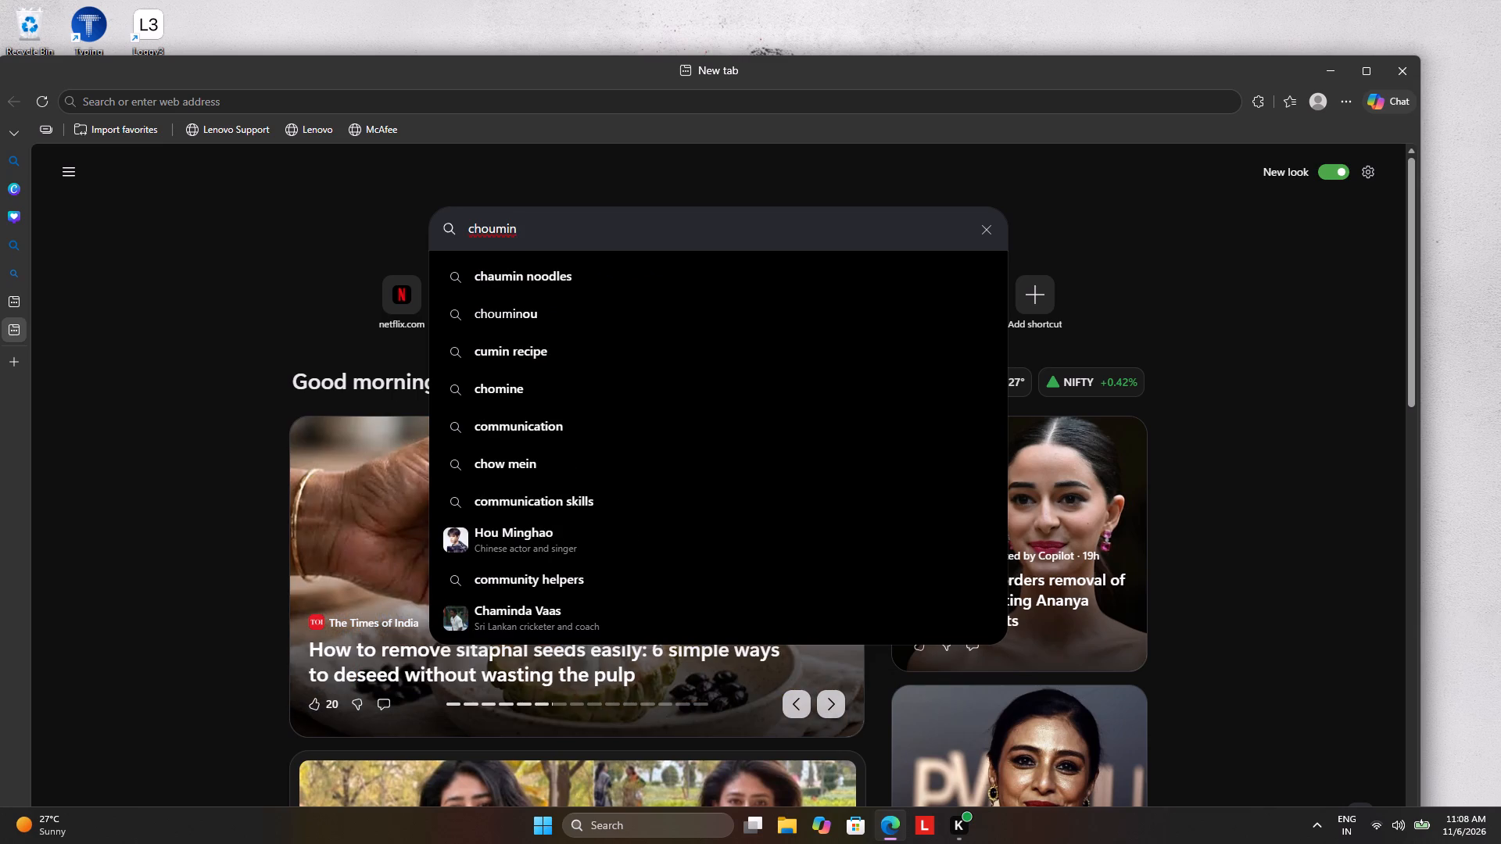
{"action": "left_click", "coordinate": [539, 286]}
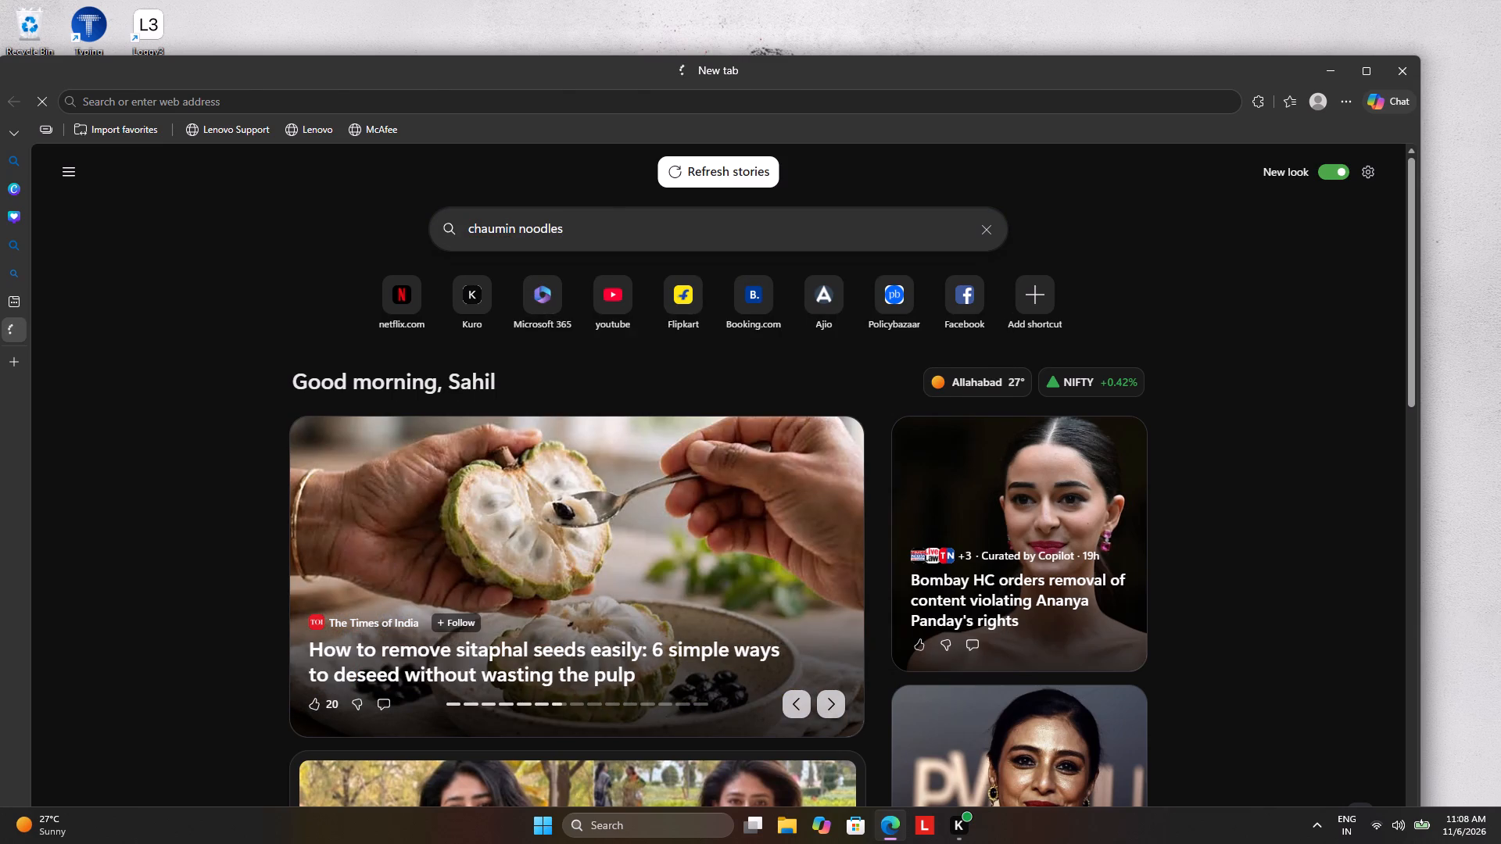
Refine the web search to "chaumin noodles png".
{"action": "left_click", "coordinate": [613, 215]}
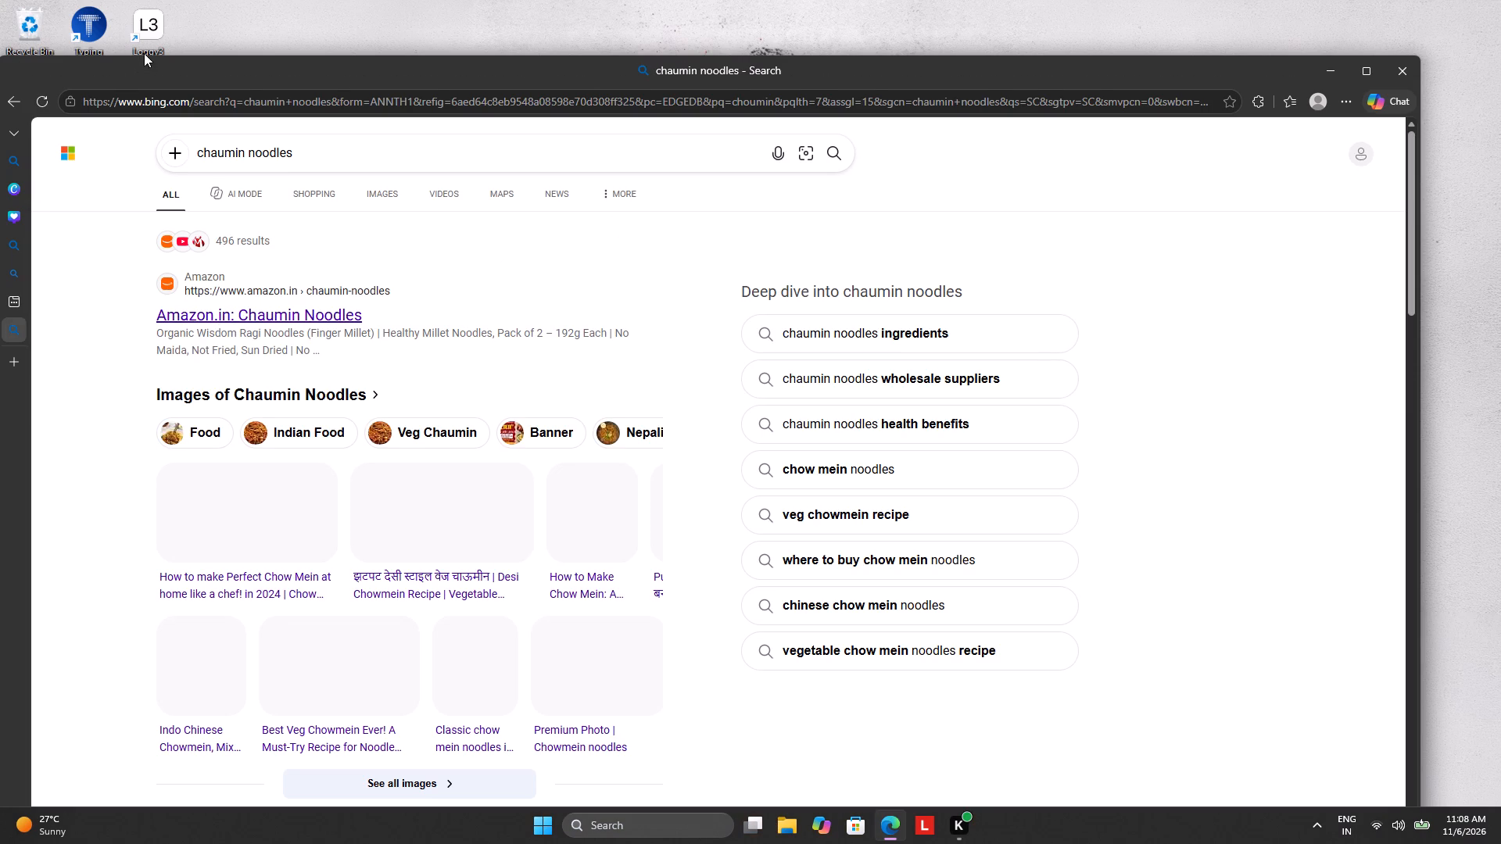
{"action": "left_click", "coordinate": [331, 135]}
{"action": "left_click", "coordinate": [320, 151]}
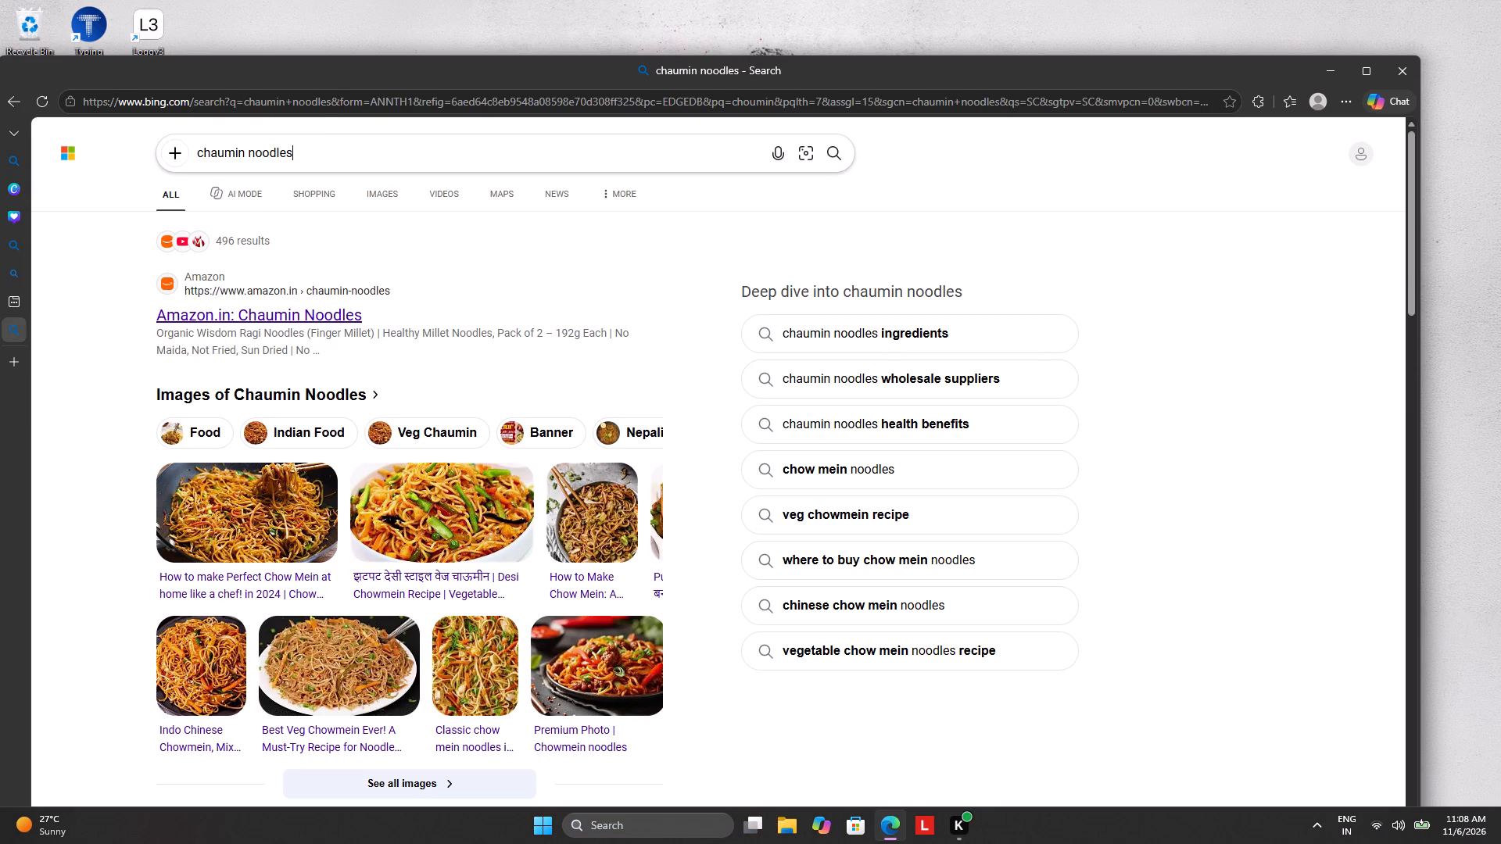
{"action": "key", "text": "space"}
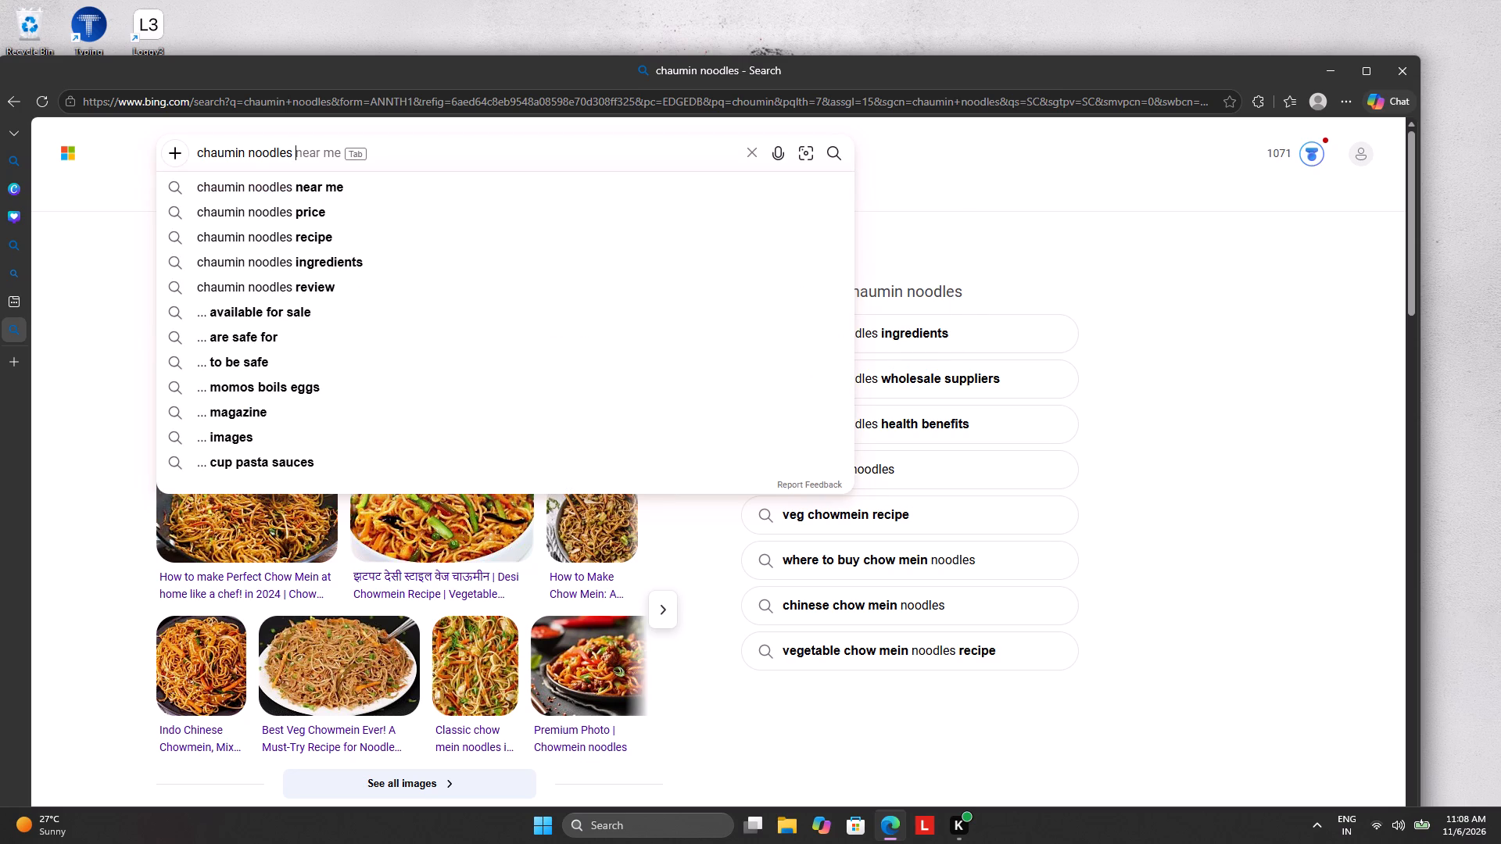
{"action": "type", "text": "pn"}
{"action": "key", "text": "g"}
{"action": "key", "text": "Return"}
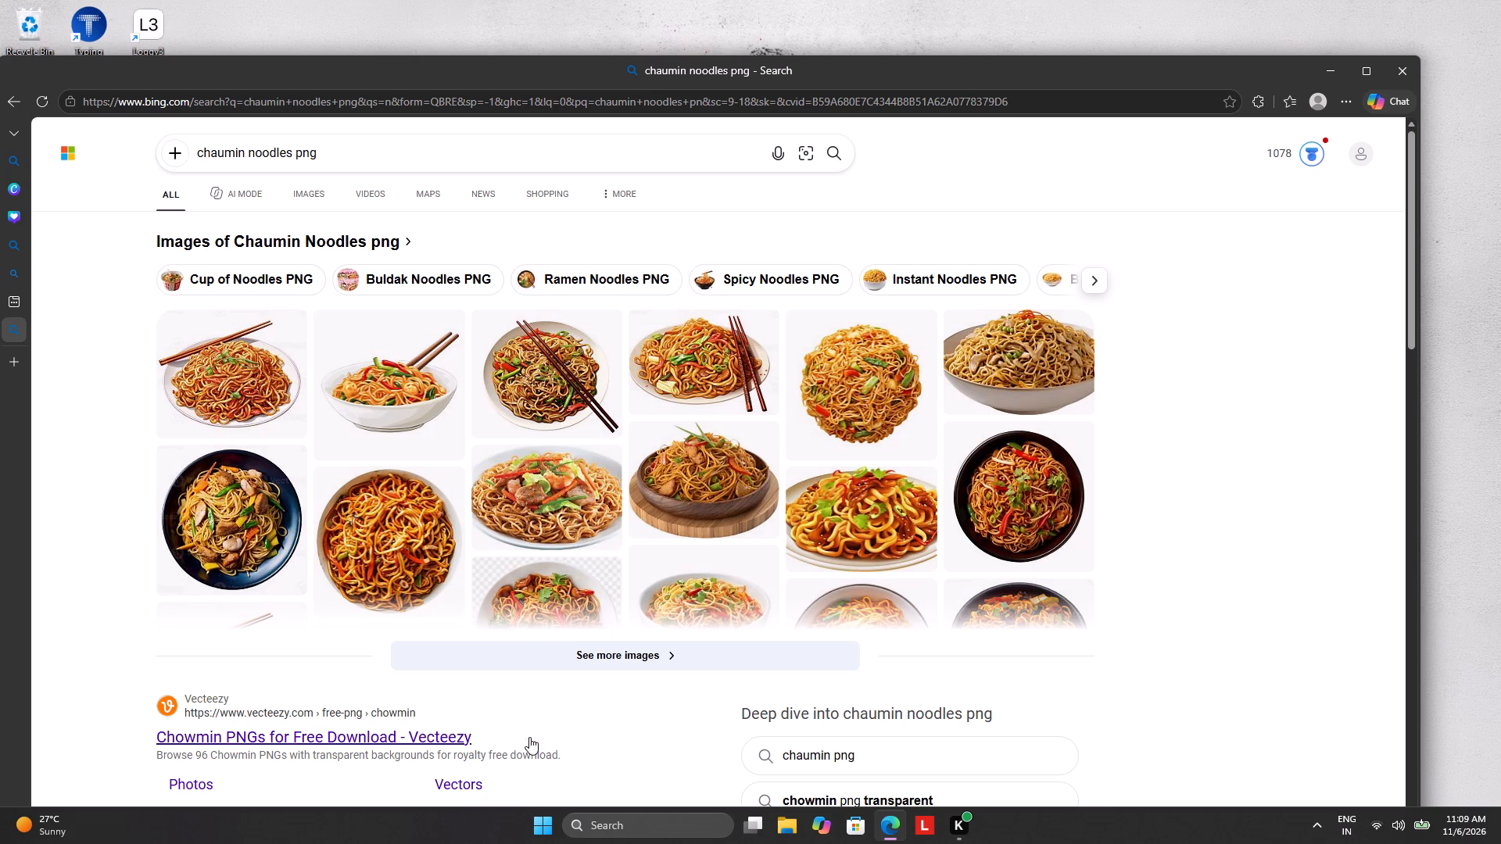
Expand the chaumin noodles PNG image results and look through them for a suitable noodles picture.
{"action": "left_click", "coordinate": [589, 595]}
{"action": "left_click", "coordinate": [579, 653]}
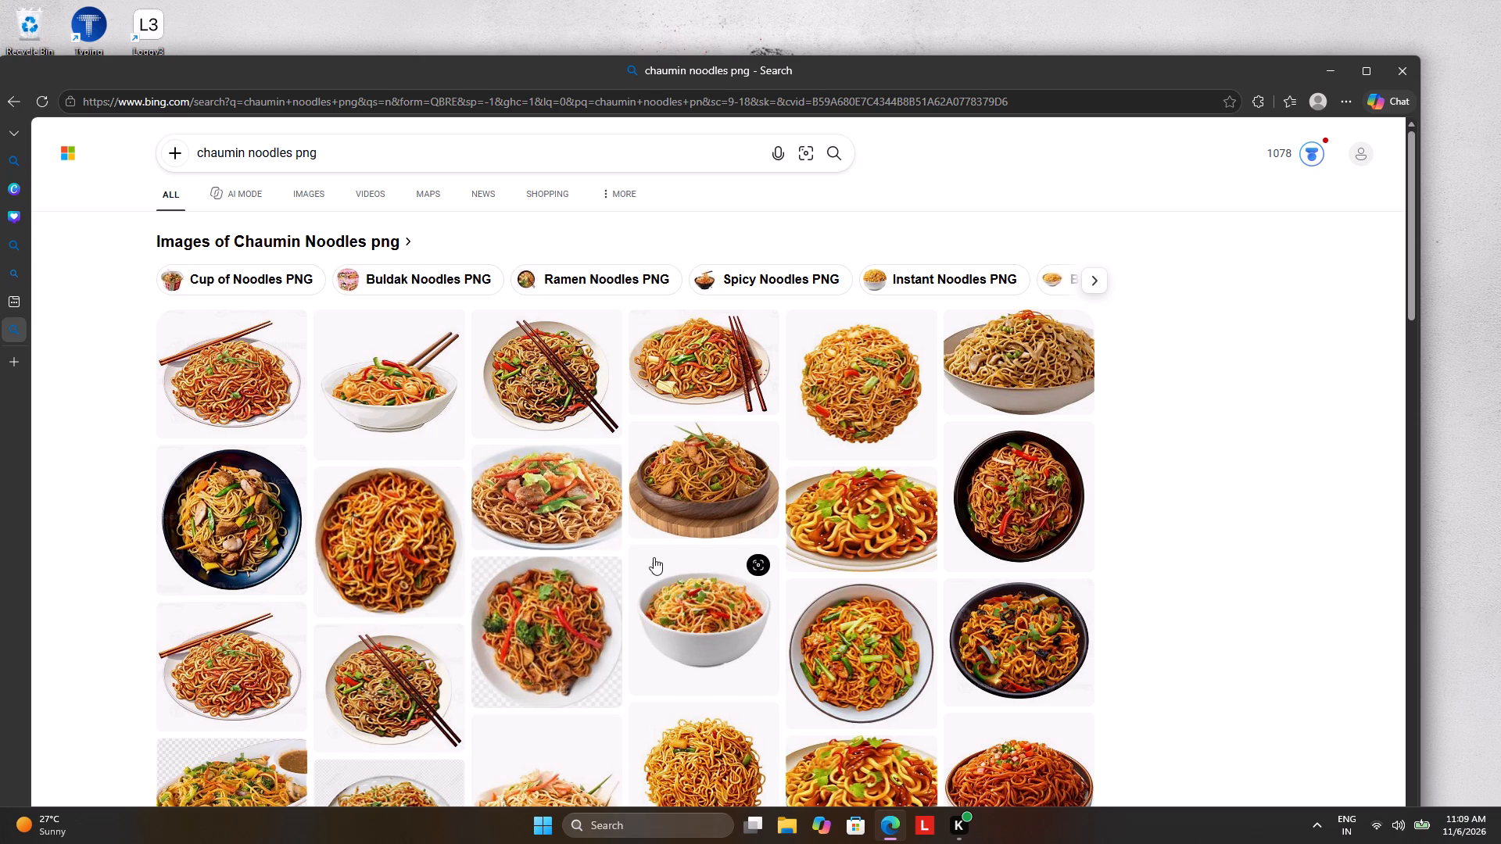
{"action": "scroll", "coordinate": [695, 602], "scroll_direction": "down", "scroll_amount": 3}
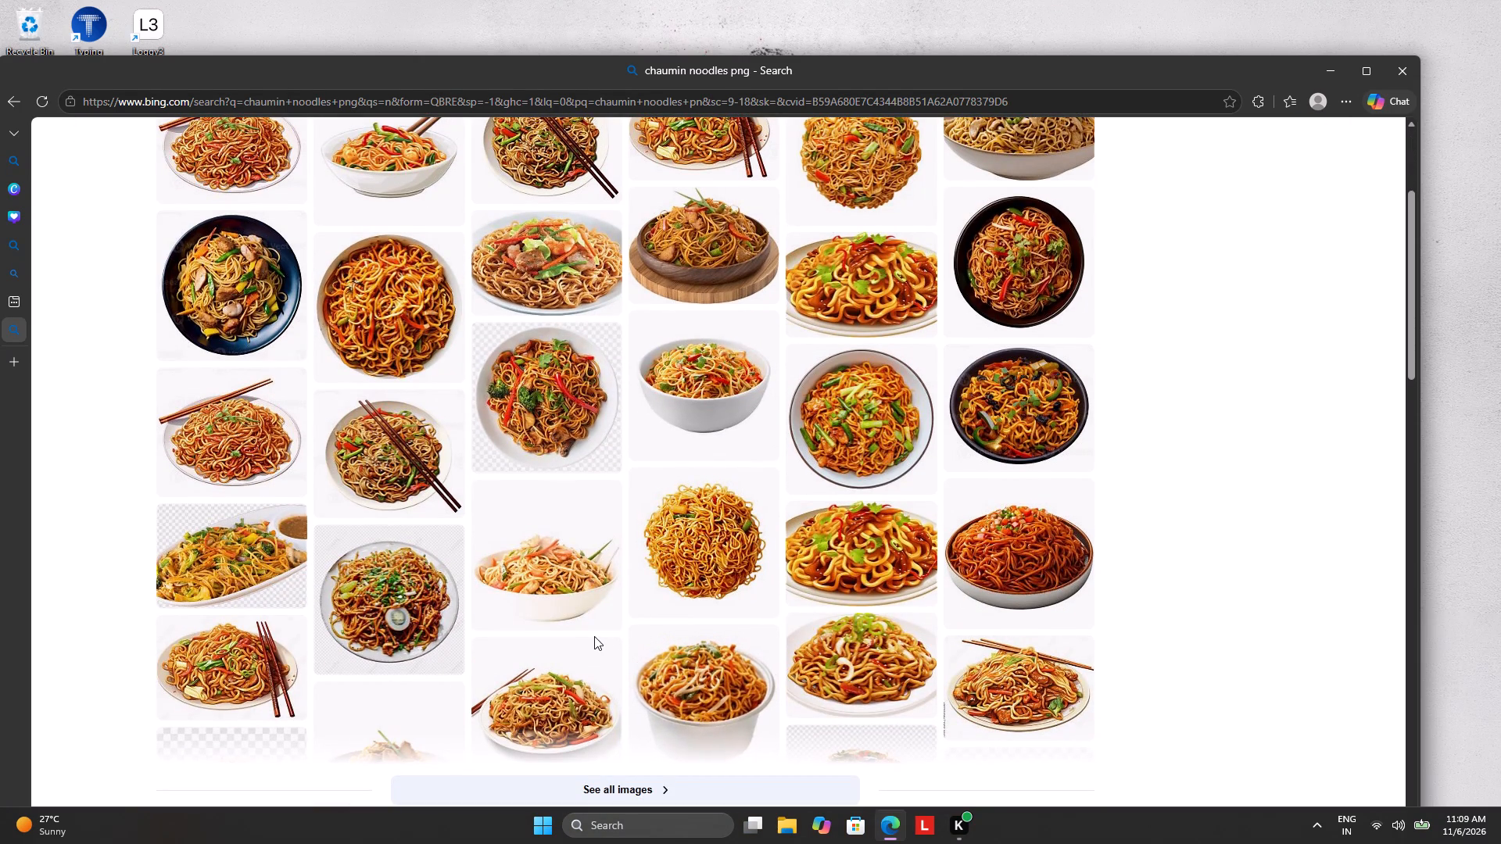
{"action": "scroll", "coordinate": [587, 640], "scroll_direction": "down", "scroll_amount": 3}
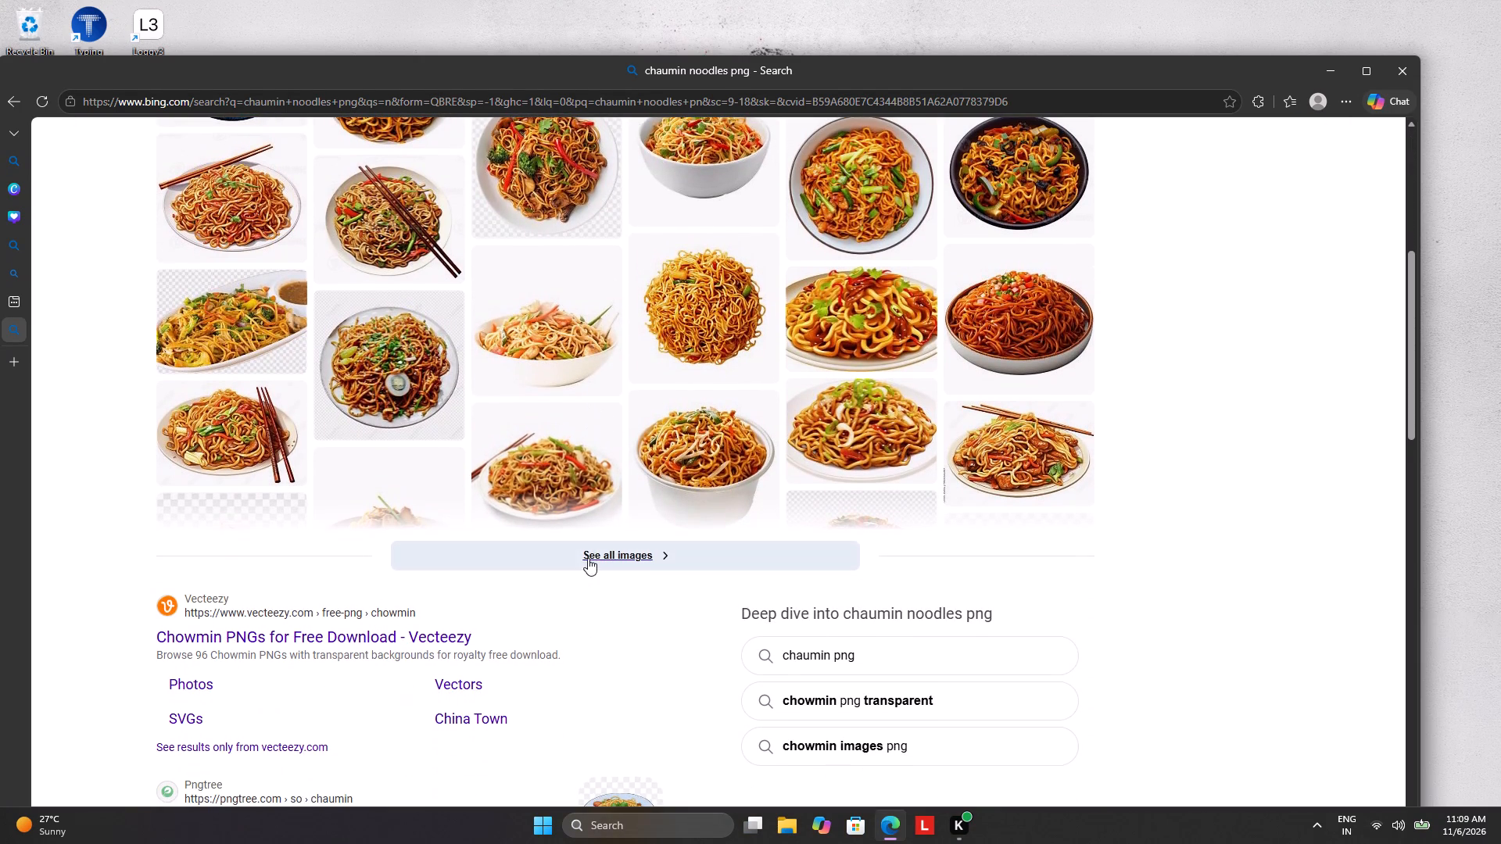
{"action": "scroll", "coordinate": [699, 483], "scroll_direction": "up", "scroll_amount": 3}
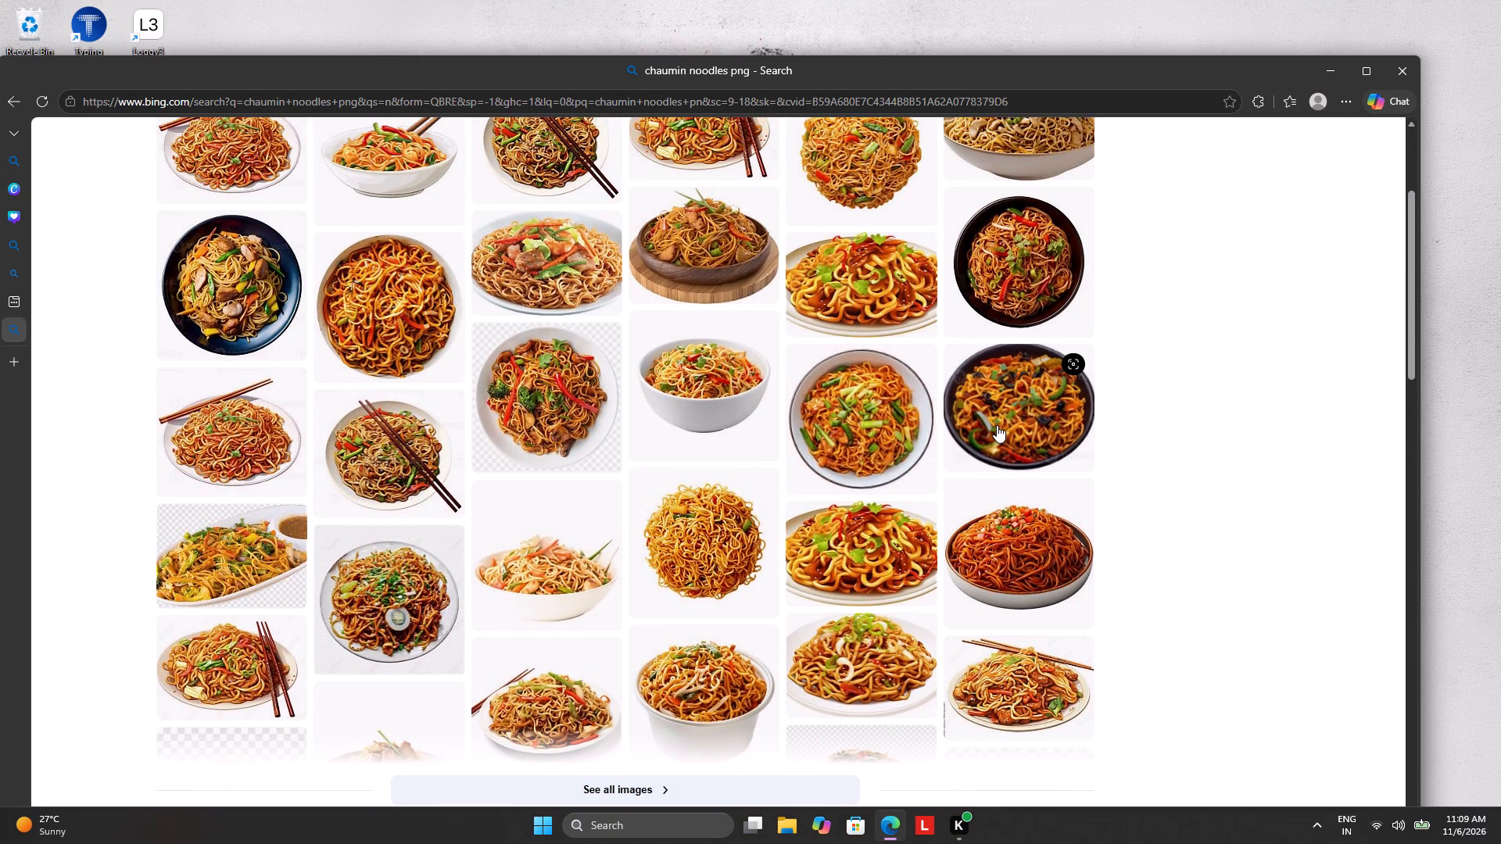
{"action": "scroll", "coordinate": [715, 444], "scroll_direction": "up", "scroll_amount": 5}
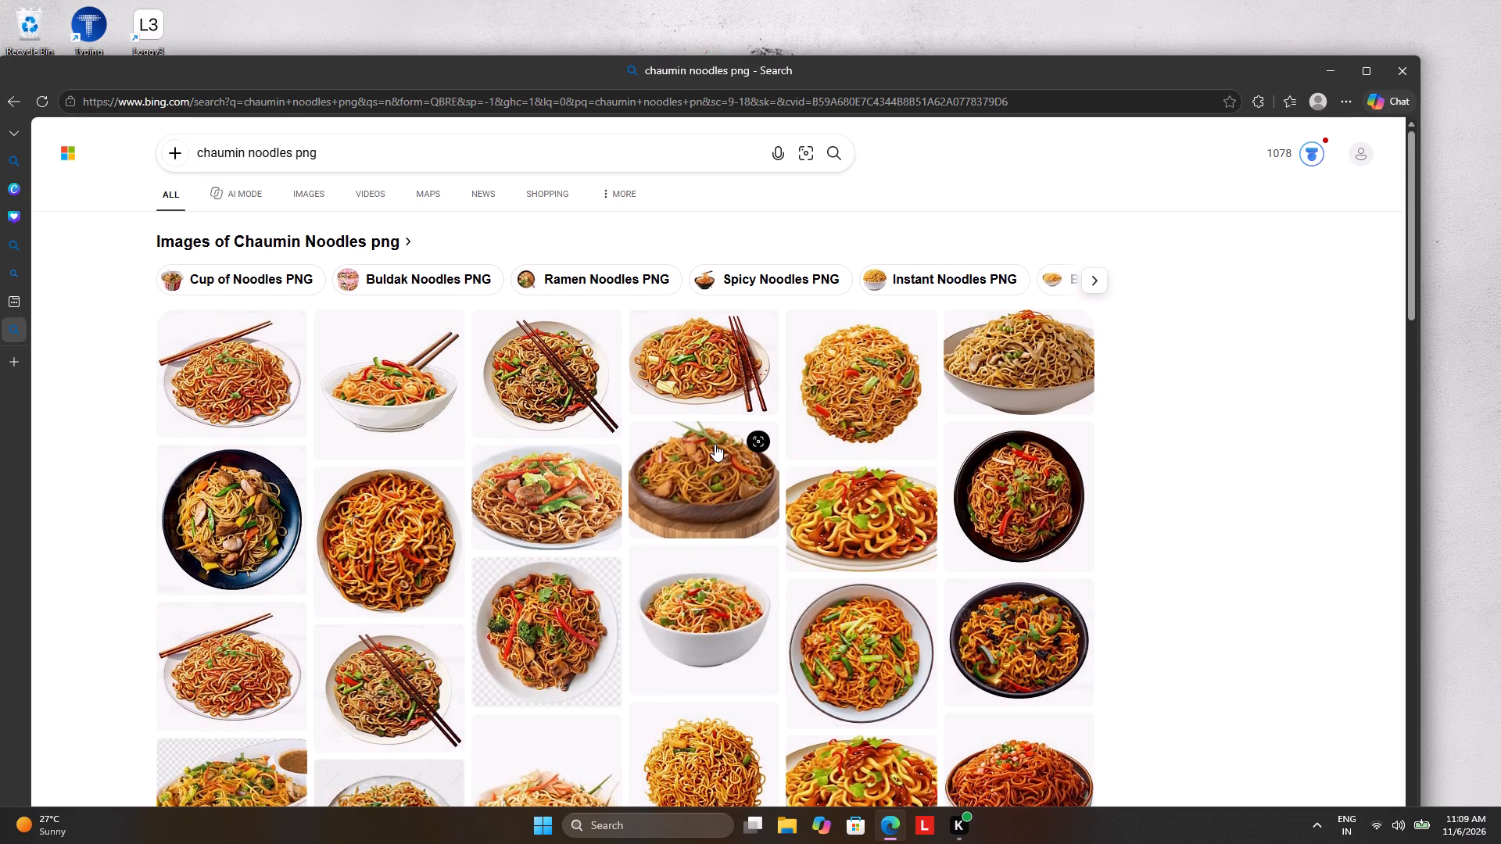
Preview the vecteezy image of noodles in a black bowl, browse its related searches, and close the preview.
{"action": "left_click", "coordinate": [1013, 498]}
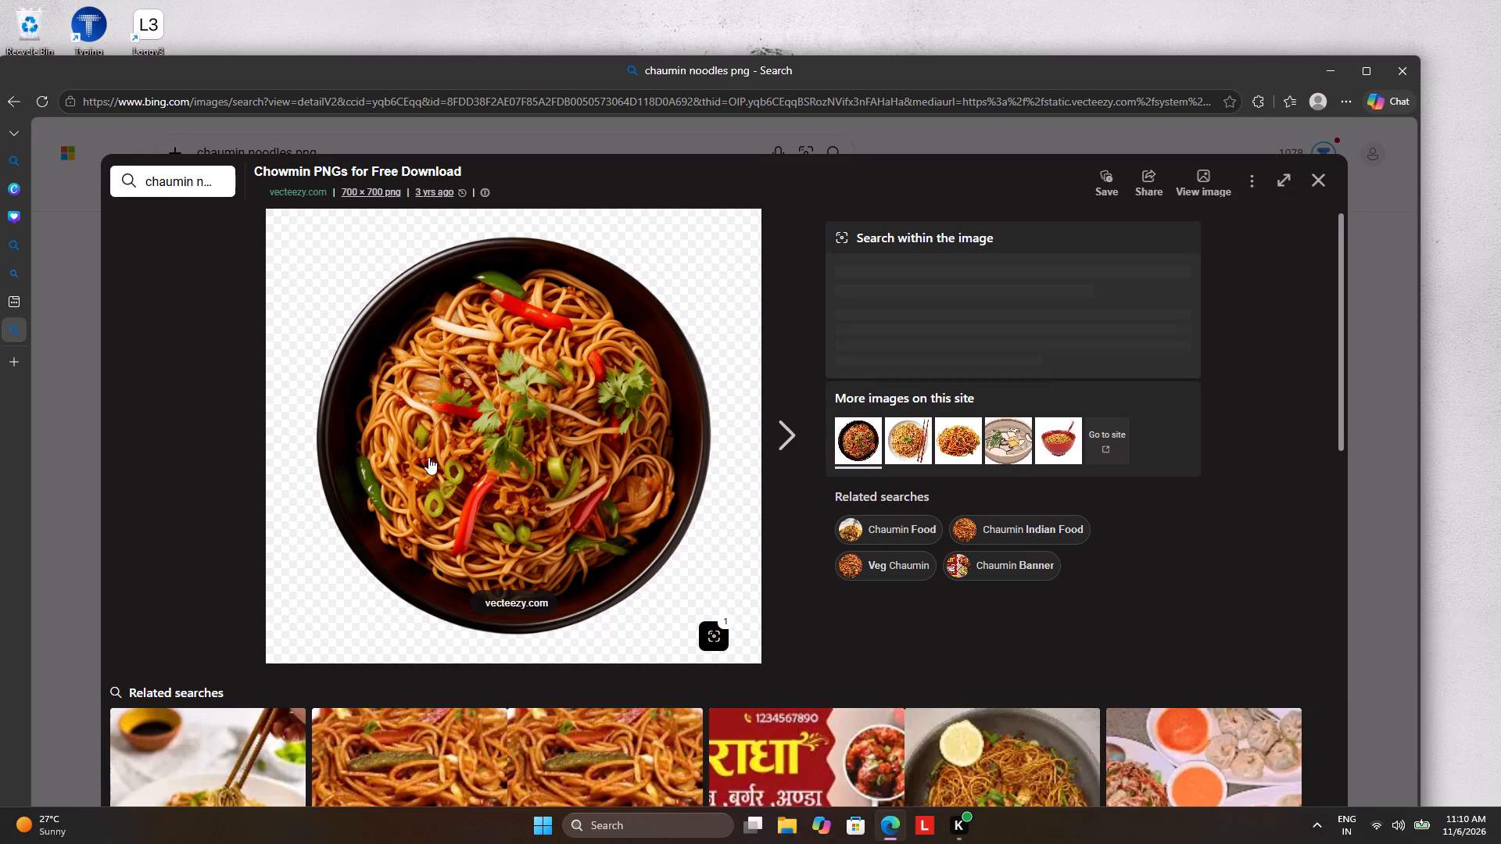
{"action": "scroll", "coordinate": [495, 464], "scroll_direction": "down", "scroll_amount": 3}
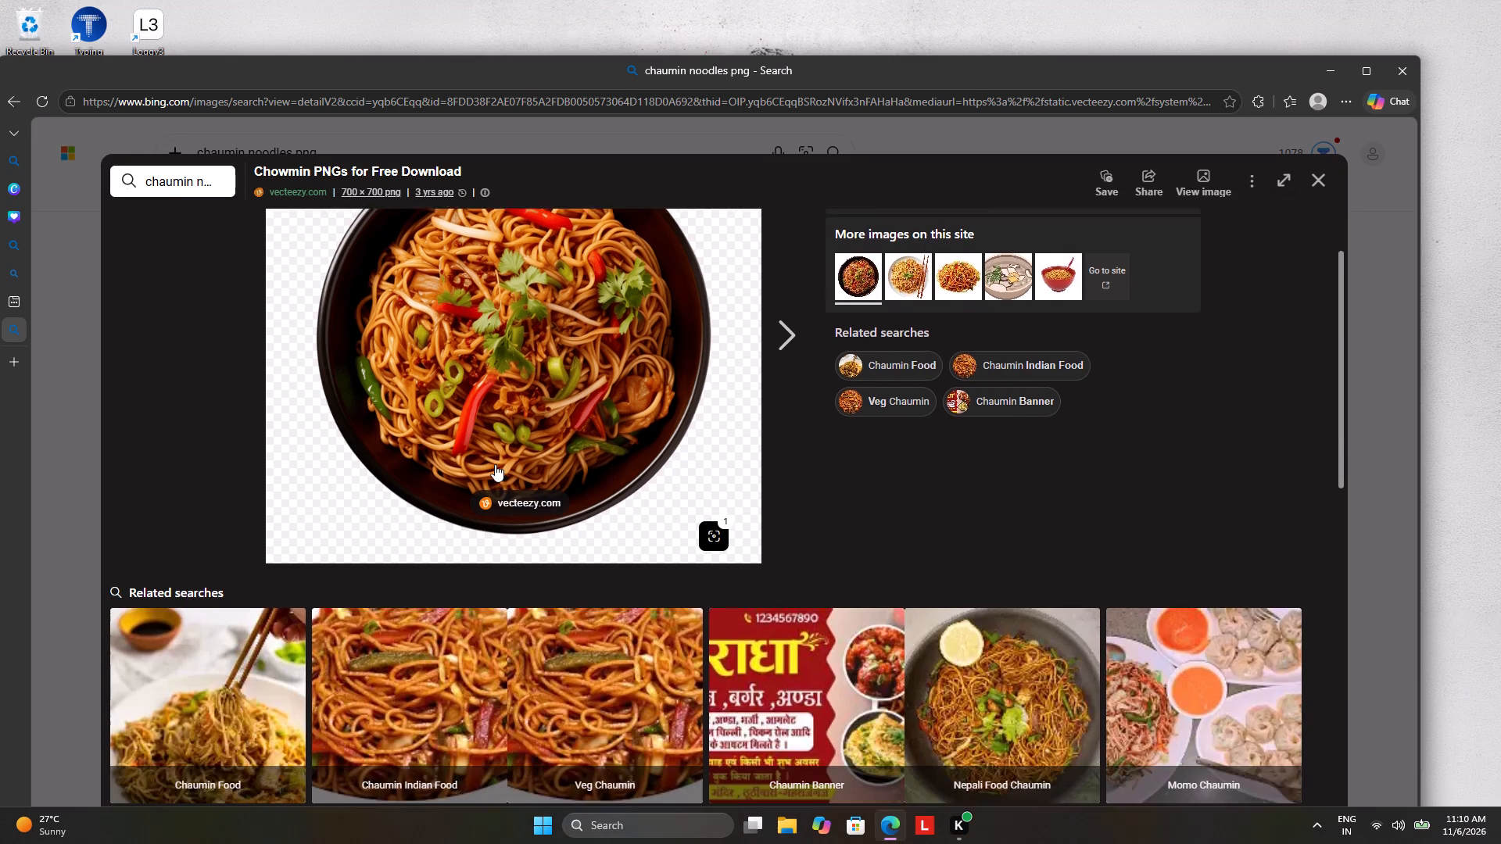
{"action": "scroll", "coordinate": [495, 464], "scroll_direction": "down", "scroll_amount": 3}
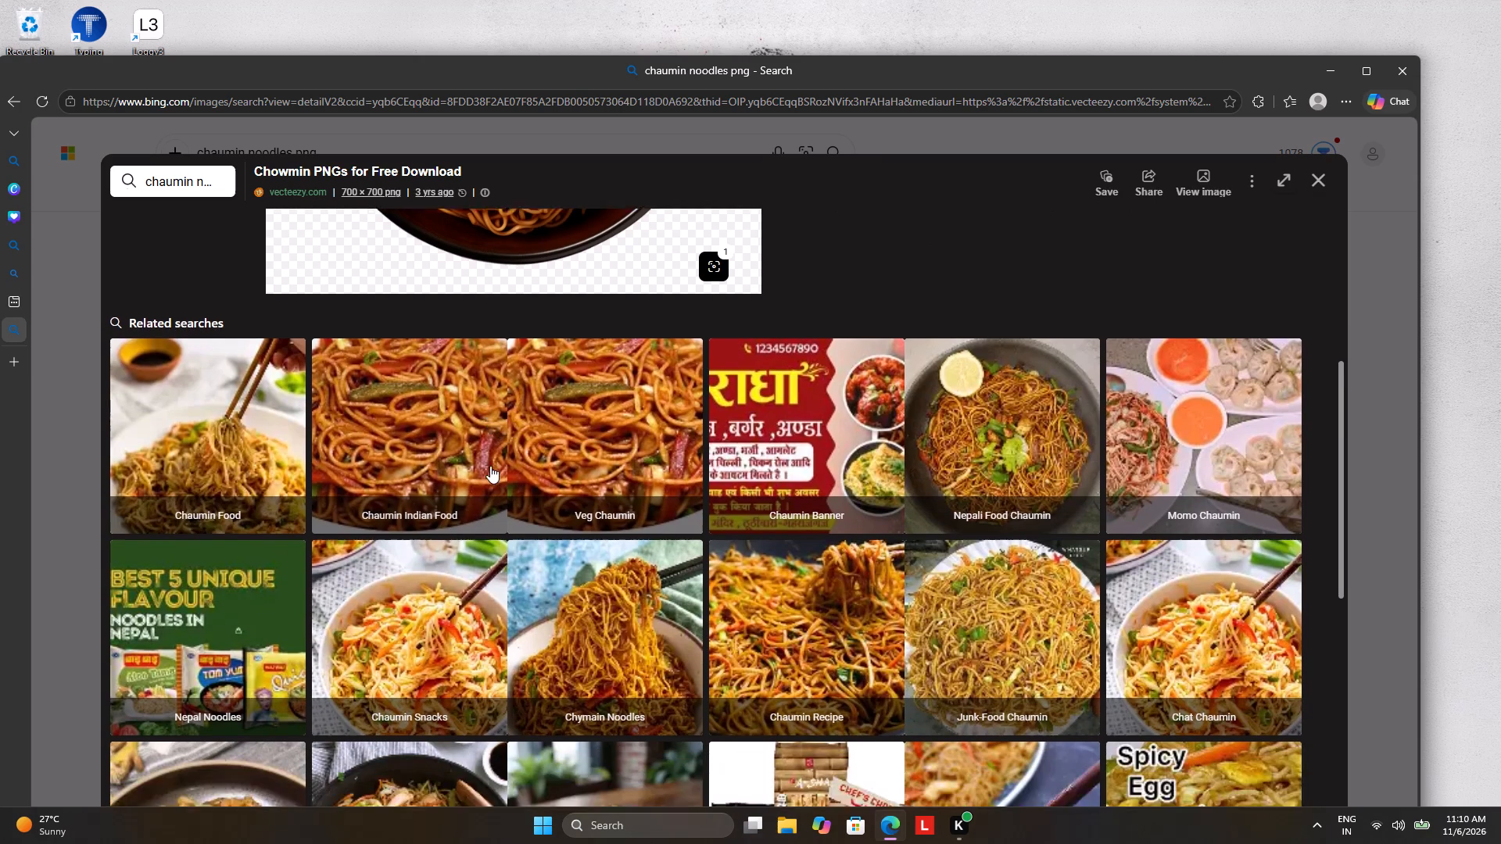
{"action": "scroll", "coordinate": [490, 466], "scroll_direction": "down", "scroll_amount": 7}
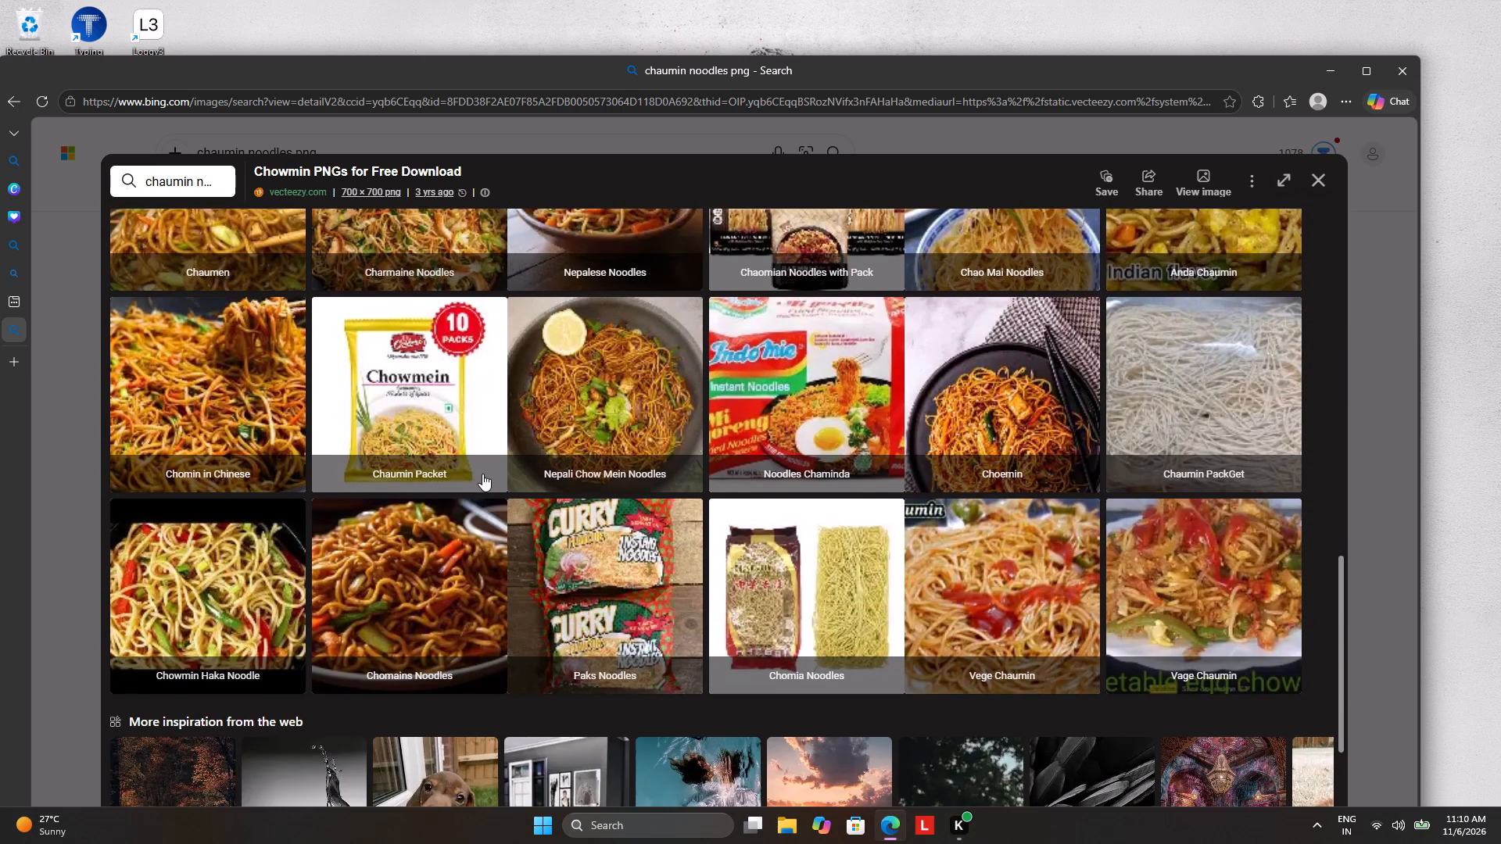
{"action": "scroll", "coordinate": [482, 474], "scroll_direction": "down", "scroll_amount": 5}
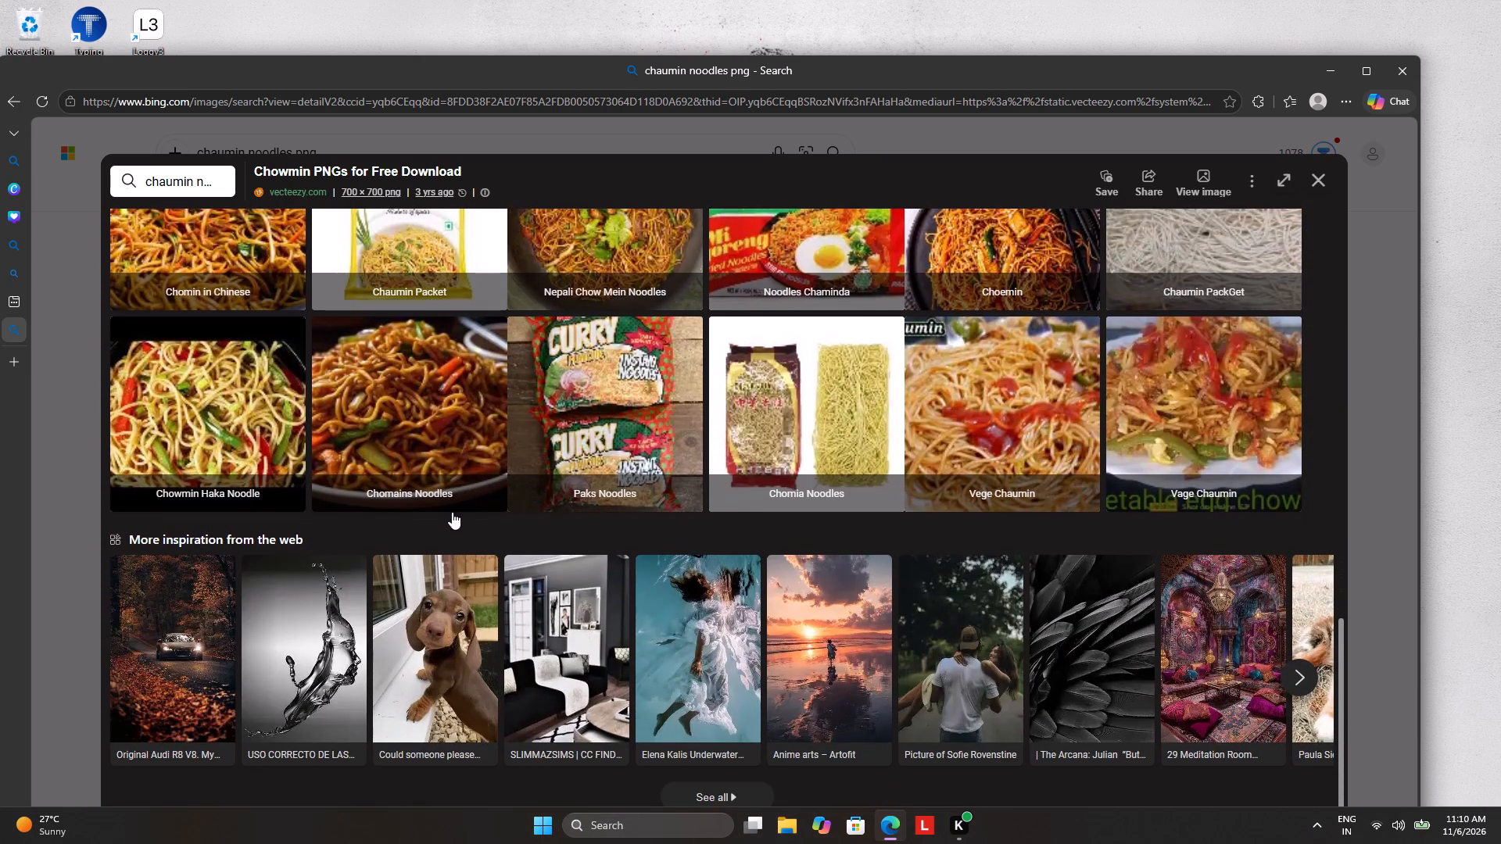
{"action": "left_click", "coordinate": [1309, 173]}
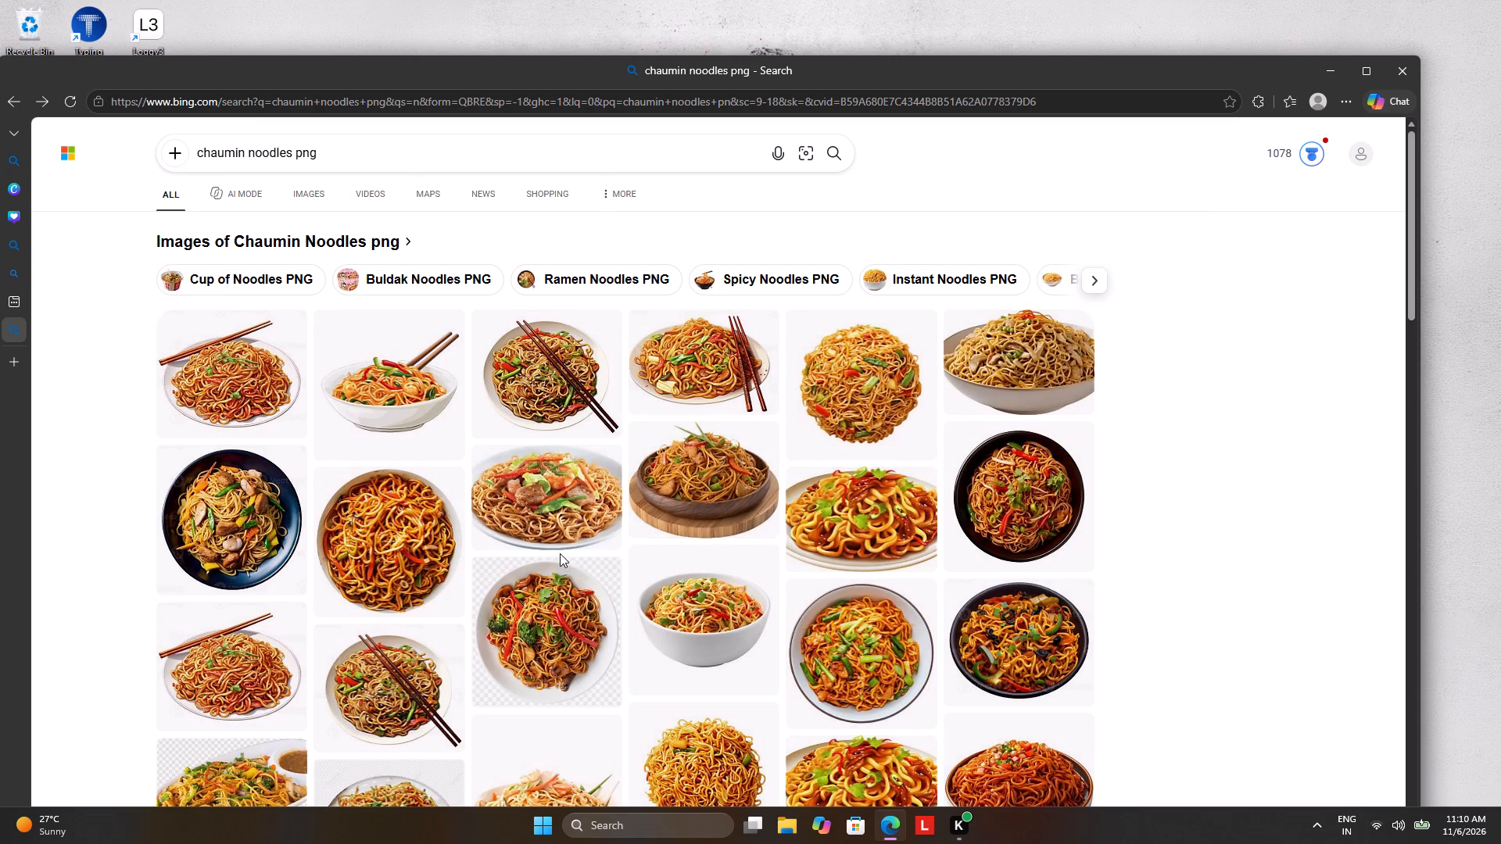
Browse the image results further and open the transparent-background noodles image on an oval plate with a sauce bowl.
{"action": "scroll", "coordinate": [683, 673], "scroll_direction": "down", "scroll_amount": 3}
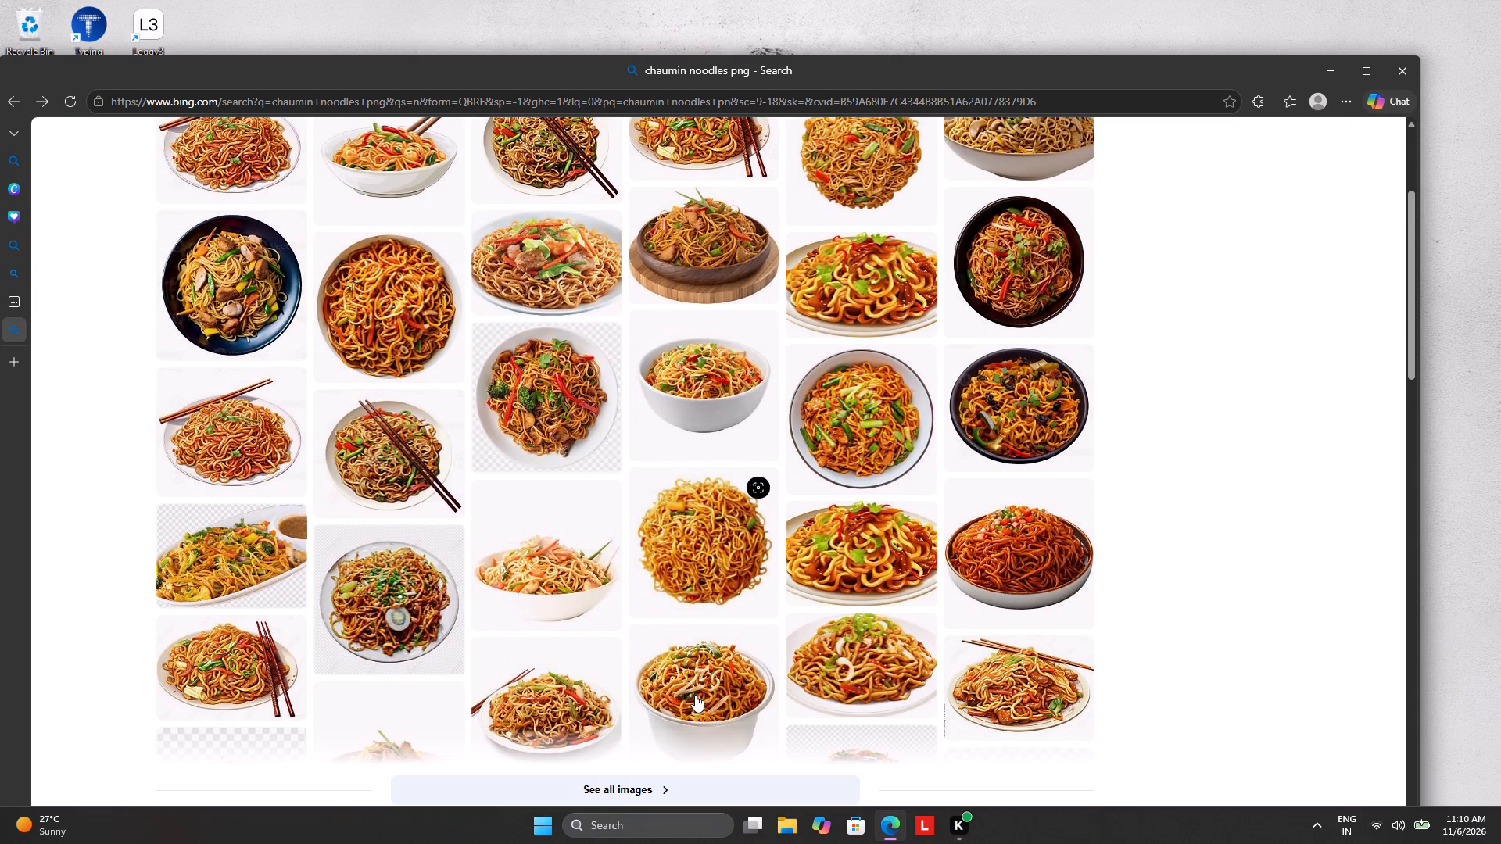
{"action": "scroll", "coordinate": [695, 695], "scroll_direction": "down", "scroll_amount": 3}
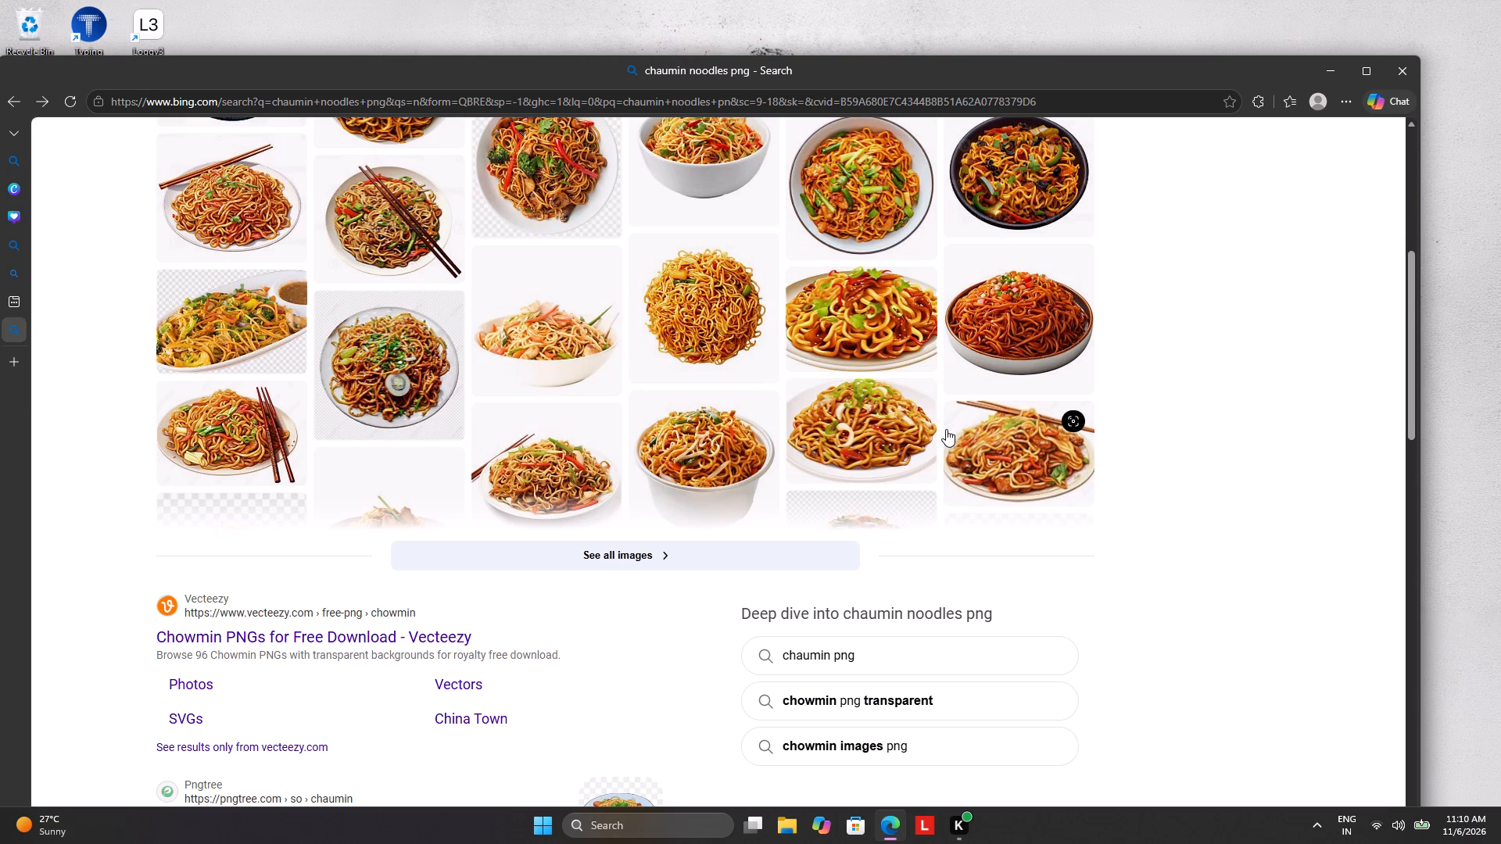
{"action": "key", "text": "Down"}
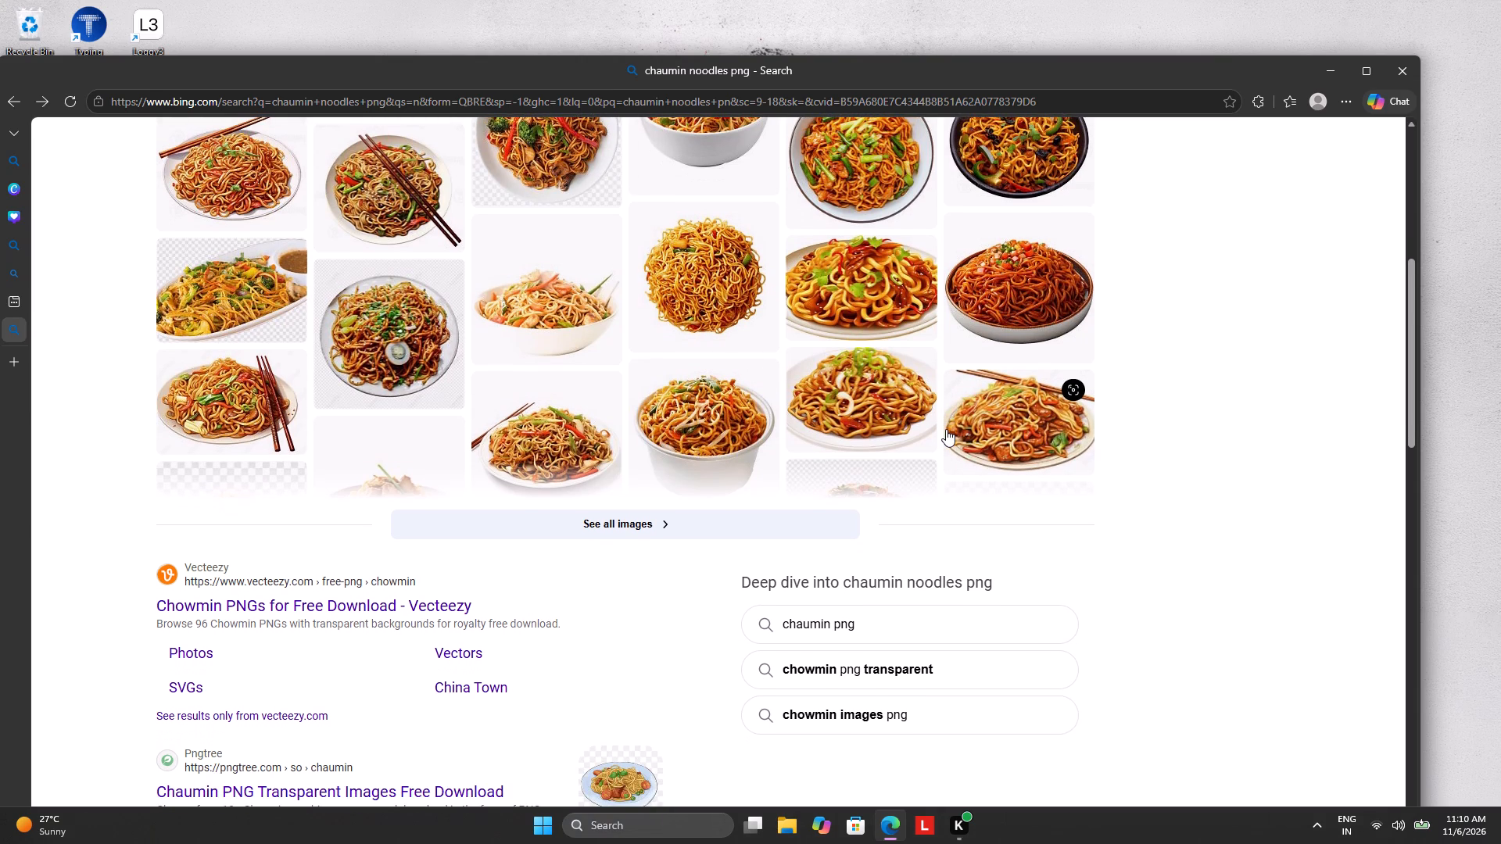
{"action": "key", "text": "6"}
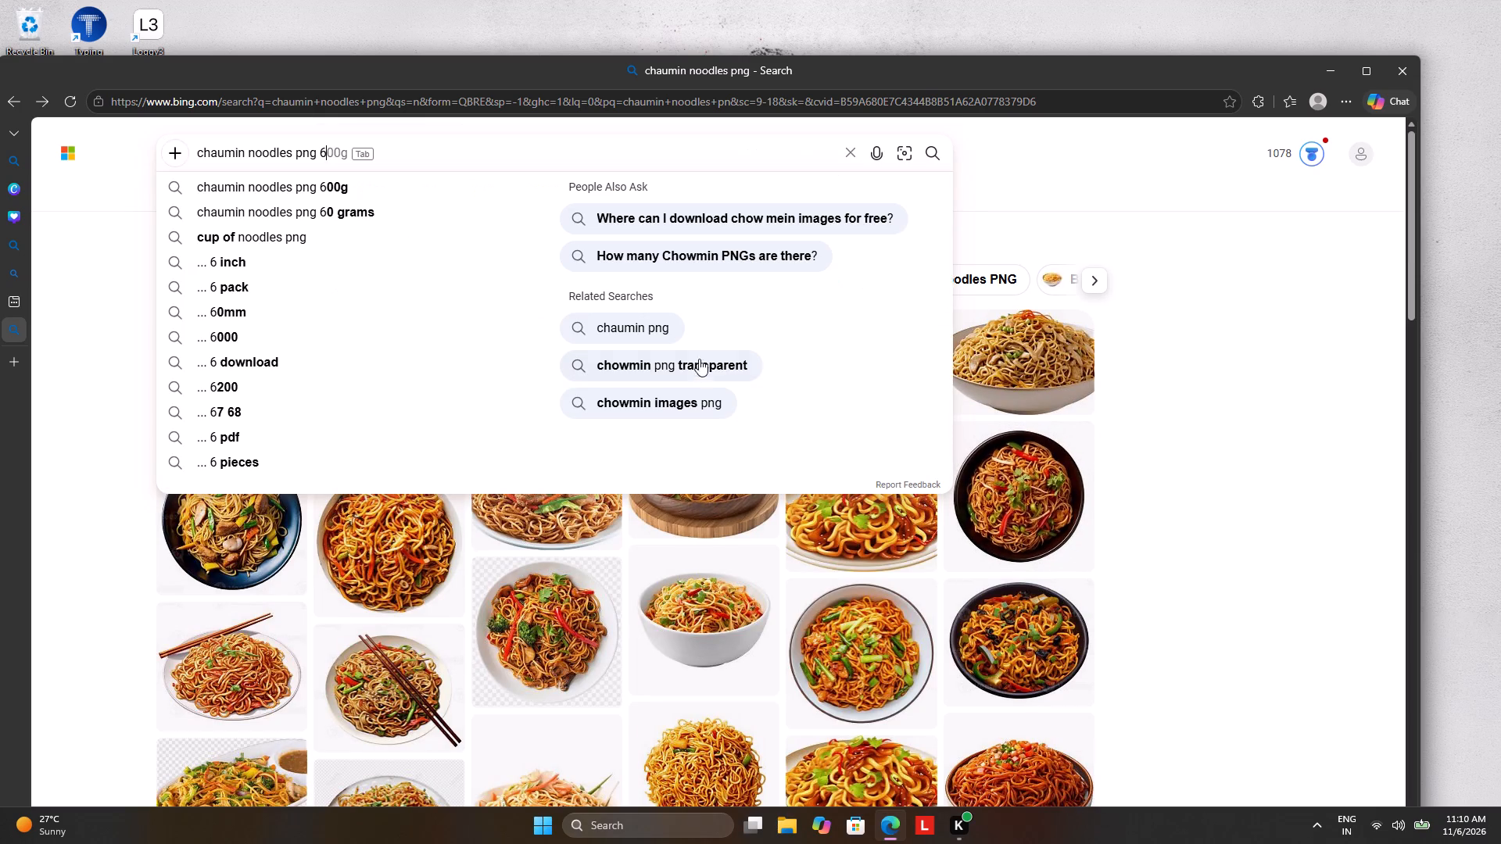
{"action": "left_click", "coordinate": [1123, 374]}
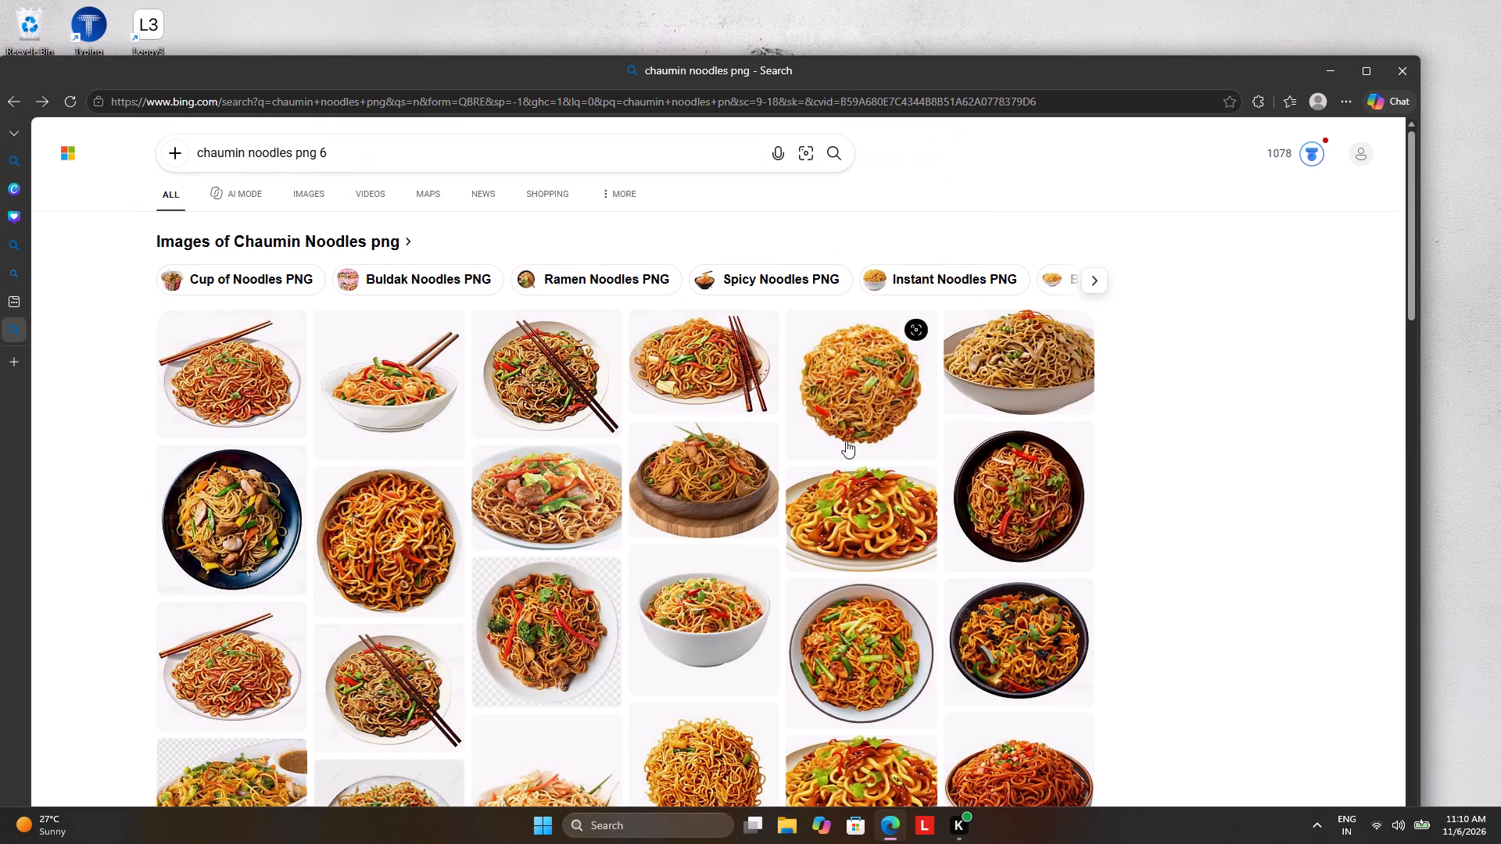
{"action": "scroll", "coordinate": [368, 514], "scroll_direction": "down", "scroll_amount": 4}
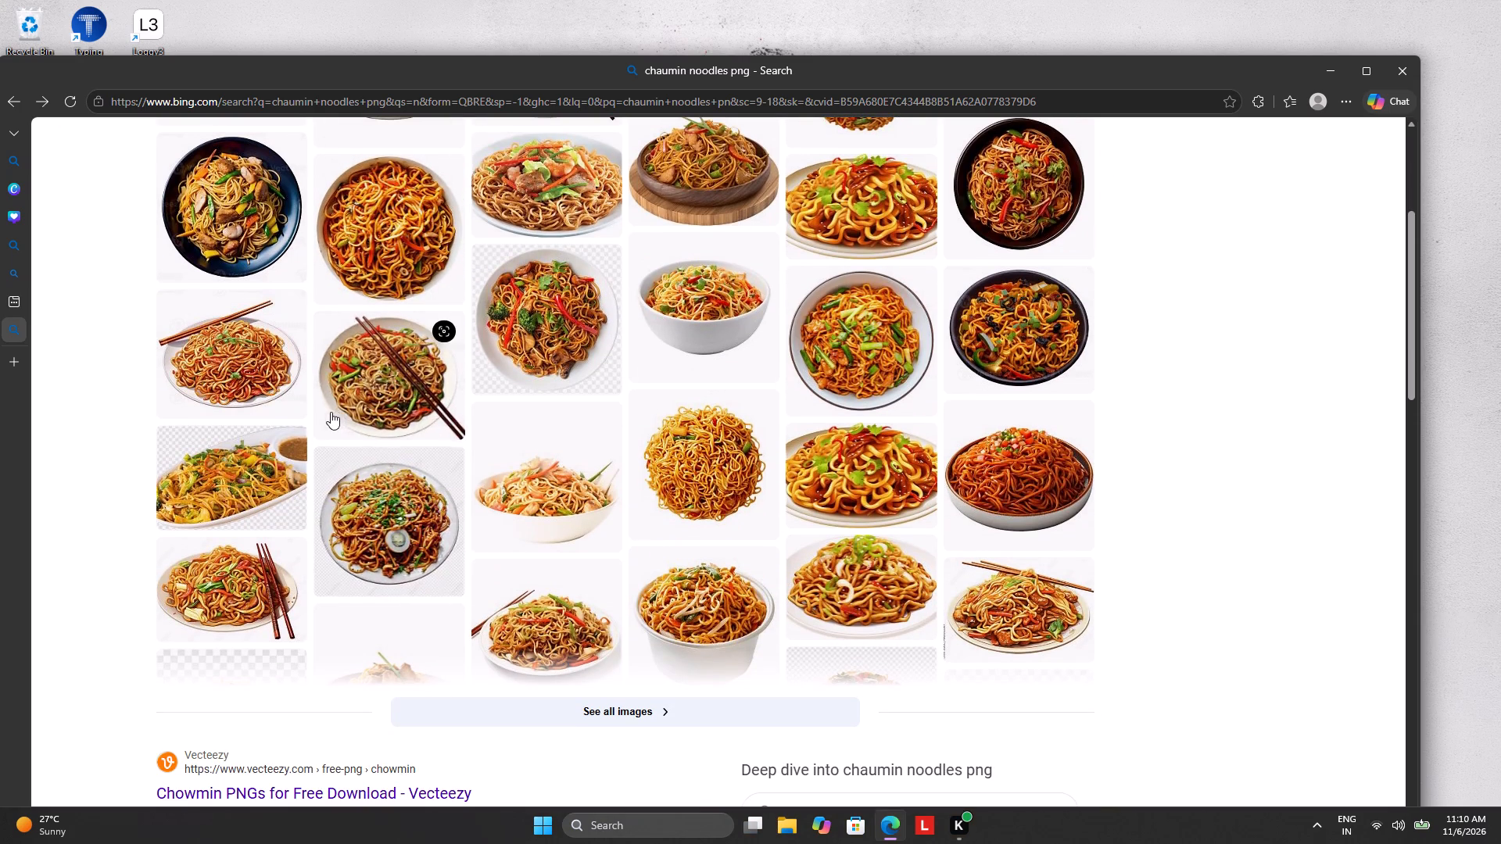
{"action": "left_click", "coordinate": [219, 470]}
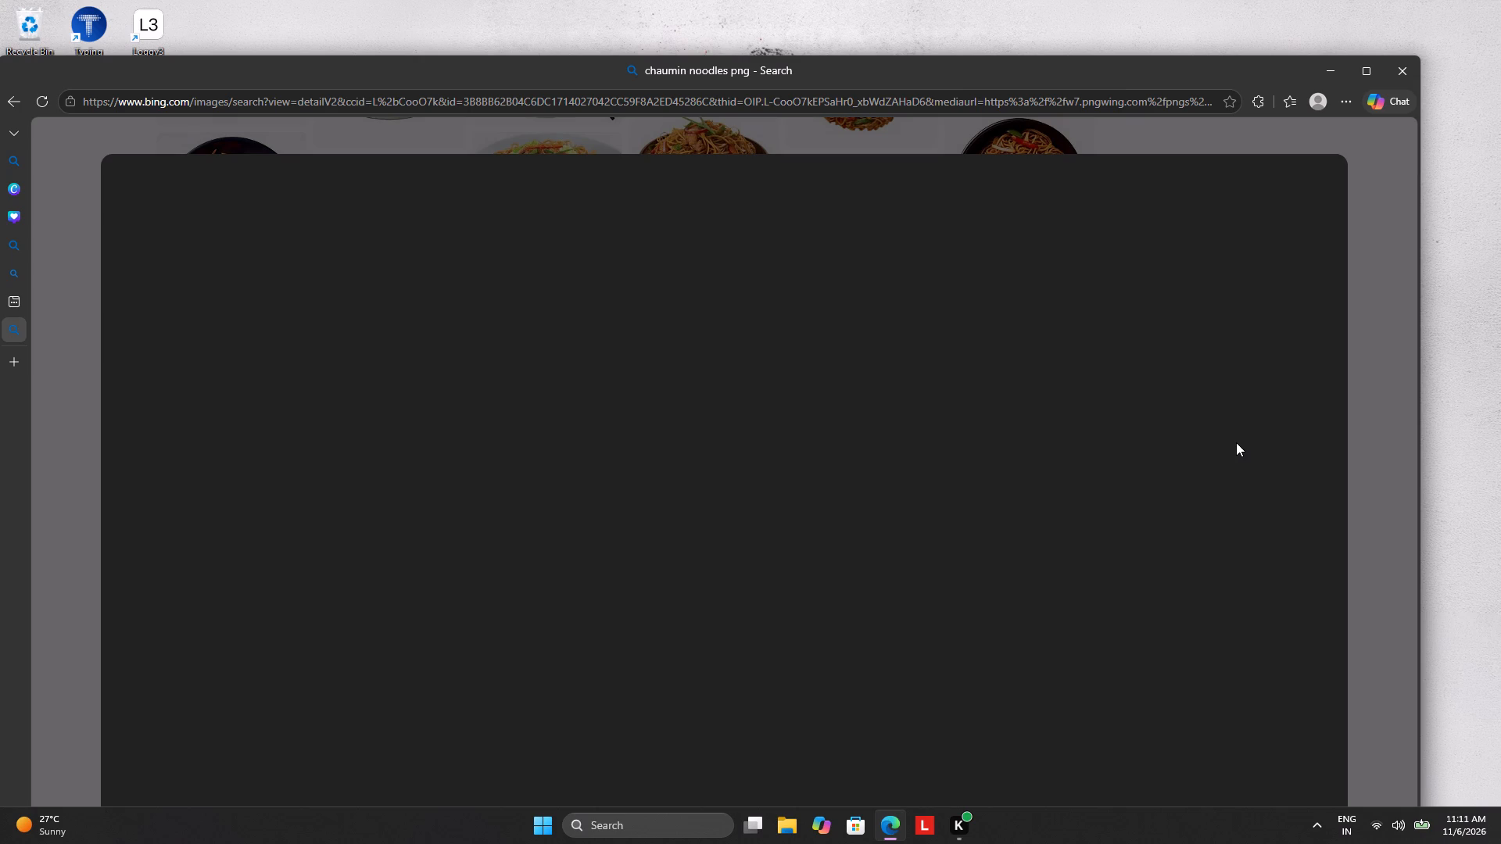
Try to scroll and dismiss the noodles image preview, and close the browser window.
{"action": "scroll", "coordinate": [1236, 442], "scroll_direction": "down", "scroll_amount": 3}
{"action": "scroll", "coordinate": [1236, 442], "scroll_direction": "up", "scroll_amount": 3}
{"action": "scroll", "coordinate": [1313, 18], "scroll_direction": "down", "scroll_amount": 2}
{"action": "left_click_drag", "start_coordinate": [113, 167], "coordinate": [137, 179]}
{"action": "left_click", "coordinate": [1473, 467]}
{"action": "left_click", "coordinate": [1299, 168]}
{"action": "left_click_drag", "start_coordinate": [1308, 168], "coordinate": [1252, 248]}
{"action": "key", "text": "ctrl+z"}
{"action": "left_click", "coordinate": [1324, 158]}
{"action": "left_click_drag", "start_coordinate": [1318, 173], "coordinate": [1308, 193]}
{"action": "scroll", "coordinate": [1119, 538], "scroll_direction": "down", "scroll_amount": 6}
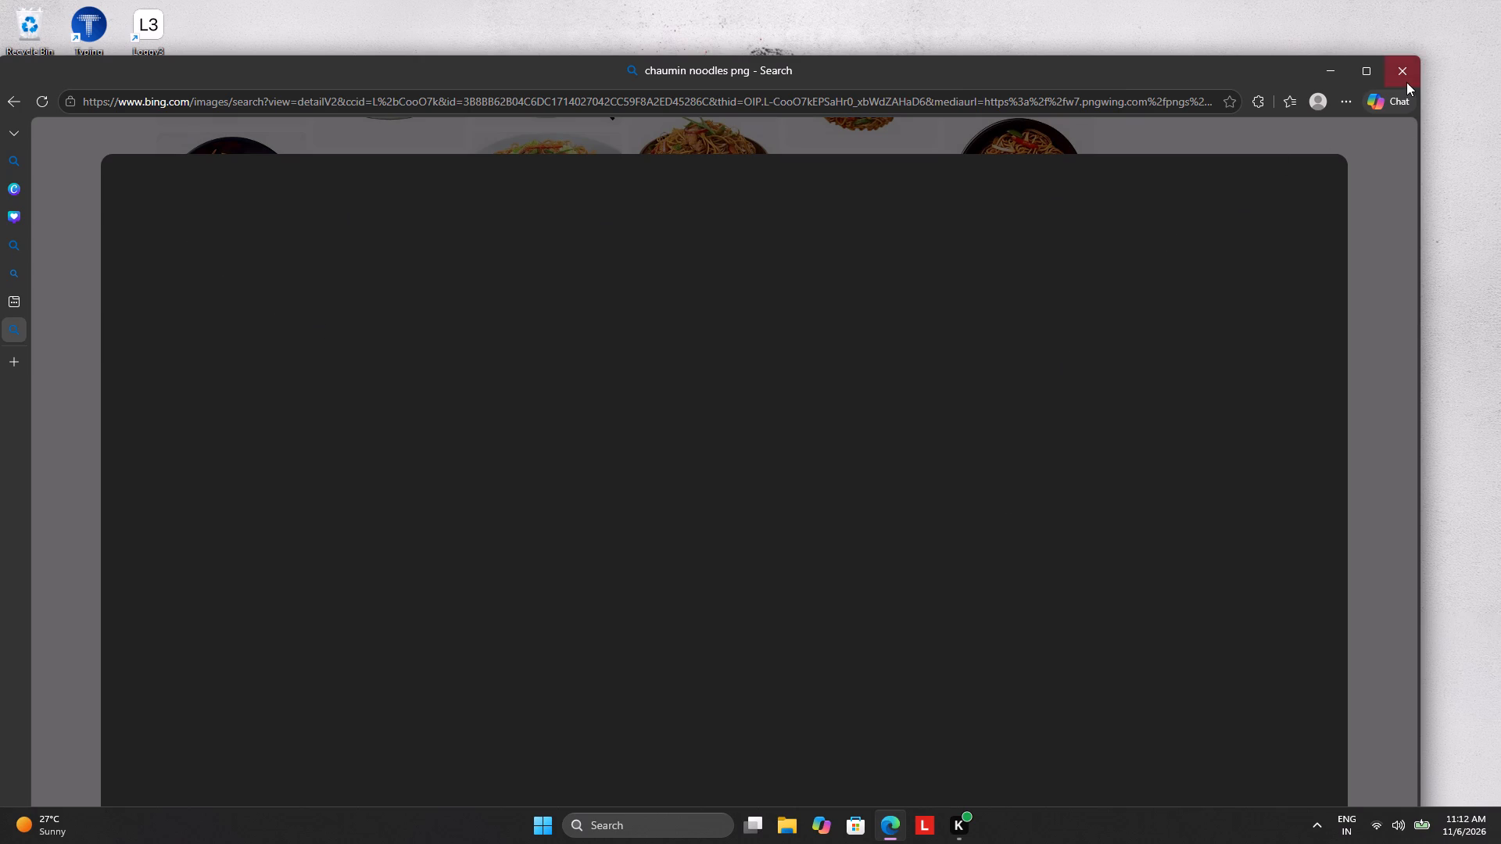
{"action": "left_click", "coordinate": [1406, 82]}
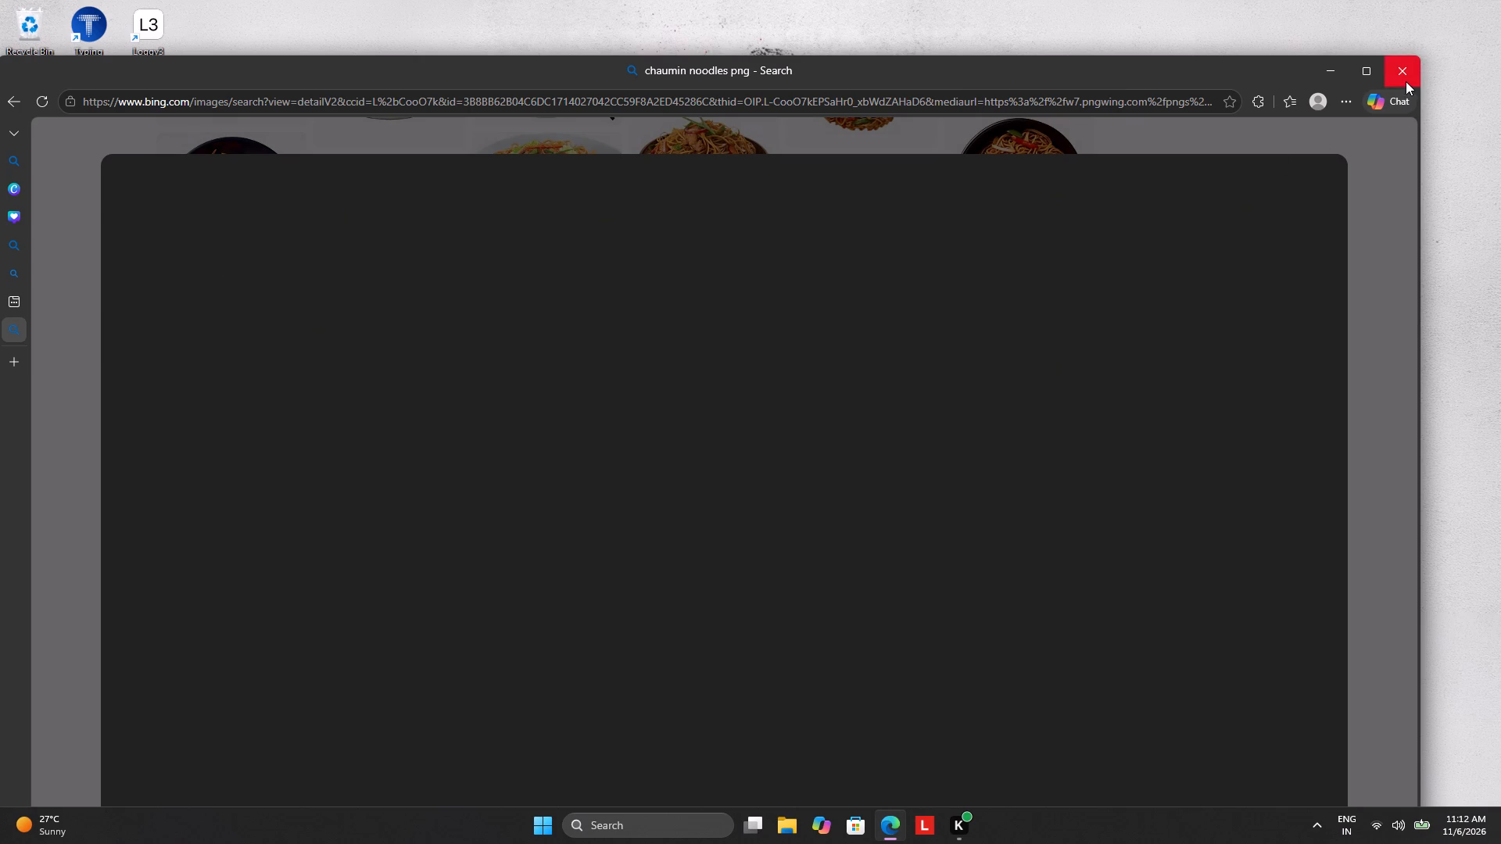
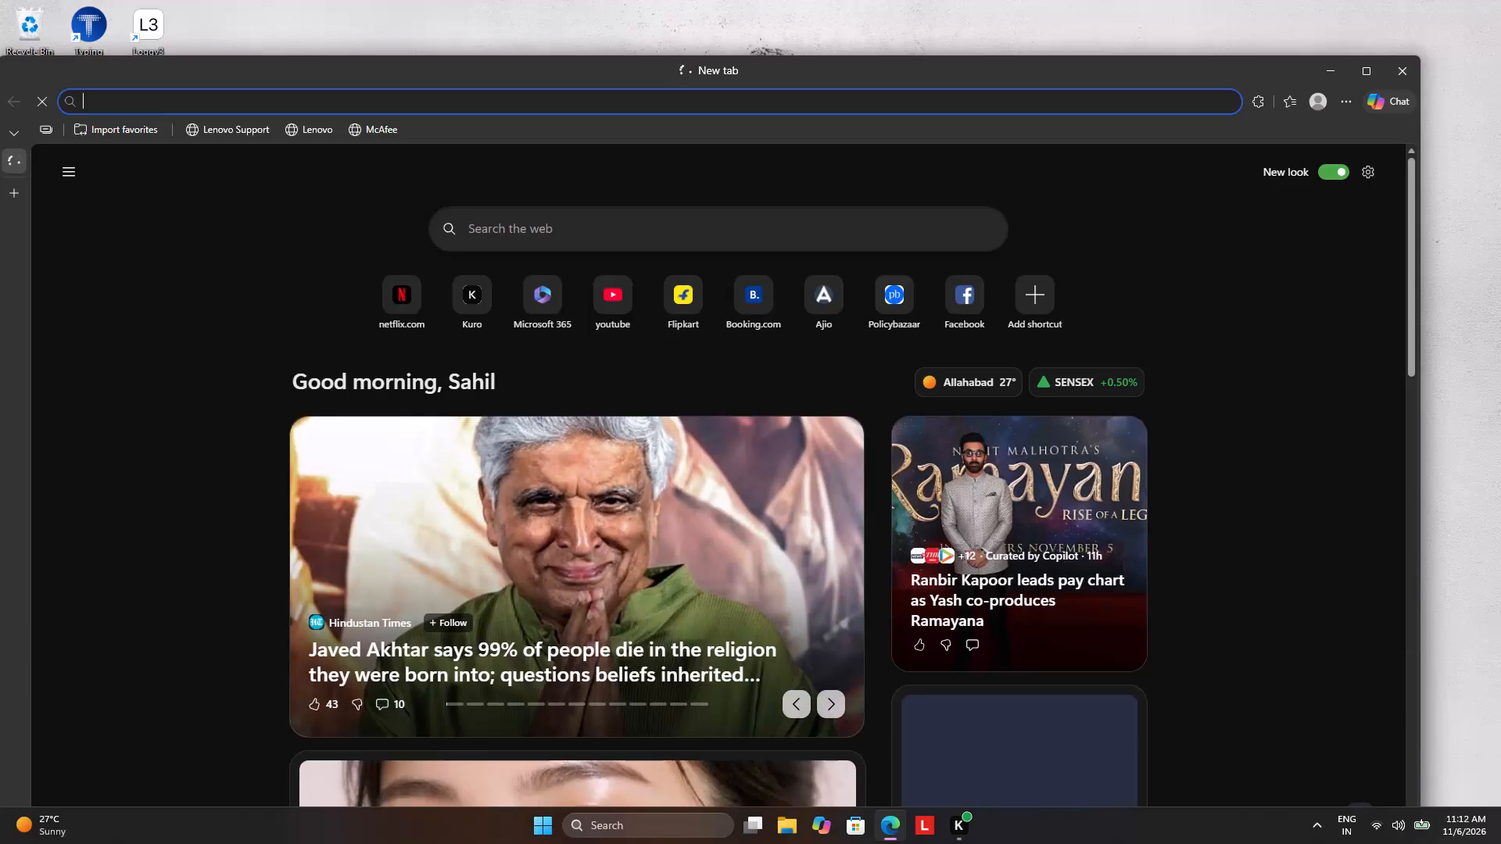
Search the web for canva.com and open the Canva home page through its Log In result.
{"action": "left_click", "coordinate": [257, 164]}
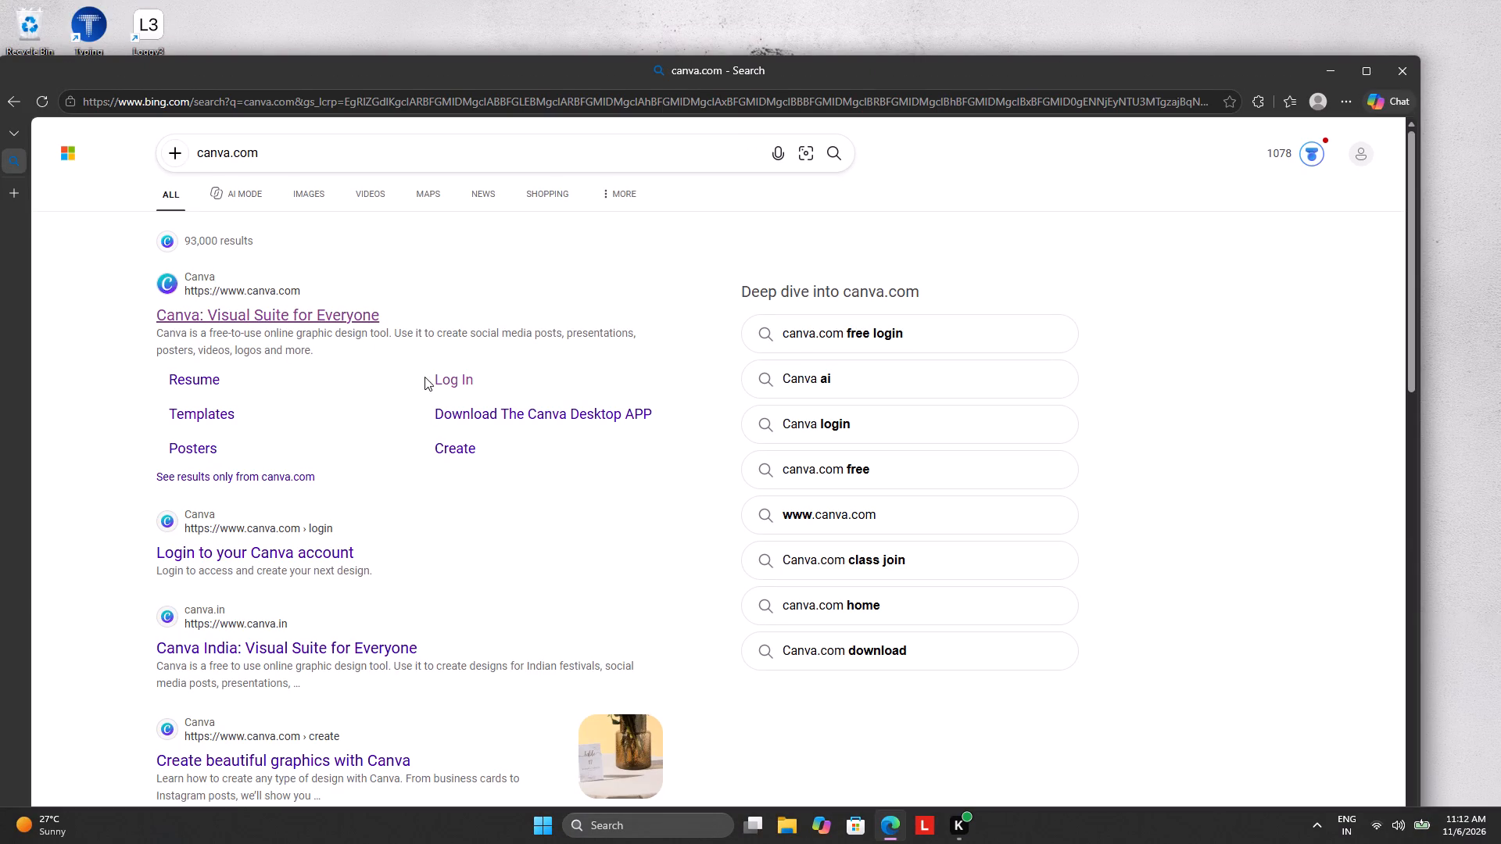
{"action": "left_click", "coordinate": [444, 378]}
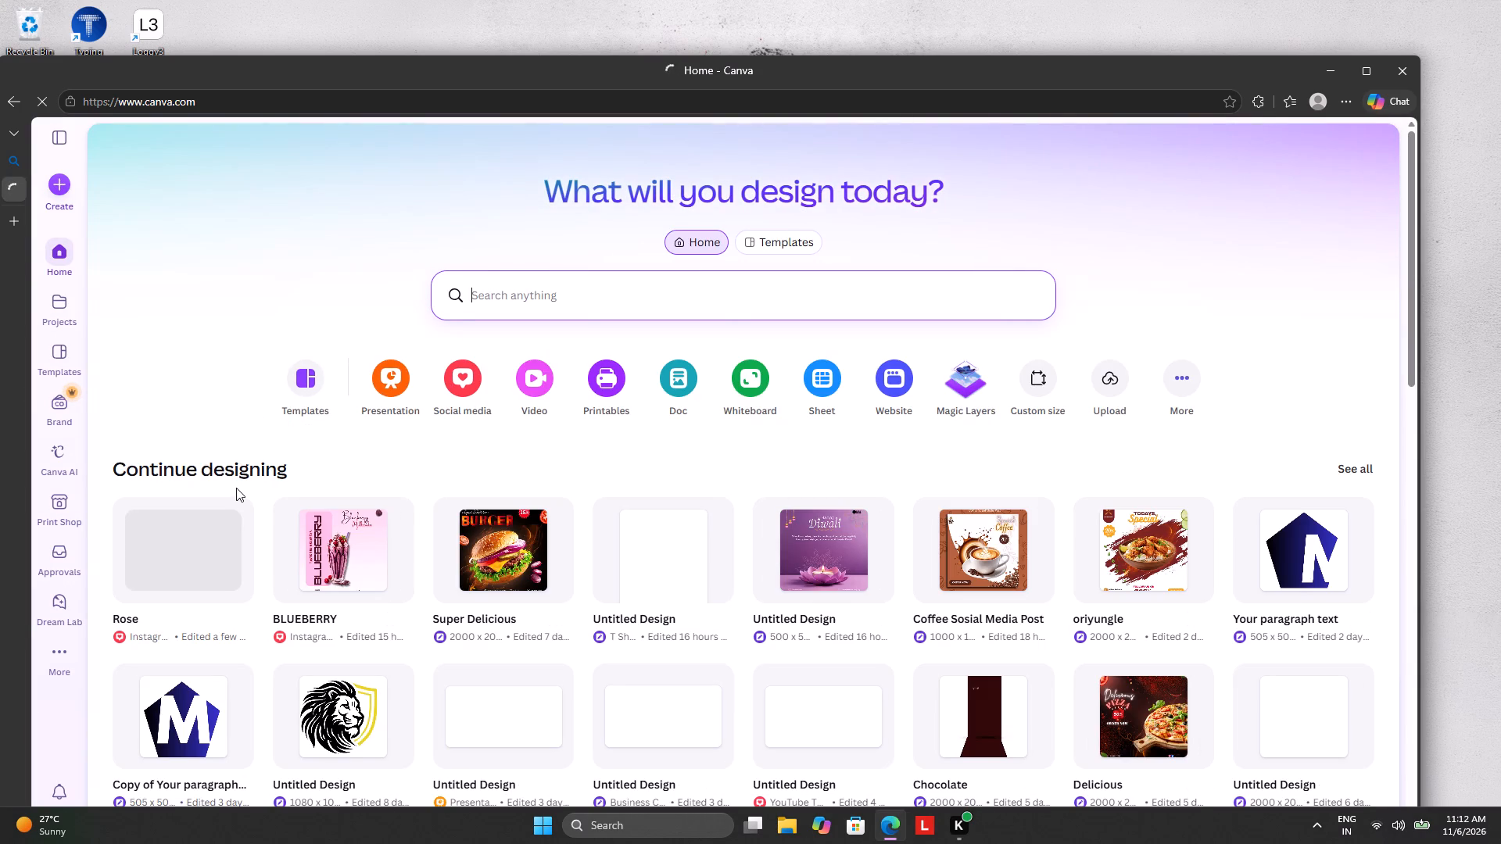
Reopen the Rose Instagram post from the recent designs and bring page 2 into view.
{"action": "left_click", "coordinate": [170, 552]}
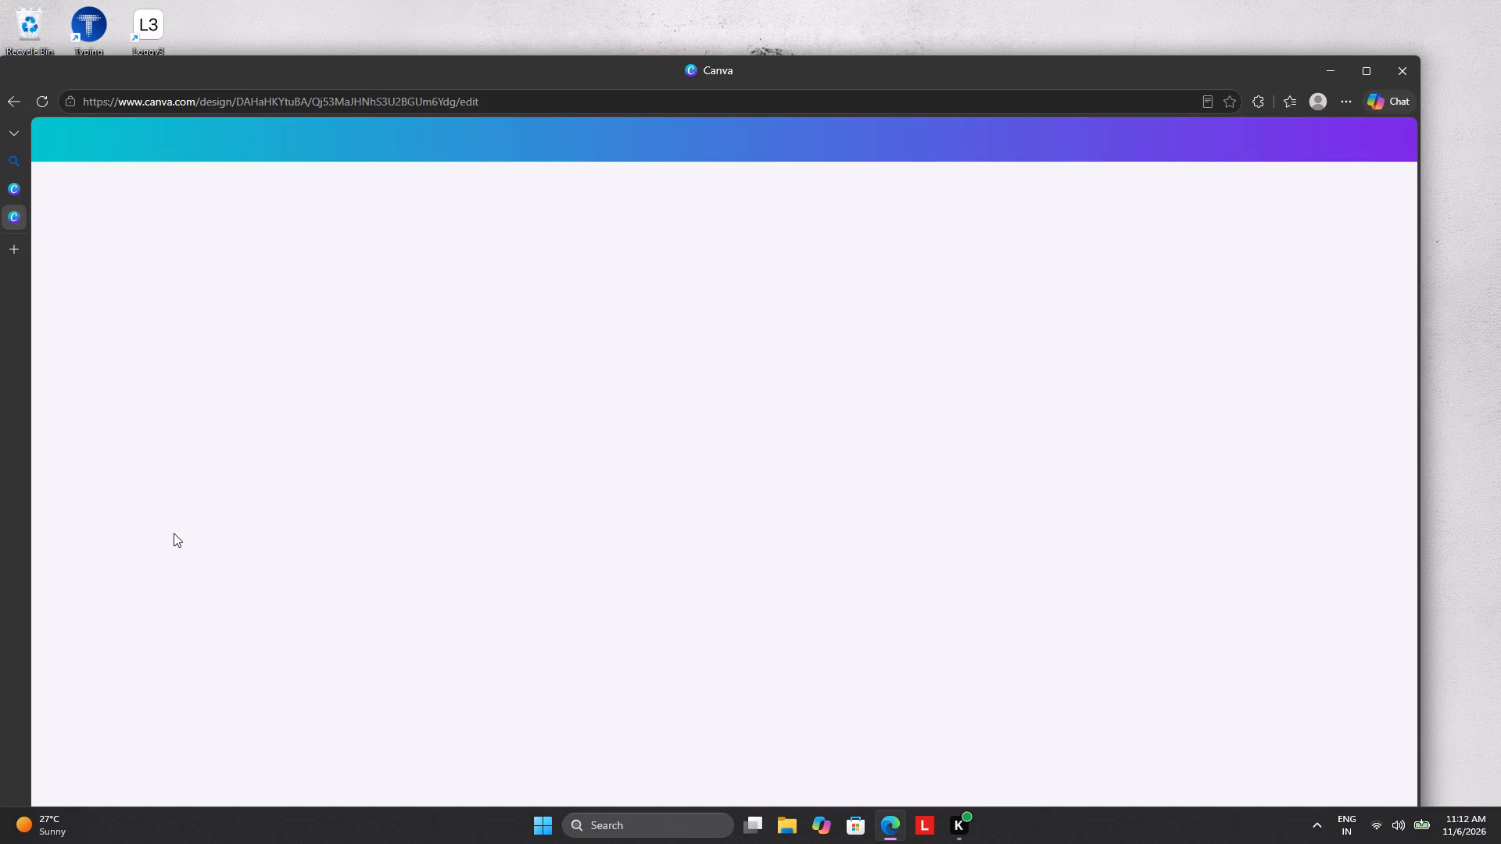
{"action": "scroll", "coordinate": [602, 419], "scroll_direction": "up", "scroll_amount": 2}
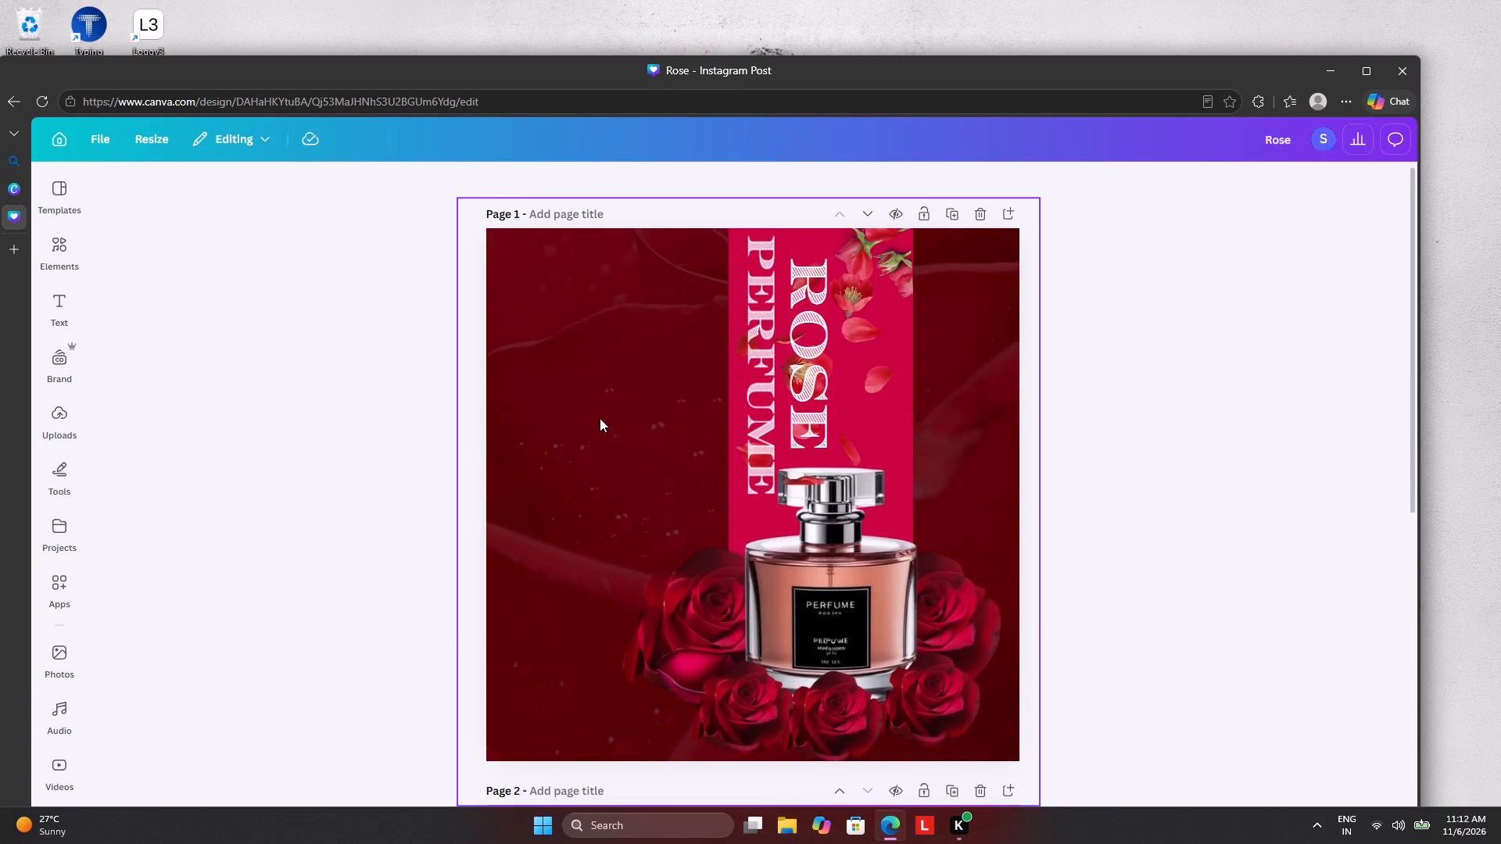
{"action": "scroll", "coordinate": [600, 418], "scroll_direction": "down", "scroll_amount": 7}
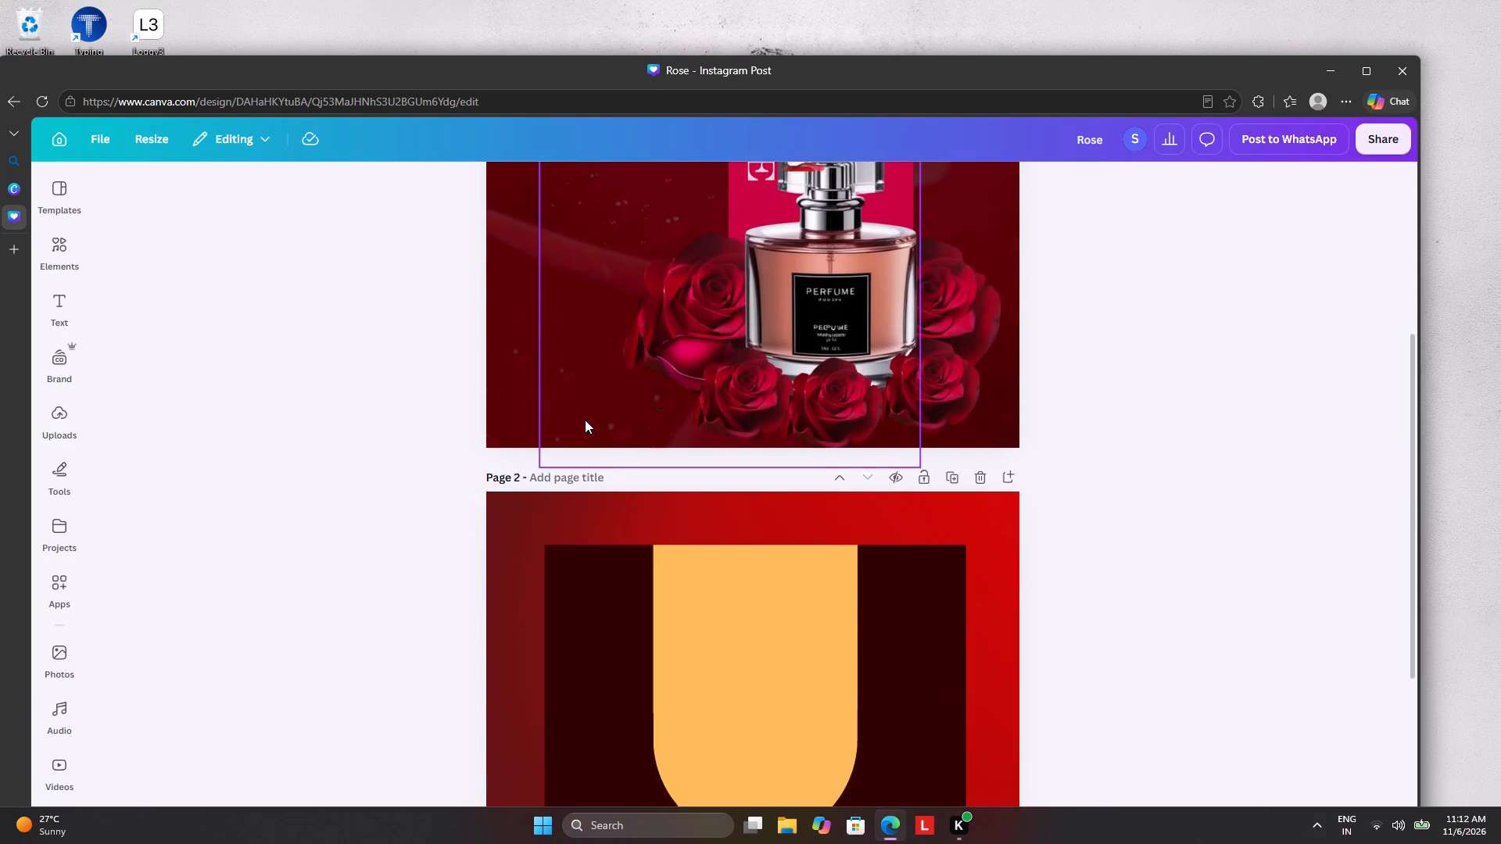
{"action": "scroll", "coordinate": [585, 420], "scroll_direction": "down", "scroll_amount": 3}
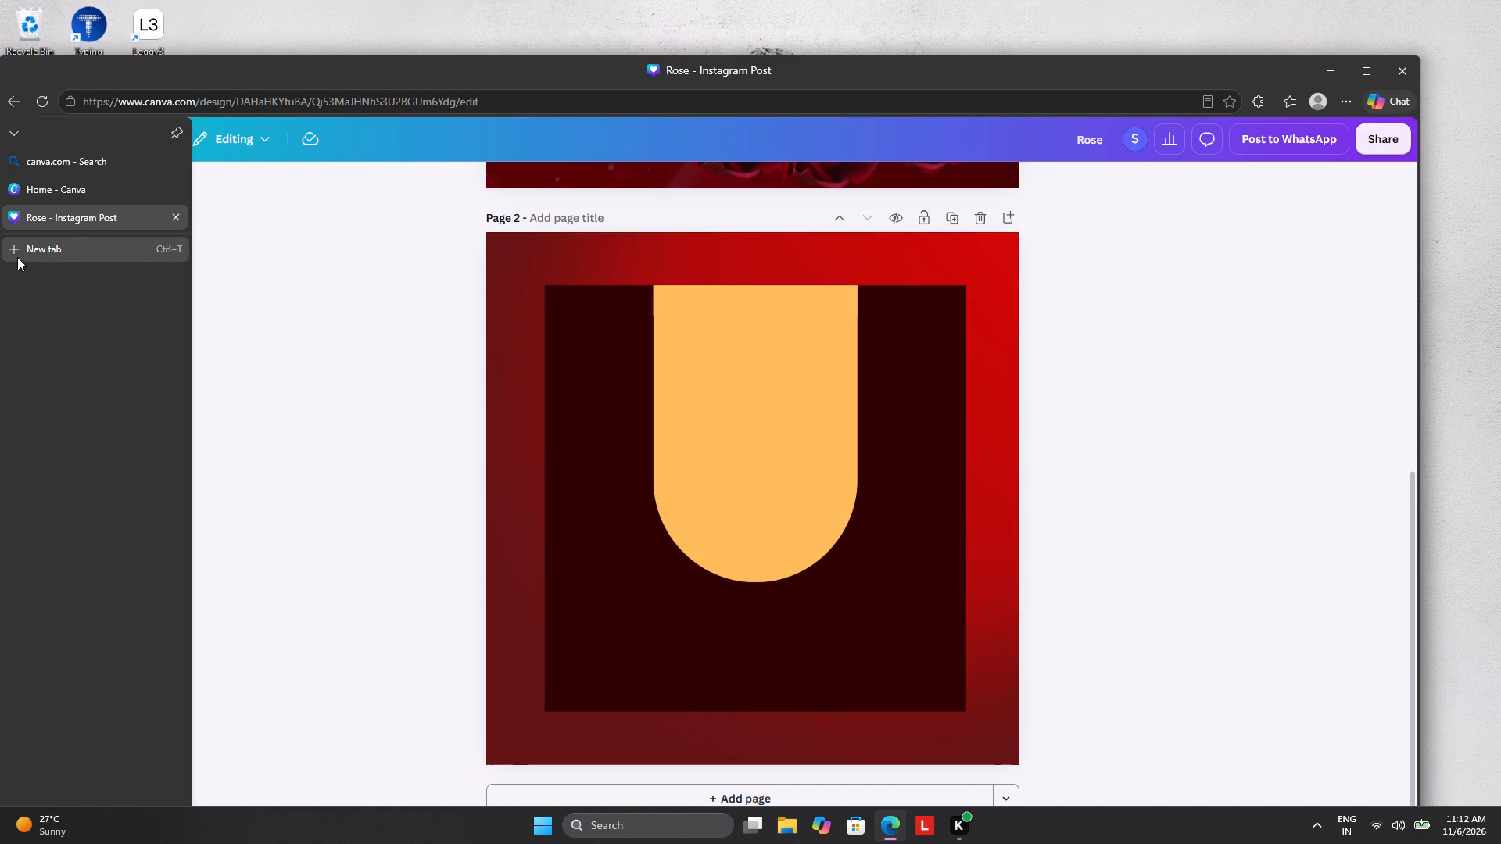
Open a new browser tab alongside the Rose design.
{"action": "left_click", "coordinate": [29, 255]}
Search the web for chaumin noodles png from the new tab, reusing the earlier search suggestion.
{"action": "left_click", "coordinate": [483, 230]}
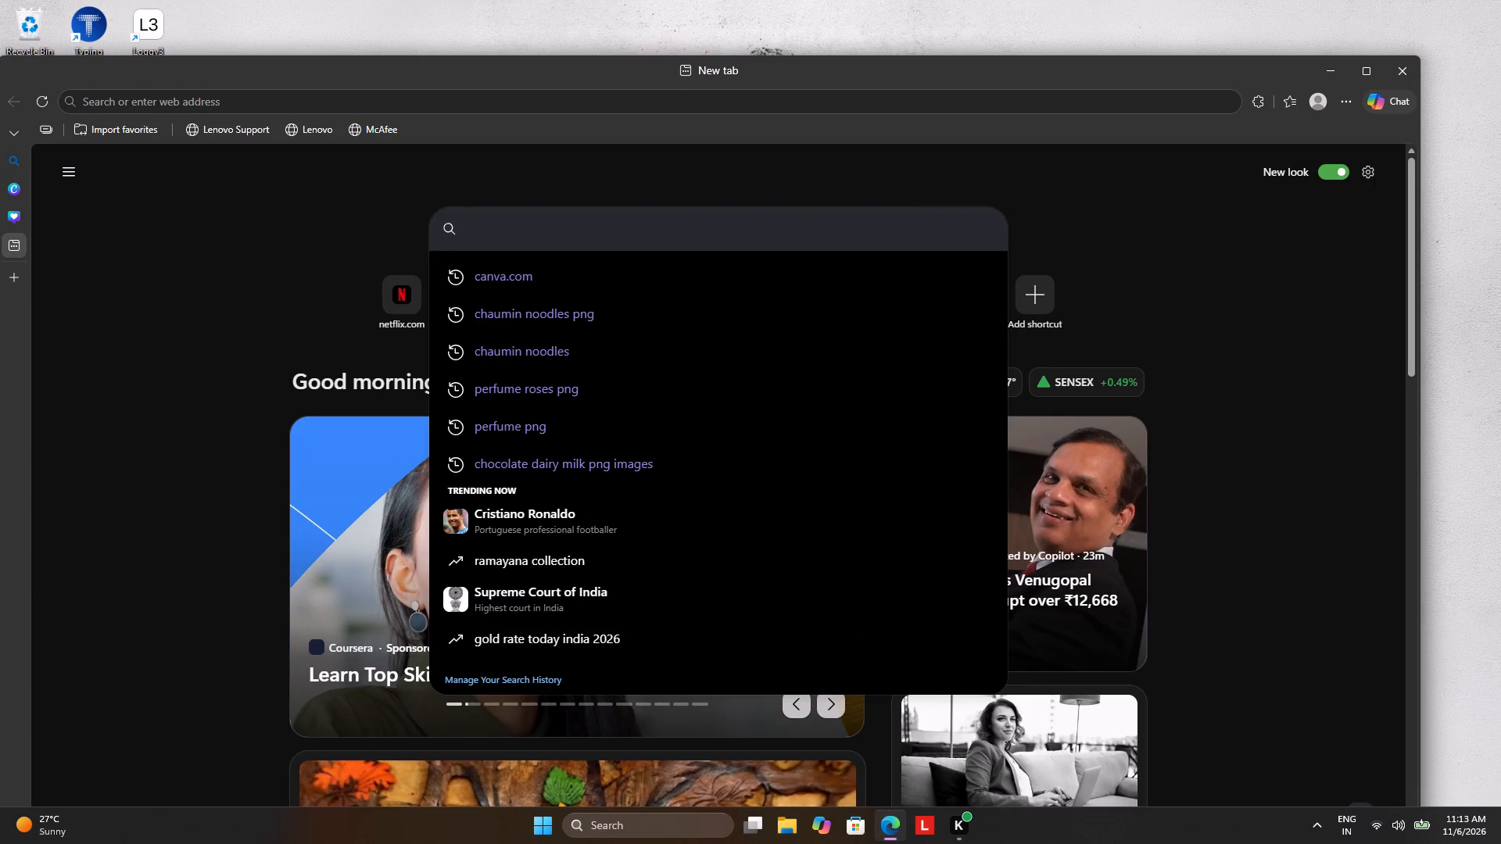
{"action": "left_click", "coordinate": [473, 316]}
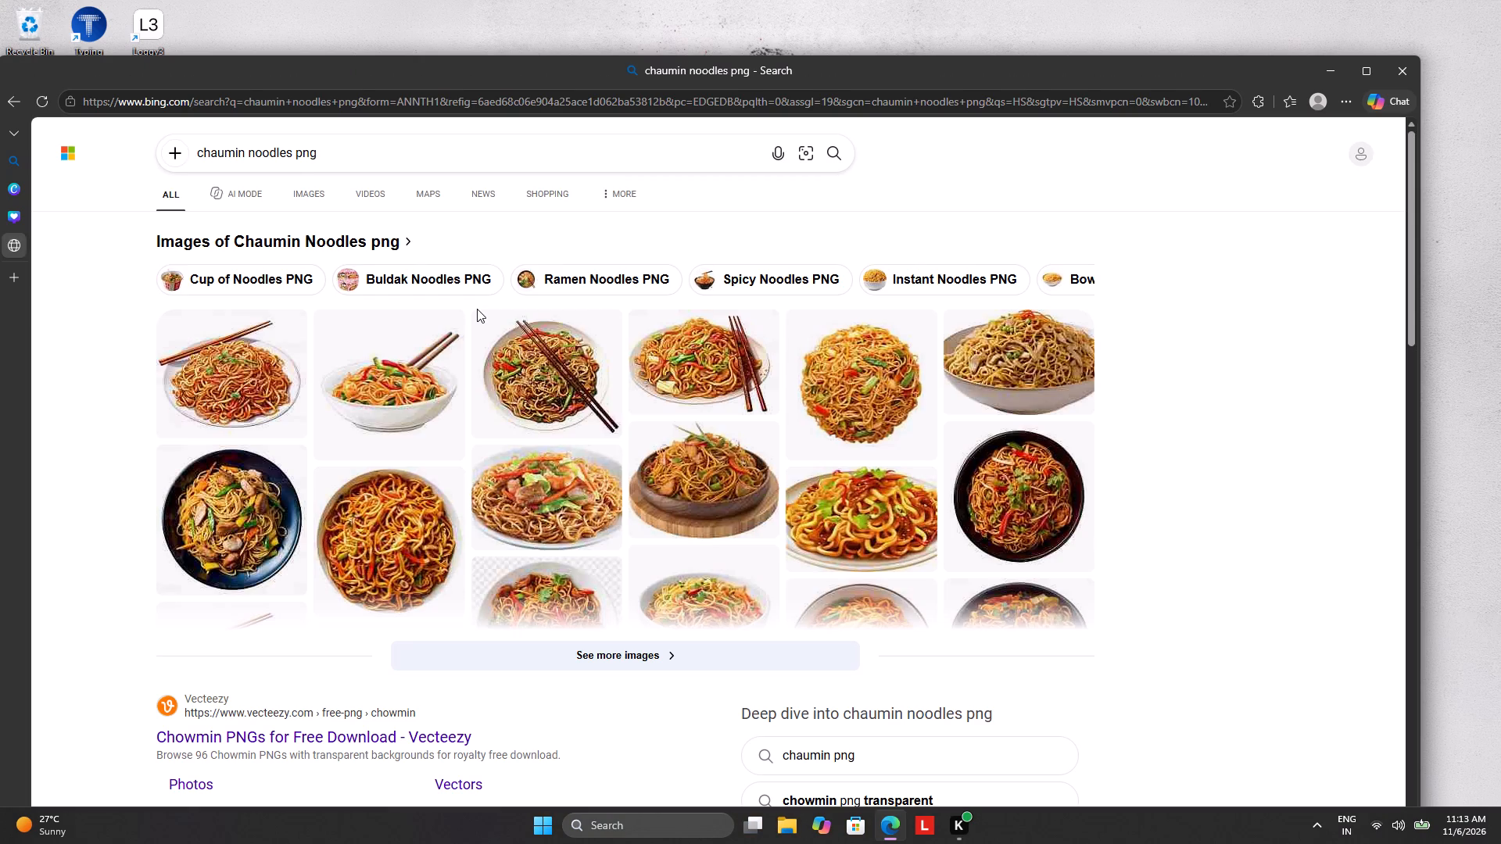
Expand the chaumin noodles PNG image results and open the picture of noodles with red pepper strips in a round black bowl.
{"action": "left_click", "coordinate": [640, 656]}
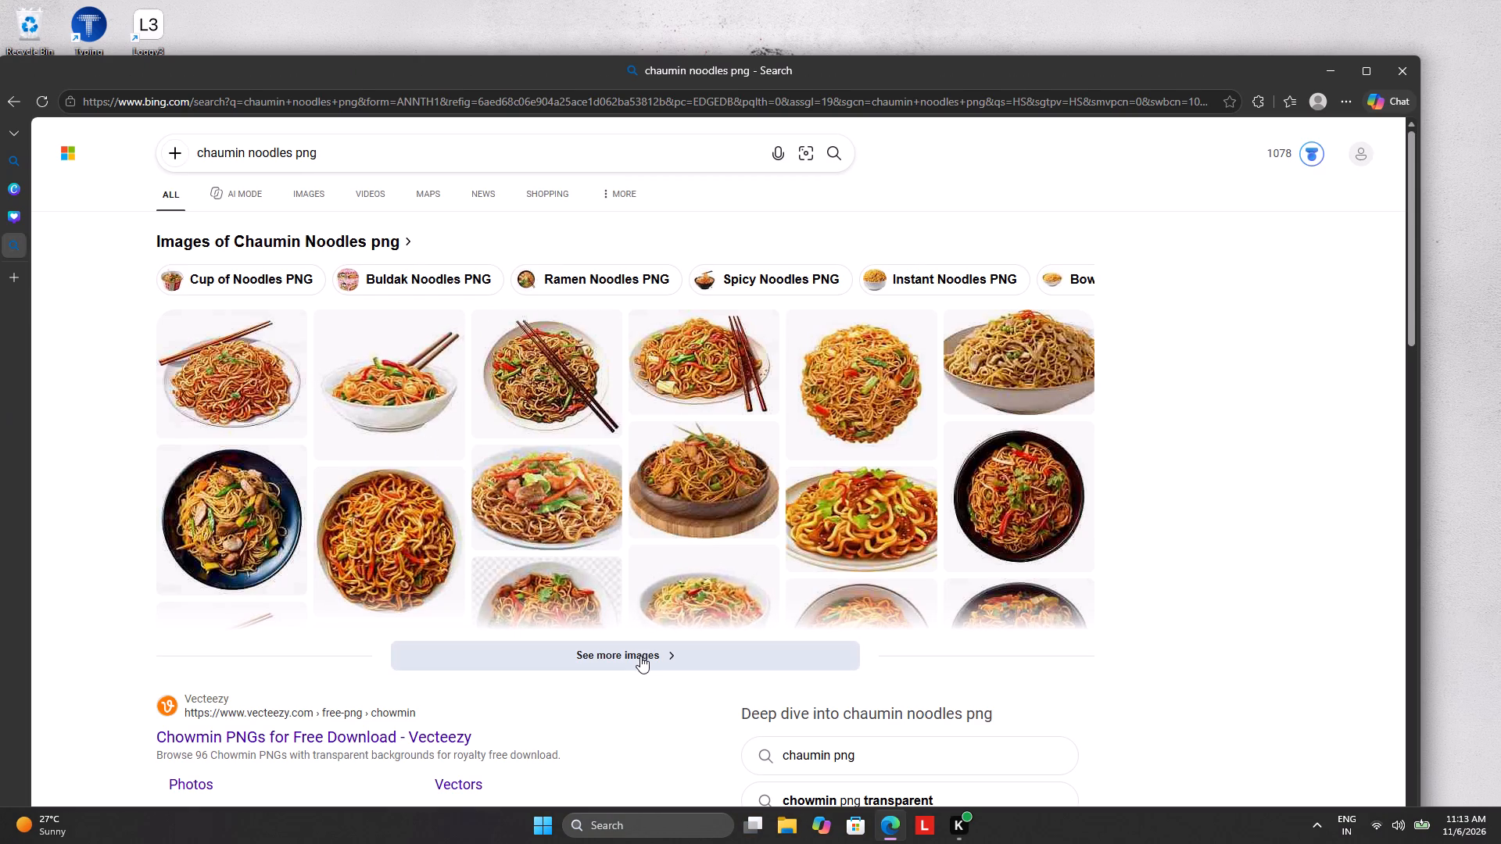
{"action": "left_click", "coordinate": [639, 648]}
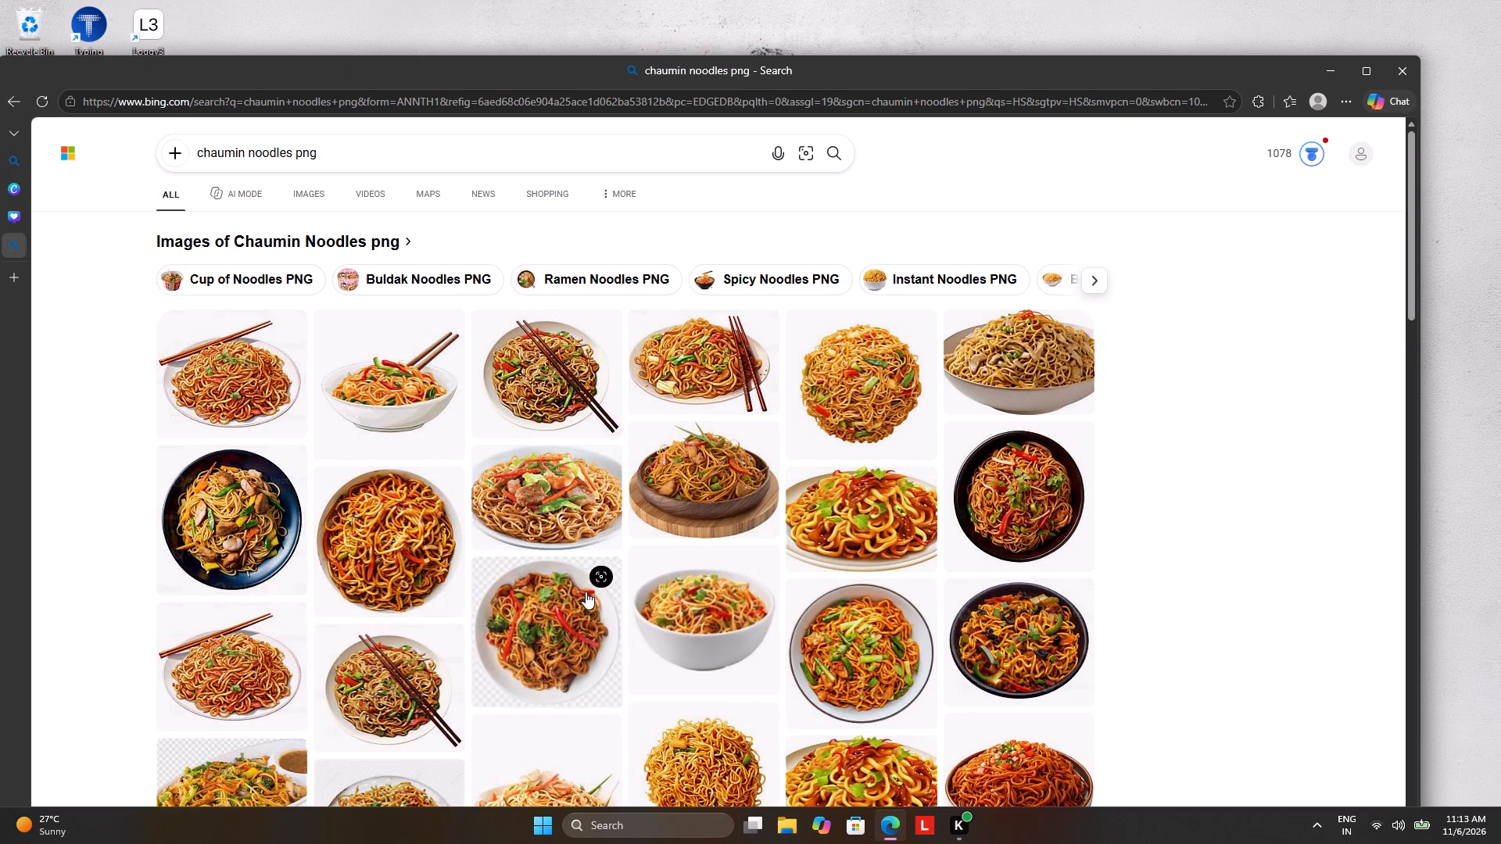
{"action": "scroll", "coordinate": [582, 589], "scroll_direction": "down", "scroll_amount": 4}
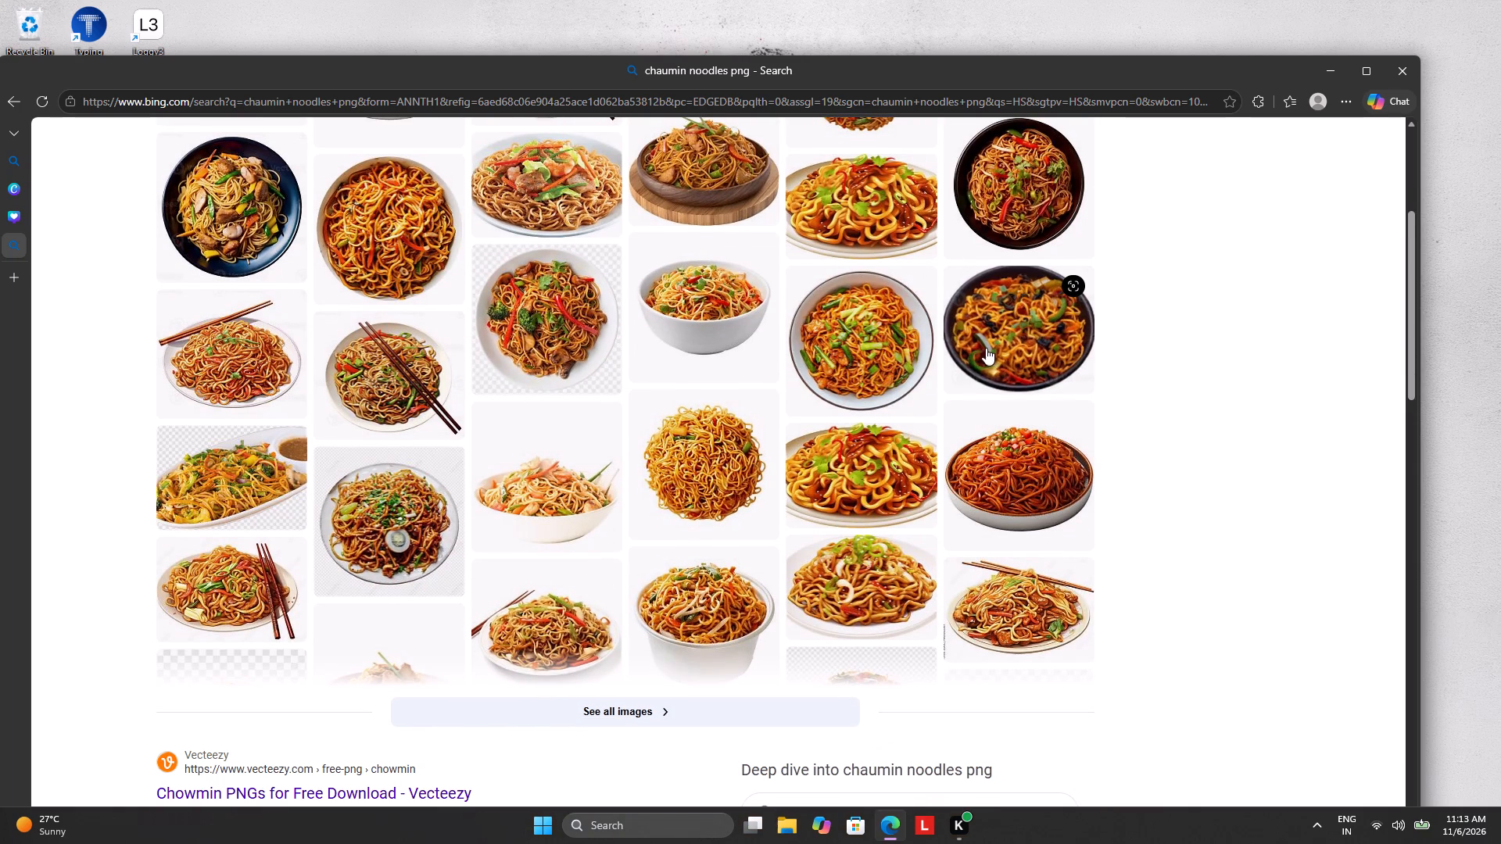
{"action": "left_click", "coordinate": [1012, 238]}
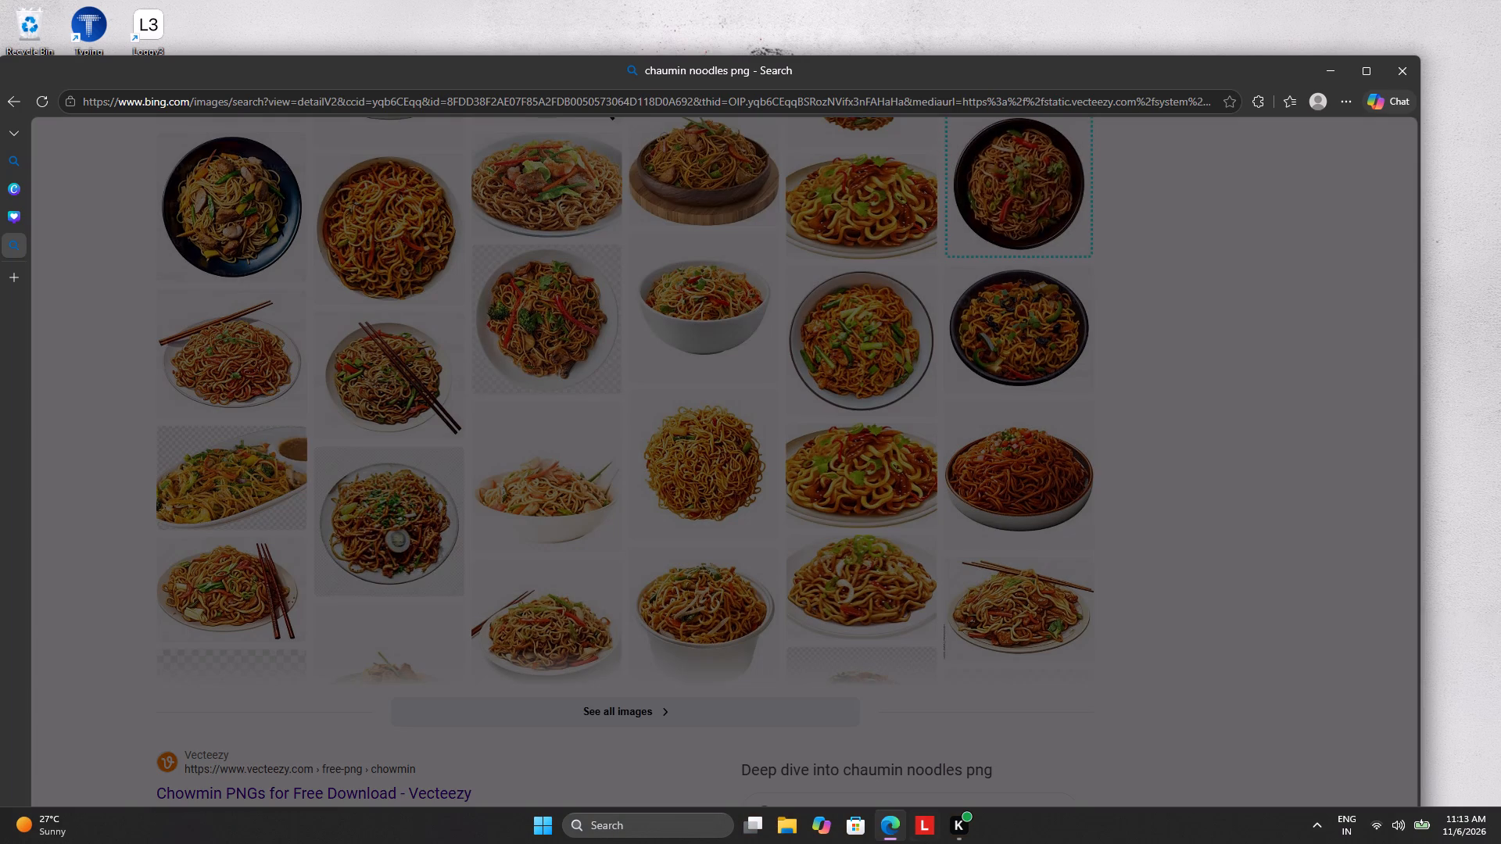
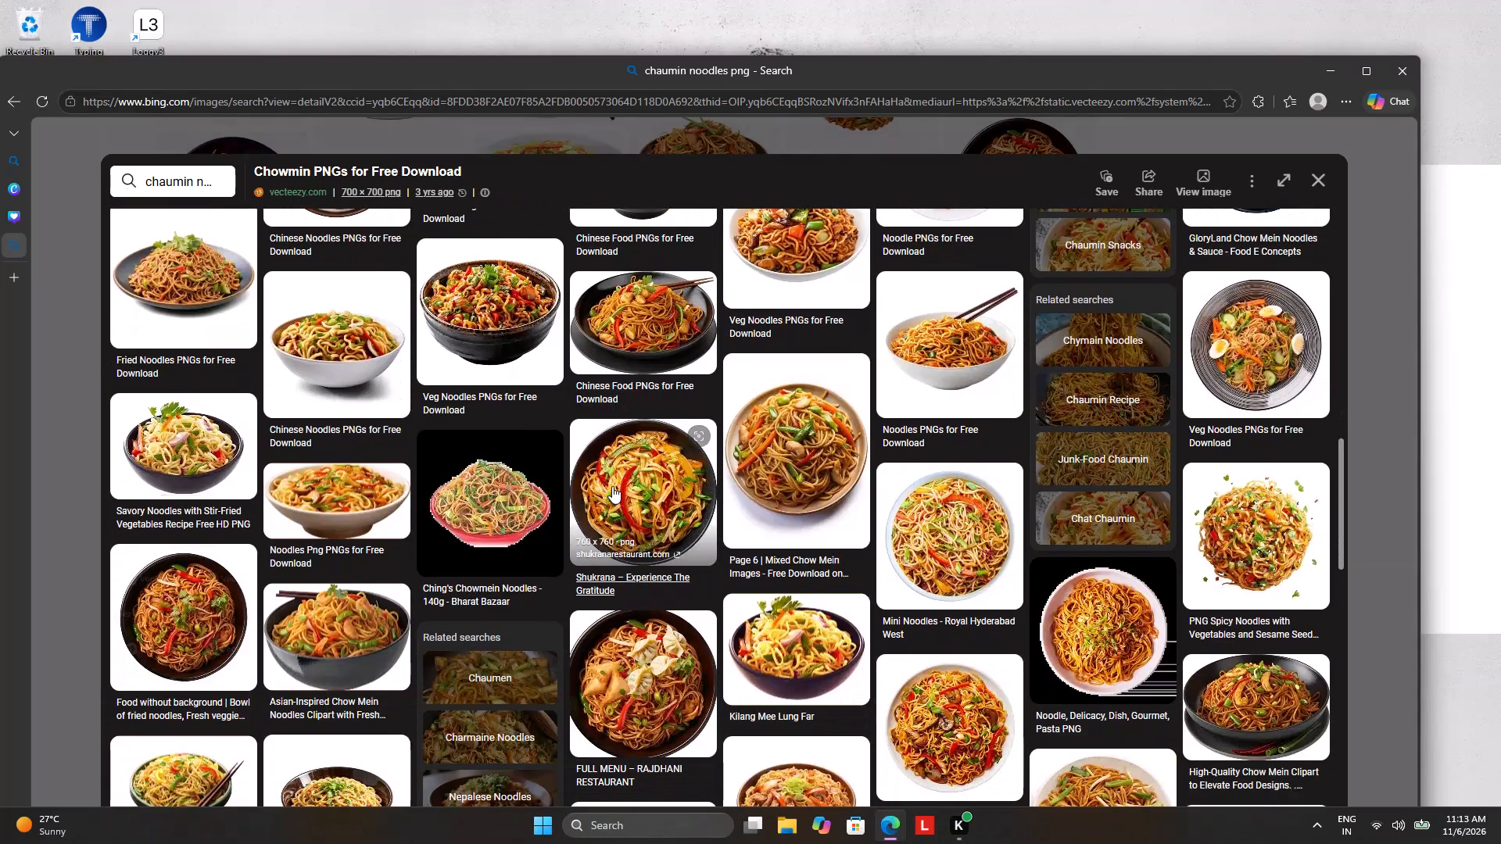
Browse more chaumin noodles pictures, inspect the fried noodles in a black bowl and its related images, and close the image viewer.
{"action": "scroll", "coordinate": [612, 486], "scroll_direction": "down", "scroll_amount": 1}
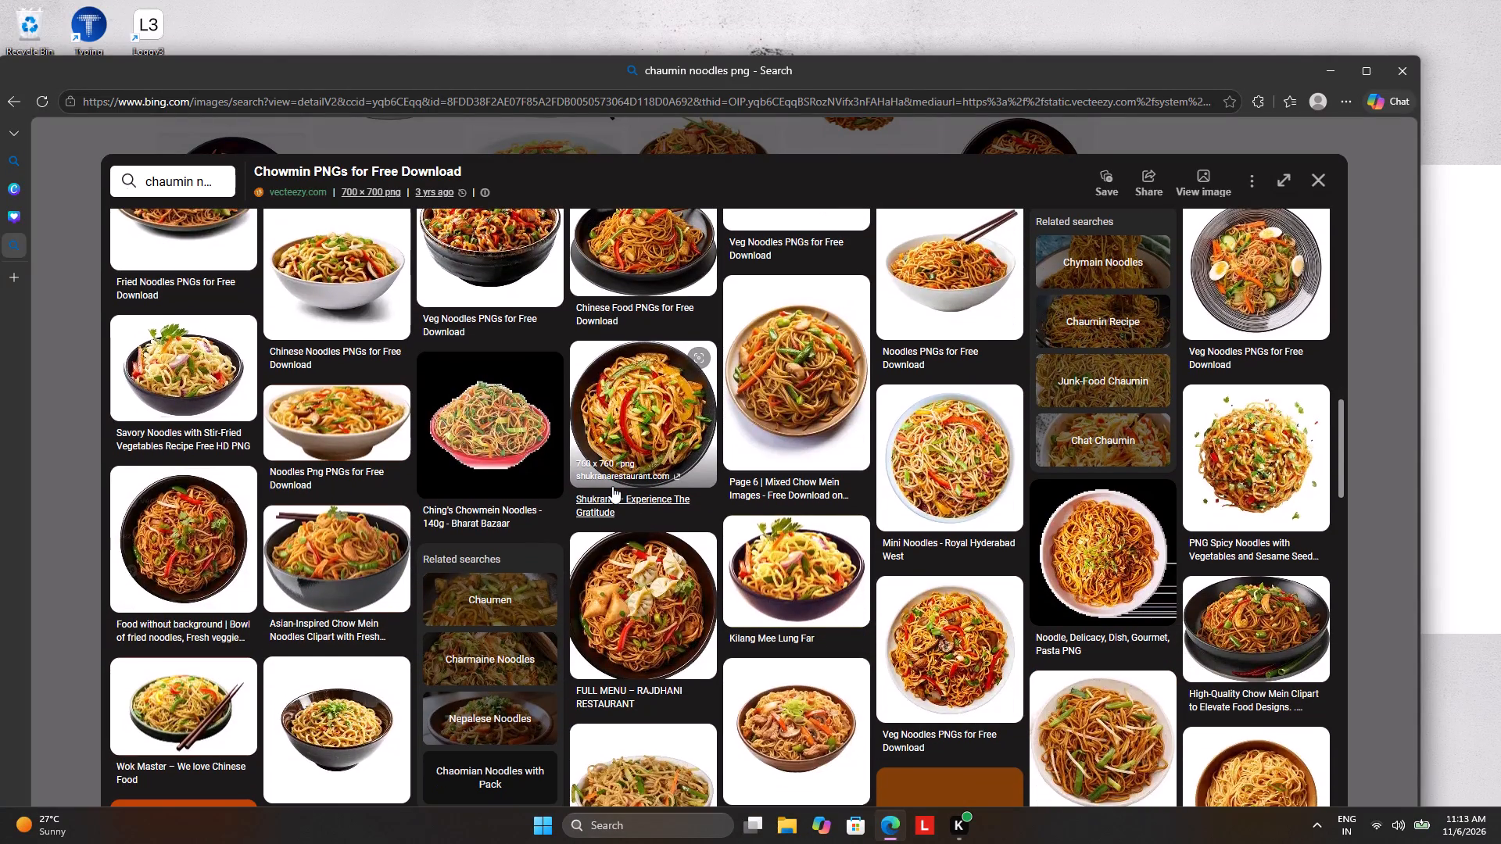
{"action": "scroll", "coordinate": [612, 486], "scroll_direction": "down", "scroll_amount": 2}
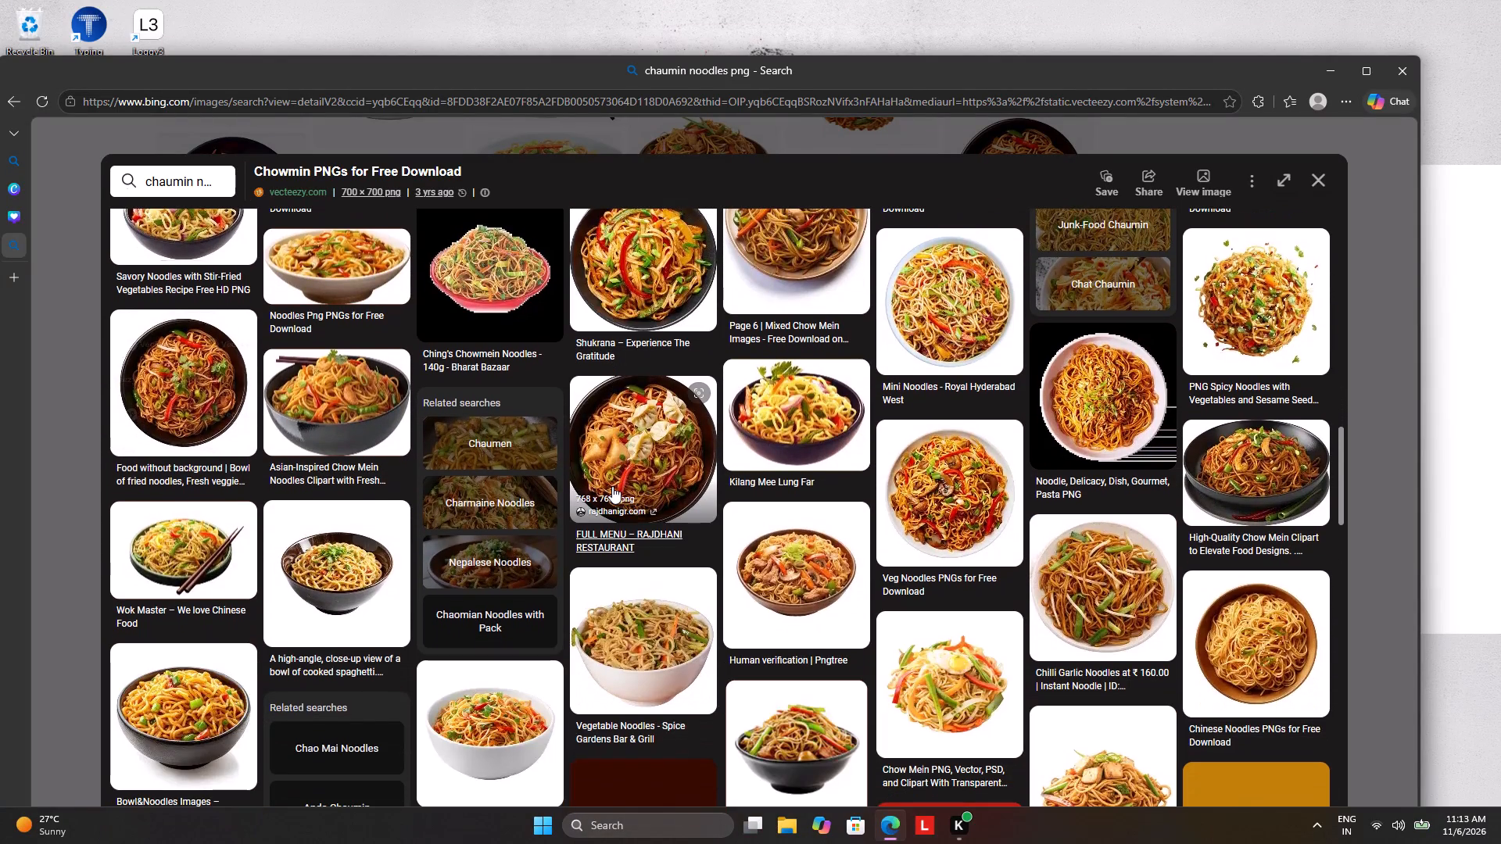
{"action": "left_click", "coordinate": [168, 374]}
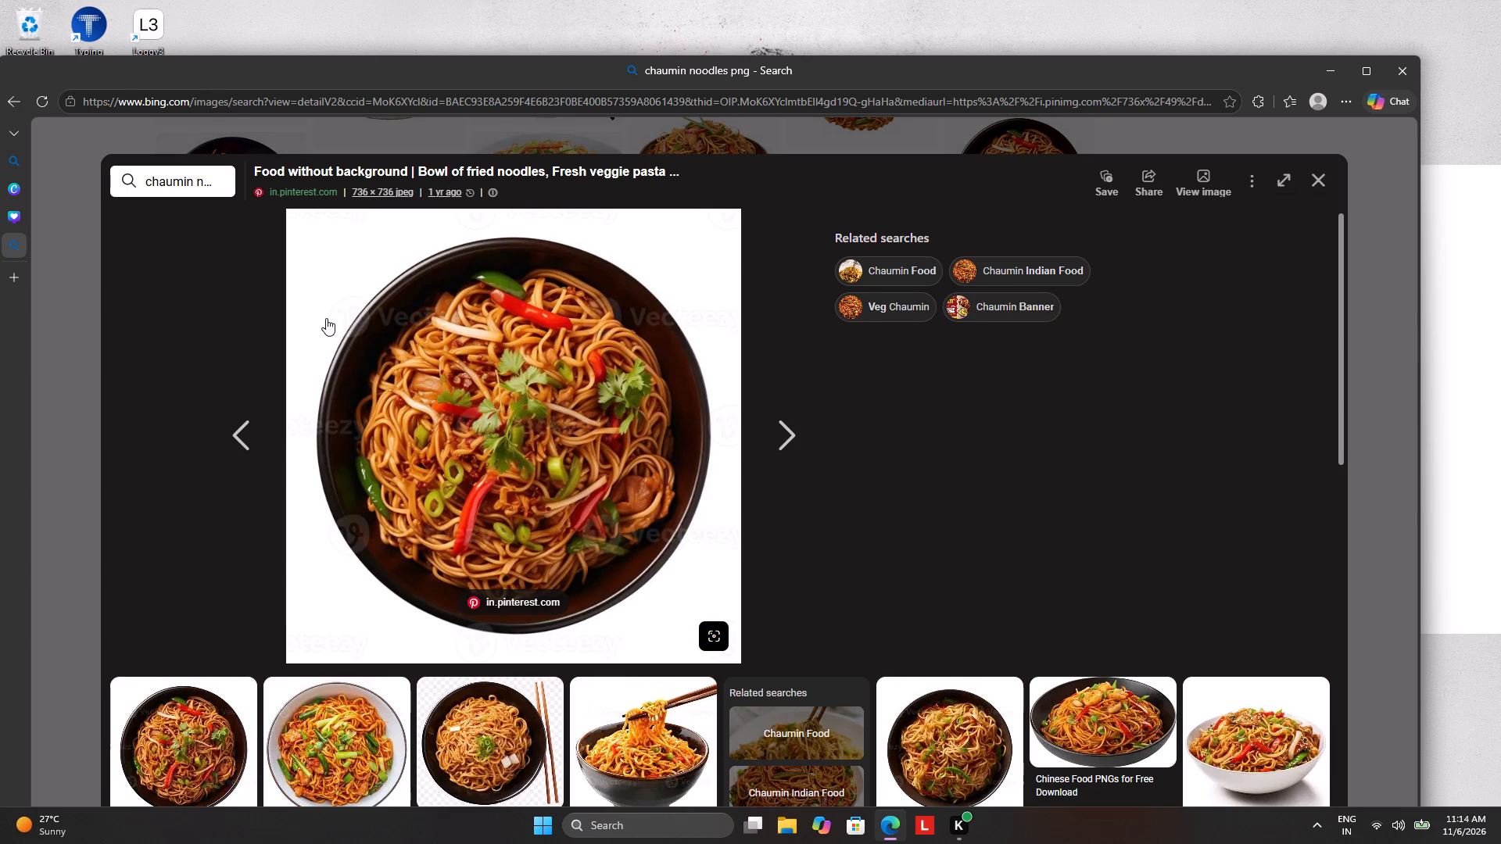
{"action": "scroll", "coordinate": [462, 499], "scroll_direction": "down", "scroll_amount": 5}
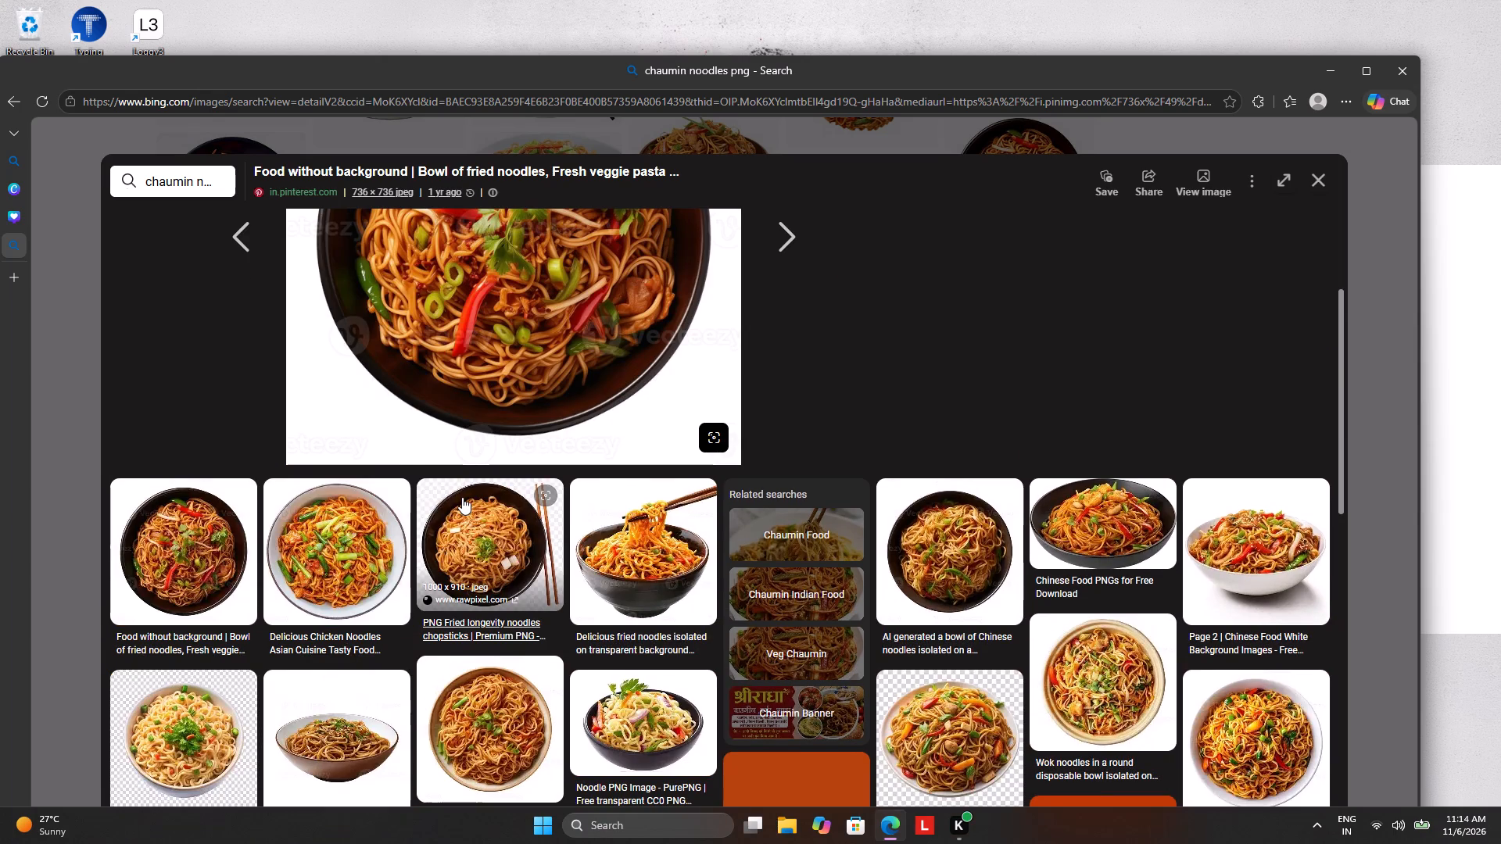
{"action": "scroll", "coordinate": [462, 497], "scroll_direction": "down", "scroll_amount": 1}
{"action": "scroll", "coordinate": [462, 497], "scroll_direction": "up", "scroll_amount": 3}
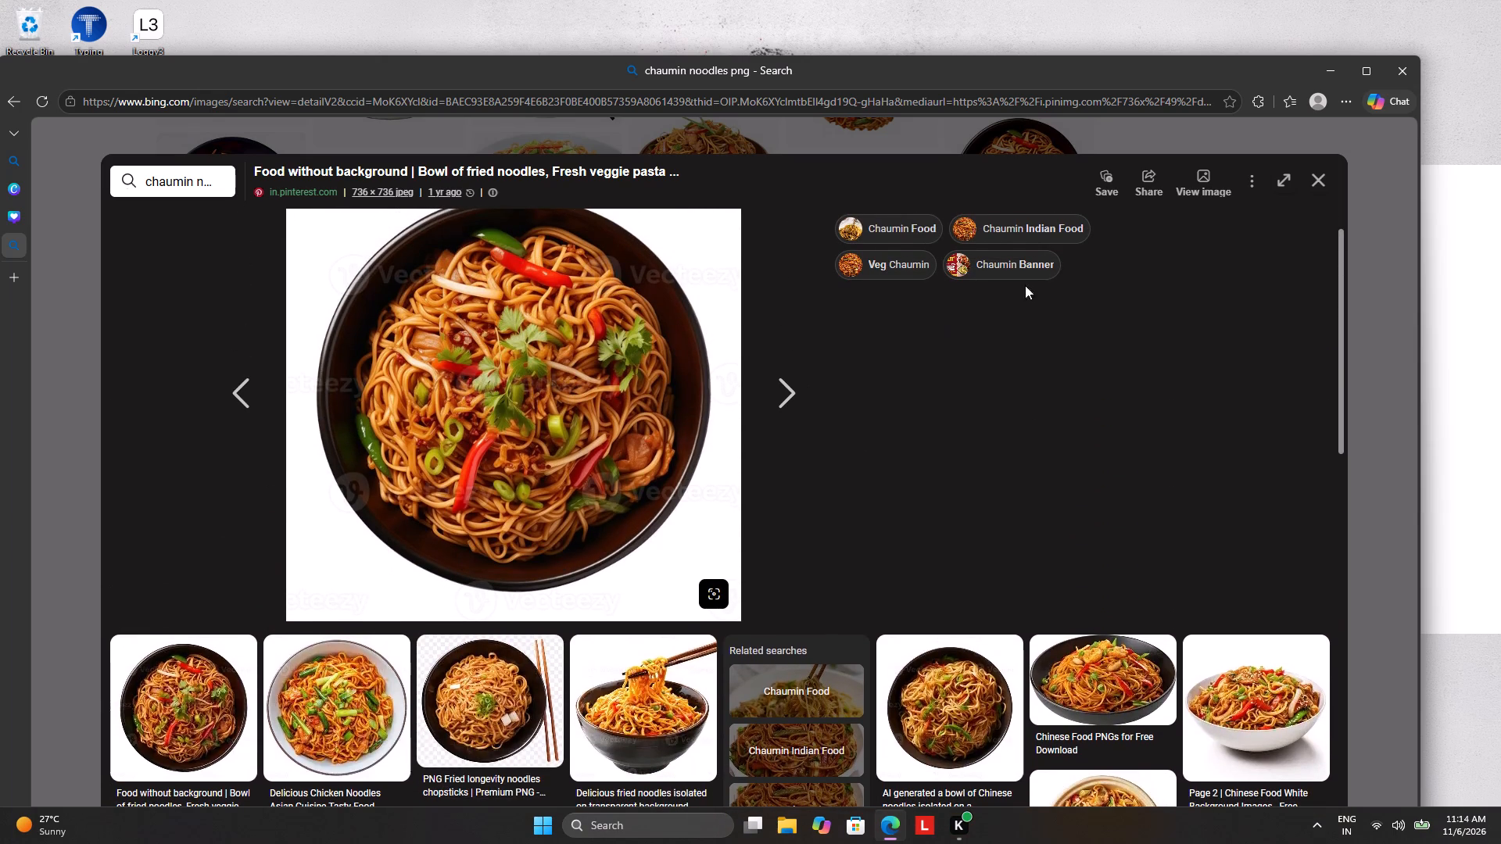
{"action": "left_click", "coordinate": [1323, 181]}
{"action": "scroll", "coordinate": [723, 294], "scroll_direction": "down", "scroll_amount": 1}
{"action": "scroll", "coordinate": [722, 294], "scroll_direction": "up", "scroll_amount": 6}
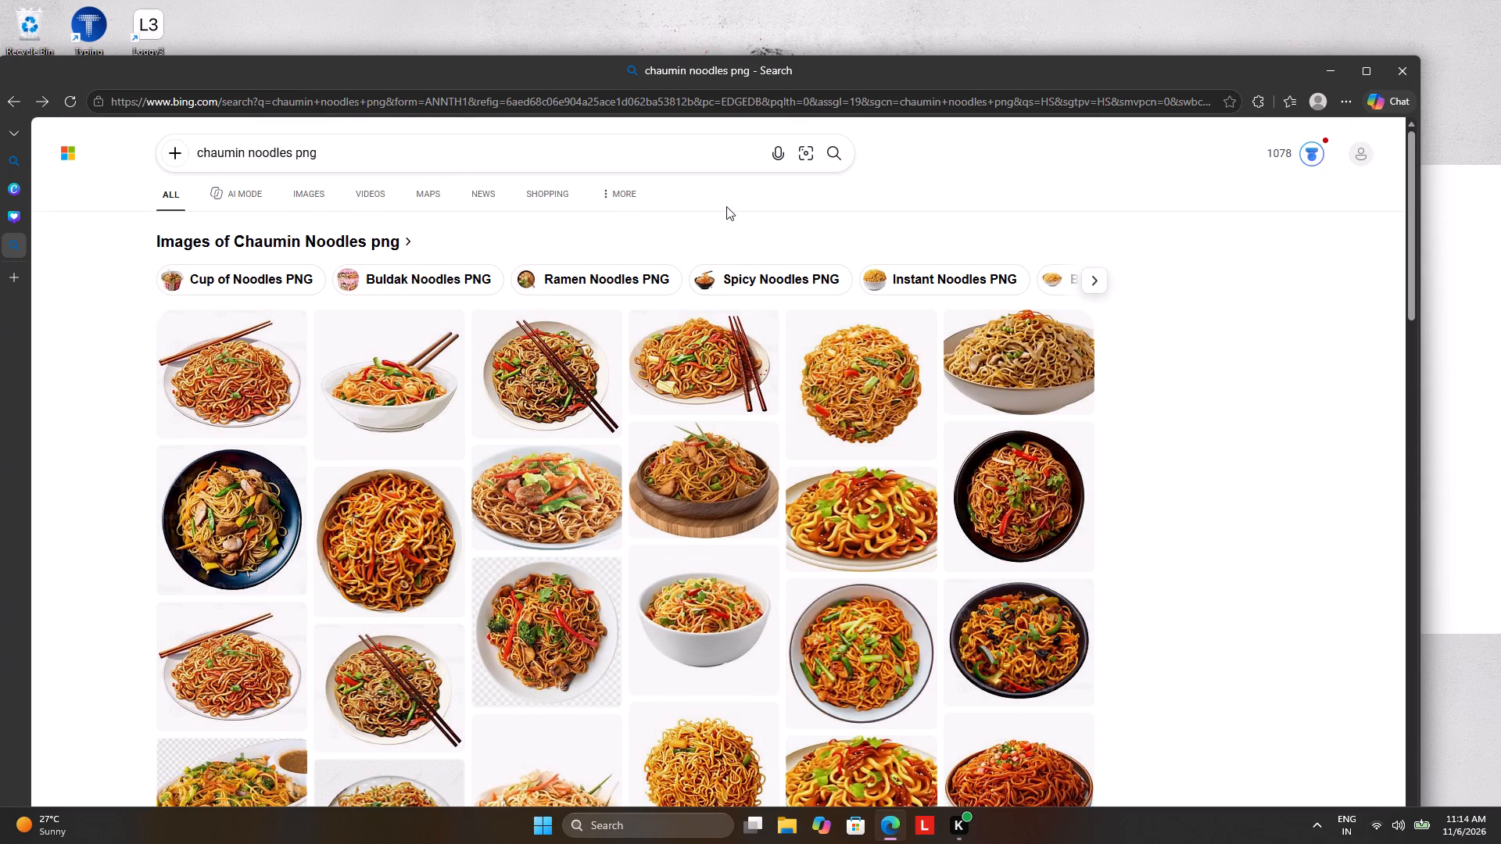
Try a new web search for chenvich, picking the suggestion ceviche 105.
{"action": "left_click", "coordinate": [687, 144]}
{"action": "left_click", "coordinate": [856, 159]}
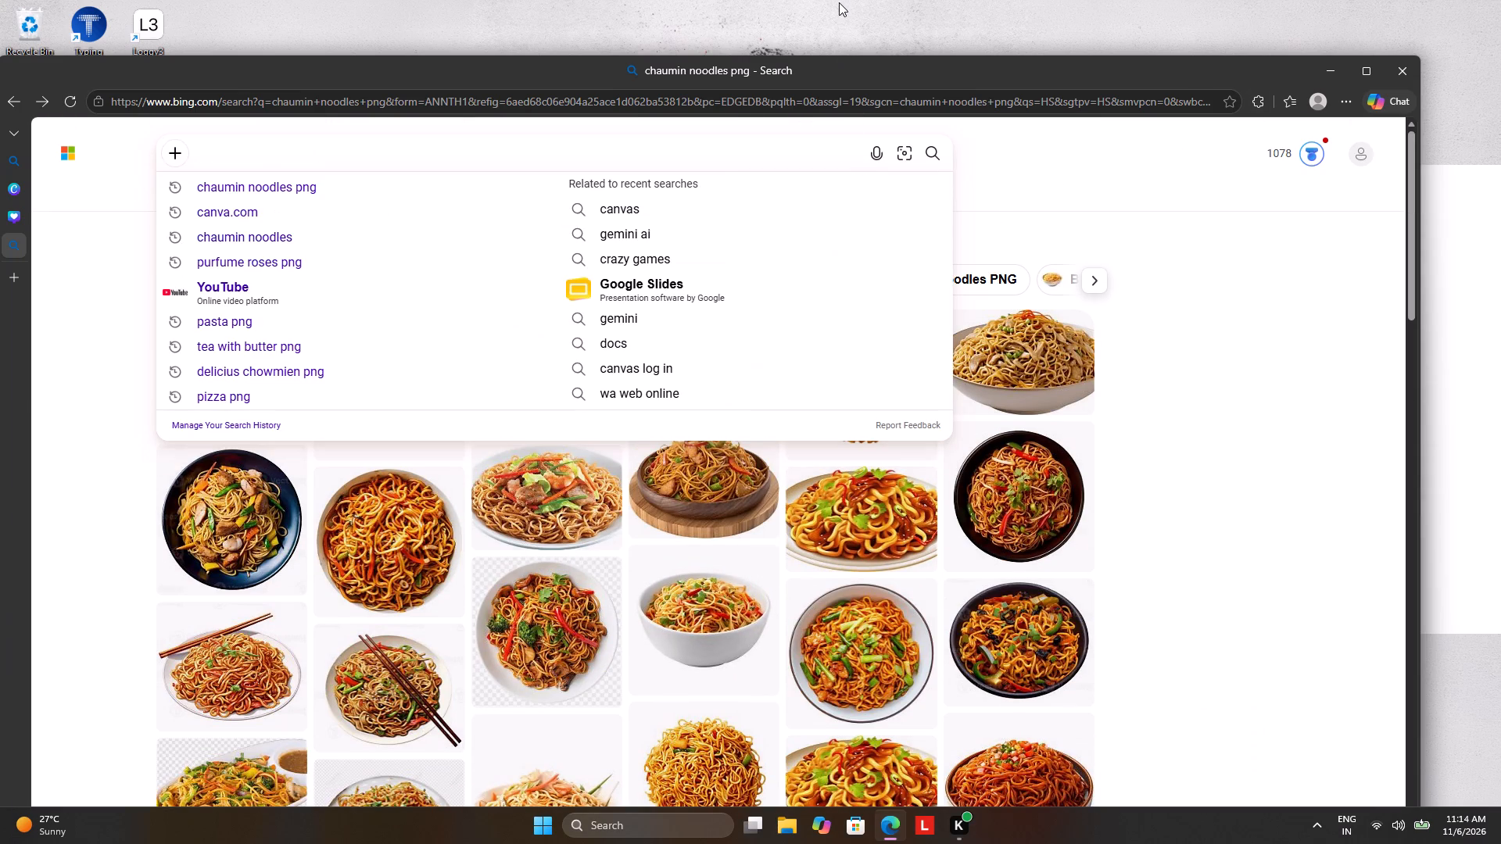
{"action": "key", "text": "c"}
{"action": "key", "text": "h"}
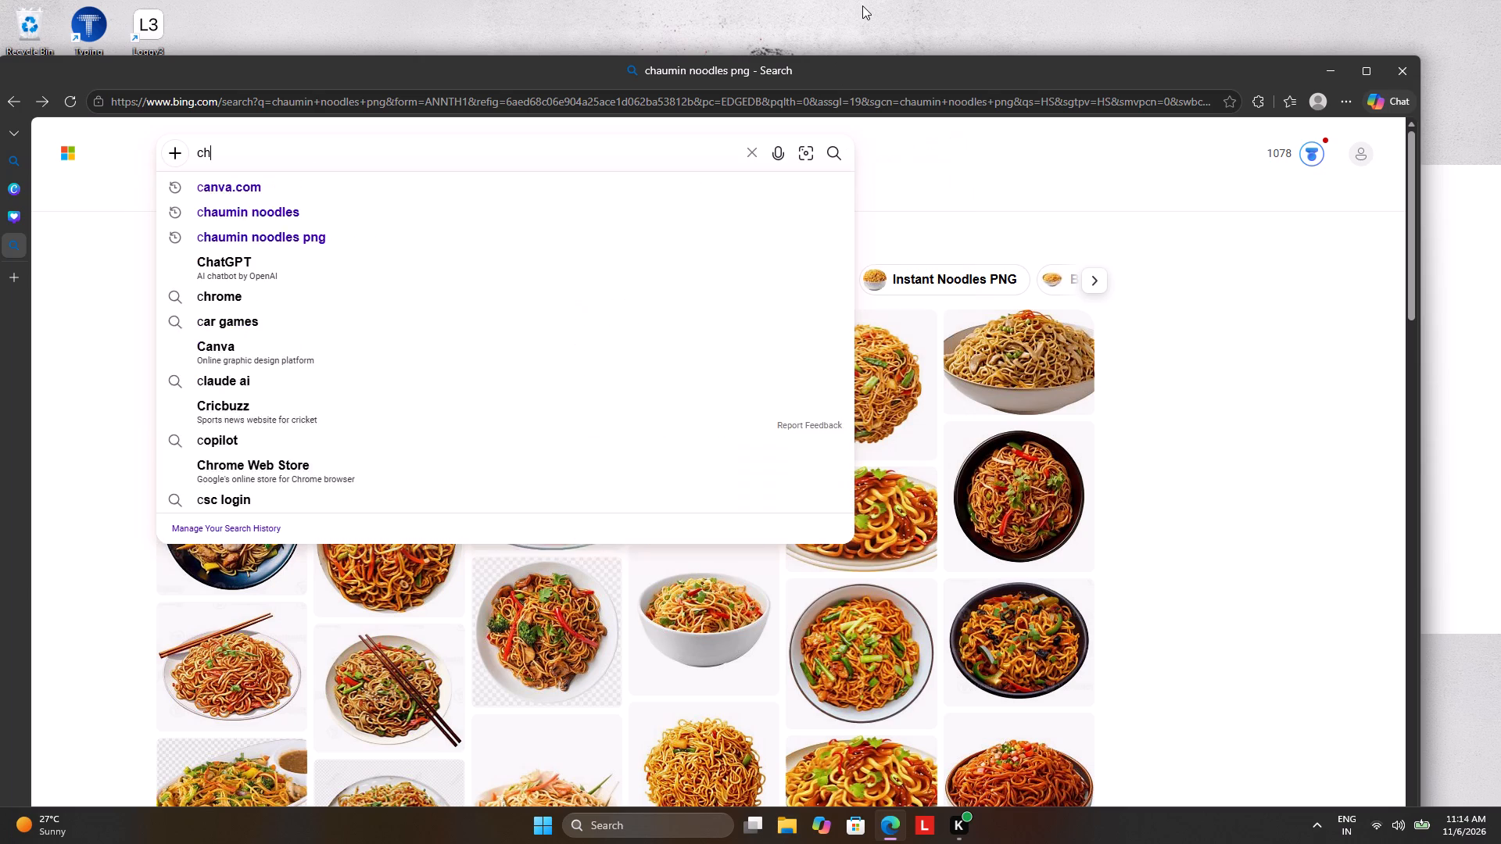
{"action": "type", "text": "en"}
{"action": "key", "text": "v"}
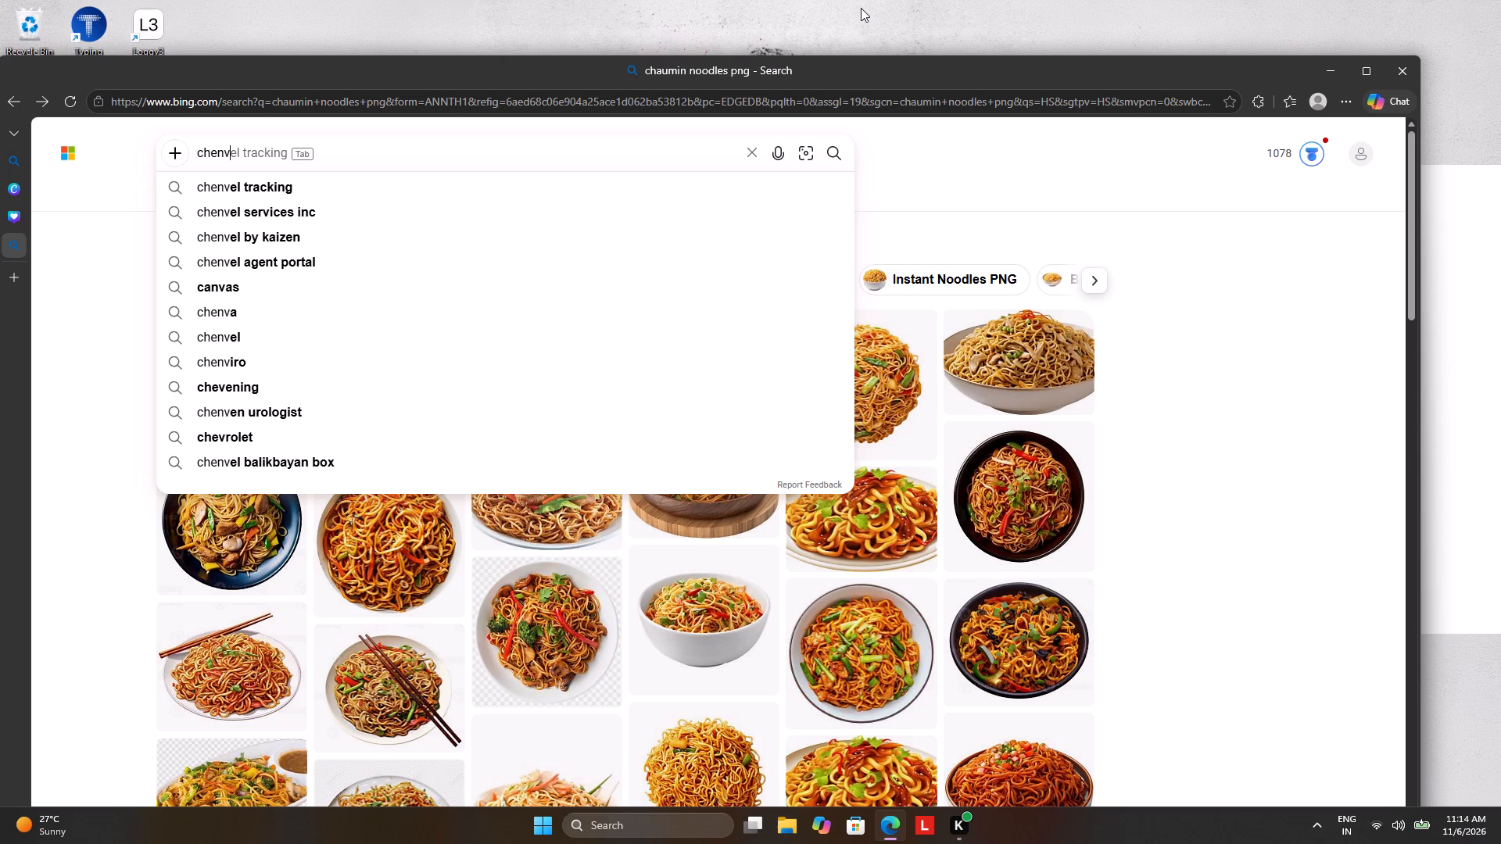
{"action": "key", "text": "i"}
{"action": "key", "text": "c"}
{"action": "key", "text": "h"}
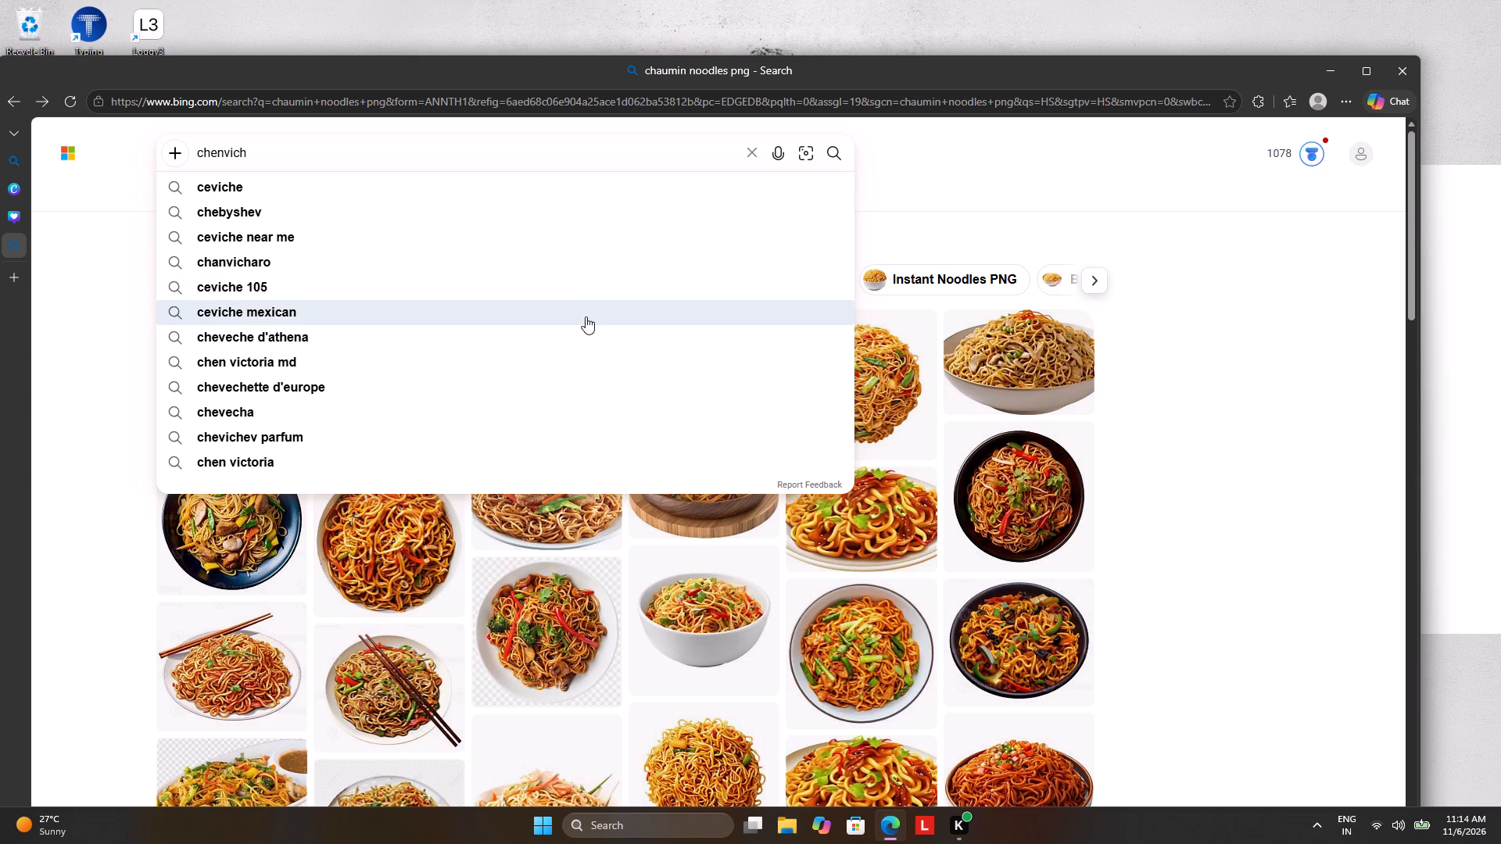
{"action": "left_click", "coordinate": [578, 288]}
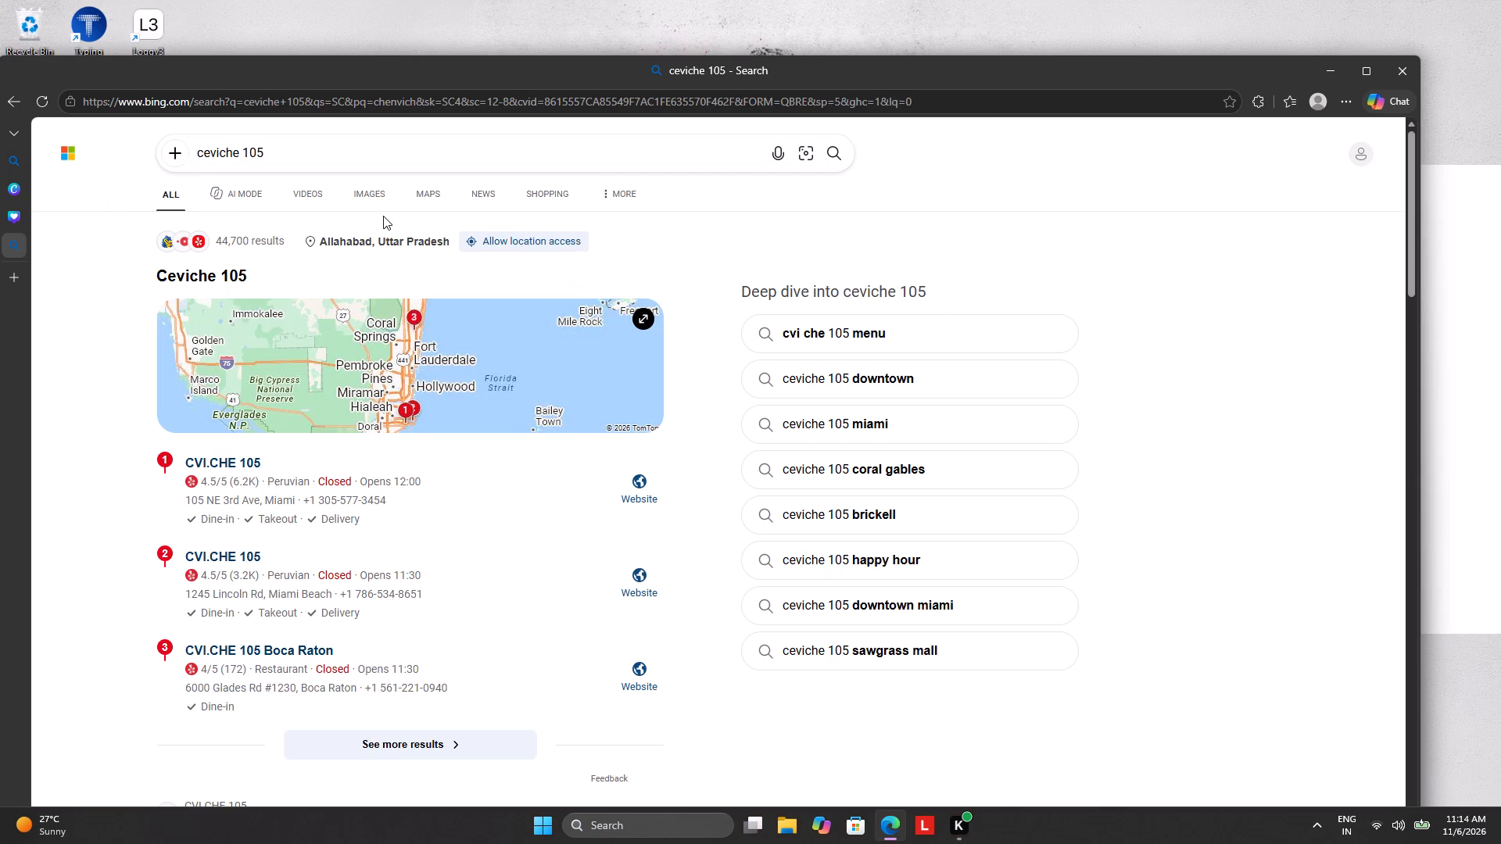
Replace the search query with senvich and pick the suggestion sandwich.
{"action": "left_click", "coordinate": [287, 164]}
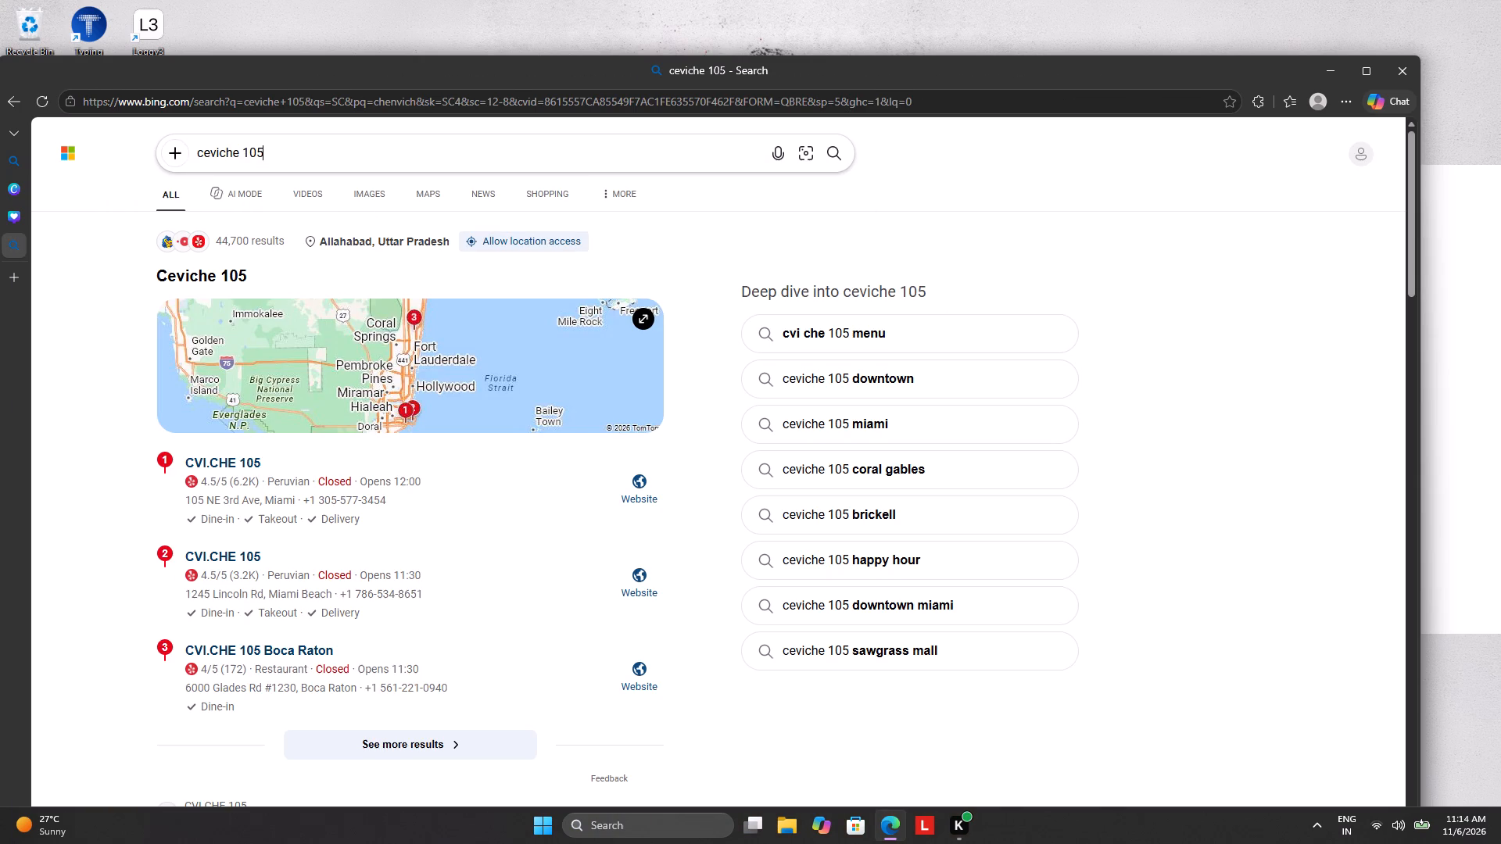
{"action": "key", "text": "BackSpace"}
{"action": "key", "text": "BackSpace"}
{"action": "key", "text": "BackSpace"}
{"action": "key", "text": "BackSpace"}
{"action": "key", "text": "BackSpace"}
{"action": "key", "text": "BackSpace"}
{"action": "key", "text": "BackSpace"}
{"action": "key", "text": "BackSpace"}
{"action": "key", "text": "BackSpace"}
{"action": "key", "text": "BackSpace"}
{"action": "key", "text": "BackSpace"}
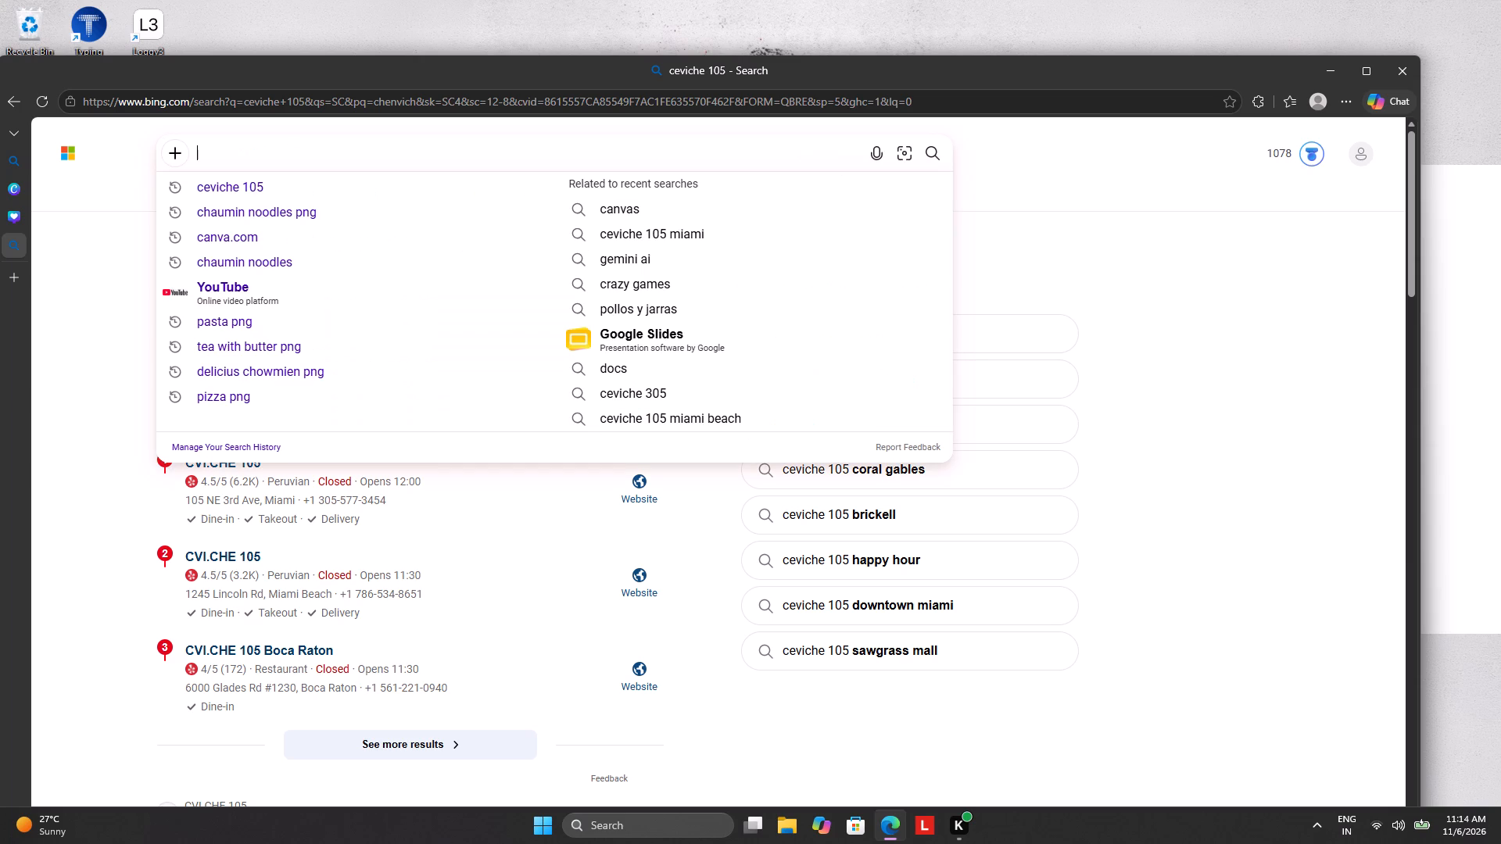
{"action": "type", "text": "sen"}
{"action": "key", "text": "v"}
{"action": "key", "text": "i"}
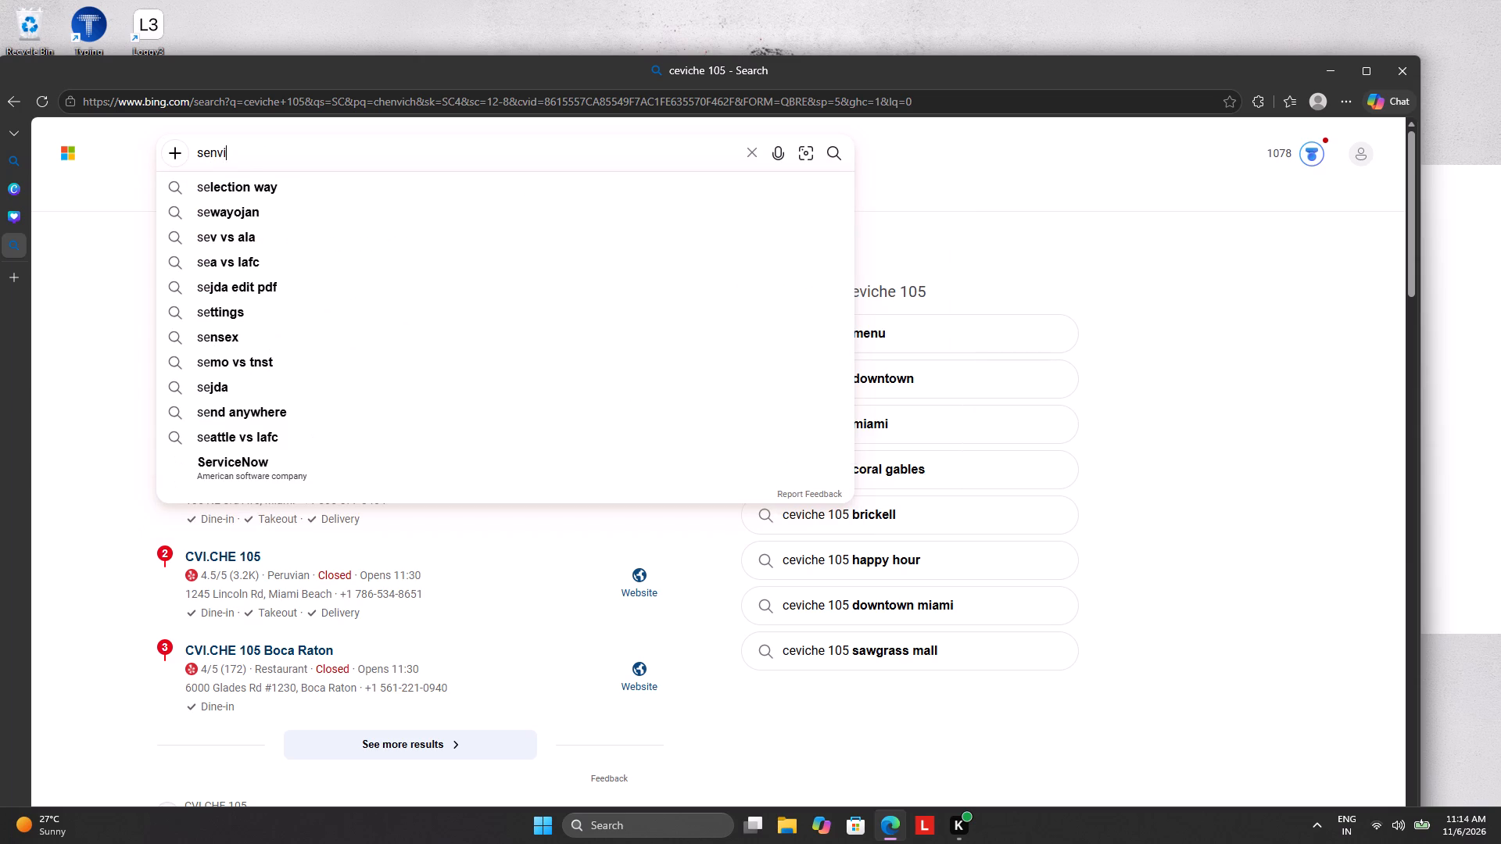
{"action": "type", "text": "ch"}
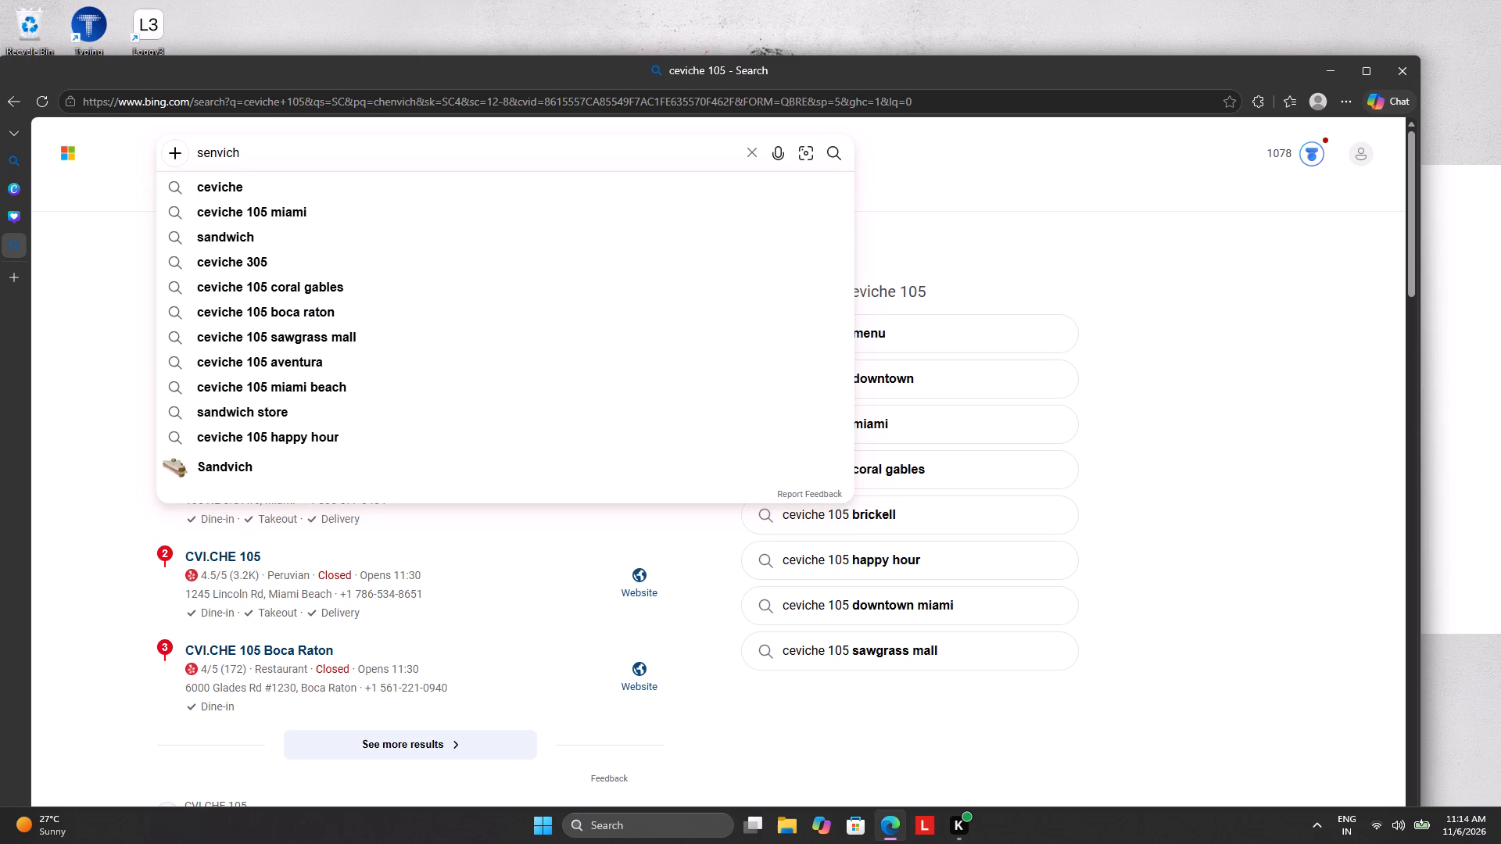
{"action": "left_click", "coordinate": [249, 240]}
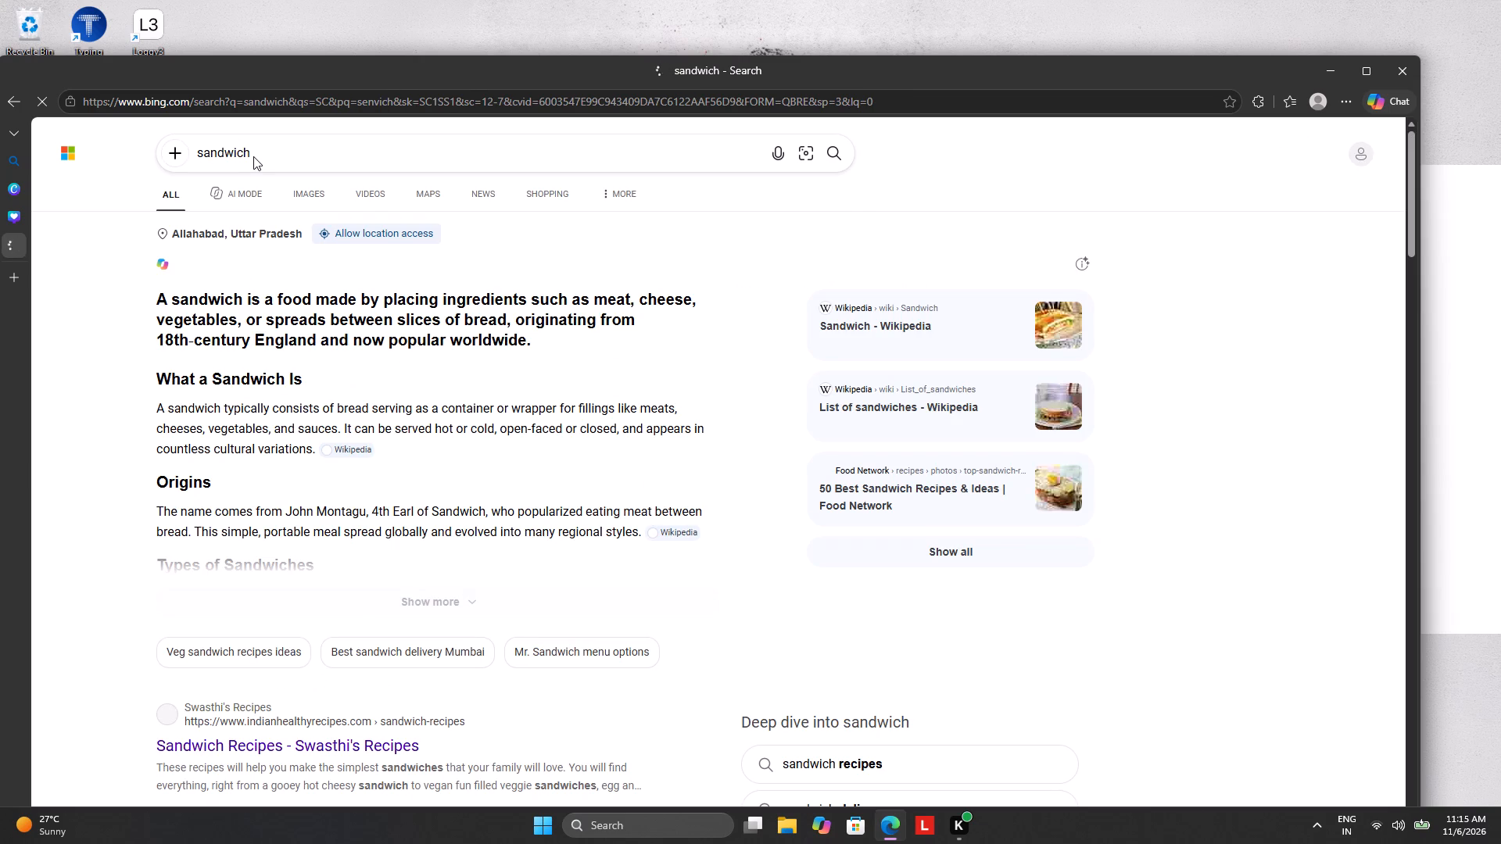
Extend the query and search the web for sandwich png.
{"action": "left_click", "coordinate": [260, 141]}
{"action": "key", "text": "space"}
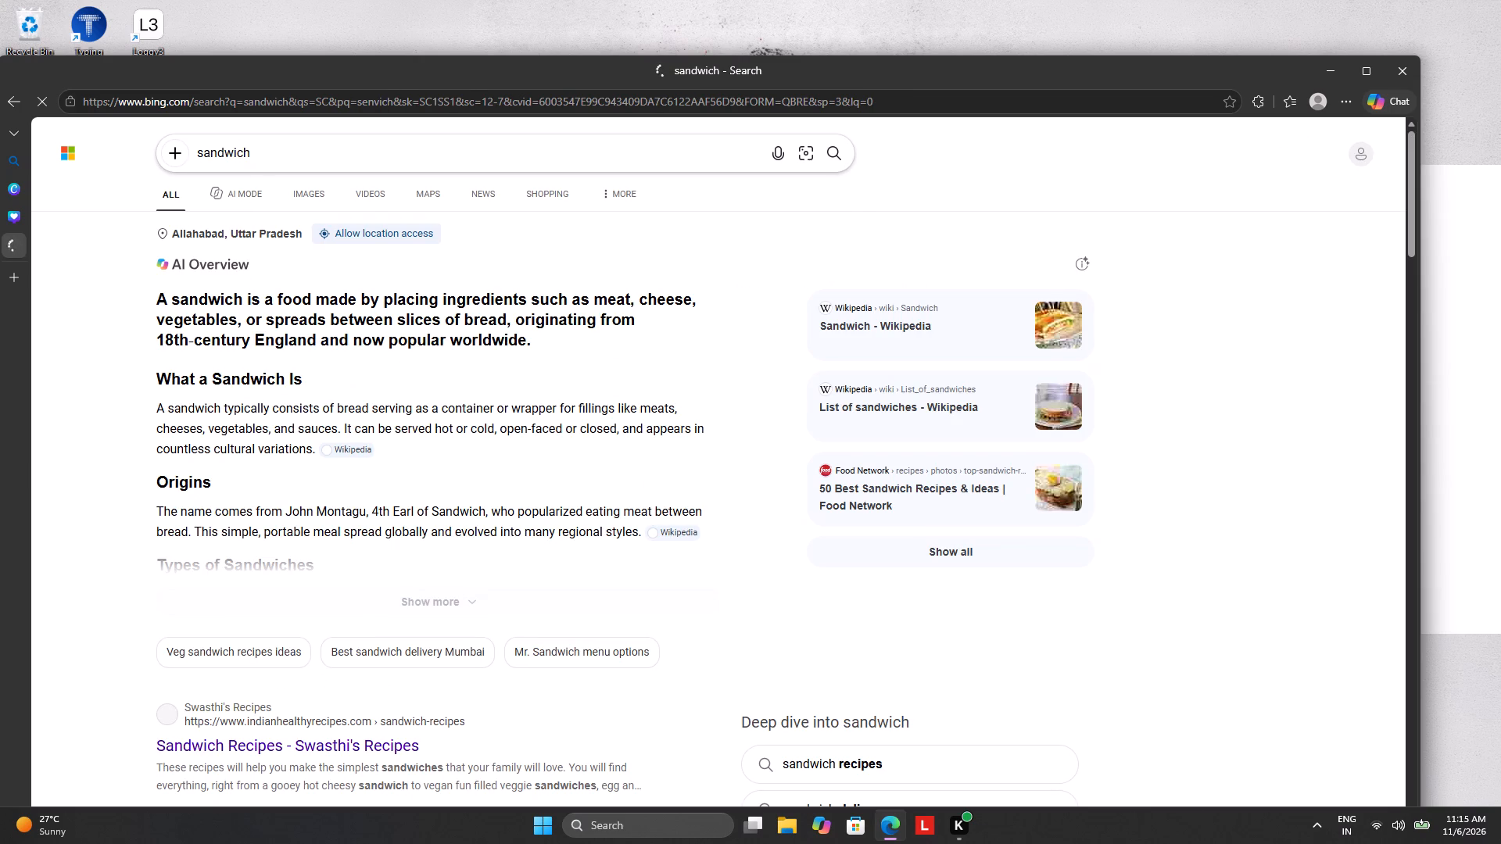
{"action": "key", "text": "p"}
{"action": "key", "text": "n"}
{"action": "key", "text": "g"}
{"action": "key", "text": "Return"}
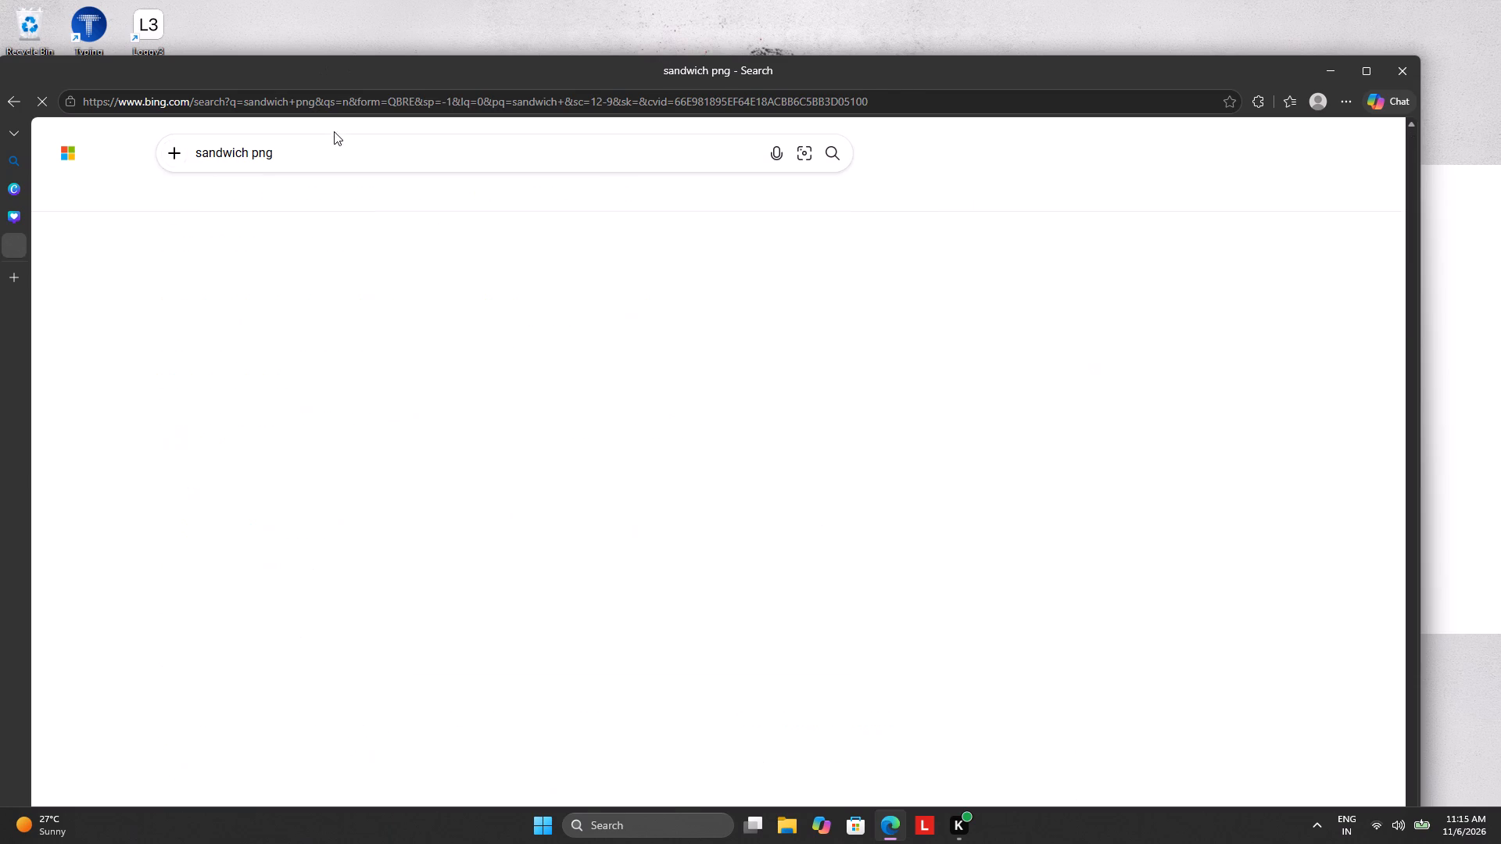
{"action": "left_click", "coordinate": [582, 645]}
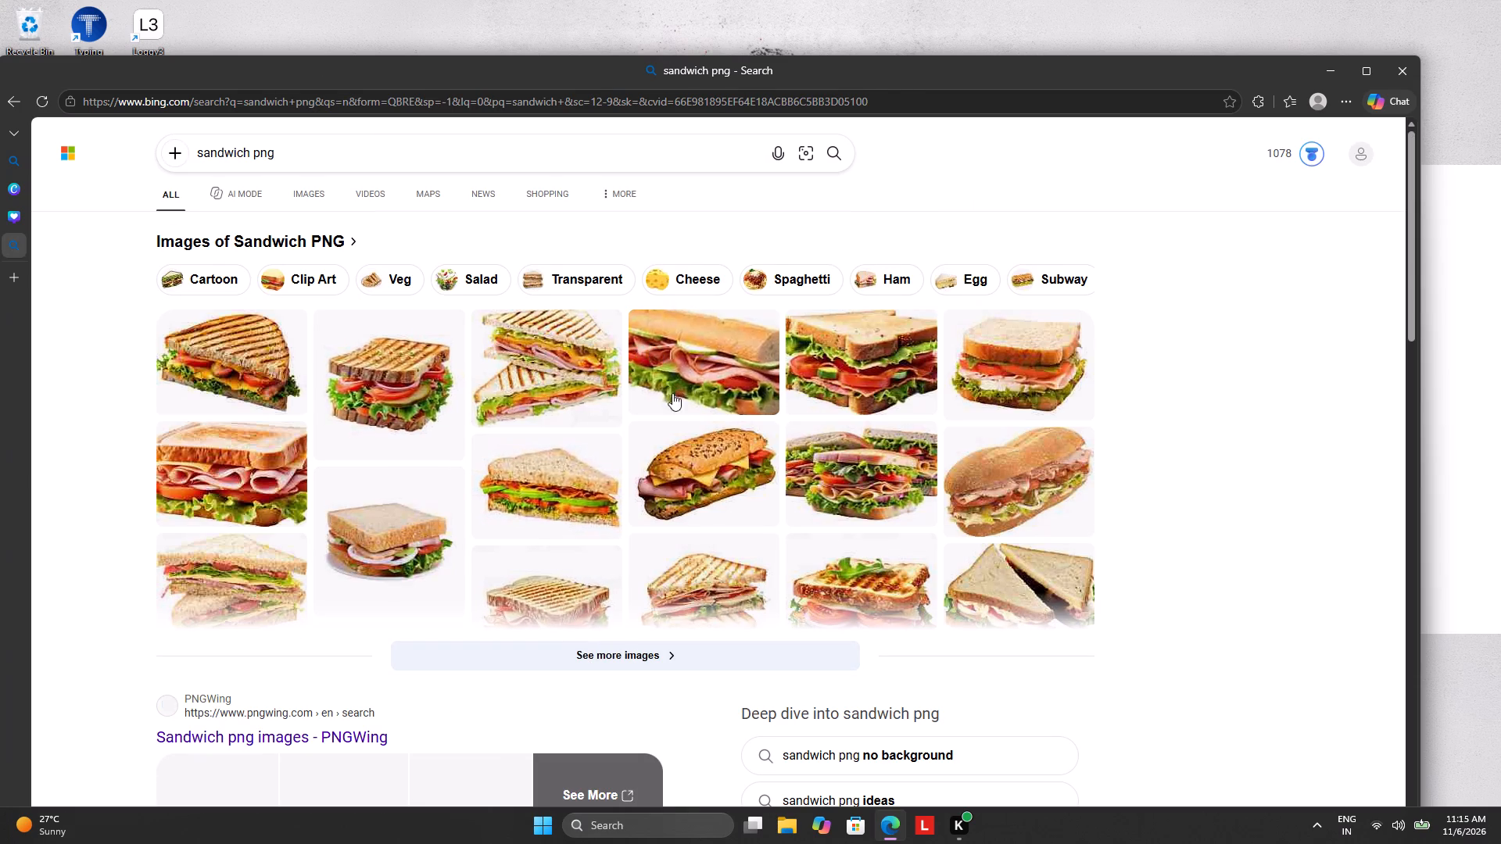
Open the PNGWing picture of two grilled ham sandwich halves on a transparent background and copy the image.
{"action": "scroll", "coordinate": [382, 633], "scroll_direction": "down", "scroll_amount": 3}
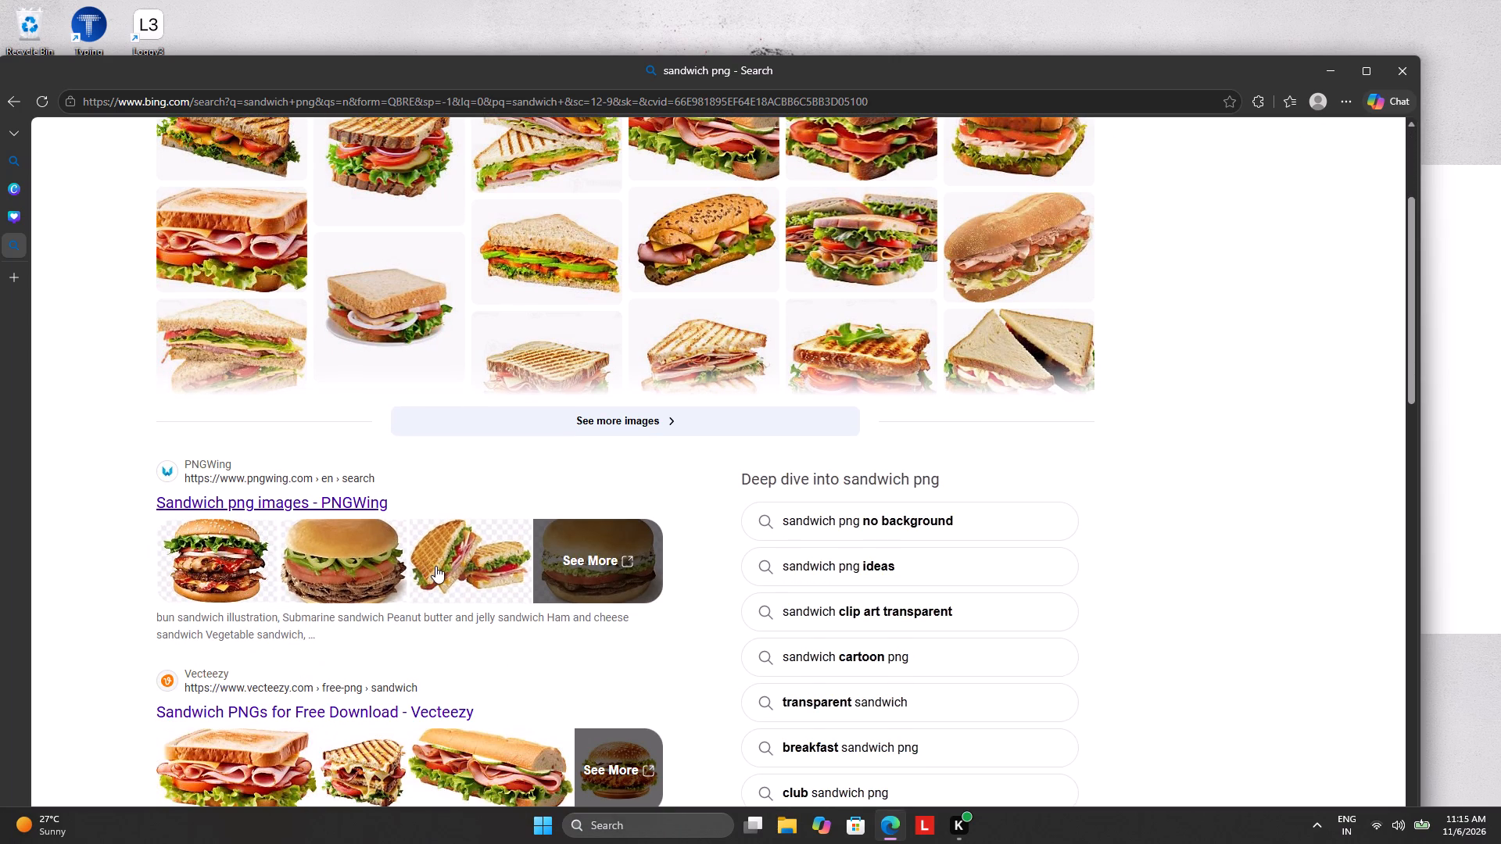
{"action": "left_click", "coordinate": [435, 566]}
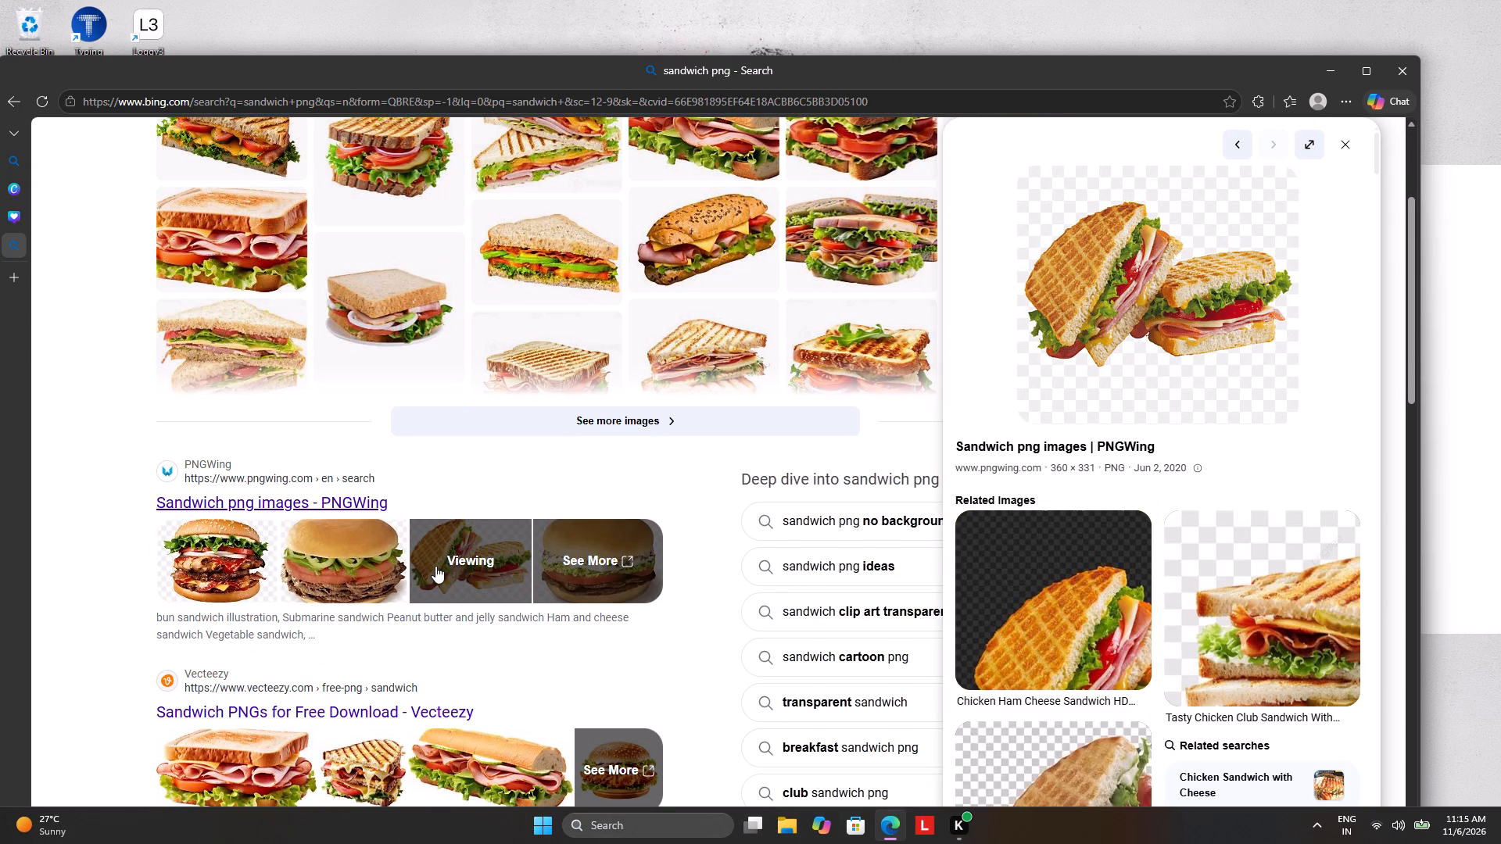
{"action": "scroll", "coordinate": [1354, 607], "scroll_direction": "down", "scroll_amount": 3}
{"action": "scroll", "coordinate": [1265, 588], "scroll_direction": "down", "scroll_amount": 1}
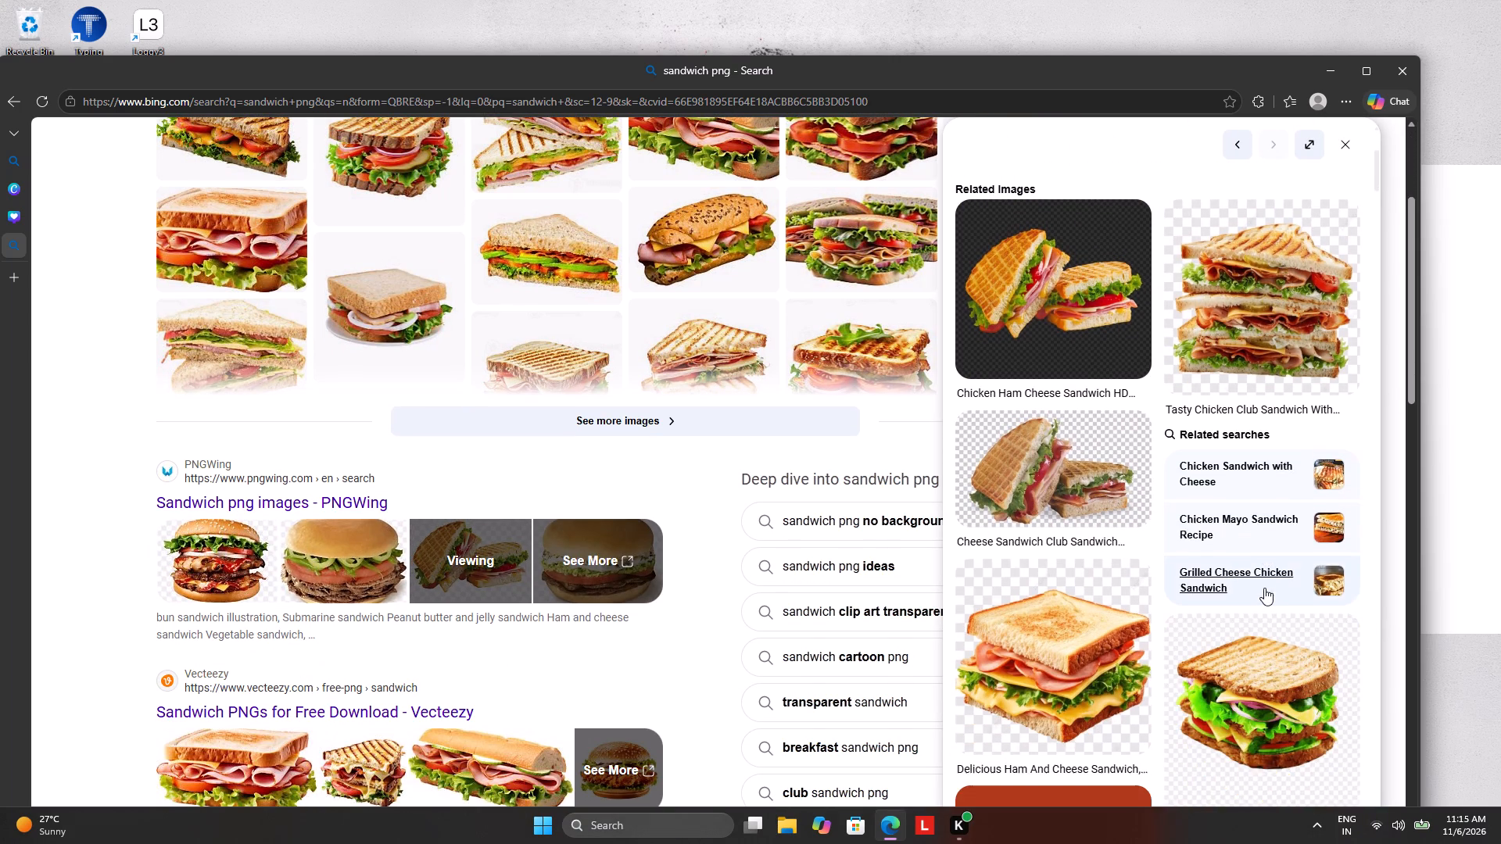
{"action": "scroll", "coordinate": [1264, 588], "scroll_direction": "down", "scroll_amount": 2}
{"action": "scroll", "coordinate": [1255, 586], "scroll_direction": "up", "scroll_amount": 6}
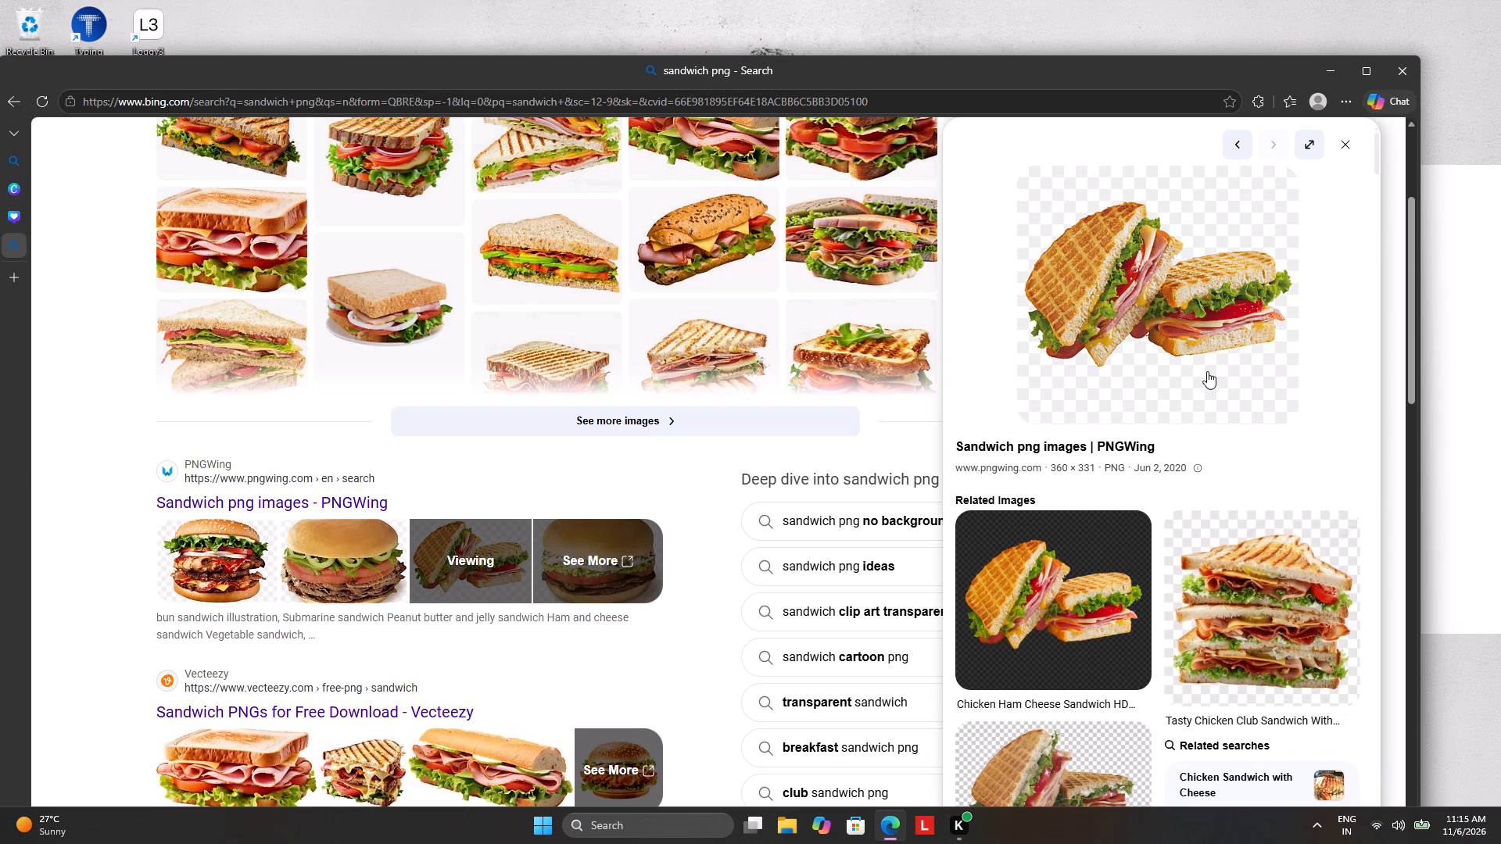
{"action": "right_click", "coordinate": [1207, 371]}
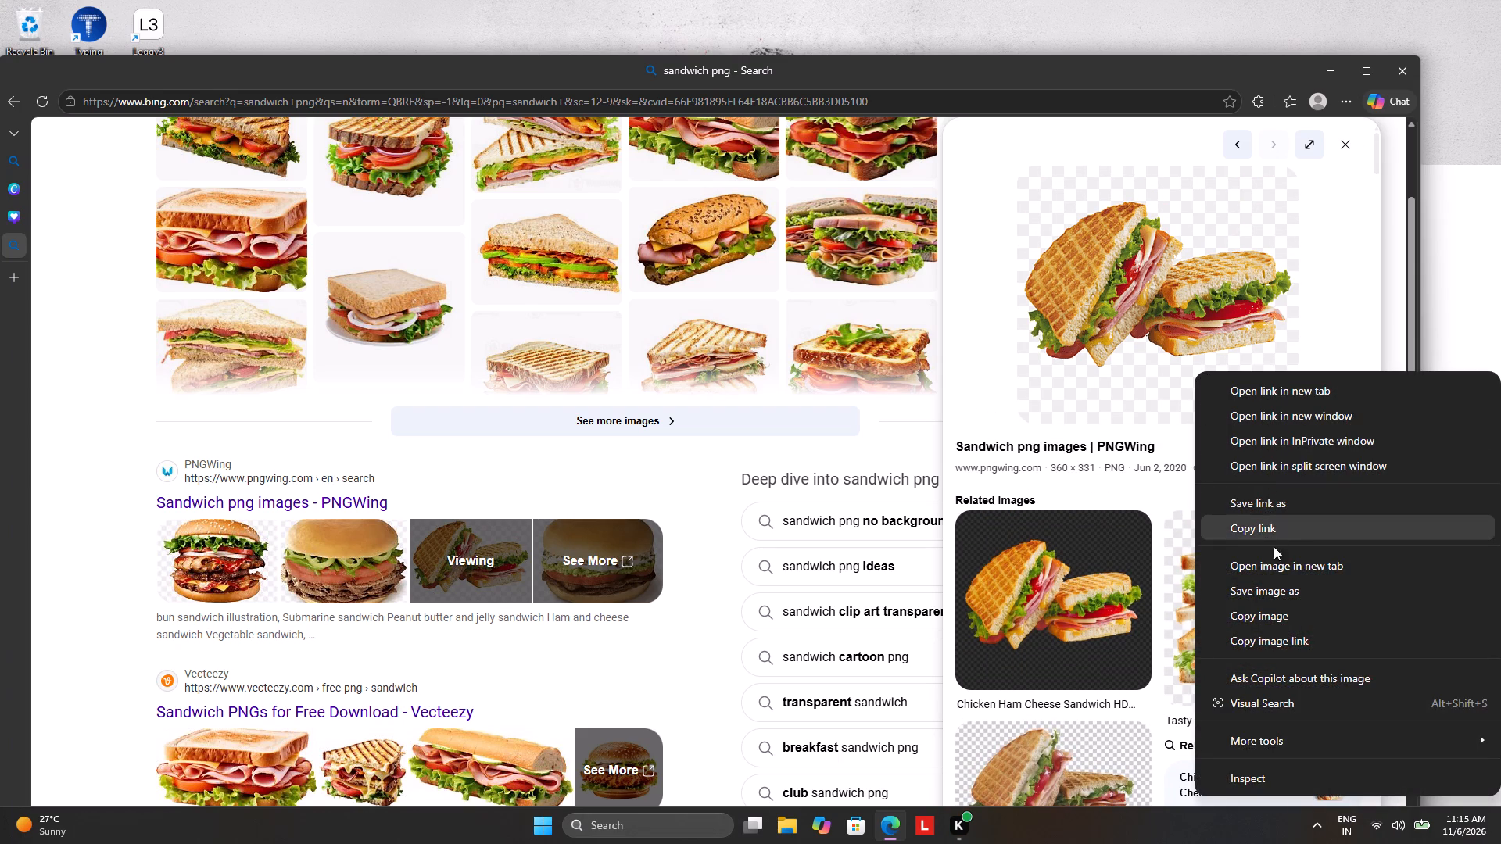
{"action": "left_click", "coordinate": [1282, 611]}
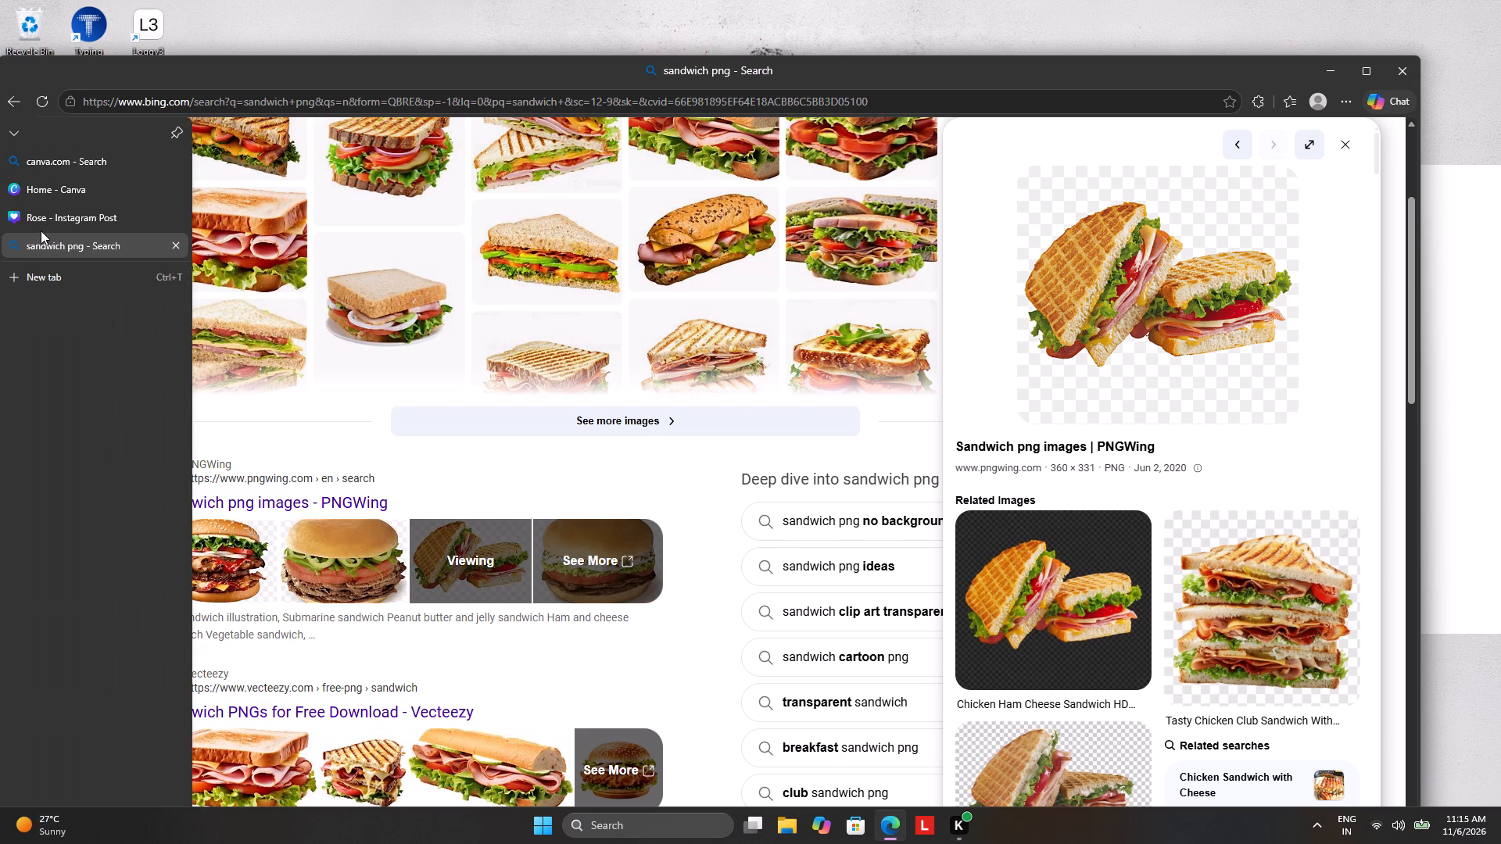
Paste the copied sandwich image onto page 2 of the Rose Instagram post and remove its background.
{"action": "left_click", "coordinate": [53, 214]}
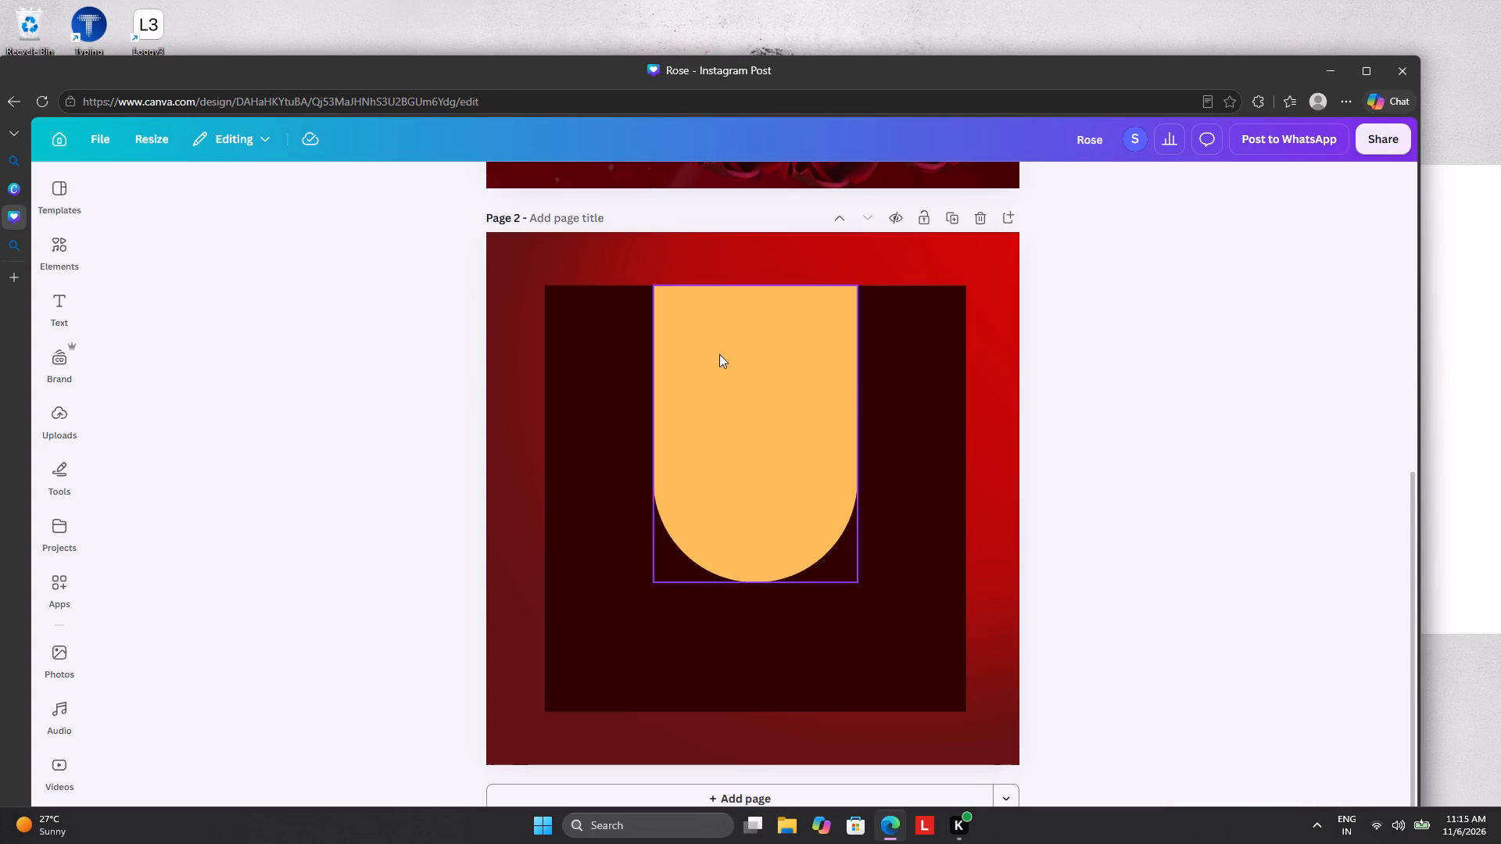
{"action": "key", "text": "ctrl+v"}
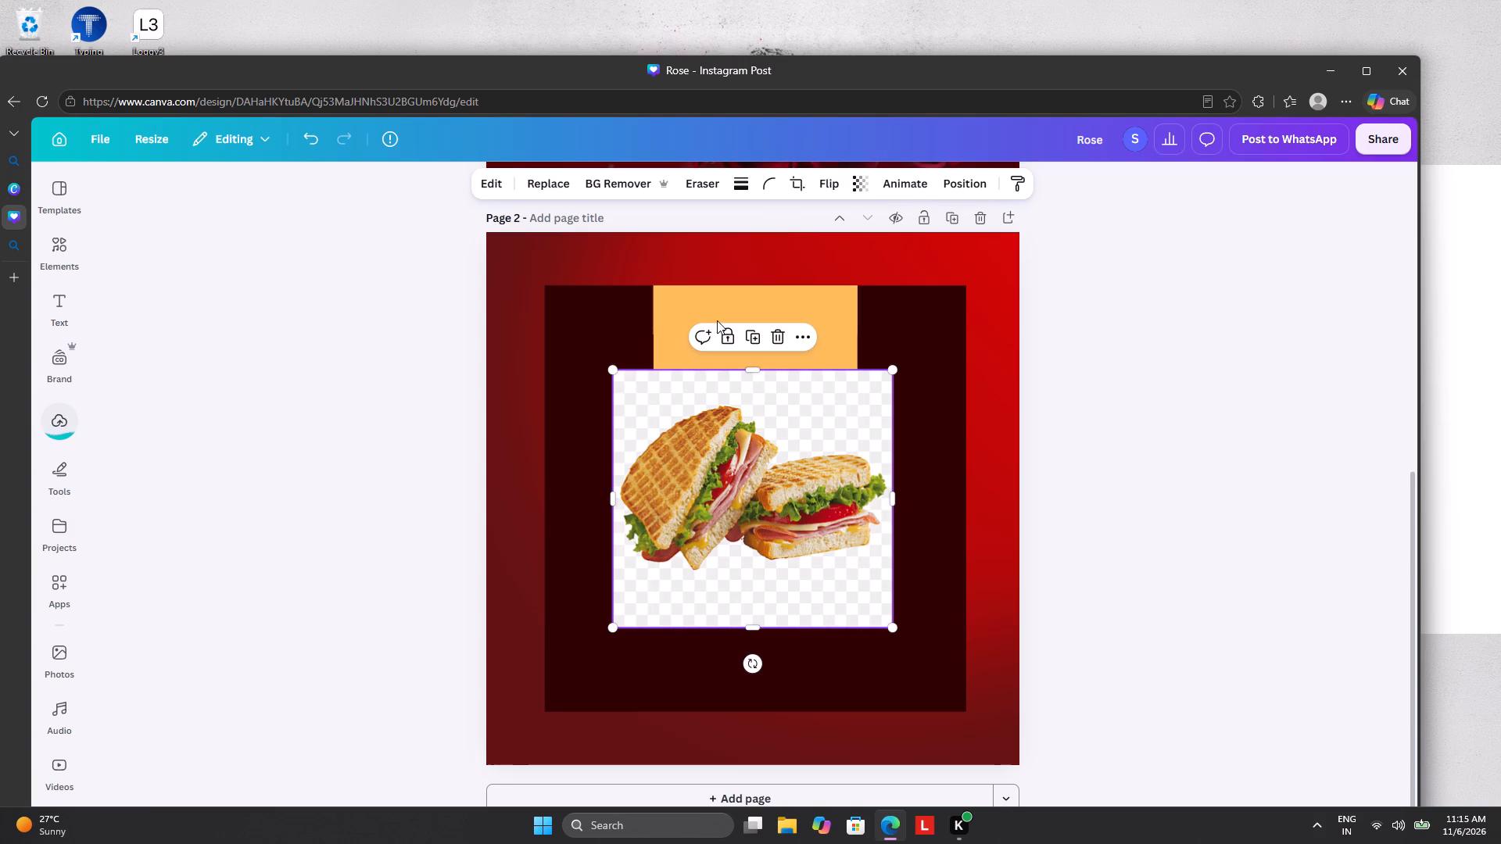
{"action": "left_click", "coordinate": [632, 177]}
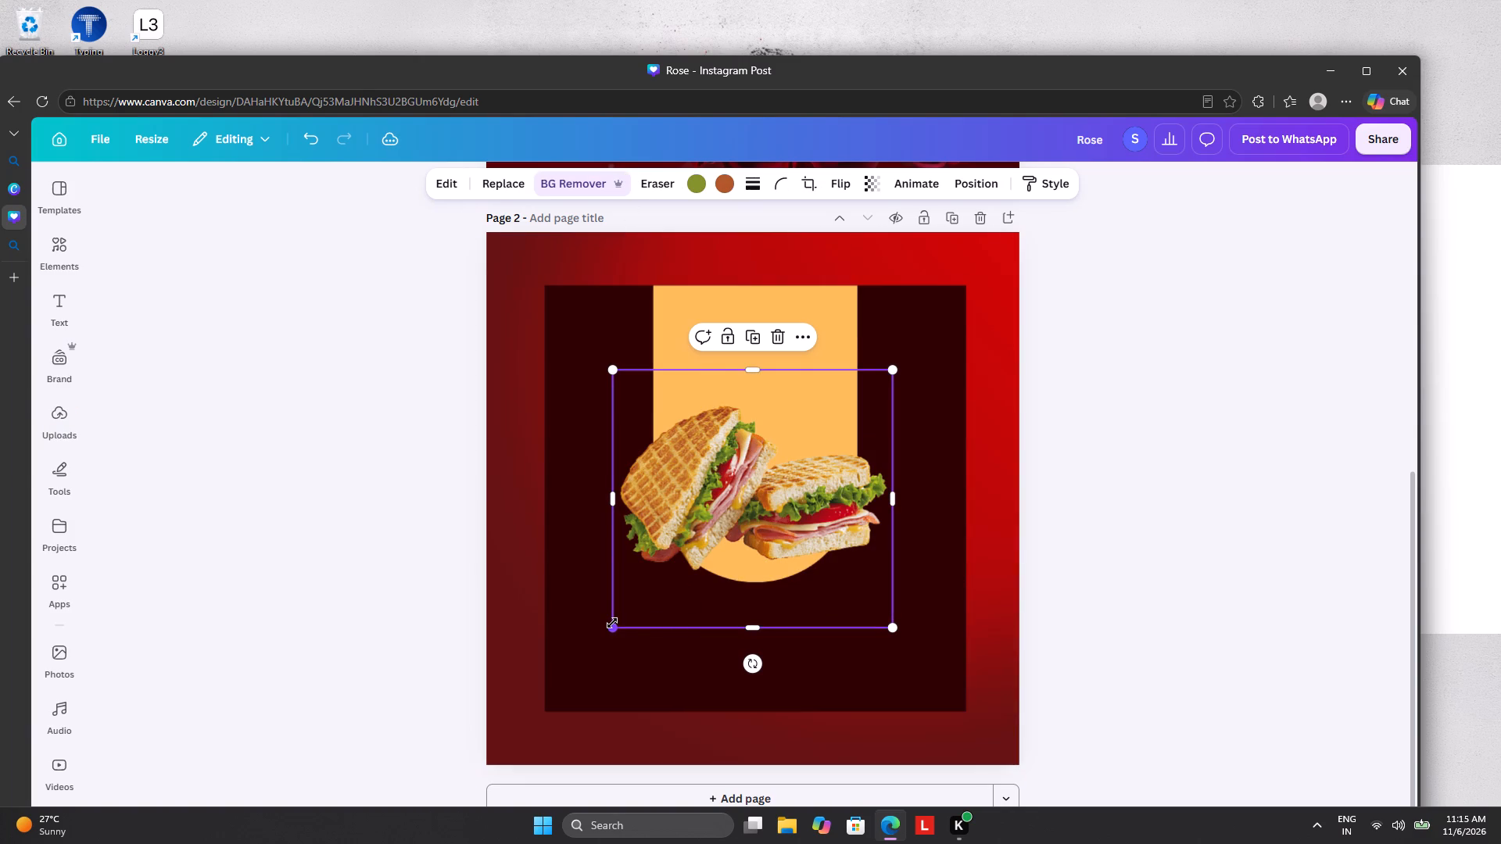
Enlarge the sandwich cutout to nearly the width of the maroon rectangle and centre it over the orange shape.
{"action": "left_click_drag", "start_coordinate": [612, 623], "coordinate": [482, 671]}
{"action": "left_click_drag", "start_coordinate": [658, 644], "coordinate": [718, 628]}
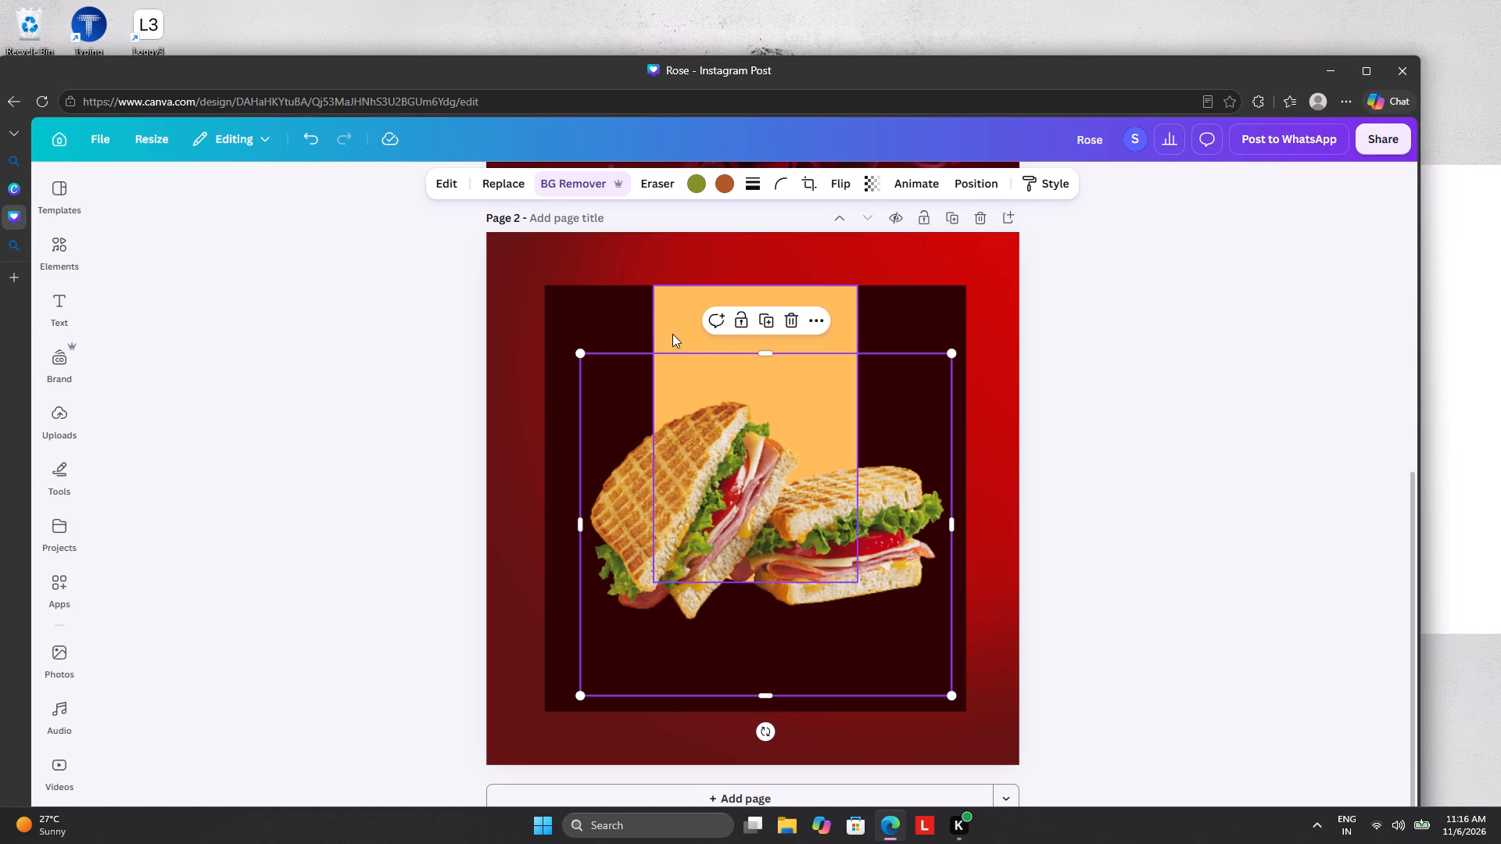
Recolour the dark maroon rectangle with a red sampled from the tomato in the sandwich picture.
{"action": "left_click", "coordinate": [603, 318]}
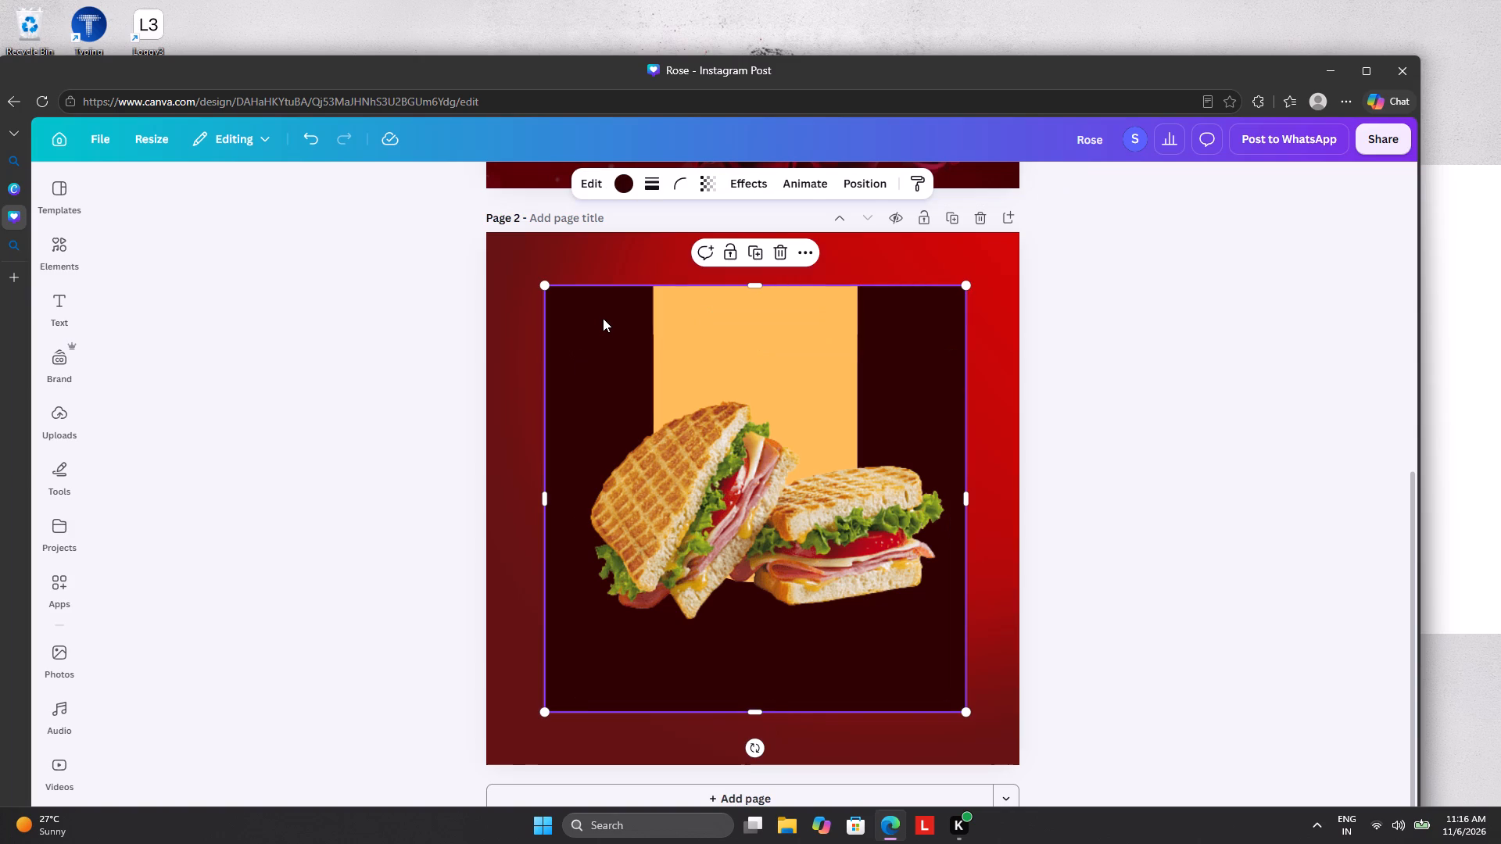
{"action": "left_click", "coordinate": [625, 188]}
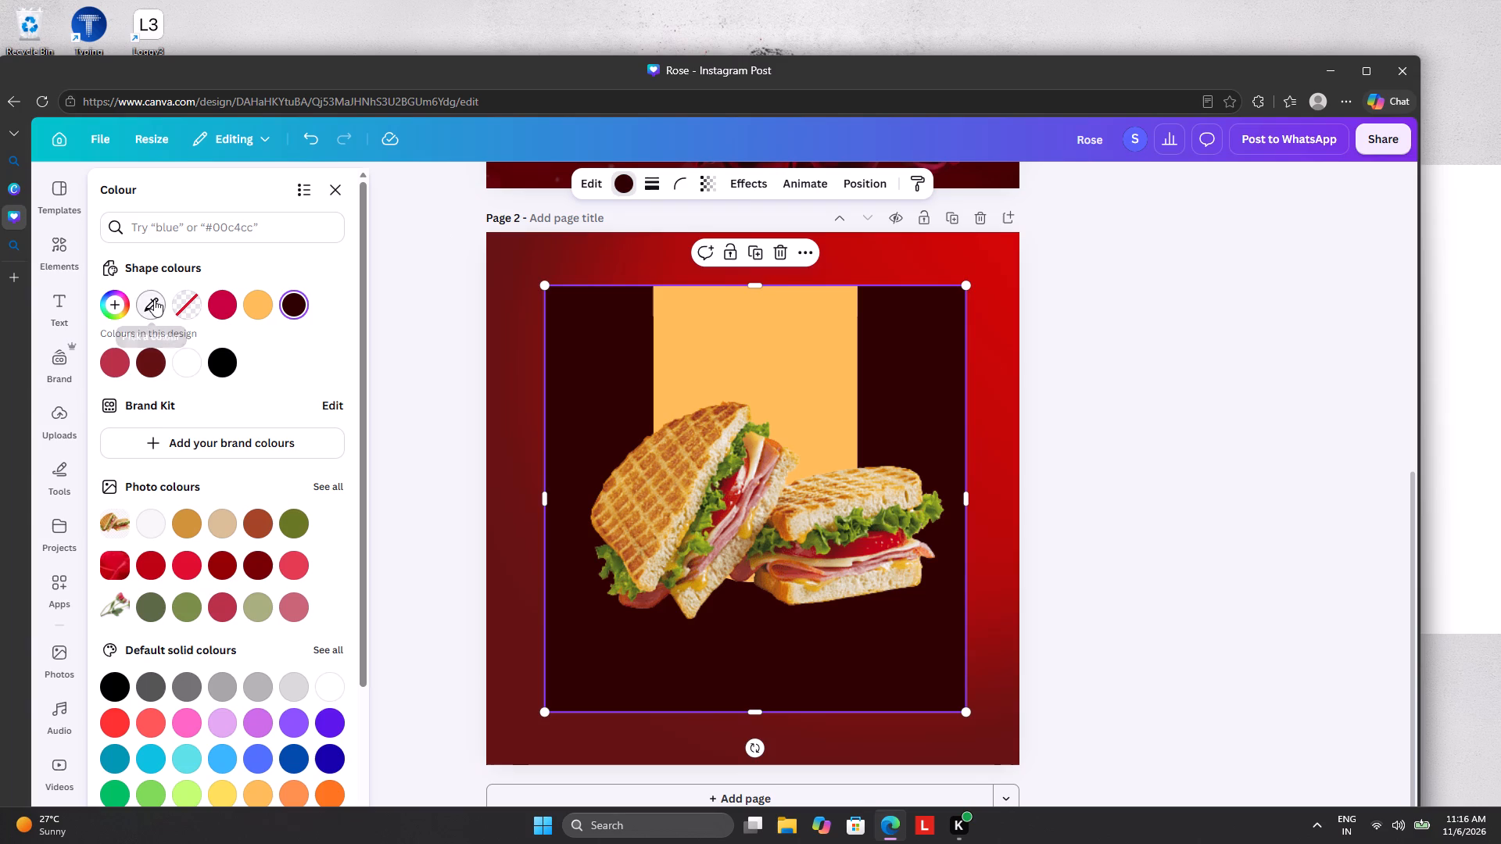
{"action": "left_click", "coordinate": [154, 299]}
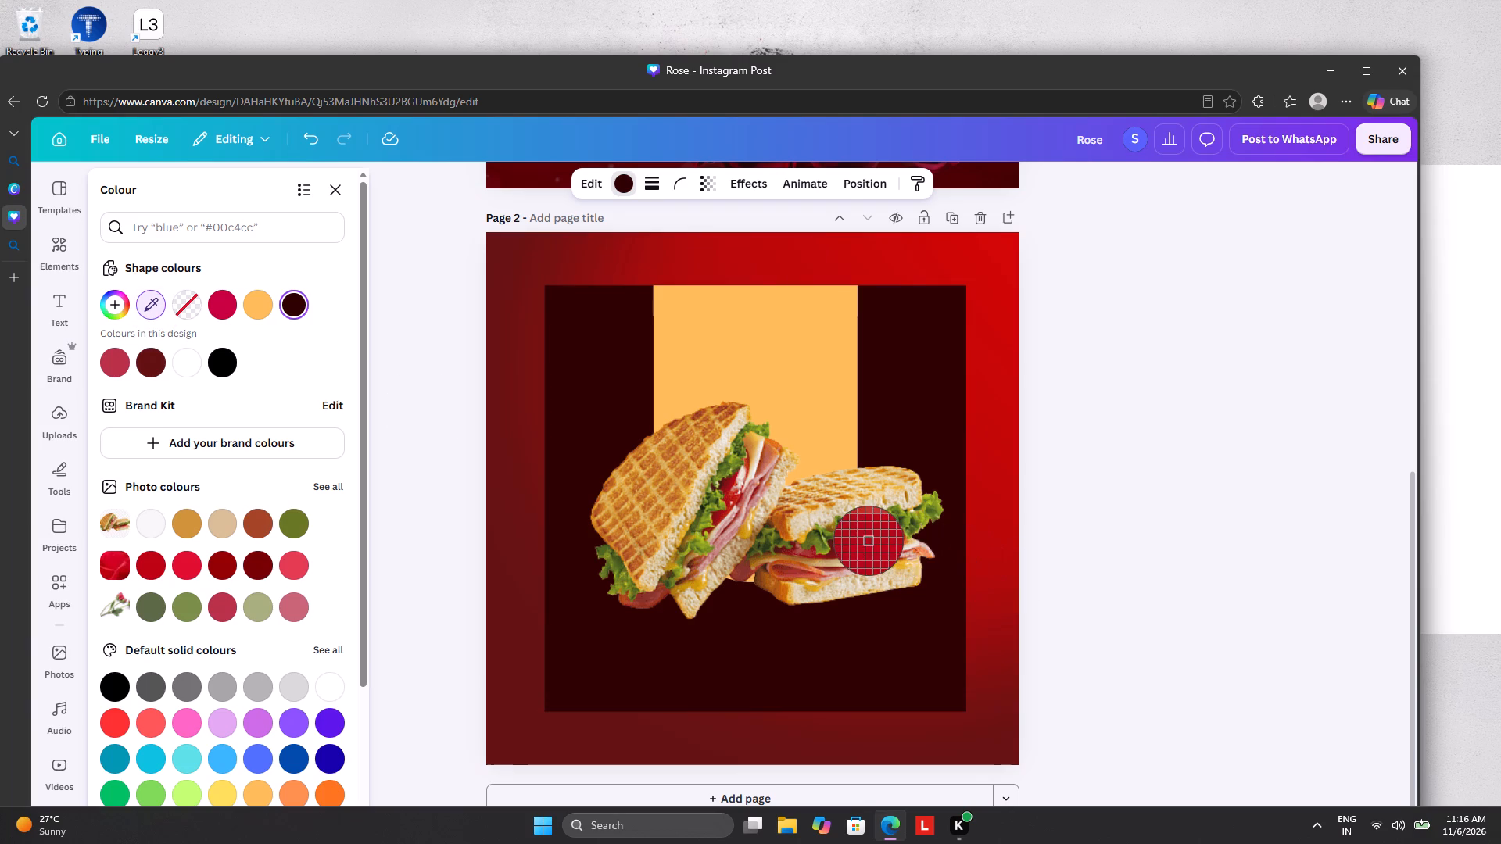
{"action": "left_click", "coordinate": [869, 541]}
Move the sandwich cutout slightly down and left over the lower part of the red rectangle.
{"action": "left_click_drag", "start_coordinate": [779, 524], "coordinate": [762, 562]}
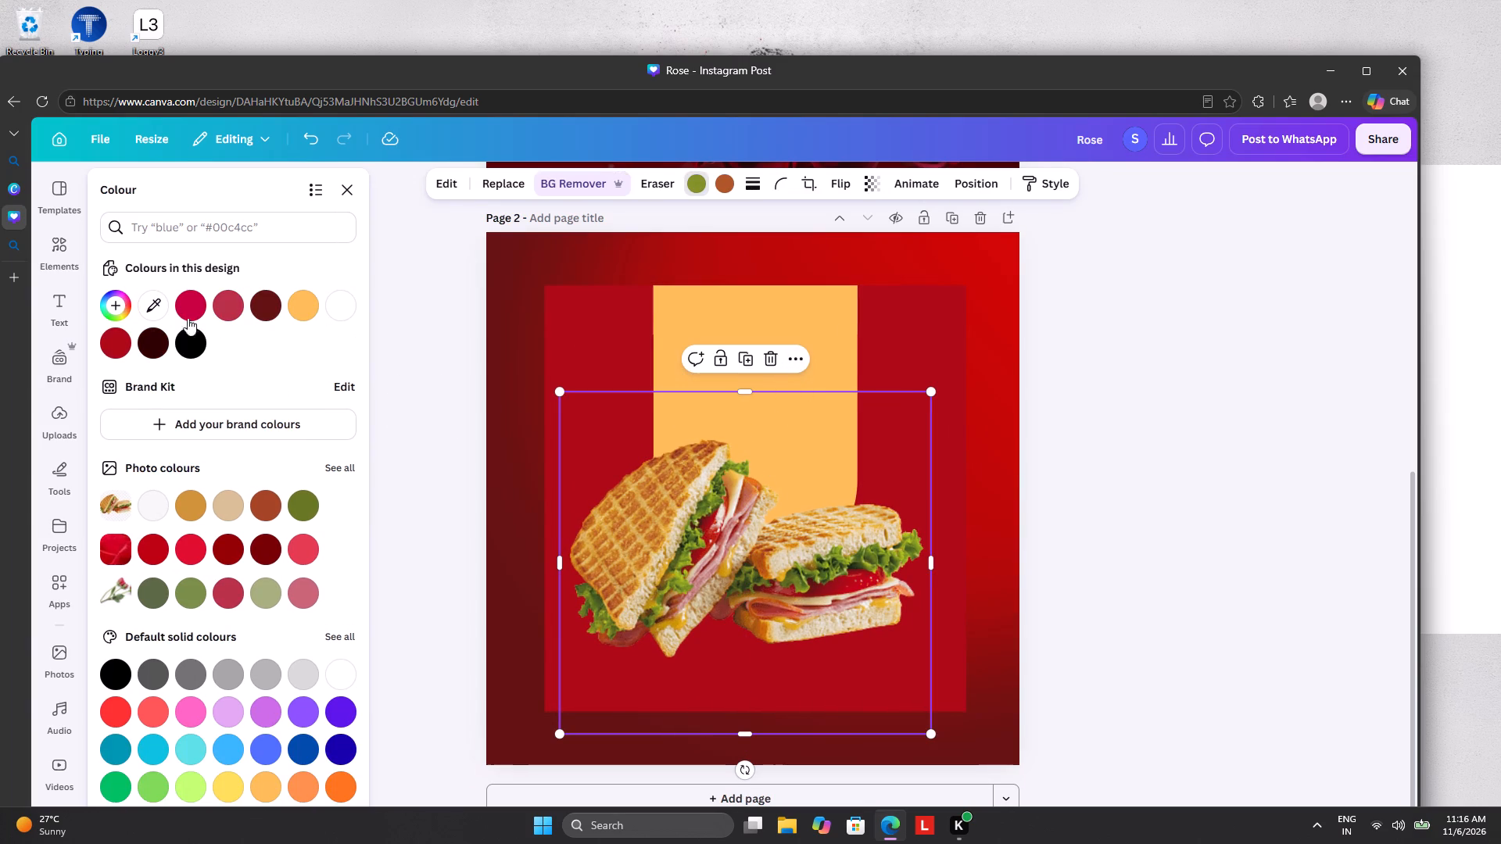
Recolour the red rectangle behind the orange shape with a green sampled from the lettuce in the sandwich picture.
{"action": "left_click", "coordinate": [158, 306]}
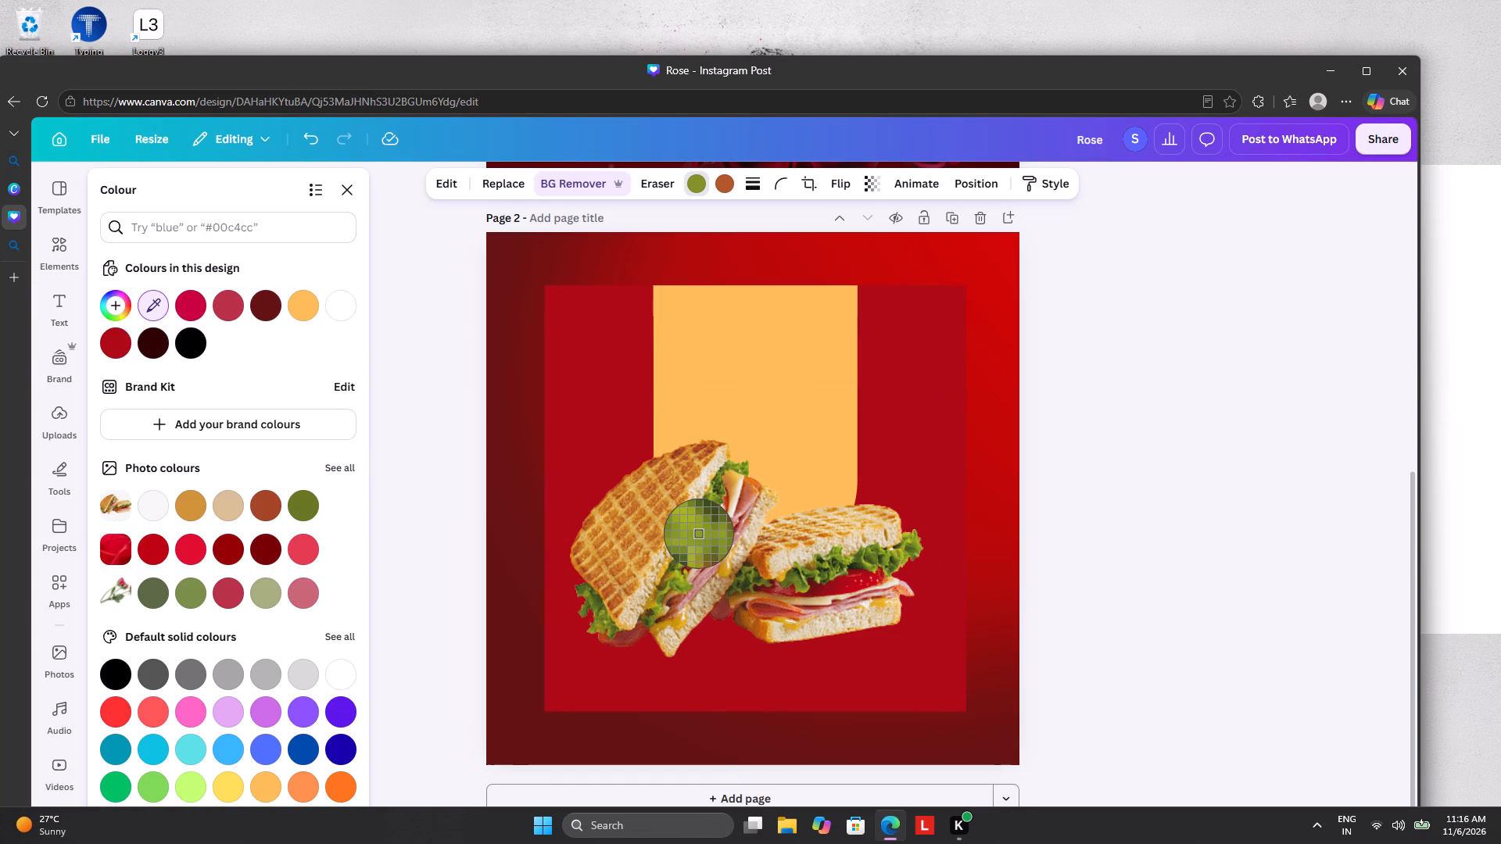
{"action": "left_click", "coordinate": [698, 534]}
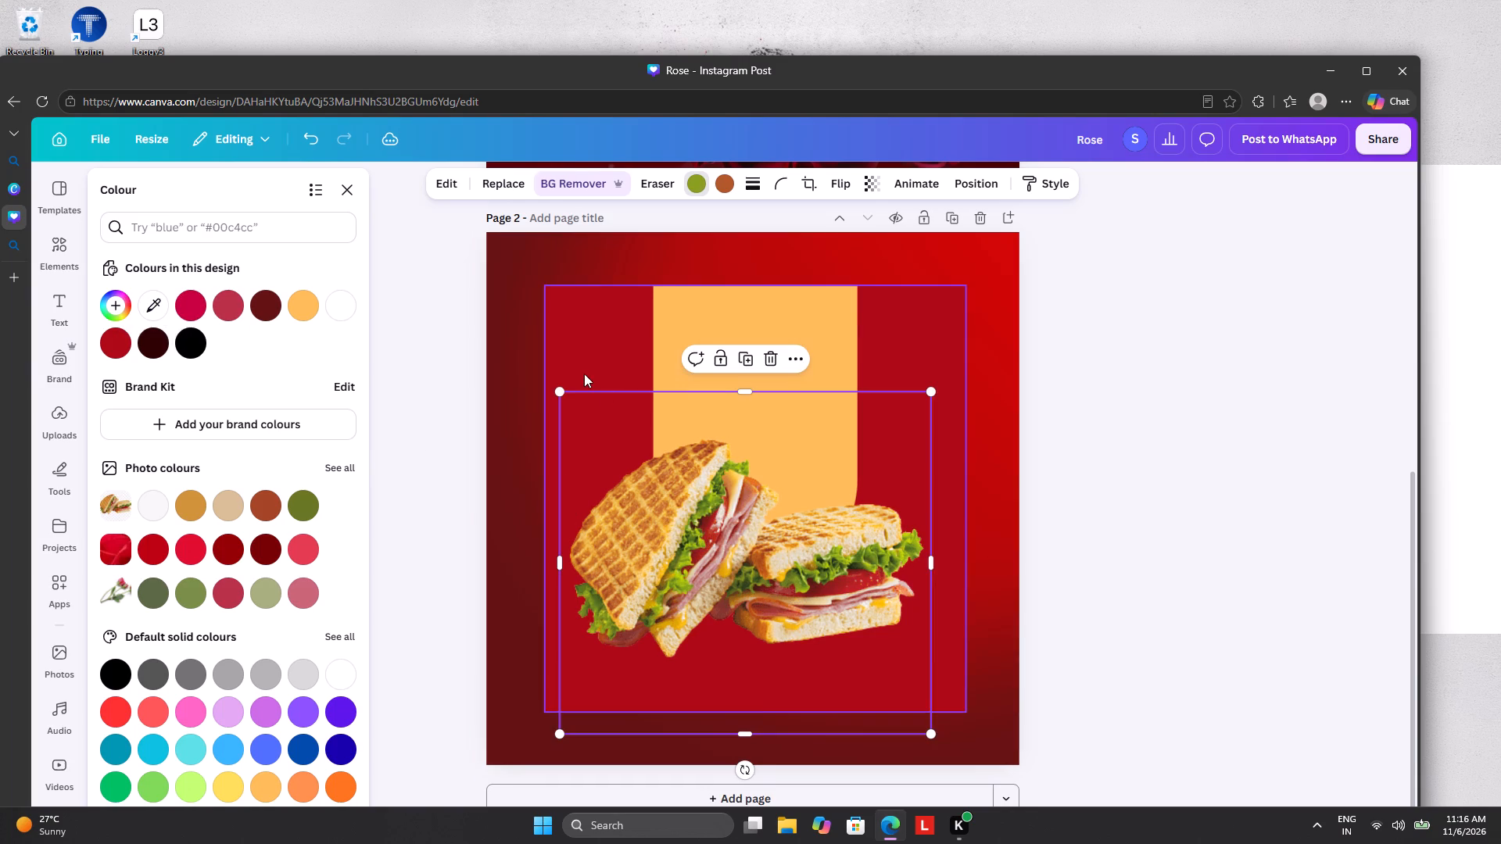
{"action": "left_click", "coordinate": [583, 373]}
{"action": "left_click", "coordinate": [151, 302]}
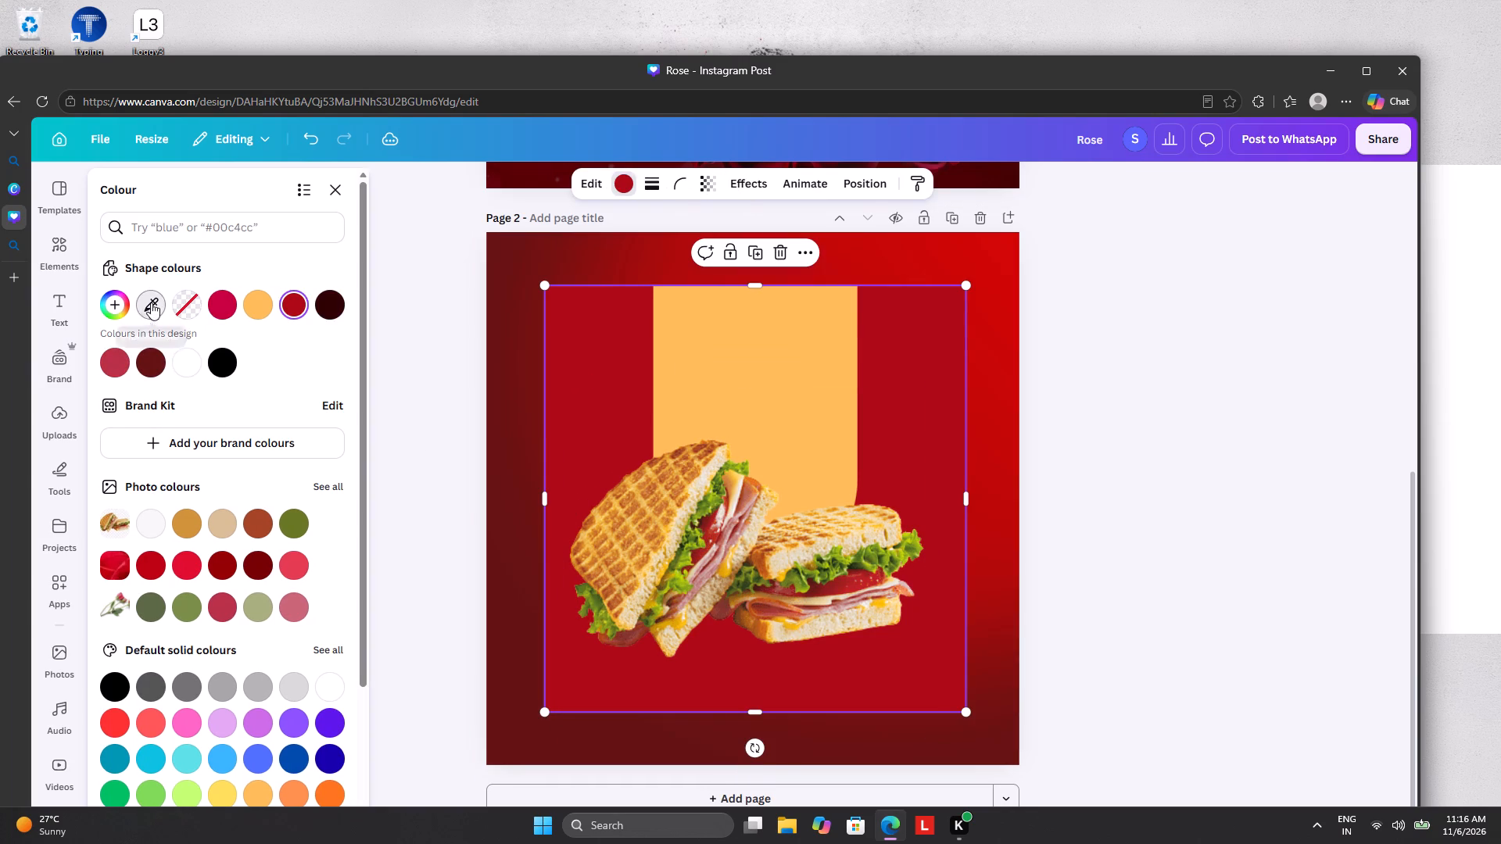
{"action": "left_click", "coordinate": [699, 510]}
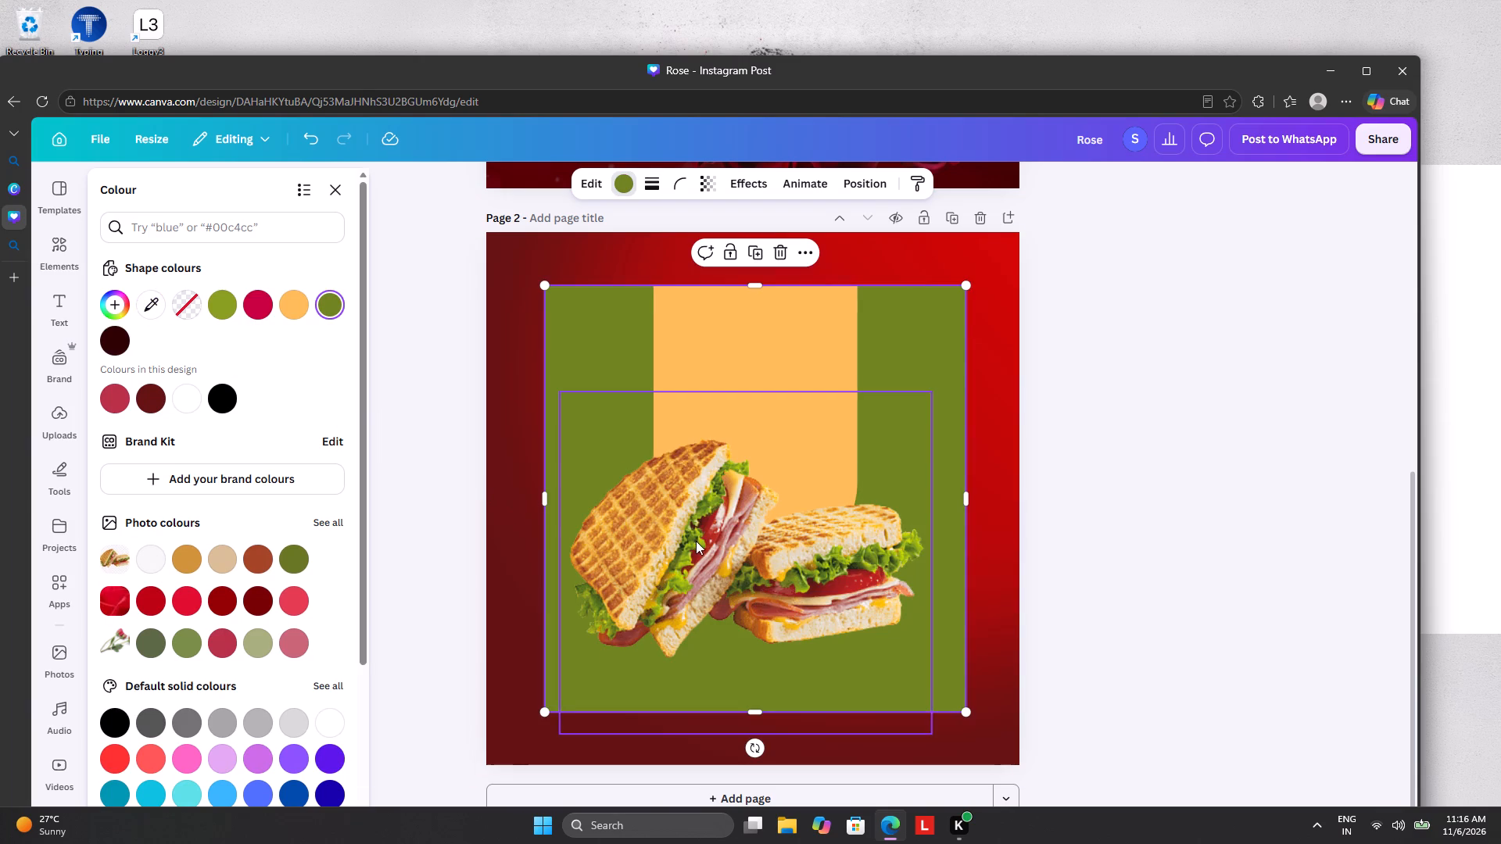
{"action": "left_click", "coordinate": [697, 542]}
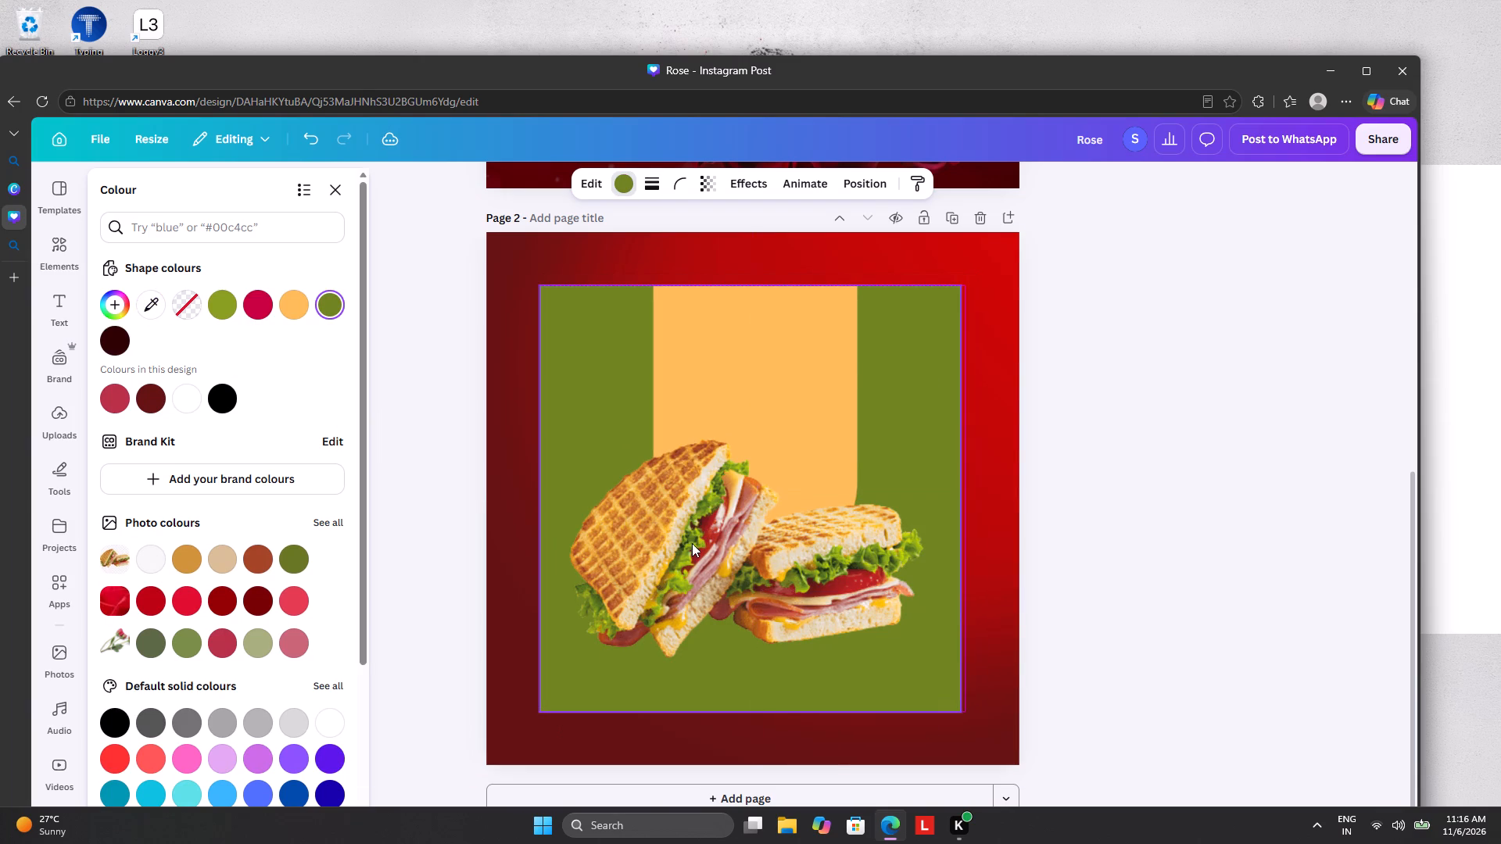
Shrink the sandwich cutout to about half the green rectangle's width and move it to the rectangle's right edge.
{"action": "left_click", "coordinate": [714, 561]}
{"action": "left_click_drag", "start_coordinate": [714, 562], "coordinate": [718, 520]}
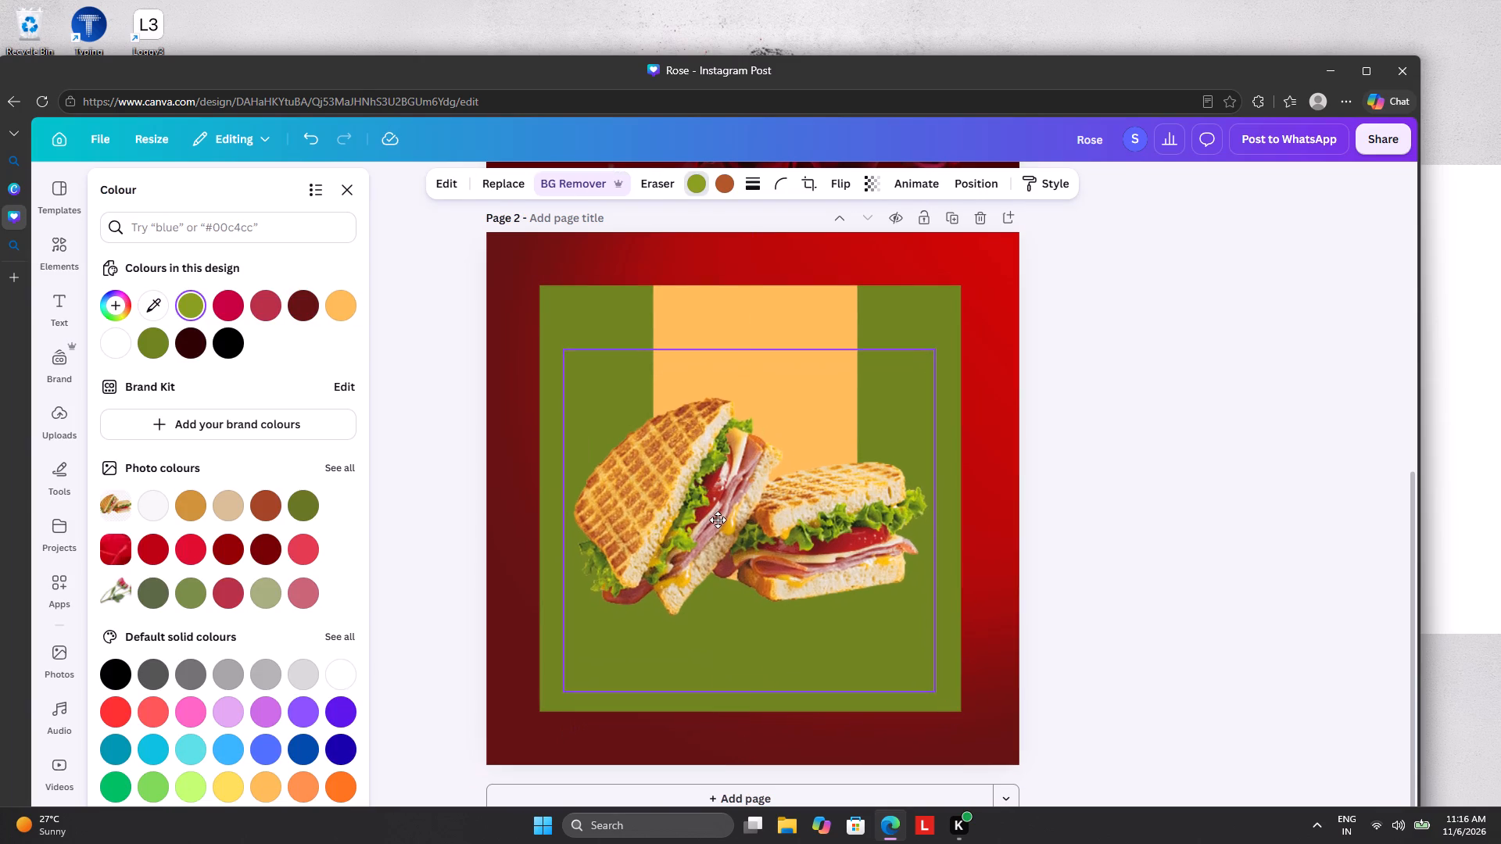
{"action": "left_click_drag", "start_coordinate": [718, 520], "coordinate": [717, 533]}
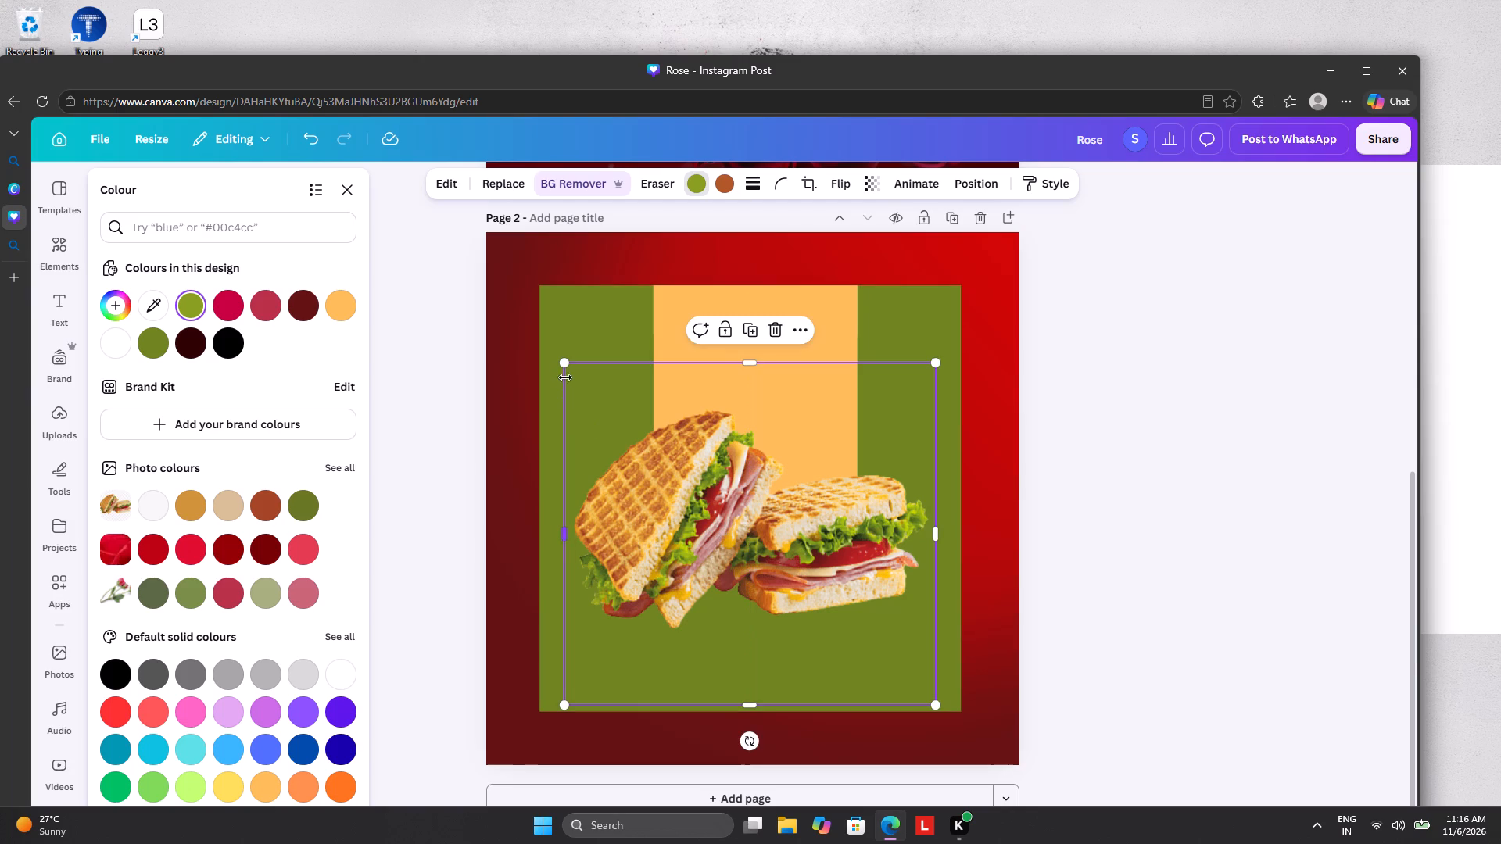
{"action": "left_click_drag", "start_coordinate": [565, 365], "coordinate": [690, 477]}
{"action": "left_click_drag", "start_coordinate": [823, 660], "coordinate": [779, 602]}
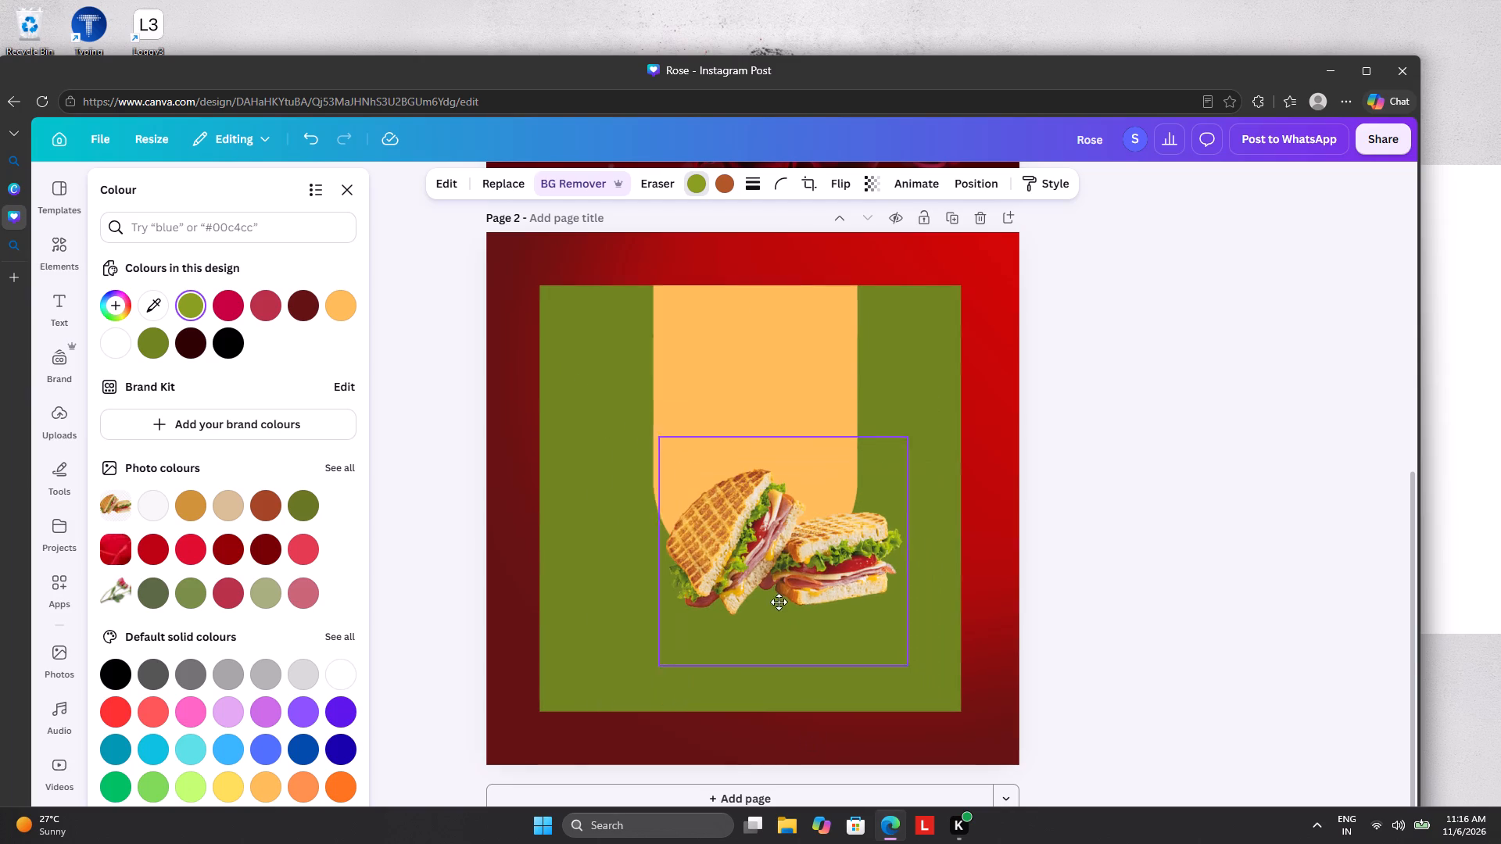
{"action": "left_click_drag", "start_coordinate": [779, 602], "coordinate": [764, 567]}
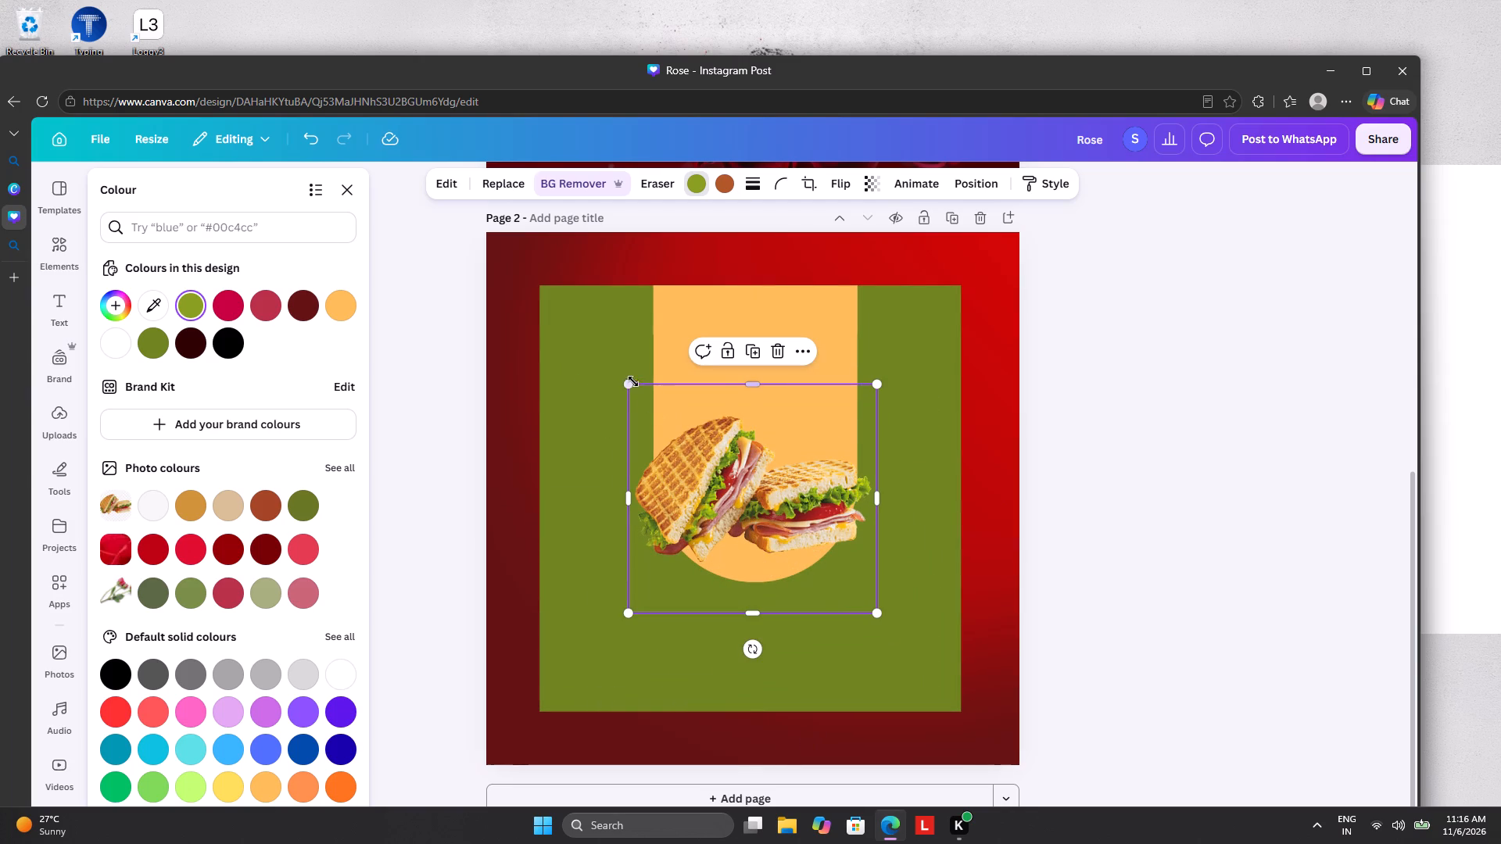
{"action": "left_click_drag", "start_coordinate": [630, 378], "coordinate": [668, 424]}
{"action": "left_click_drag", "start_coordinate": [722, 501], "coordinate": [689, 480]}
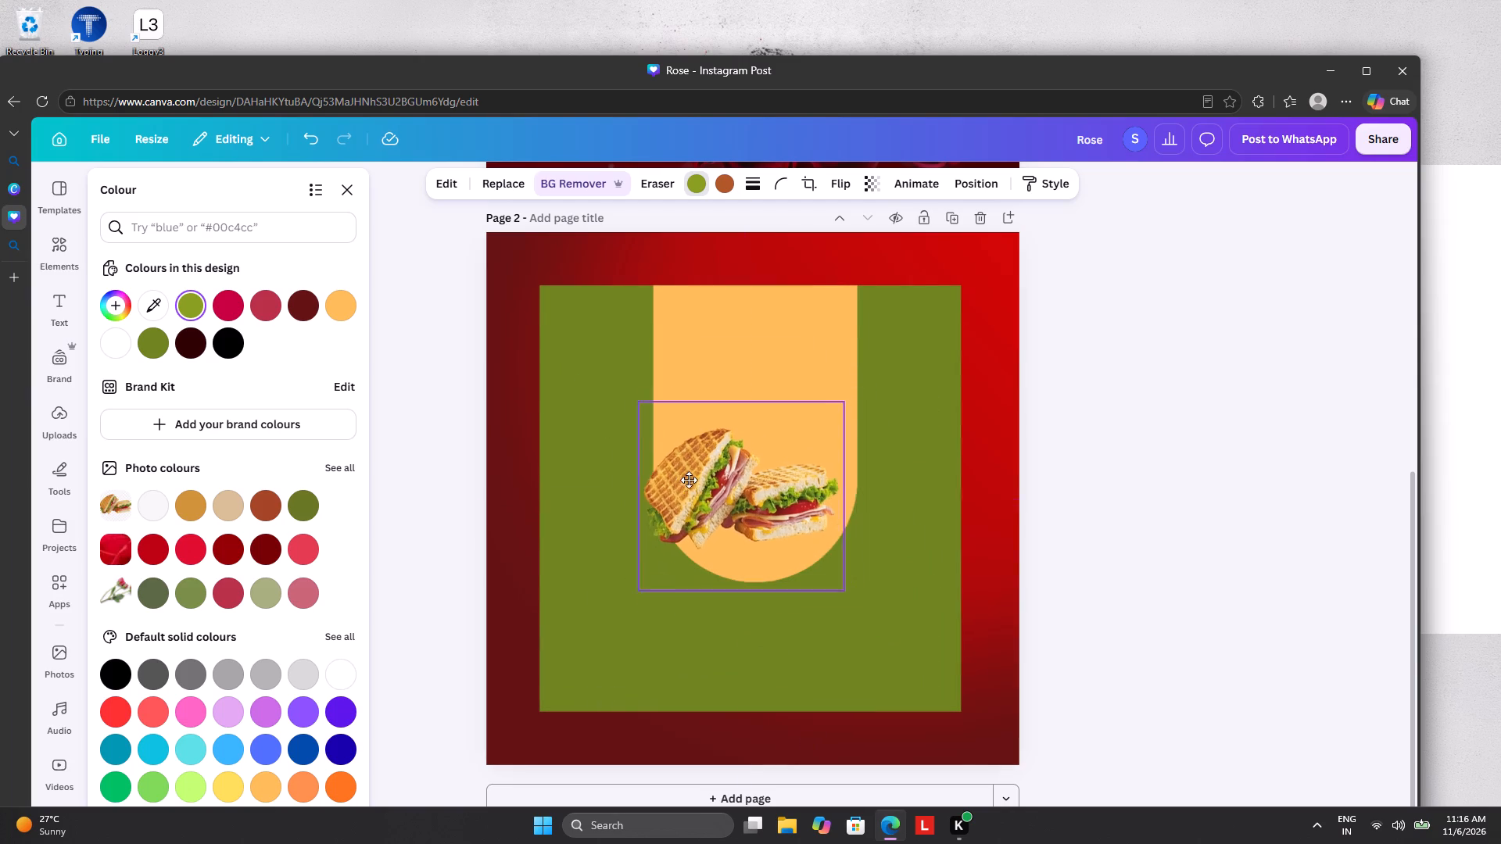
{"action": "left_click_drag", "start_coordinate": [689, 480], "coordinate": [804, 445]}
Enlarge the rounded orange shape down towards the green rectangle's bottom edge, and narrow it from both sides to about half the rectangle's width.
{"action": "left_click", "coordinate": [669, 473]}
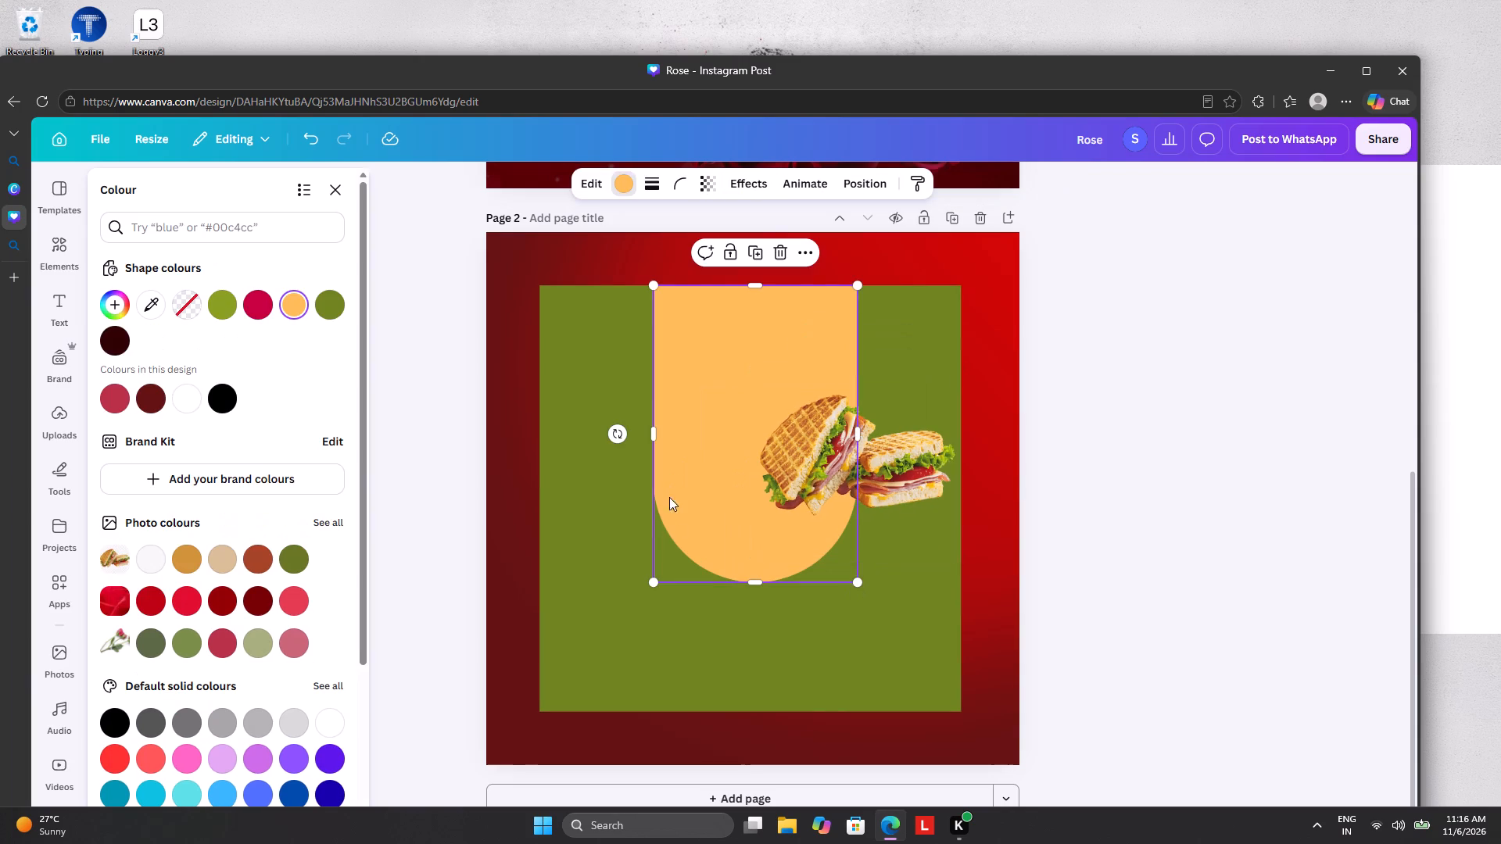
{"action": "left_click_drag", "start_coordinate": [657, 576], "coordinate": [585, 671]}
{"action": "left_click_drag", "start_coordinate": [749, 569], "coordinate": [783, 563]}
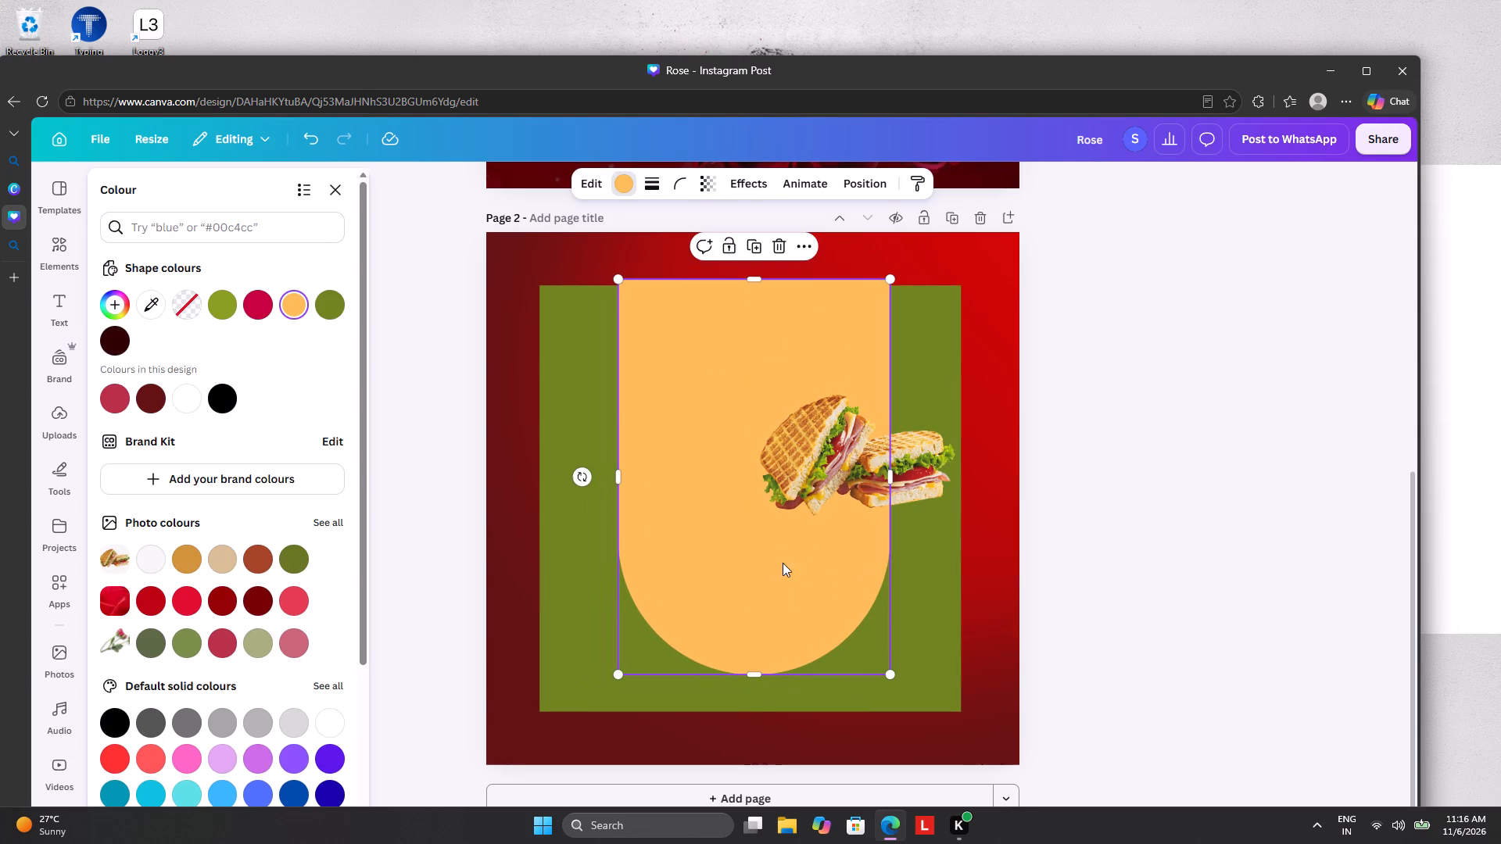
{"action": "left_click_drag", "start_coordinate": [887, 477], "coordinate": [858, 481]}
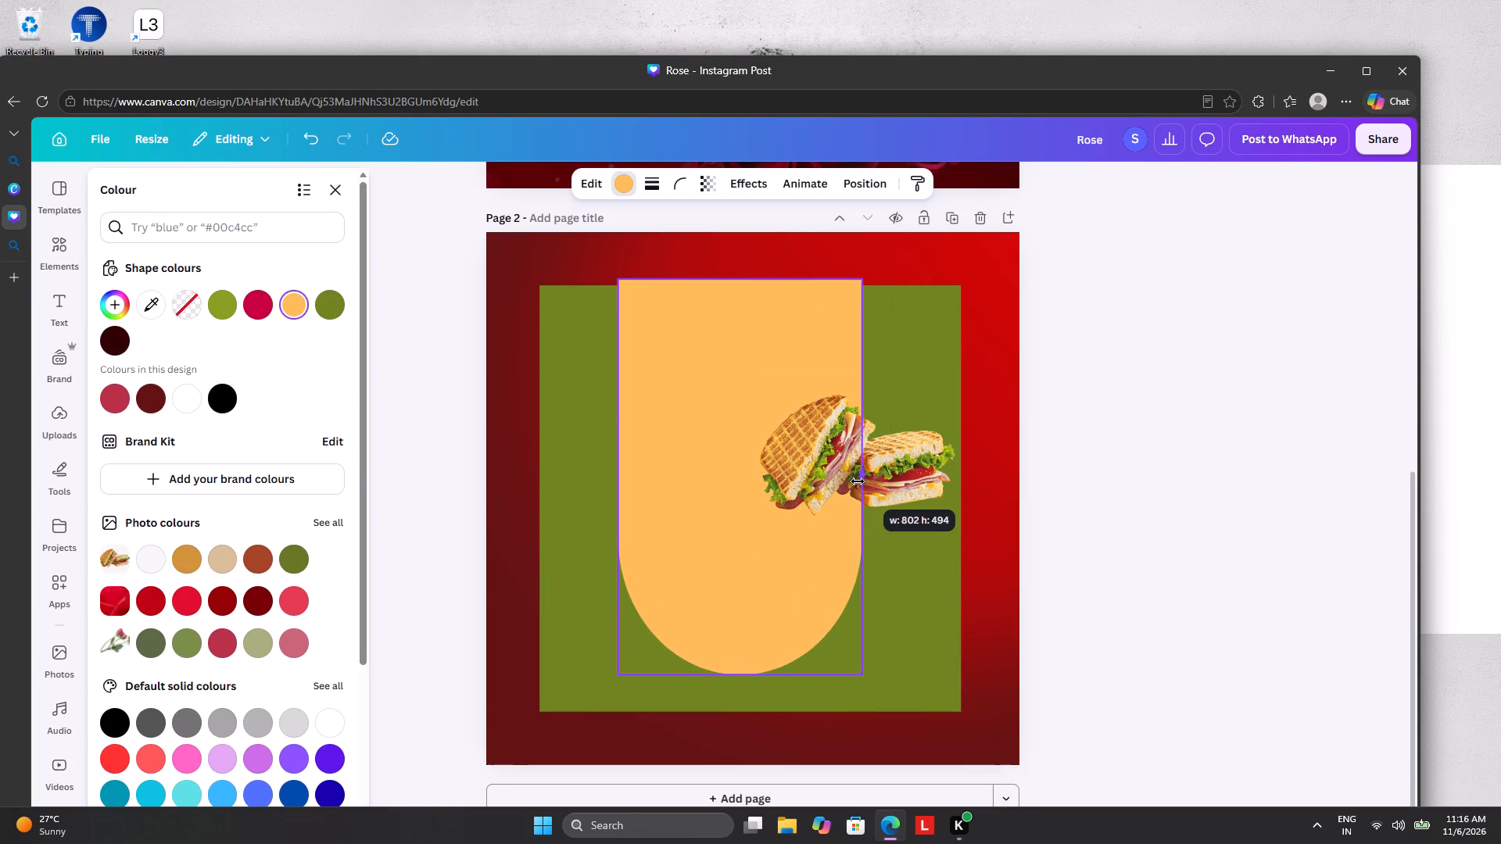
{"action": "left_click_drag", "start_coordinate": [858, 481], "coordinate": [855, 481]}
{"action": "left_click_drag", "start_coordinate": [615, 474], "coordinate": [639, 480]}
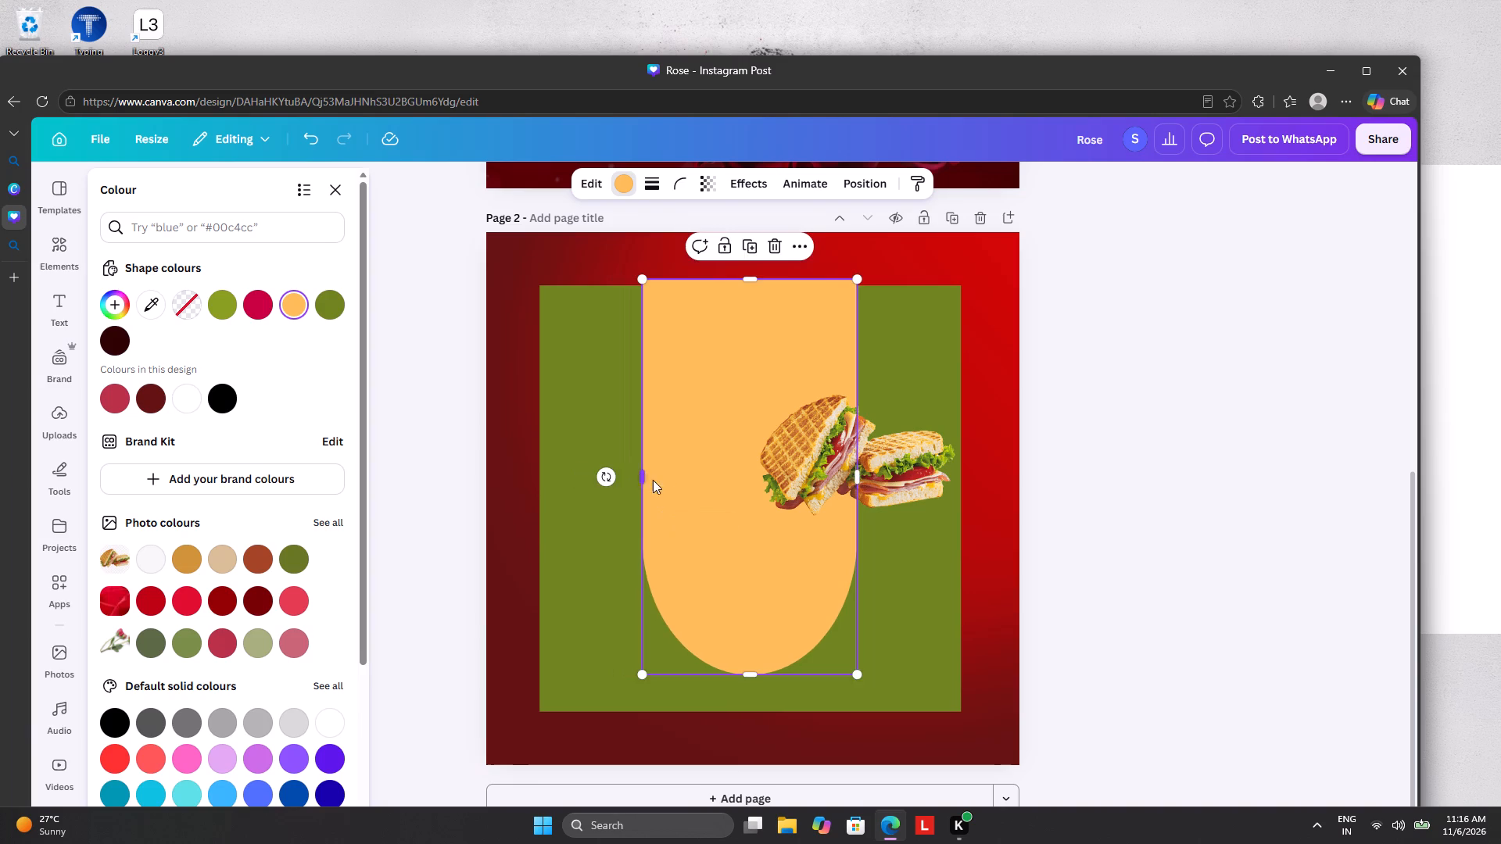
{"action": "left_click", "coordinate": [701, 493]}
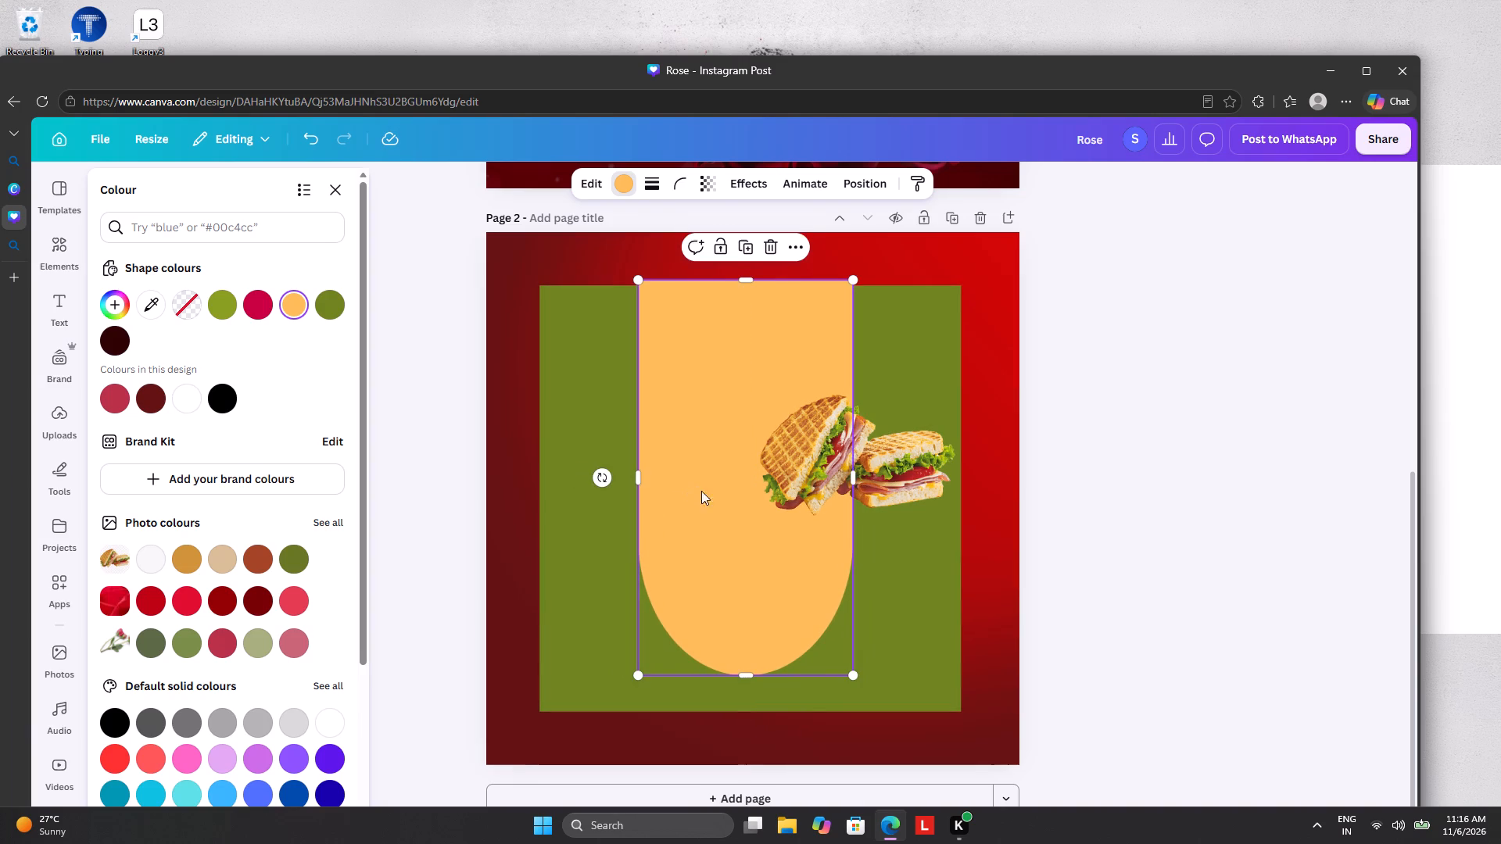
Resize the sandwich cutout to about three quarters of the green rectangle's width and centre it over the orange shape's rounded end.
{"action": "left_click", "coordinate": [840, 467]}
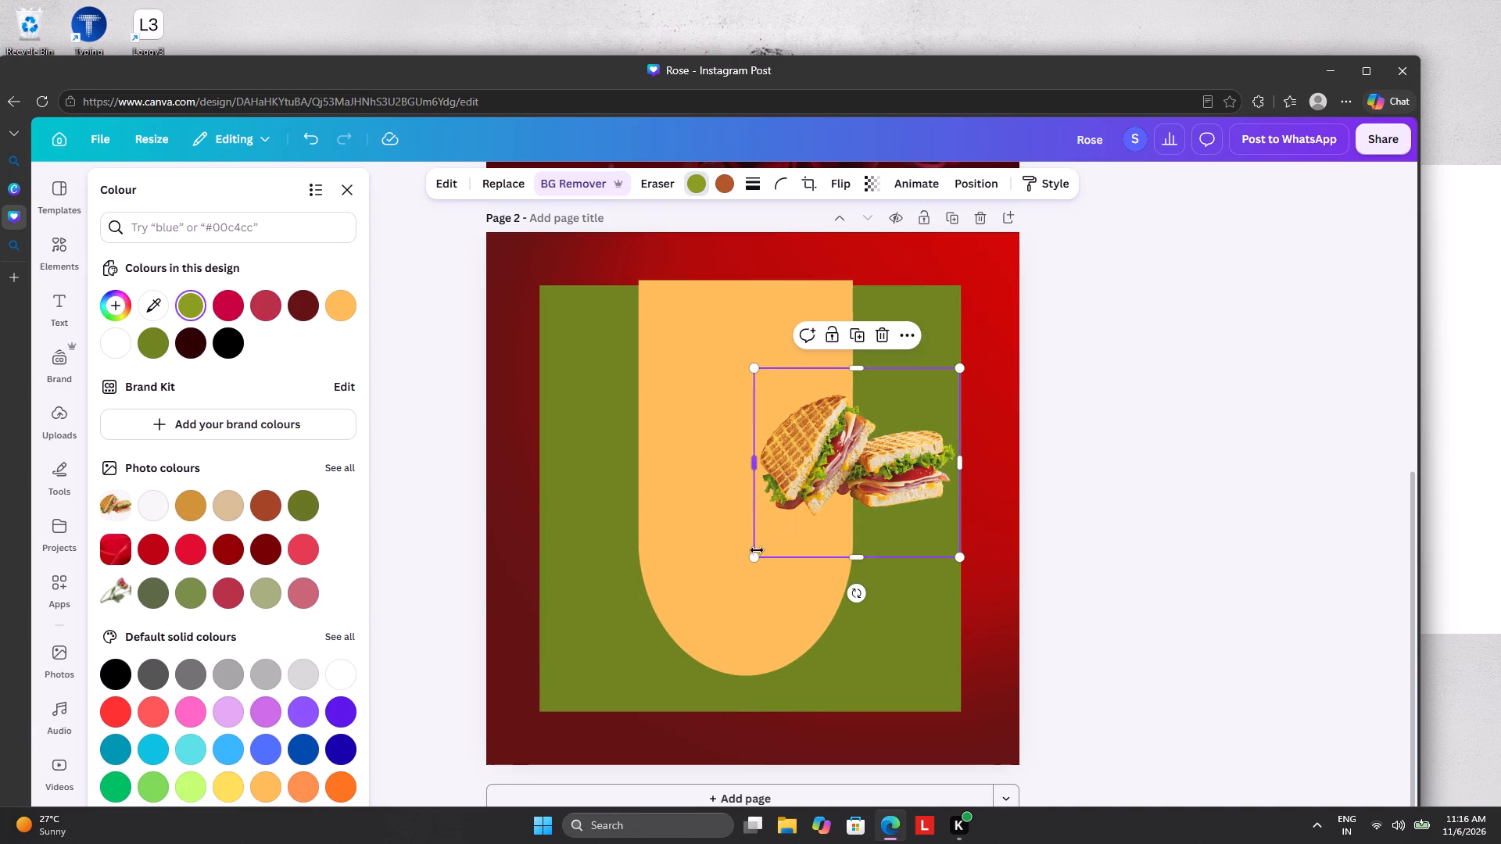
{"action": "left_click_drag", "start_coordinate": [757, 552], "coordinate": [613, 614]}
{"action": "left_click_drag", "start_coordinate": [837, 537], "coordinate": [785, 596]}
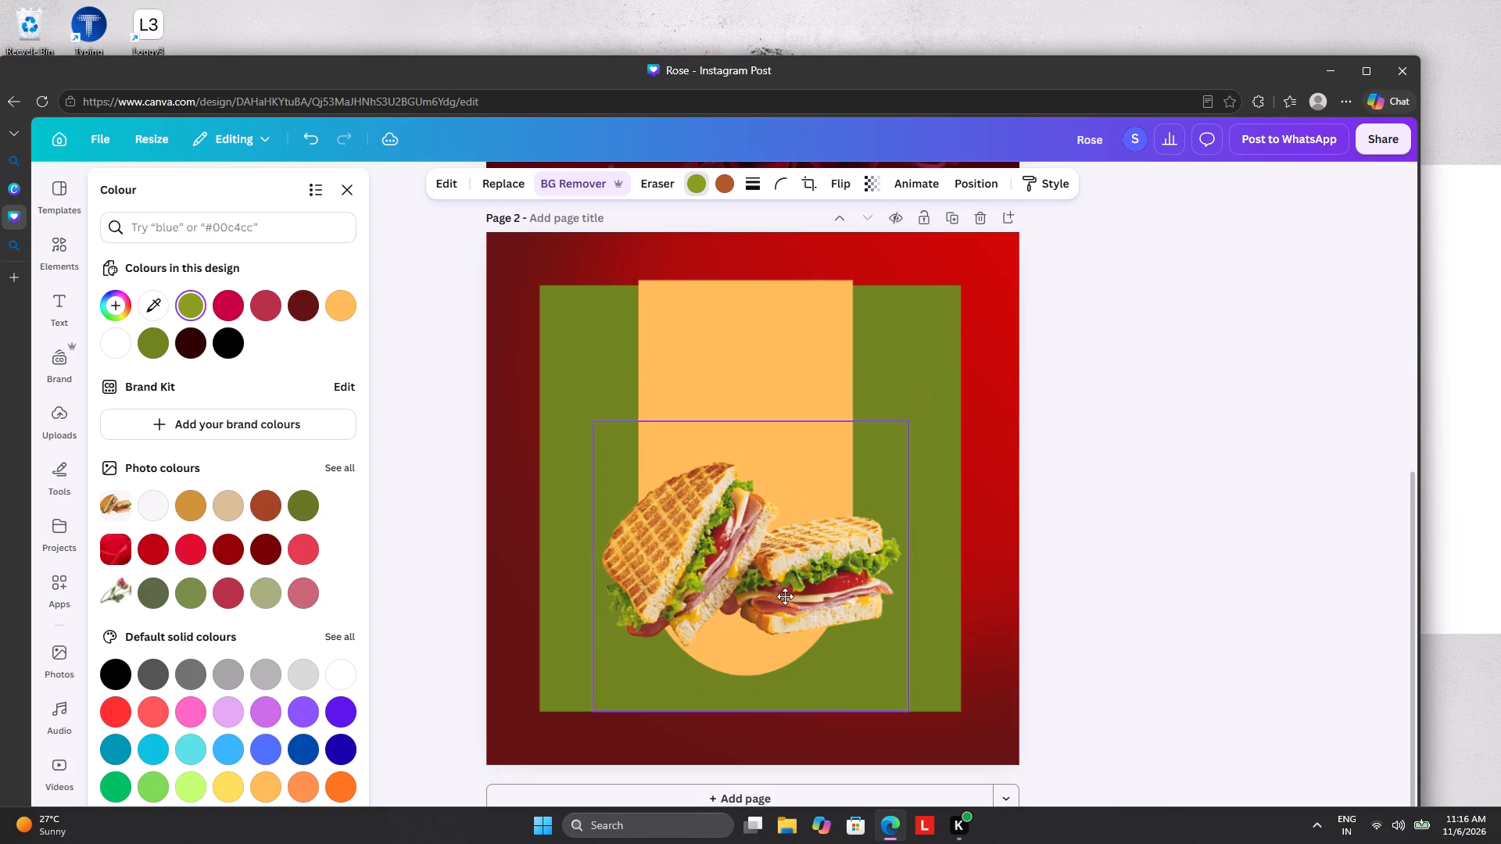
{"action": "left_click_drag", "start_coordinate": [785, 596], "coordinate": [783, 606]}
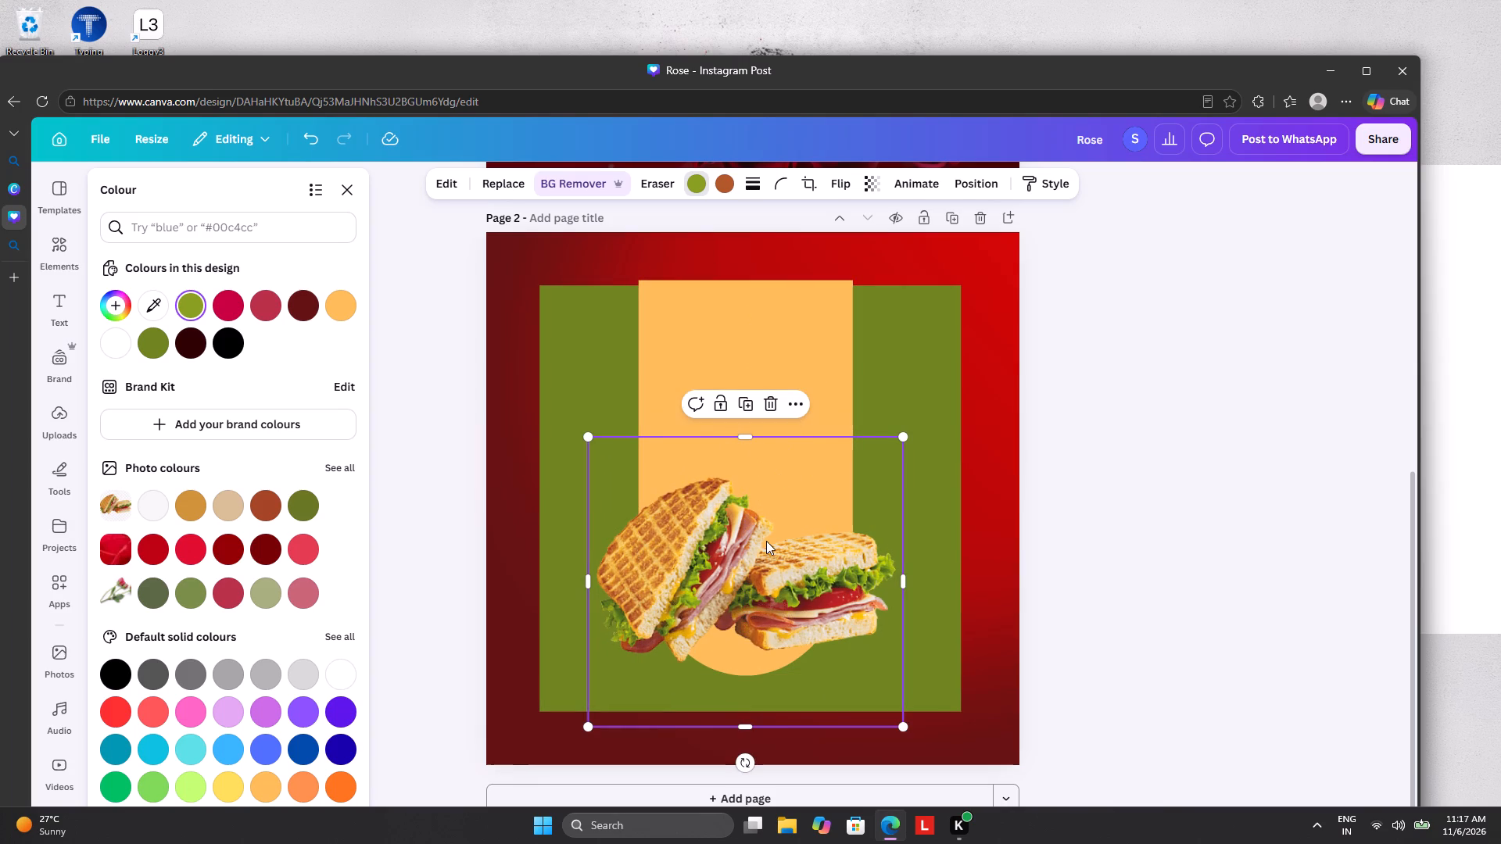
Scale down the orange shape and centre it behind the sandwich, with its top just above the green rectangle's top edge.
{"action": "left_click", "coordinate": [777, 354]}
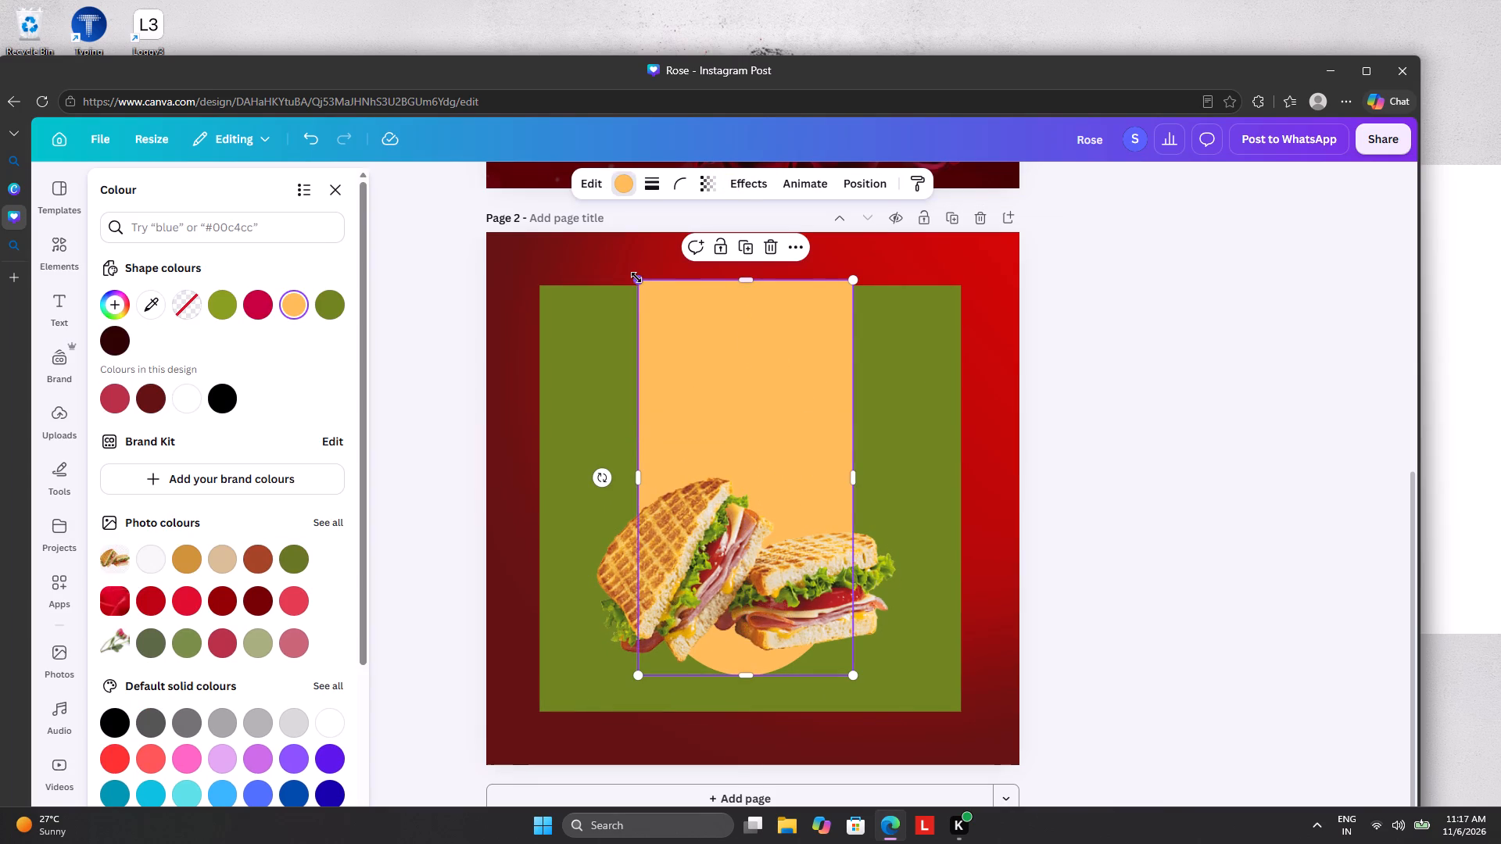
{"action": "left_click_drag", "start_coordinate": [636, 277], "coordinate": [661, 353]}
{"action": "left_click_drag", "start_coordinate": [734, 447], "coordinate": [729, 394]}
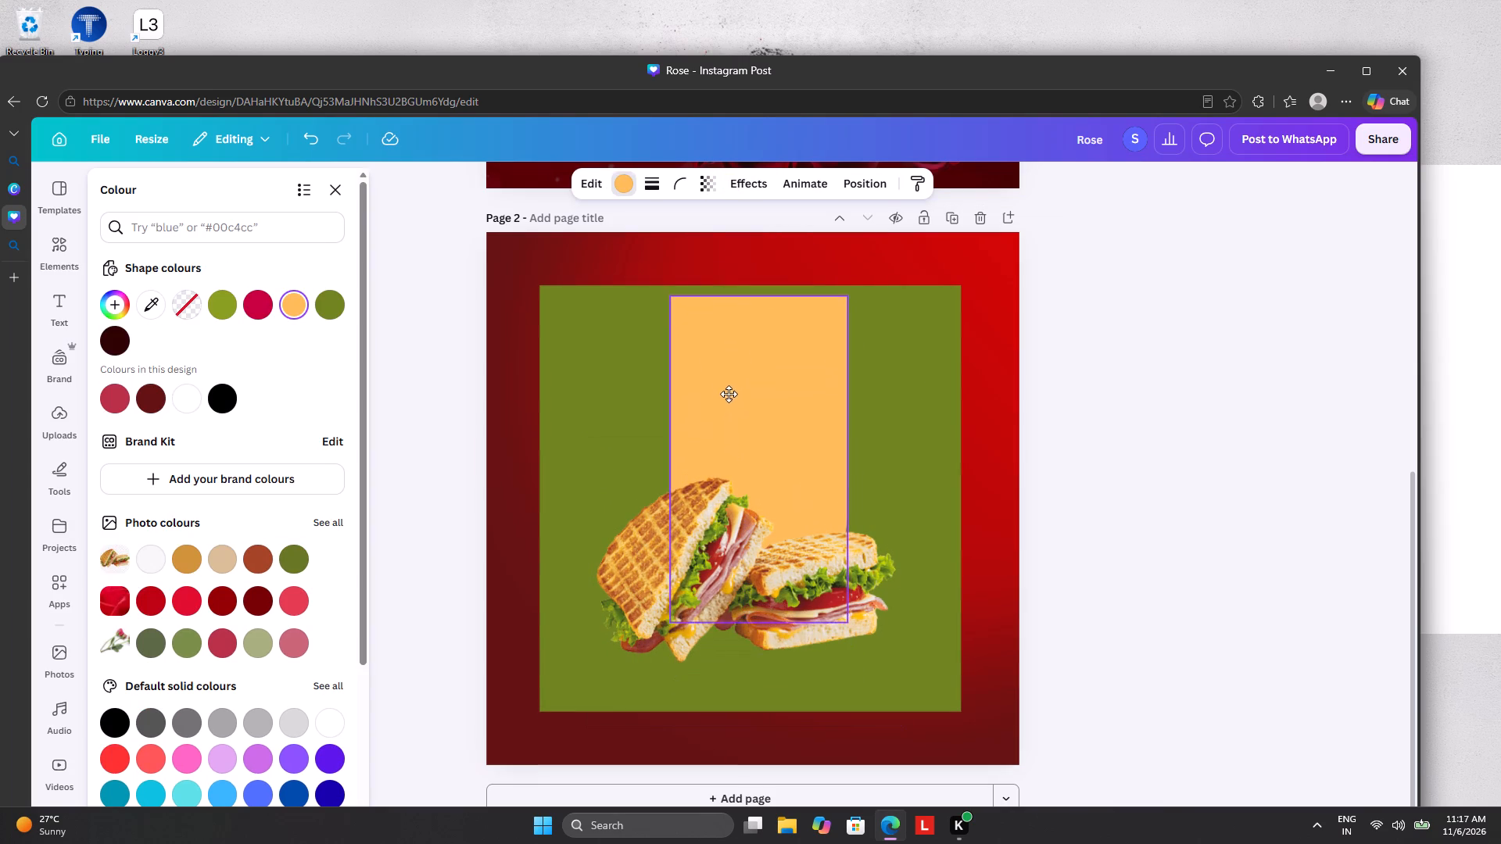
{"action": "left_click_drag", "start_coordinate": [729, 394], "coordinate": [729, 385]}
{"action": "left_click_drag", "start_coordinate": [725, 567], "coordinate": [758, 532]}
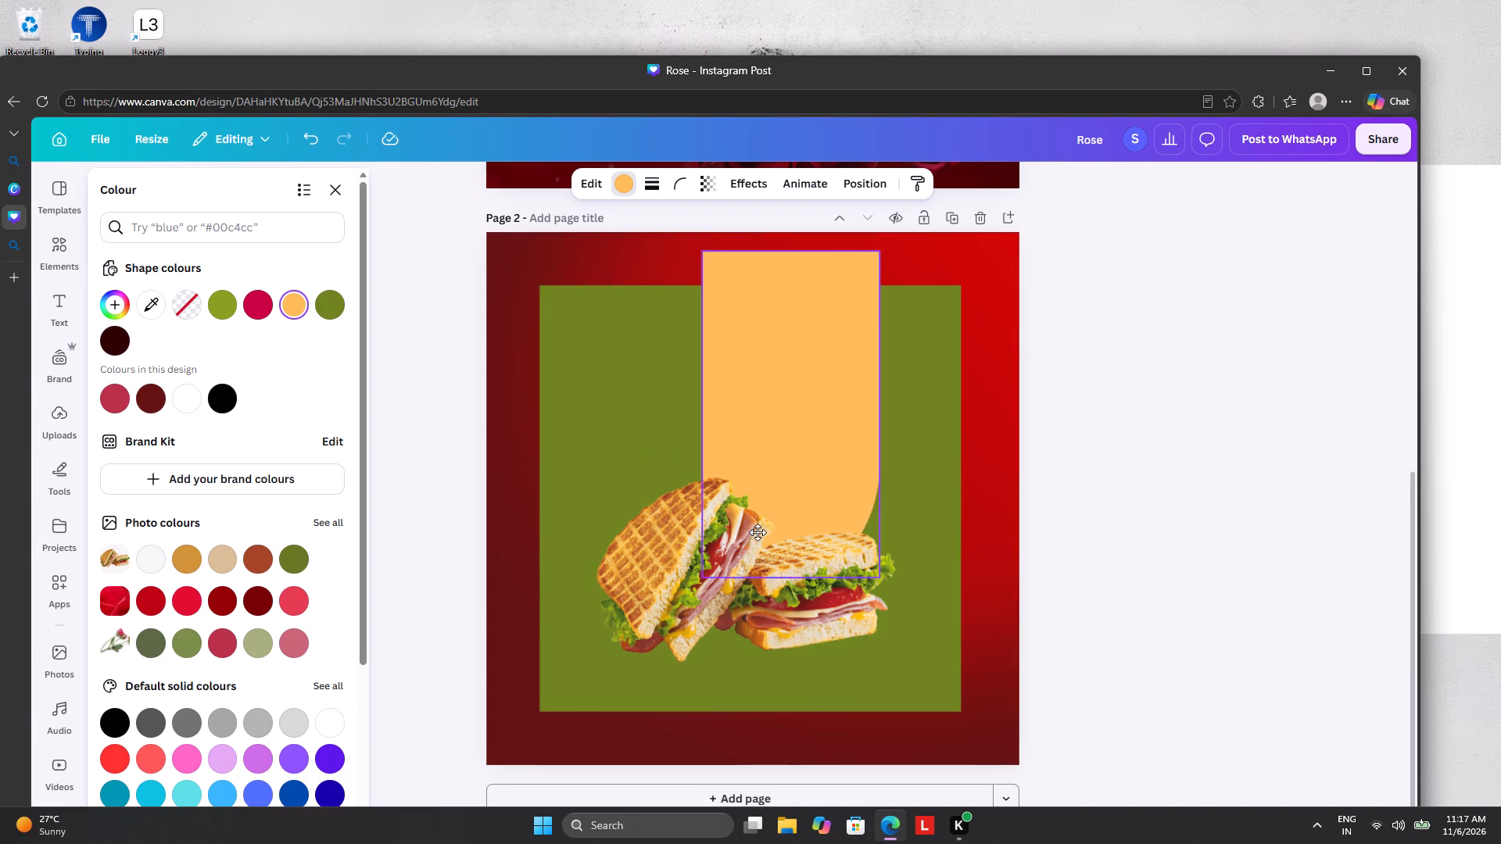
{"action": "left_click_drag", "start_coordinate": [758, 532], "coordinate": [718, 556]}
Move the sandwich cutout slightly up, centring it horizontally on the green rectangle.
{"action": "left_click", "coordinate": [692, 588]}
{"action": "left_click_drag", "start_coordinate": [671, 599], "coordinate": [680, 592]}
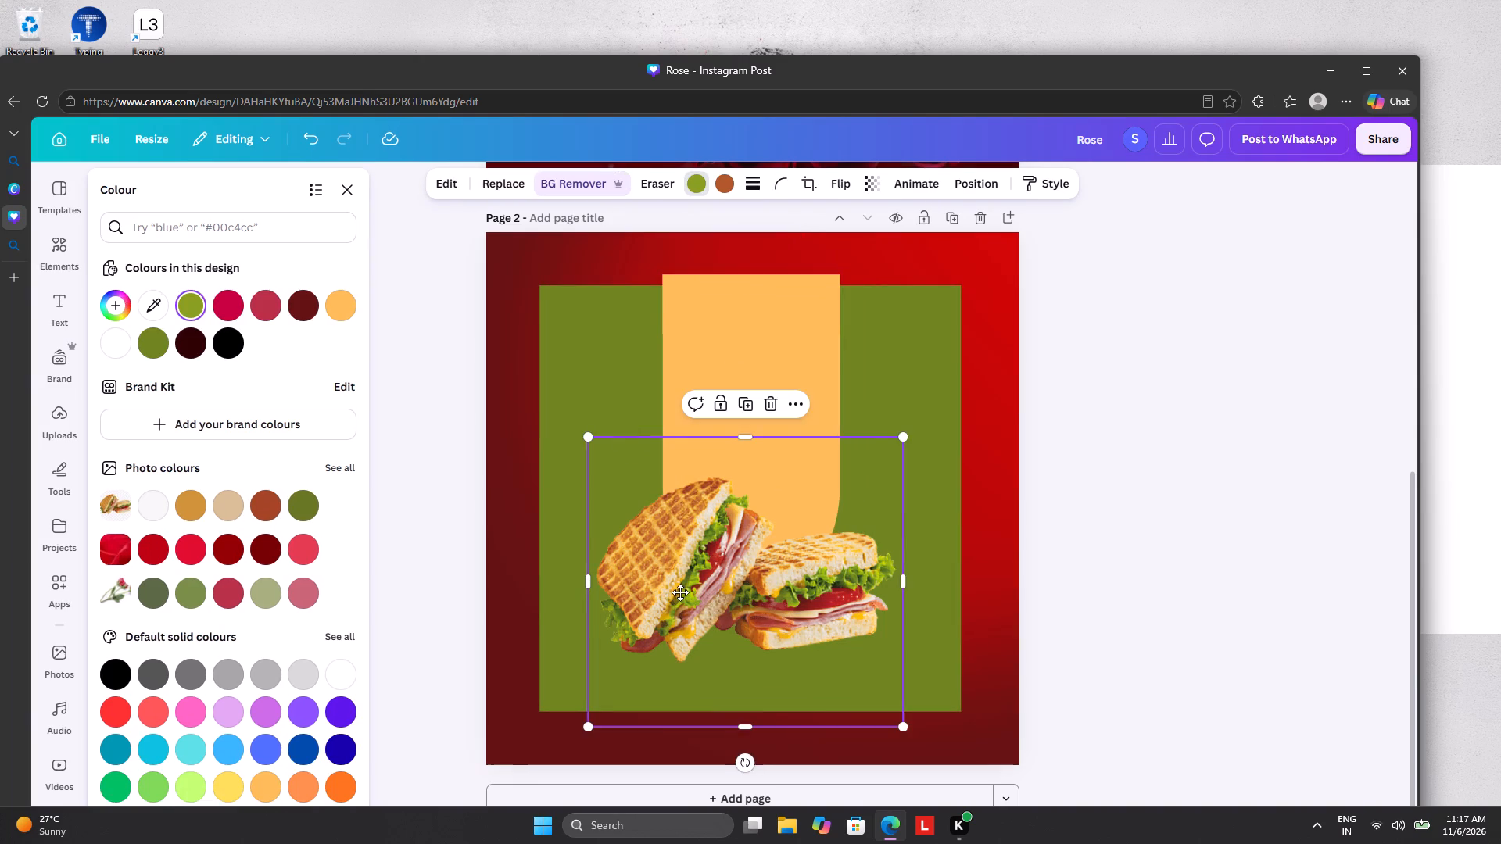
{"action": "left_click_drag", "start_coordinate": [680, 592], "coordinate": [676, 583]}
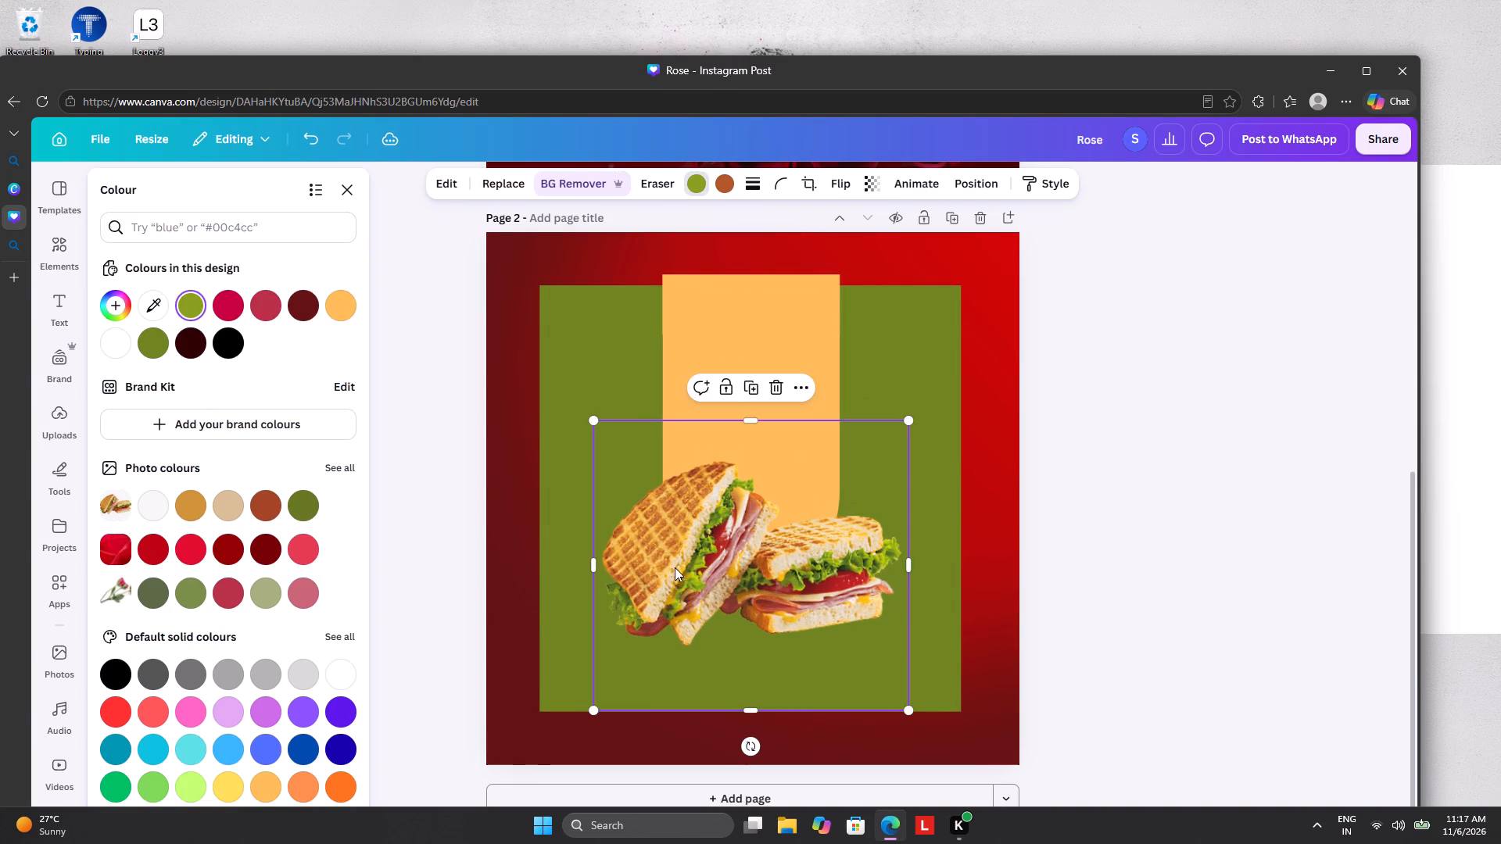
Shorten the orange shape from its top so it lines up with the green rectangle's top edge.
{"action": "left_click", "coordinate": [719, 327]}
{"action": "left_click_drag", "start_coordinate": [749, 275], "coordinate": [750, 282]}
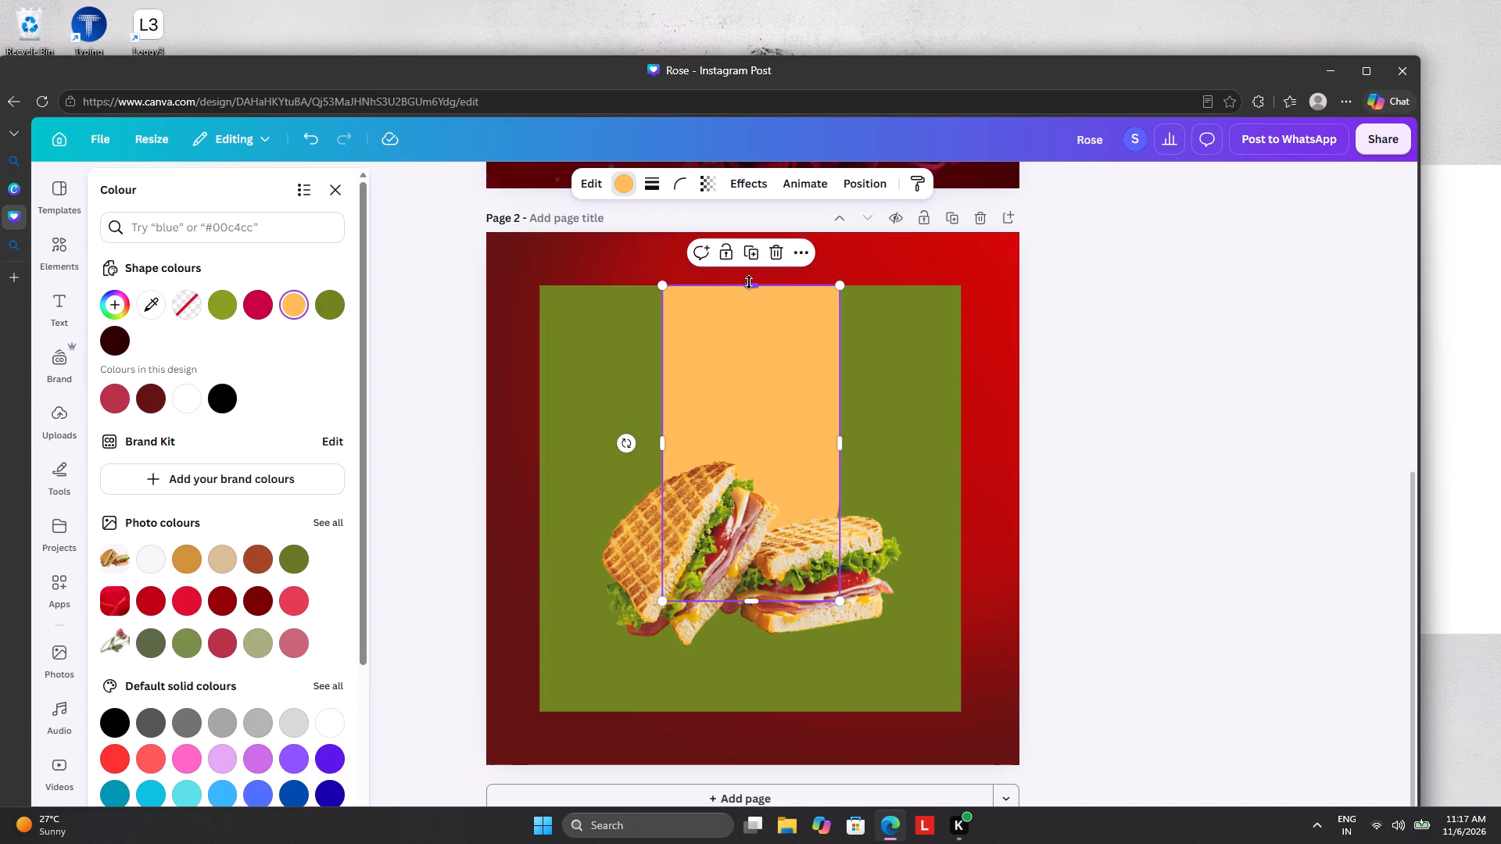
Recolour the orange shape with a golden tan sampled from the sandwich's toasted bread, and deselect it.
{"action": "left_click", "coordinate": [159, 303]}
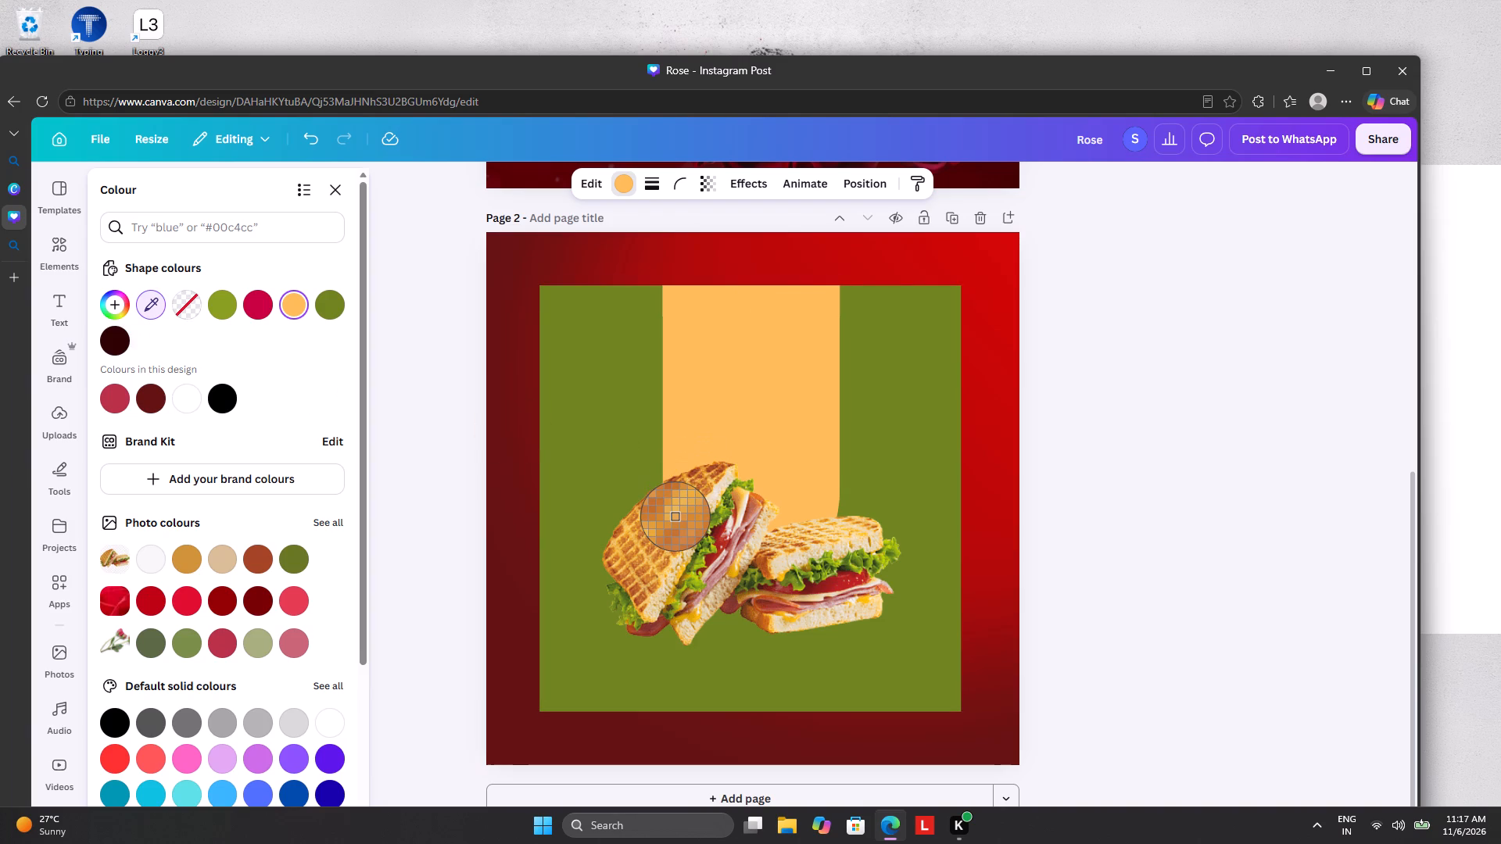
{"action": "left_click", "coordinate": [675, 517]}
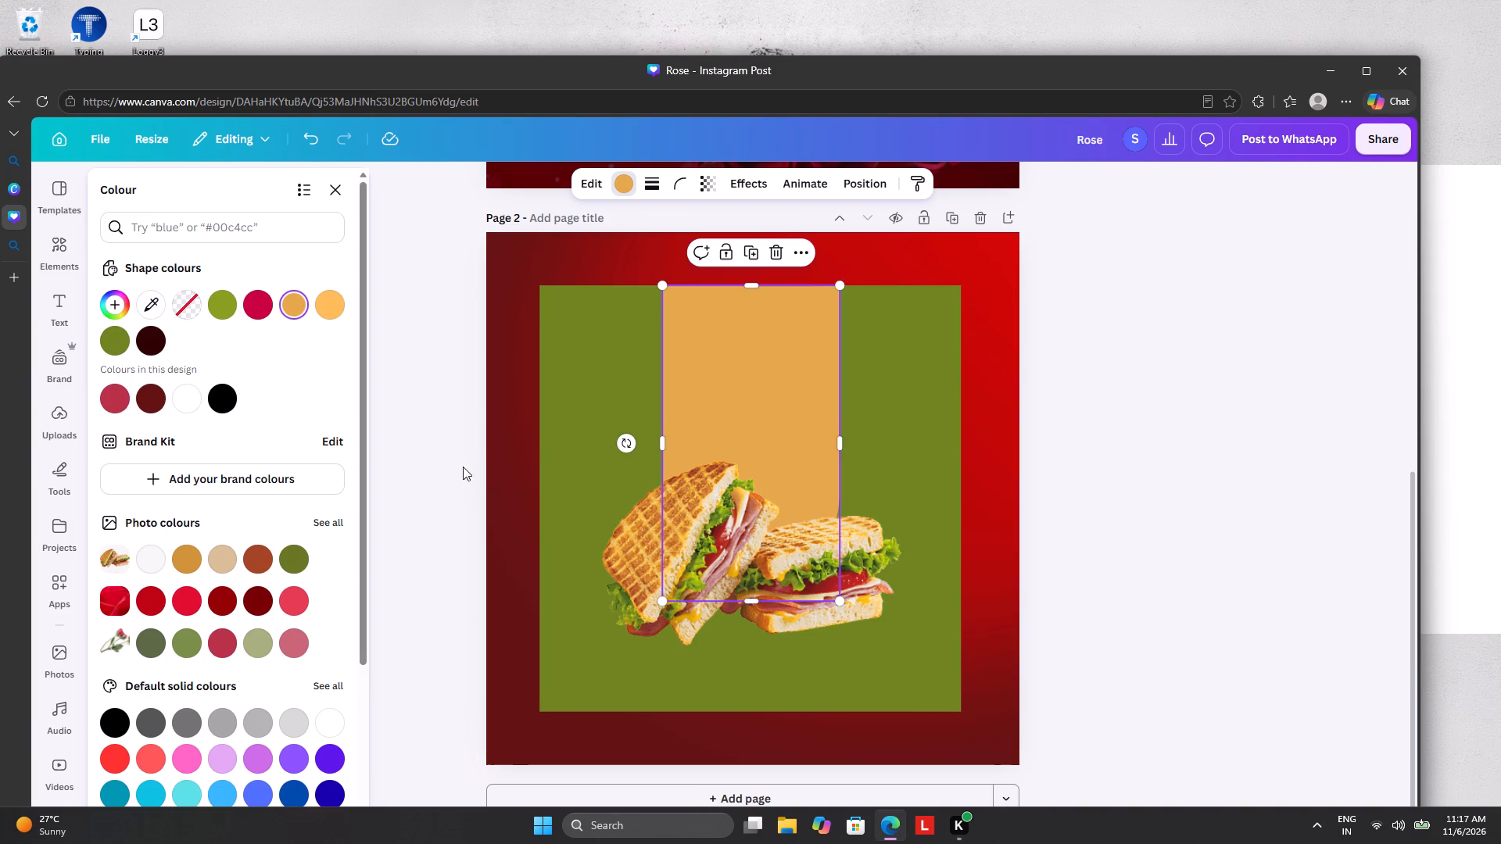
{"action": "left_click", "coordinate": [463, 467]}
{"action": "left_click", "coordinate": [463, 467]}
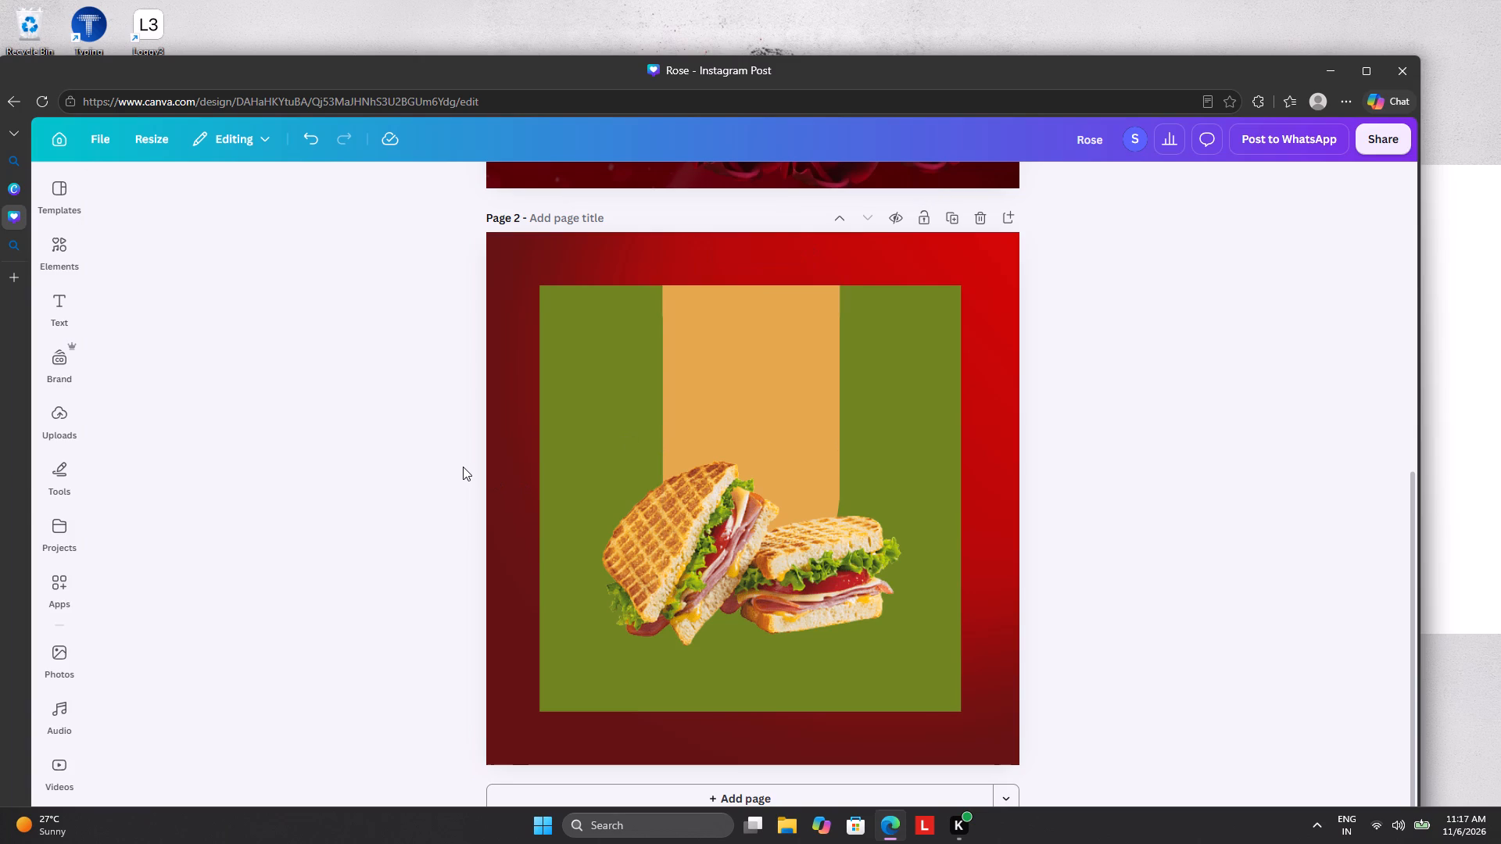
Move the sandwich cutout slightly up and left over the lower part of the tan shape.
{"action": "left_click_drag", "start_coordinate": [697, 536], "coordinate": [698, 528]}
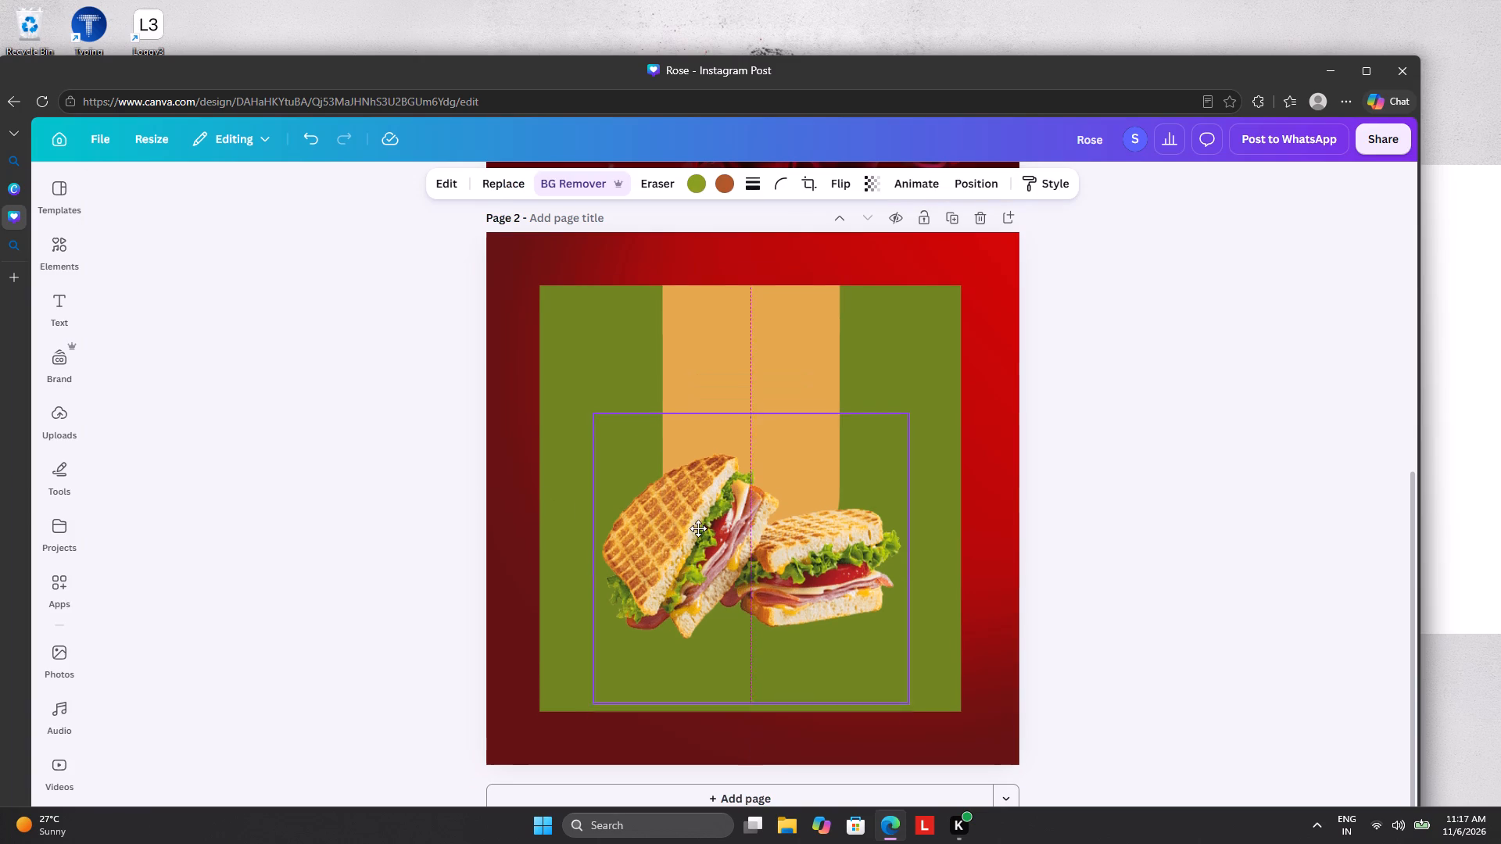
{"action": "left_click_drag", "start_coordinate": [698, 528], "coordinate": [686, 520]}
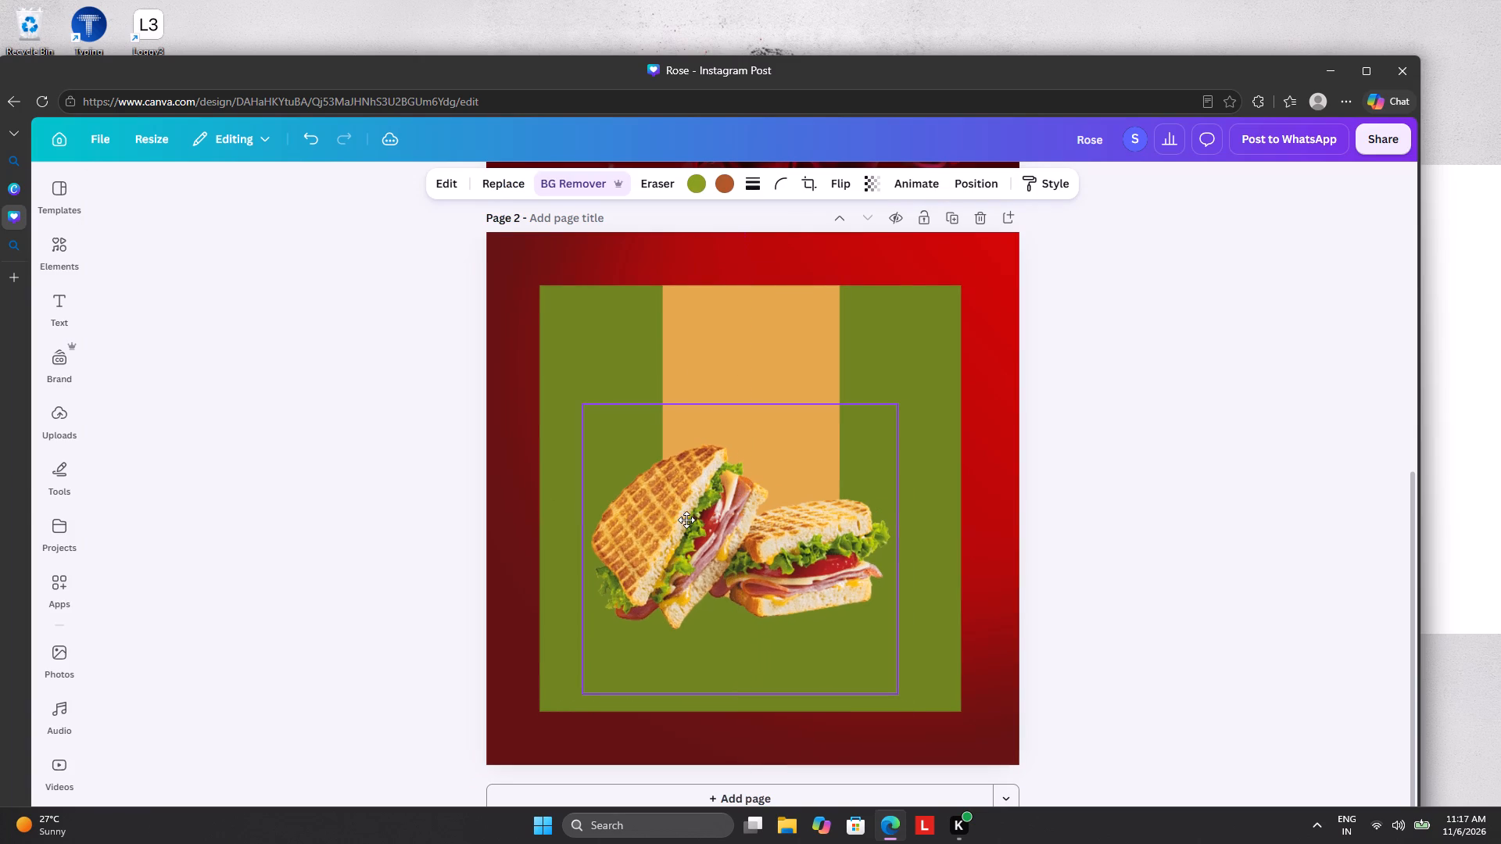
{"action": "left_click_drag", "start_coordinate": [686, 520], "coordinate": [690, 520]}
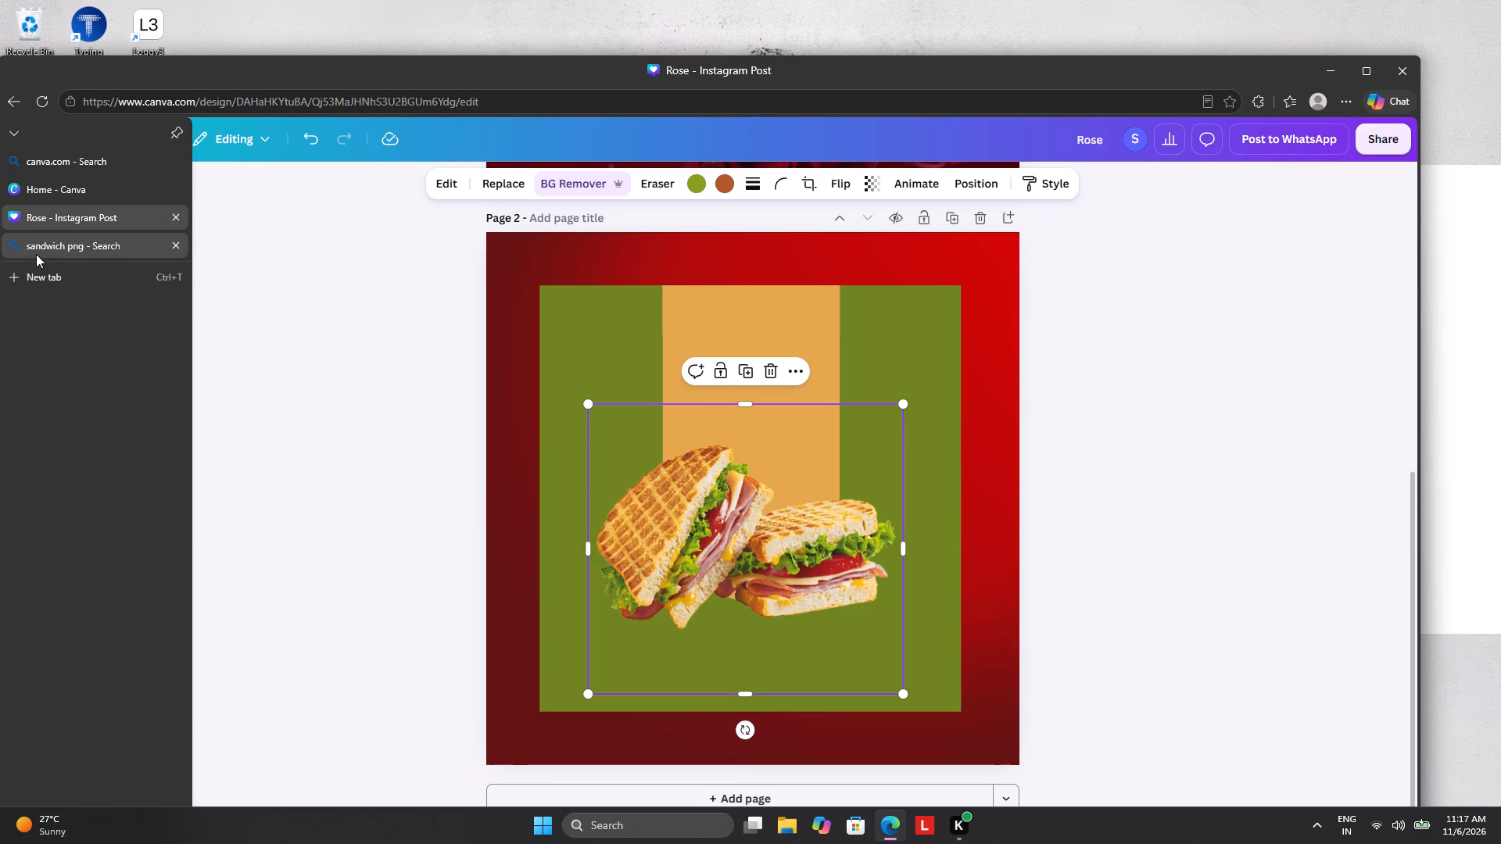
Switch to the "sandwich png" search results and expand the image results to browse more sandwich pictures.
{"action": "left_click", "coordinate": [36, 254]}
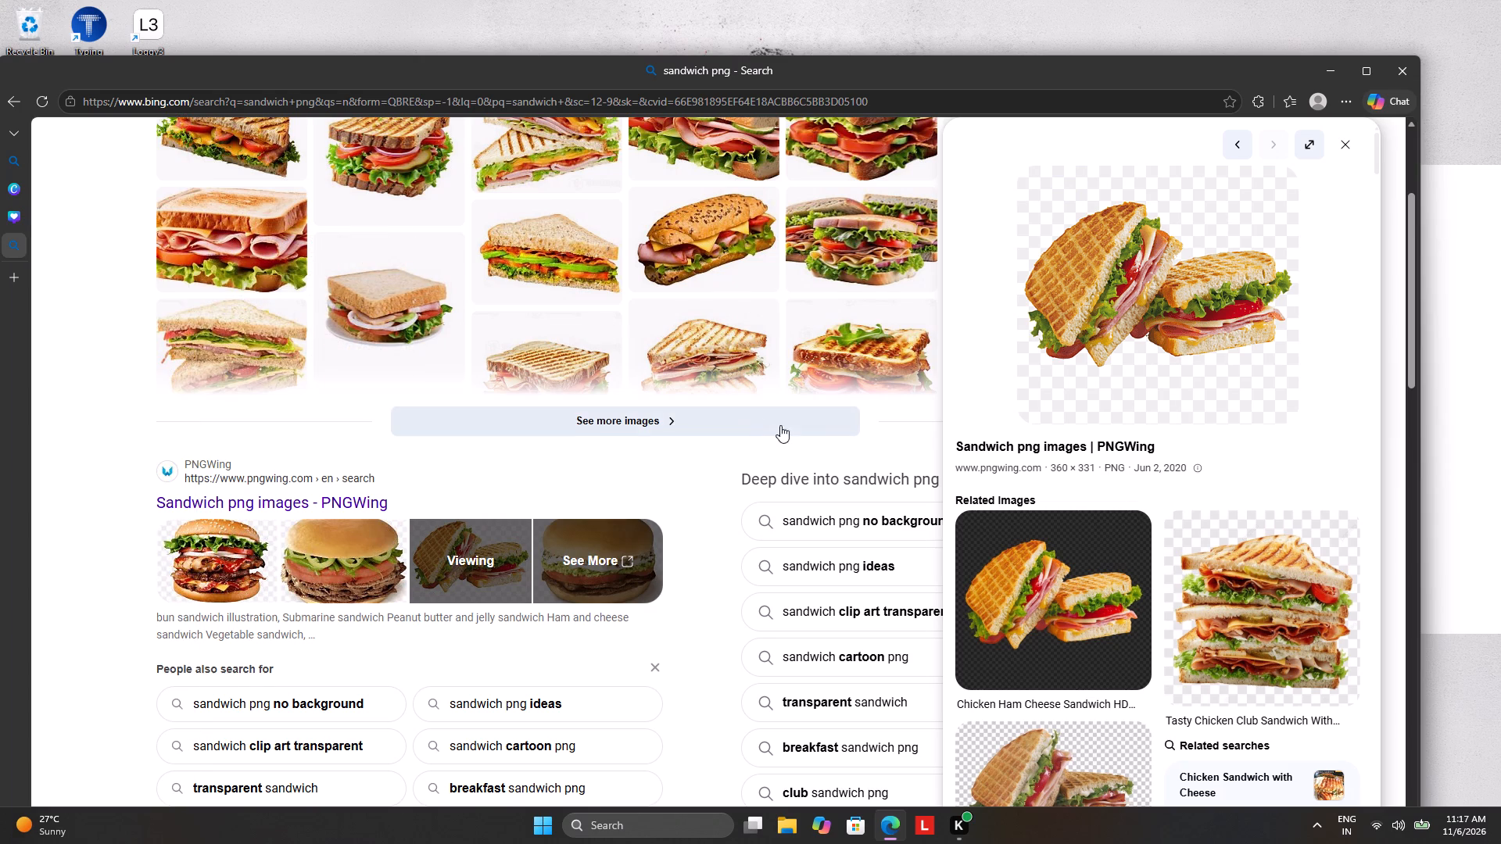
{"action": "scroll", "coordinate": [815, 431], "scroll_direction": "down", "scroll_amount": 2}
{"action": "scroll", "coordinate": [815, 431], "scroll_direction": "up", "scroll_amount": 3}
{"action": "scroll", "coordinate": [797, 429], "scroll_direction": "down", "scroll_amount": 1}
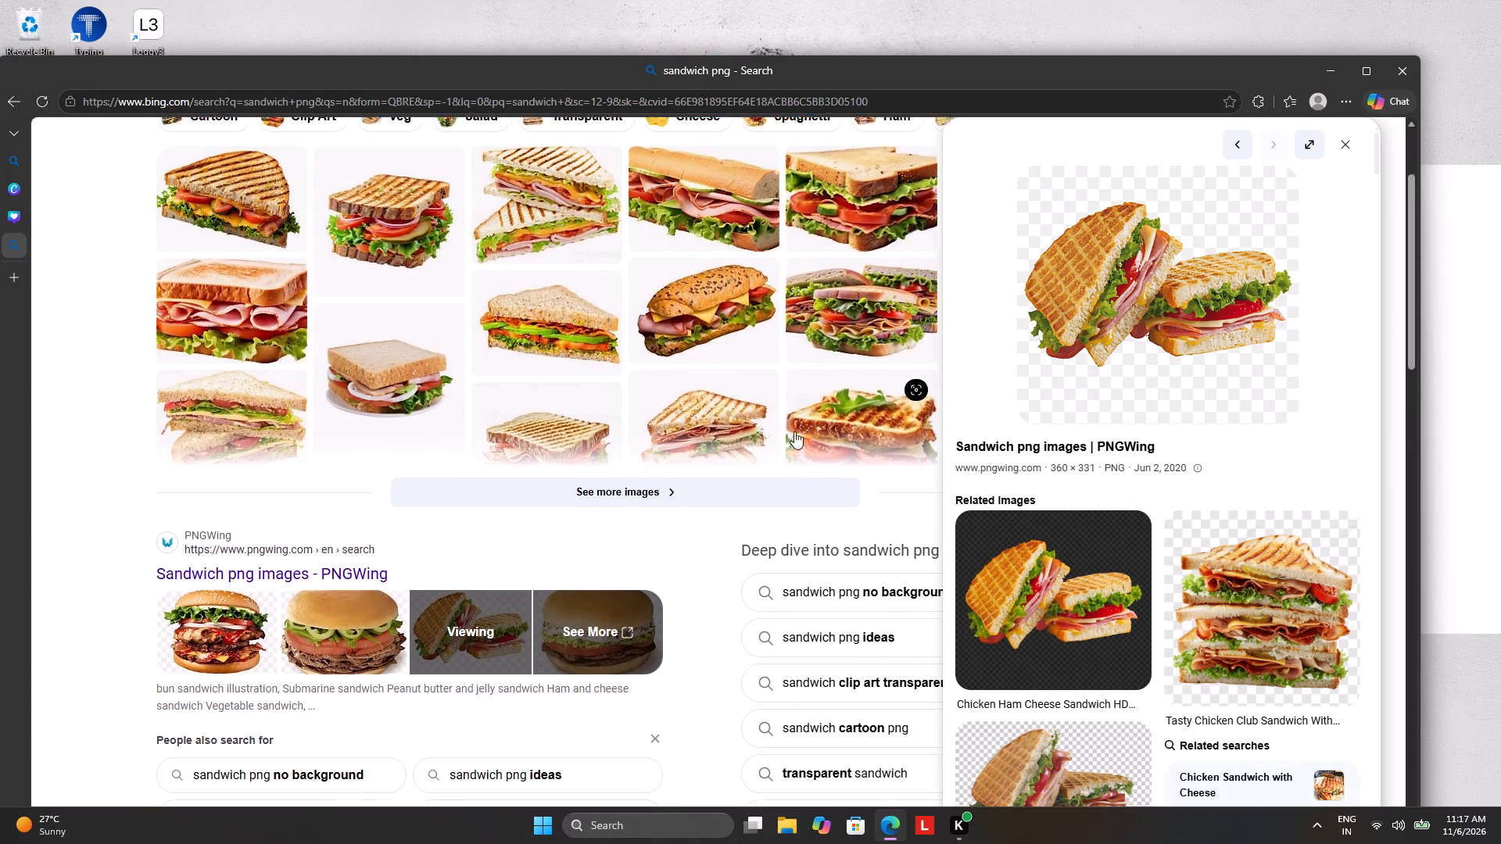
{"action": "scroll", "coordinate": [773, 432], "scroll_direction": "up", "scroll_amount": 1}
{"action": "left_click", "coordinate": [621, 490]}
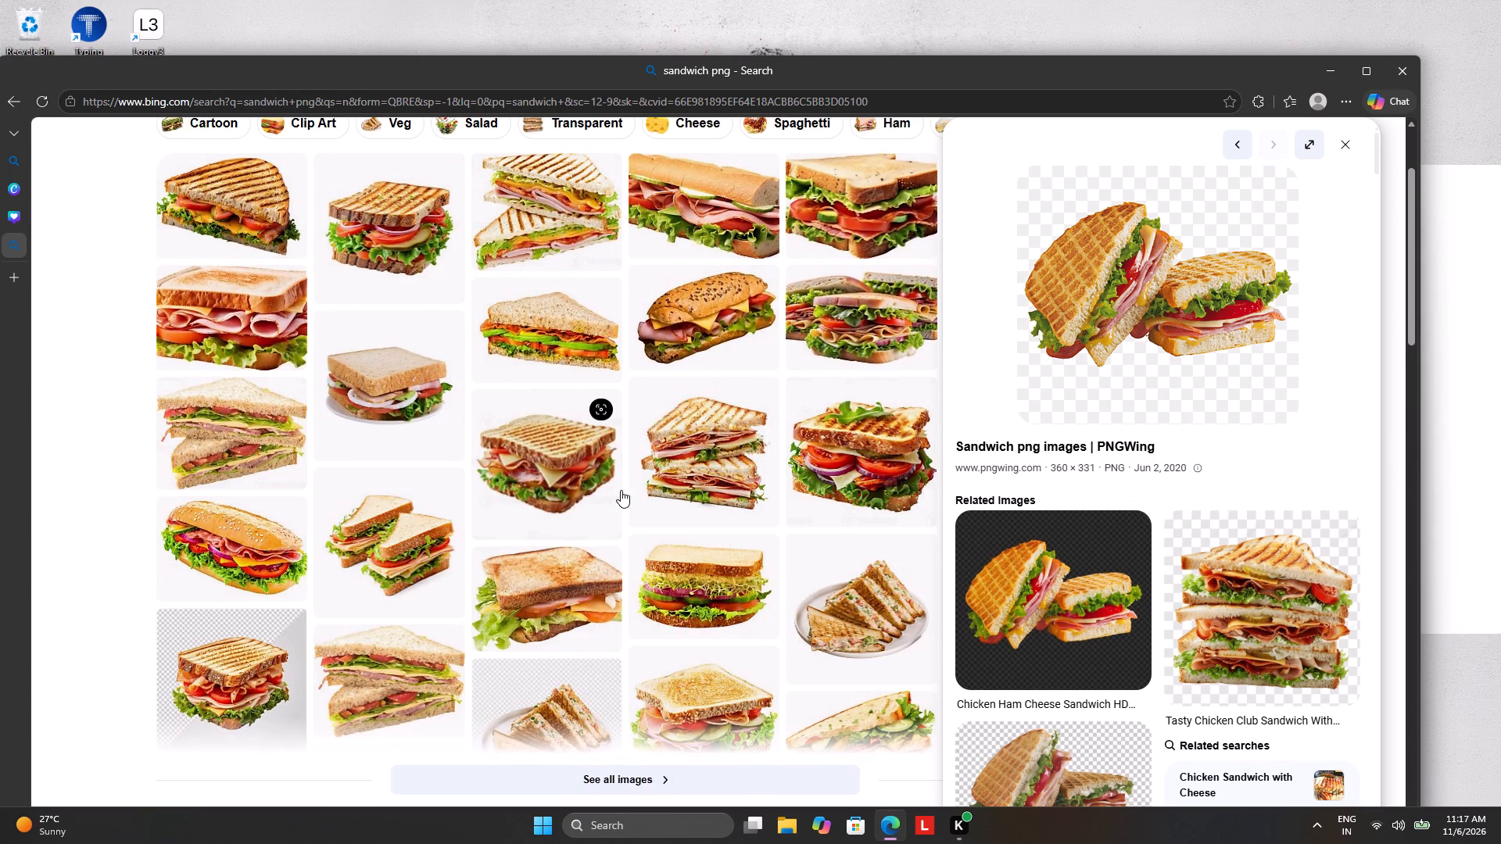
{"action": "scroll", "coordinate": [621, 490], "scroll_direction": "down", "scroll_amount": 4}
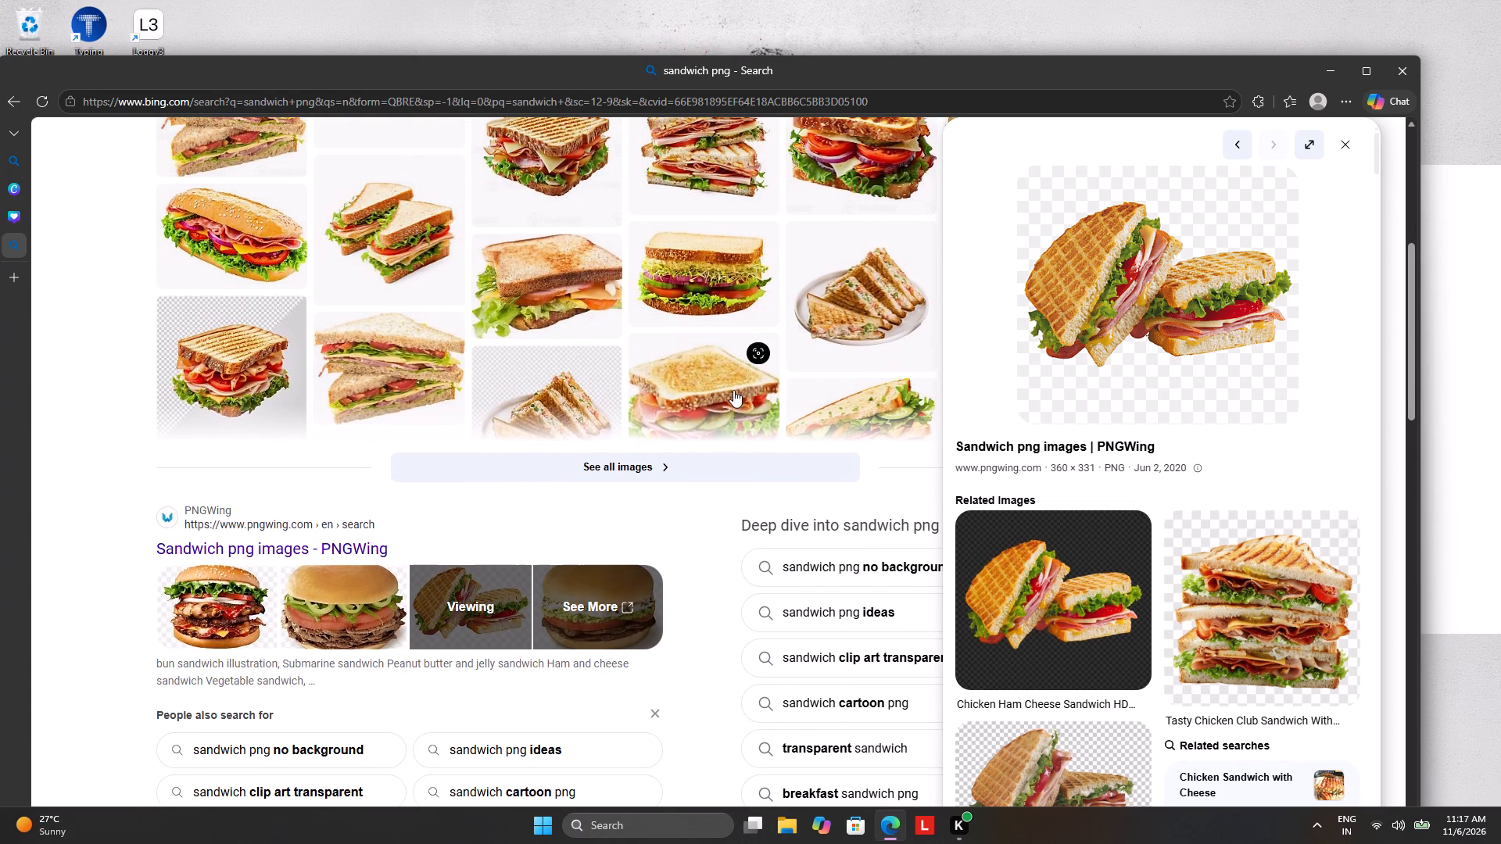
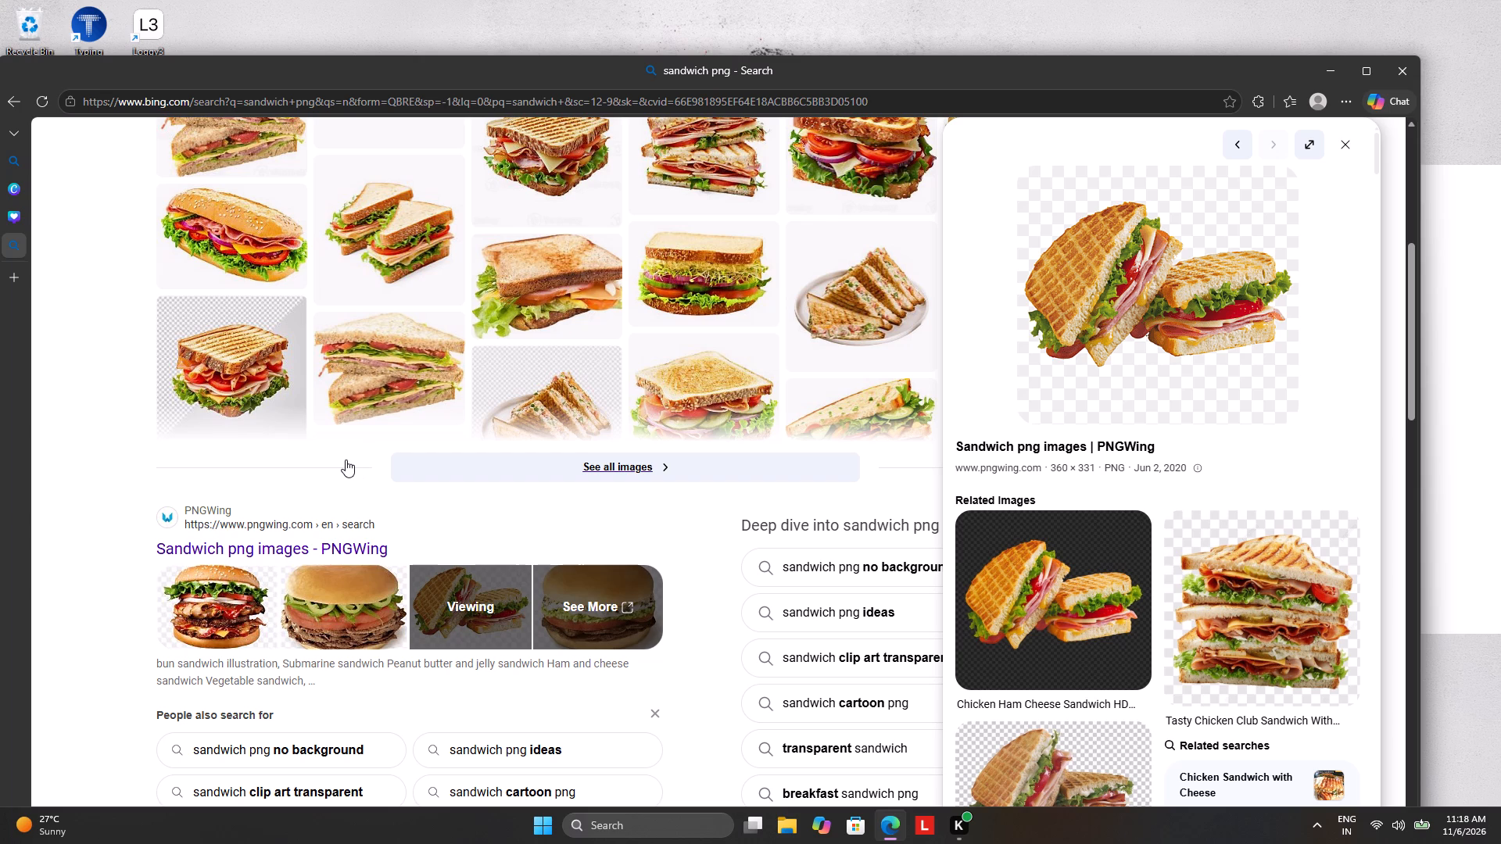
Open the full image results for "sandwich png" and browse them for other sandwich pictures.
{"action": "left_click", "coordinate": [549, 452]}
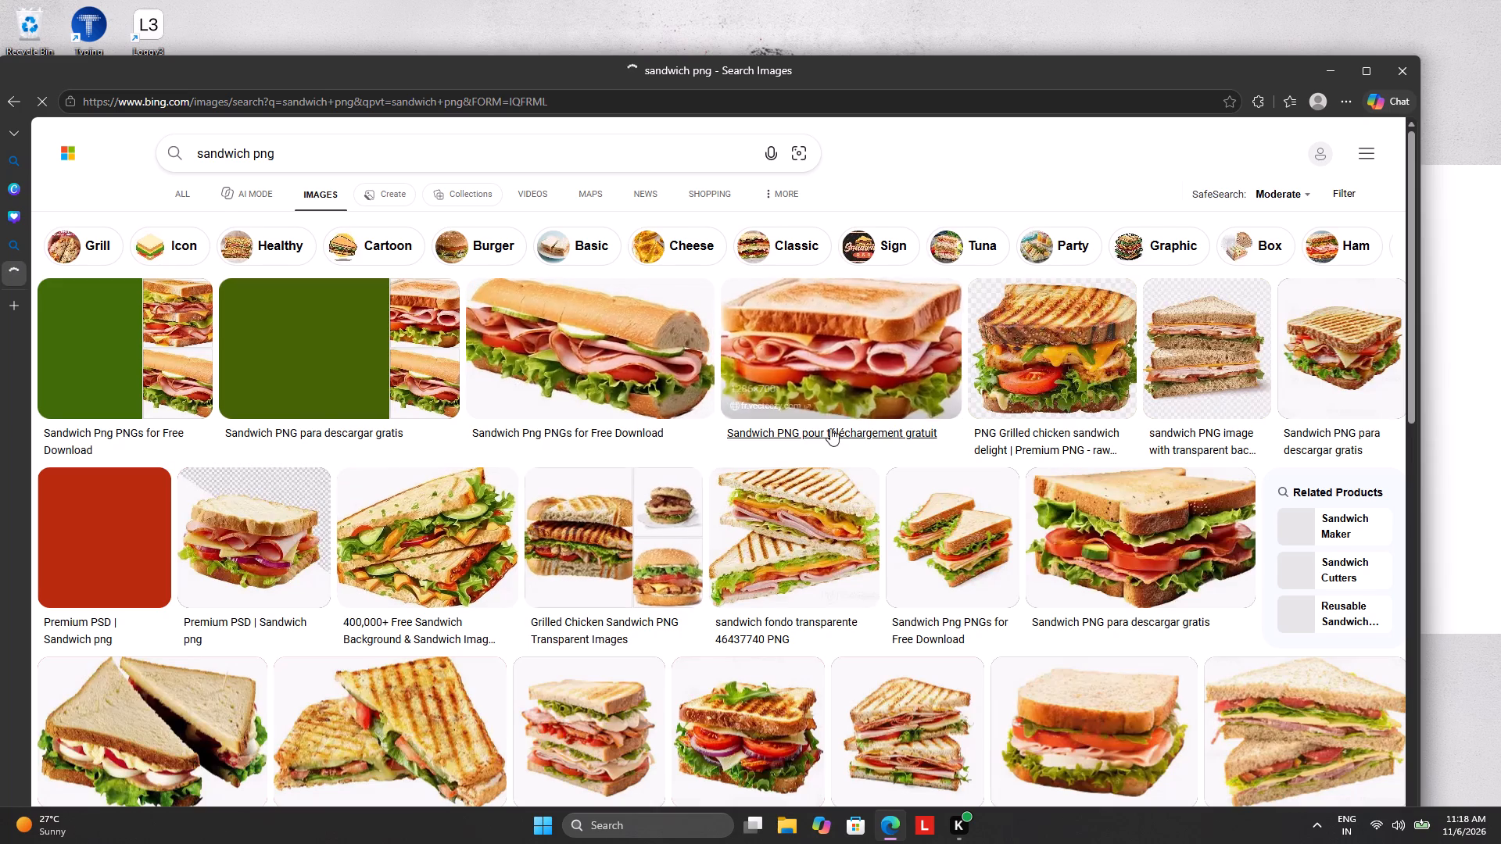
{"action": "scroll", "coordinate": [793, 496], "scroll_direction": "down", "scroll_amount": 6}
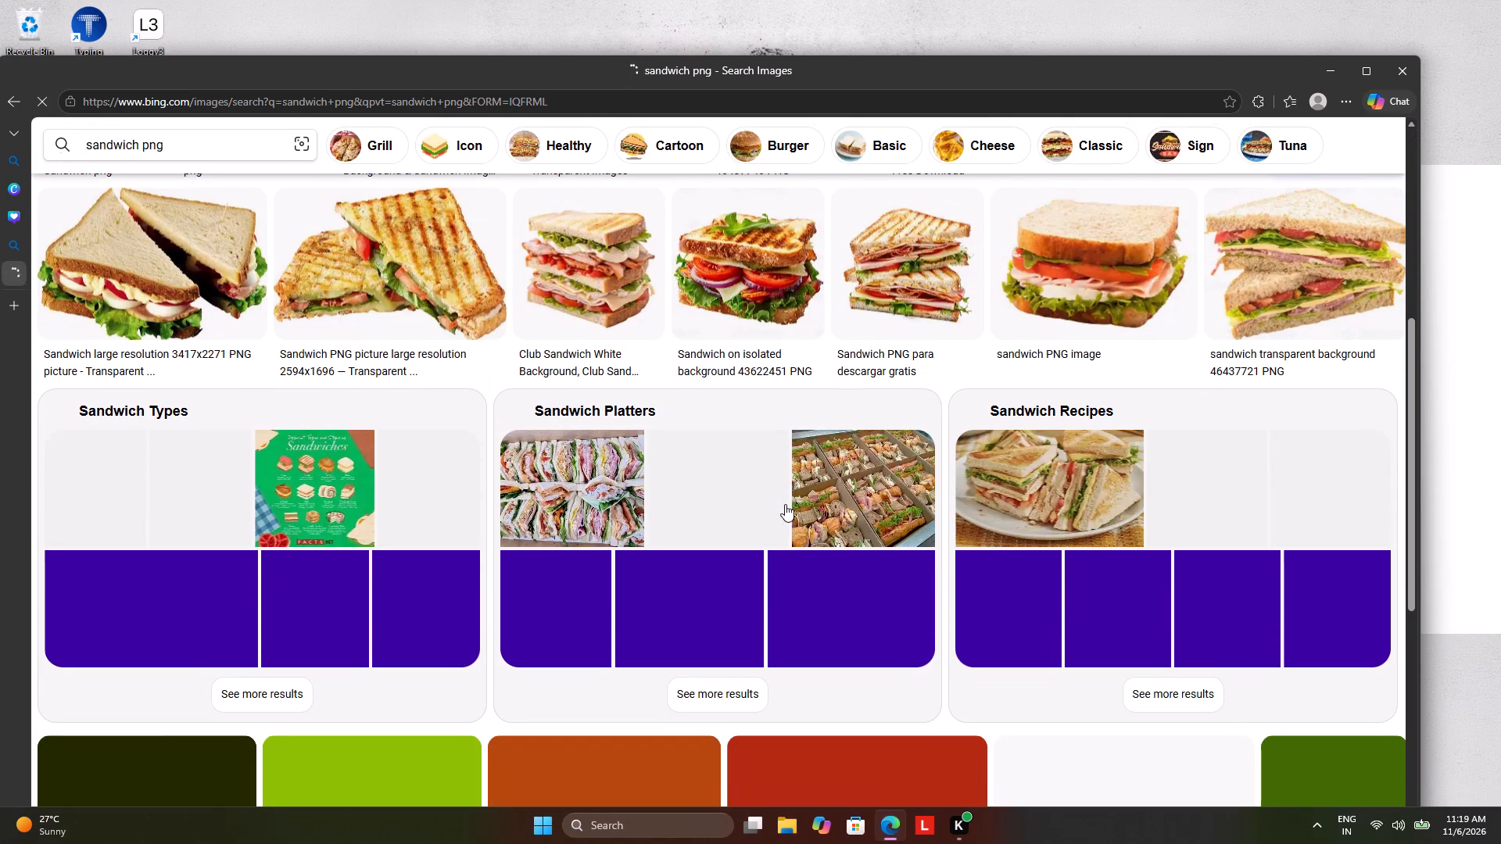
{"action": "scroll", "coordinate": [783, 503], "scroll_direction": "down", "scroll_amount": 3}
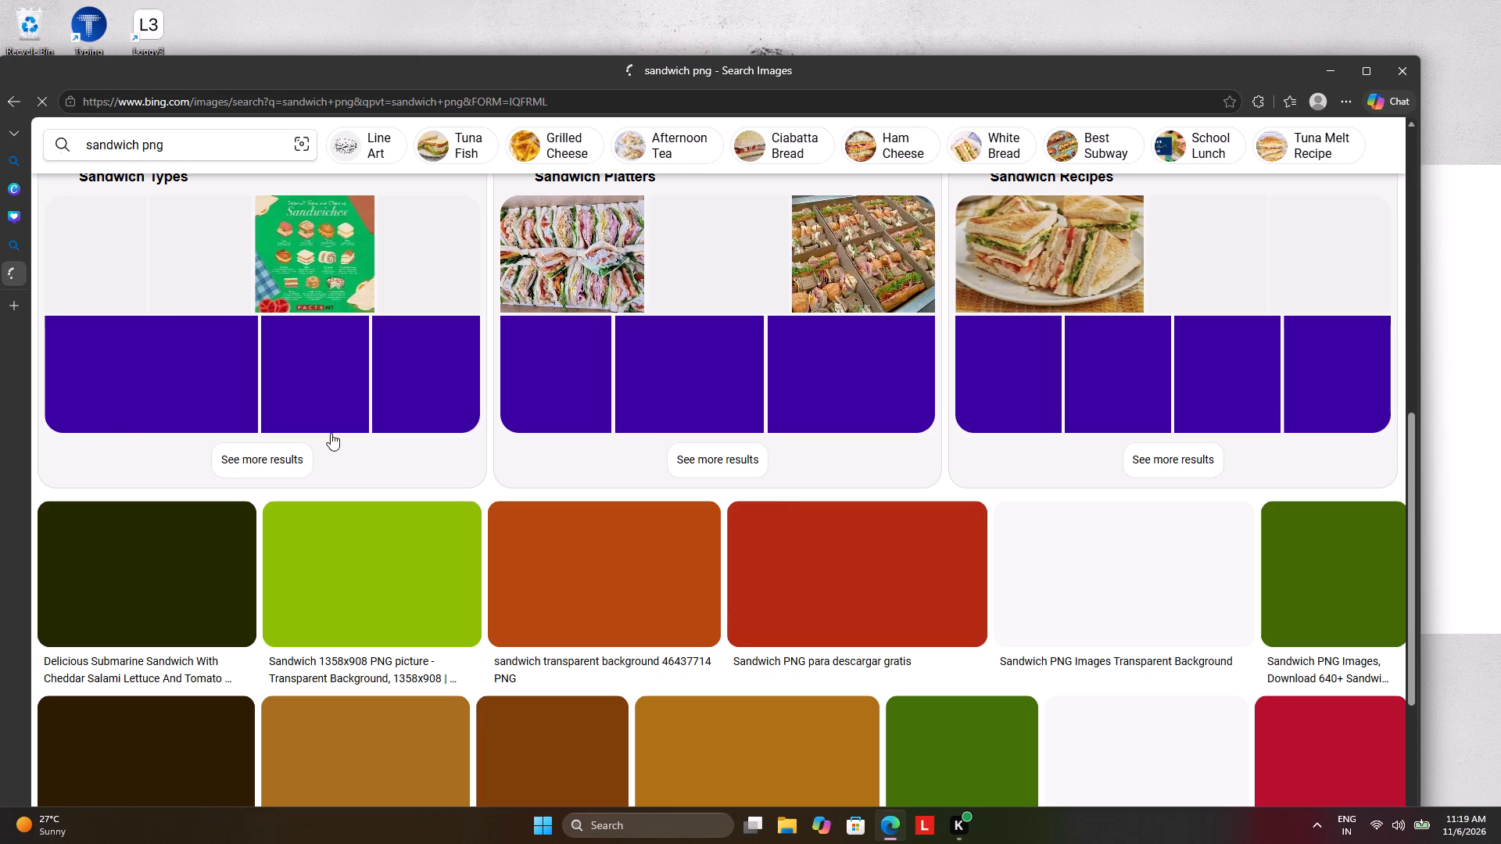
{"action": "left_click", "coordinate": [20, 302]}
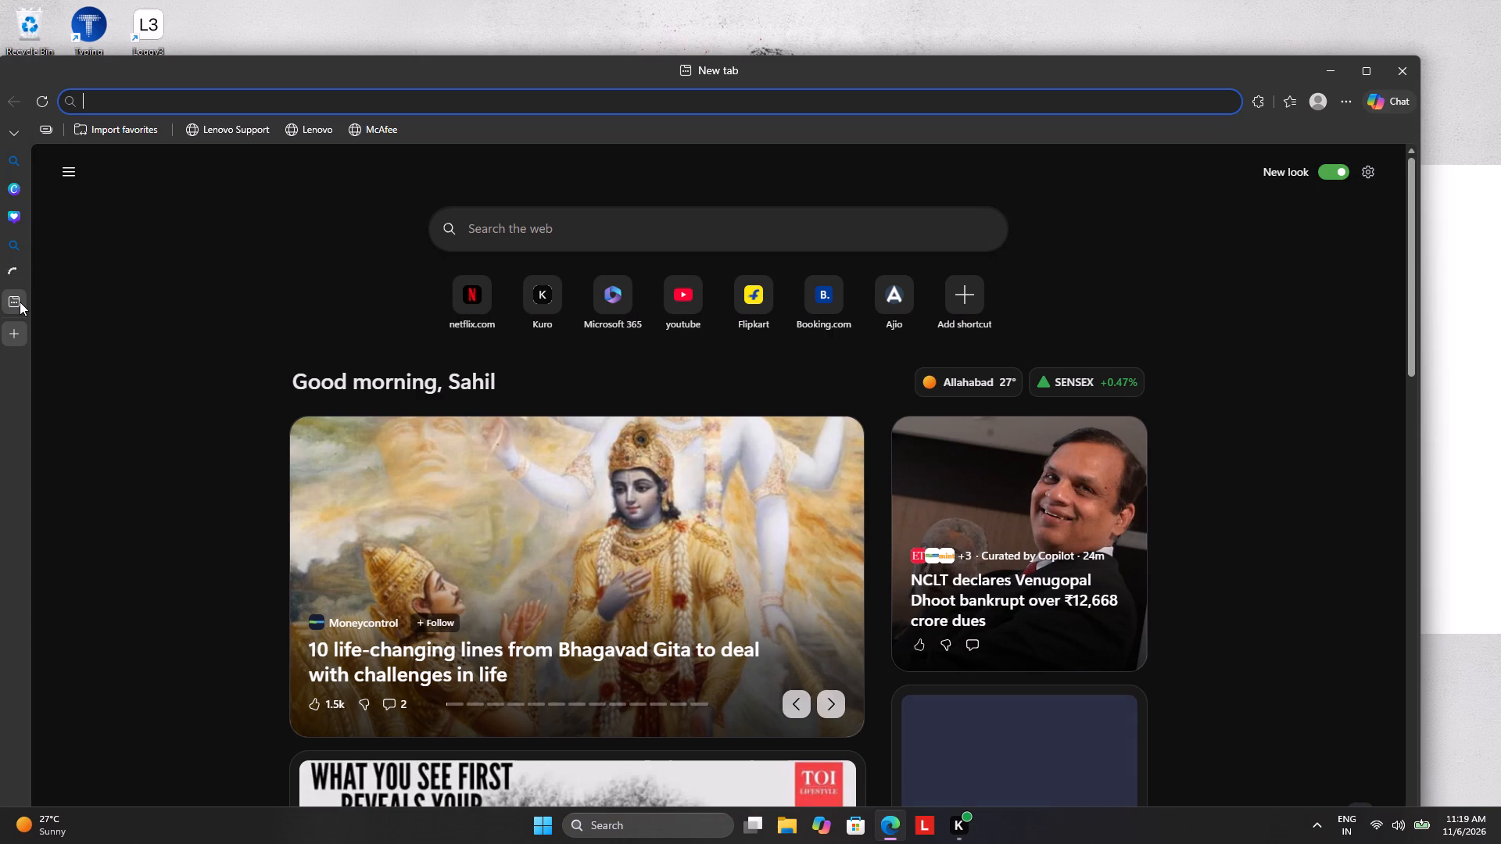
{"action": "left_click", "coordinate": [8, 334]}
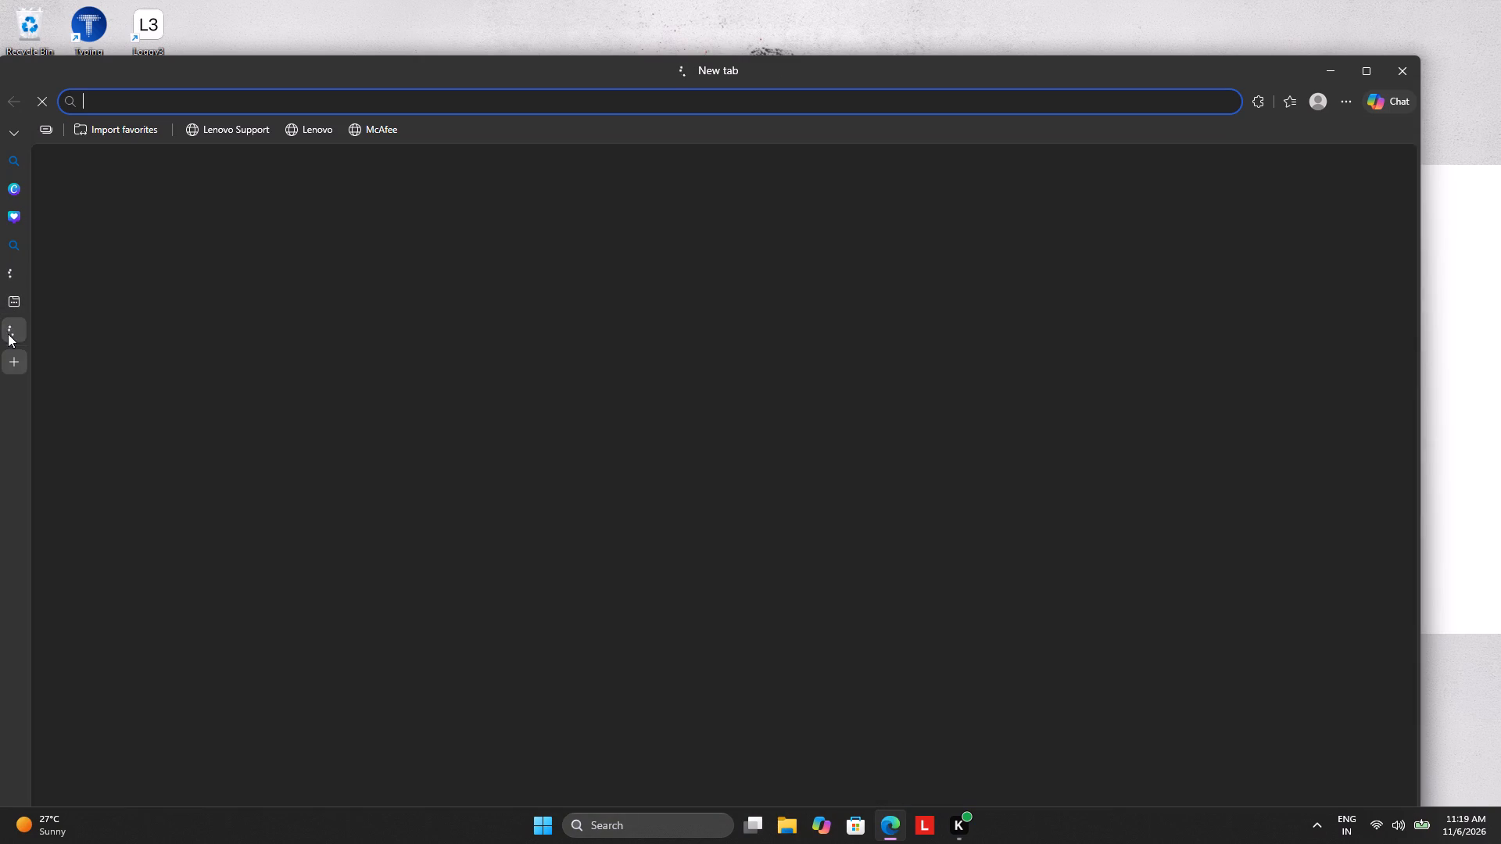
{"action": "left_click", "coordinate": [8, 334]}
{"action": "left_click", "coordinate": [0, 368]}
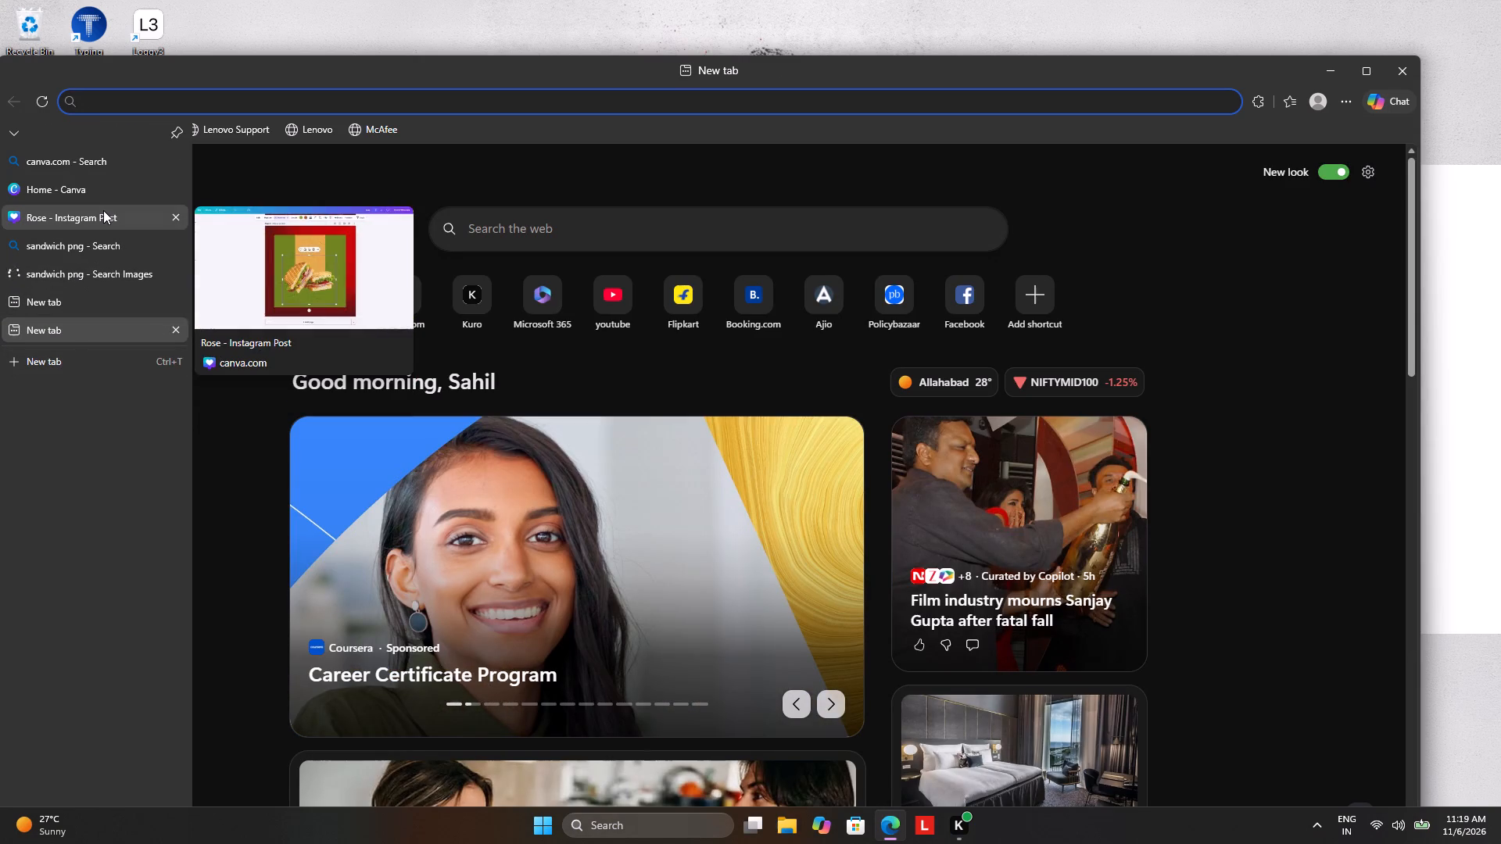
Return to the Rose Instagram post design and delete the green rectangle and the tan shape from page 2.
{"action": "left_click", "coordinate": [103, 210]}
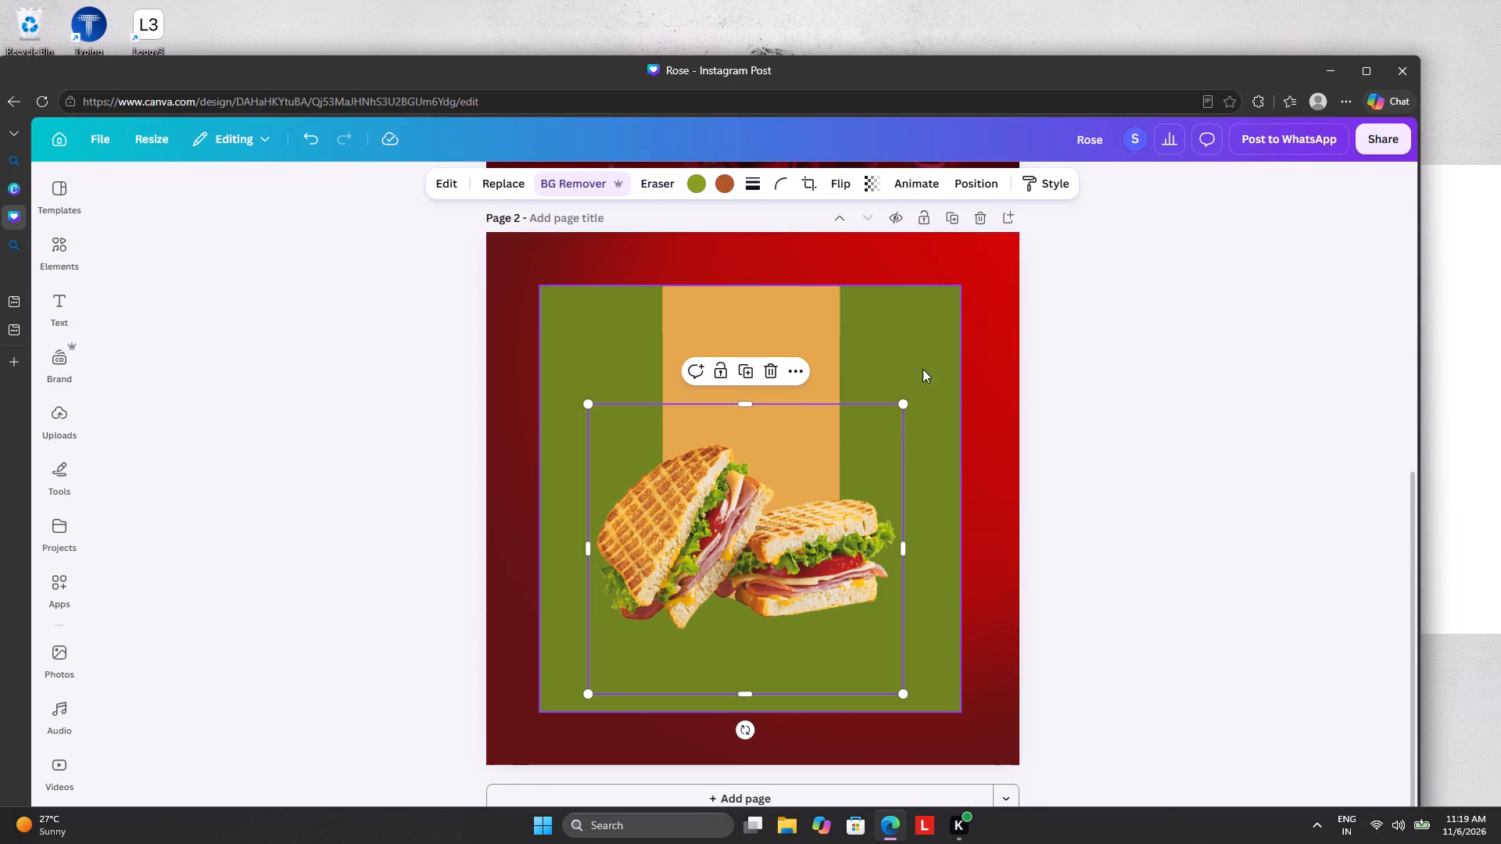
{"action": "left_click", "coordinate": [923, 357]}
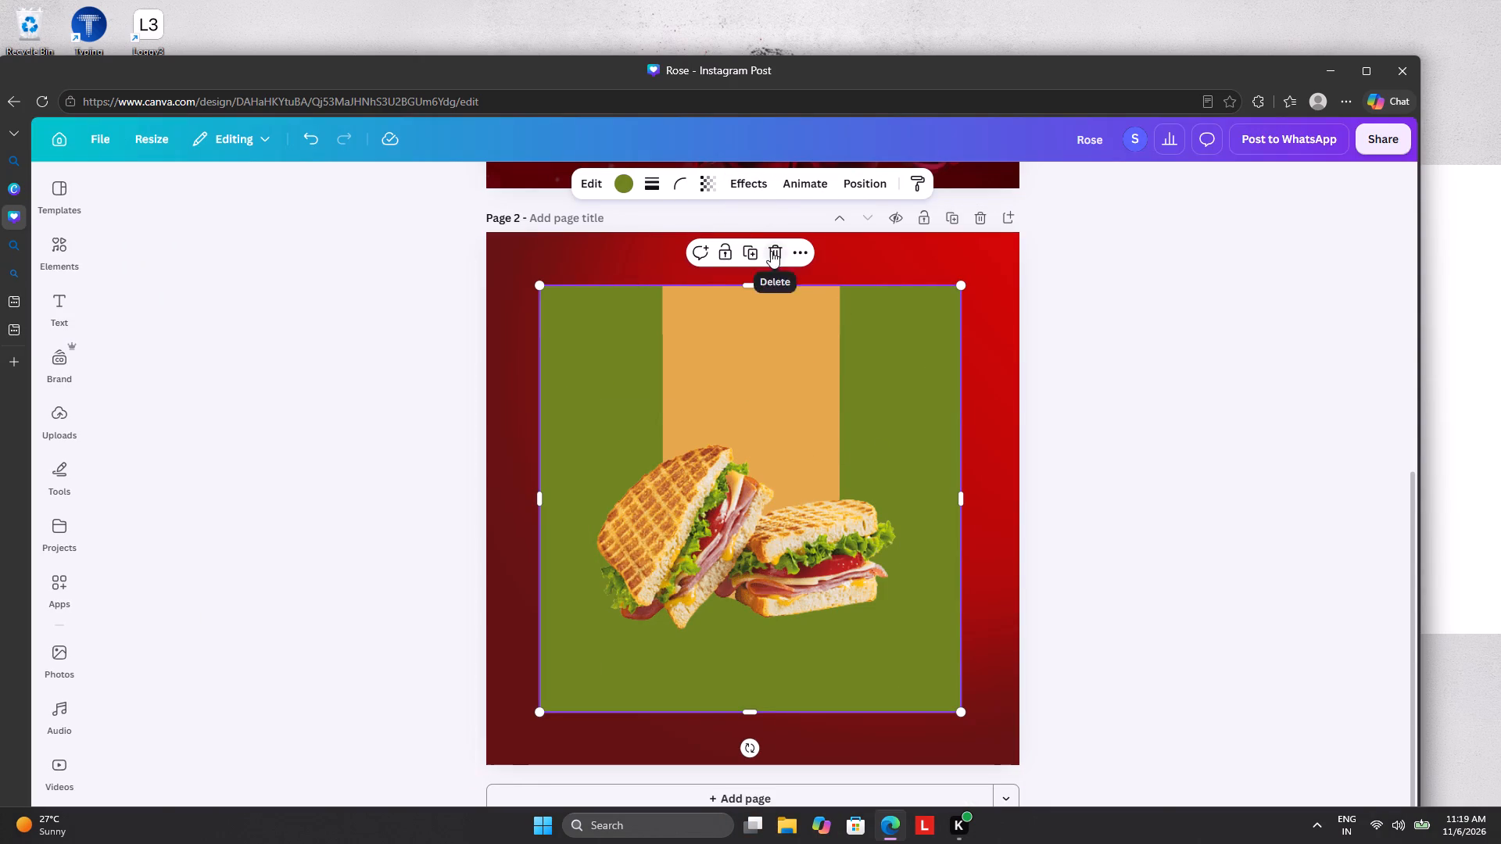
{"action": "left_click", "coordinate": [771, 251]}
{"action": "left_click", "coordinate": [785, 312]}
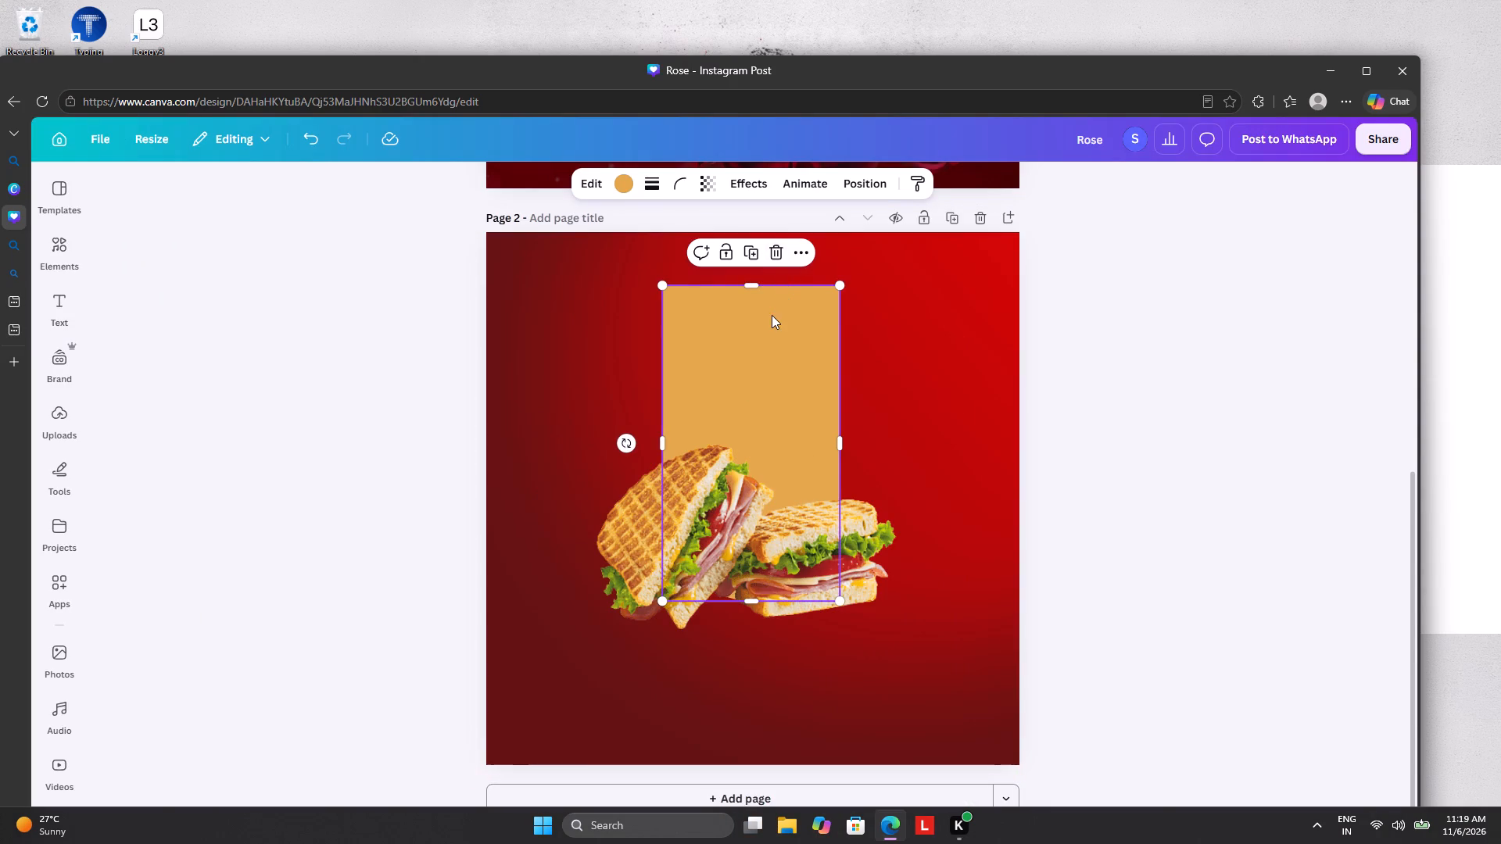
{"action": "left_click", "coordinate": [777, 253]}
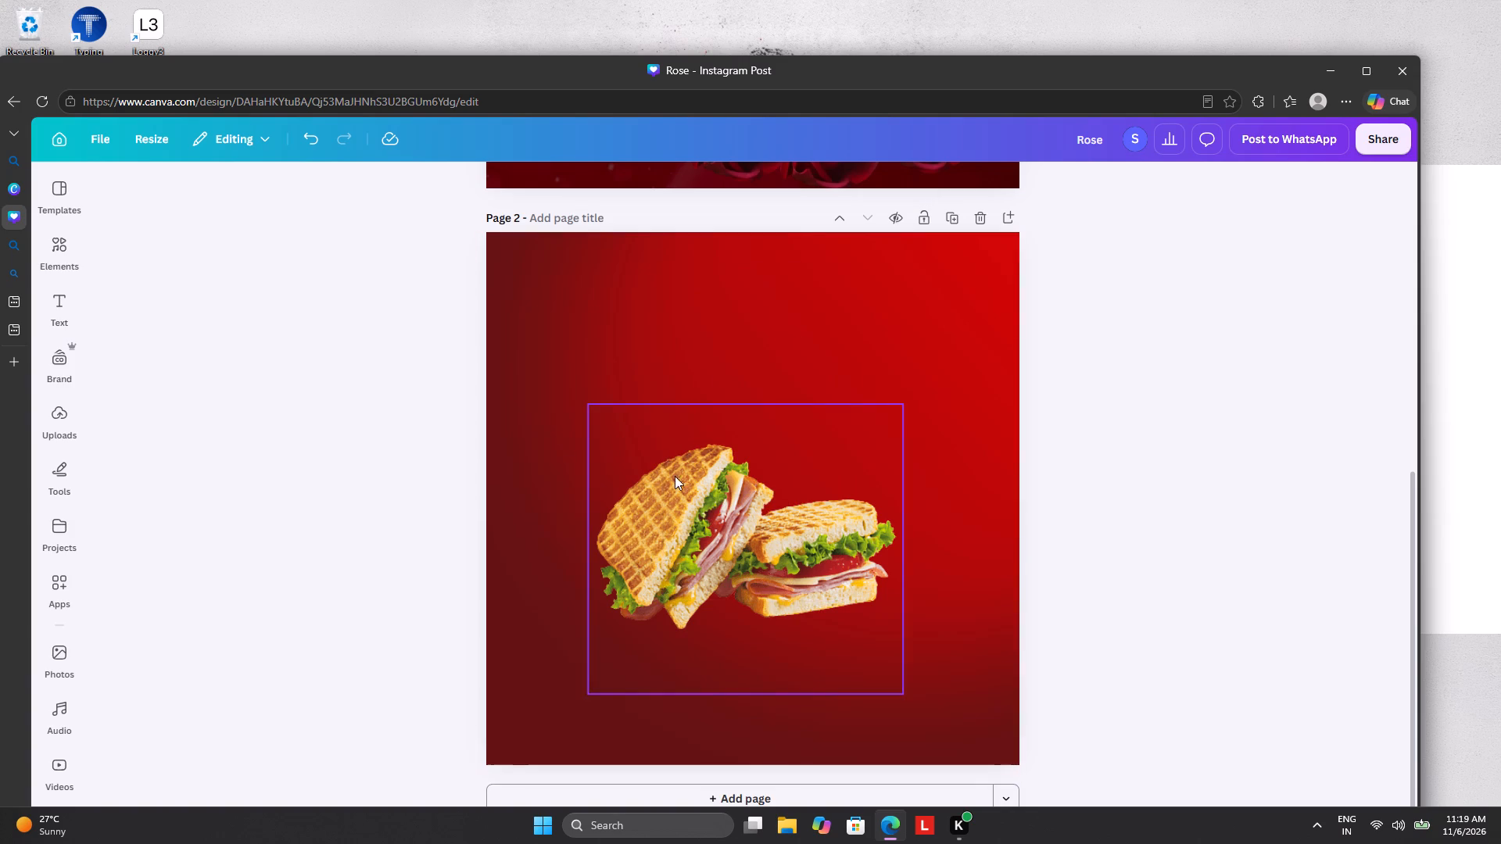
Move the sandwich cutout up and to the right on the red gradient background of page 2.
{"action": "left_click_drag", "start_coordinate": [696, 499], "coordinate": [779, 442]}
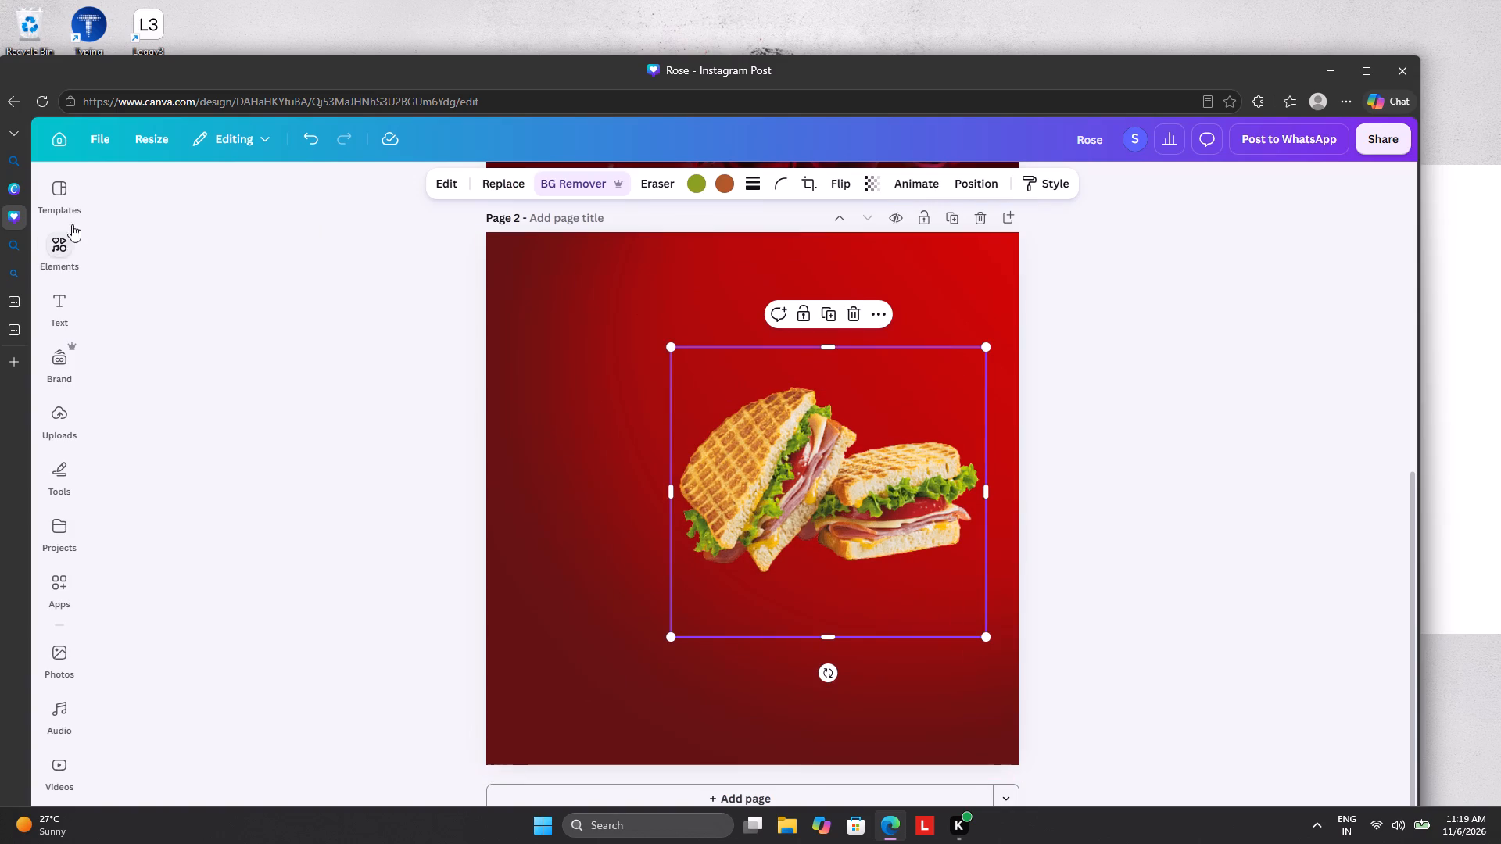
Search the design elements for "shape" using the recent search term.
{"action": "left_click", "coordinate": [53, 241]}
{"action": "left_click", "coordinate": [152, 191]}
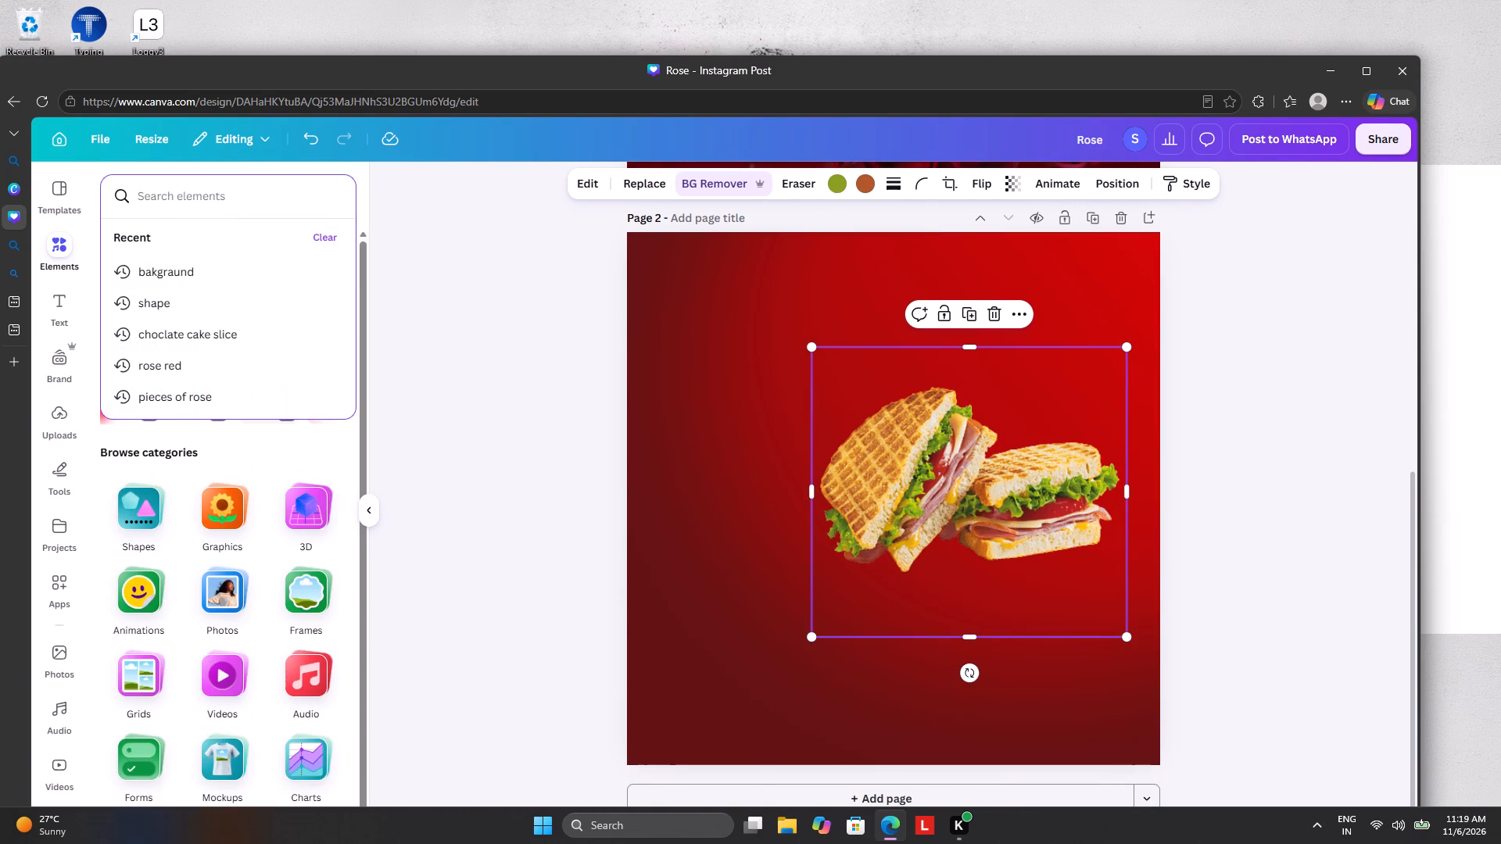
{"action": "left_click", "coordinate": [159, 292]}
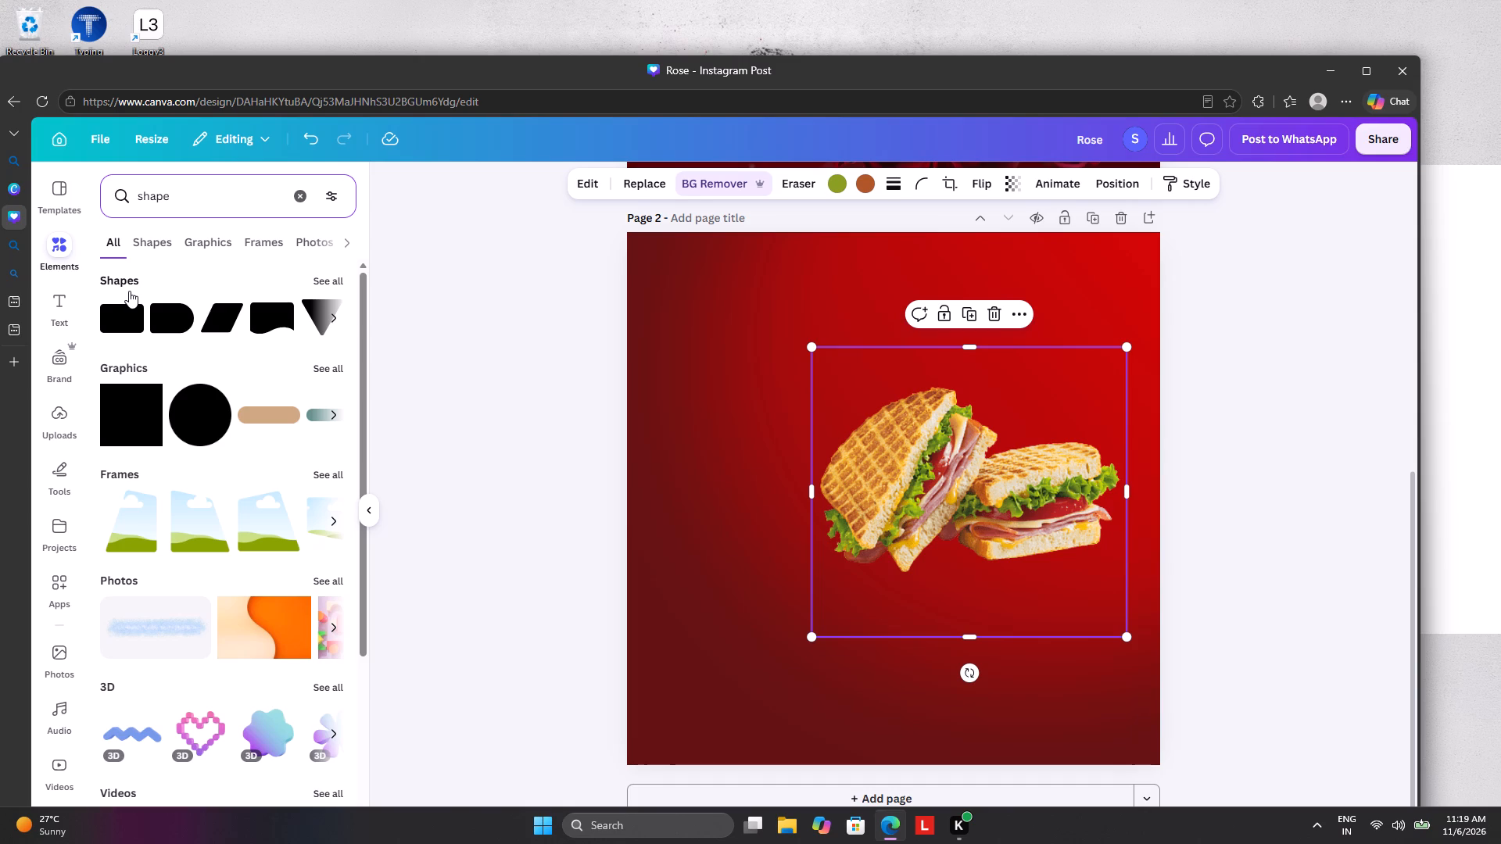
Return to the Rose design, add the black rounded rectangle shape to page 2 and rotate it 90° to stand upright.
{"action": "left_click", "coordinate": [123, 306]}
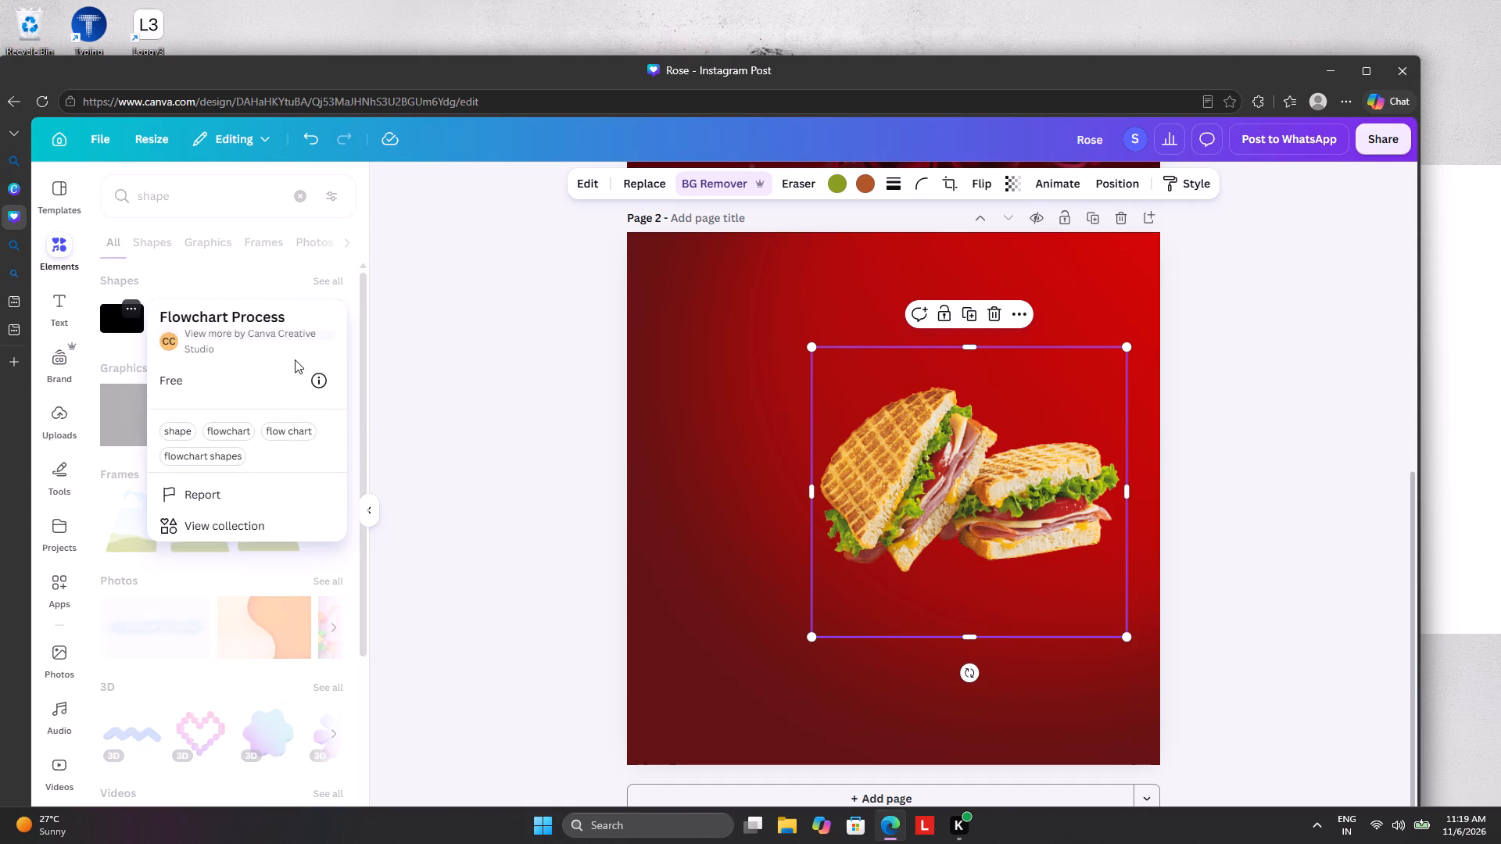
{"action": "left_click", "coordinate": [129, 312]}
{"action": "left_click", "coordinate": [129, 312]}
{"action": "left_click", "coordinate": [119, 324]}
{"action": "left_click", "coordinate": [119, 324]}
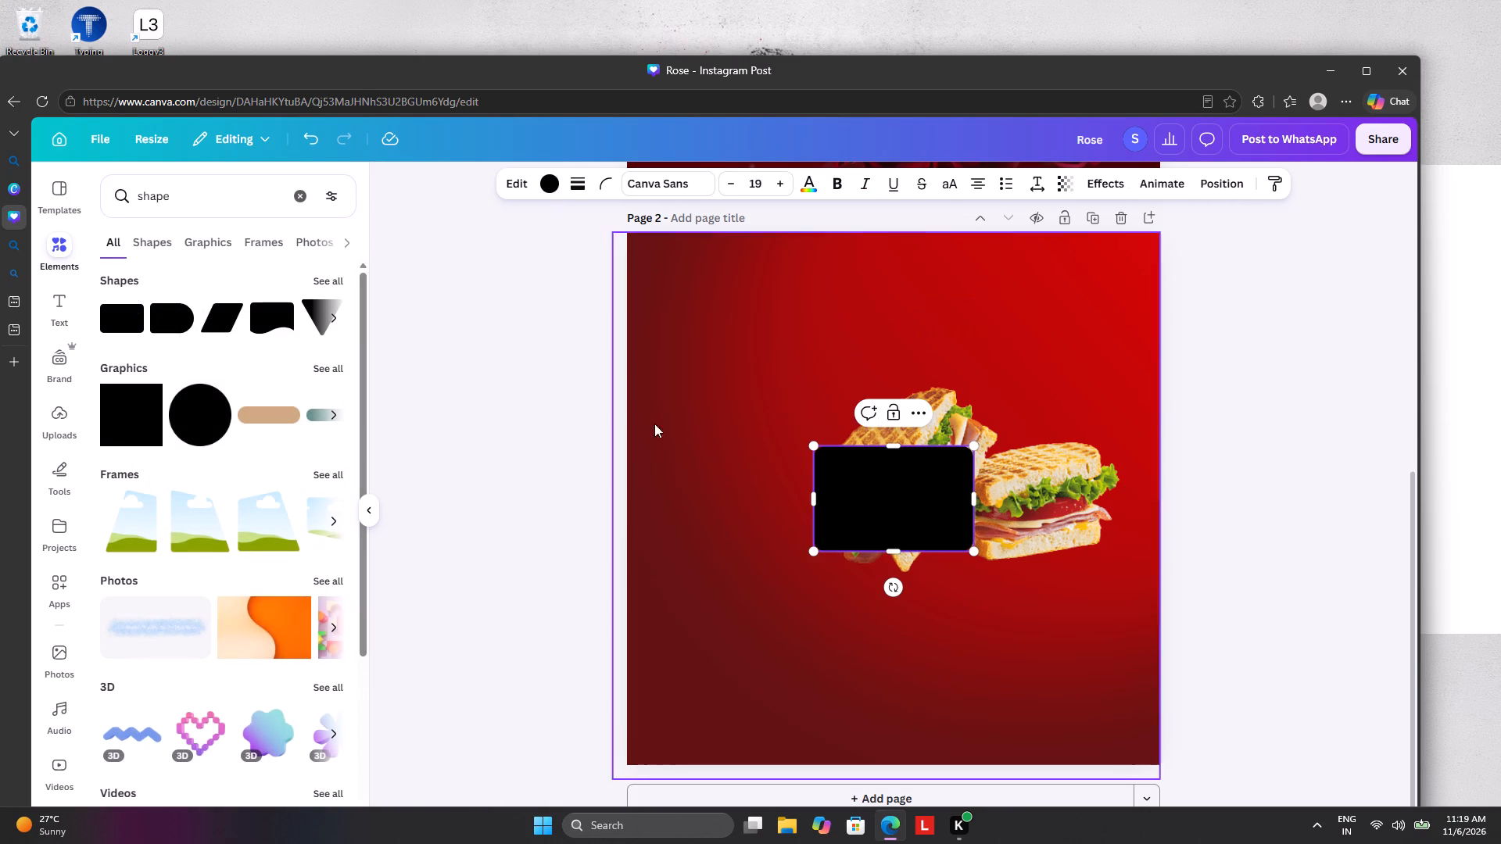
{"action": "left_click_drag", "start_coordinate": [889, 580], "coordinate": [1001, 502]}
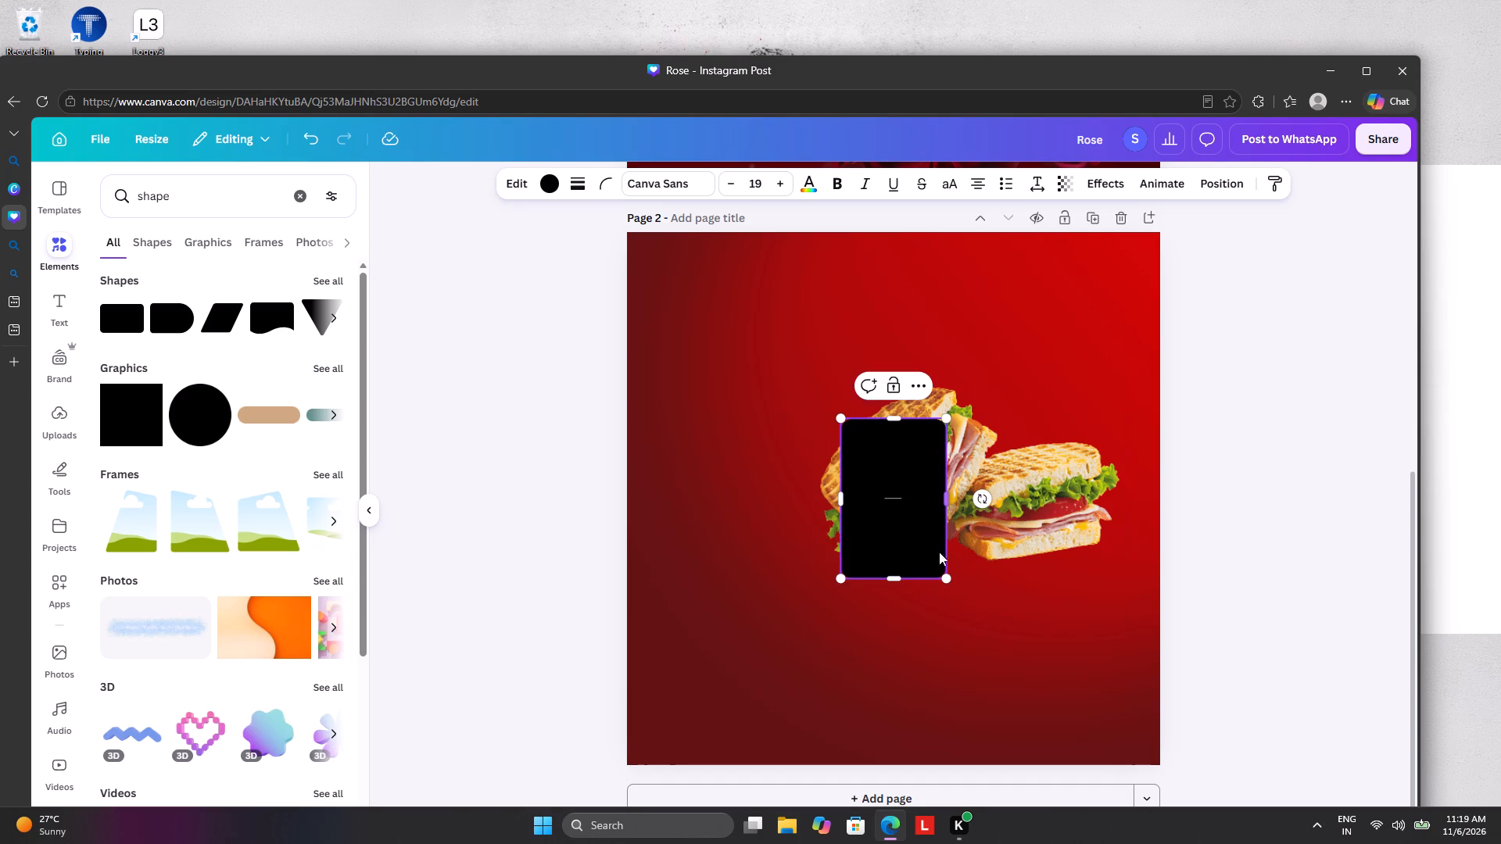
Enlarge the black rectangle and position it past the page edges so it covers about the left half of page 2.
{"action": "left_click_drag", "start_coordinate": [940, 577], "coordinate": [1042, 843]}
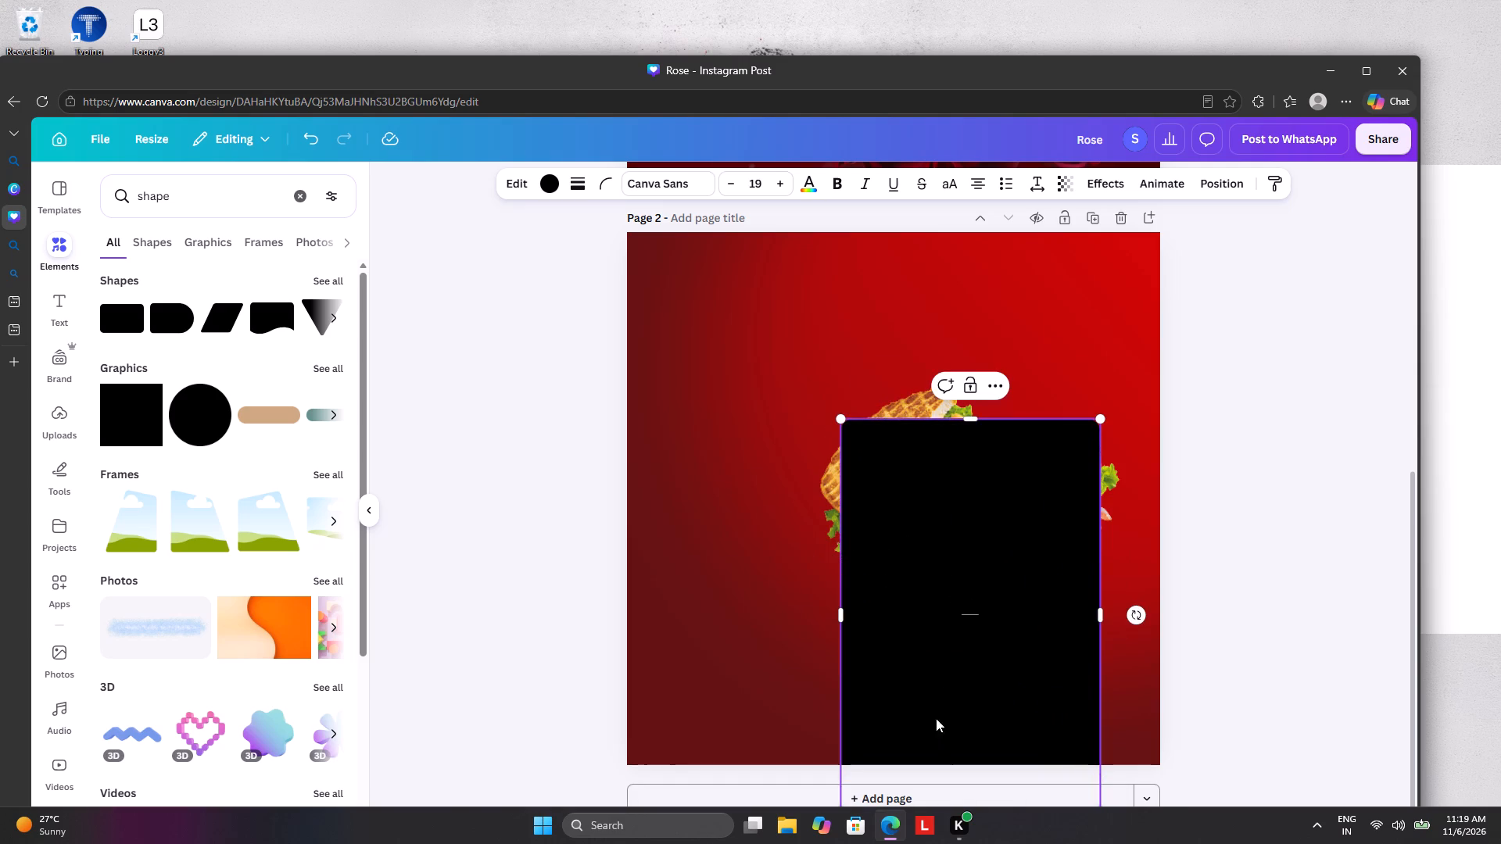
{"action": "left_click_drag", "start_coordinate": [958, 666], "coordinate": [610, 442]}
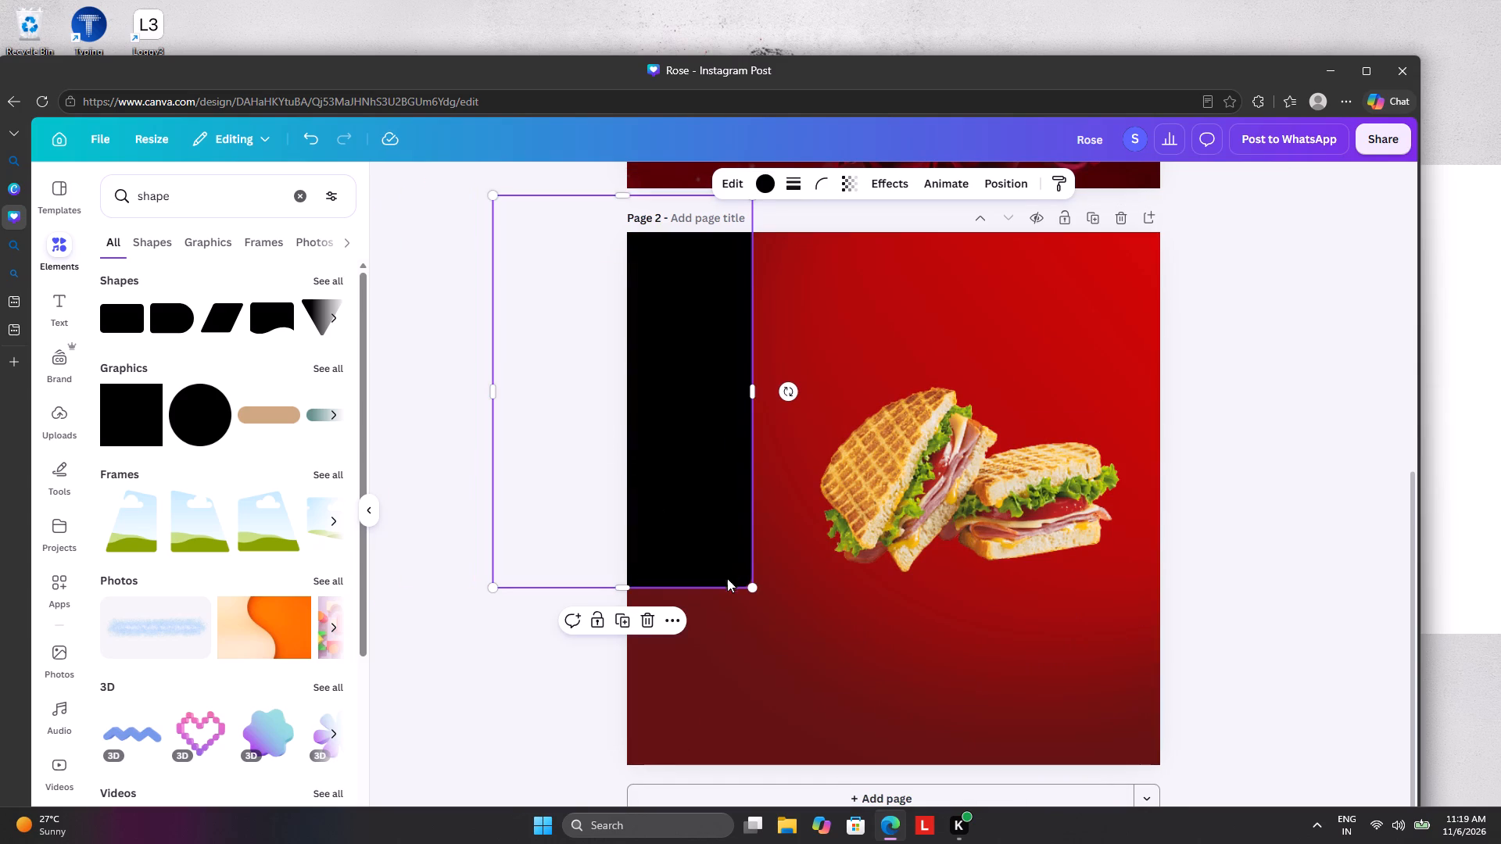
{"action": "left_click_drag", "start_coordinate": [756, 592], "coordinate": [935, 843]}
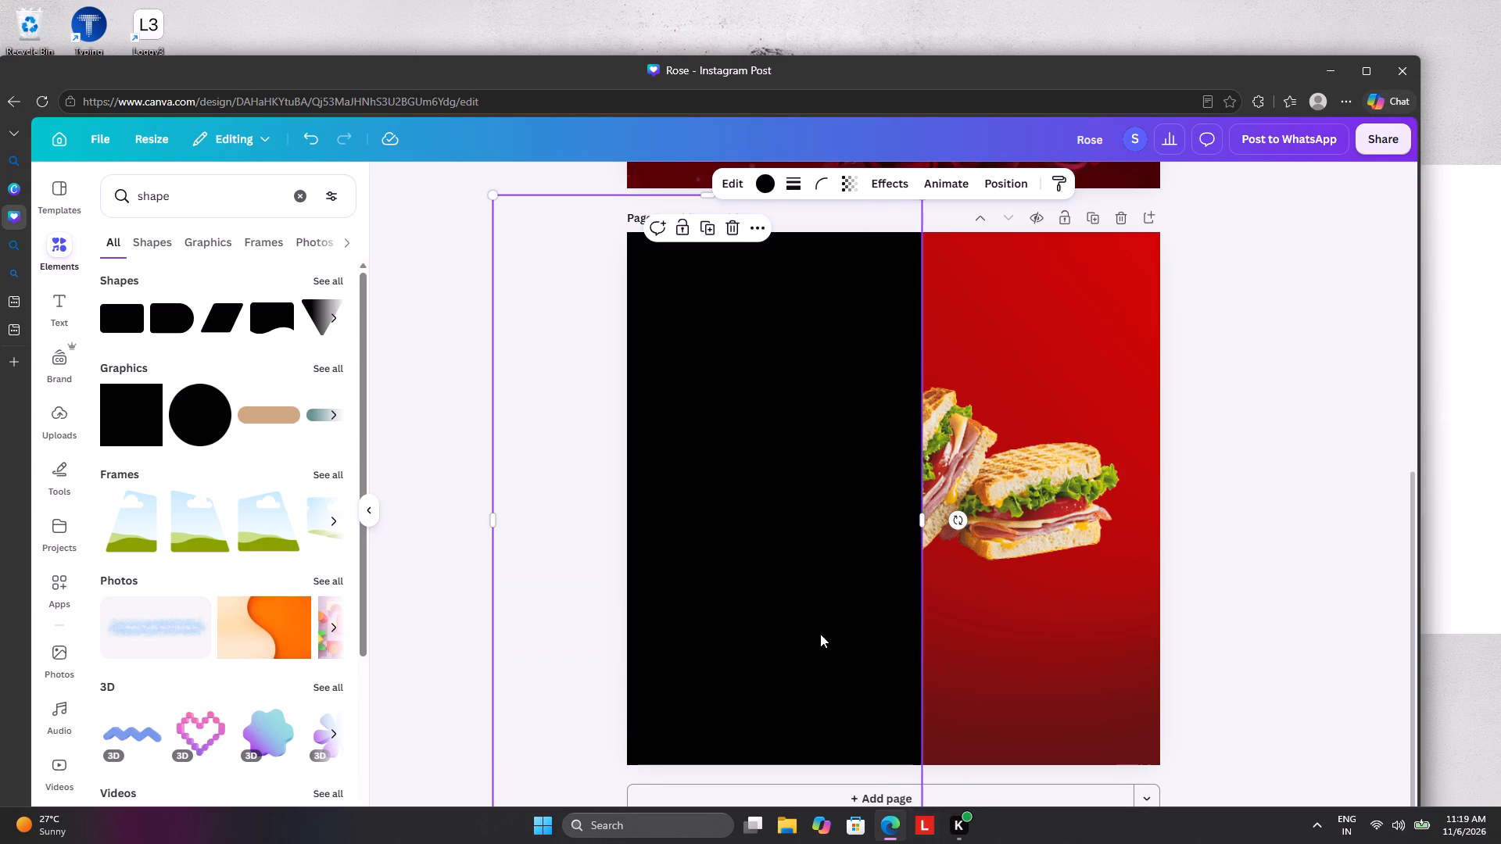
{"action": "left_click_drag", "start_coordinate": [802, 595], "coordinate": [786, 598]}
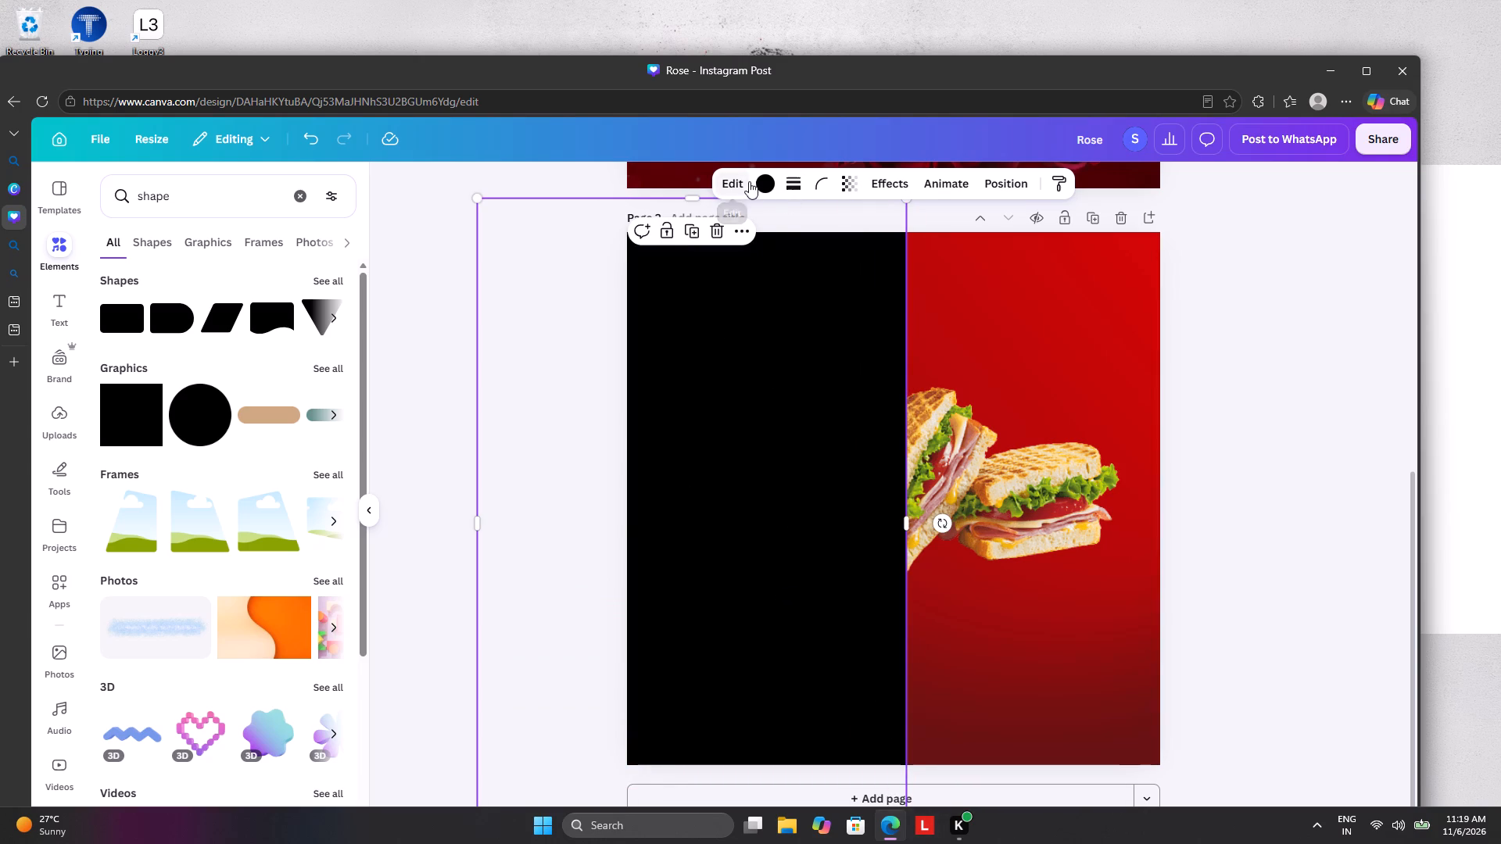
Recolour the large black rectangle with the design's dark red, #641313.
{"action": "left_click", "coordinate": [770, 187]}
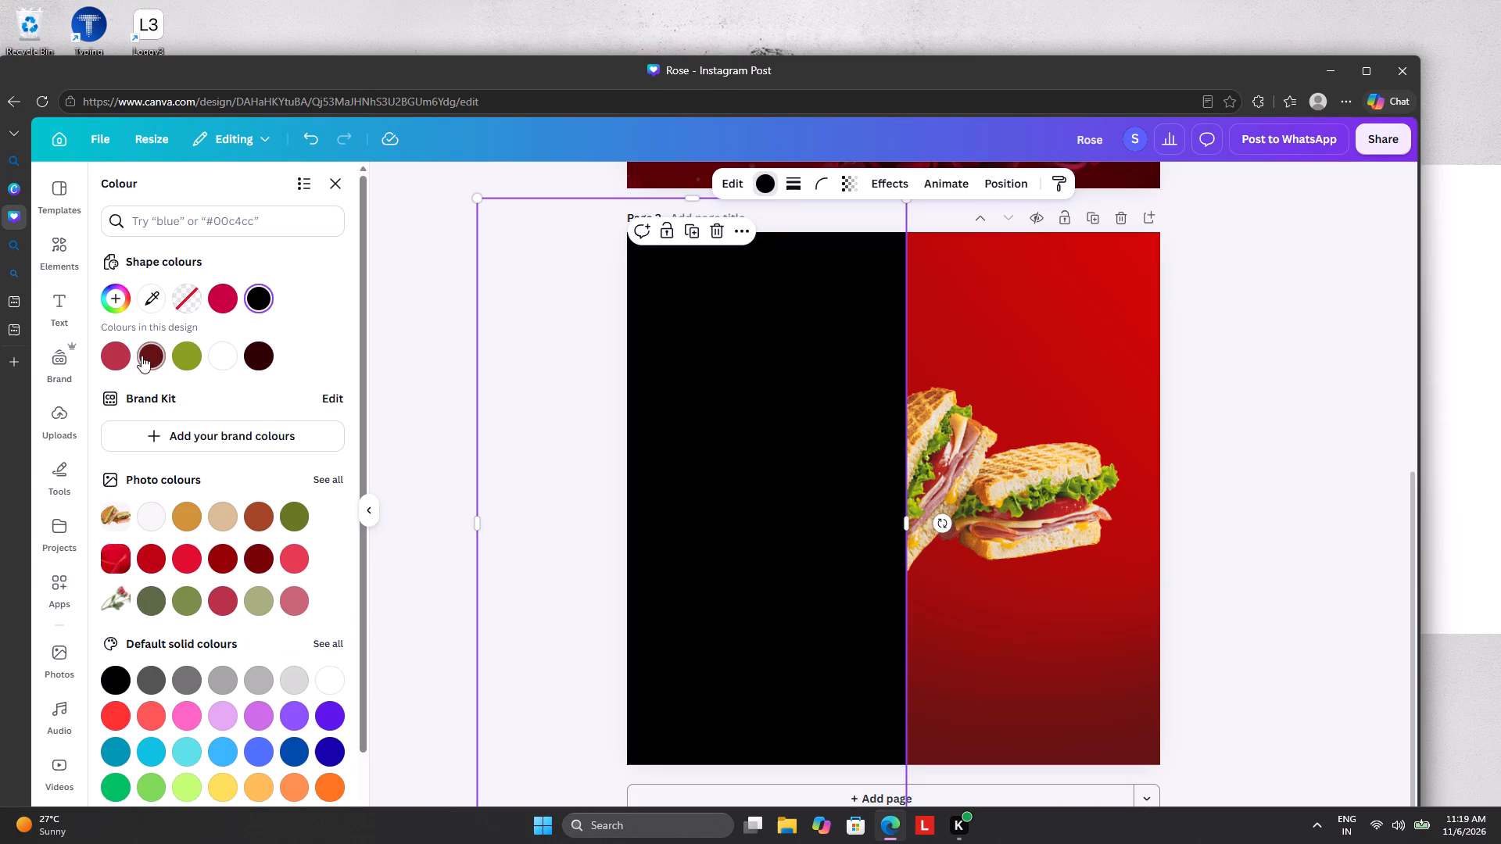
{"action": "left_click", "coordinate": [146, 354]}
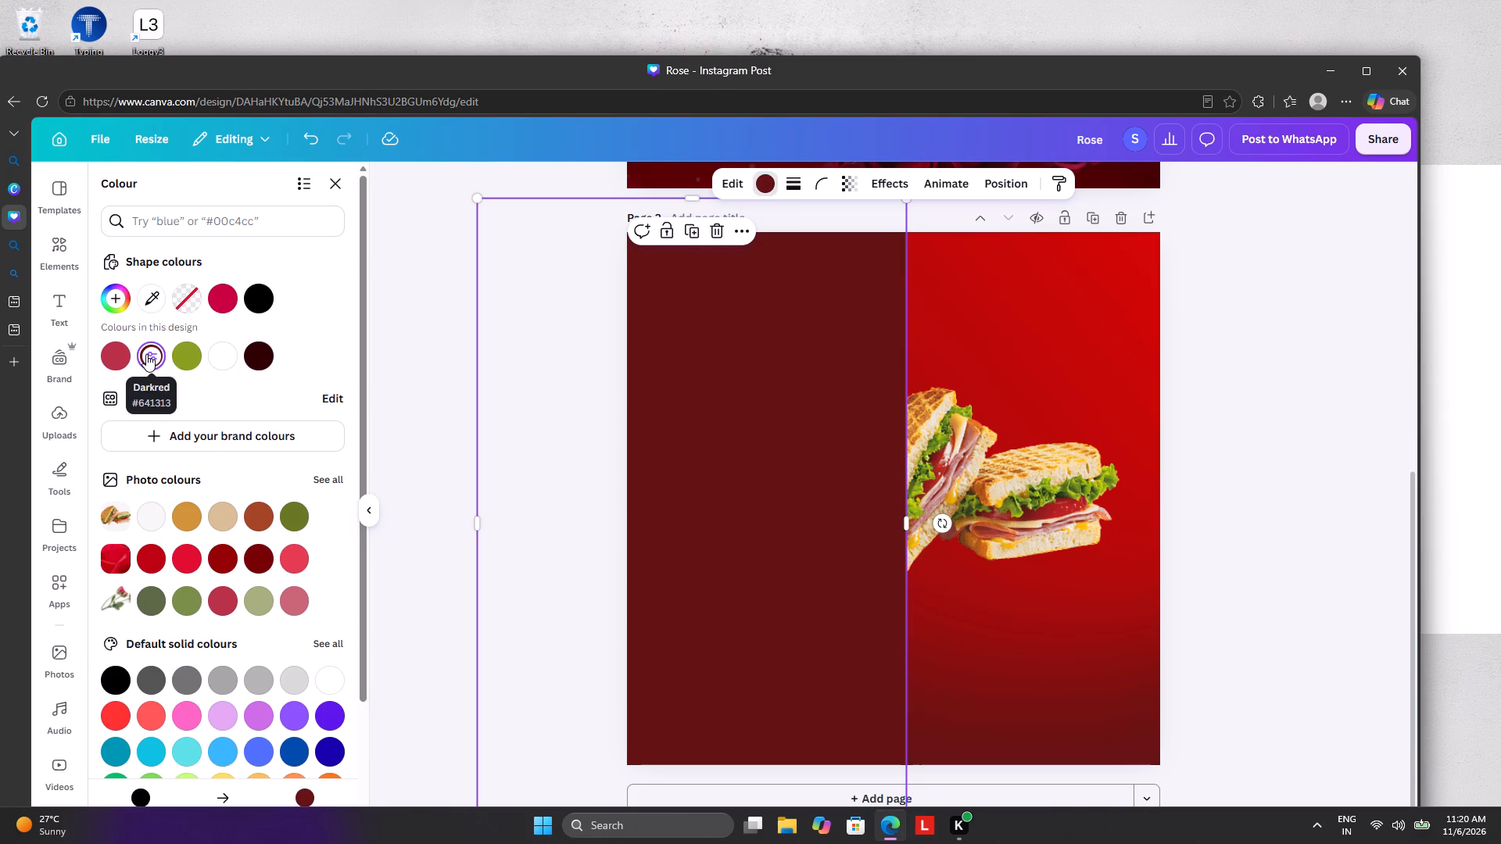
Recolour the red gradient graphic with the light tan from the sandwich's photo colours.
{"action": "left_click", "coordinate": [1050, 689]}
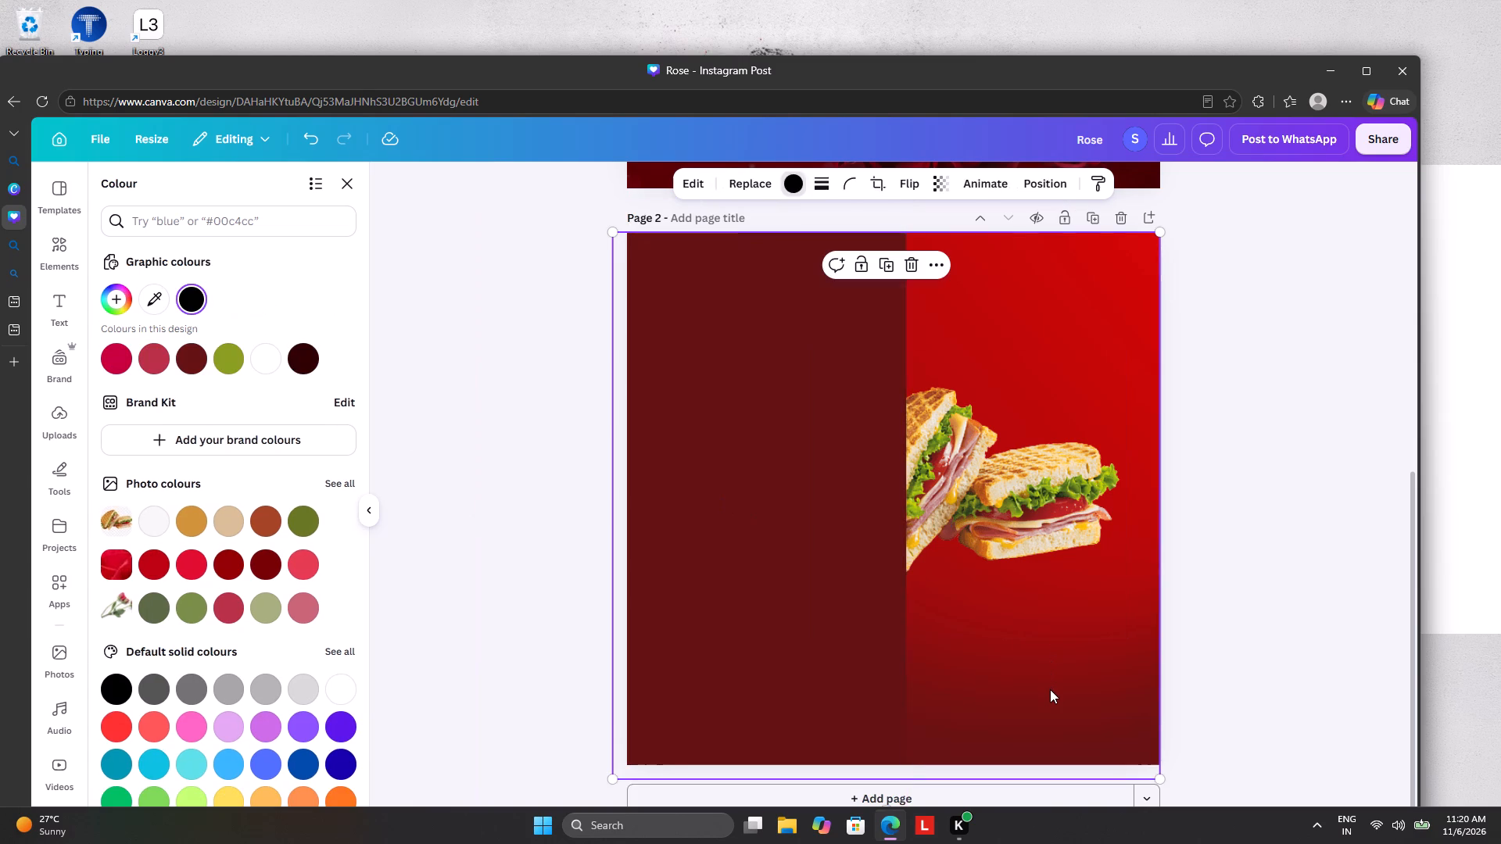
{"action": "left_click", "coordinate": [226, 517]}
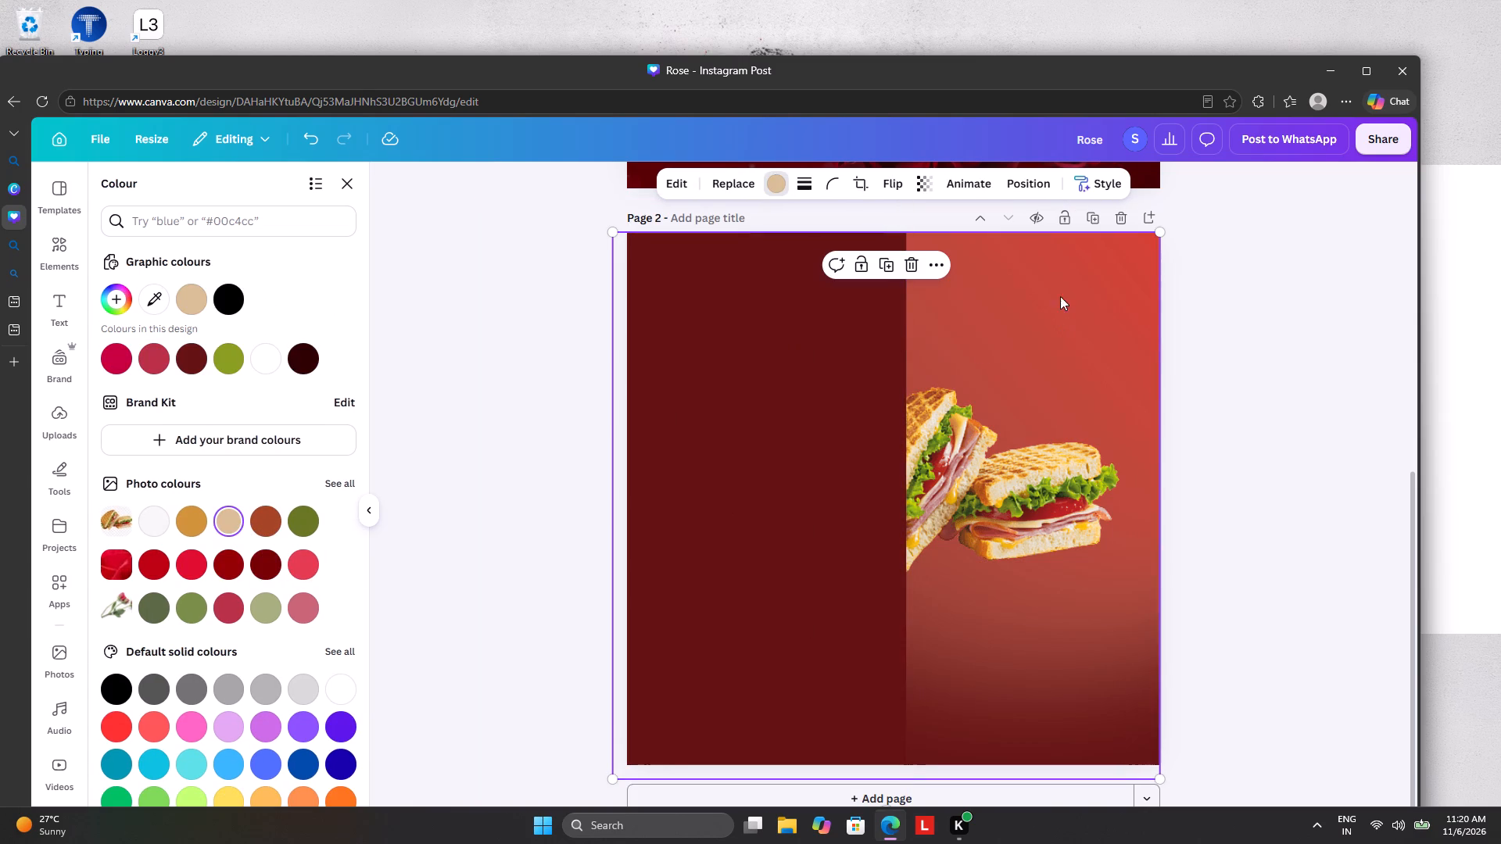
Delete the gradient graphic's layer from page 2.
{"action": "left_click", "coordinate": [1026, 181]}
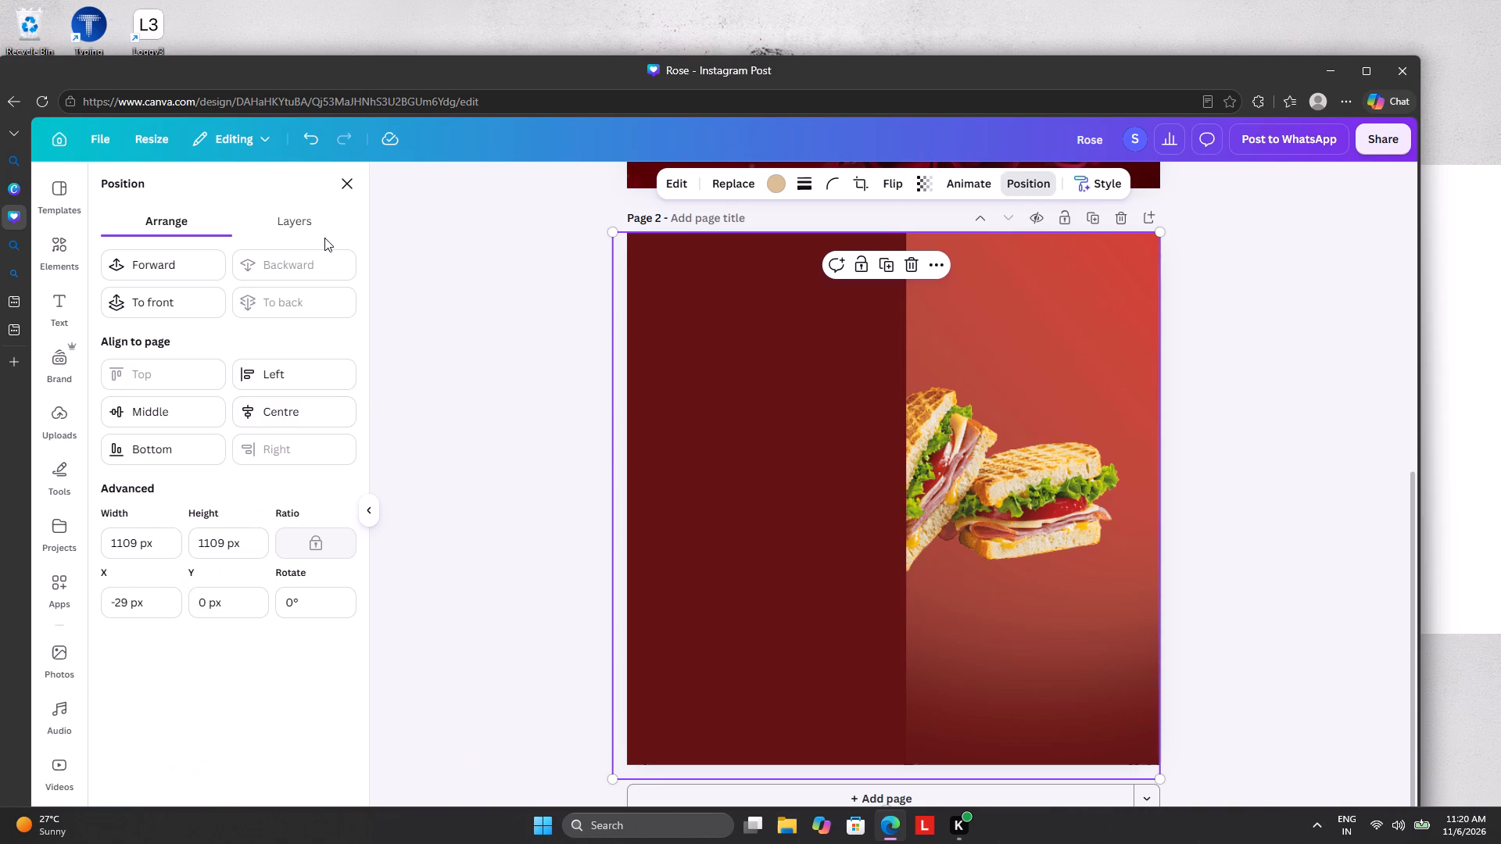
{"action": "left_click", "coordinate": [314, 231]}
{"action": "left_click", "coordinate": [294, 401]}
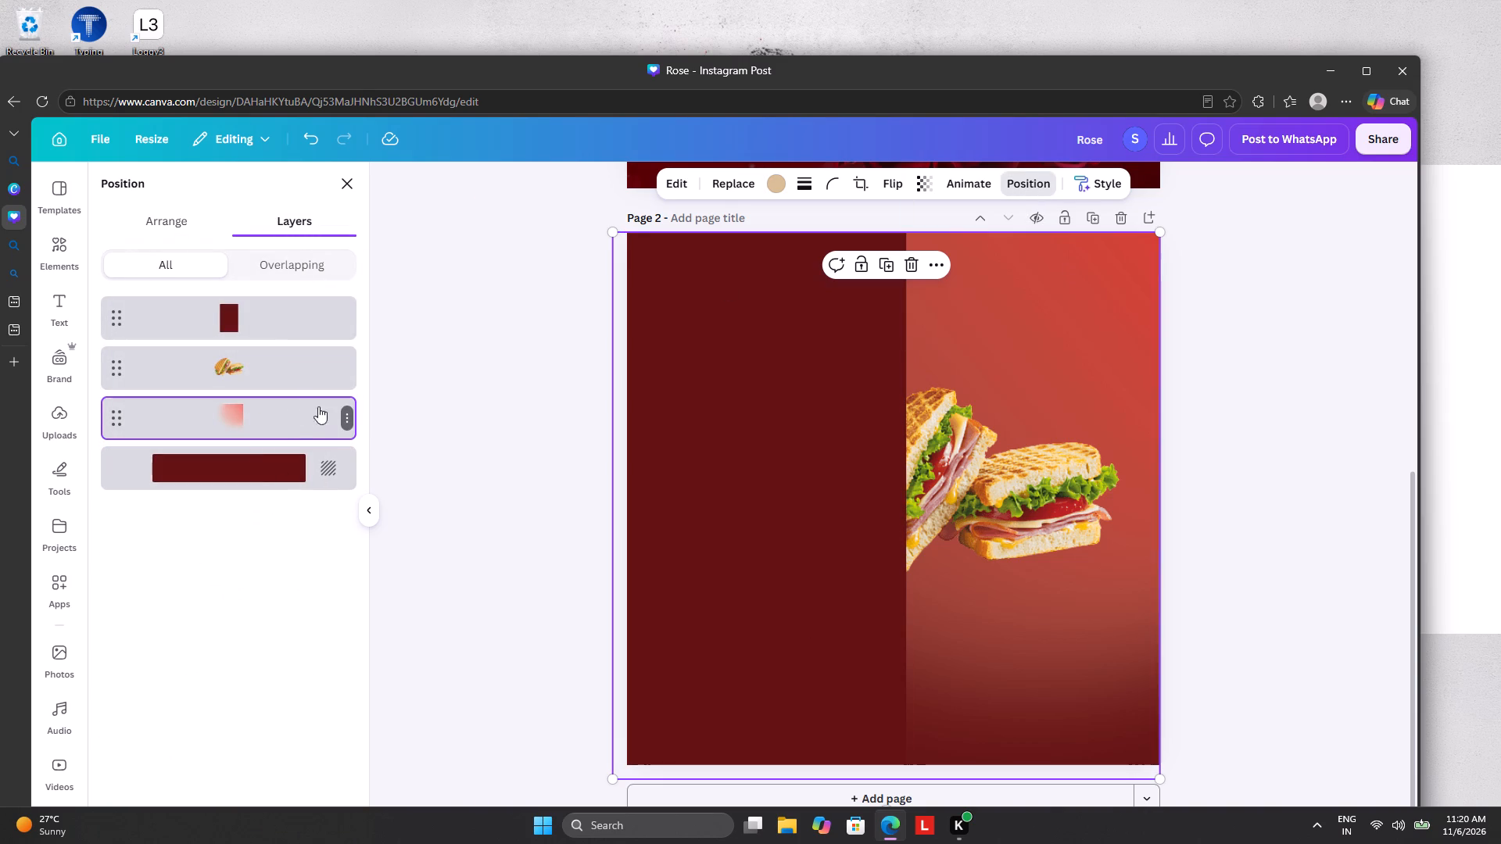
{"action": "left_click", "coordinate": [349, 409]}
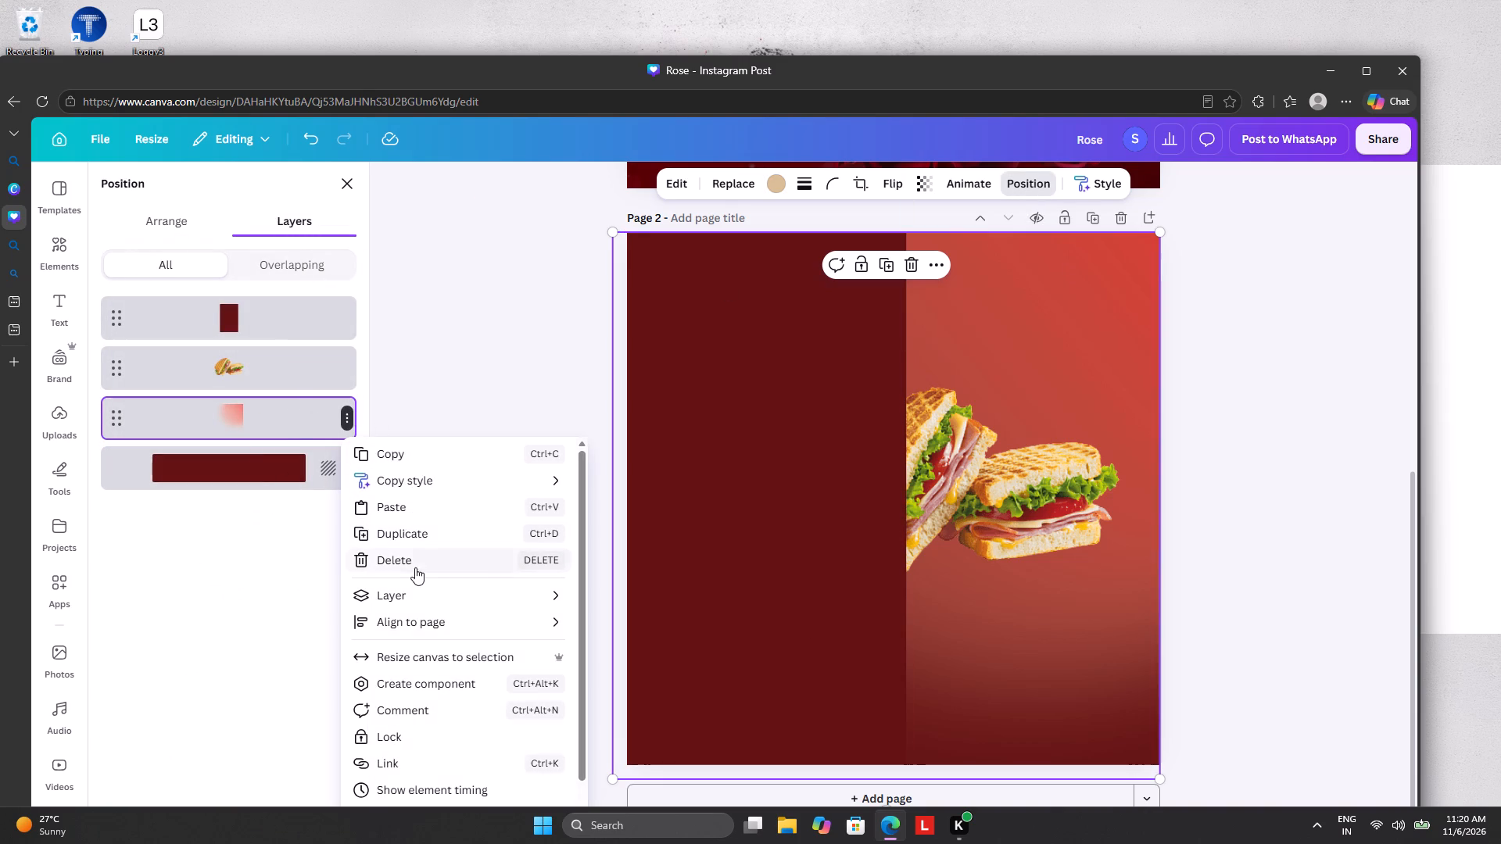
{"action": "left_click", "coordinate": [415, 561]}
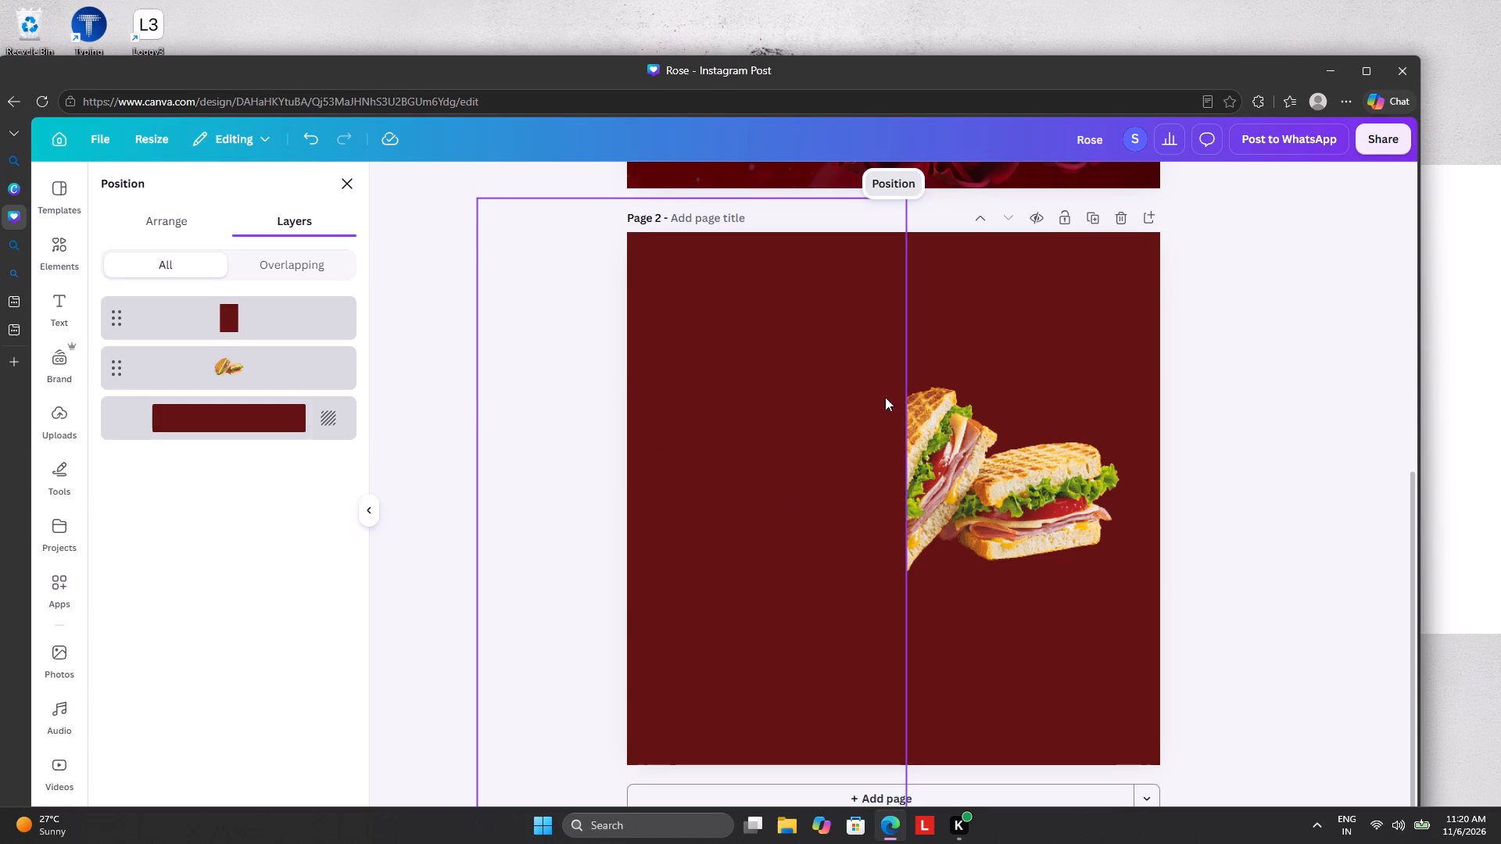
Set the page 2 background to the light tan from the sandwich's photo colours, and deselect it.
{"action": "left_click", "coordinate": [1091, 385]}
{"action": "left_click", "coordinate": [1098, 291]}
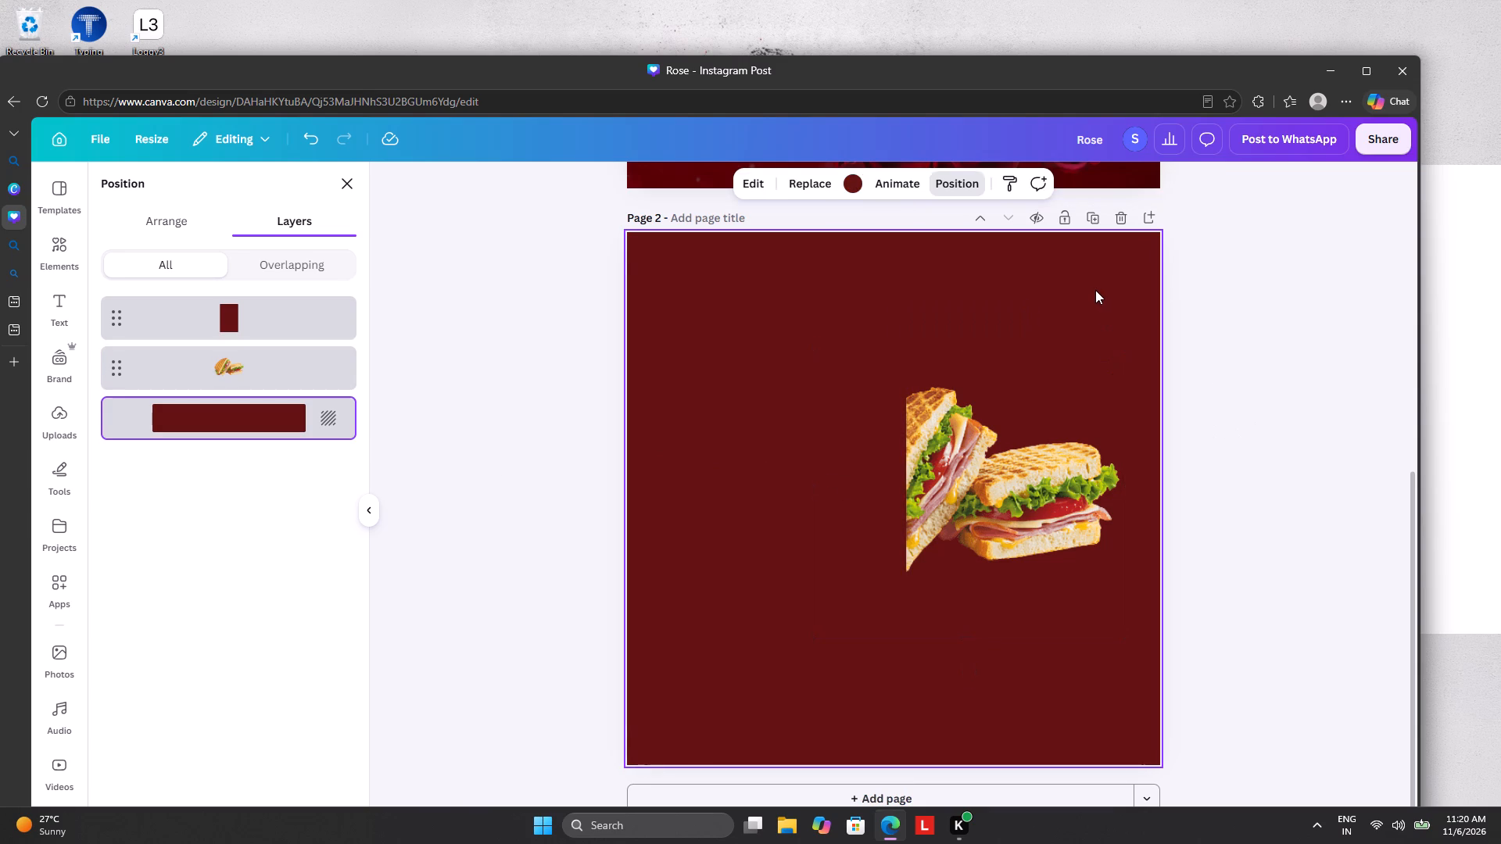
{"action": "left_click", "coordinate": [1095, 290]}
{"action": "left_click", "coordinate": [1098, 333]}
{"action": "left_click", "coordinate": [829, 181]}
{"action": "left_click", "coordinate": [853, 182]}
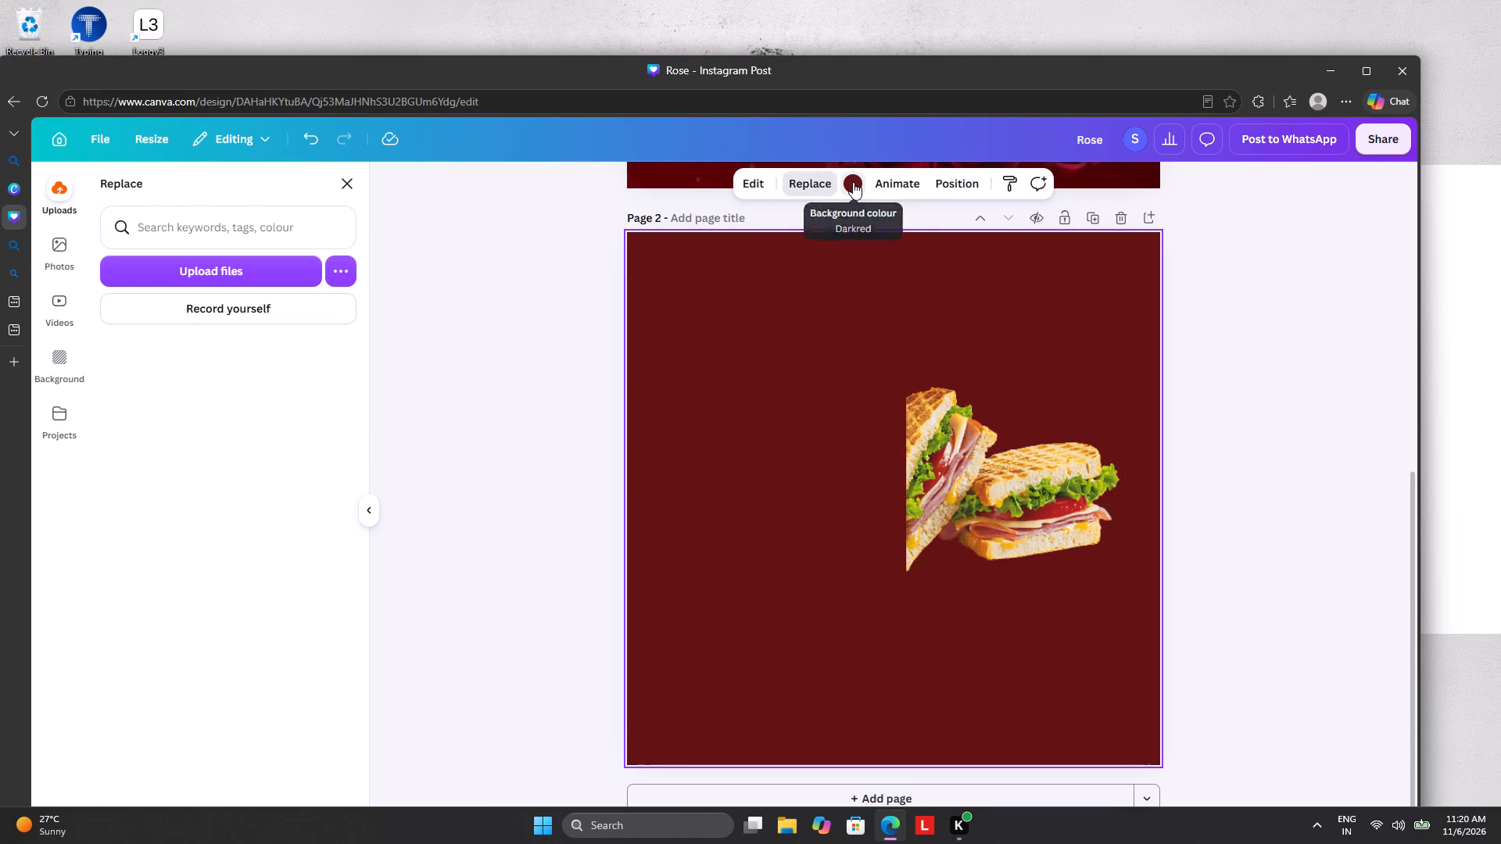
{"action": "left_click", "coordinate": [233, 516]}
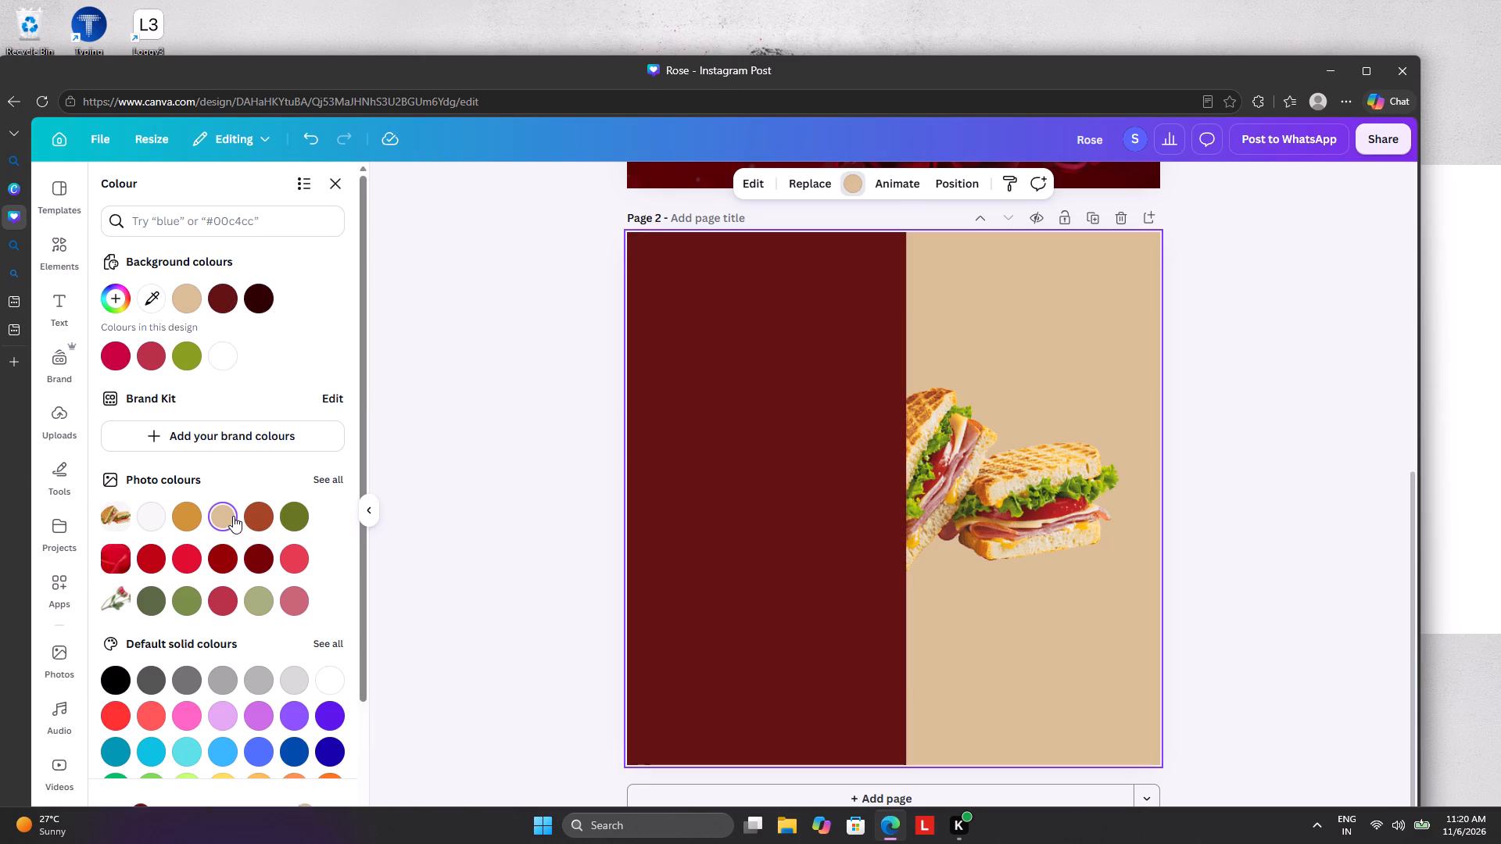
{"action": "left_click", "coordinate": [459, 374]}
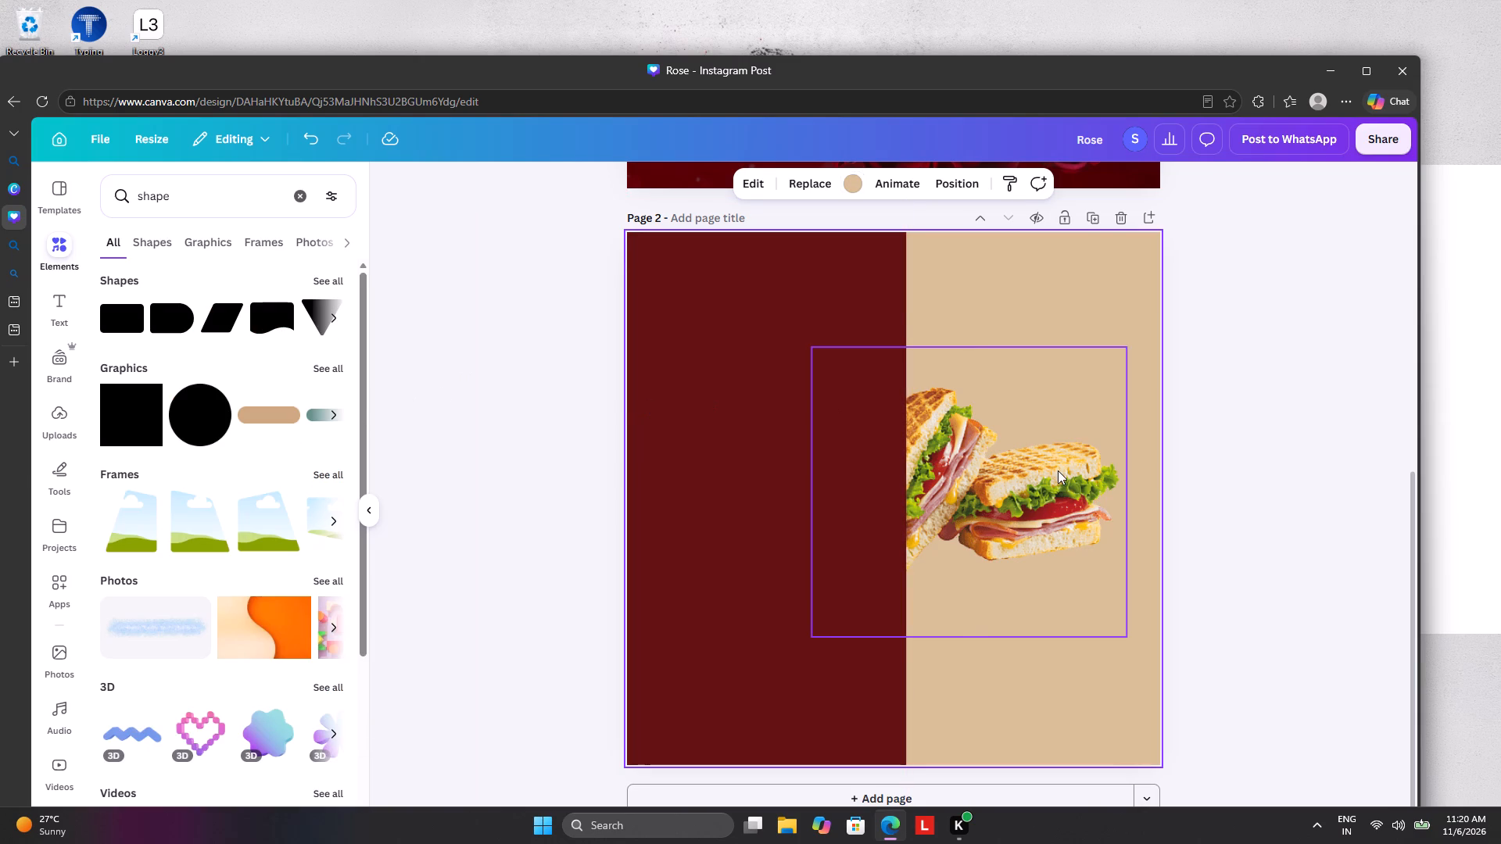
Reorder the layers so the sandwich cutout sits above the dark red rectangle.
{"action": "left_click", "coordinate": [1058, 471]}
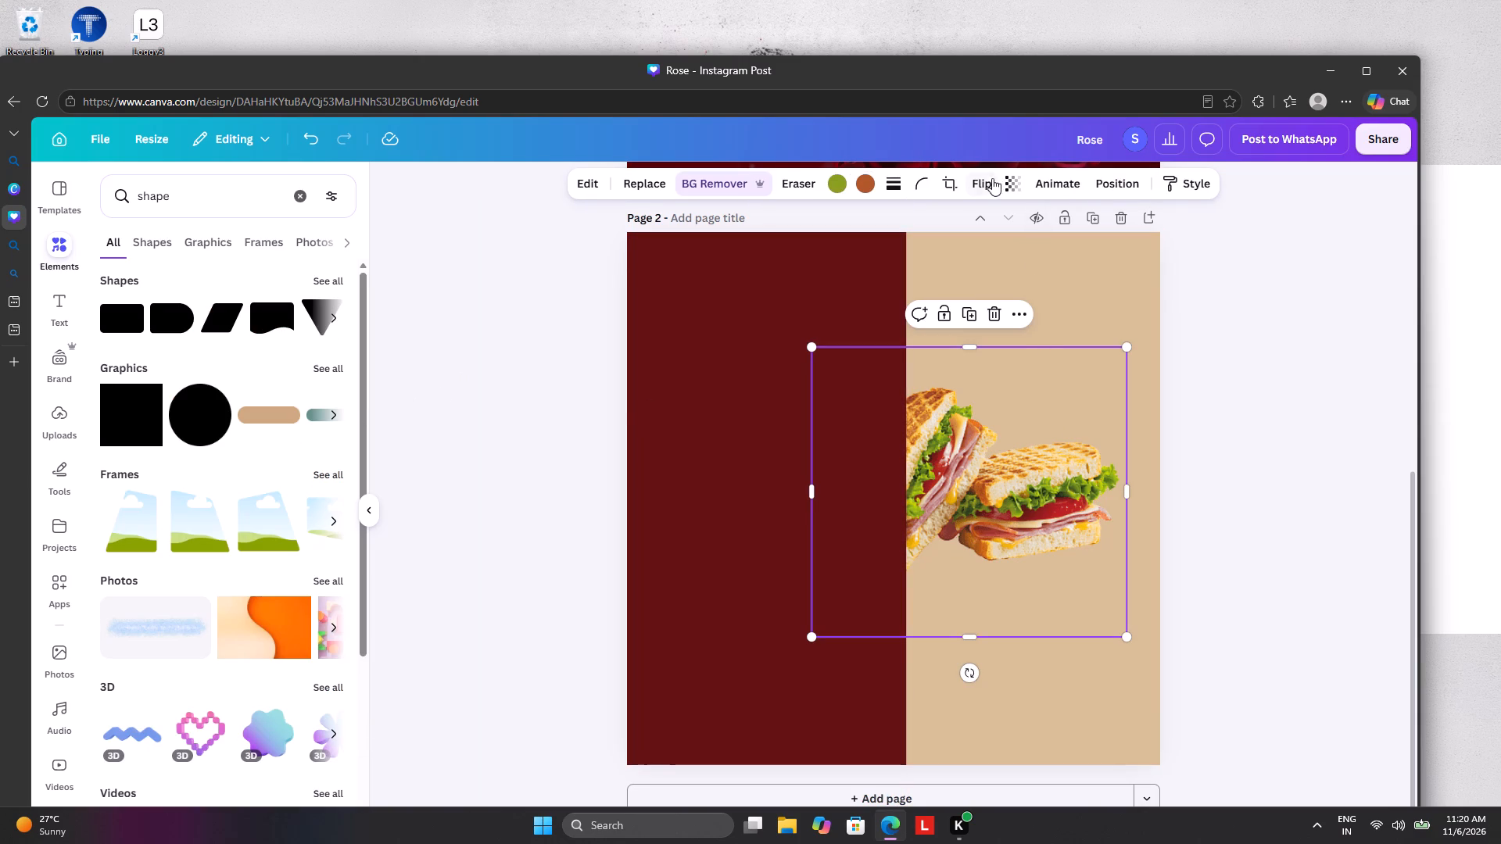
{"action": "left_click", "coordinate": [1112, 177]}
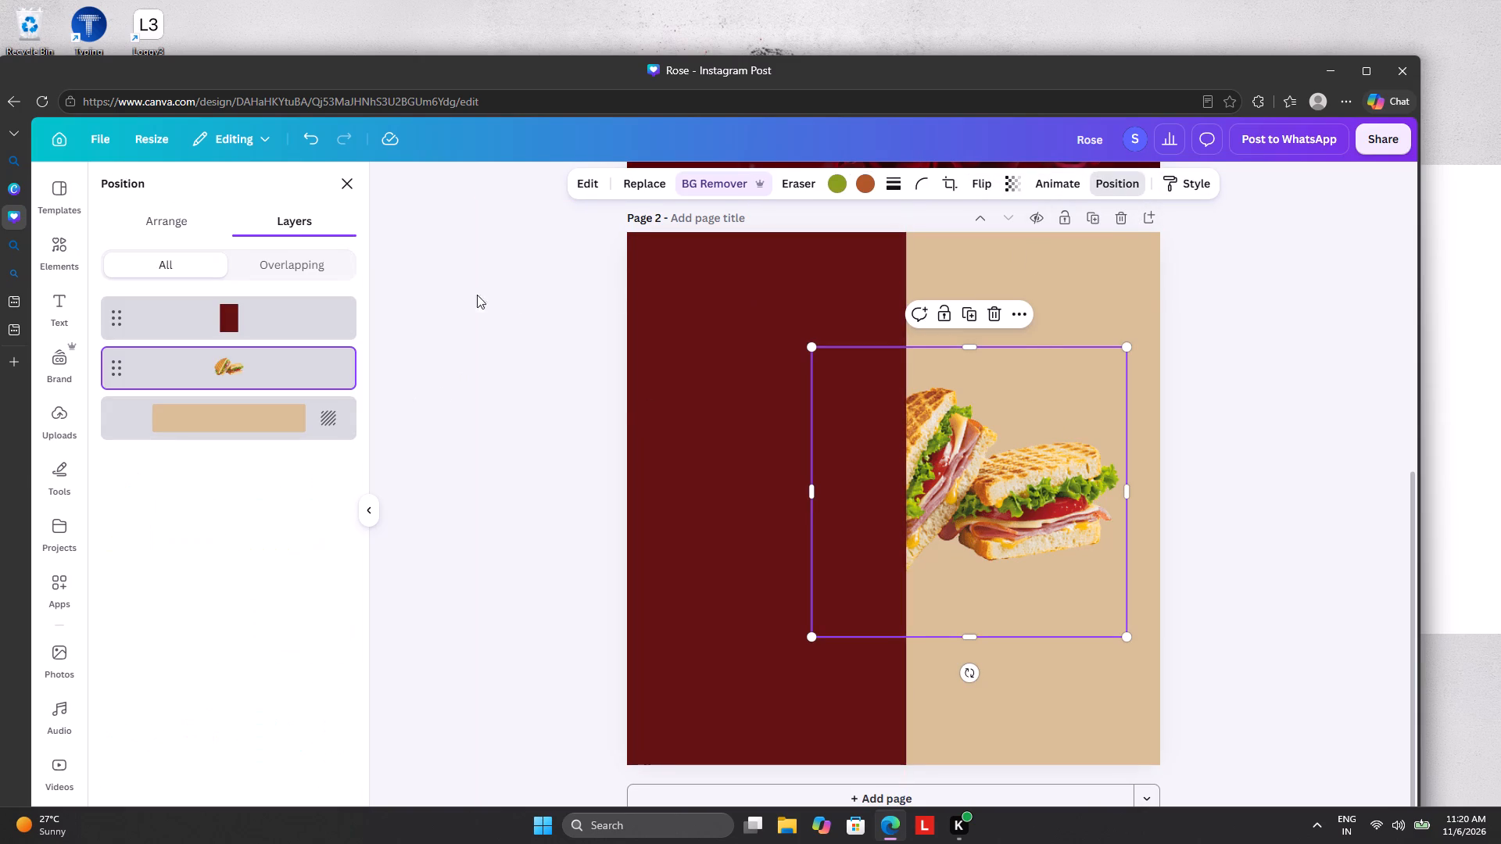
{"action": "left_click_drag", "start_coordinate": [236, 359], "coordinate": [239, 279]}
{"action": "left_click_drag", "start_coordinate": [199, 363], "coordinate": [201, 288]}
{"action": "left_click_drag", "start_coordinate": [185, 359], "coordinate": [188, 266]}
{"action": "left_click_drag", "start_coordinate": [163, 364], "coordinate": [153, 278]}
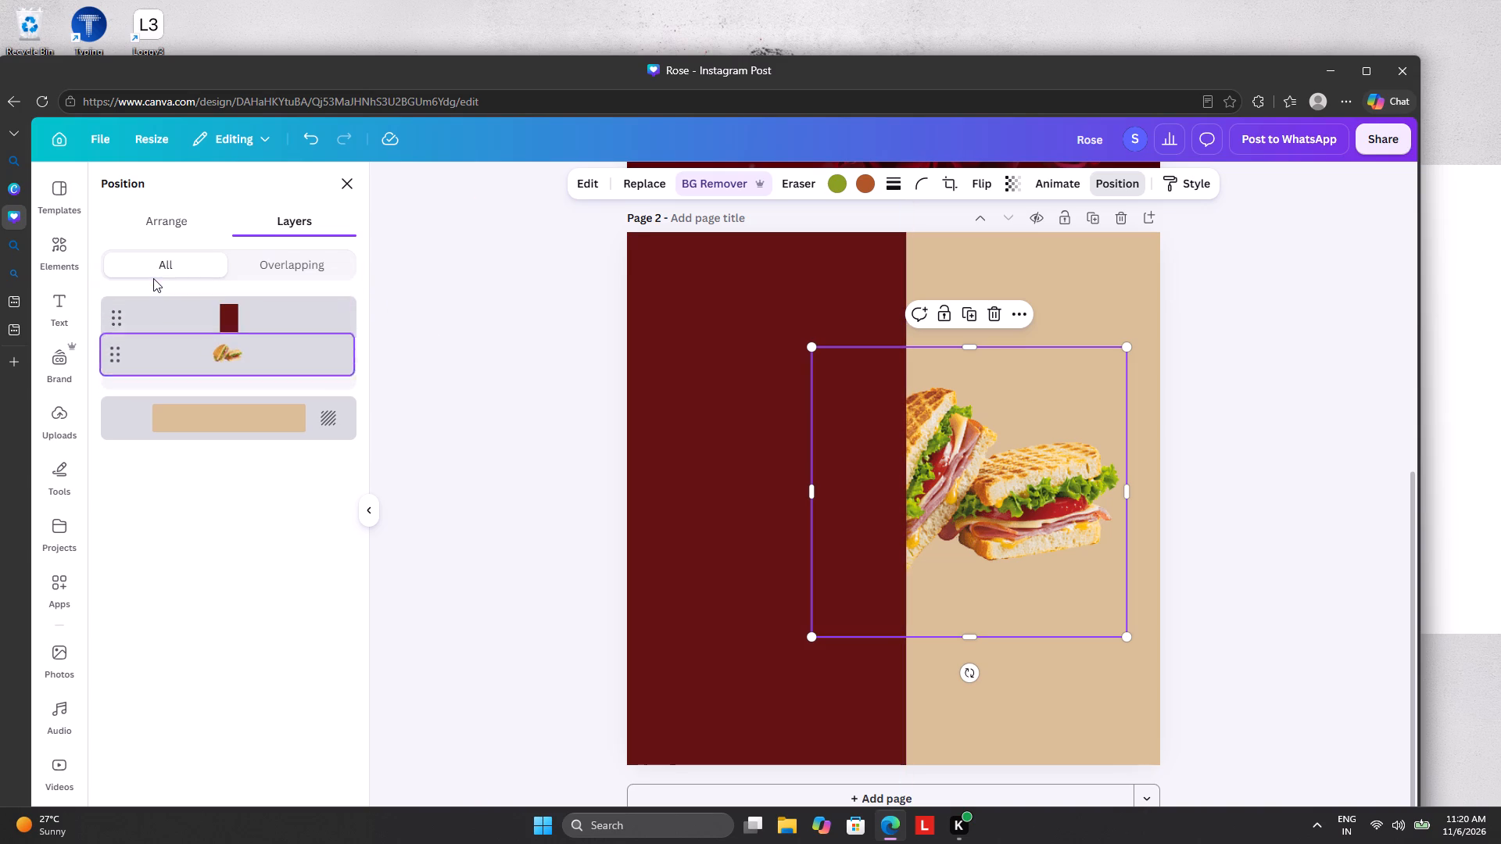
{"action": "left_click_drag", "start_coordinate": [158, 374], "coordinate": [171, 298]}
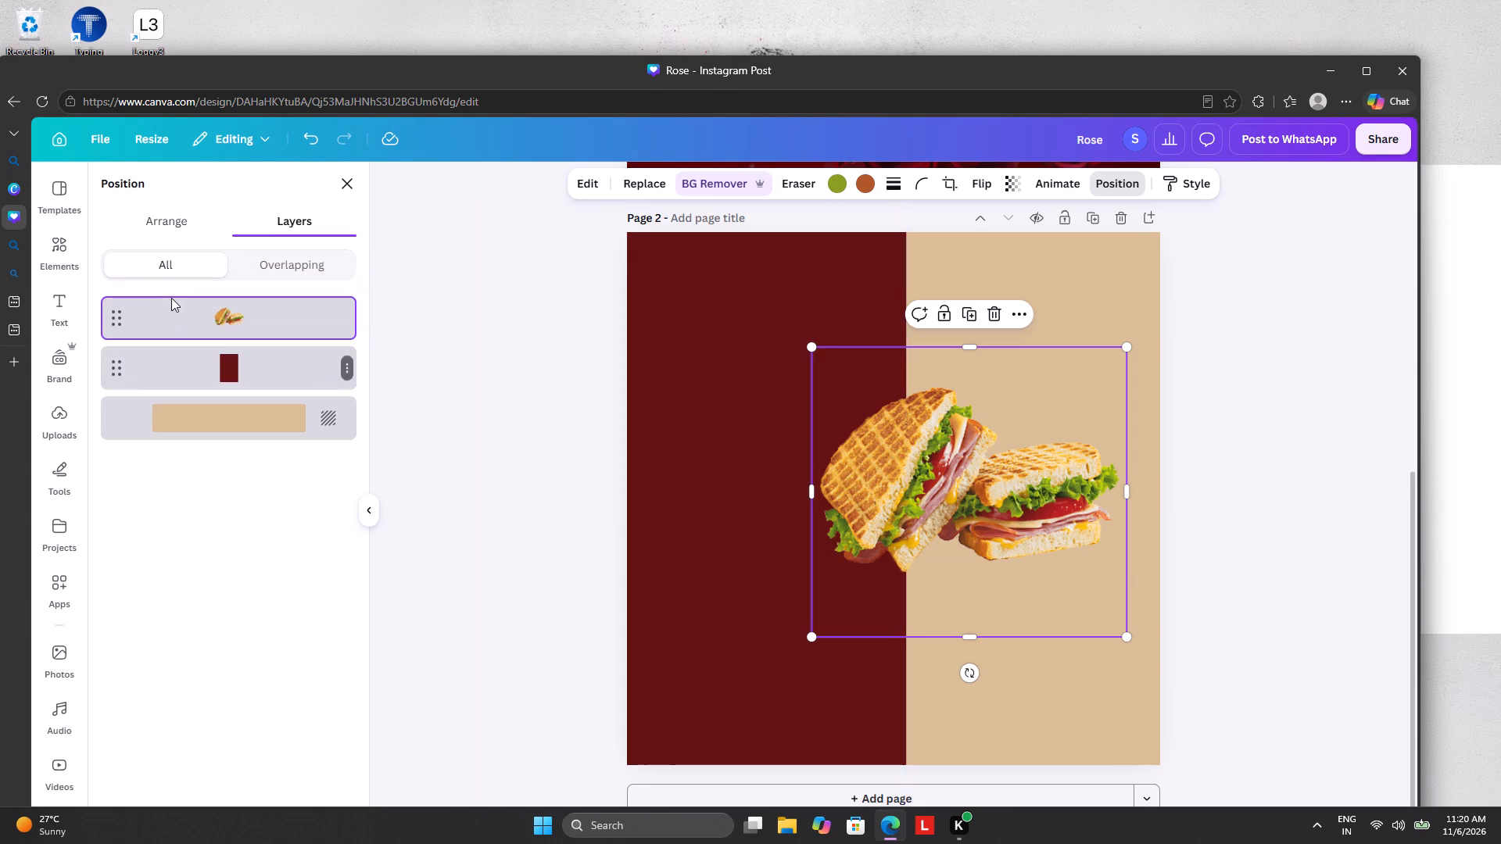
Move the sandwich cutout down and left so it straddles the boundary between the dark red and tan halves.
{"action": "left_click_drag", "start_coordinate": [988, 539], "coordinate": [894, 607]}
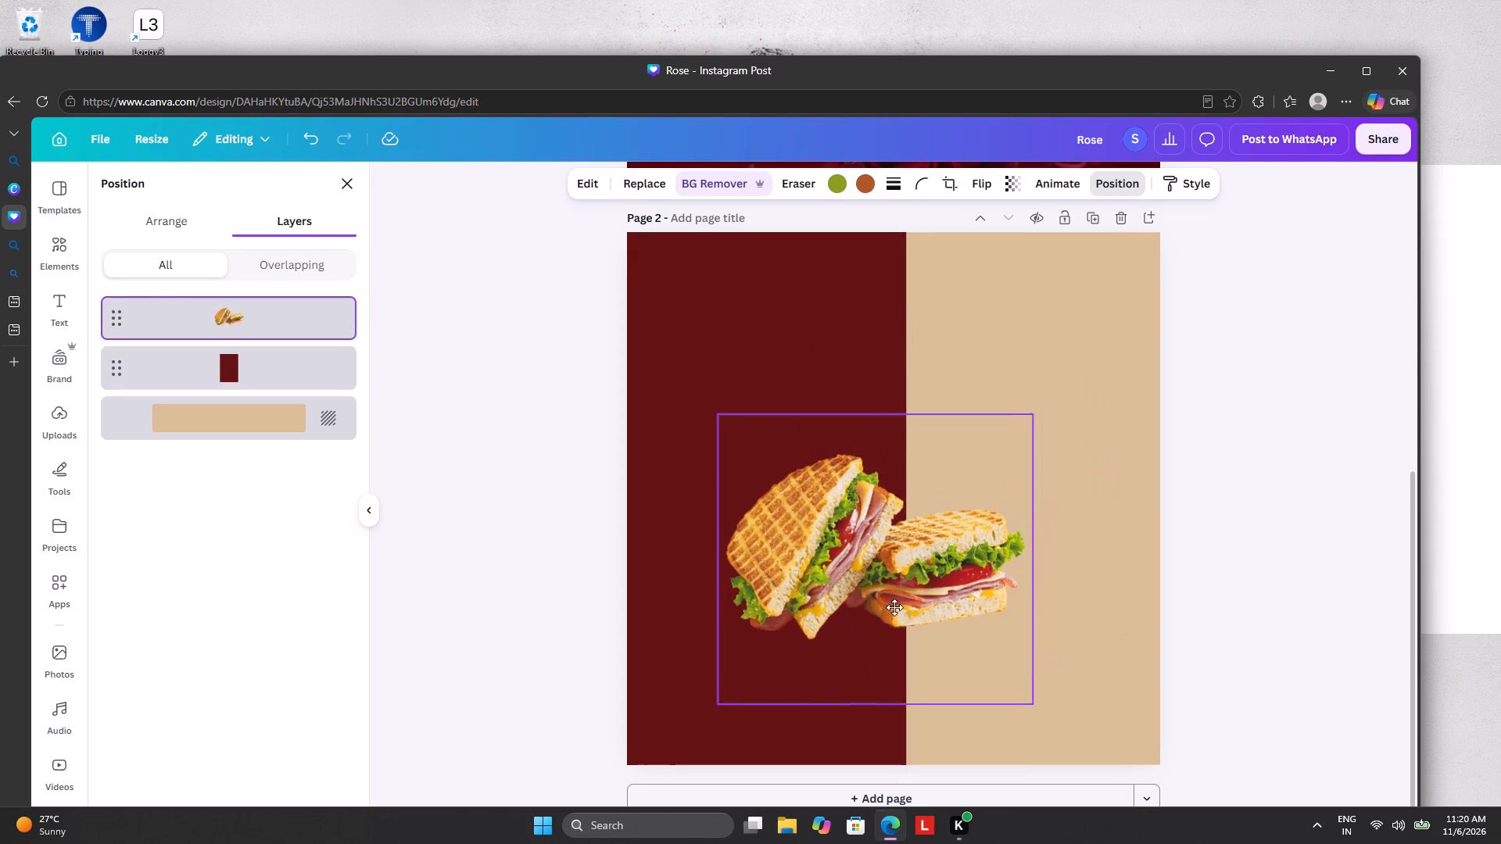
{"action": "left_click_drag", "start_coordinate": [894, 607], "coordinate": [932, 594]}
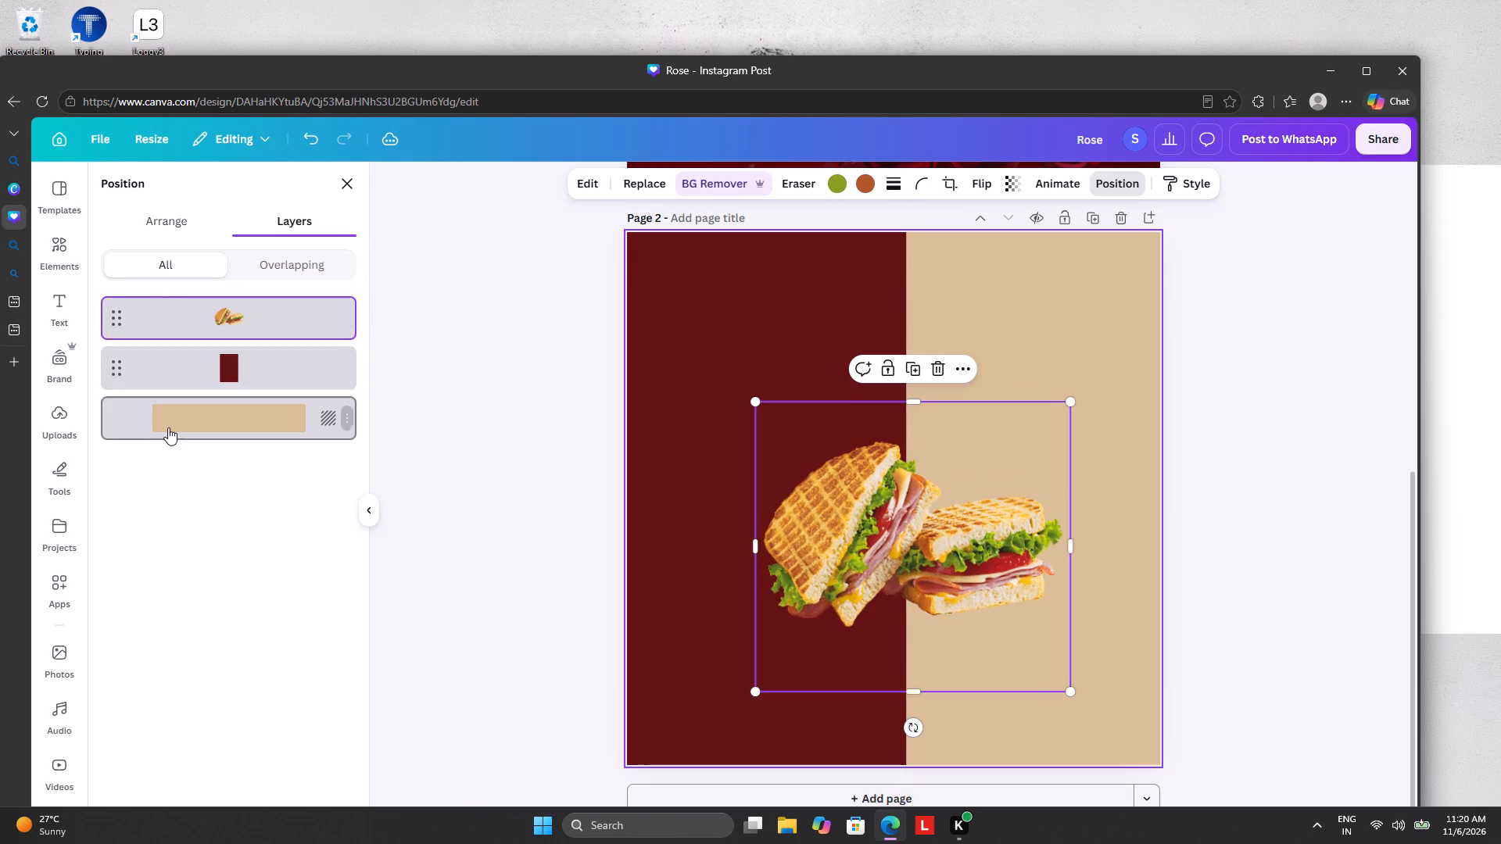
Replace the "shape" element search with a search for "sandwiches".
{"action": "left_click", "coordinate": [60, 261]}
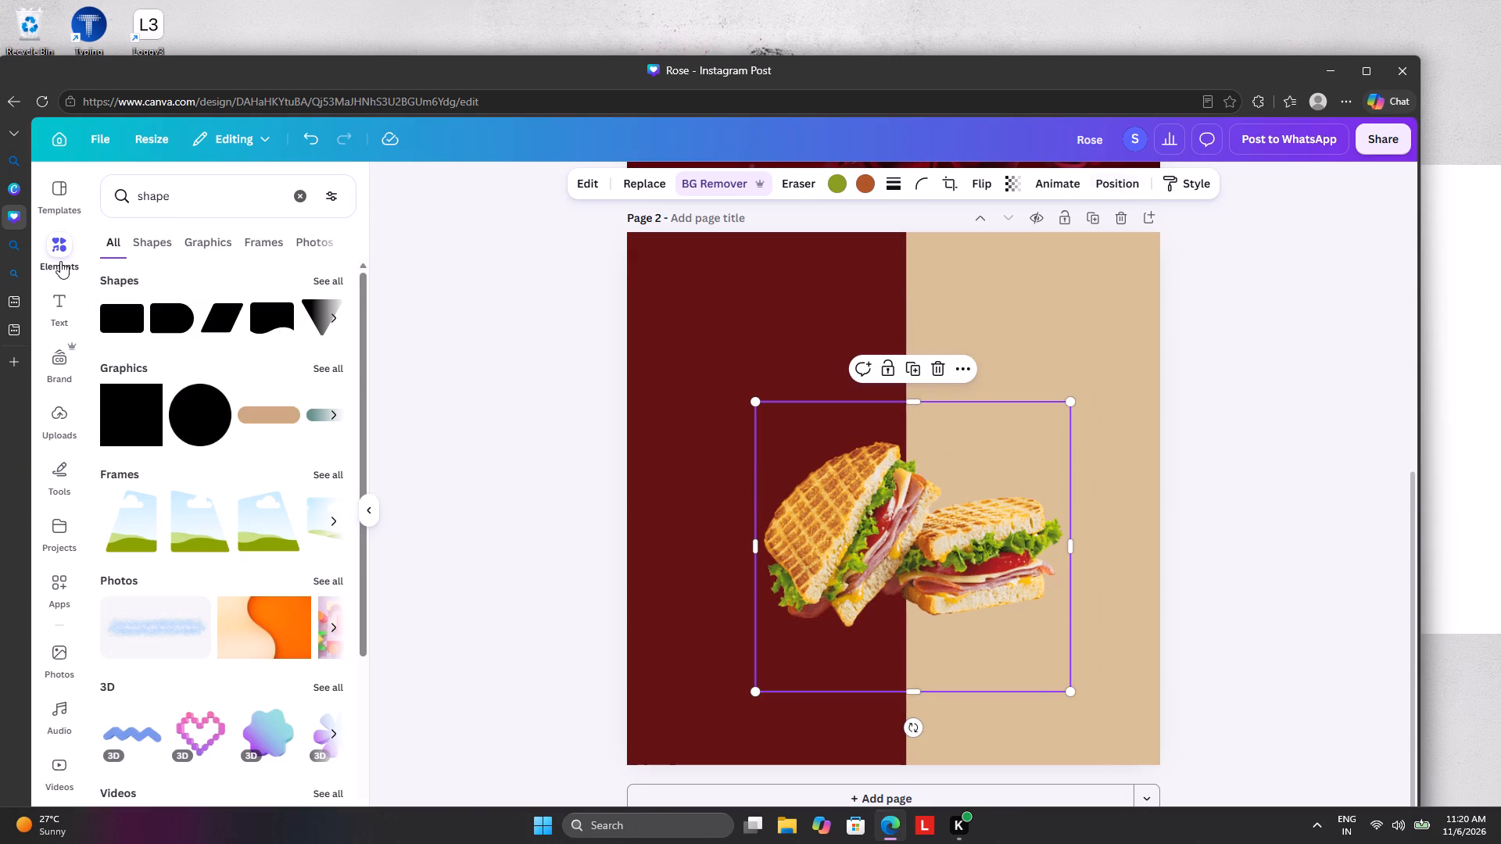
{"action": "left_click", "coordinate": [299, 194]}
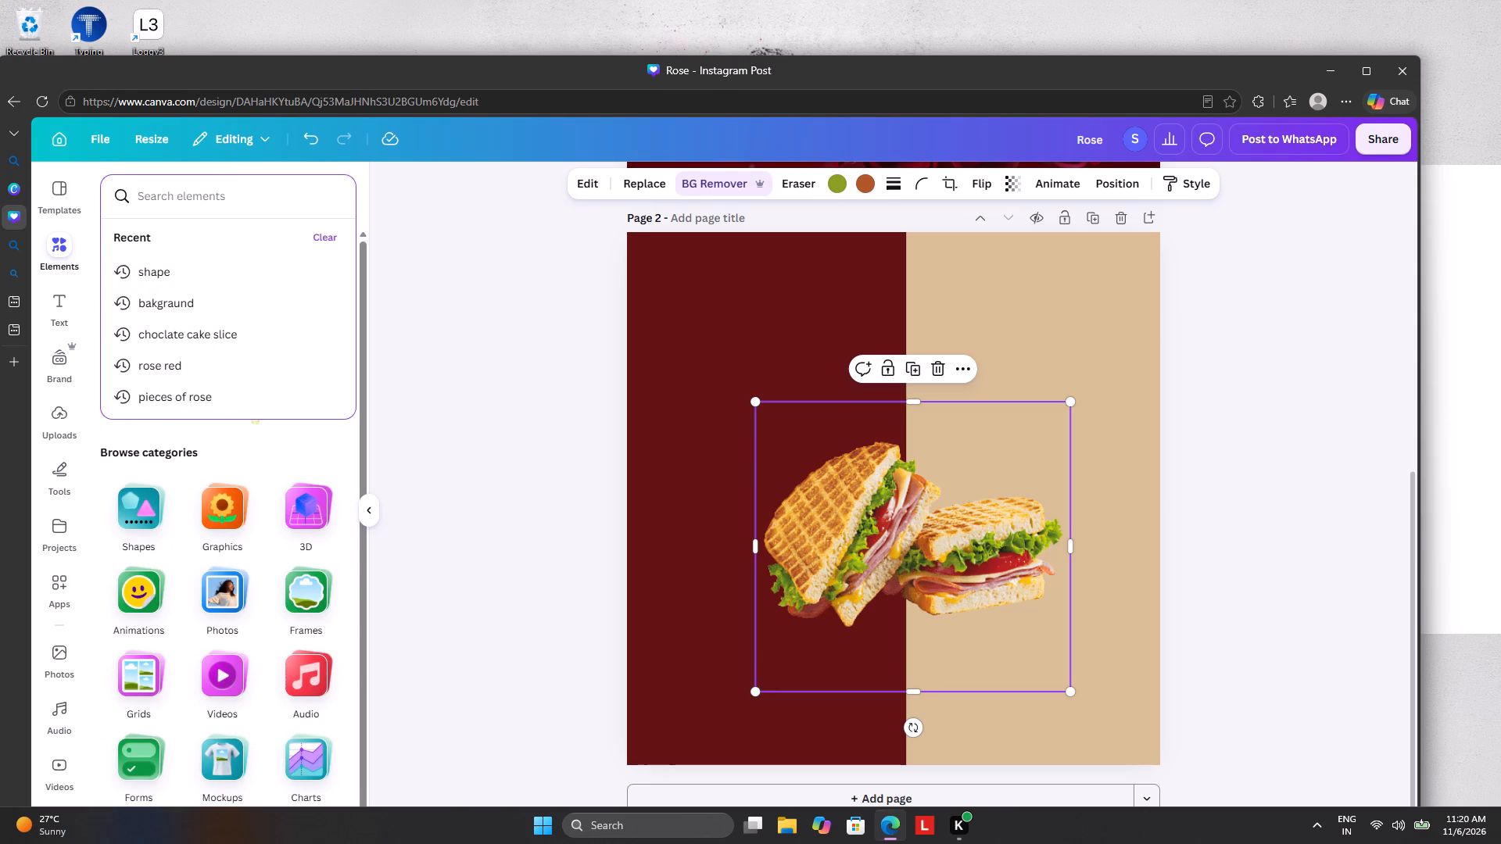
{"action": "key", "text": "s"}
{"action": "key", "text": "a"}
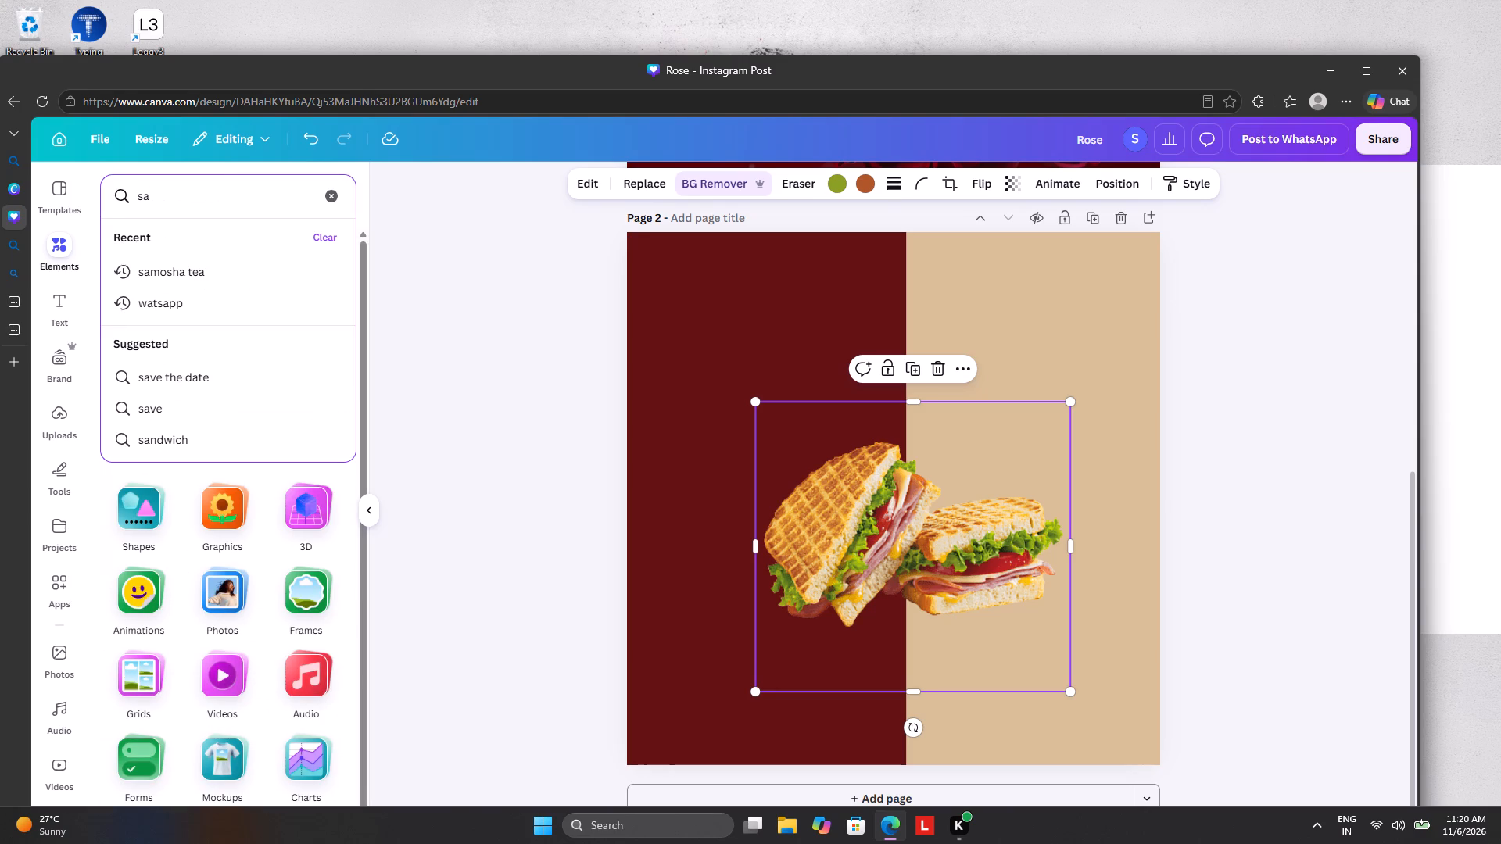
{"action": "key", "text": "n"}
{"action": "key", "text": "d"}
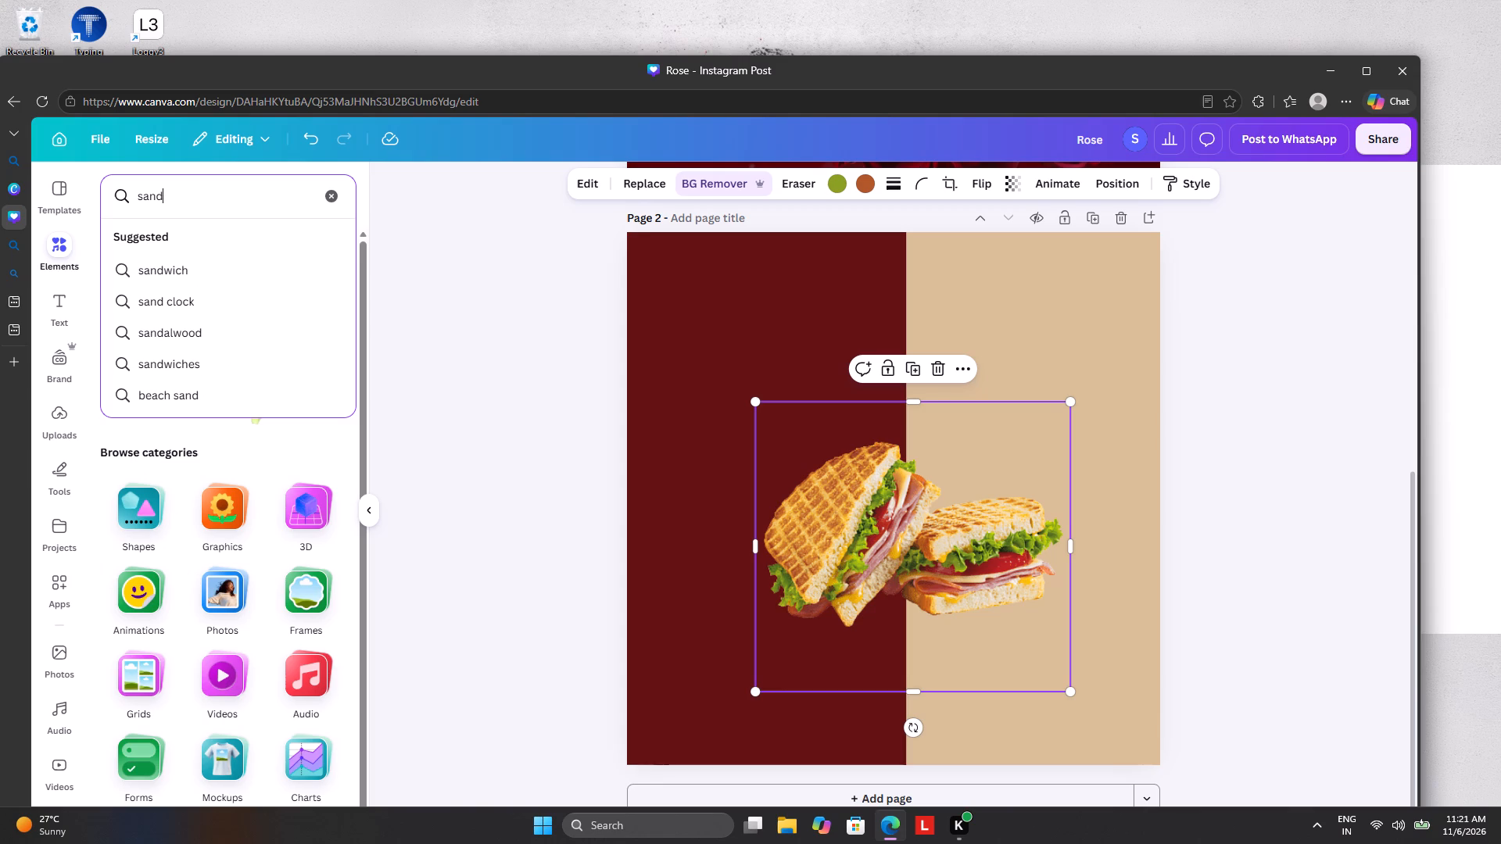
{"action": "left_click", "coordinate": [249, 357]}
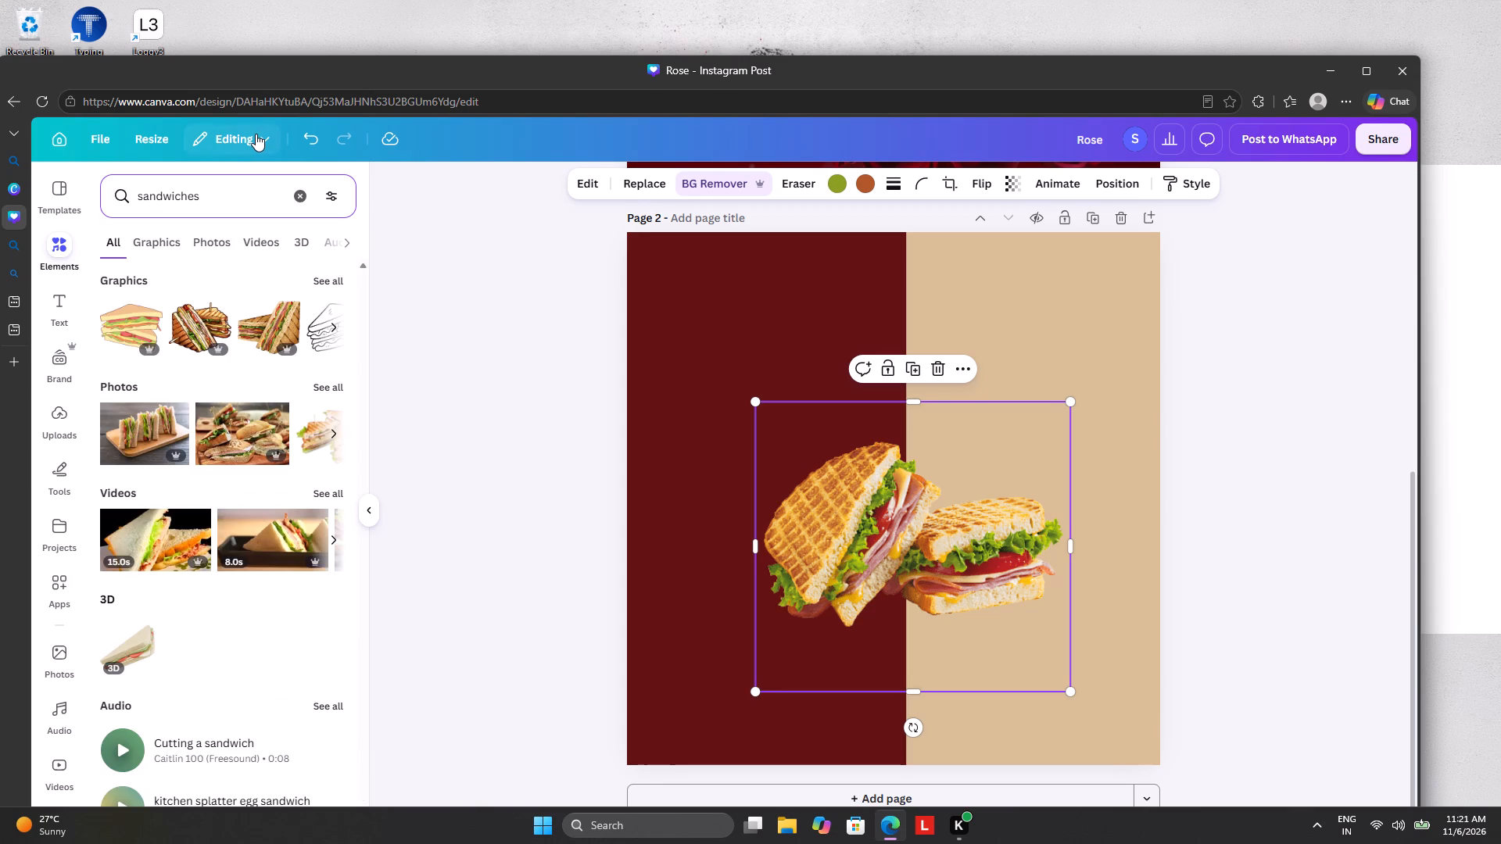
Look through the full graphics and photos results of the "sandwiches" search for another sandwich image.
{"action": "left_click", "coordinate": [324, 281]}
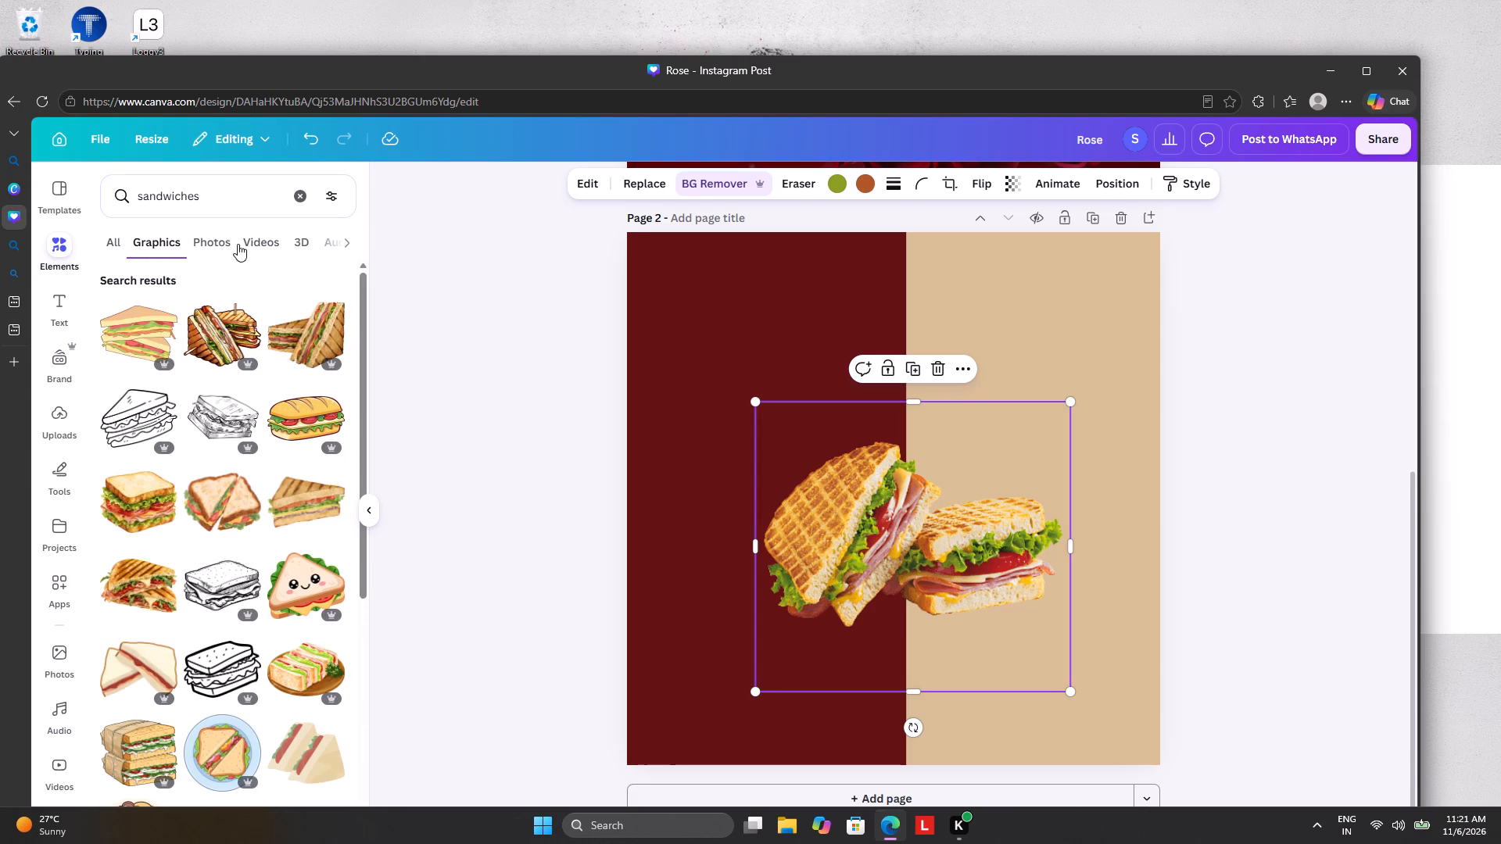
{"action": "left_click", "coordinate": [213, 227]}
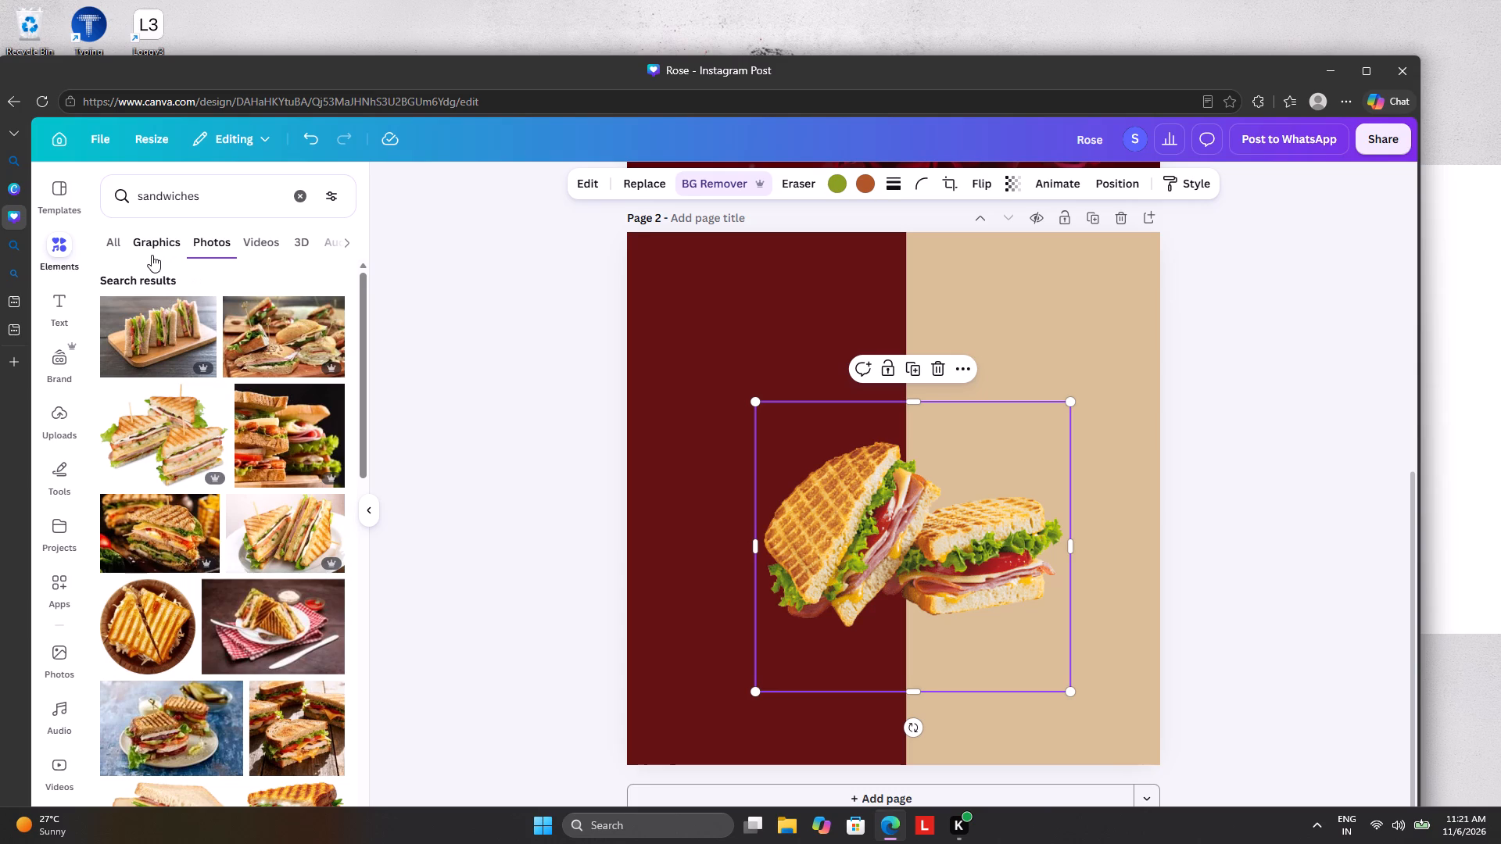
{"action": "scroll", "coordinate": [210, 398], "scroll_direction": "down", "scroll_amount": 5}
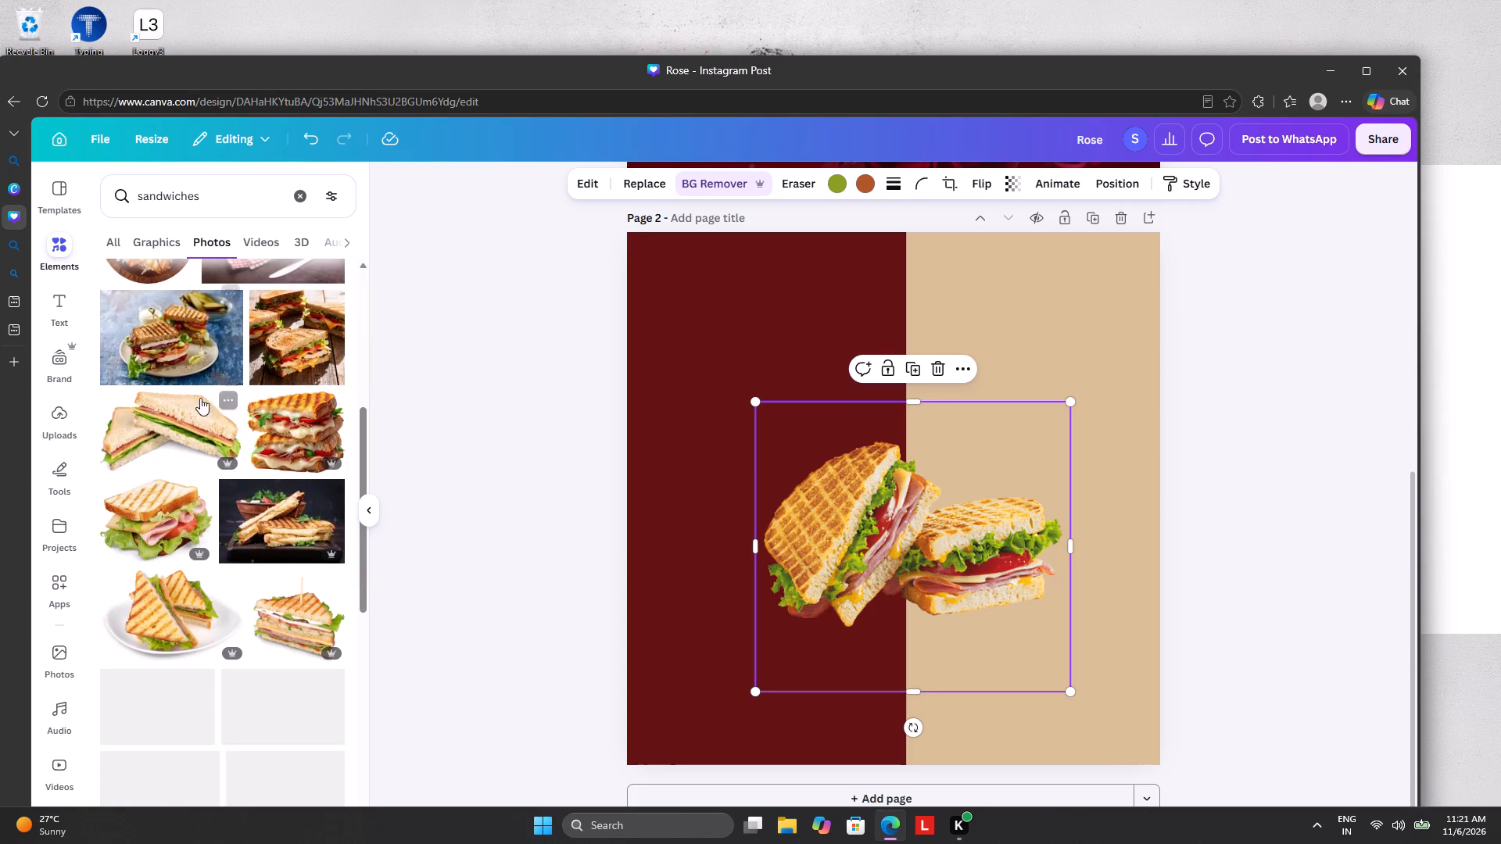
{"action": "scroll", "coordinate": [185, 395], "scroll_direction": "down", "scroll_amount": 5}
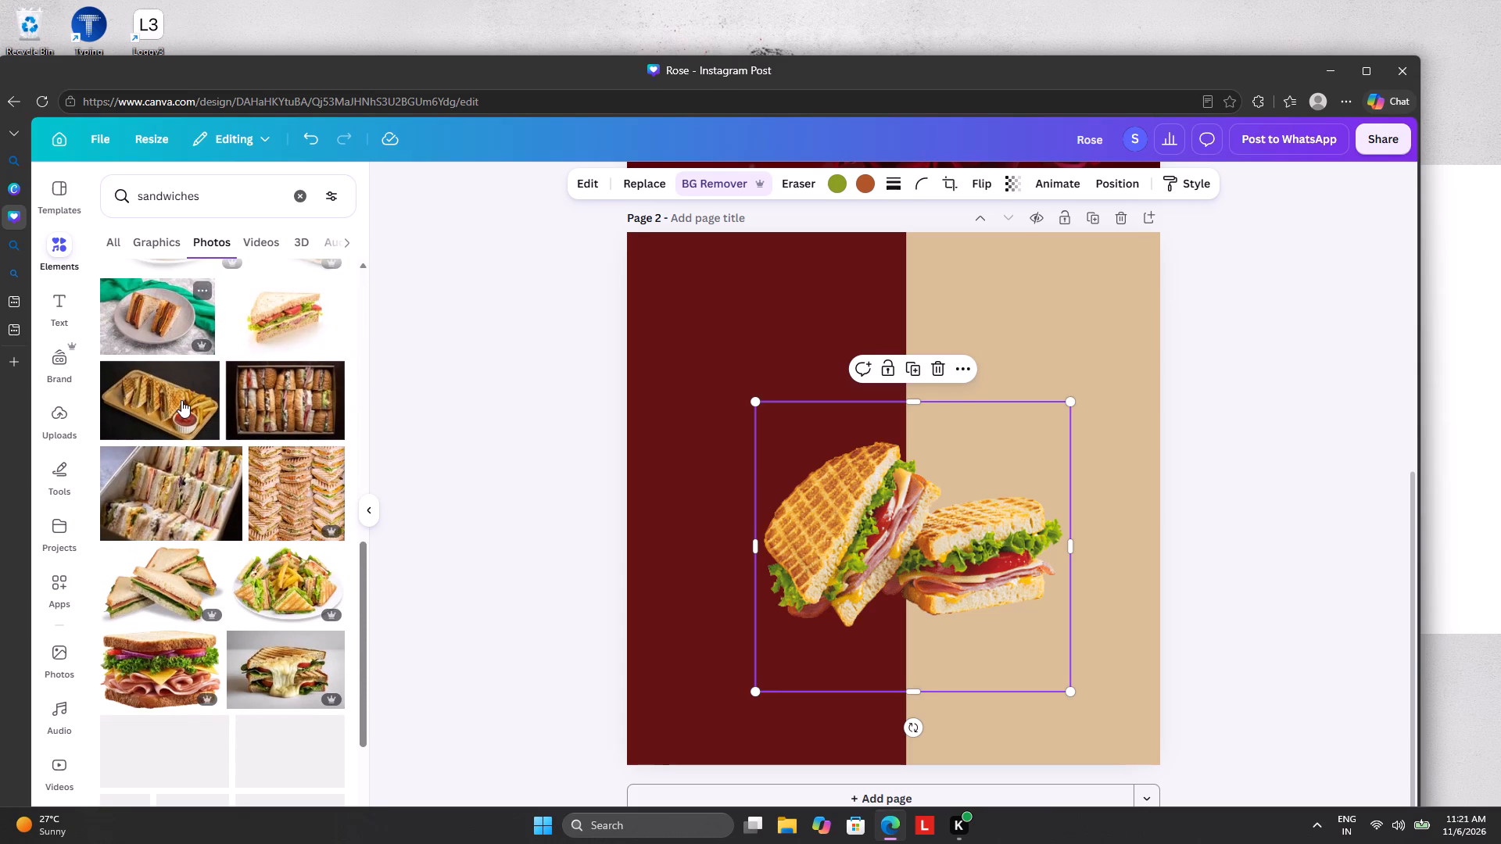
{"action": "scroll", "coordinate": [181, 400], "scroll_direction": "down", "scroll_amount": 2}
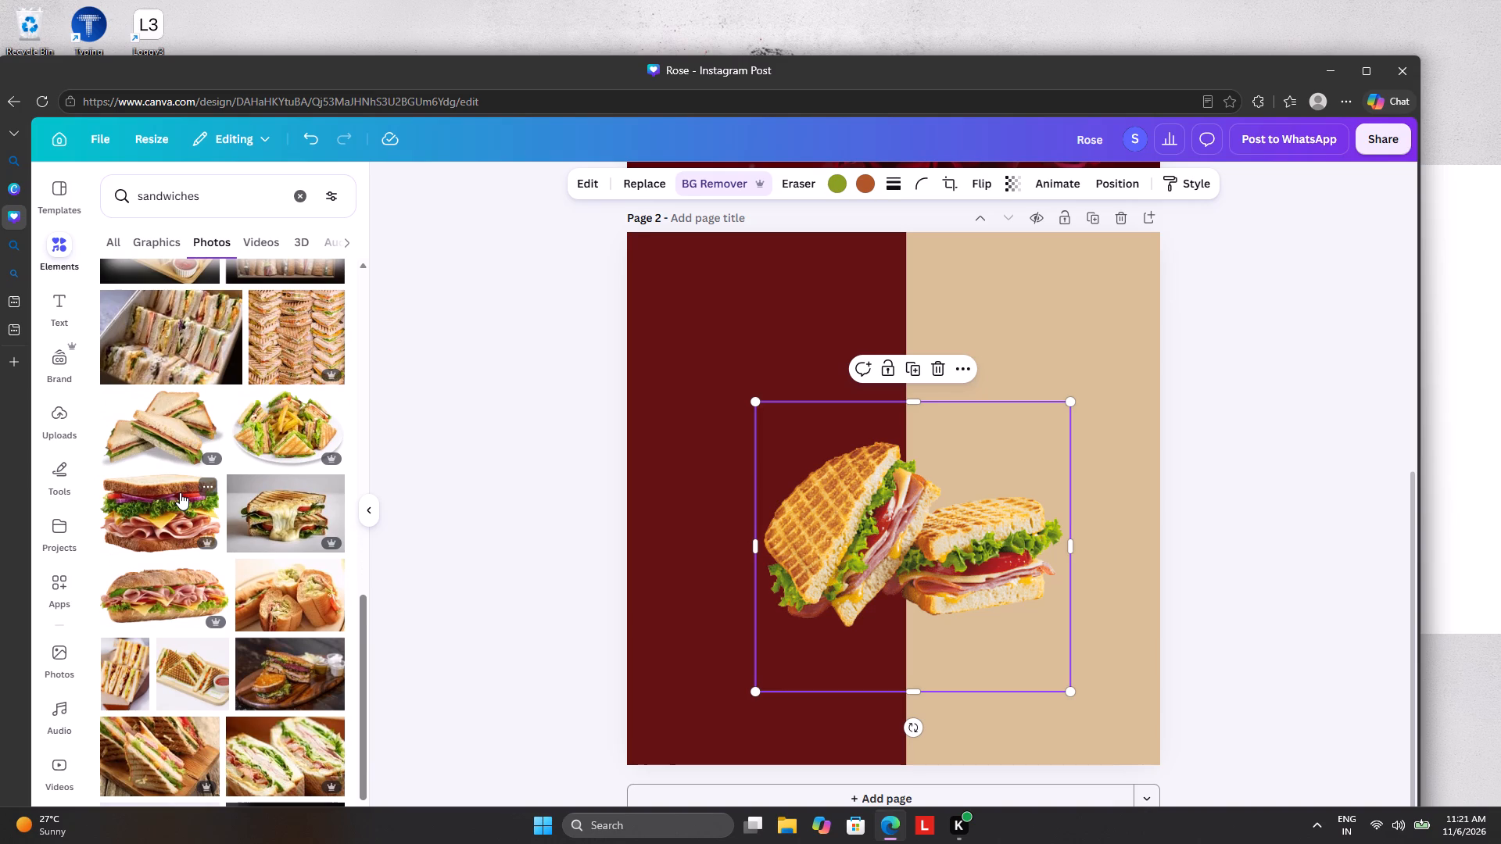
{"action": "scroll", "coordinate": [180, 492], "scroll_direction": "down", "scroll_amount": 6}
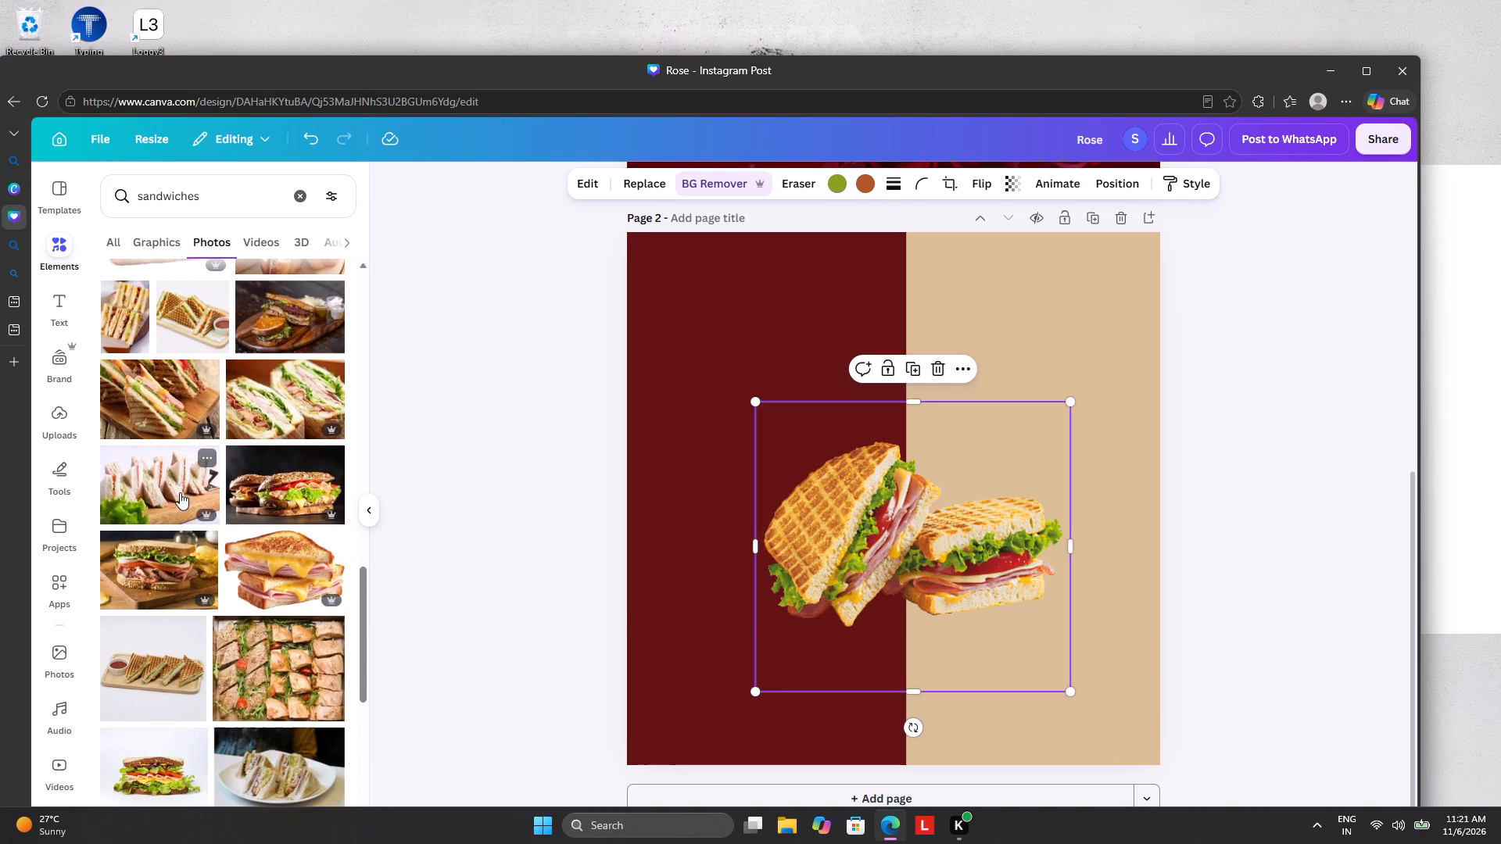
Extend the photo search to "sandwiches with chizz" and look through the results for a suitable sandwich.
{"action": "left_click", "coordinate": [210, 196]}
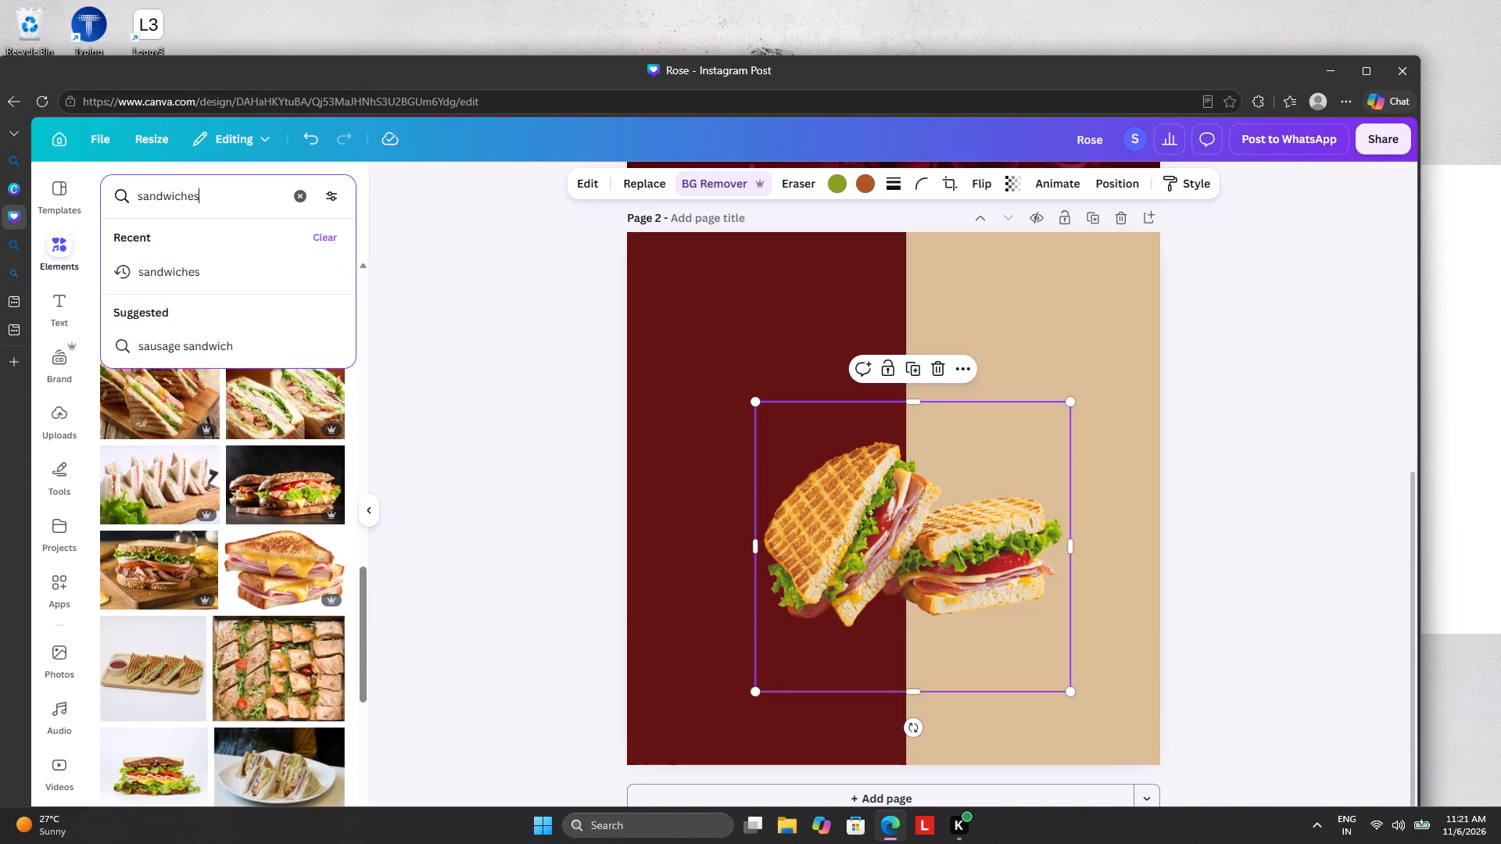
{"action": "key", "text": "space"}
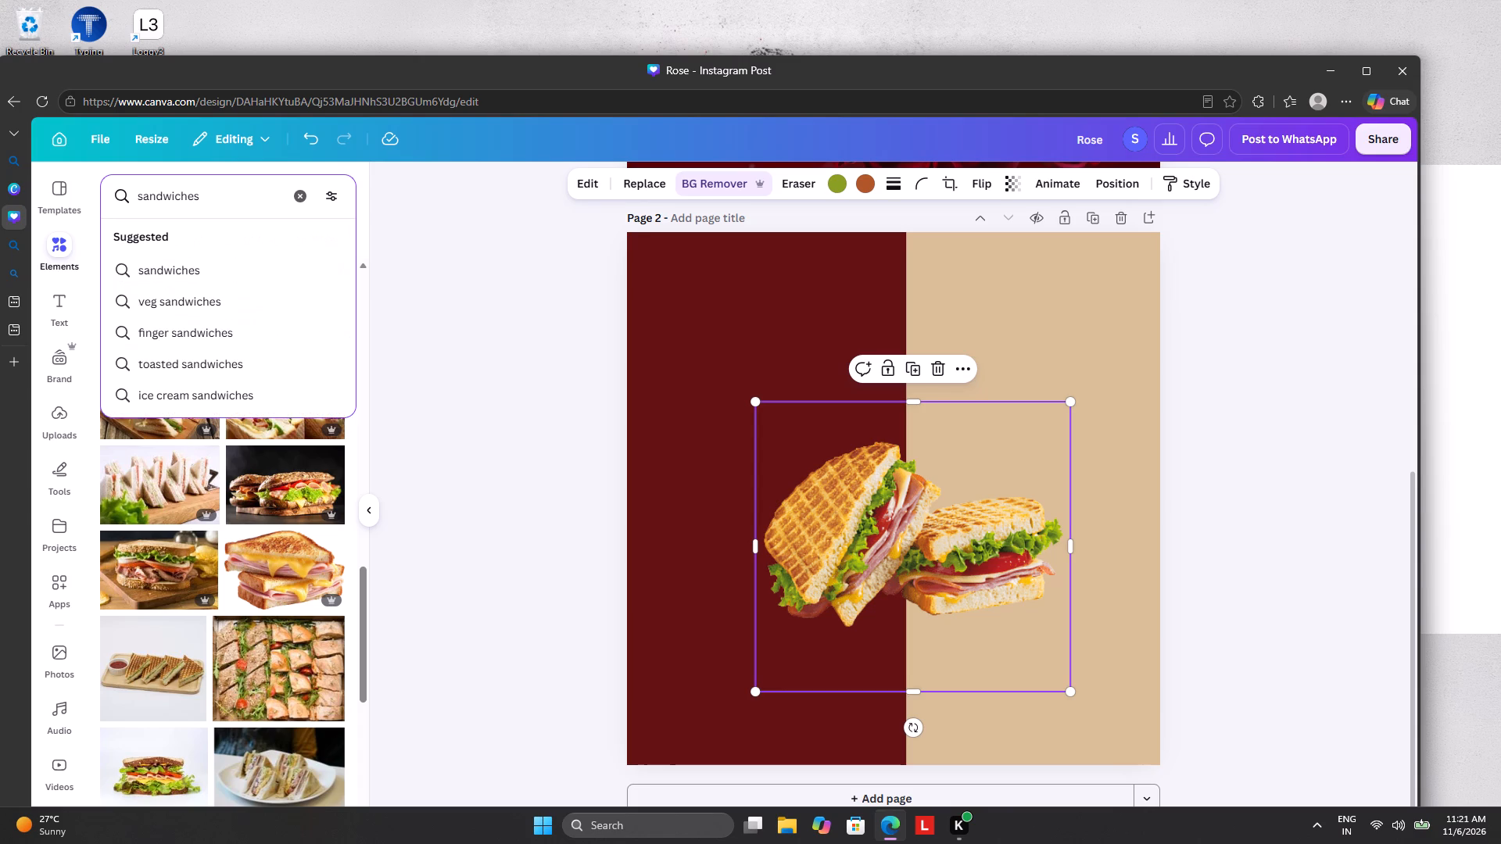
{"action": "key", "text": "w"}
{"action": "key", "text": "i"}
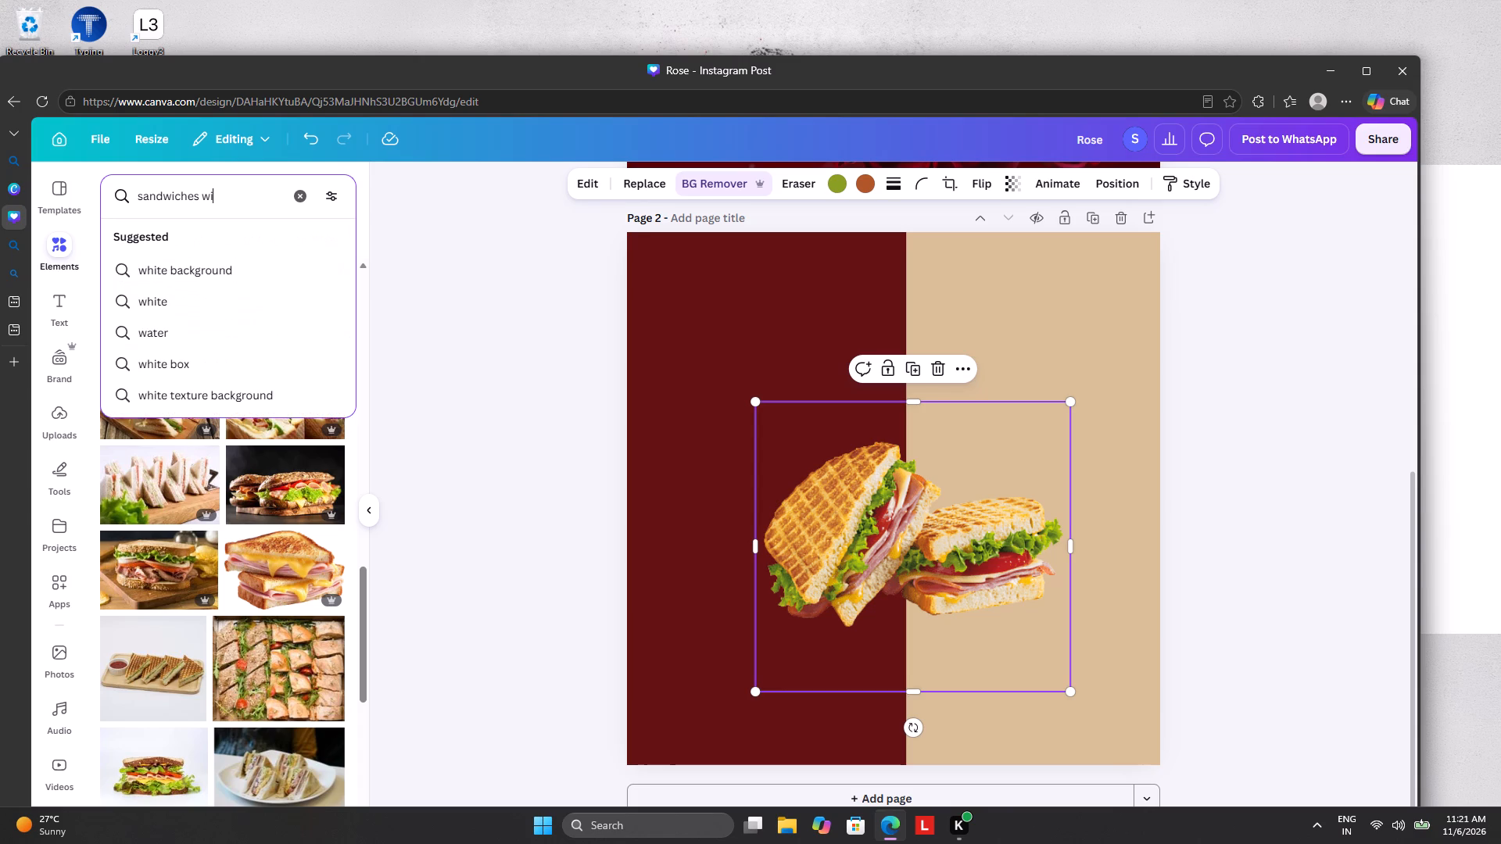
{"action": "type", "text": "th chi"}
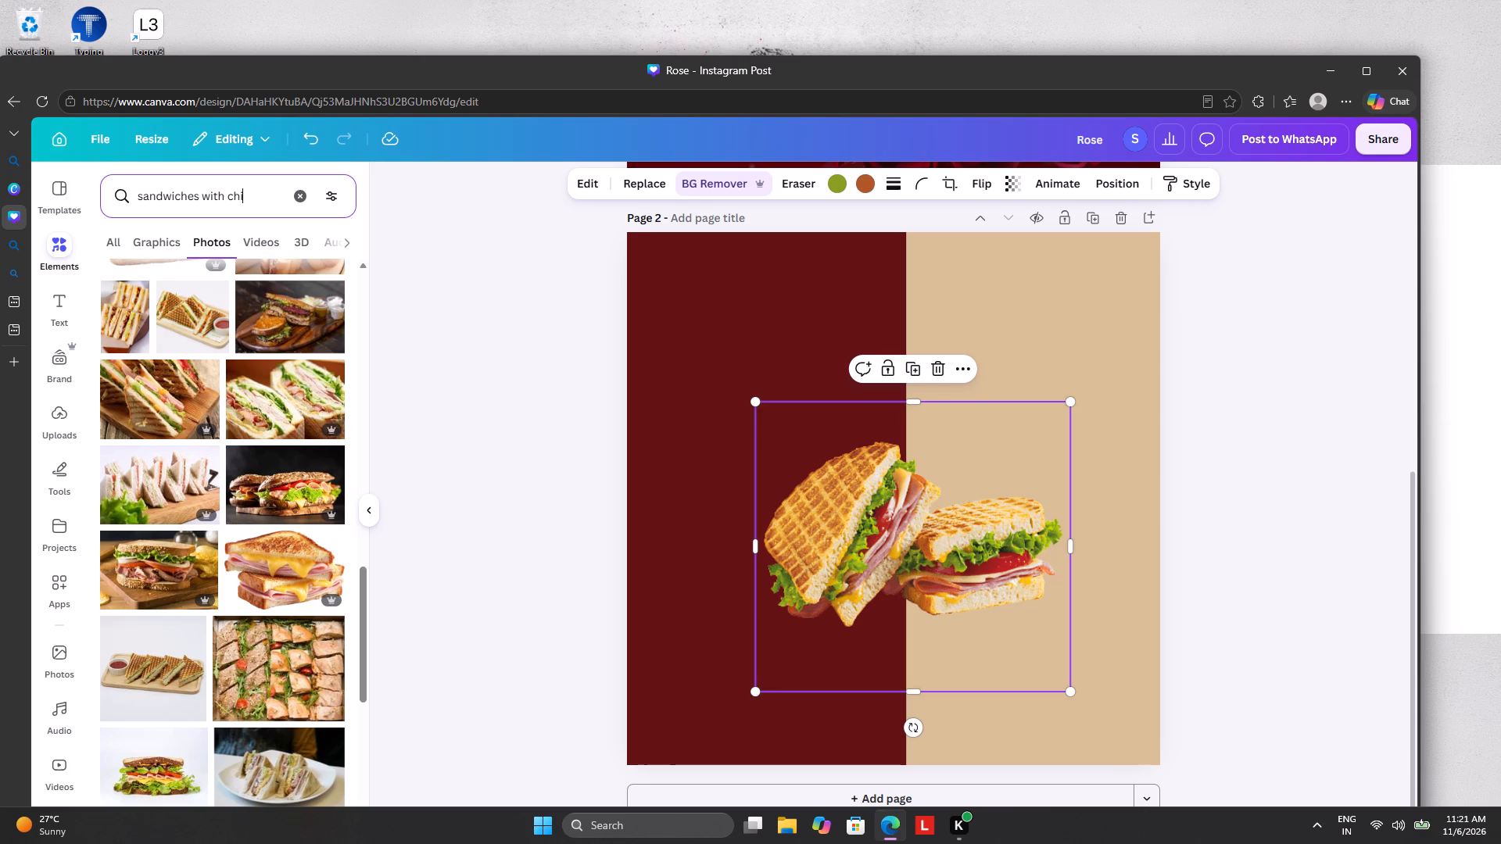
{"action": "type", "text": "zz"}
{"action": "key", "text": "Return"}
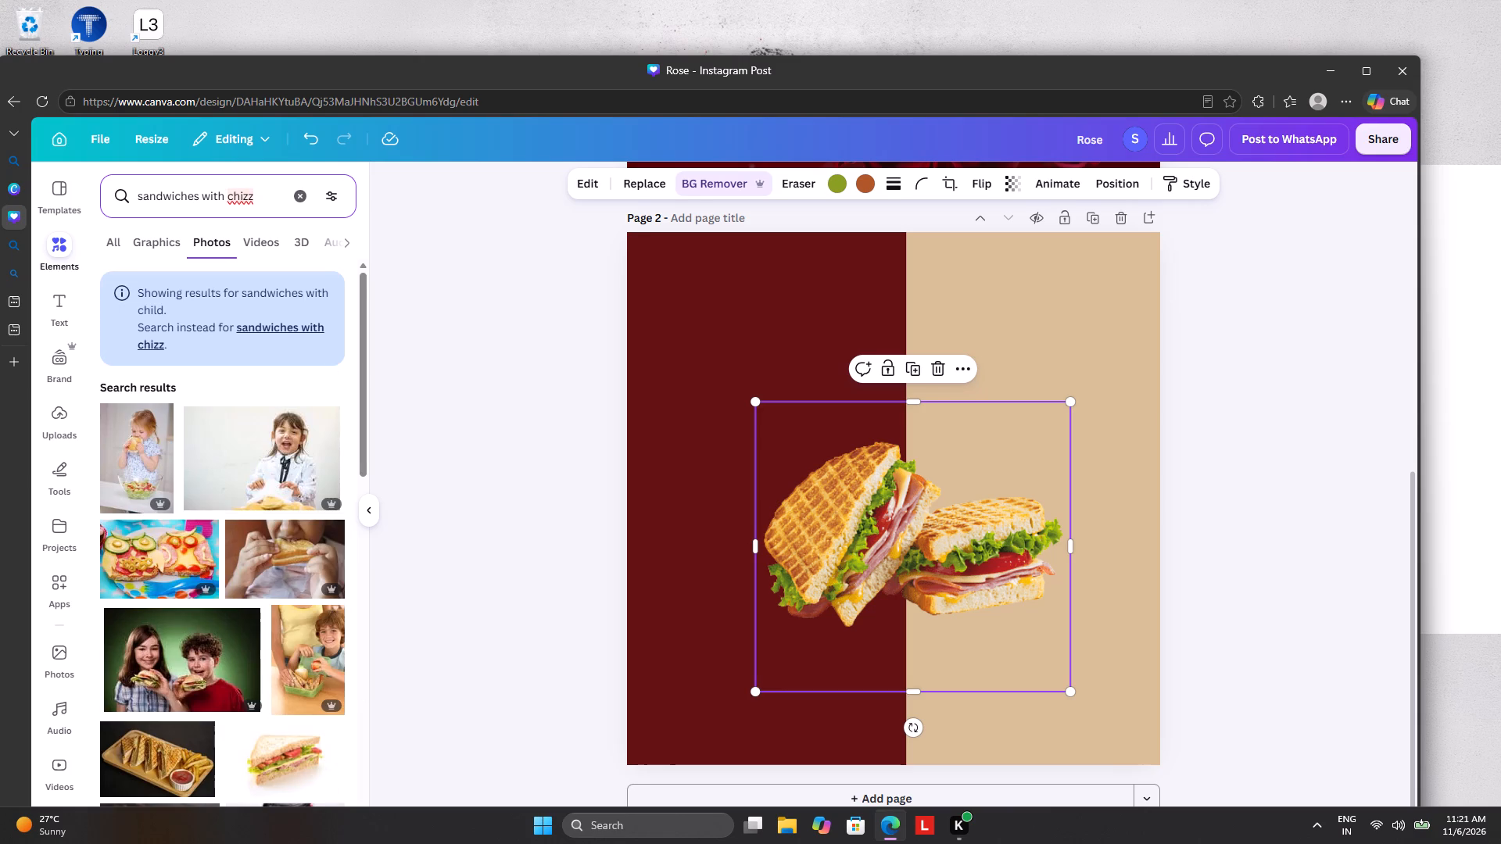
{"action": "scroll", "coordinate": [186, 715], "scroll_direction": "down", "scroll_amount": 4}
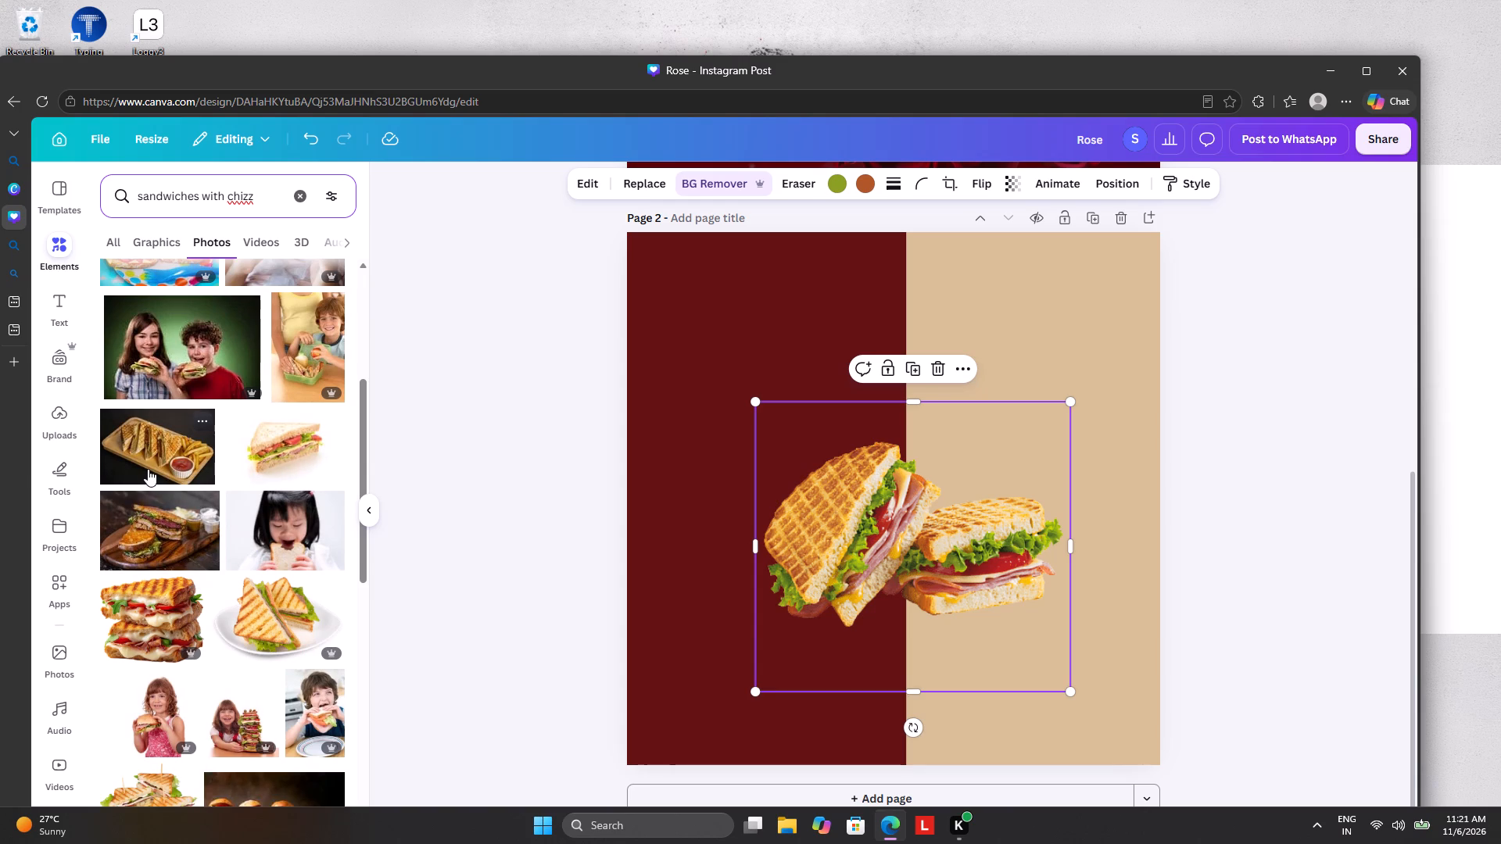
{"action": "scroll", "coordinate": [228, 636], "scroll_direction": "down", "scroll_amount": 4}
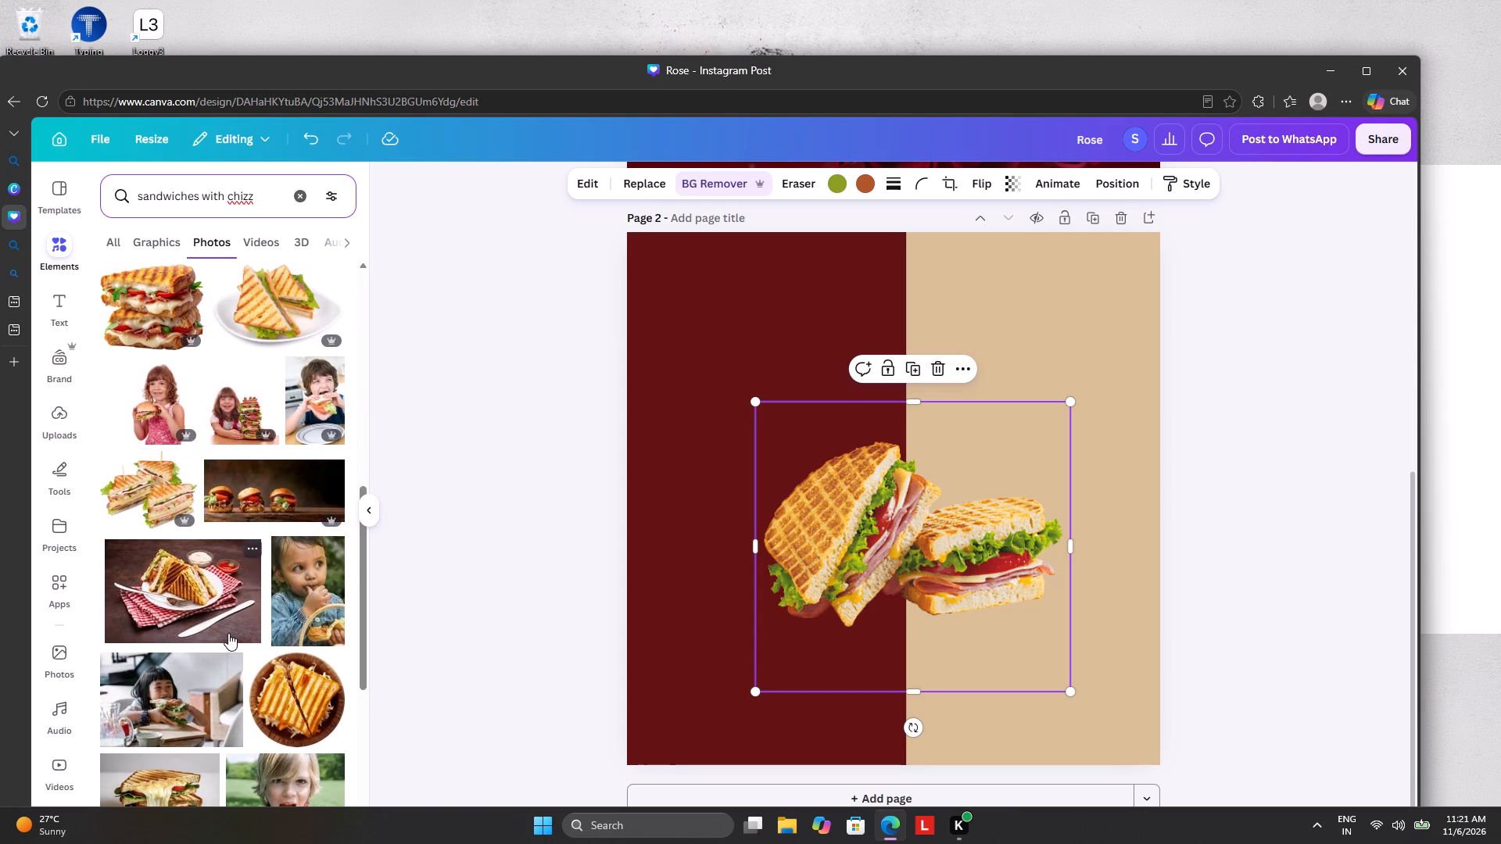
{"action": "scroll", "coordinate": [228, 633], "scroll_direction": "down", "scroll_amount": 4}
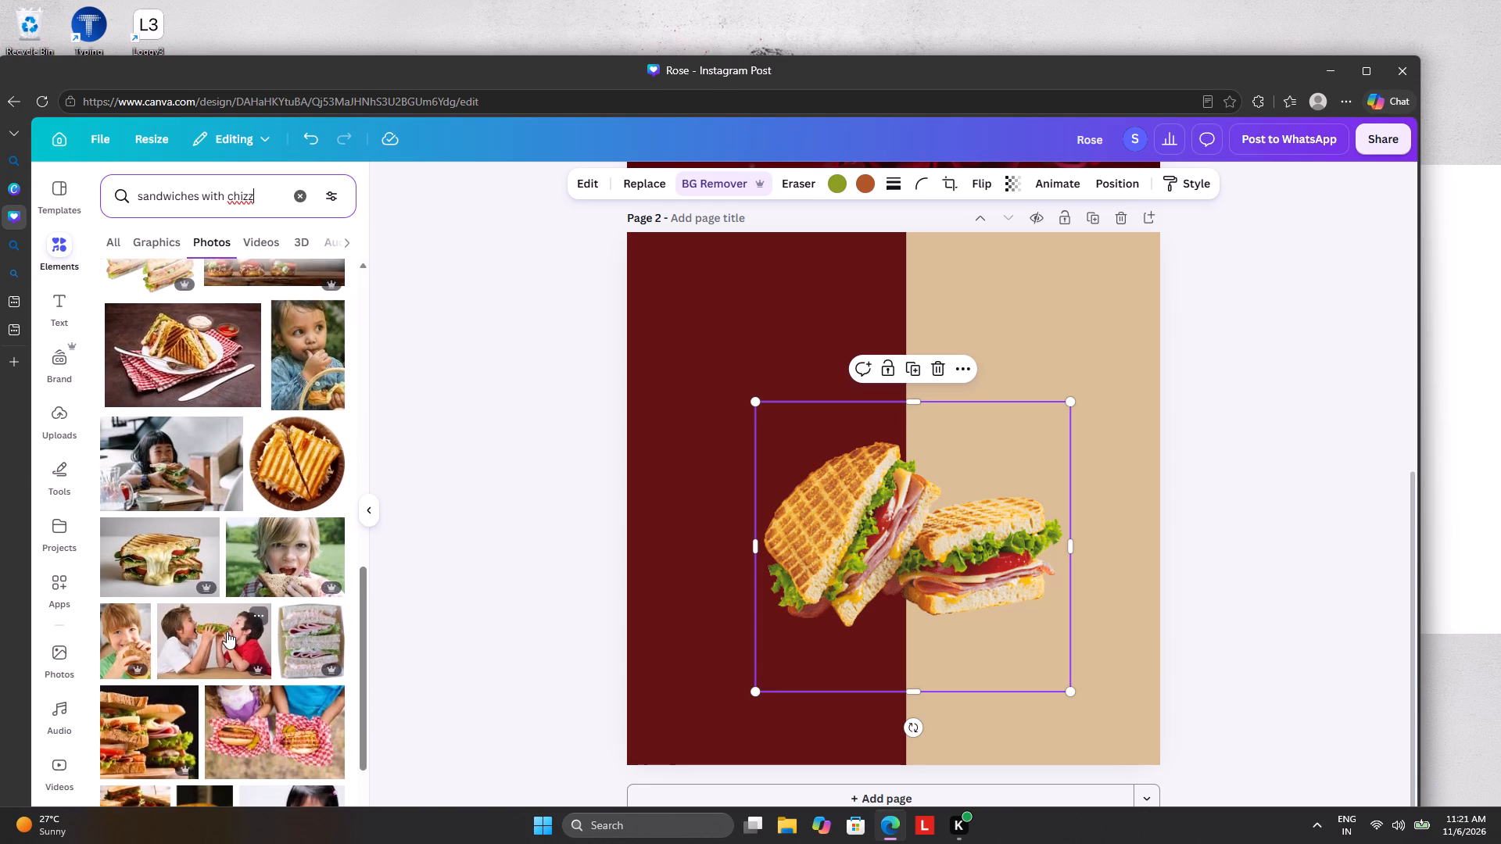
{"action": "scroll", "coordinate": [227, 631], "scroll_direction": "down", "scroll_amount": 5}
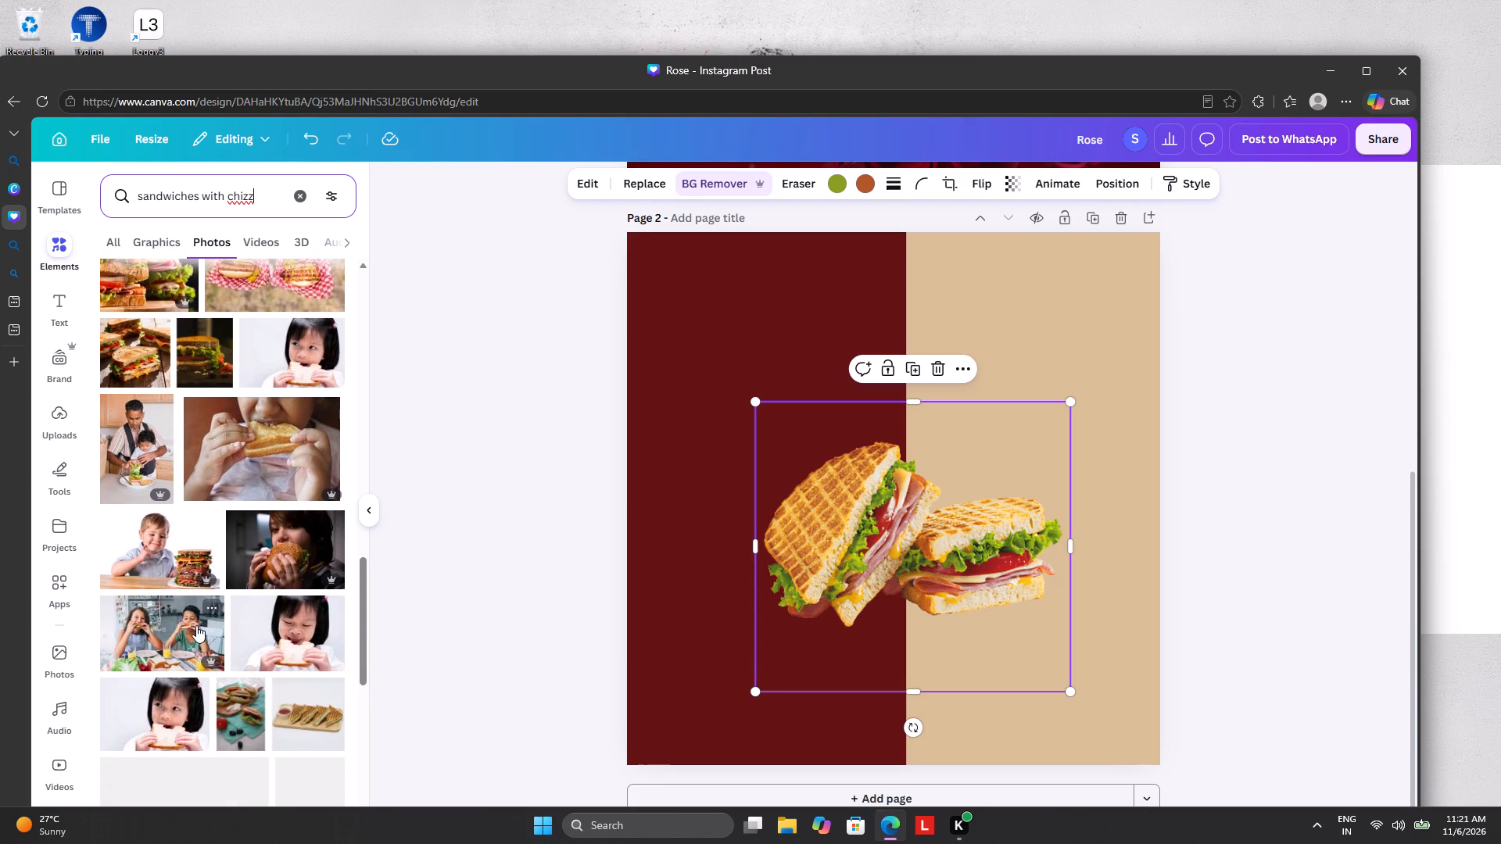
{"action": "scroll", "coordinate": [196, 625], "scroll_direction": "down", "scroll_amount": 5}
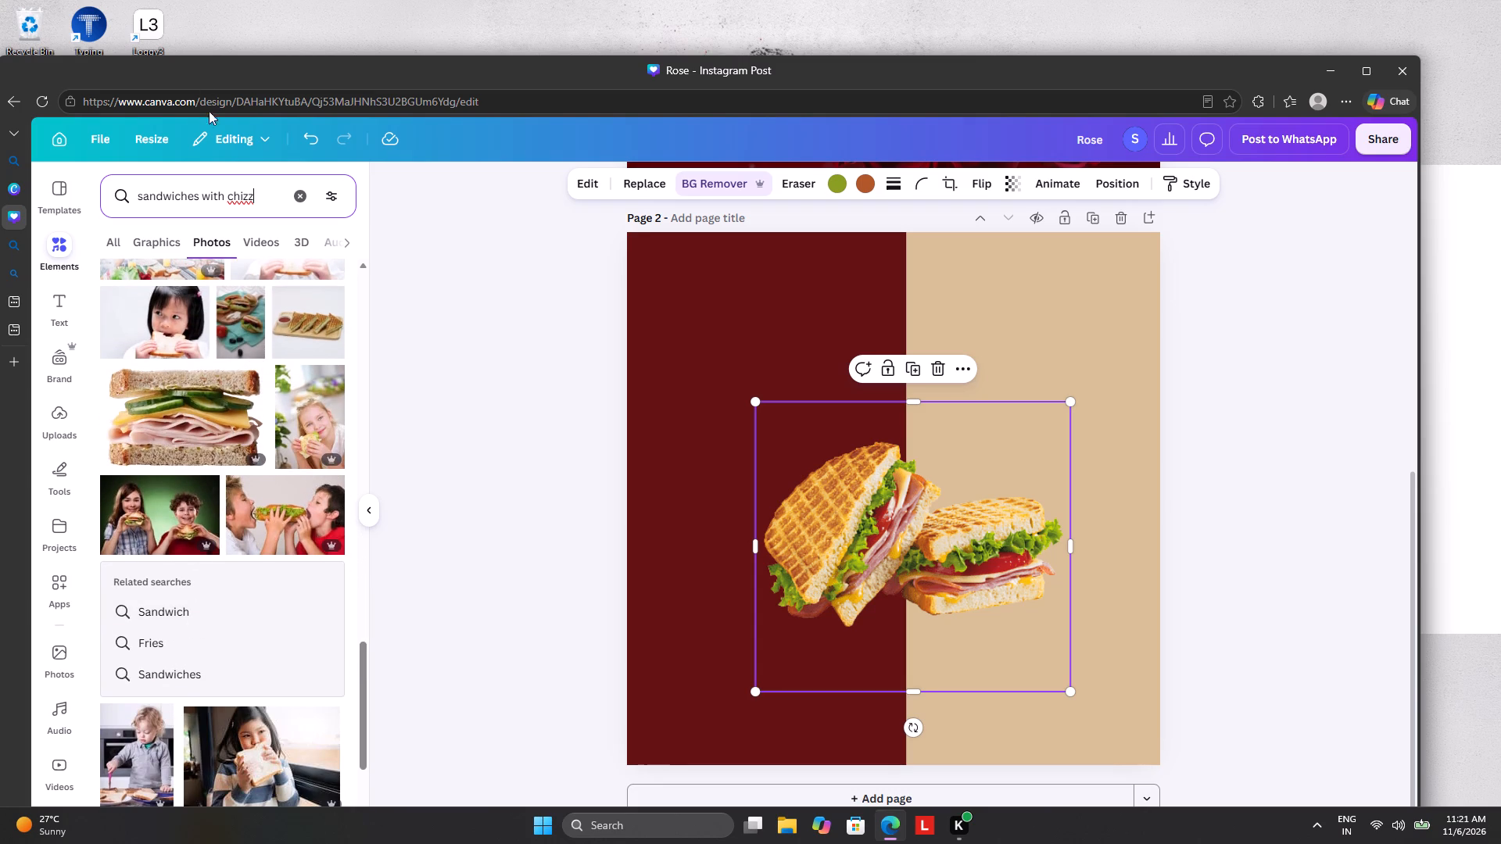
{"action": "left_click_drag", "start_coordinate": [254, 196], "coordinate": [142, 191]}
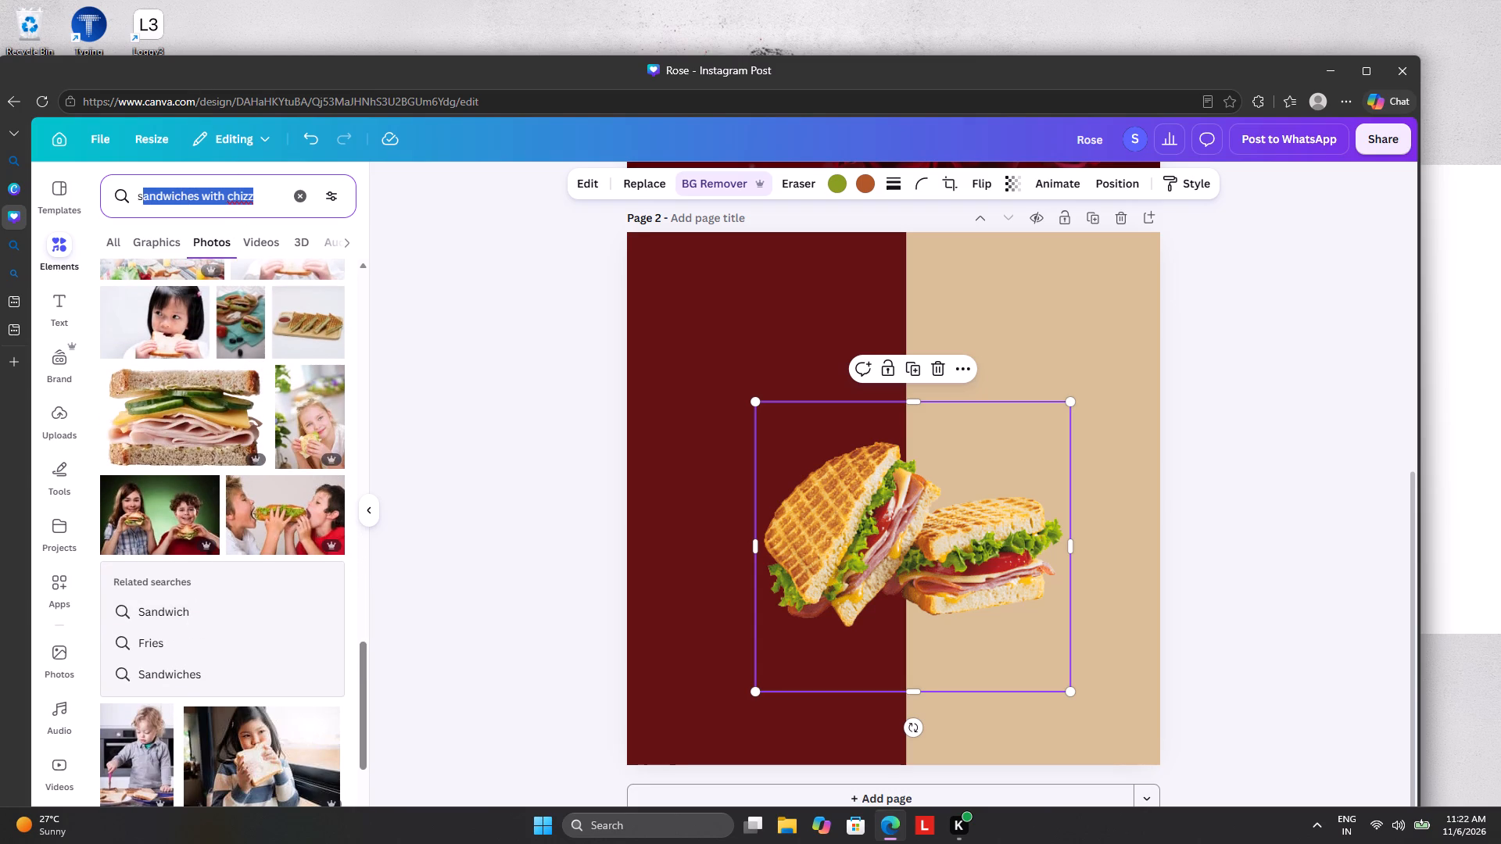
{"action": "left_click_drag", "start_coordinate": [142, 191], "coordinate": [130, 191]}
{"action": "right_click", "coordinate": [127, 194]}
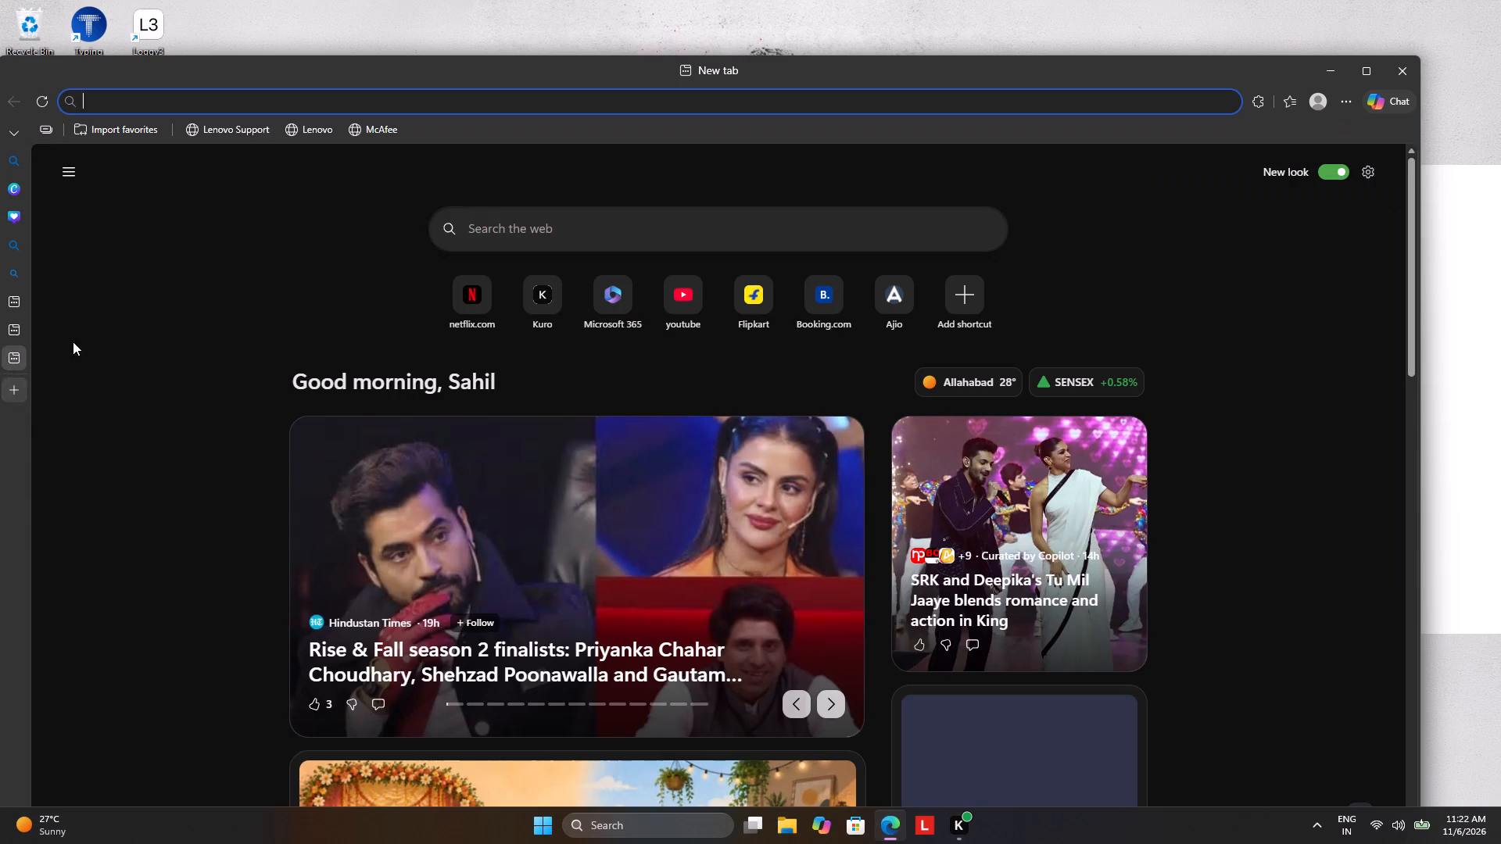
{"action": "left_click", "coordinate": [478, 231]}
{"action": "left_click", "coordinate": [479, 231]}
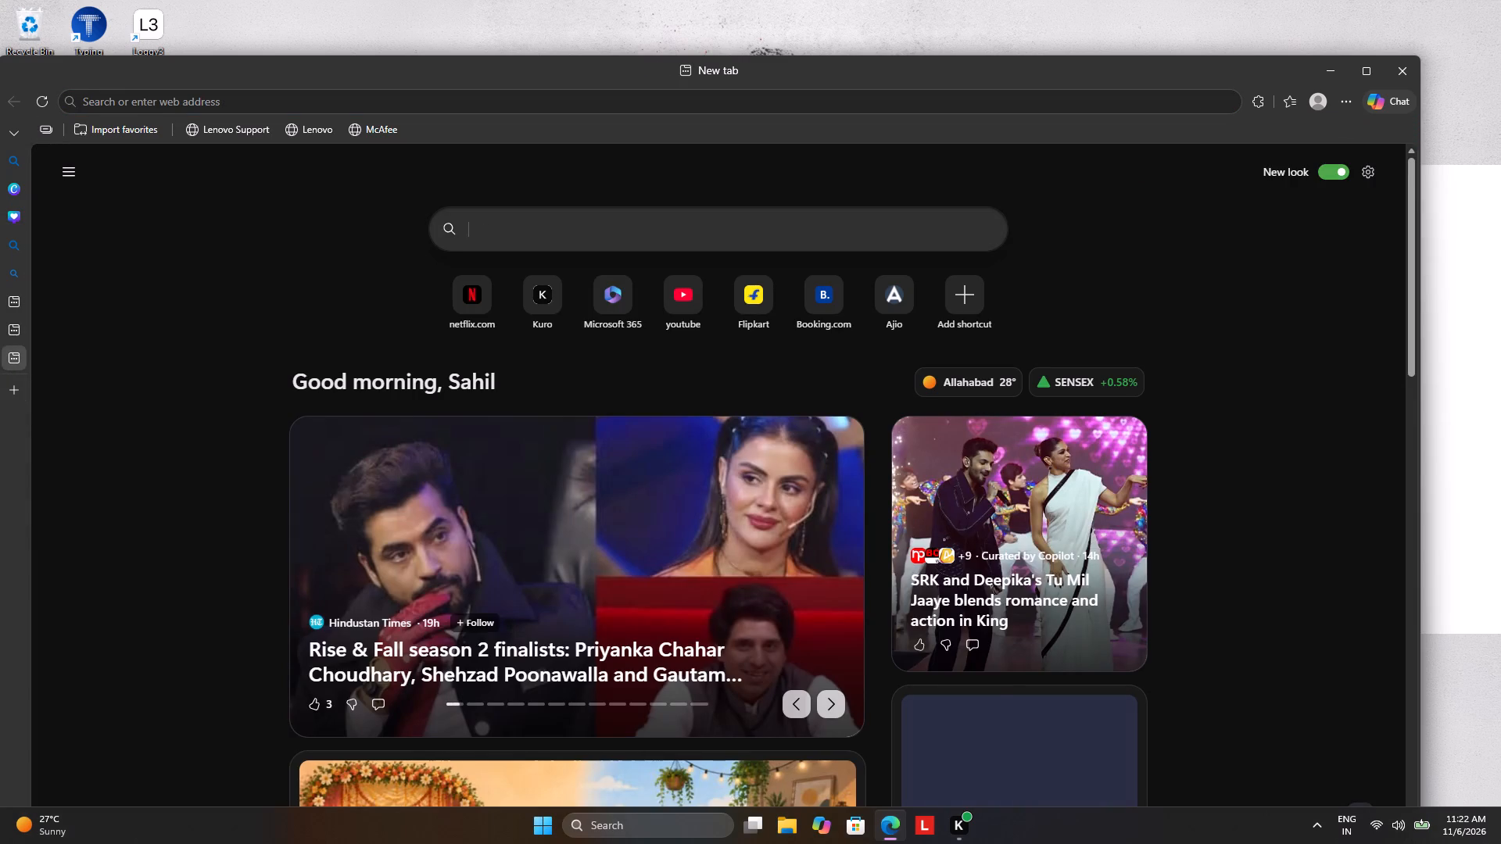
{"action": "type", "text": "san"}
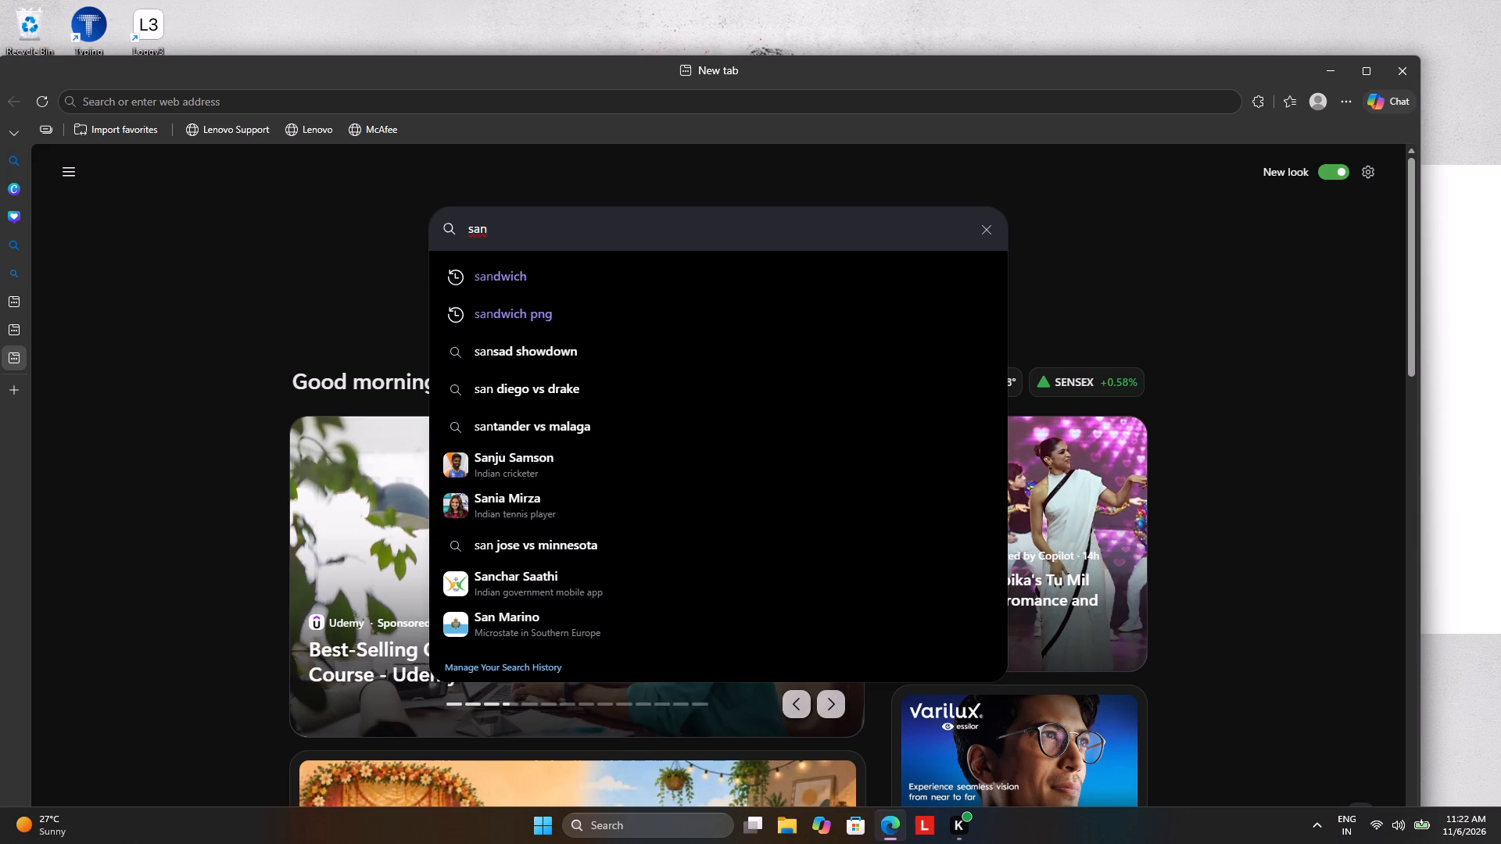
{"action": "key", "text": "v"}
{"action": "key", "text": "i"}
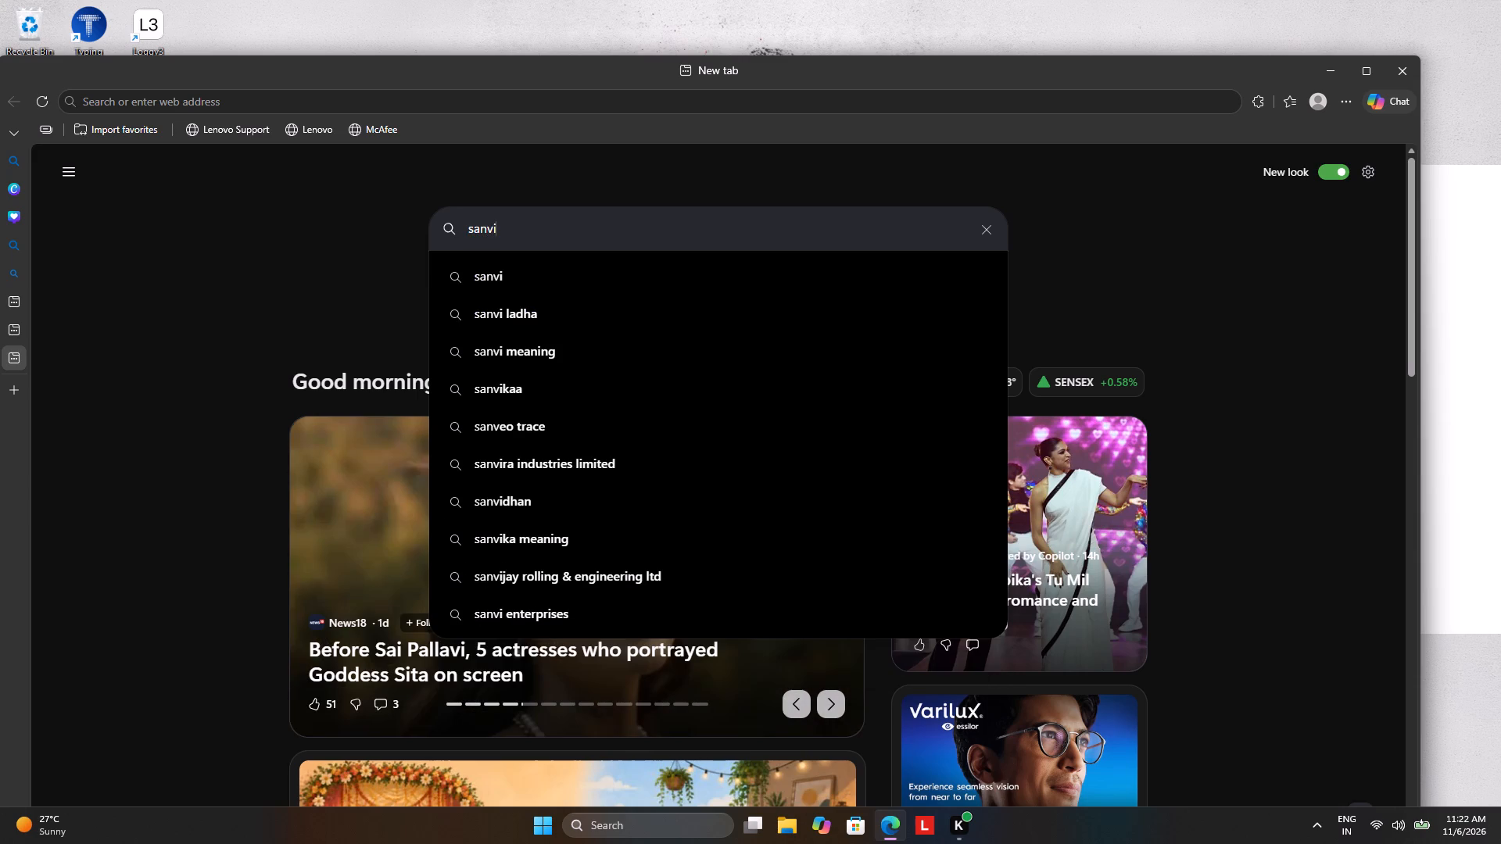
{"action": "type", "text": "ch"}
{"action": "key", "text": "space"}
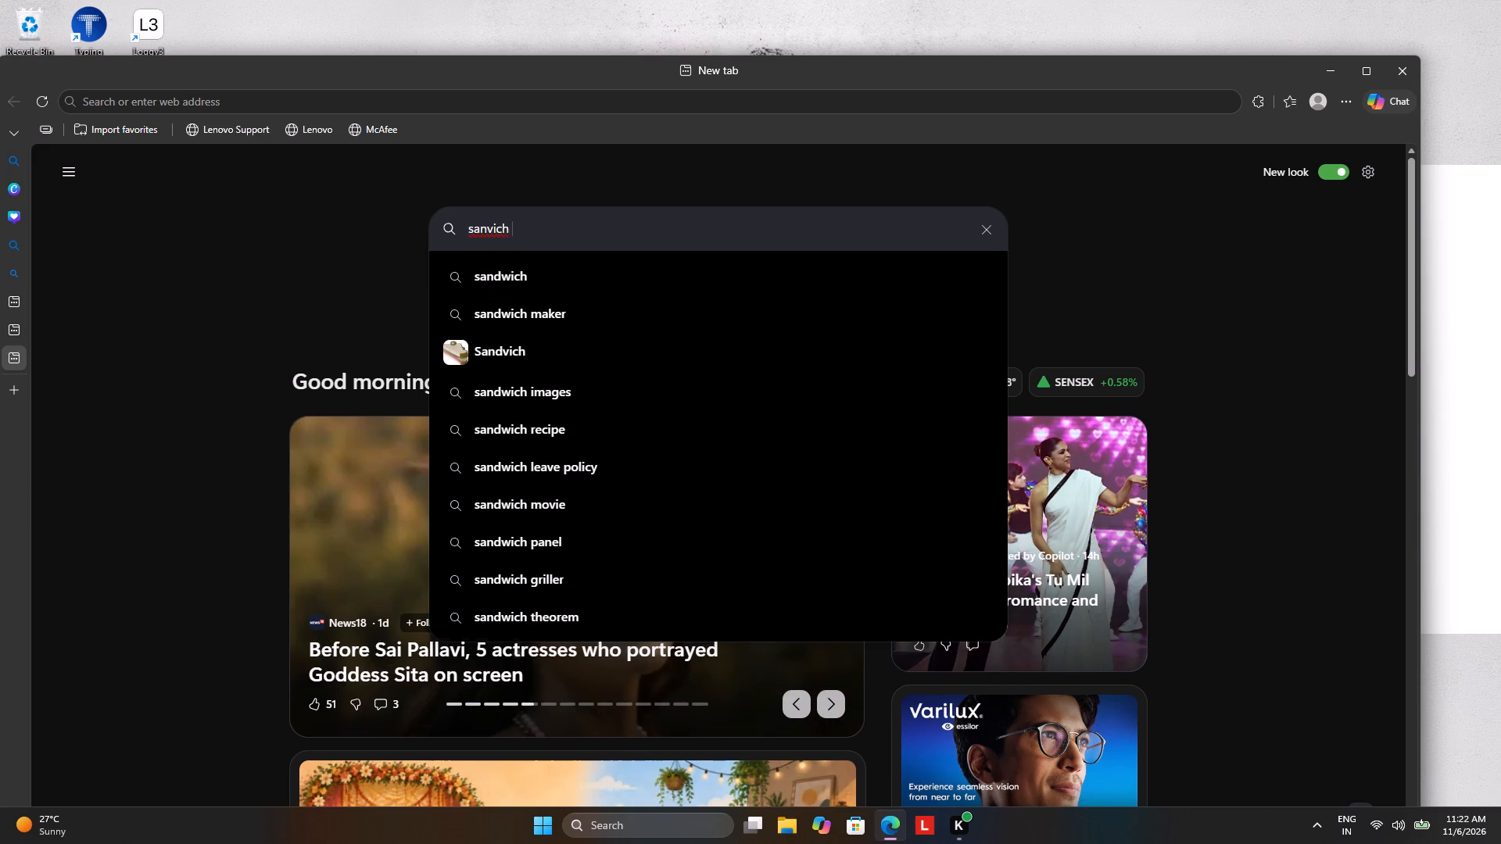
{"action": "type", "text": "wi"}
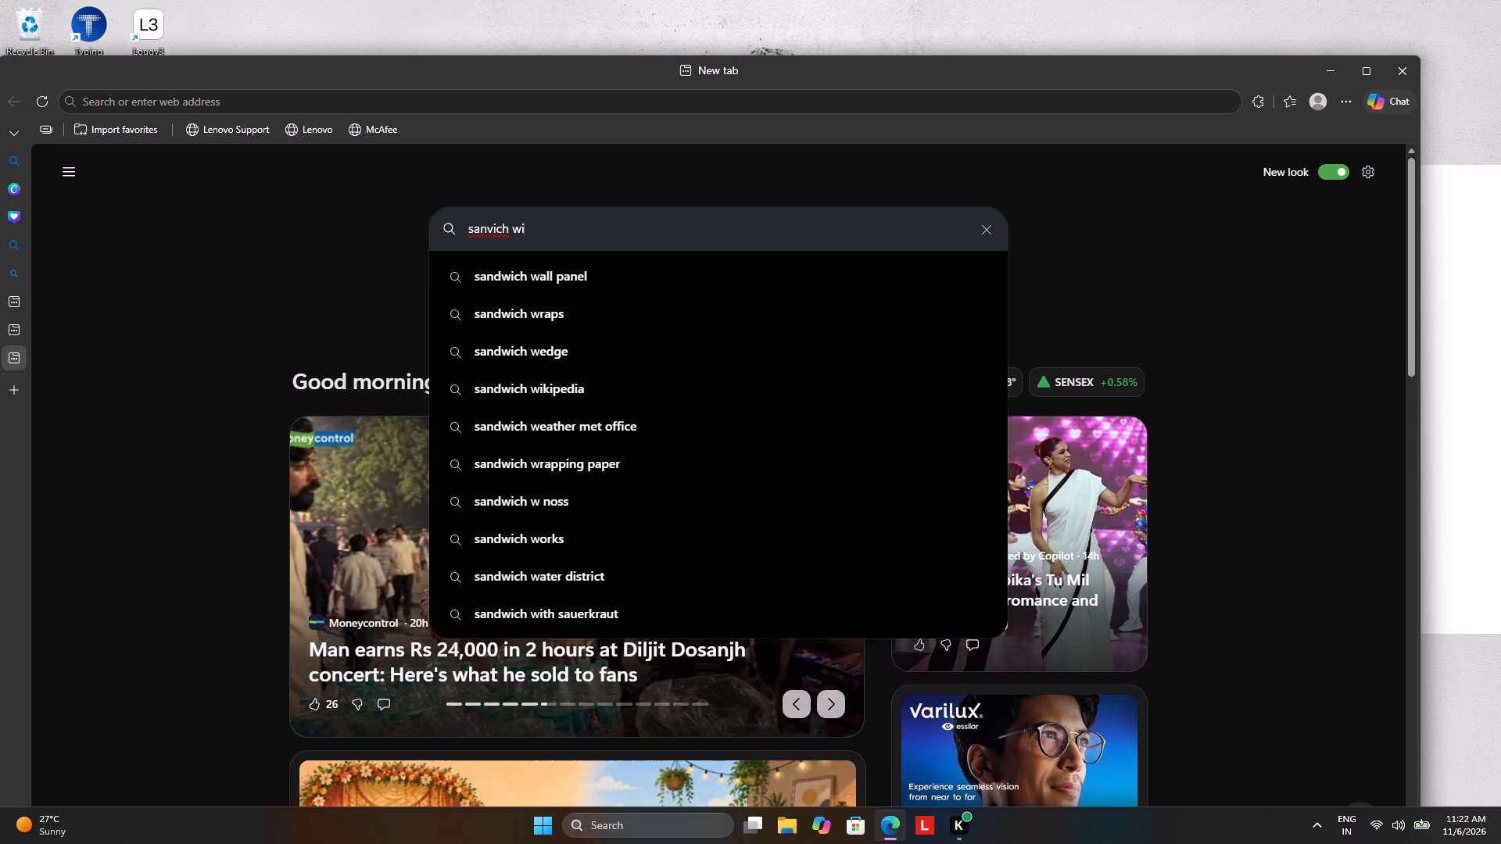
{"action": "type", "text": "th c"}
{"action": "key", "text": "i"}
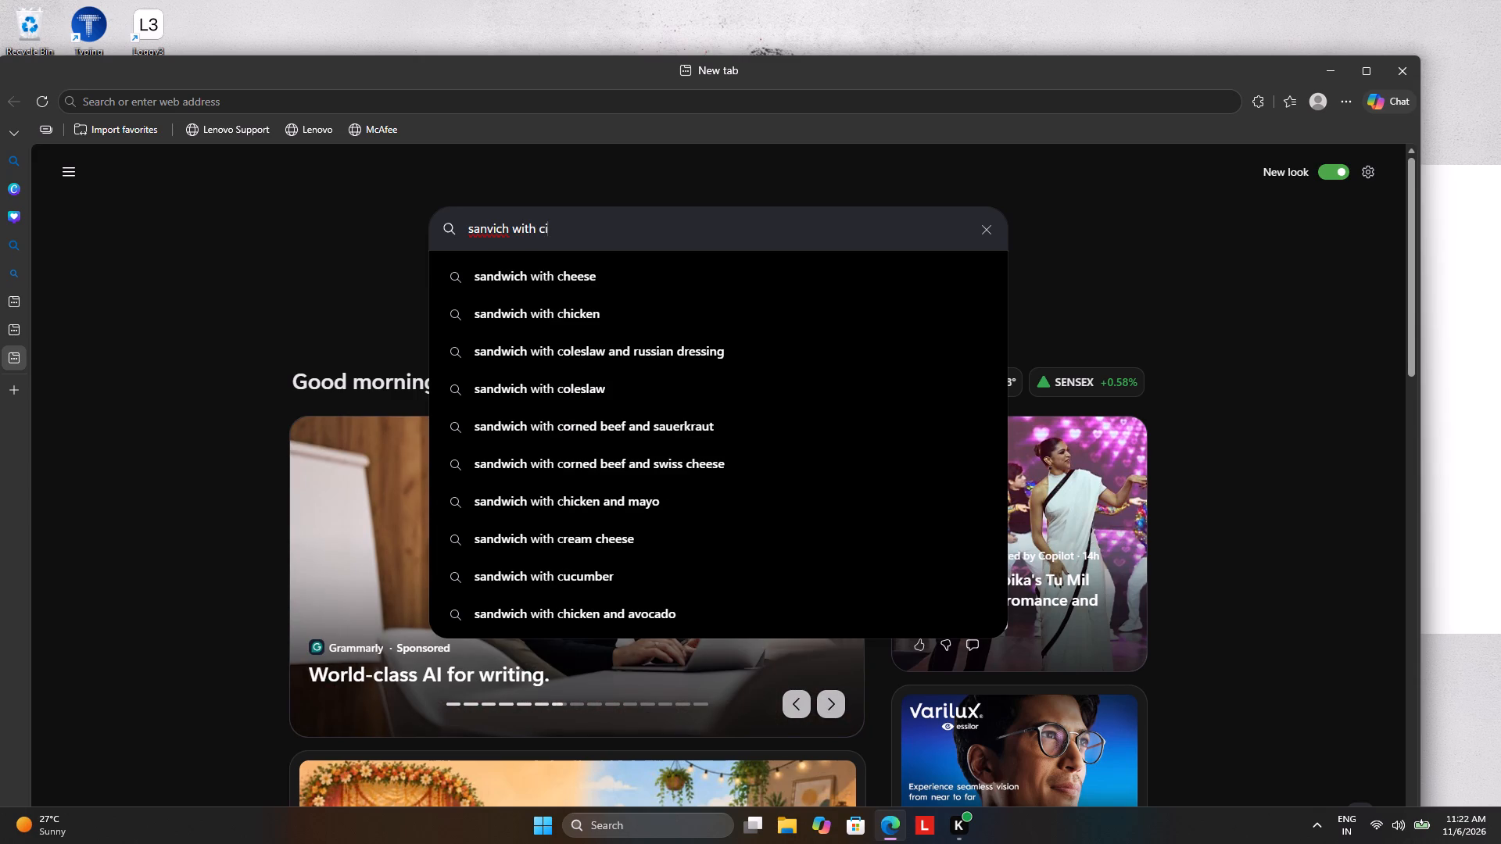
{"action": "type", "text": "zz"}
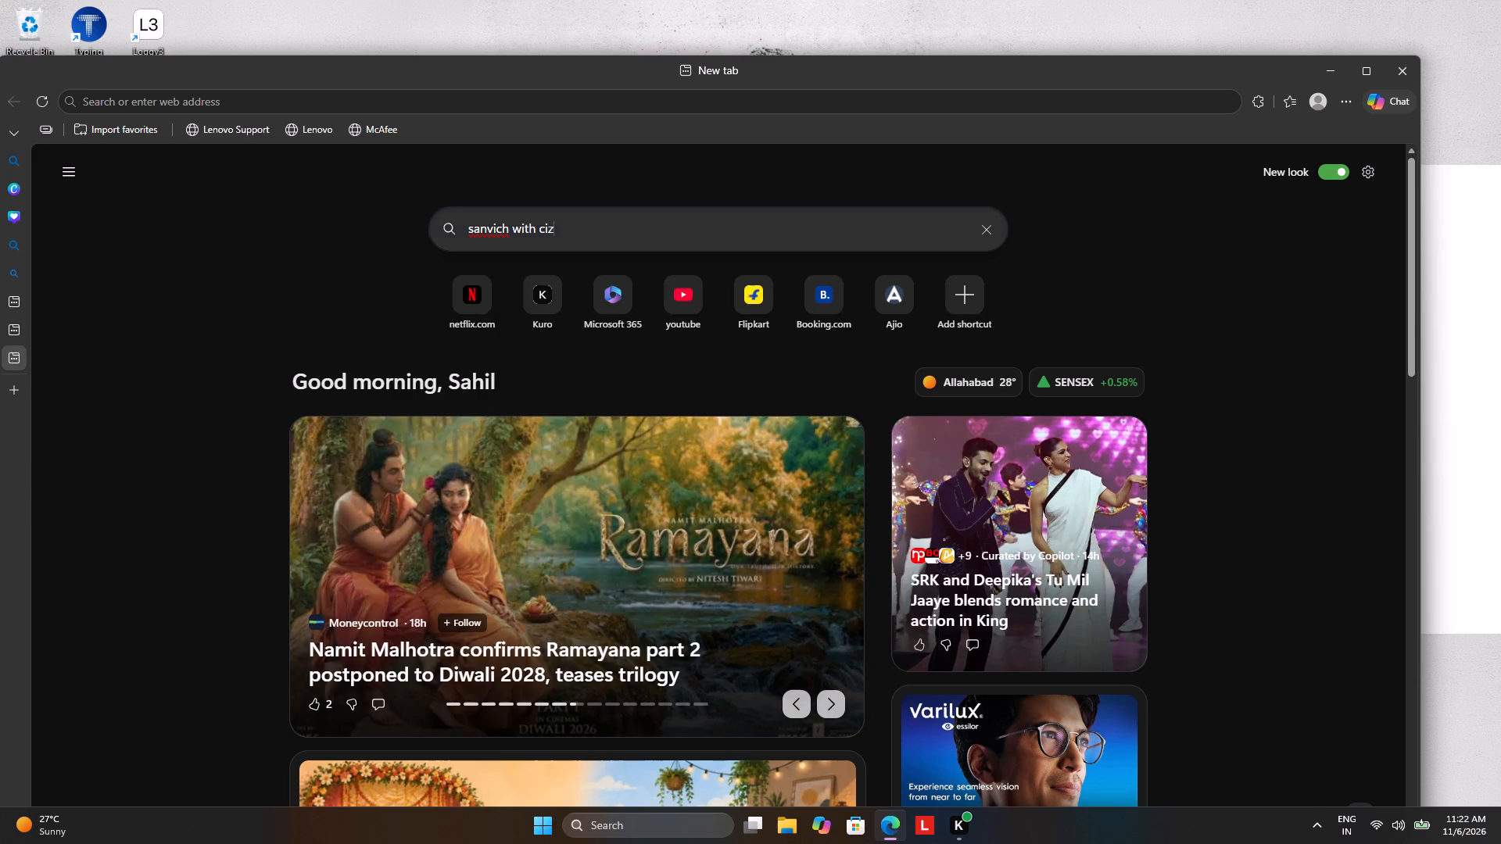
{"action": "key", "text": "space"}
{"action": "key", "text": "p"}
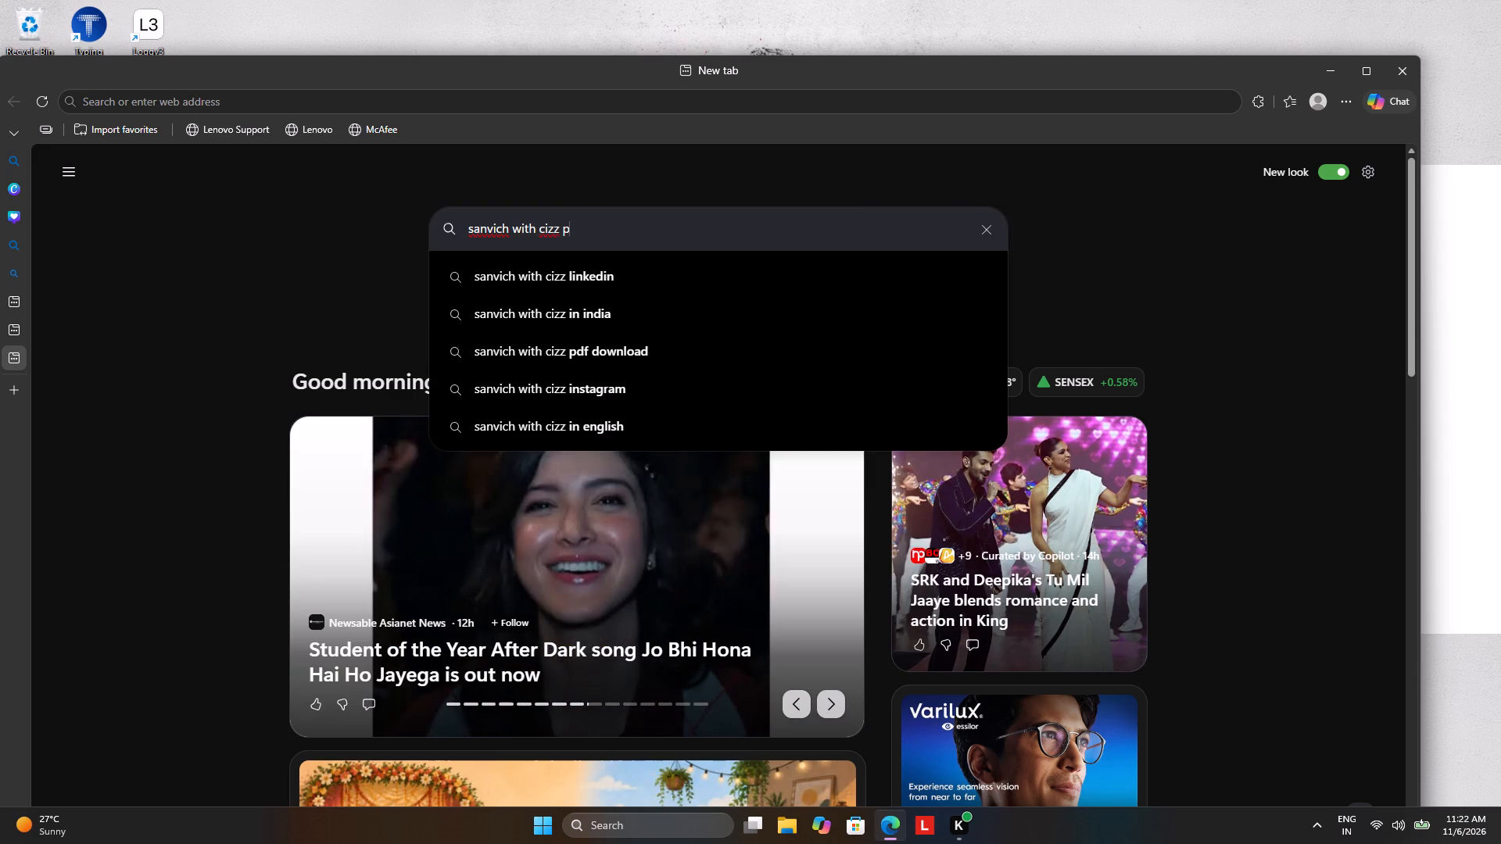
{"action": "key", "text": "n"}
{"action": "key", "text": "g"}
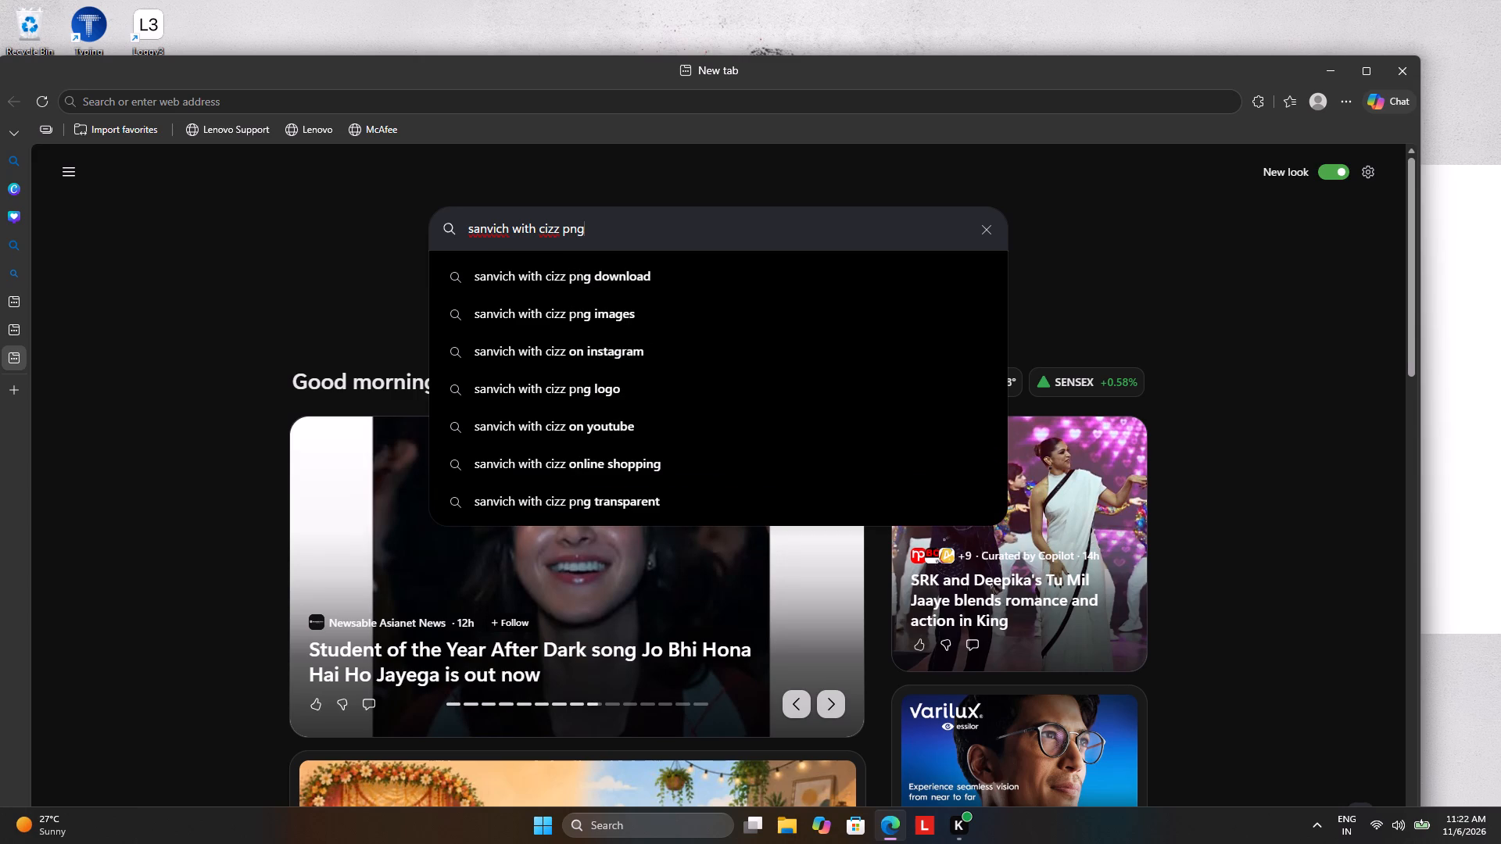
{"action": "key", "text": "Return"}
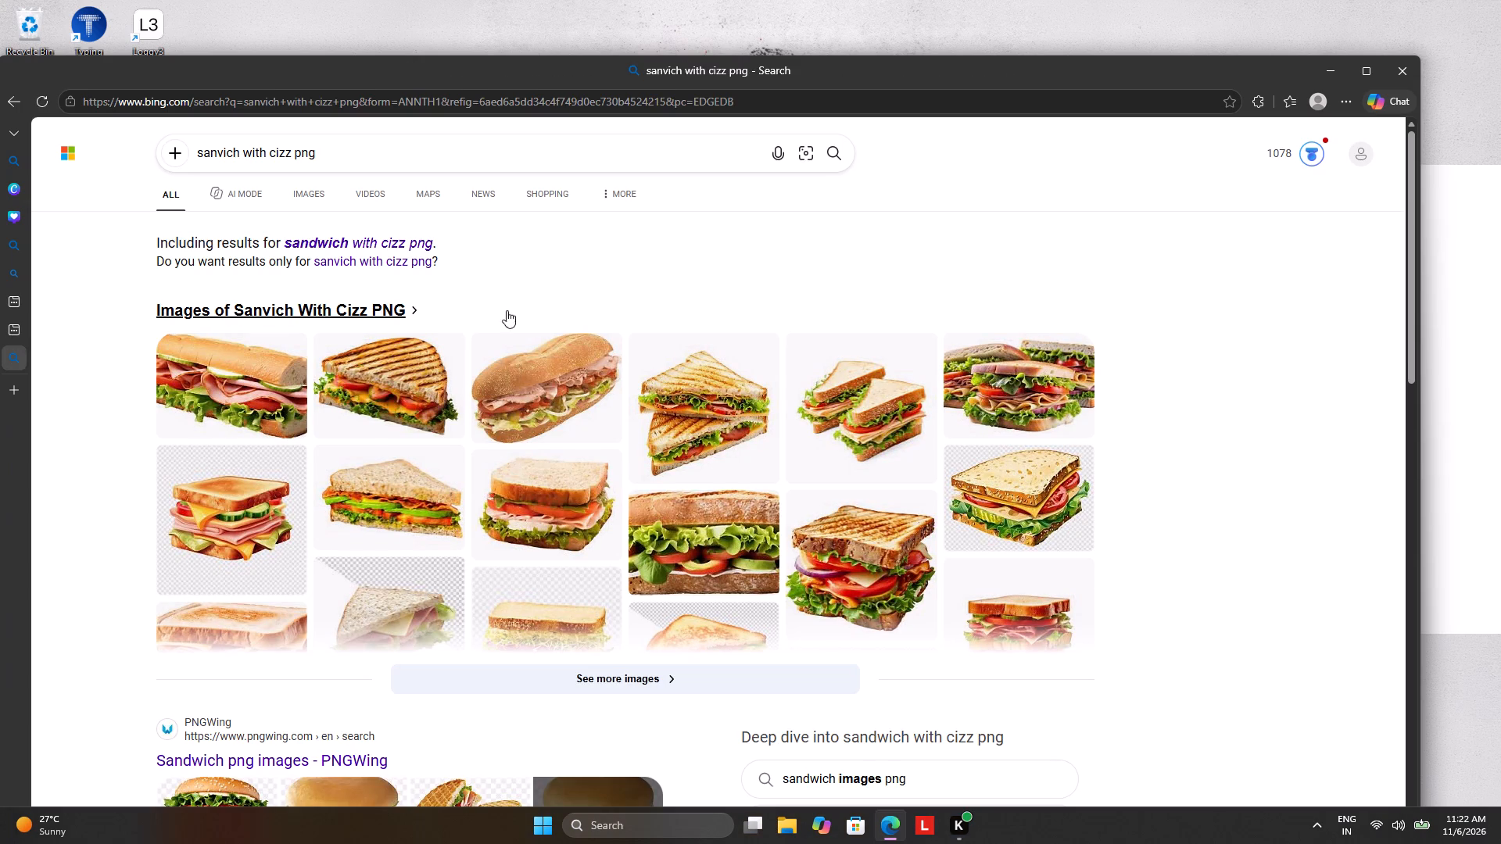
Expand the web image results for the sandwich search and open the picture of two stacked grilled club sandwich triangles.
{"action": "left_click", "coordinate": [555, 667]}
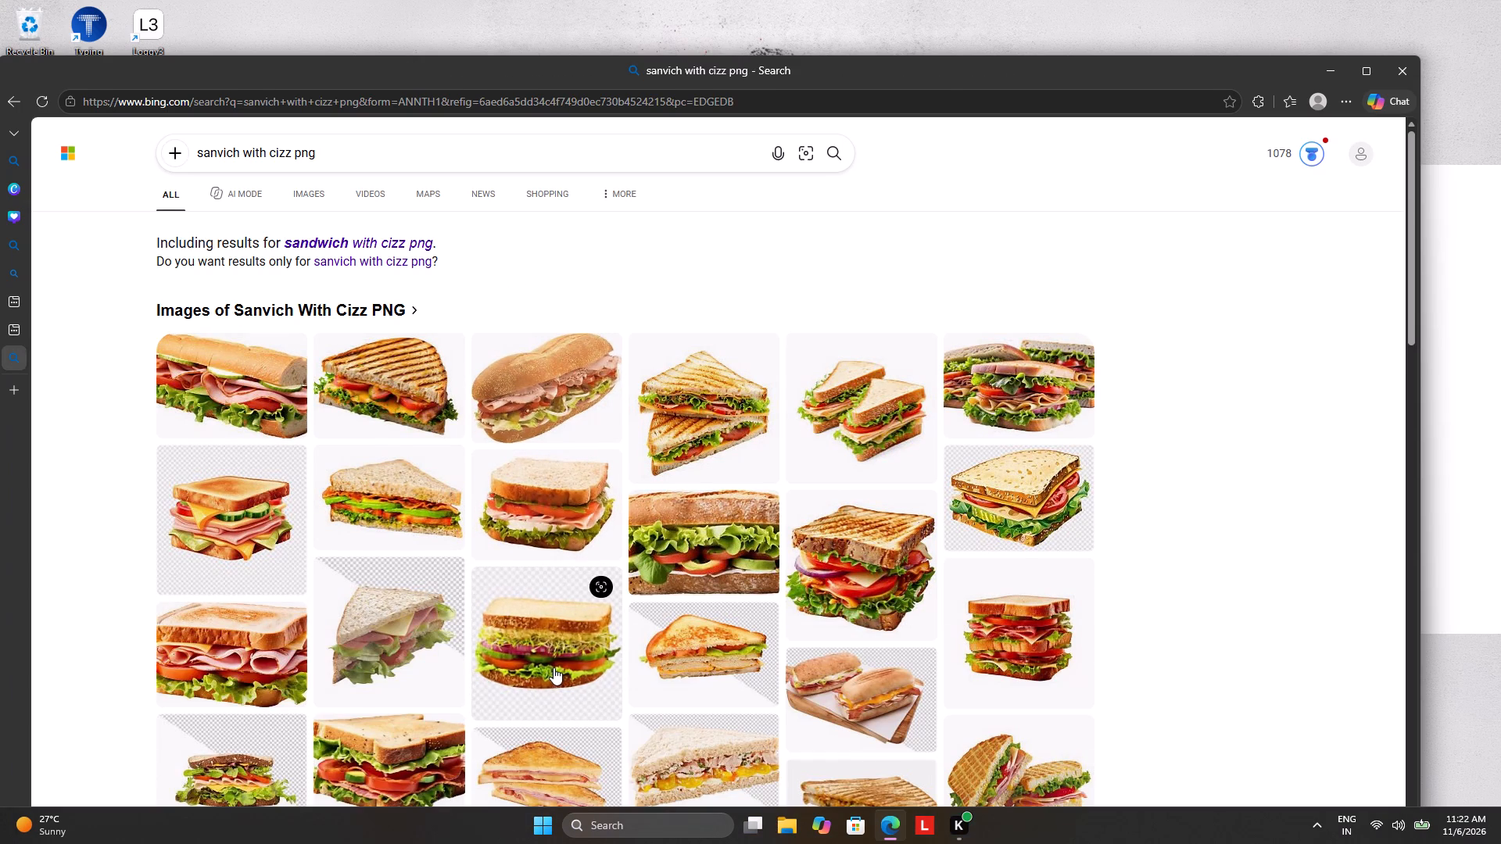
{"action": "scroll", "coordinate": [549, 663], "scroll_direction": "down", "scroll_amount": 4}
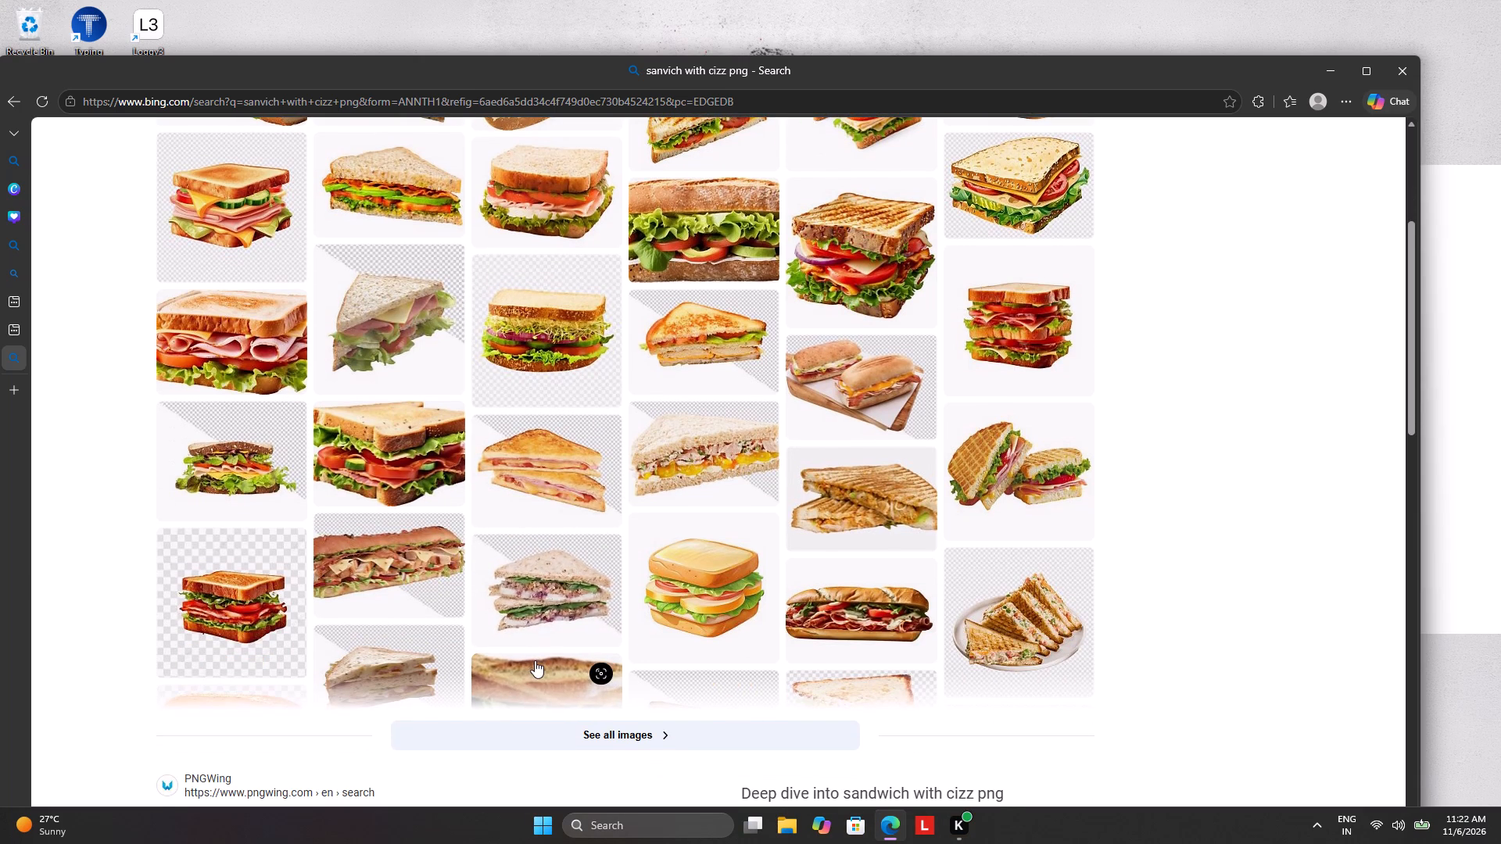
{"action": "scroll", "coordinate": [768, 455], "scroll_direction": "up", "scroll_amount": 4}
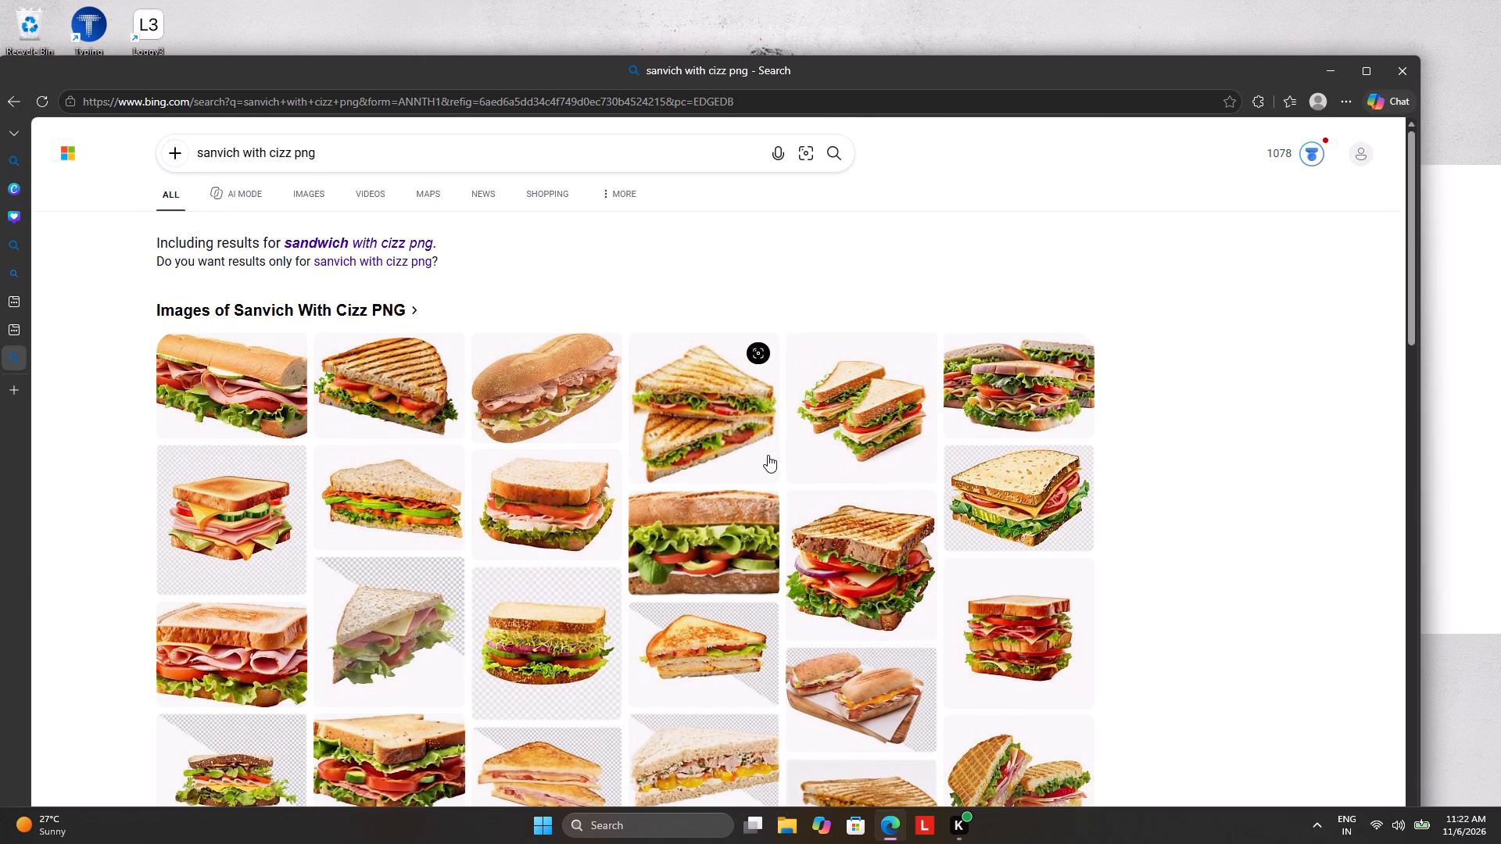
{"action": "scroll", "coordinate": [760, 451], "scroll_direction": "up", "scroll_amount": 1}
{"action": "left_click", "coordinate": [717, 420]}
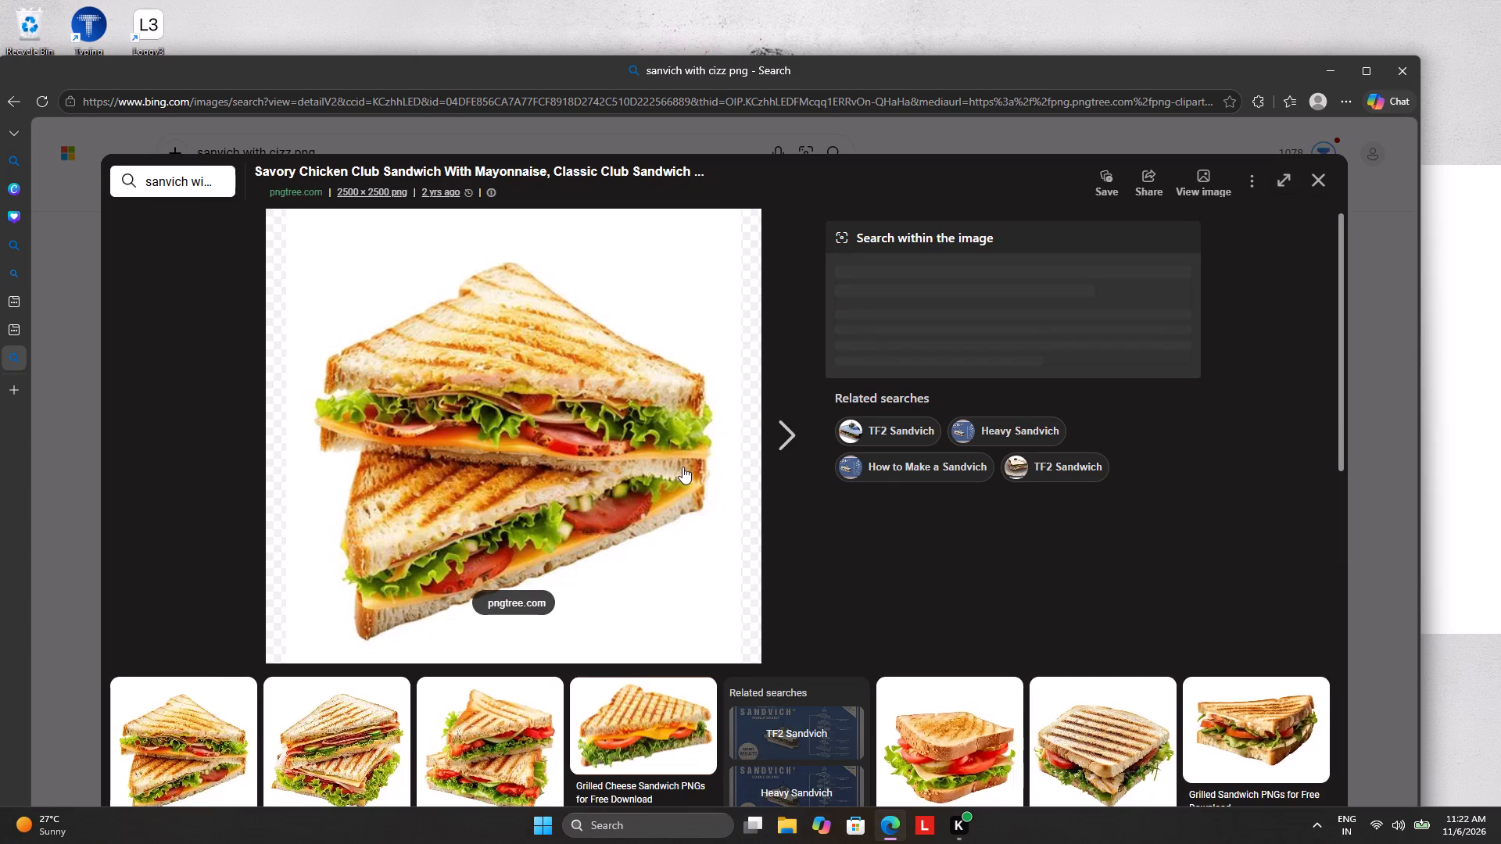
Expand the similar images below the opened club sandwich picture and look through them for a suitable sandwich cutout.
{"action": "scroll", "coordinate": [541, 670], "scroll_direction": "down", "scroll_amount": 5}
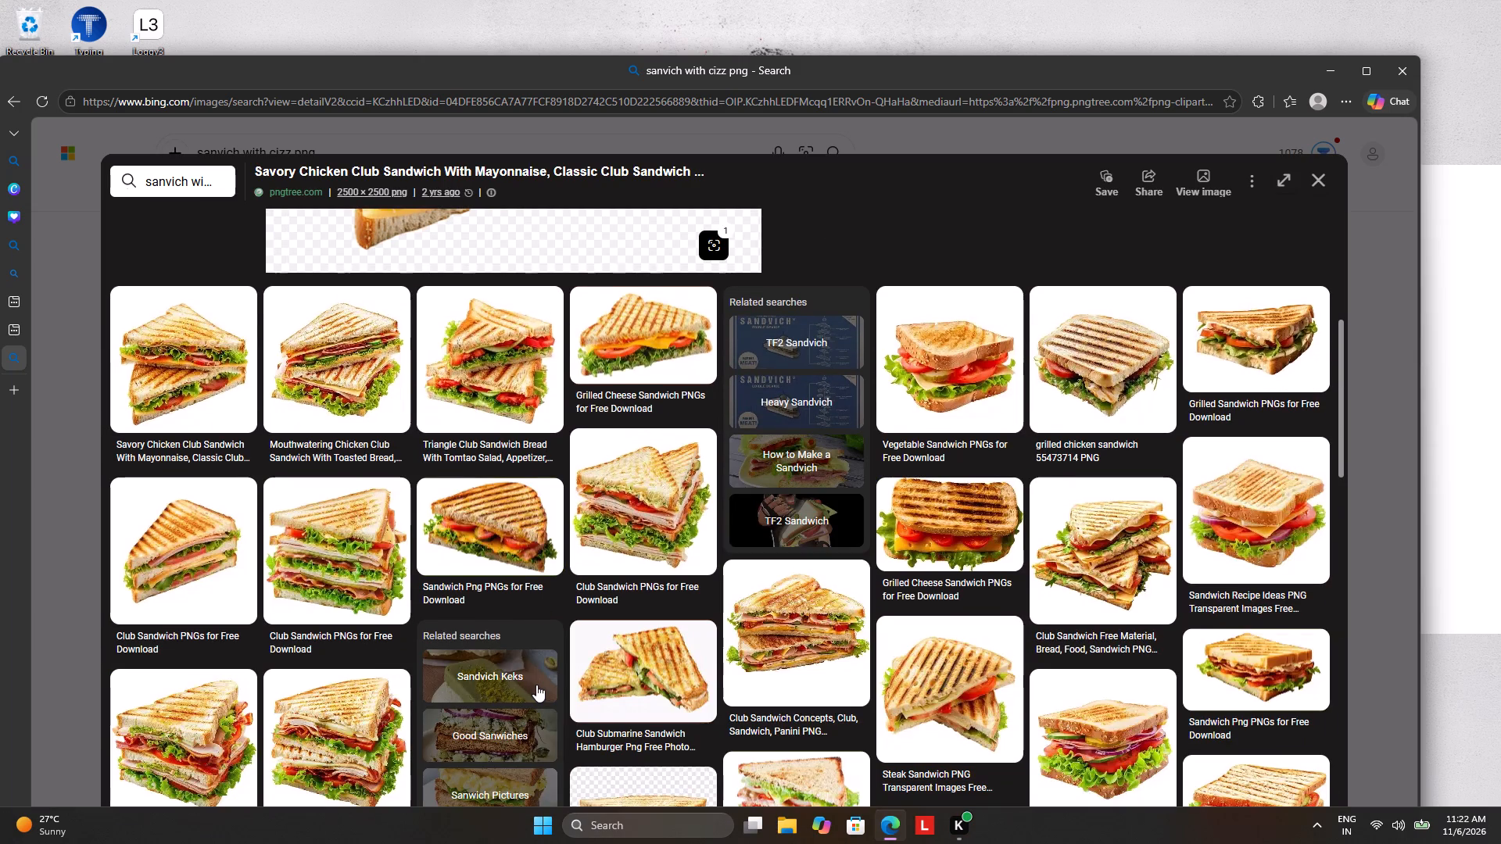
{"action": "scroll", "coordinate": [536, 685], "scroll_direction": "down", "scroll_amount": 3}
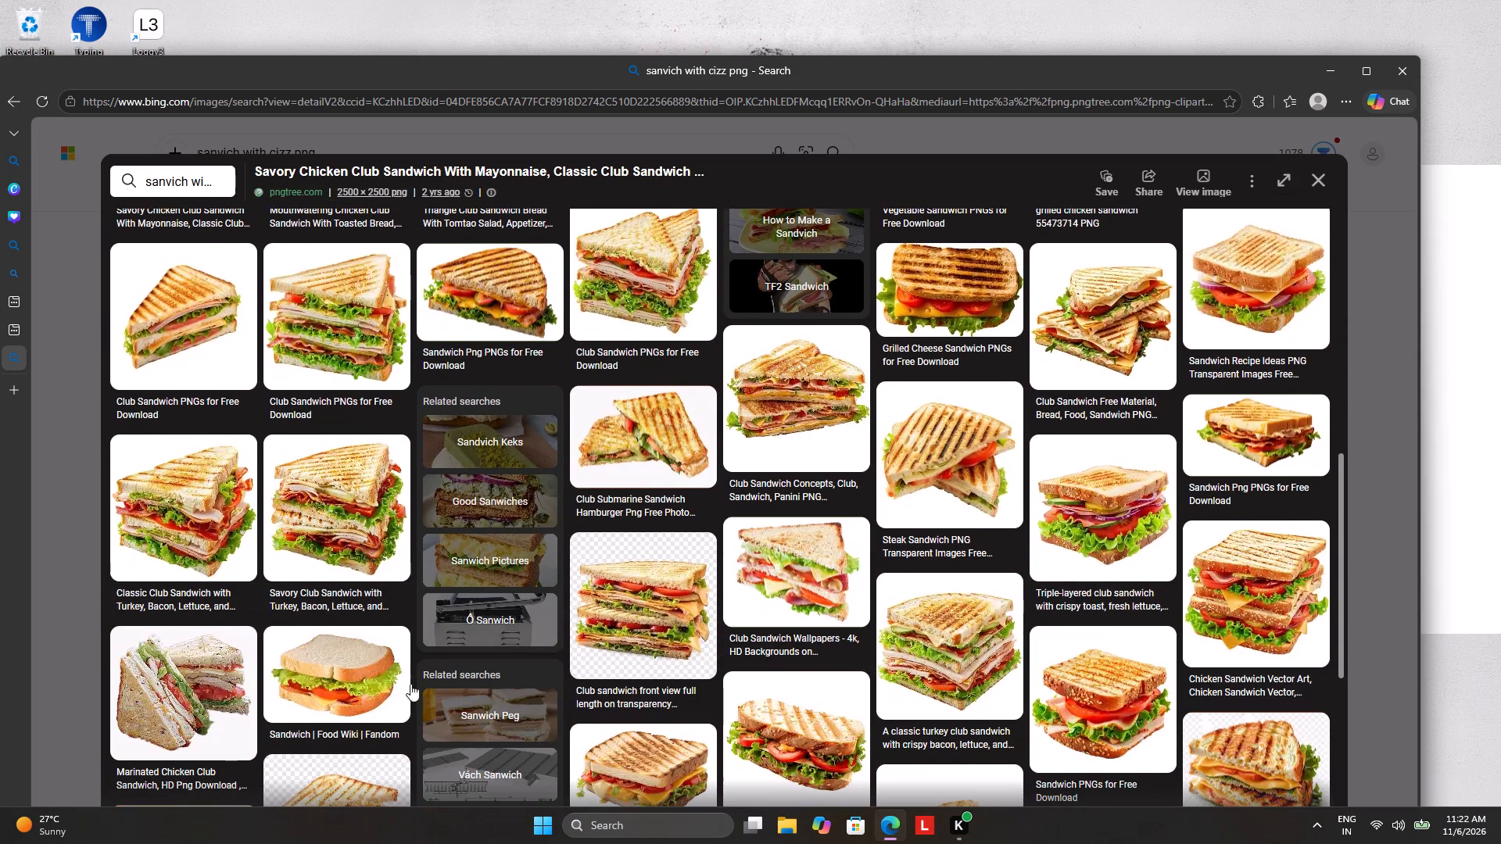
{"action": "scroll", "coordinate": [360, 633], "scroll_direction": "down", "scroll_amount": 4}
{"action": "left_click", "coordinate": [747, 535]}
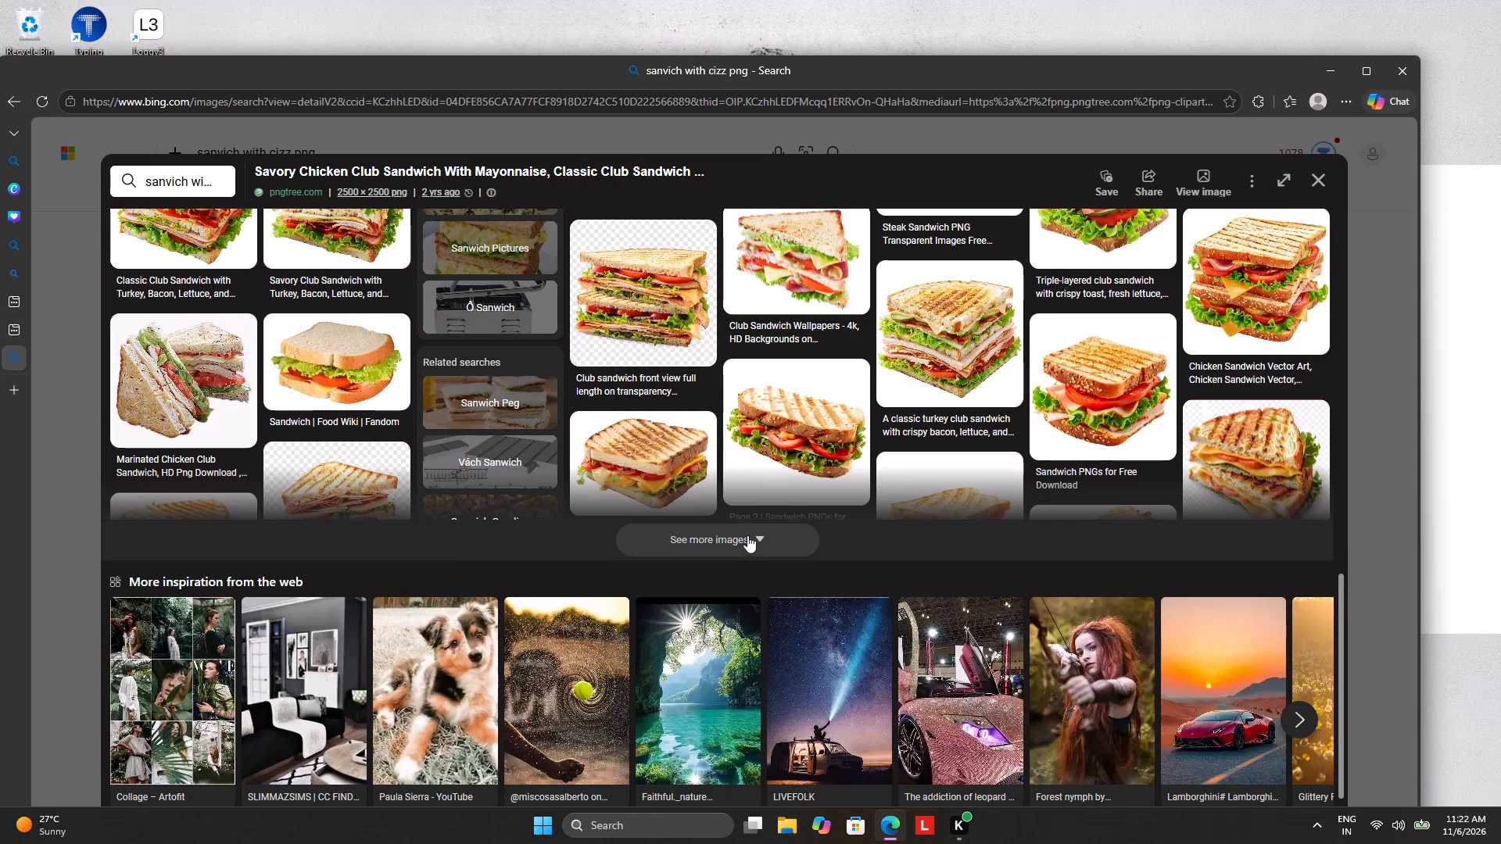
{"action": "scroll", "coordinate": [634, 595], "scroll_direction": "down", "scroll_amount": 4}
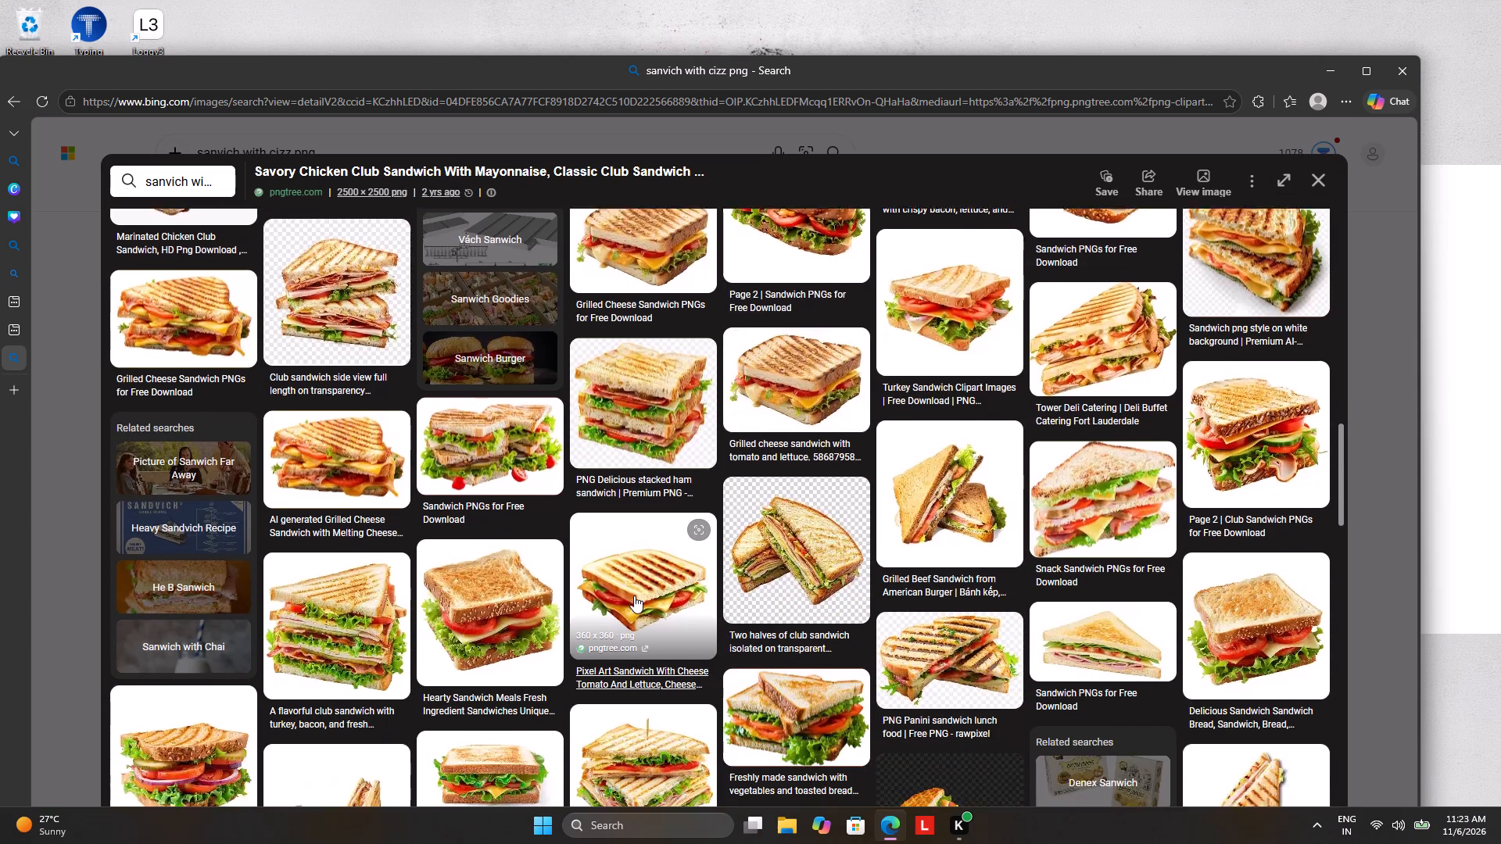
{"action": "scroll", "coordinate": [634, 595], "scroll_direction": "down", "scroll_amount": 7}
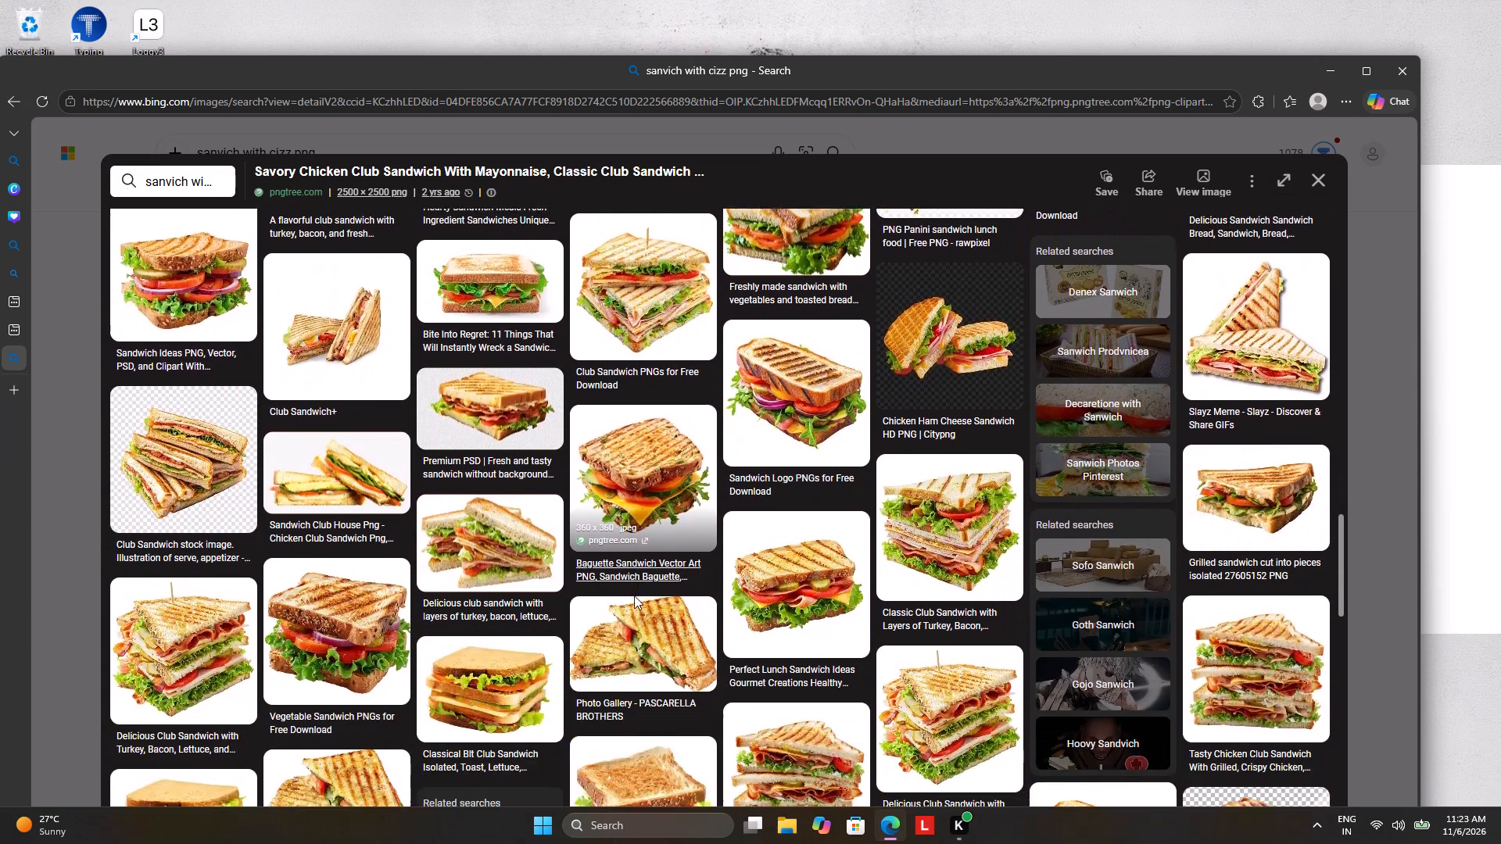
{"action": "scroll", "coordinate": [634, 595], "scroll_direction": "down", "scroll_amount": 4}
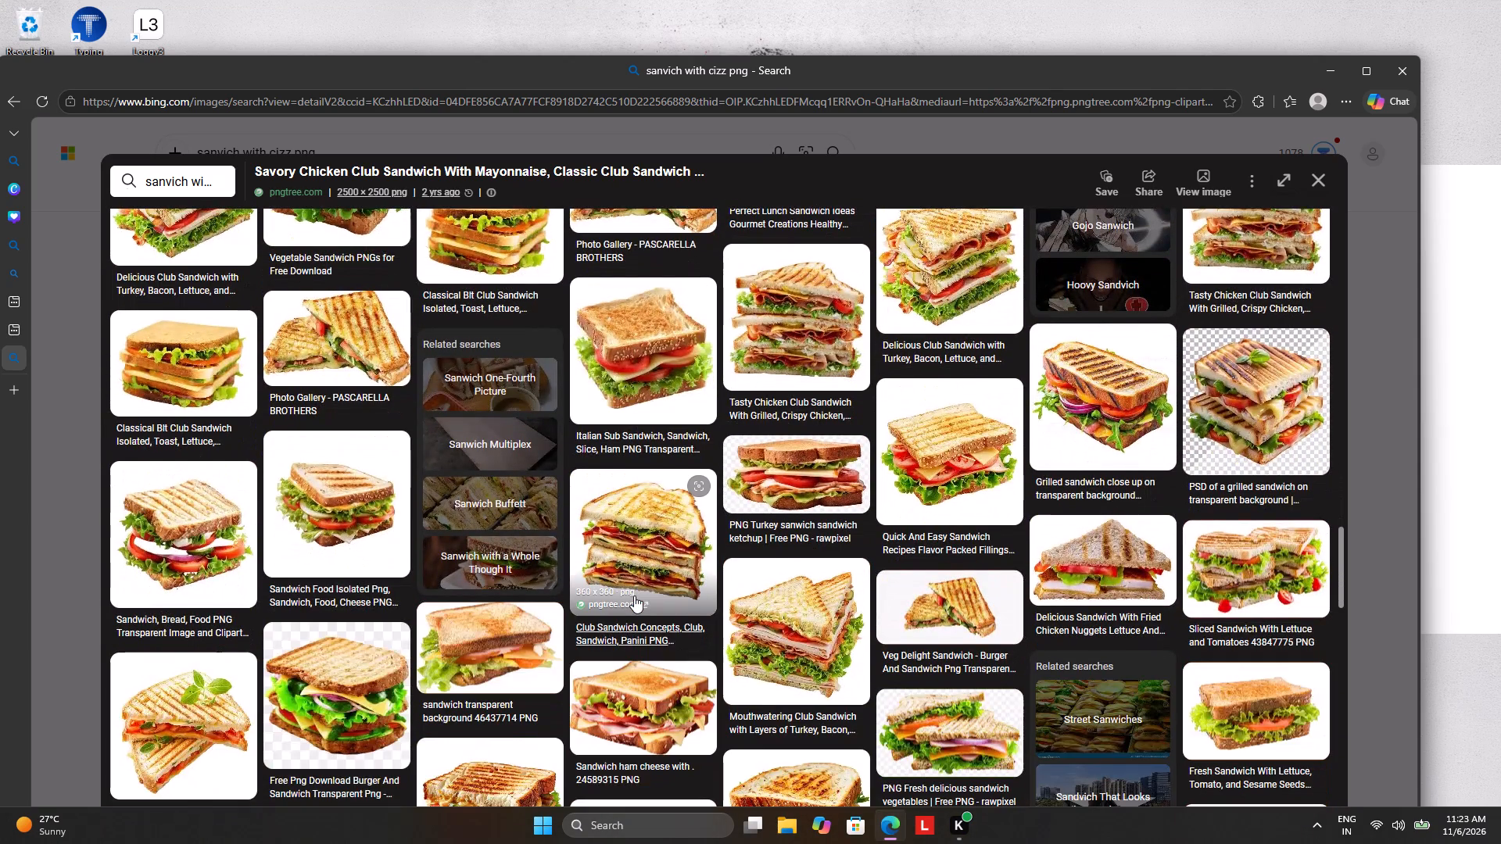
{"action": "scroll", "coordinate": [634, 595], "scroll_direction": "down", "scroll_amount": 8}
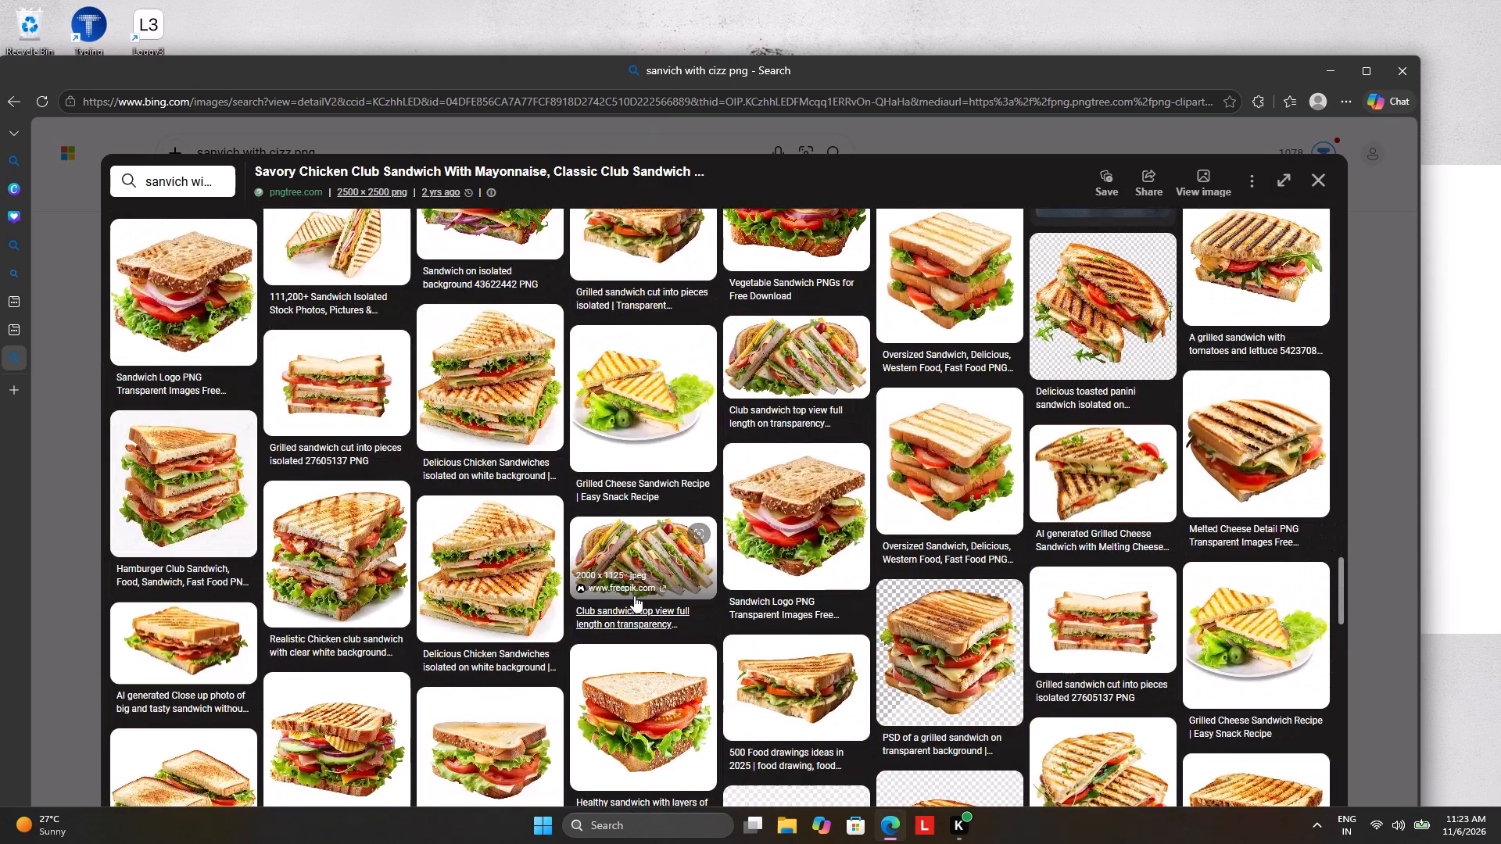
{"action": "scroll", "coordinate": [634, 595], "scroll_direction": "down", "scroll_amount": 3}
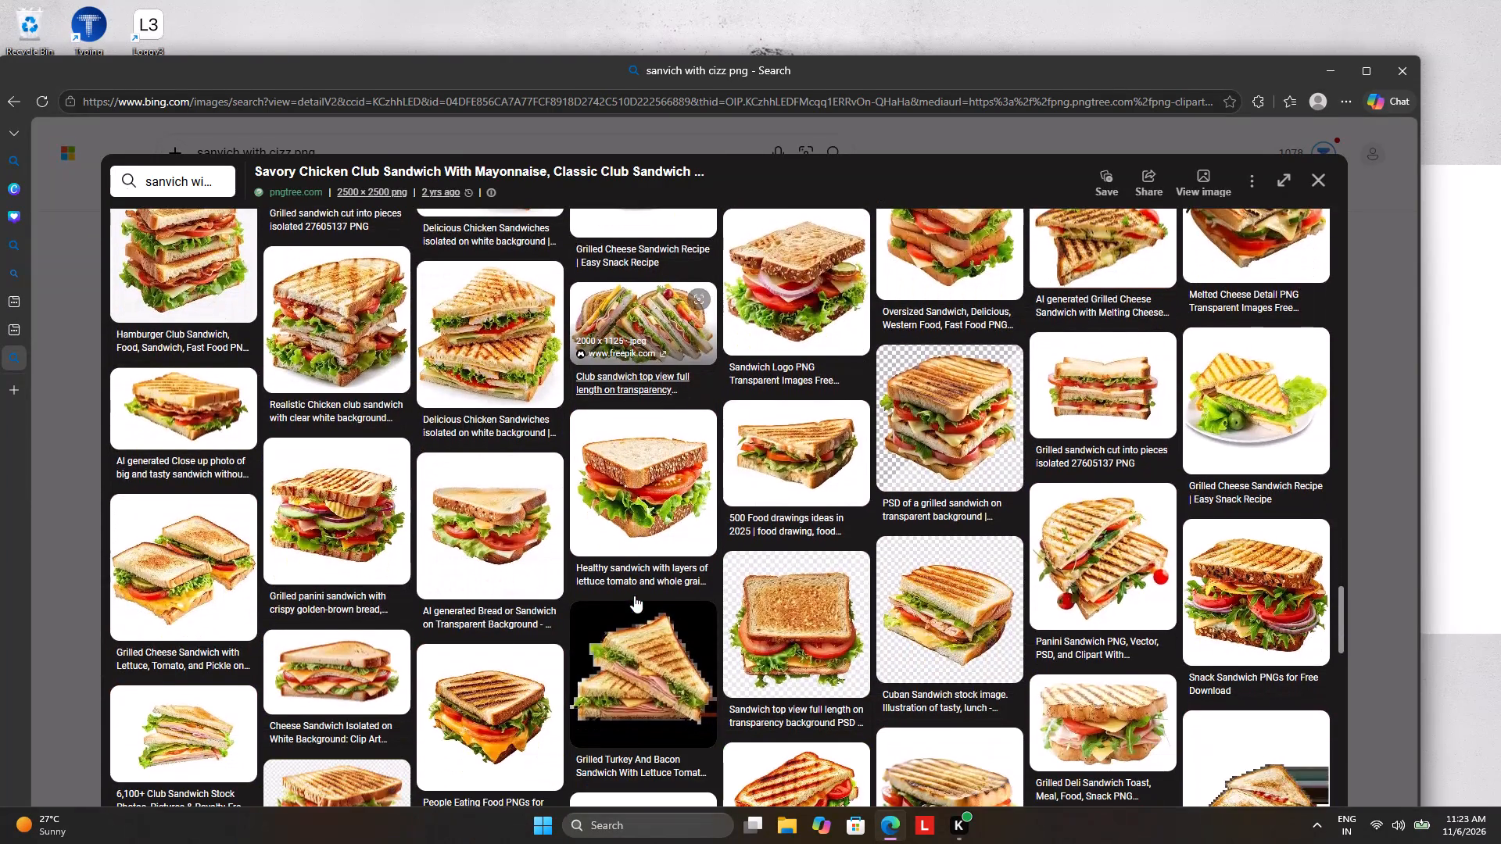
{"action": "scroll", "coordinate": [634, 595], "scroll_direction": "down", "scroll_amount": 5}
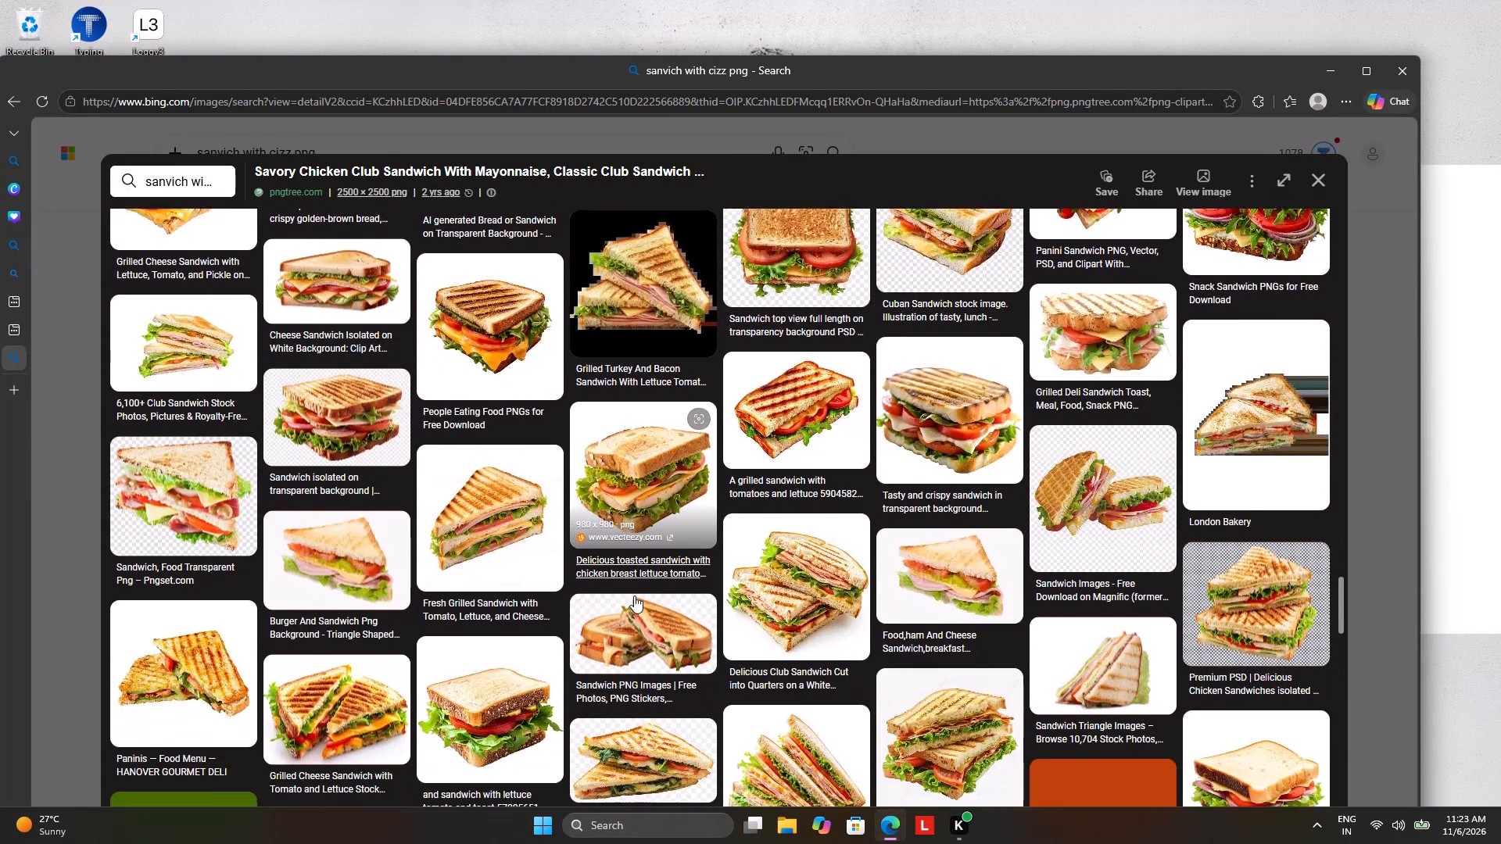
{"action": "scroll", "coordinate": [634, 595], "scroll_direction": "down", "scroll_amount": 3}
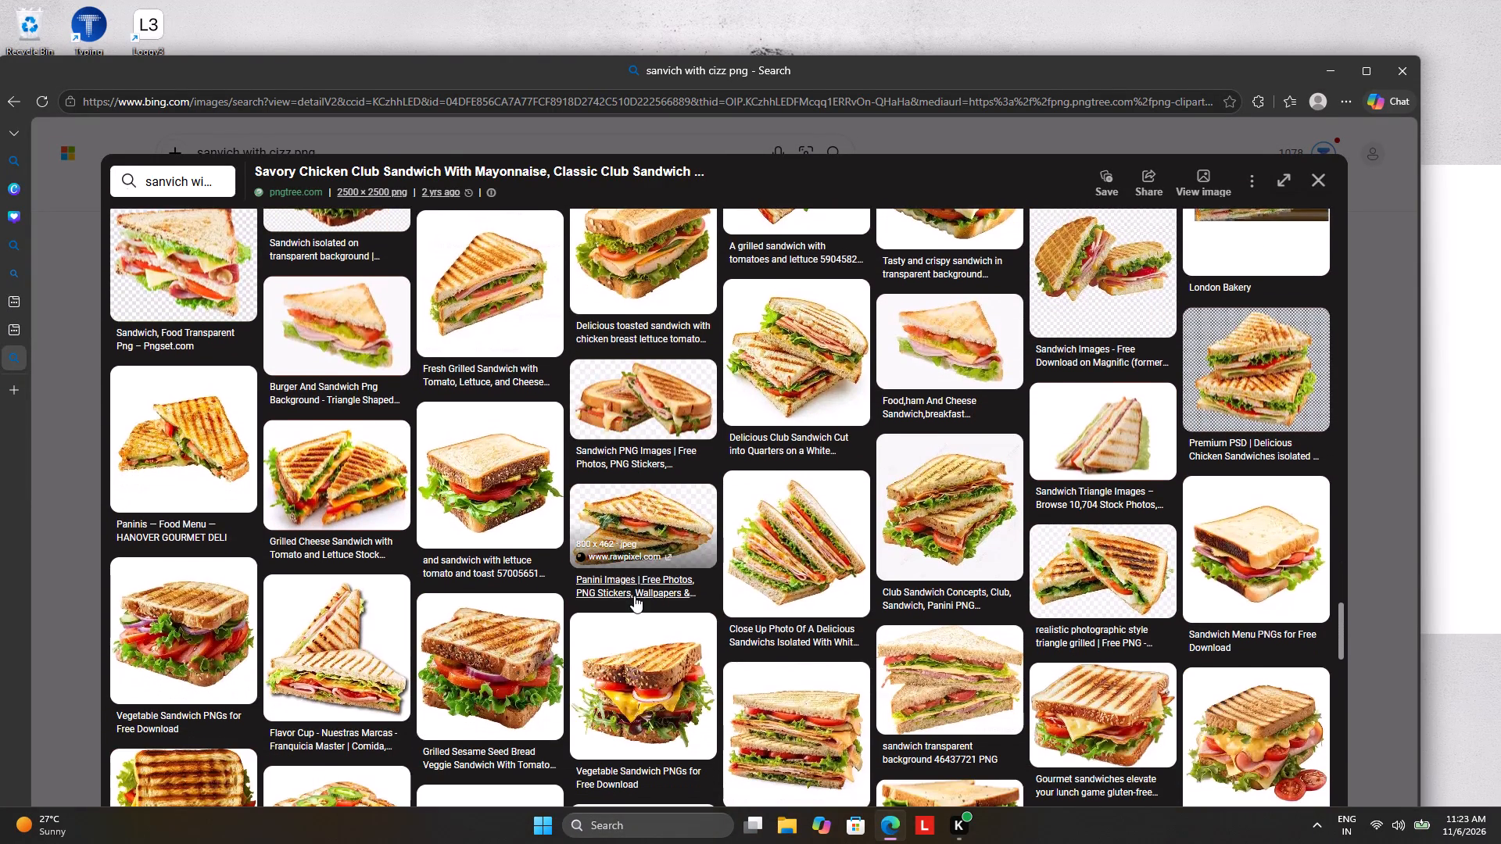
{"action": "scroll", "coordinate": [634, 595], "scroll_direction": "down", "scroll_amount": 8}
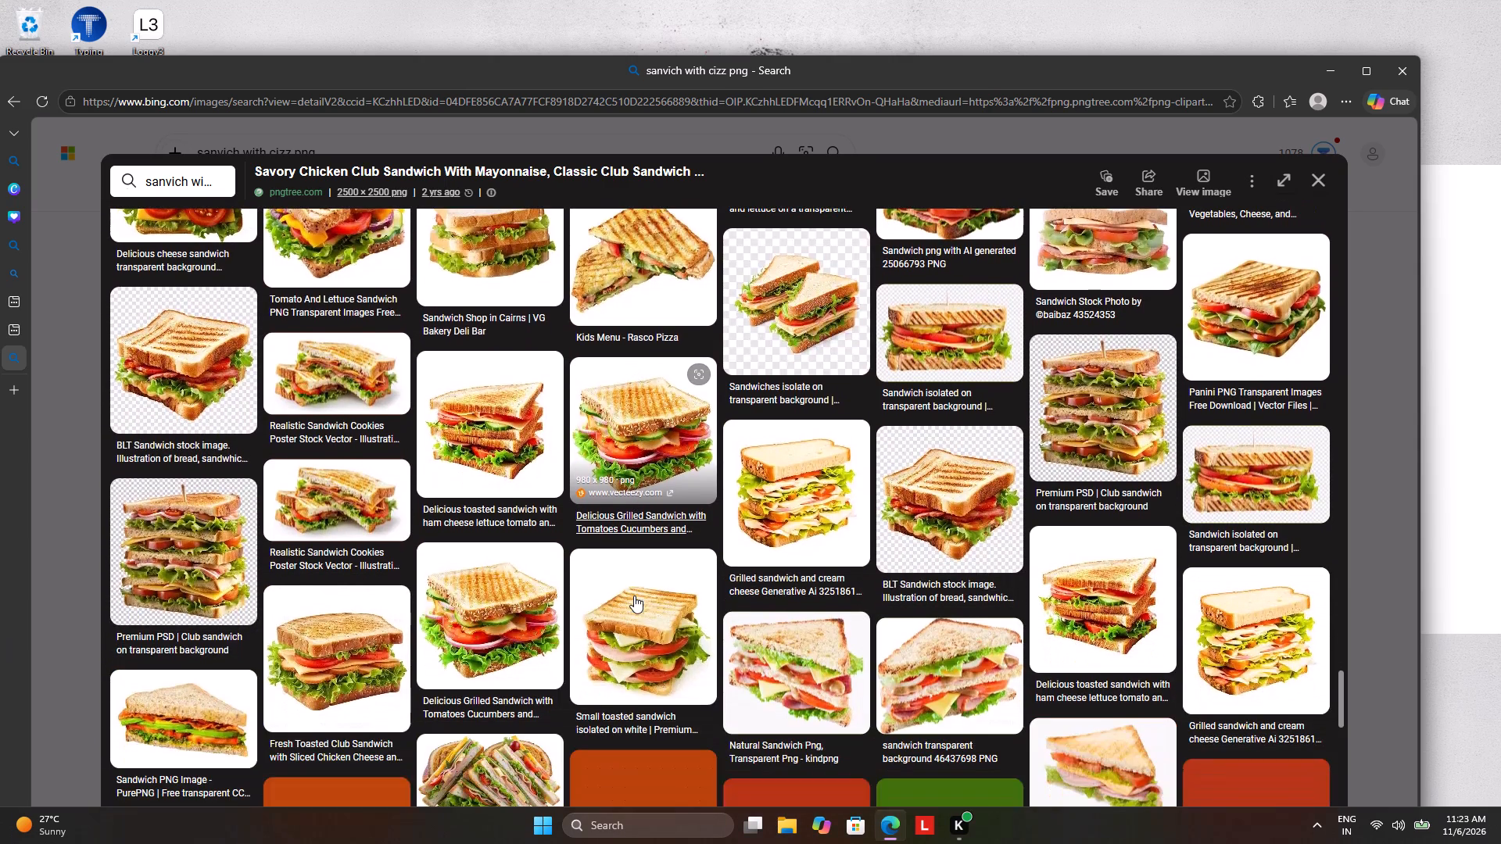
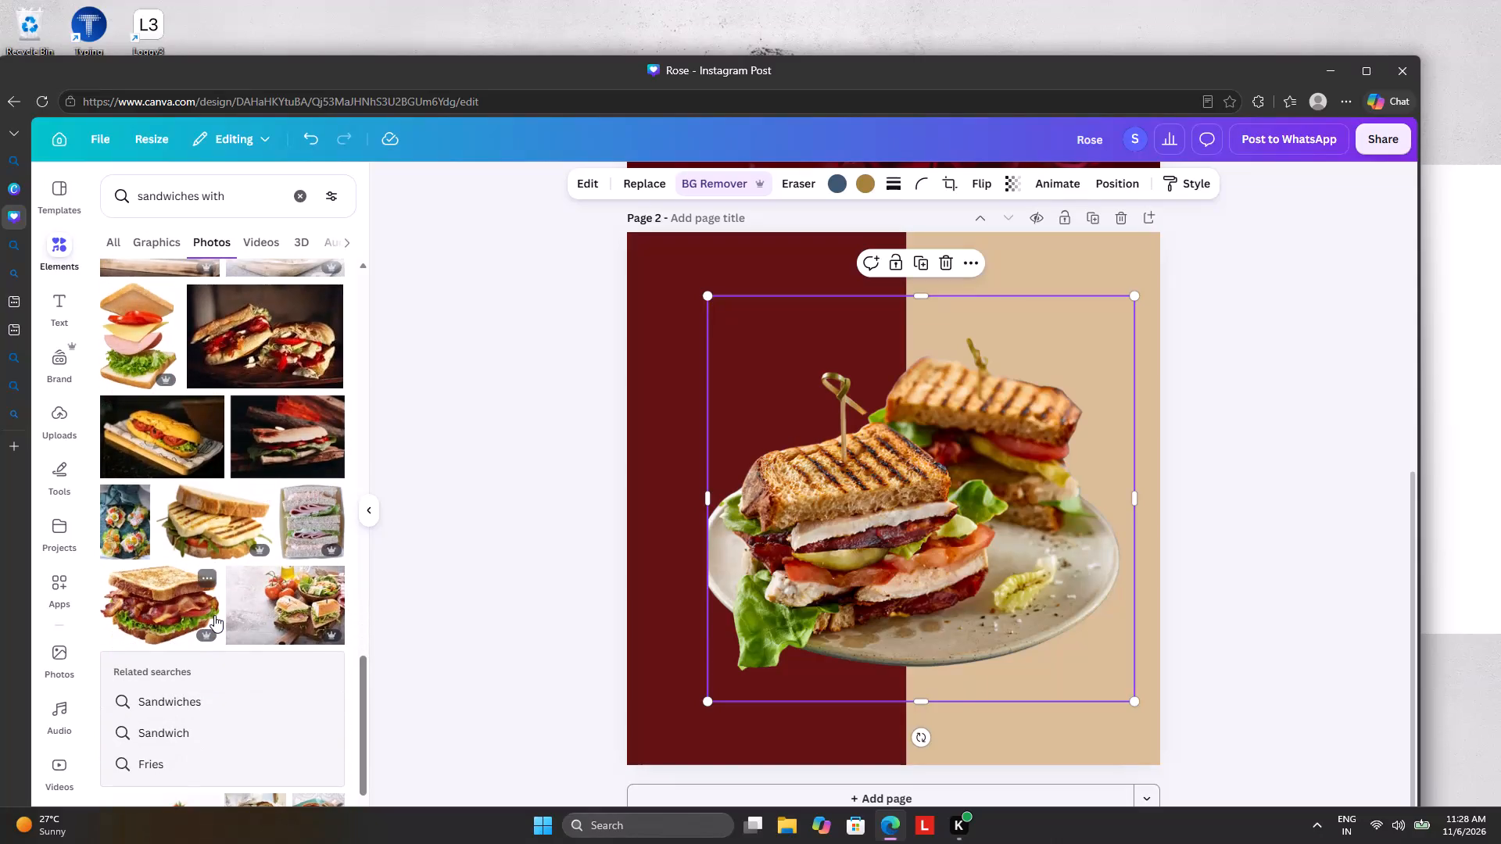
Look through the photo results for "sandwiches with" for another sandwich that suits the page 2 design.
{"action": "scroll", "coordinate": [214, 615], "scroll_direction": "down", "scroll_amount": 10}
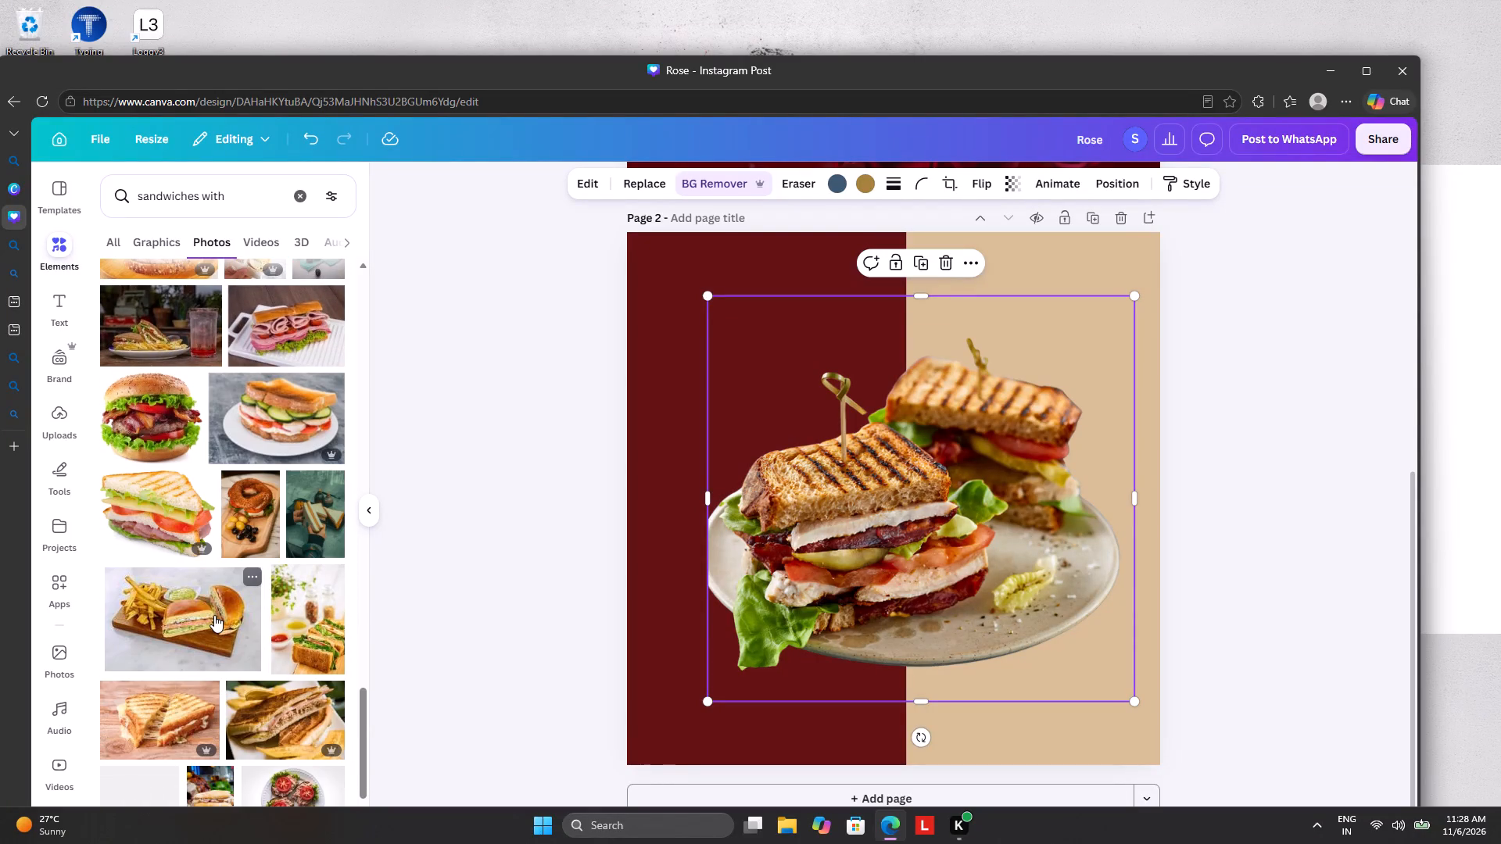
{"action": "scroll", "coordinate": [214, 615], "scroll_direction": "down", "scroll_amount": 7}
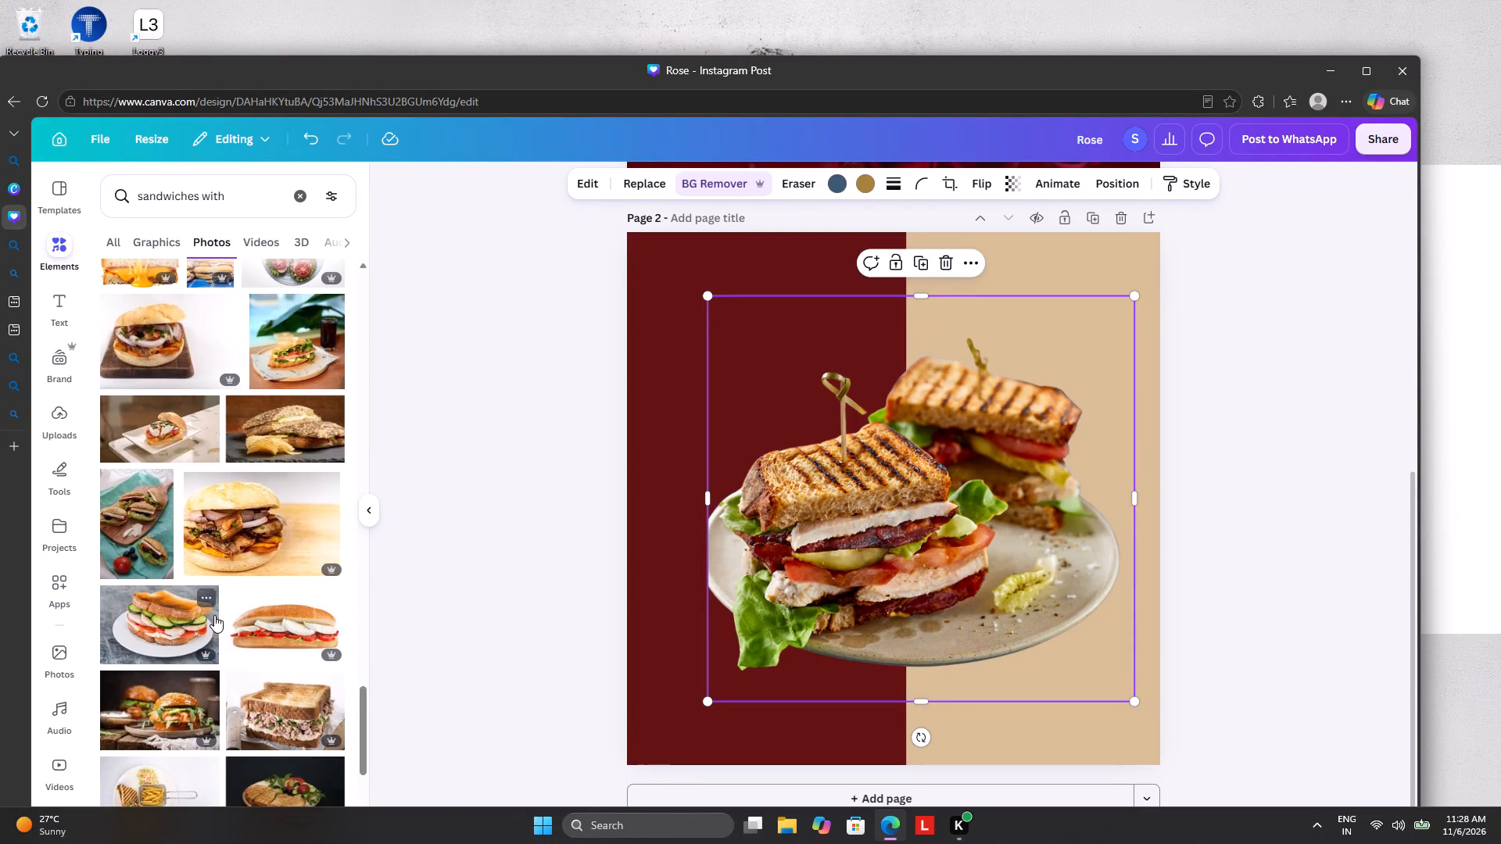
{"action": "scroll", "coordinate": [214, 615], "scroll_direction": "down", "scroll_amount": 2}
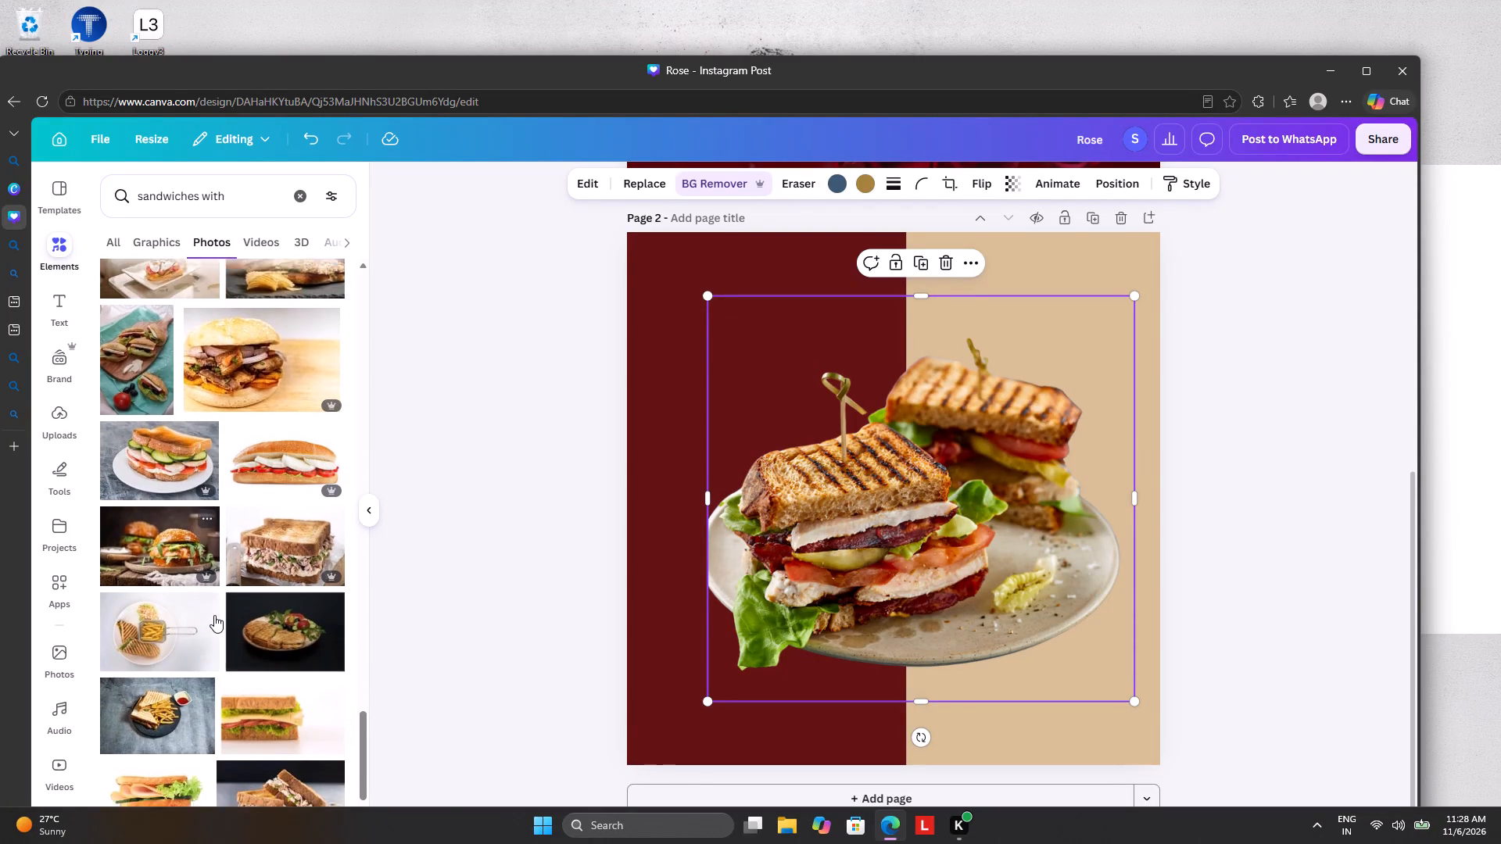
{"action": "scroll", "coordinate": [214, 615], "scroll_direction": "down", "scroll_amount": 7}
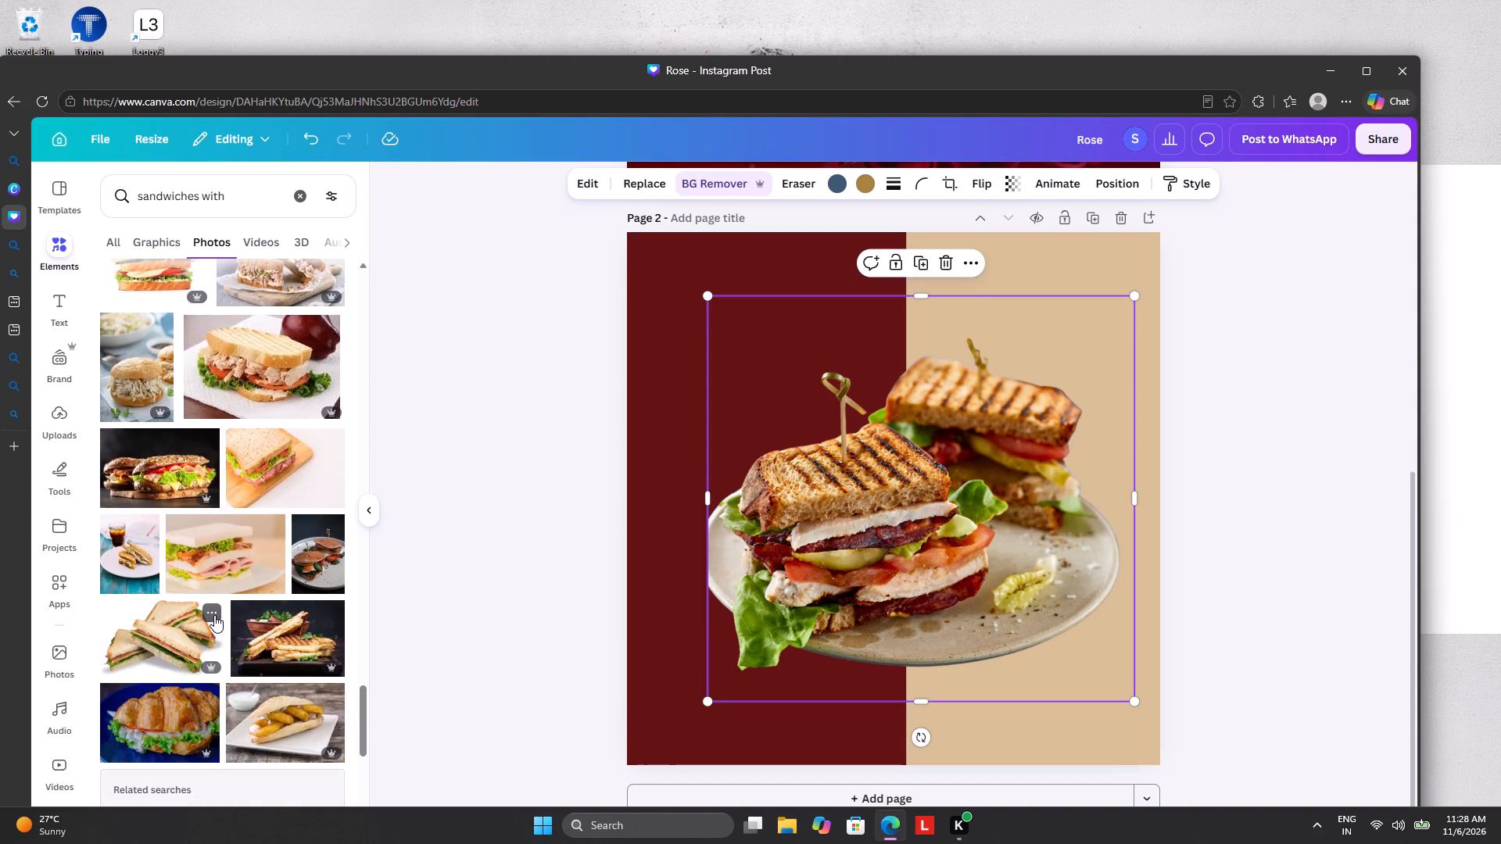
{"action": "scroll", "coordinate": [203, 649], "scroll_direction": "down", "scroll_amount": 3}
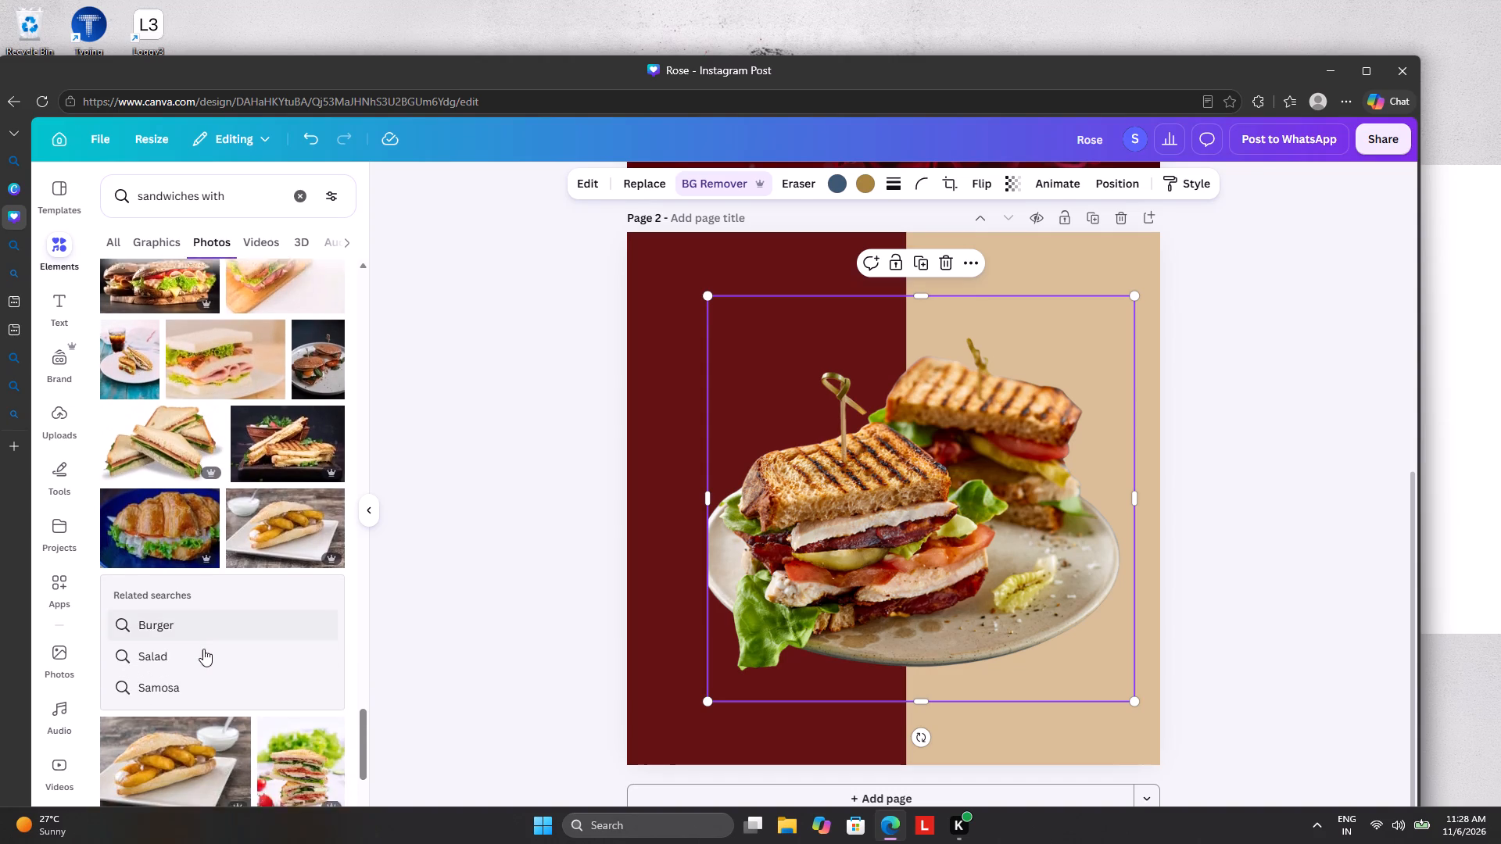
{"action": "scroll", "coordinate": [203, 649], "scroll_direction": "down", "scroll_amount": 6}
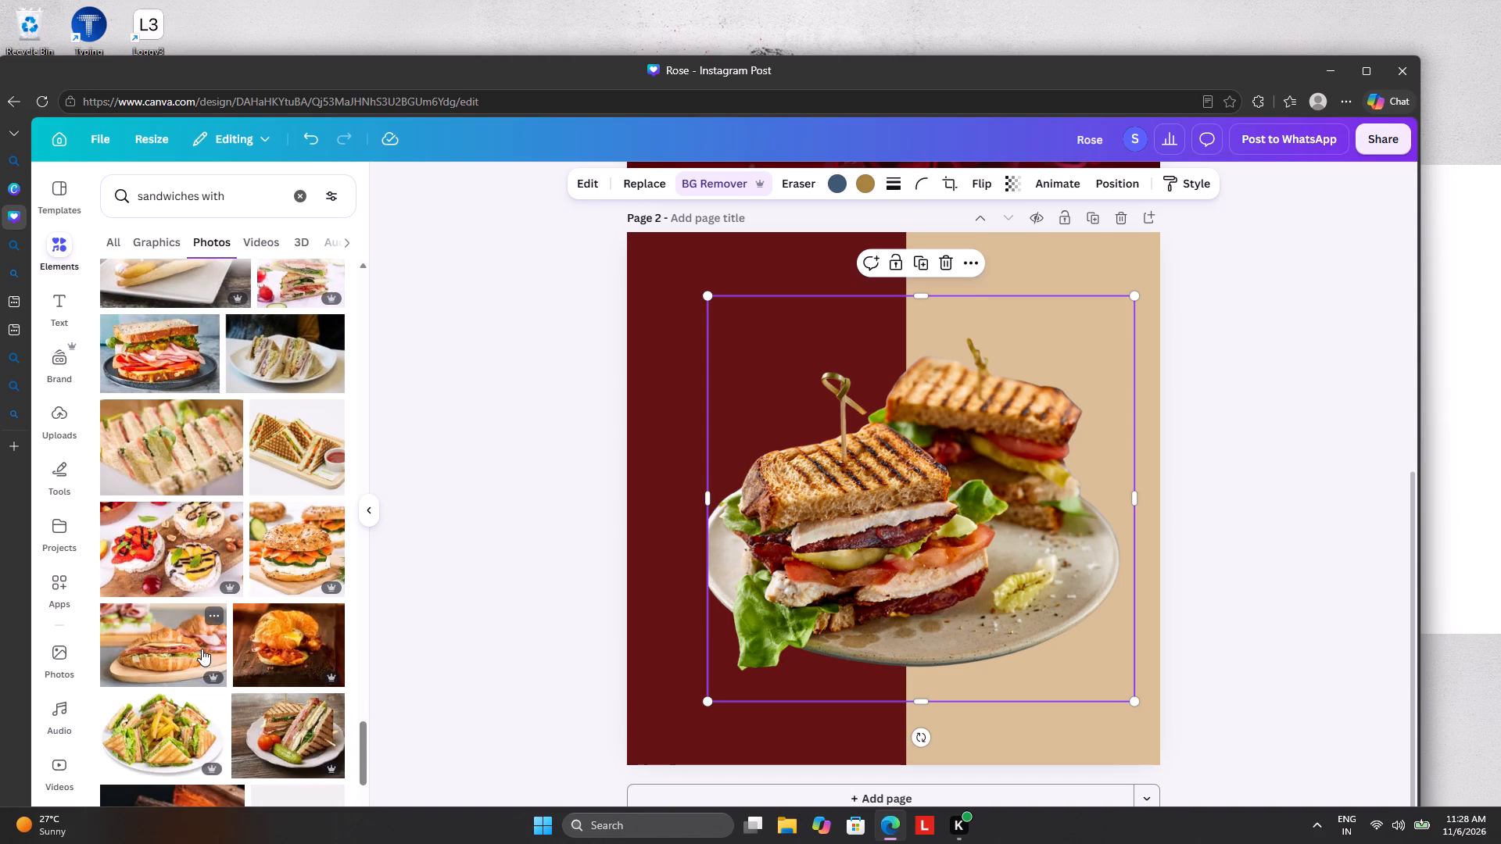
{"action": "scroll", "coordinate": [202, 649], "scroll_direction": "down", "scroll_amount": 5}
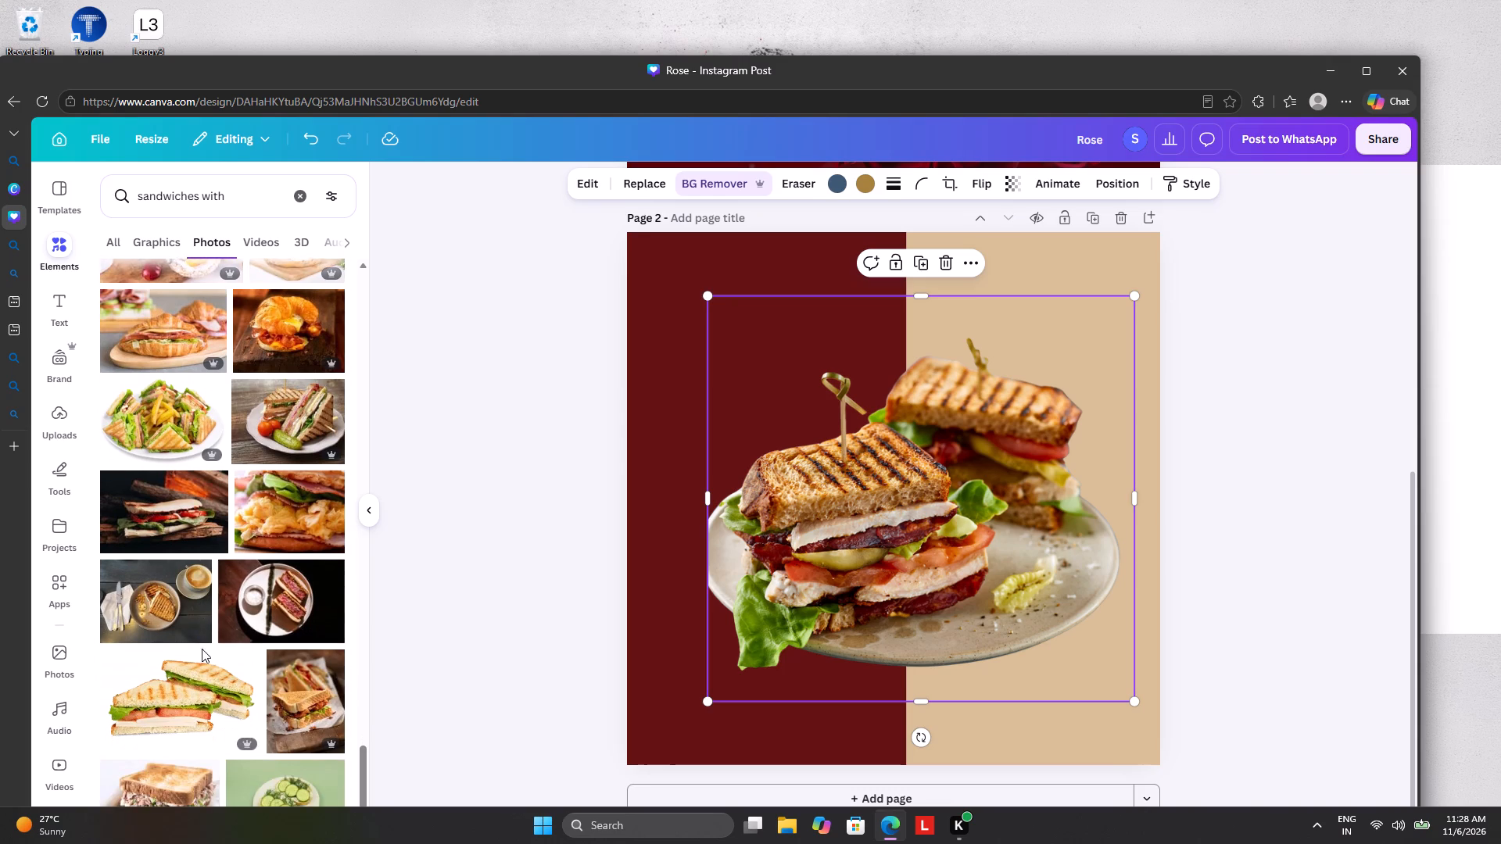
{"action": "scroll", "coordinate": [202, 649], "scroll_direction": "down", "scroll_amount": 8}
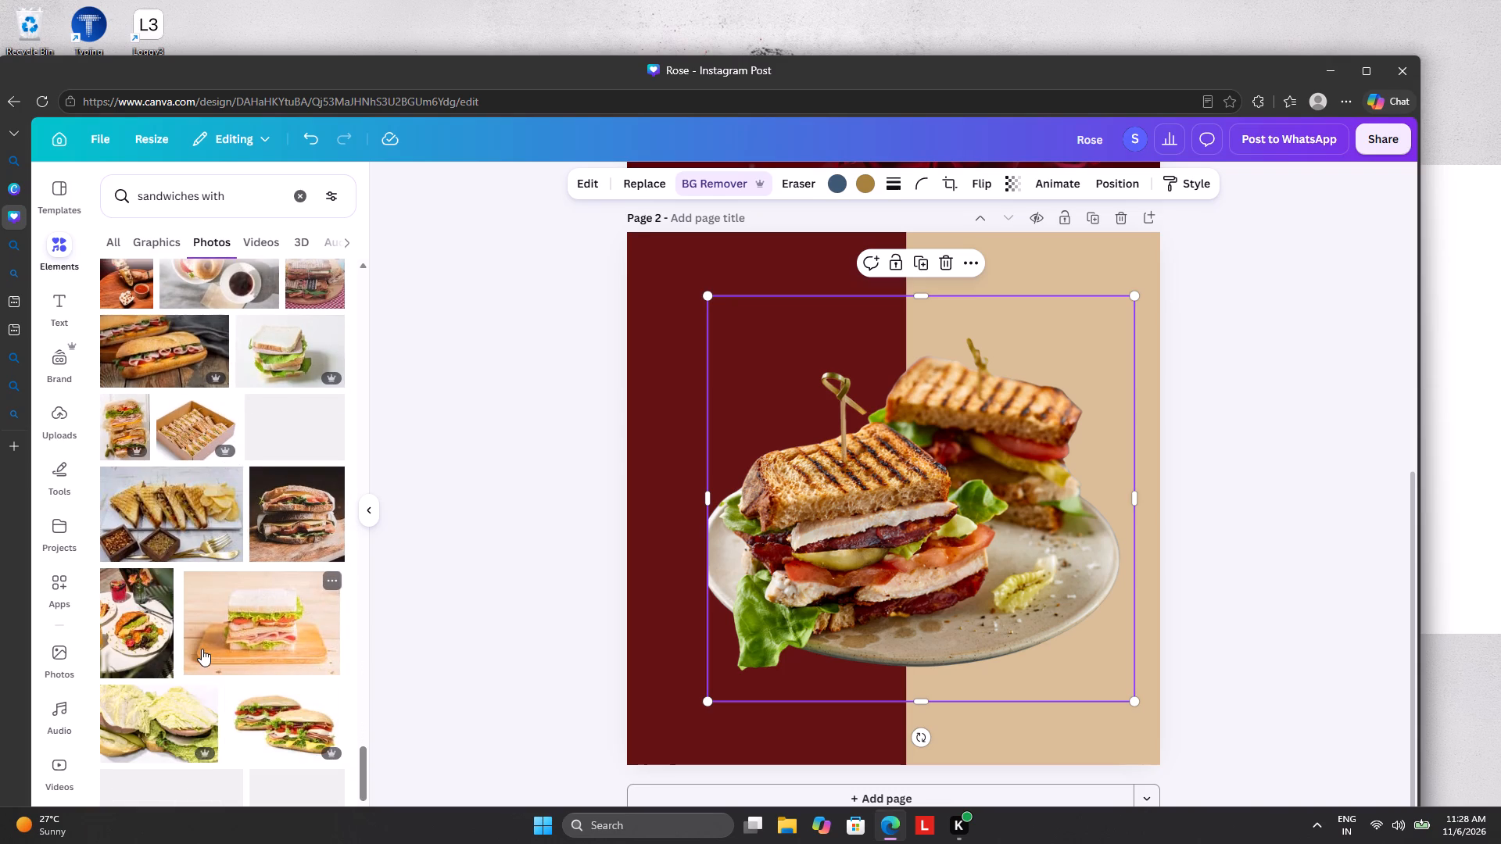
{"action": "scroll", "coordinate": [202, 649], "scroll_direction": "down", "scroll_amount": 5}
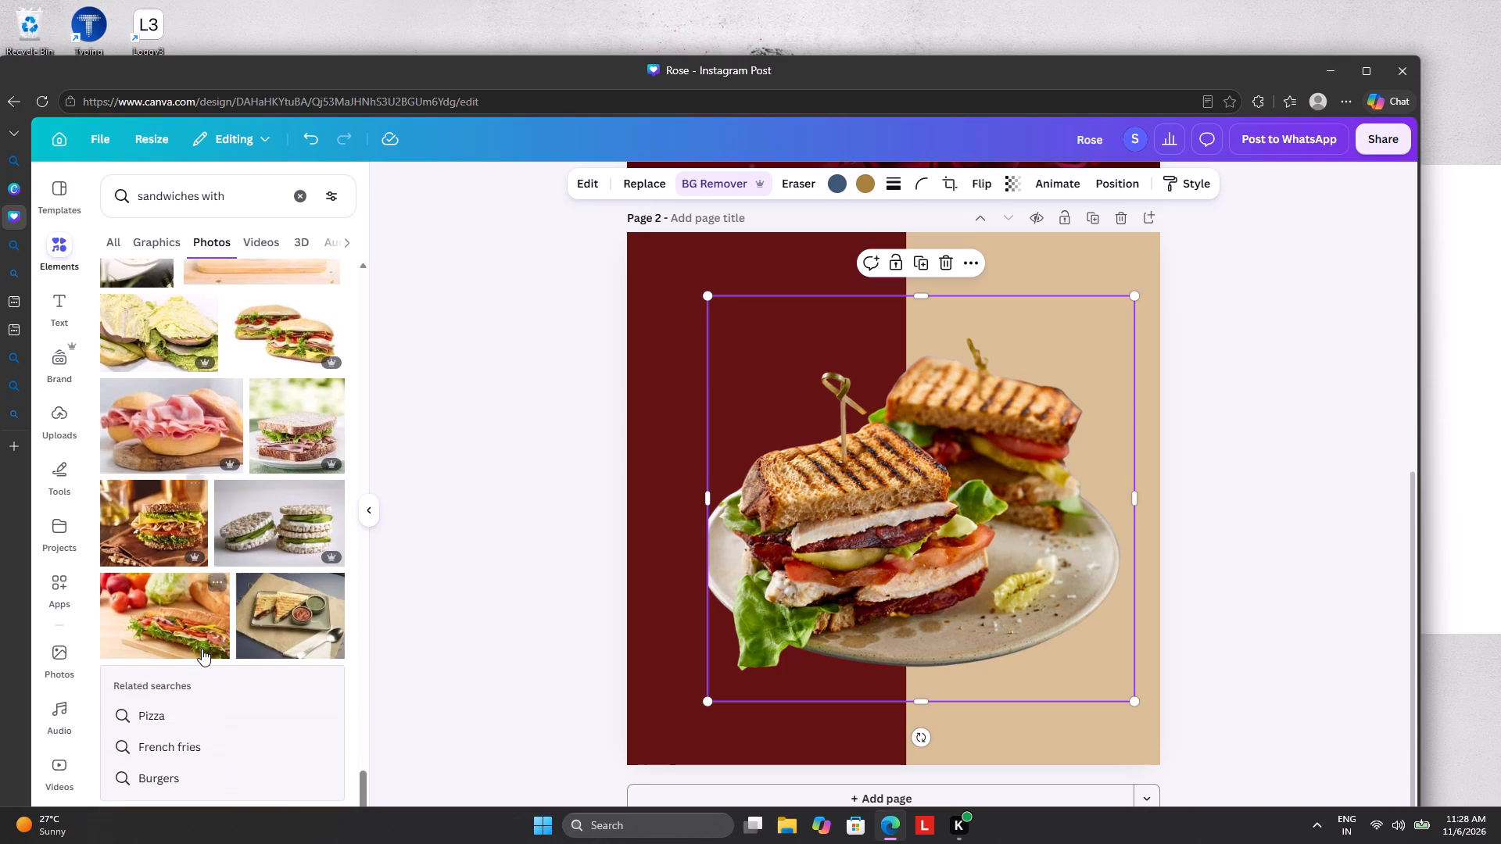
{"action": "scroll", "coordinate": [202, 649], "scroll_direction": "down", "scroll_amount": 5}
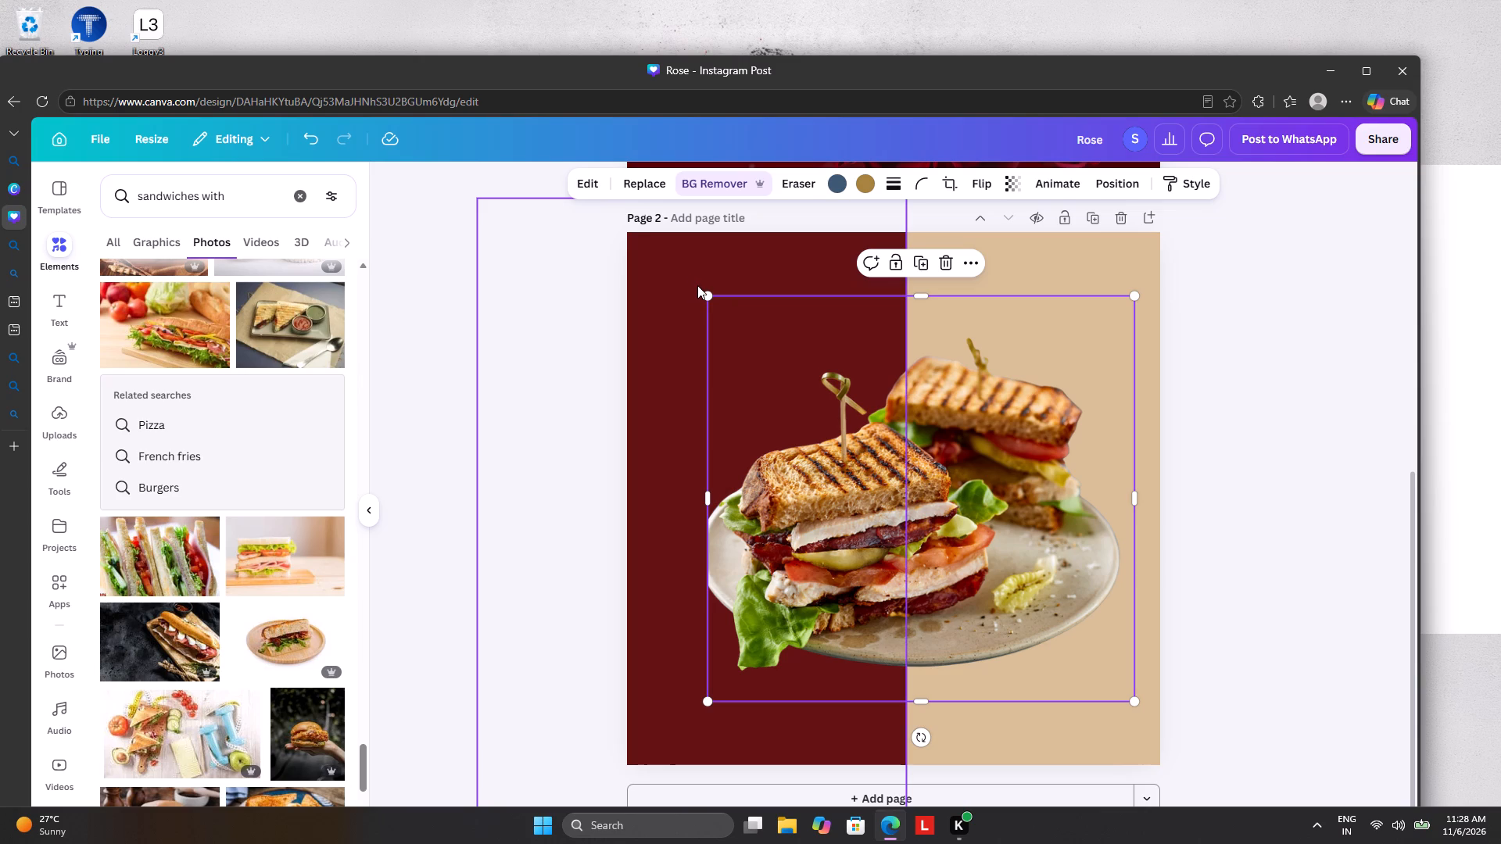
Shrink the plated sandwich photo to about two thirds of page 2's width and reposition it across the dark red and tan split.
{"action": "left_click_drag", "start_coordinate": [710, 296], "coordinate": [760, 396]}
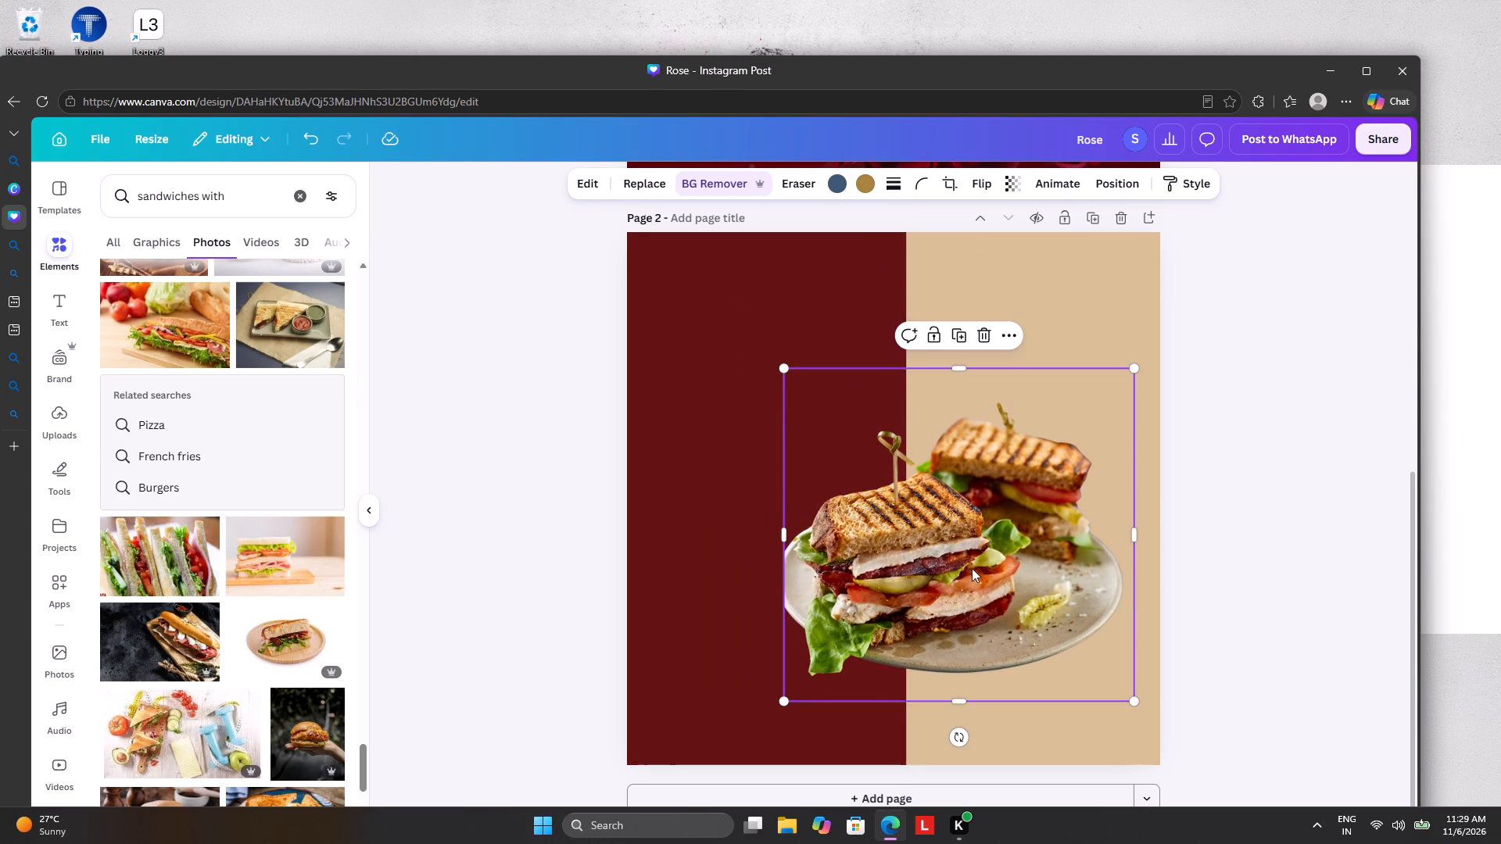
{"action": "left_click_drag", "start_coordinate": [984, 581], "coordinate": [946, 562]}
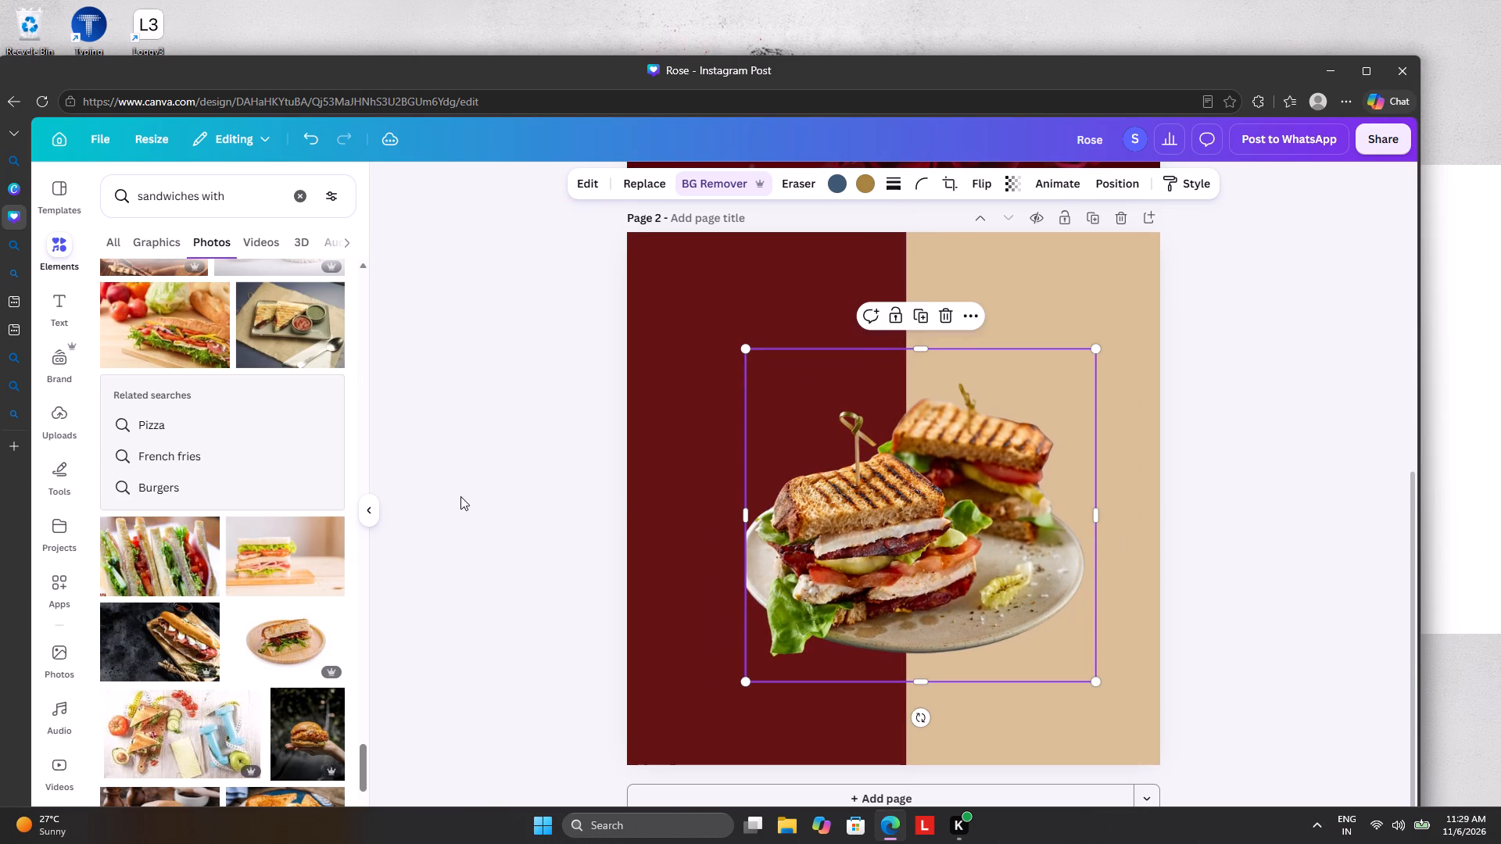
{"action": "left_click", "coordinate": [473, 499]}
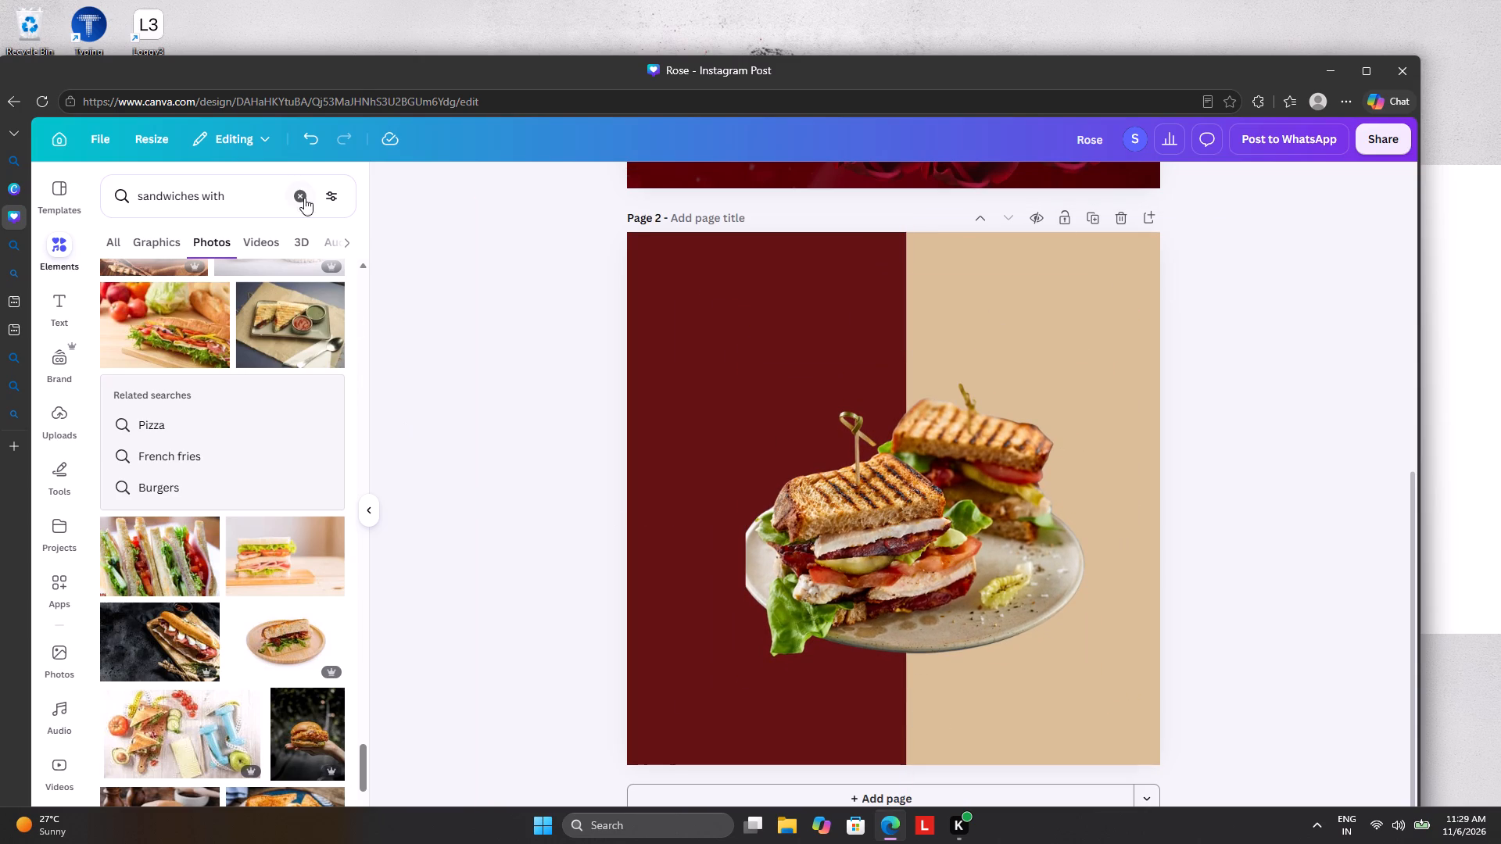
Replace the elements search with the recent search "tamato slice".
{"action": "left_click", "coordinate": [303, 196]}
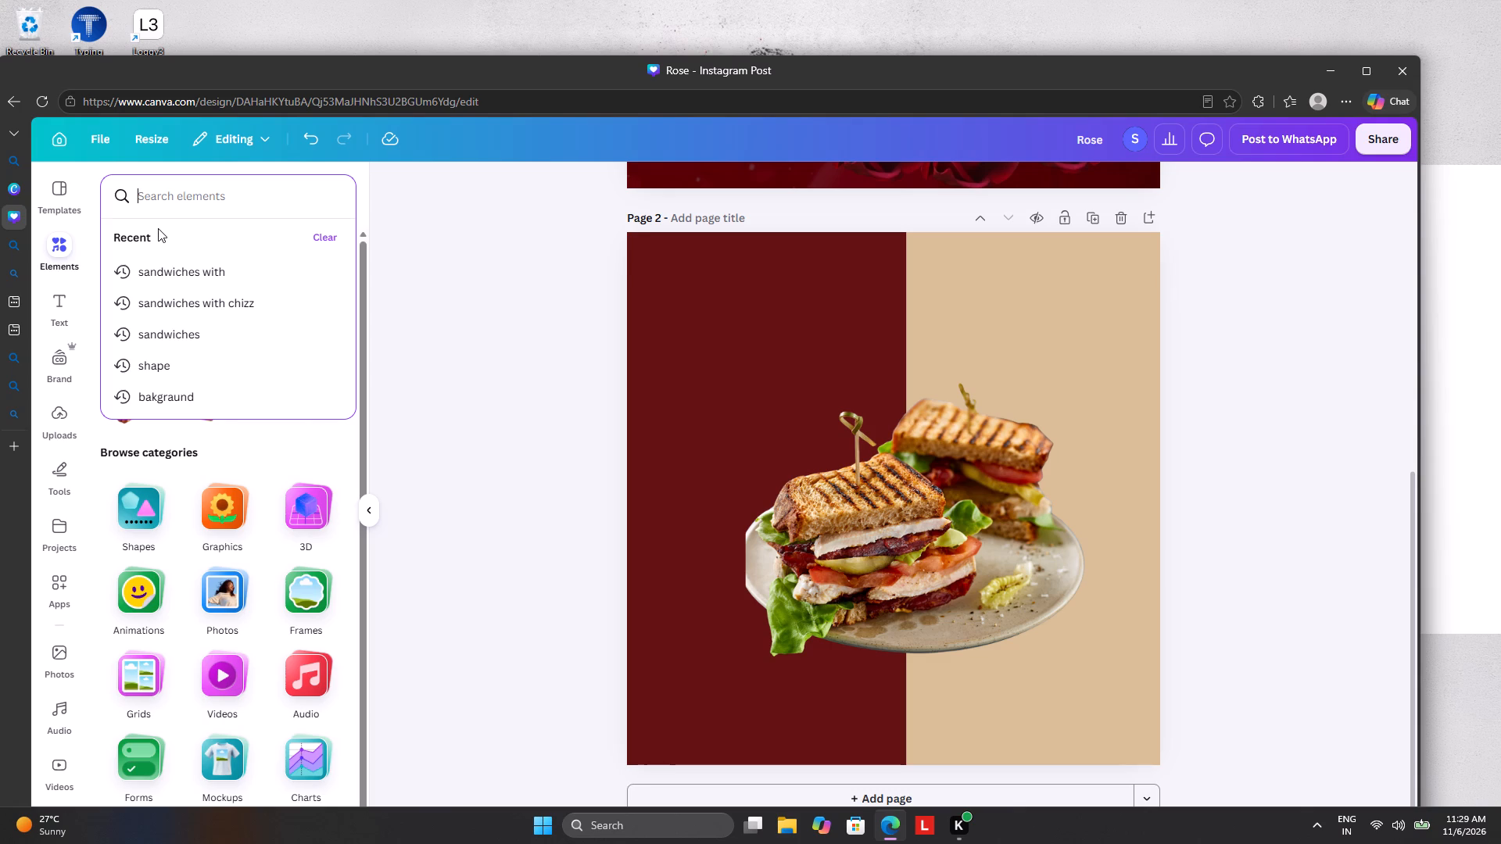
{"action": "key", "text": "Down"}
{"action": "key", "text": "Left"}
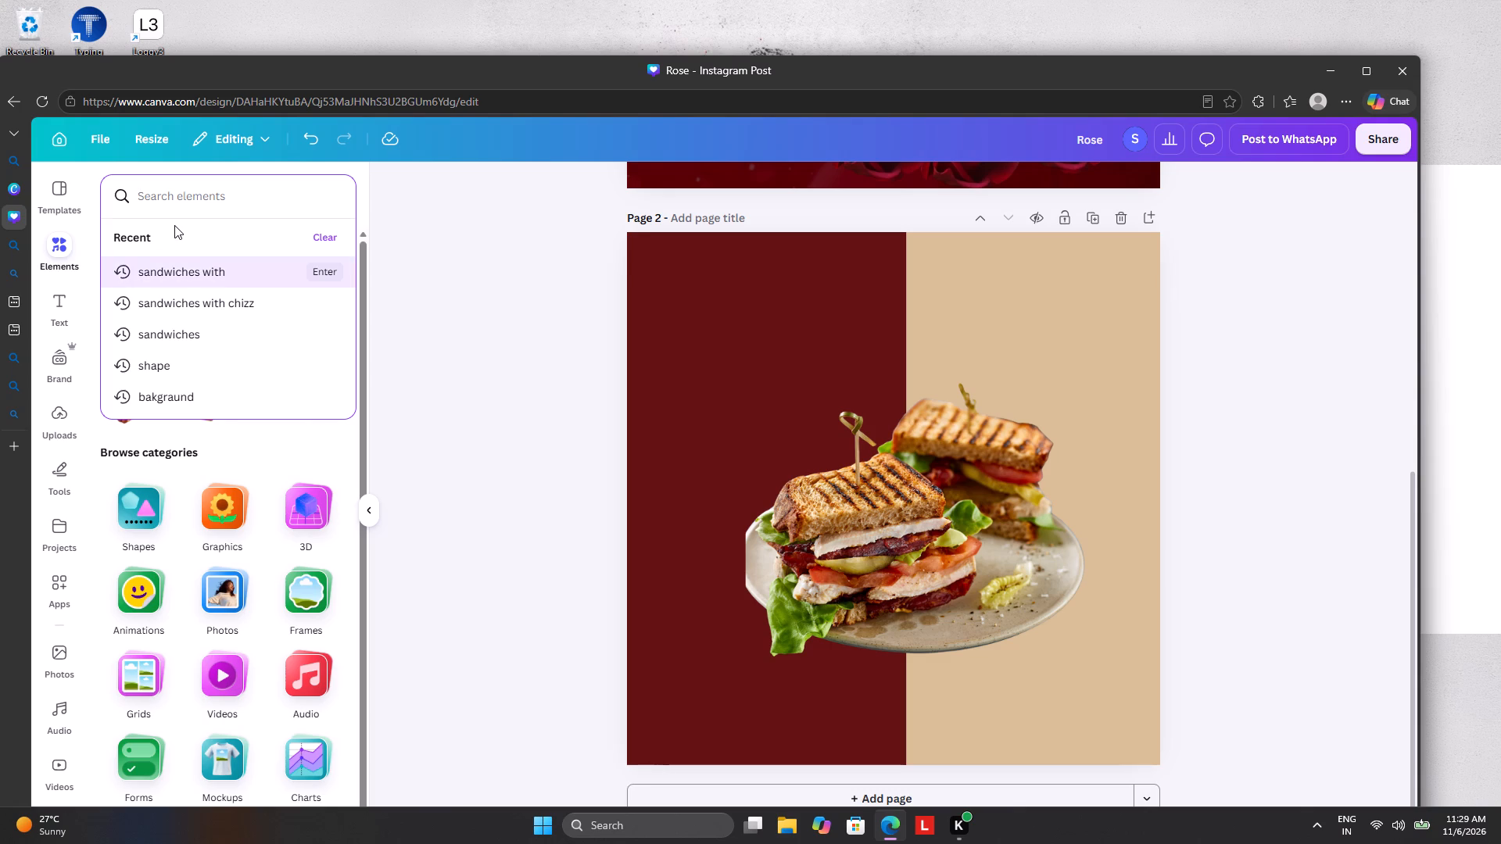
{"action": "key", "text": "t"}
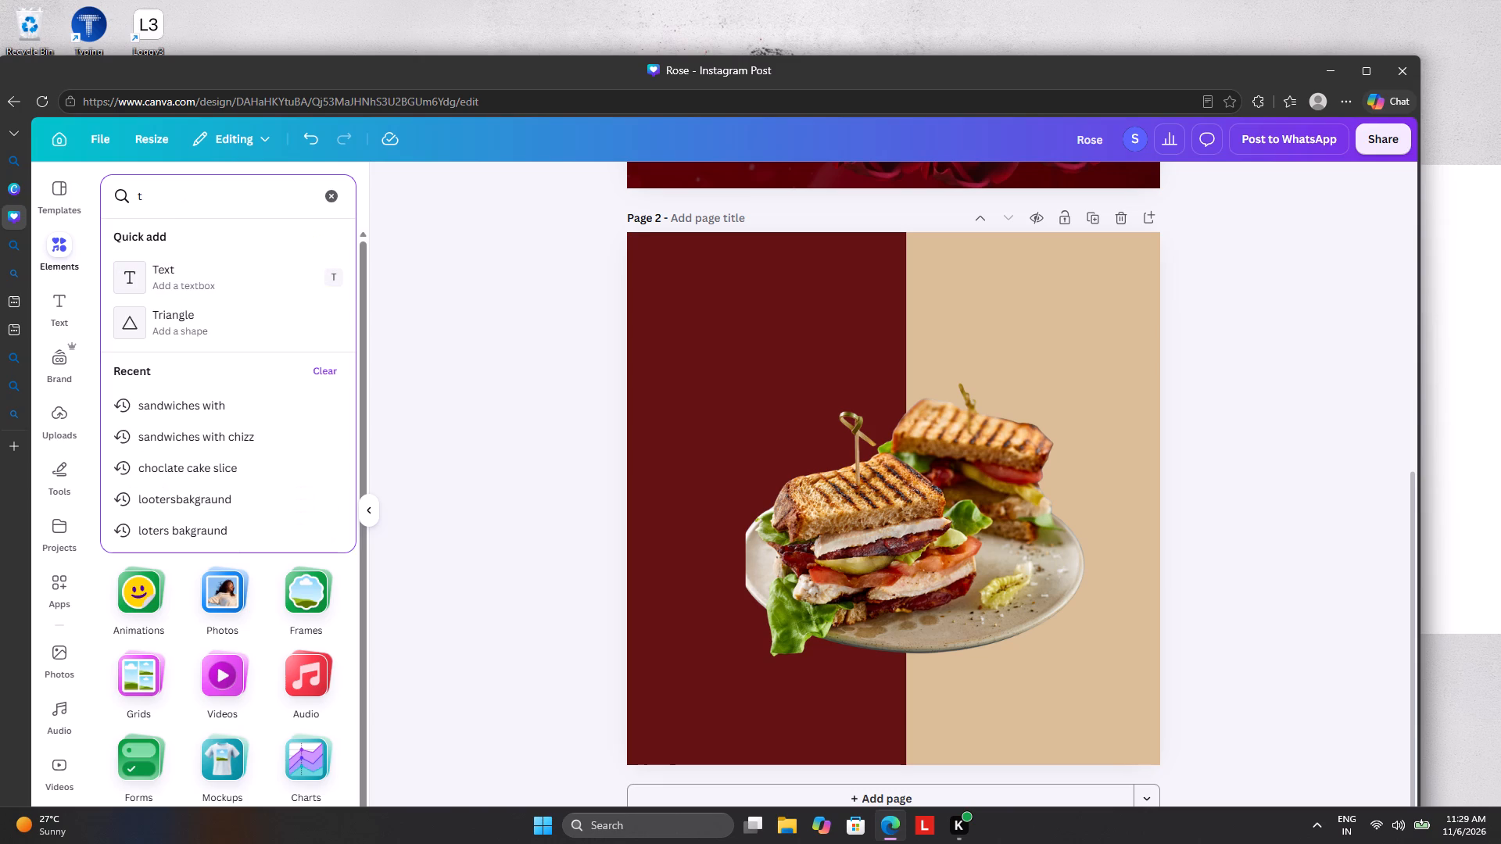
{"action": "key", "text": "a"}
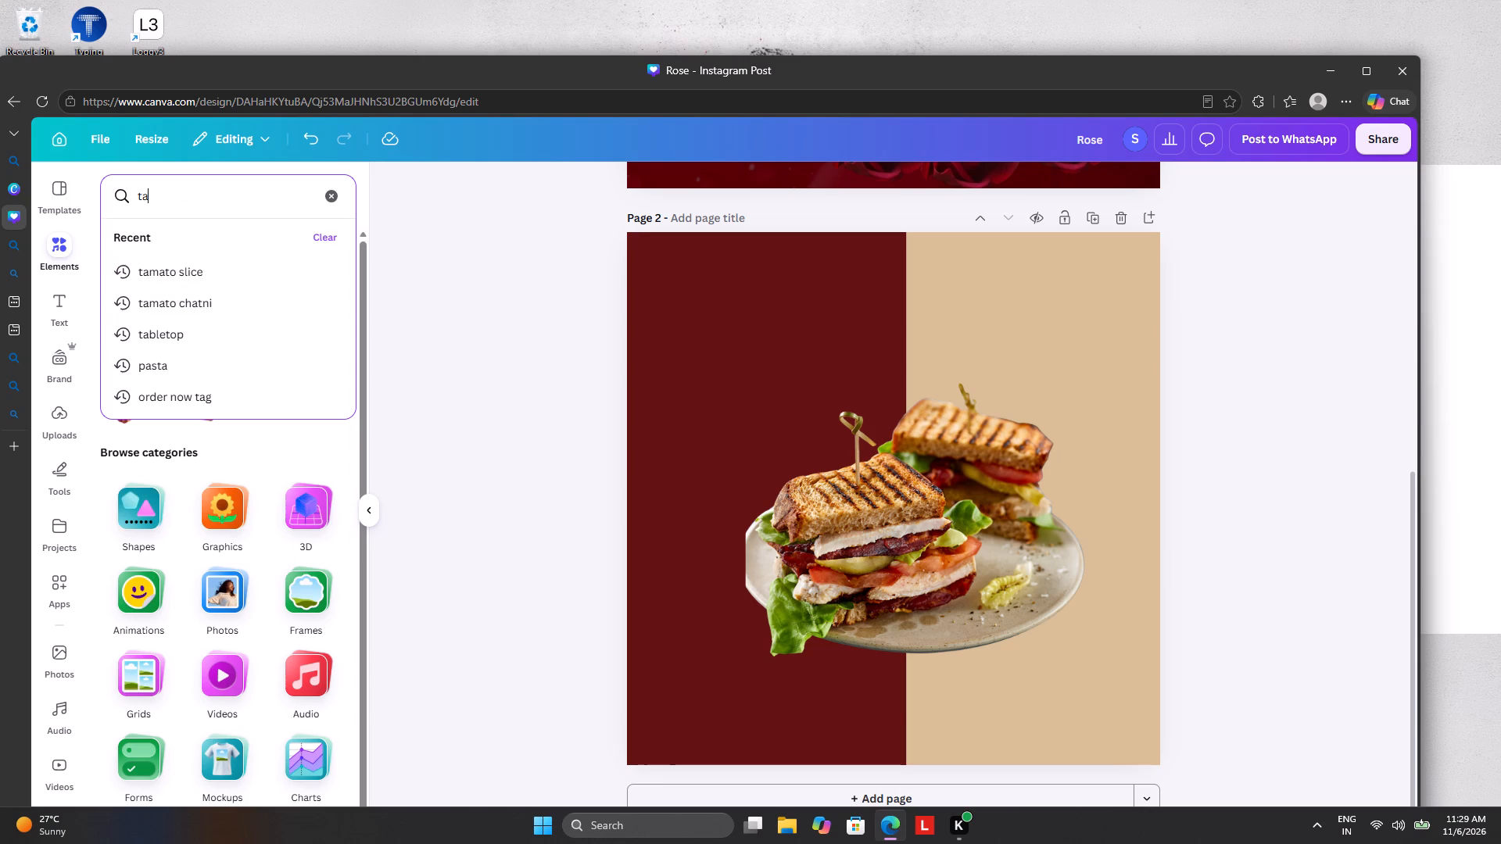
{"action": "key", "text": "m"}
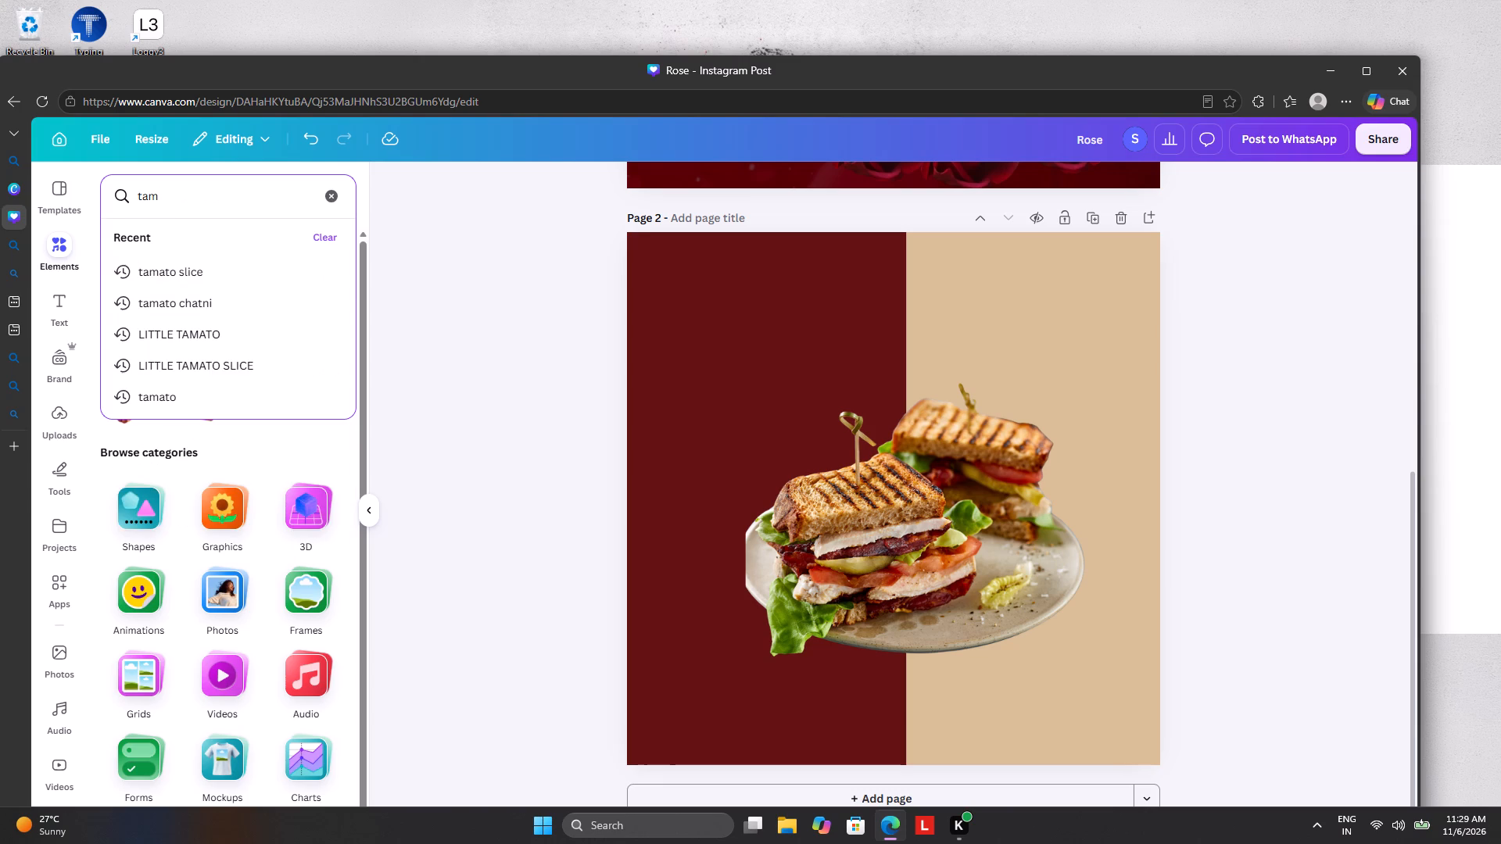
{"action": "key", "text": "a"}
{"action": "left_click", "coordinate": [186, 280]}
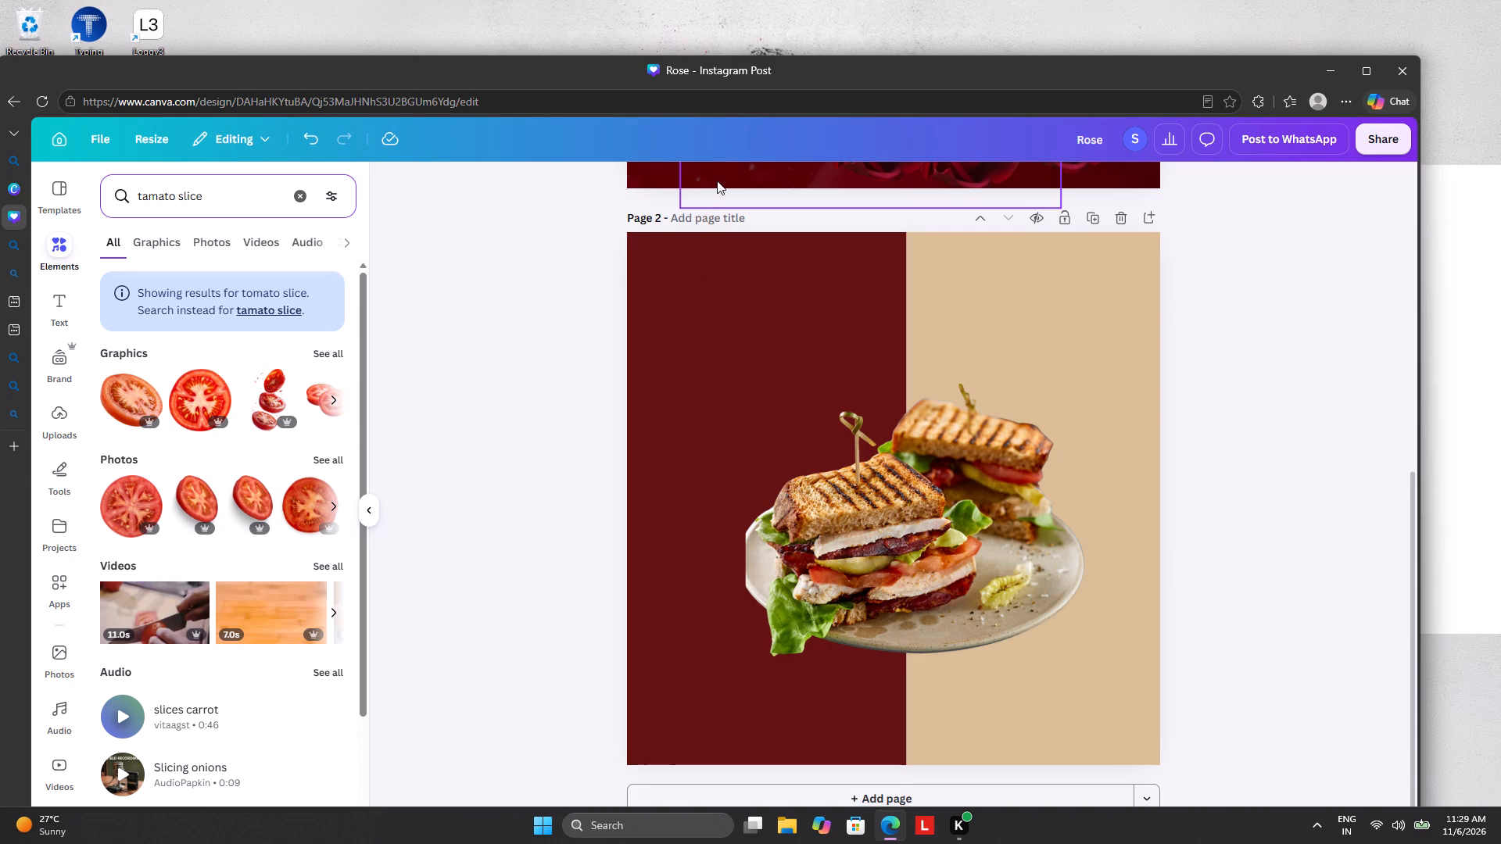
Clear the tomato search and search the elements for "cheese pizza".
{"action": "left_click", "coordinate": [299, 191]}
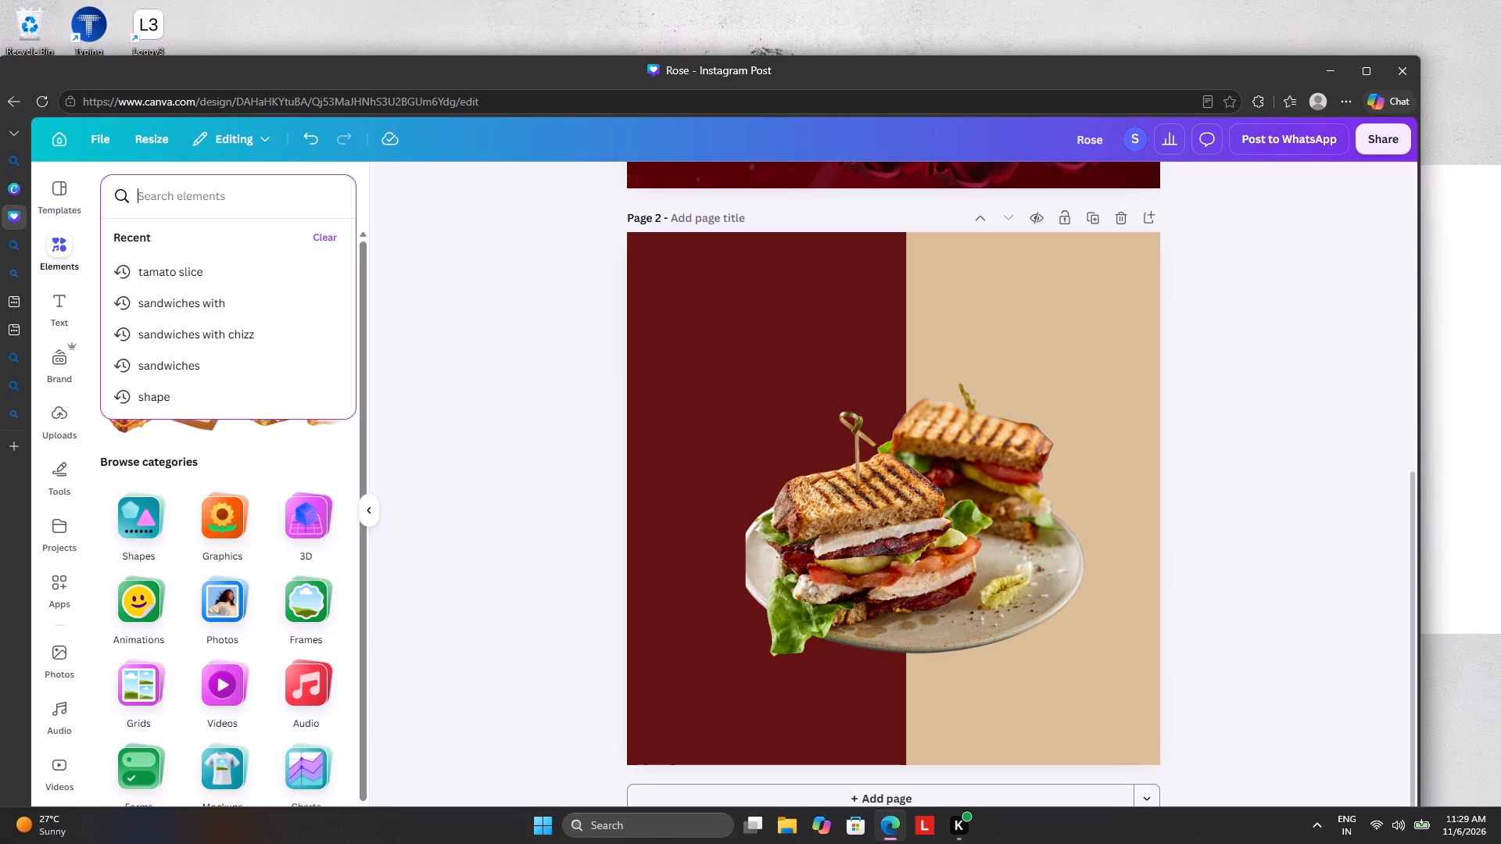
{"action": "key", "text": "c"}
{"action": "key", "text": "h"}
{"action": "type", "text": "ee"}
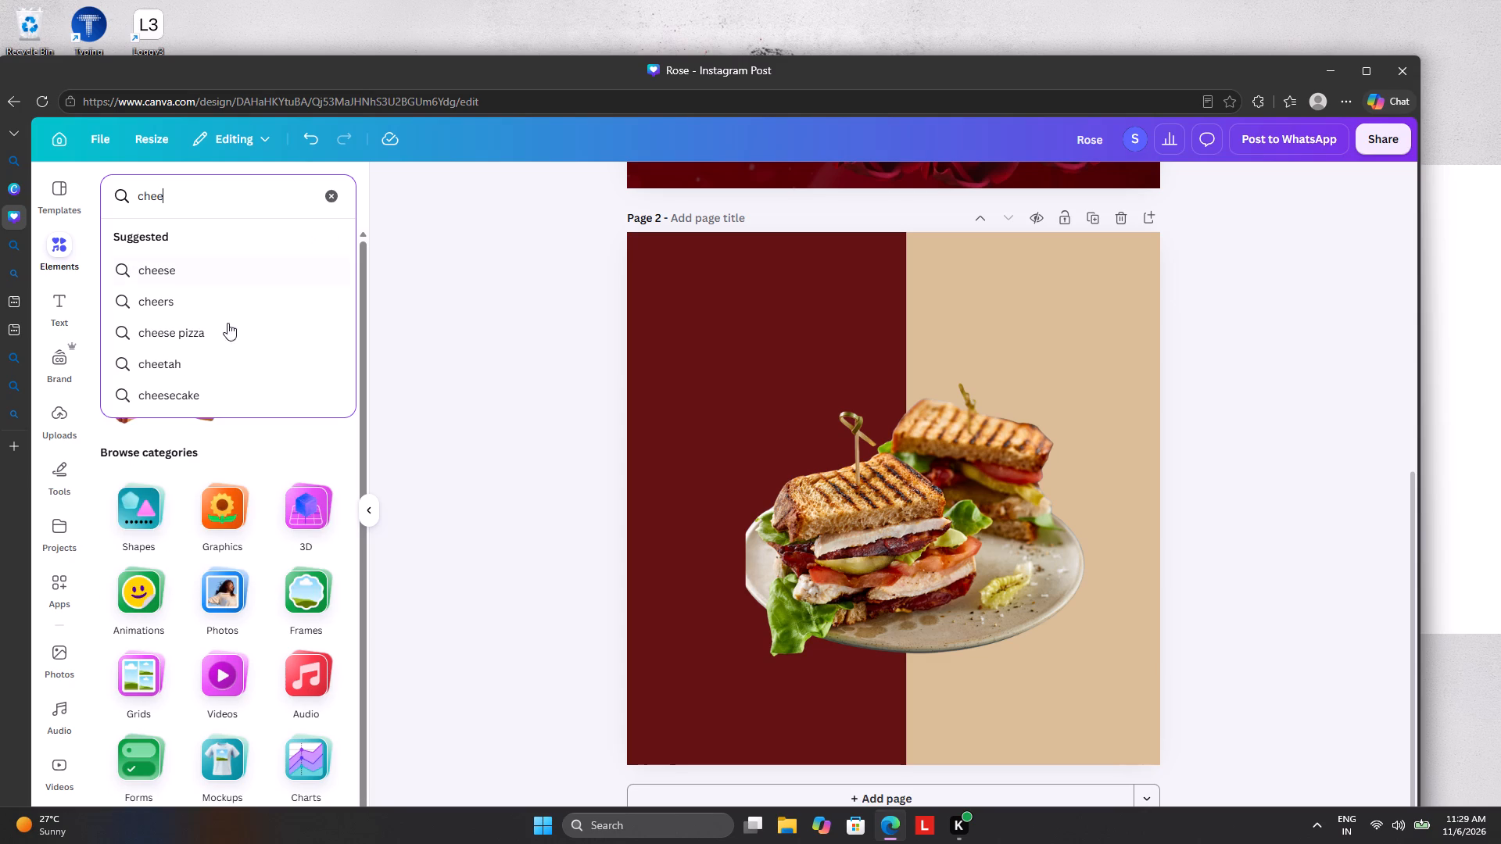
{"action": "left_click", "coordinate": [210, 336]}
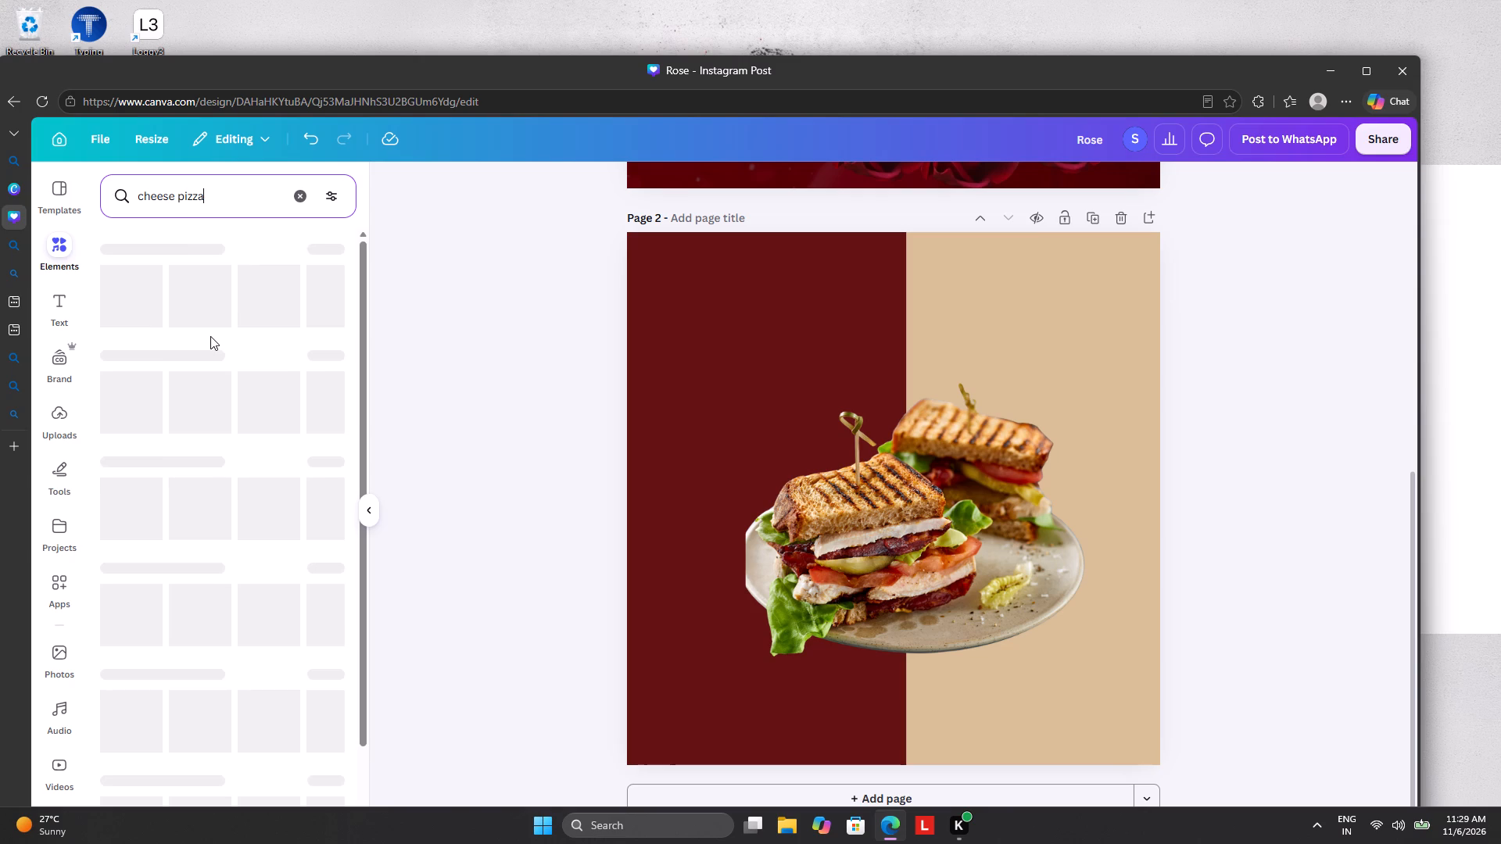
Change the elements search from pizza to "cheese sandwich".
{"action": "left_click", "coordinate": [218, 178]}
{"action": "left_click", "coordinate": [221, 200]}
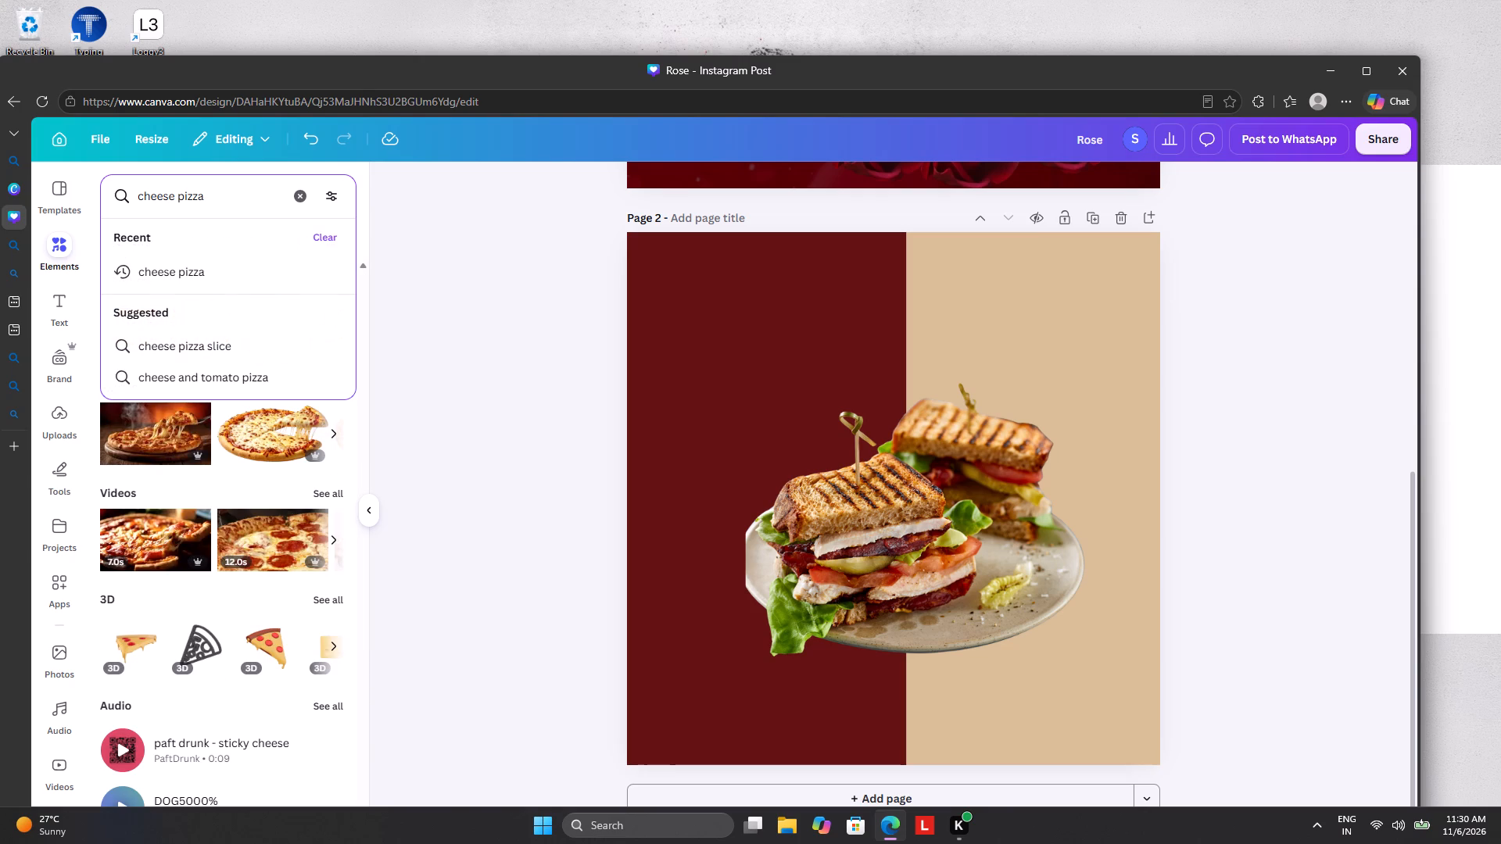
{"action": "key", "text": "space"}
{"action": "key", "text": "BackSpace"}
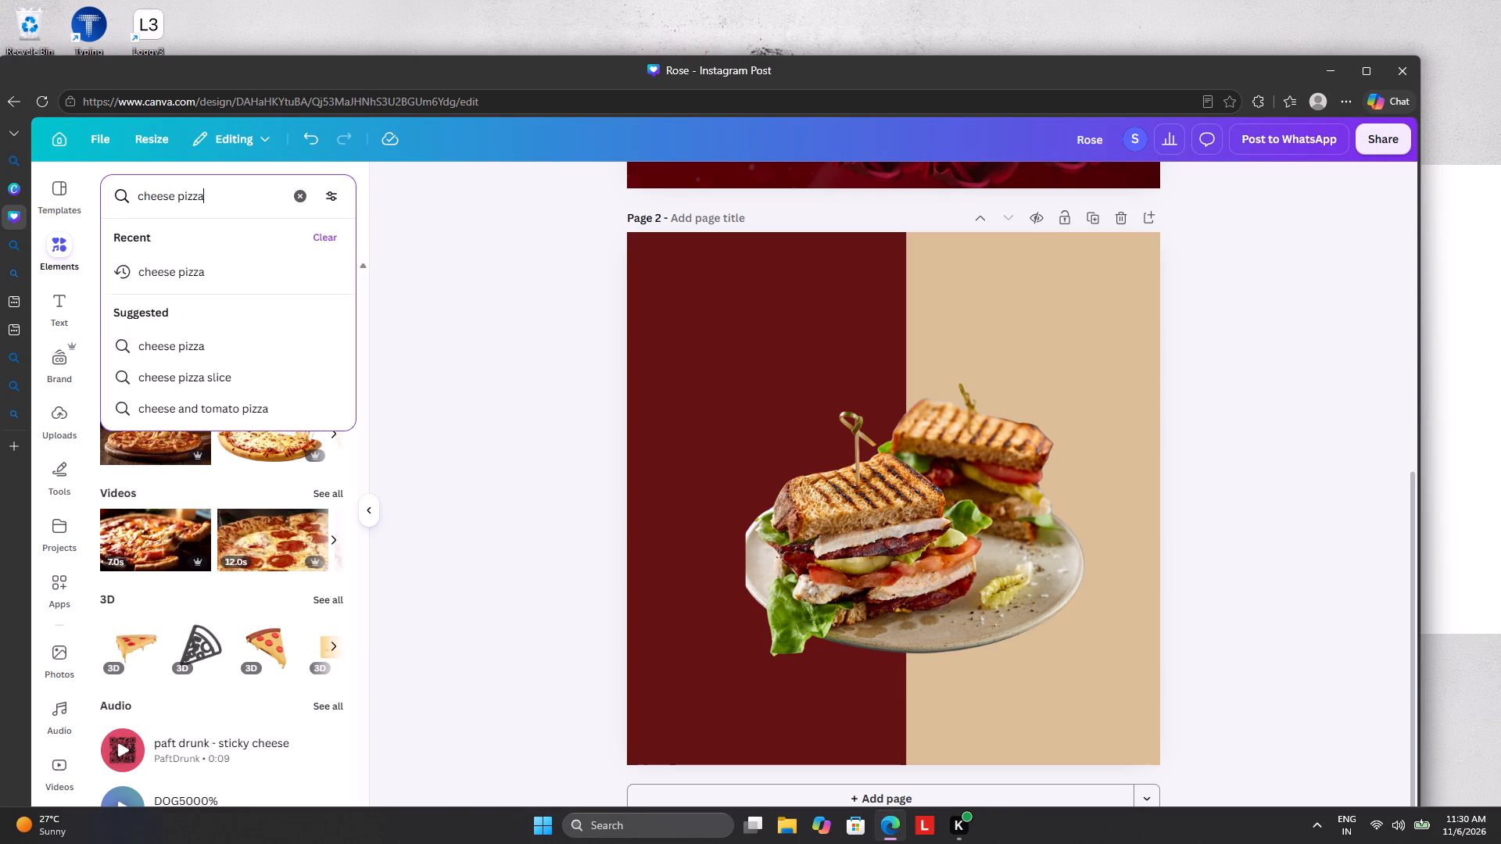
{"action": "key", "text": "BackSpace"}
{"action": "key", "text": "BackSpace"}
{"action": "key", "text": "BackSpace"}
{"action": "key", "text": "BackSpace"}
{"action": "key", "text": "BackSpace"}
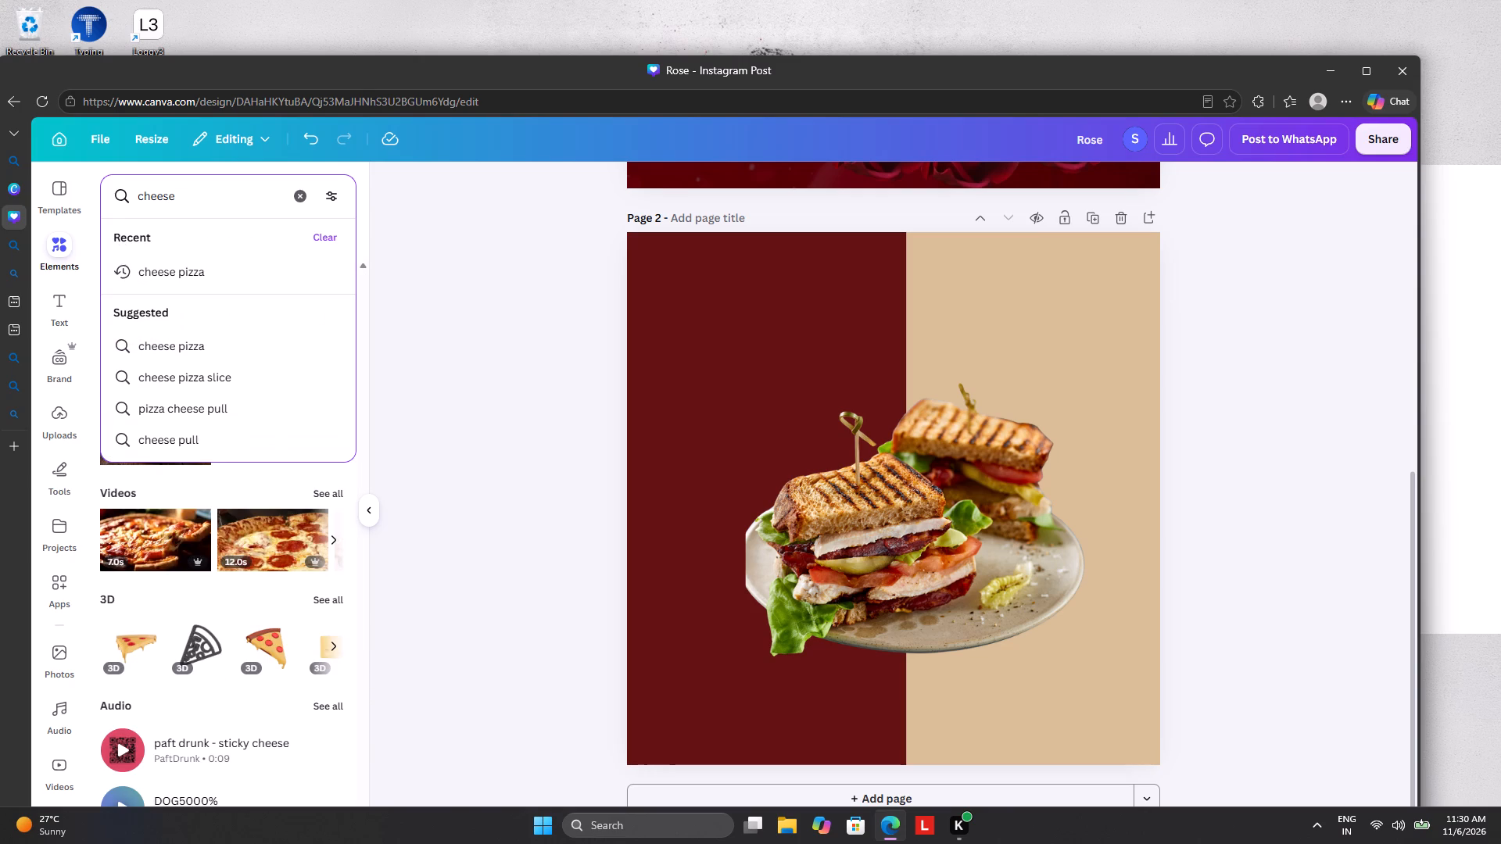
{"action": "type", "text": "san"}
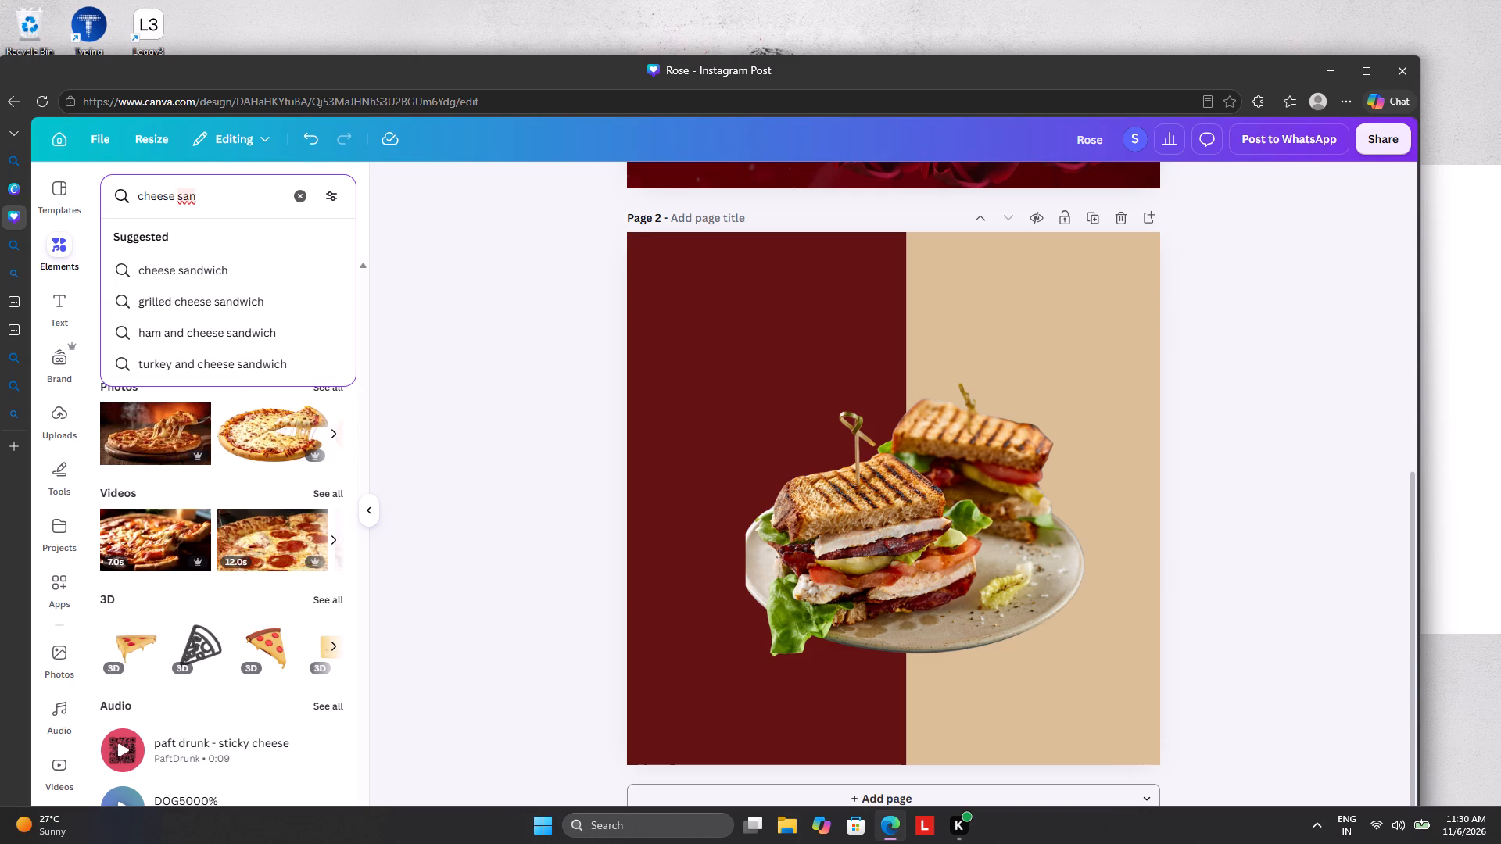
{"action": "left_click", "coordinate": [277, 277]}
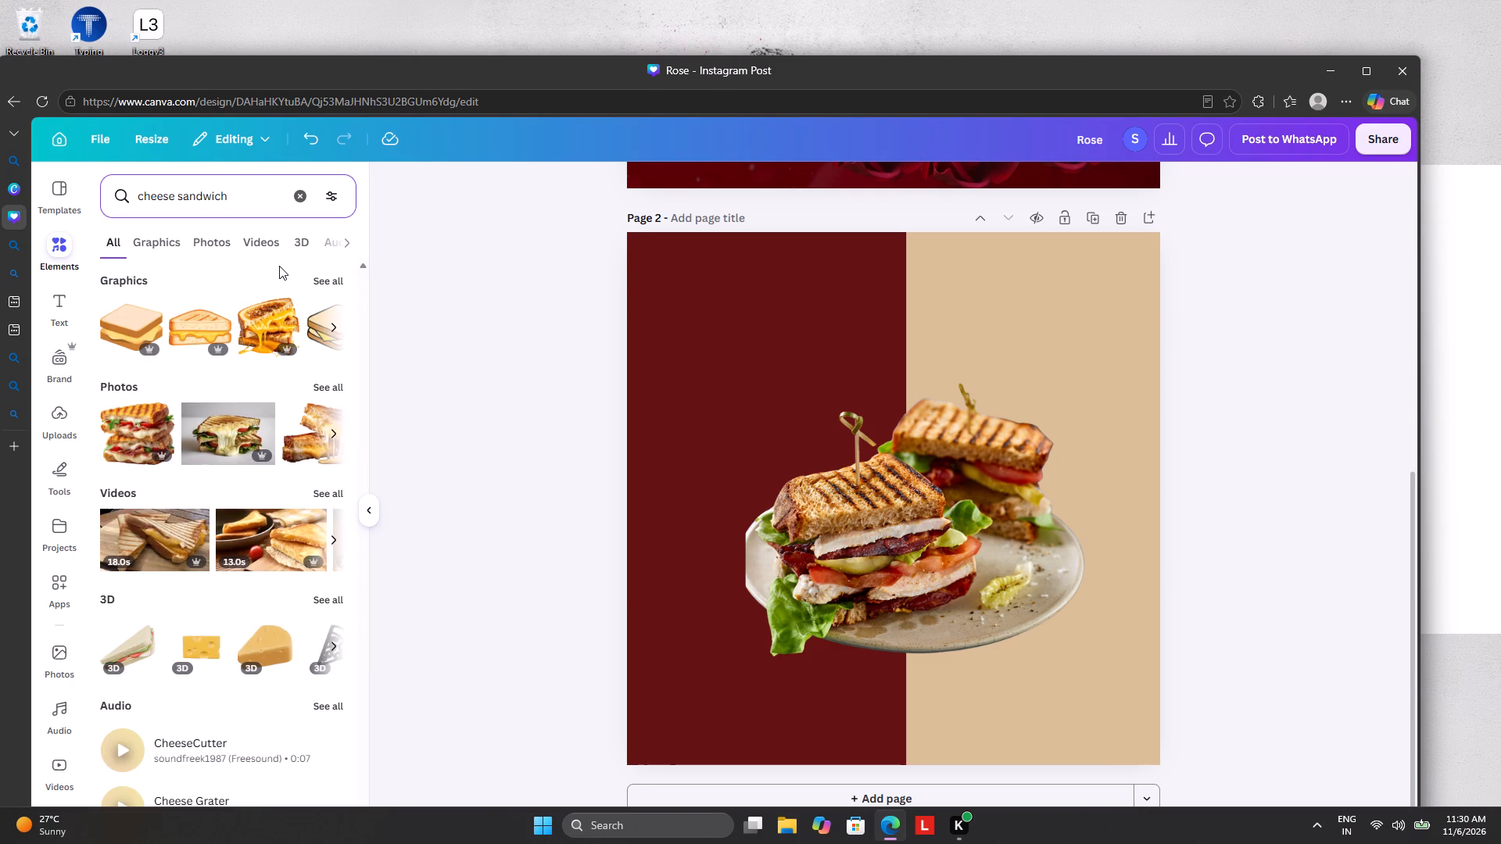
Look through the graphics and photo results for "cheese sandwich" for another image suited to page 2.
{"action": "left_click", "coordinate": [317, 270]}
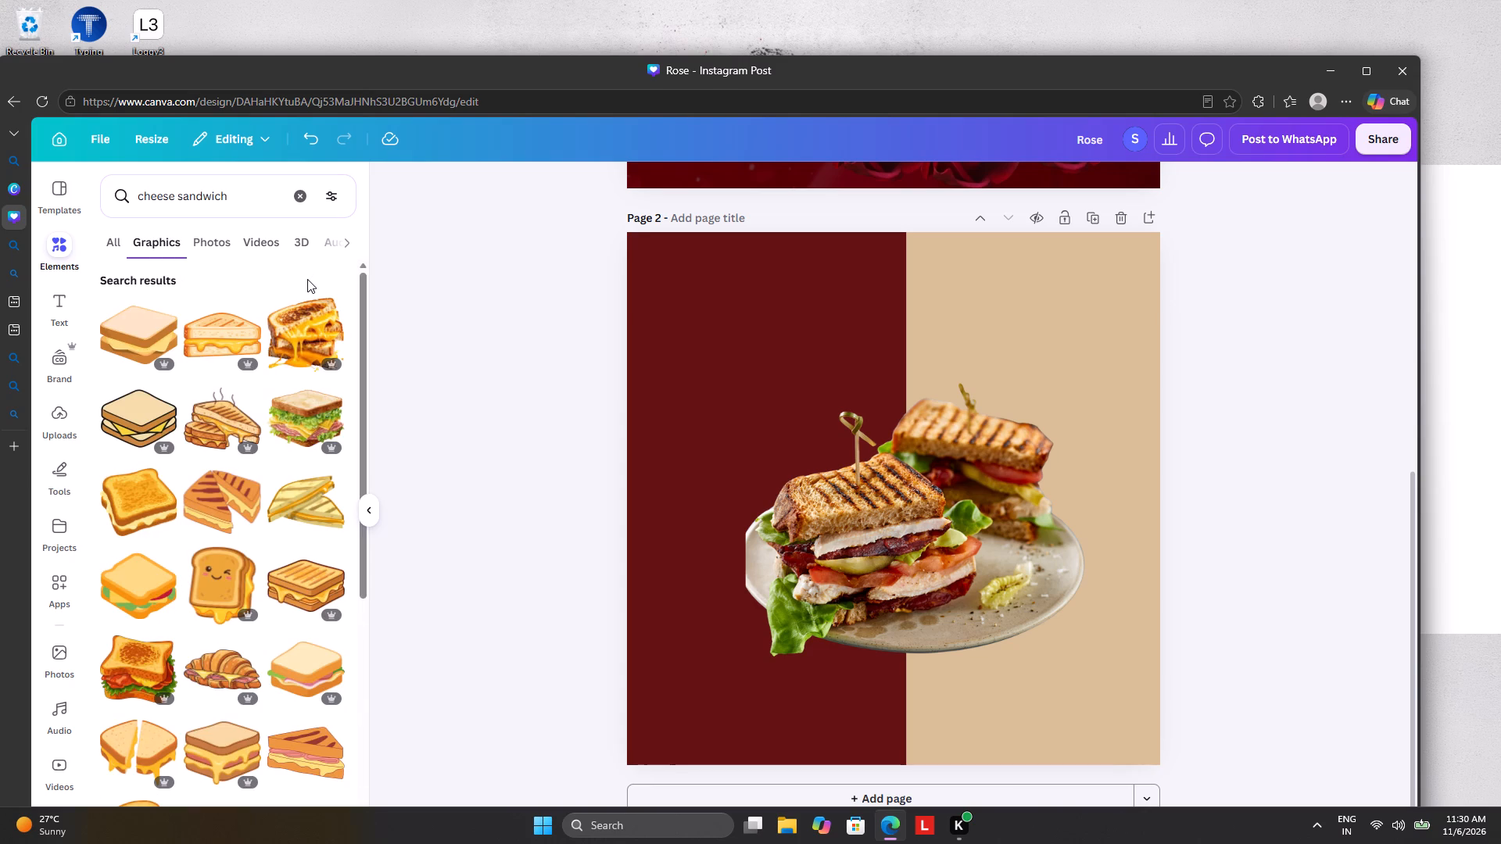
{"action": "left_click", "coordinate": [204, 245]}
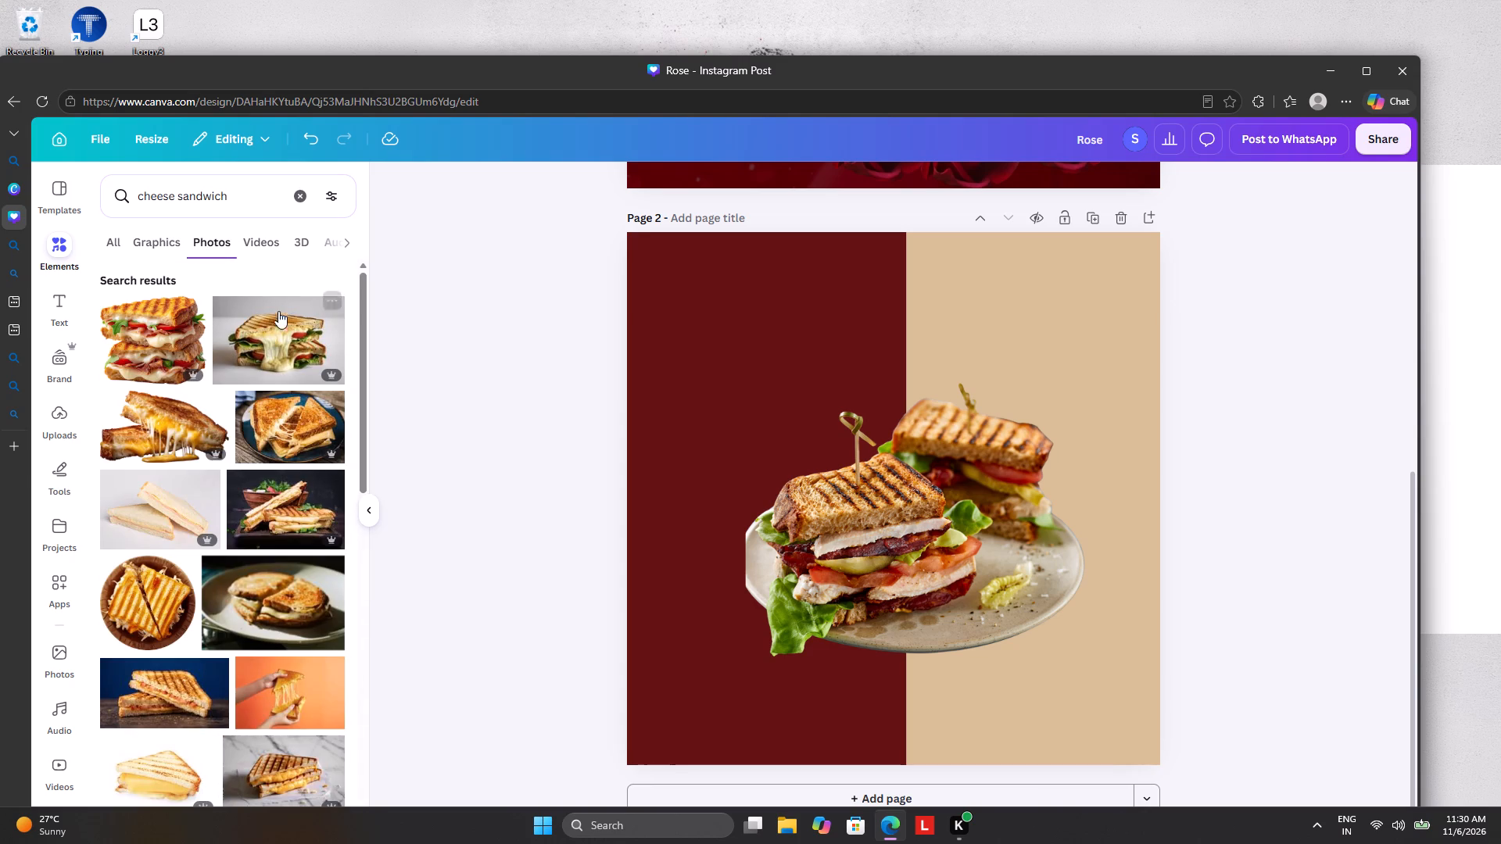
{"action": "scroll", "coordinate": [258, 495], "scroll_direction": "down", "scroll_amount": 4}
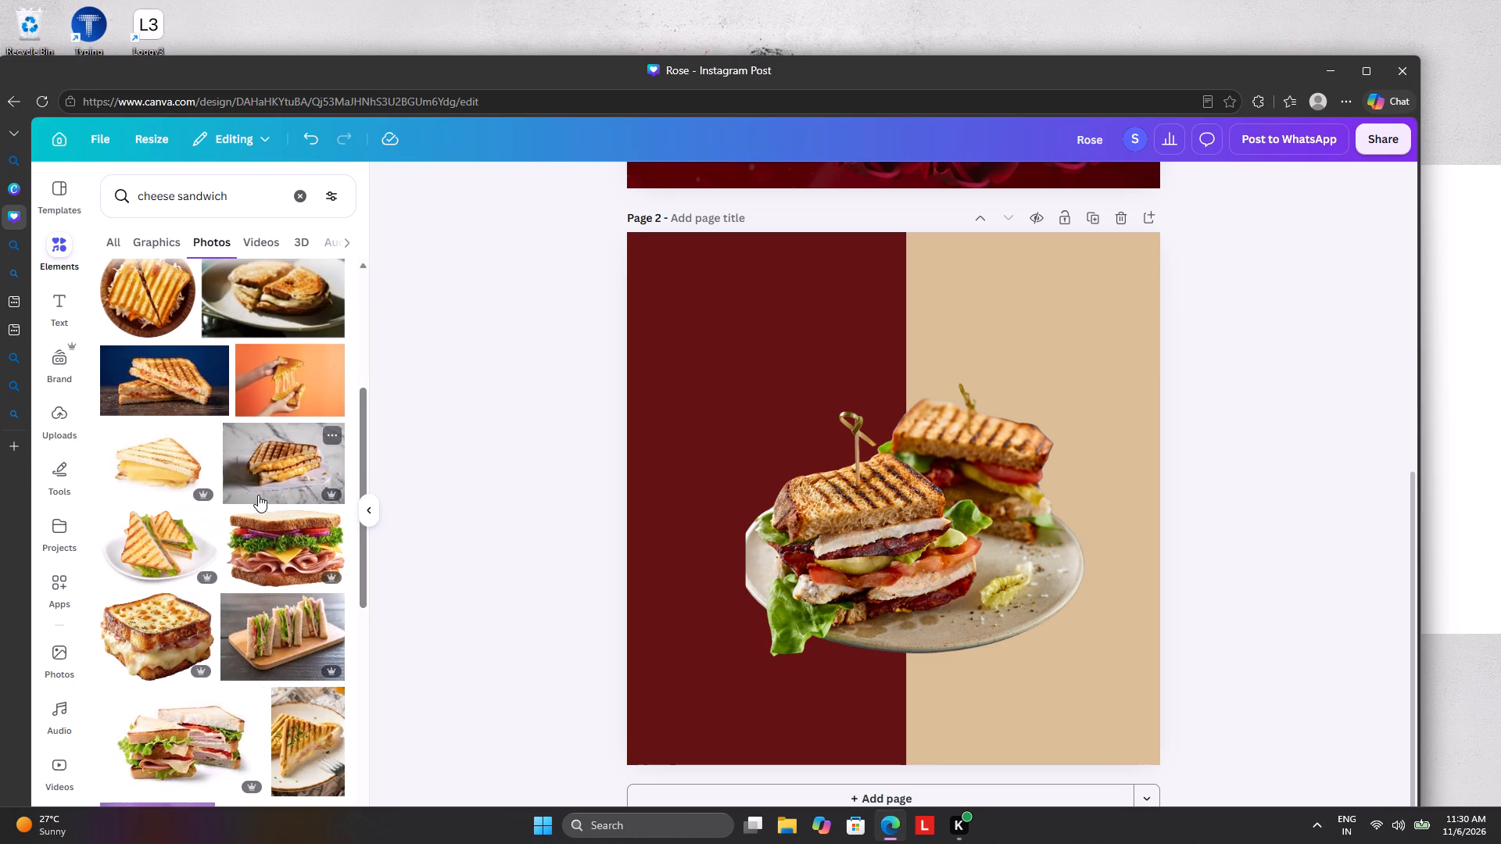
{"action": "scroll", "coordinate": [258, 495], "scroll_direction": "down", "scroll_amount": 9}
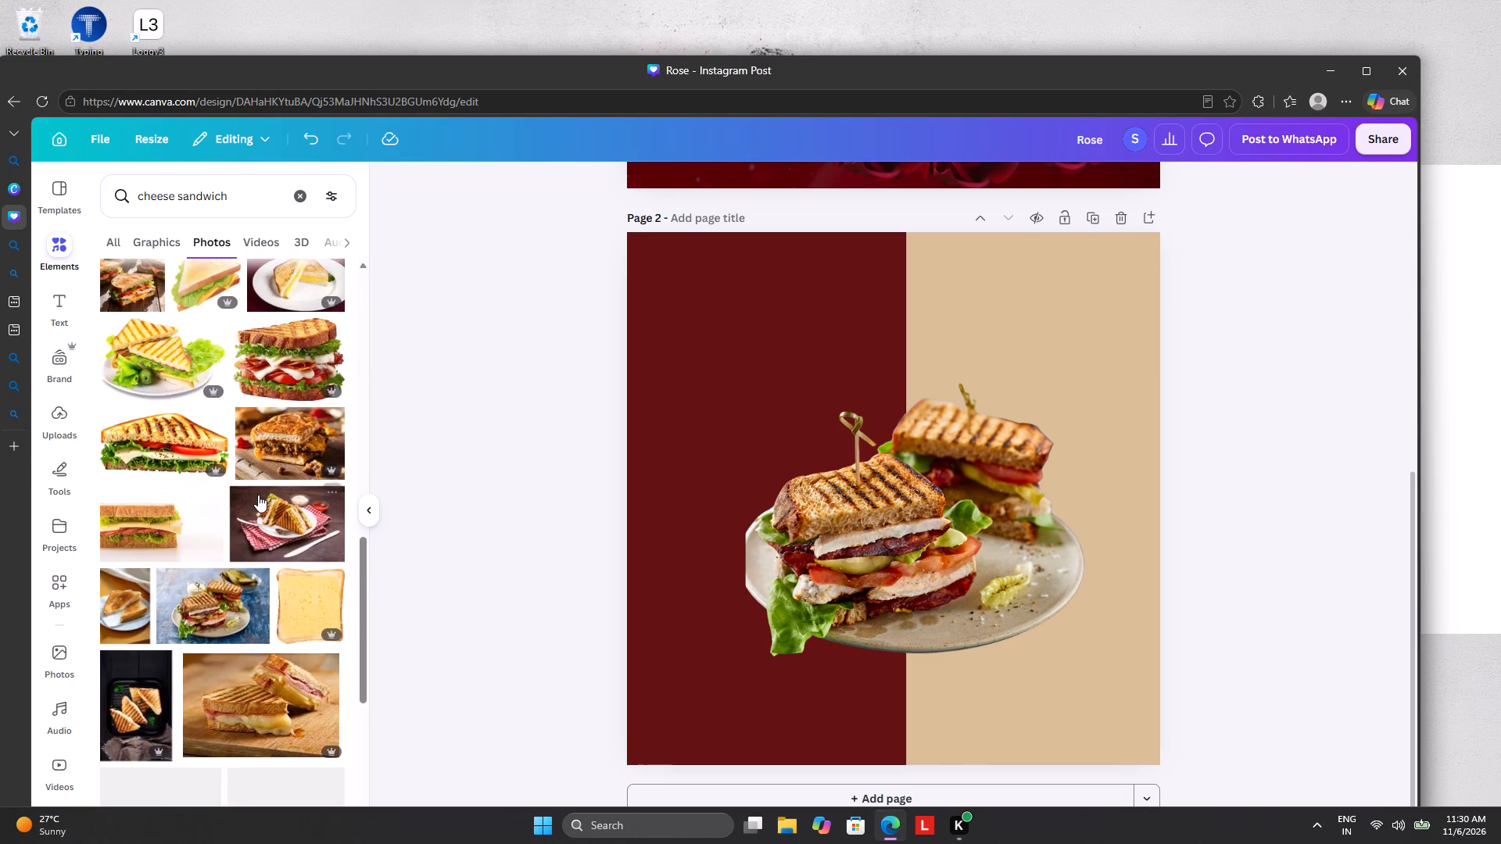
{"action": "scroll", "coordinate": [258, 495], "scroll_direction": "down", "scroll_amount": 3}
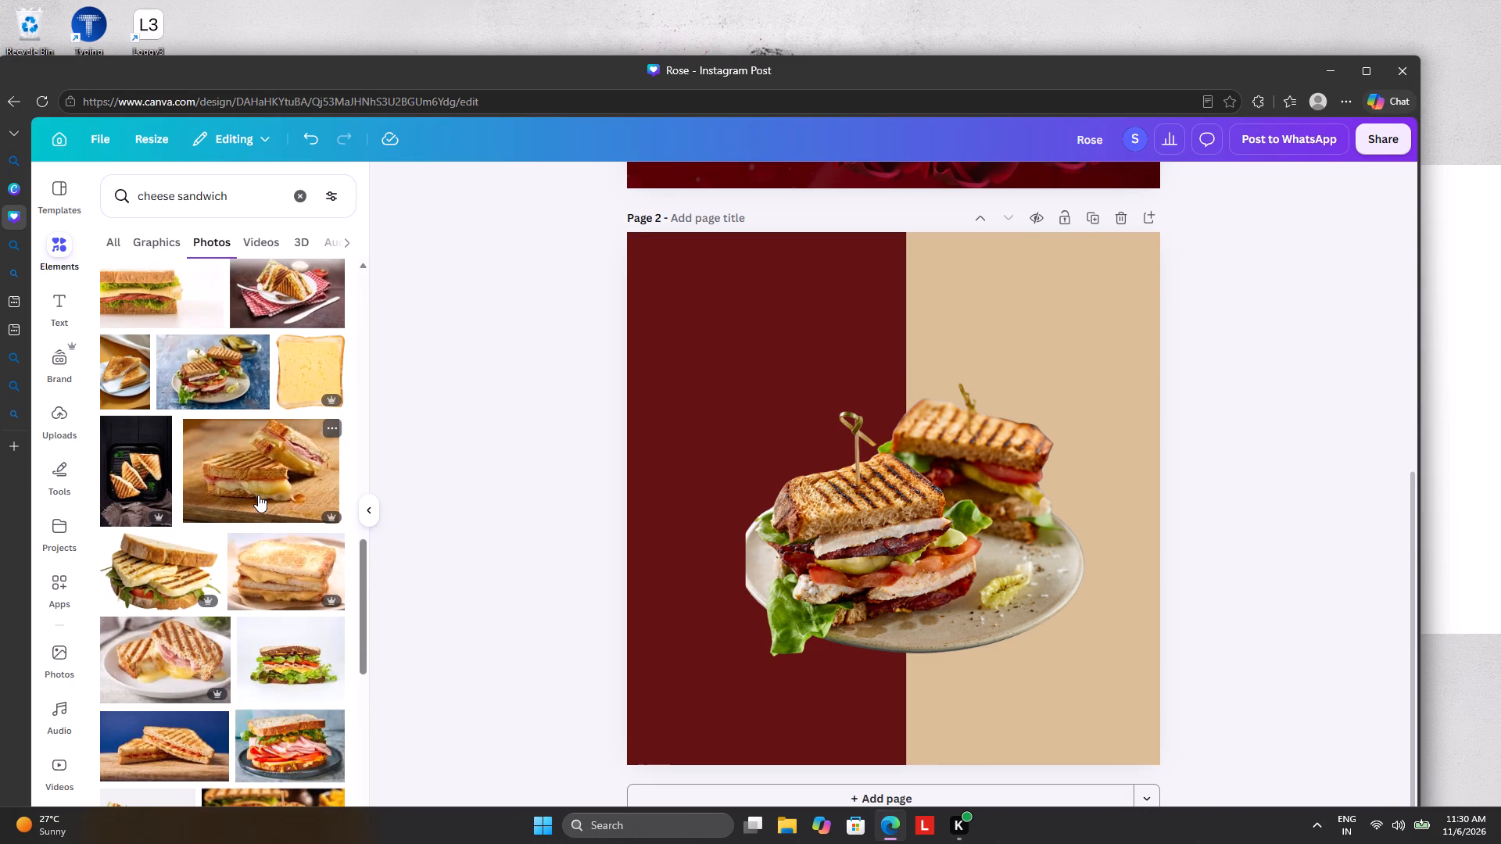
{"action": "scroll", "coordinate": [241, 515], "scroll_direction": "down", "scroll_amount": 5}
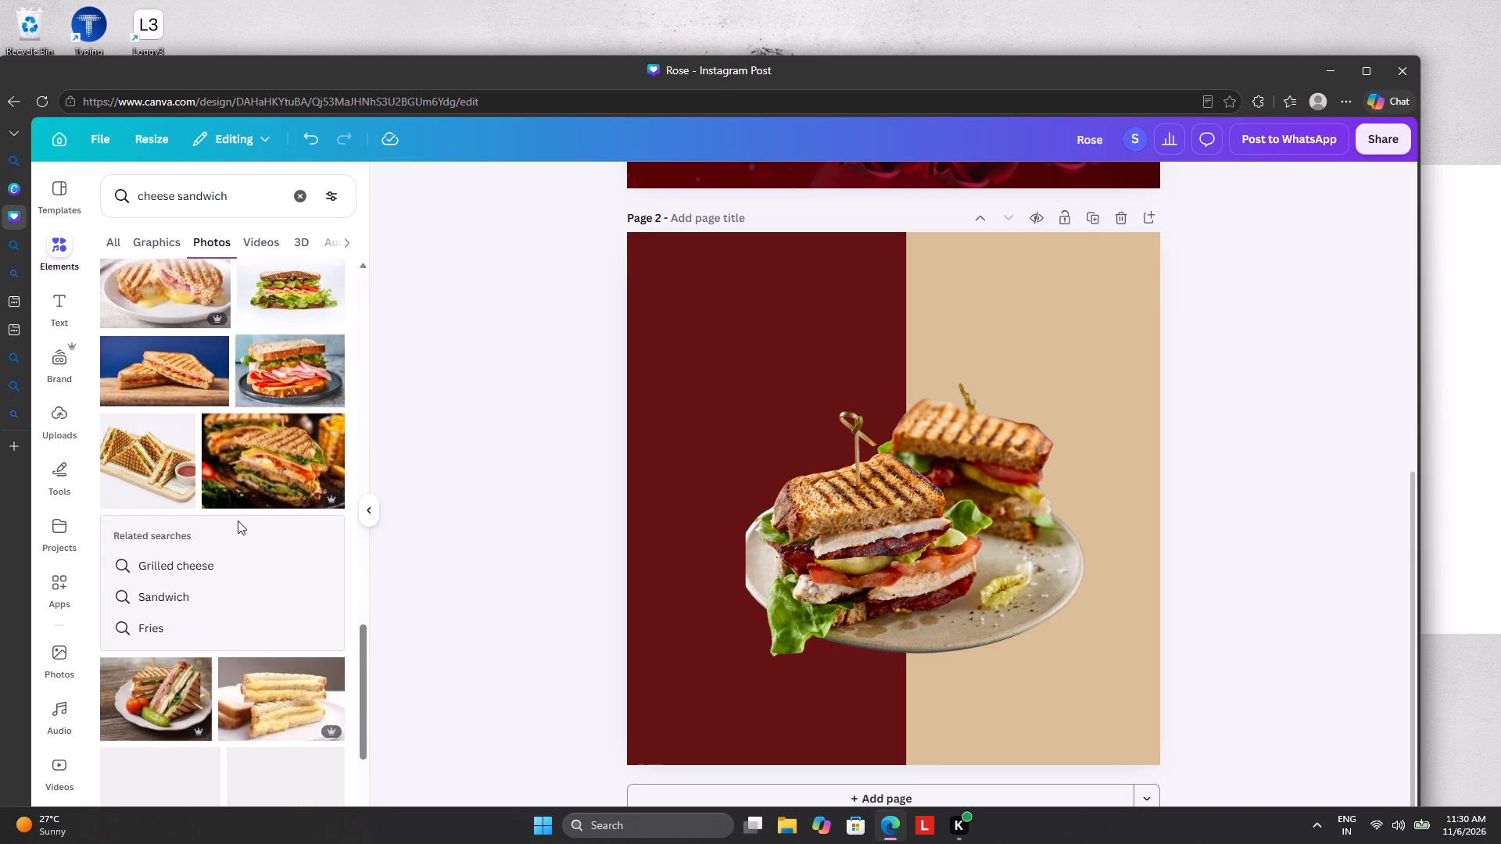
{"action": "scroll", "coordinate": [238, 520], "scroll_direction": "down", "scroll_amount": 3}
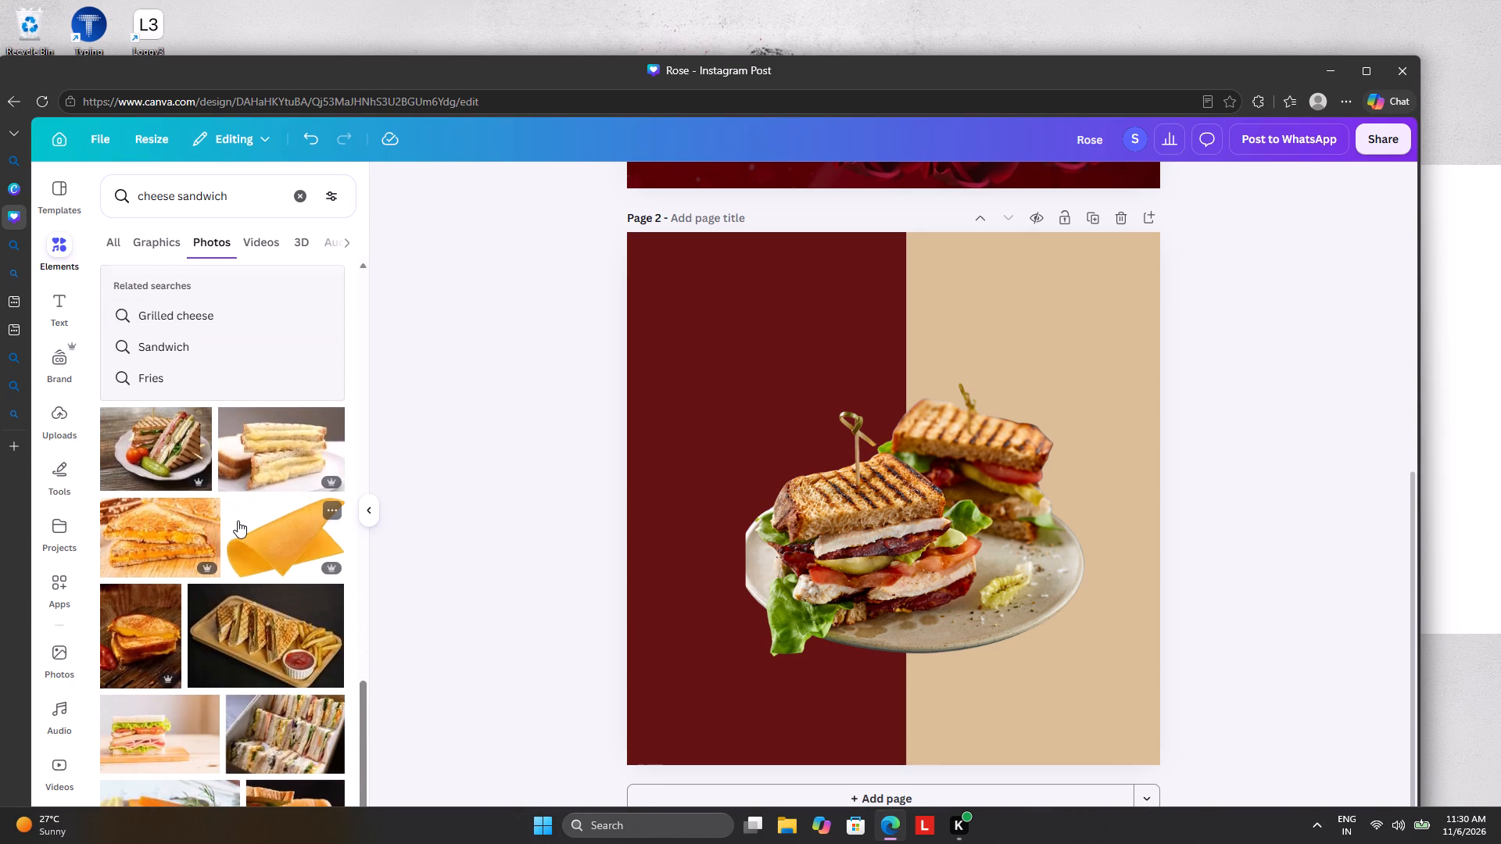
{"action": "scroll", "coordinate": [238, 520], "scroll_direction": "down", "scroll_amount": 10}
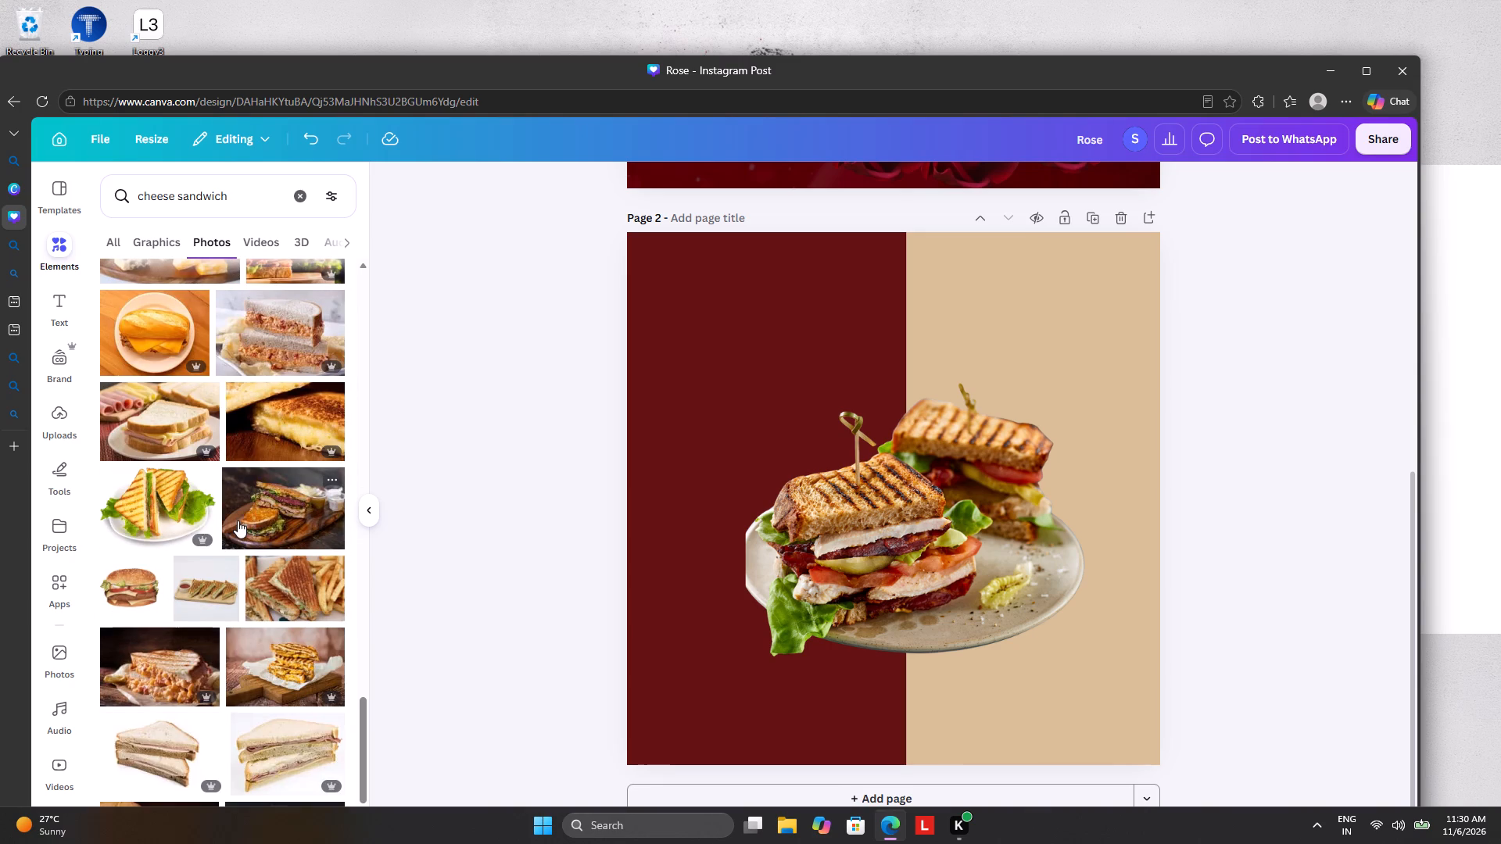
{"action": "scroll", "coordinate": [238, 520], "scroll_direction": "down", "scroll_amount": 9}
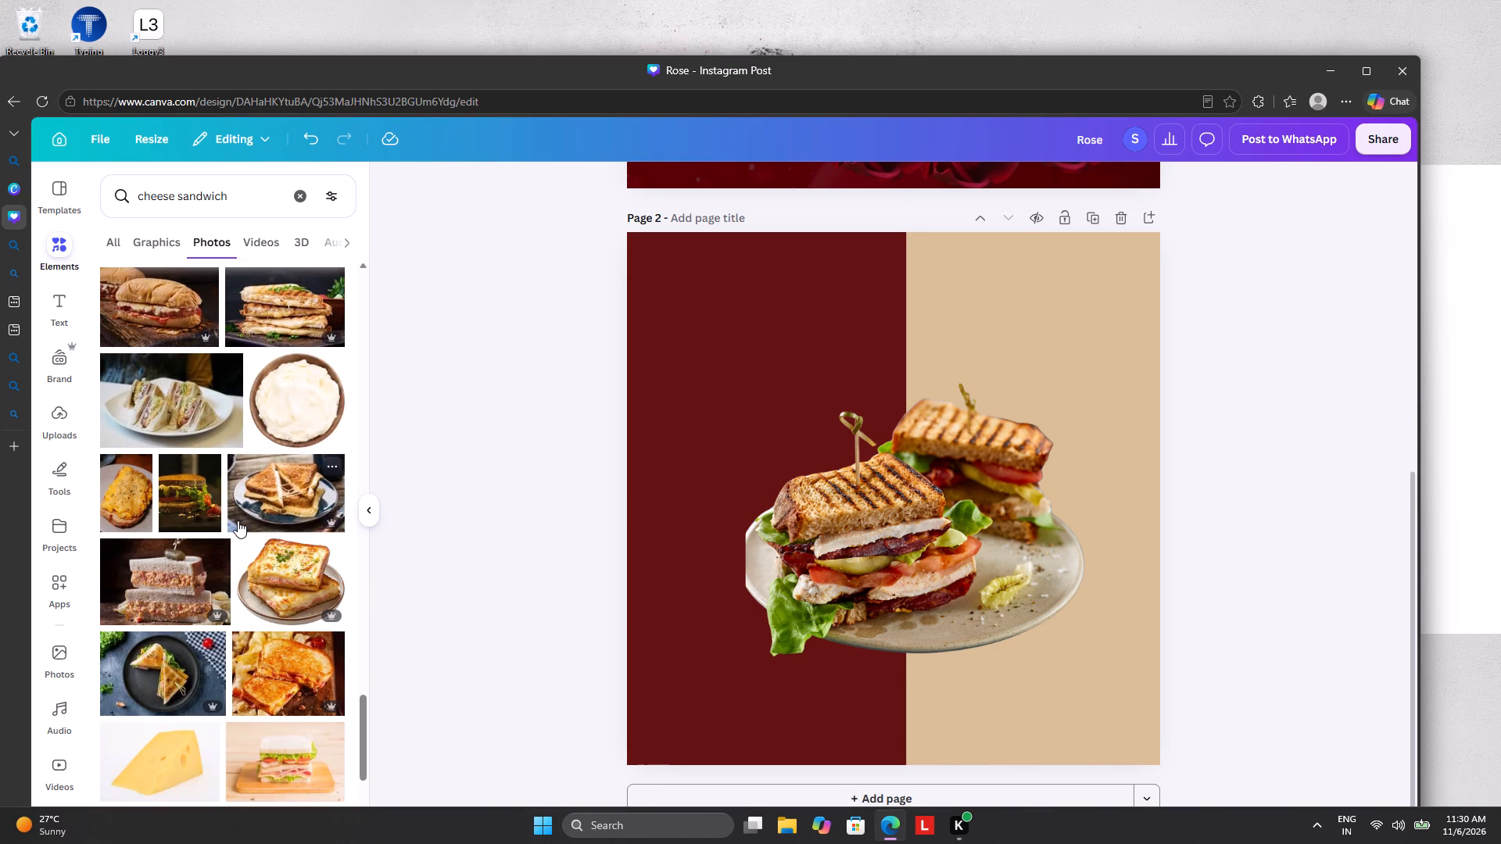
{"action": "scroll", "coordinate": [238, 520], "scroll_direction": "down", "scroll_amount": 5}
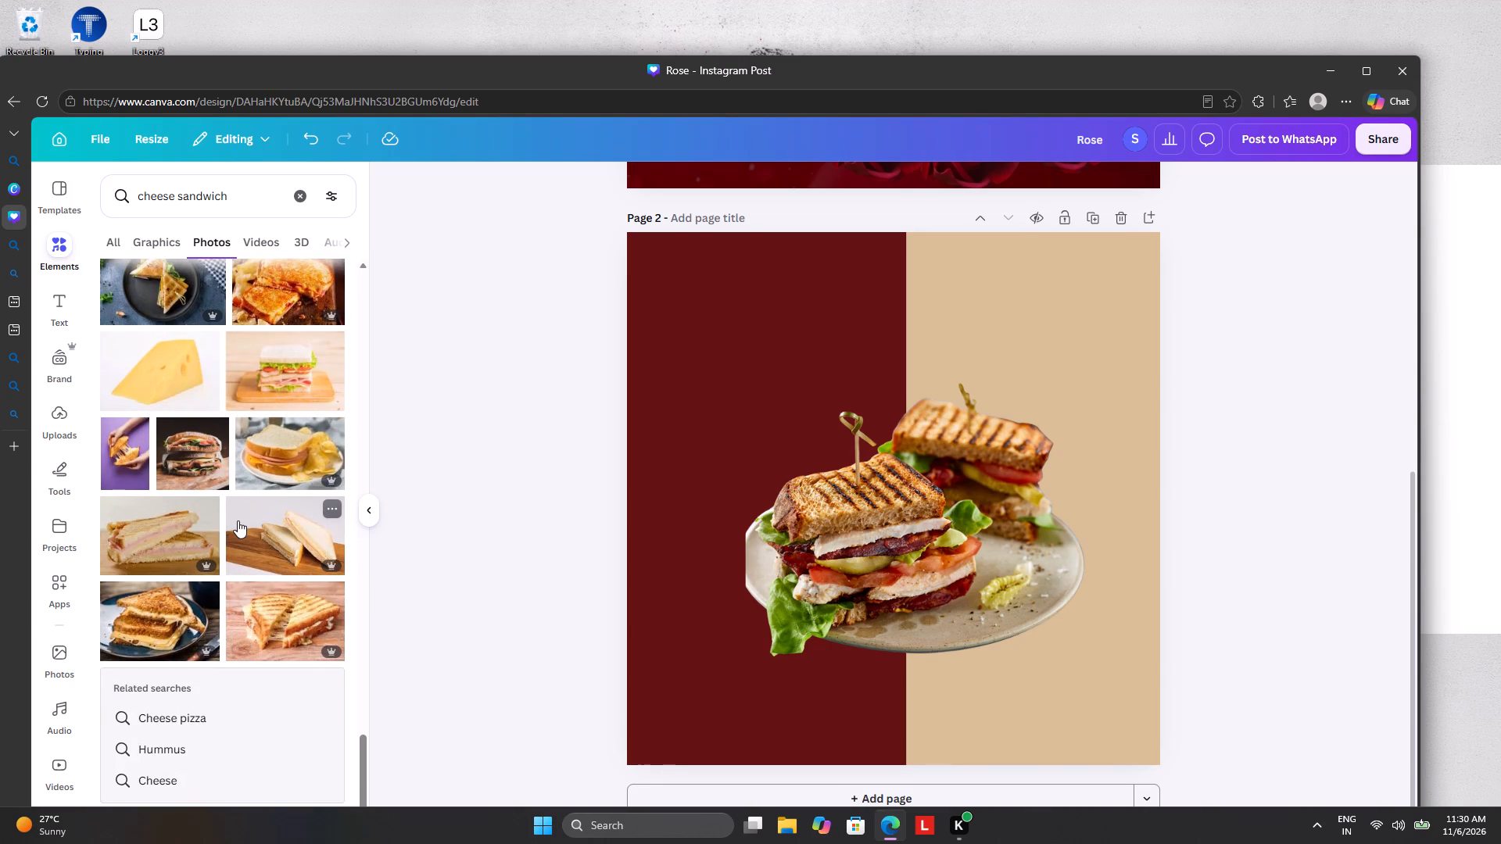
{"action": "scroll", "coordinate": [238, 520], "scroll_direction": "down", "scroll_amount": 2}
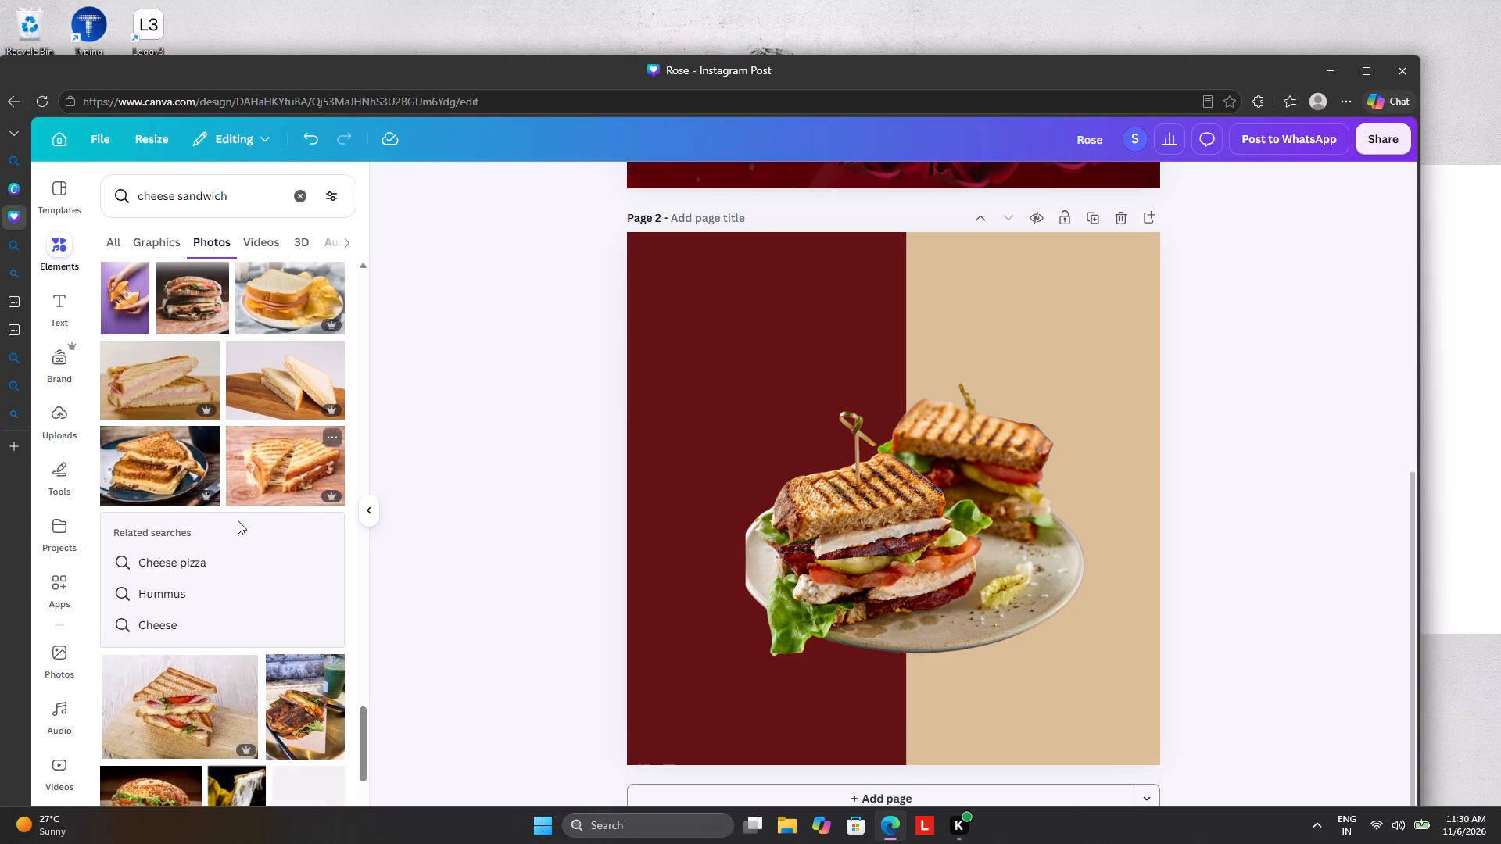
Switch to the related search "Cheese" and browse its photo results for a cheese image suited to the sandwich design.
{"action": "left_click", "coordinate": [165, 622]}
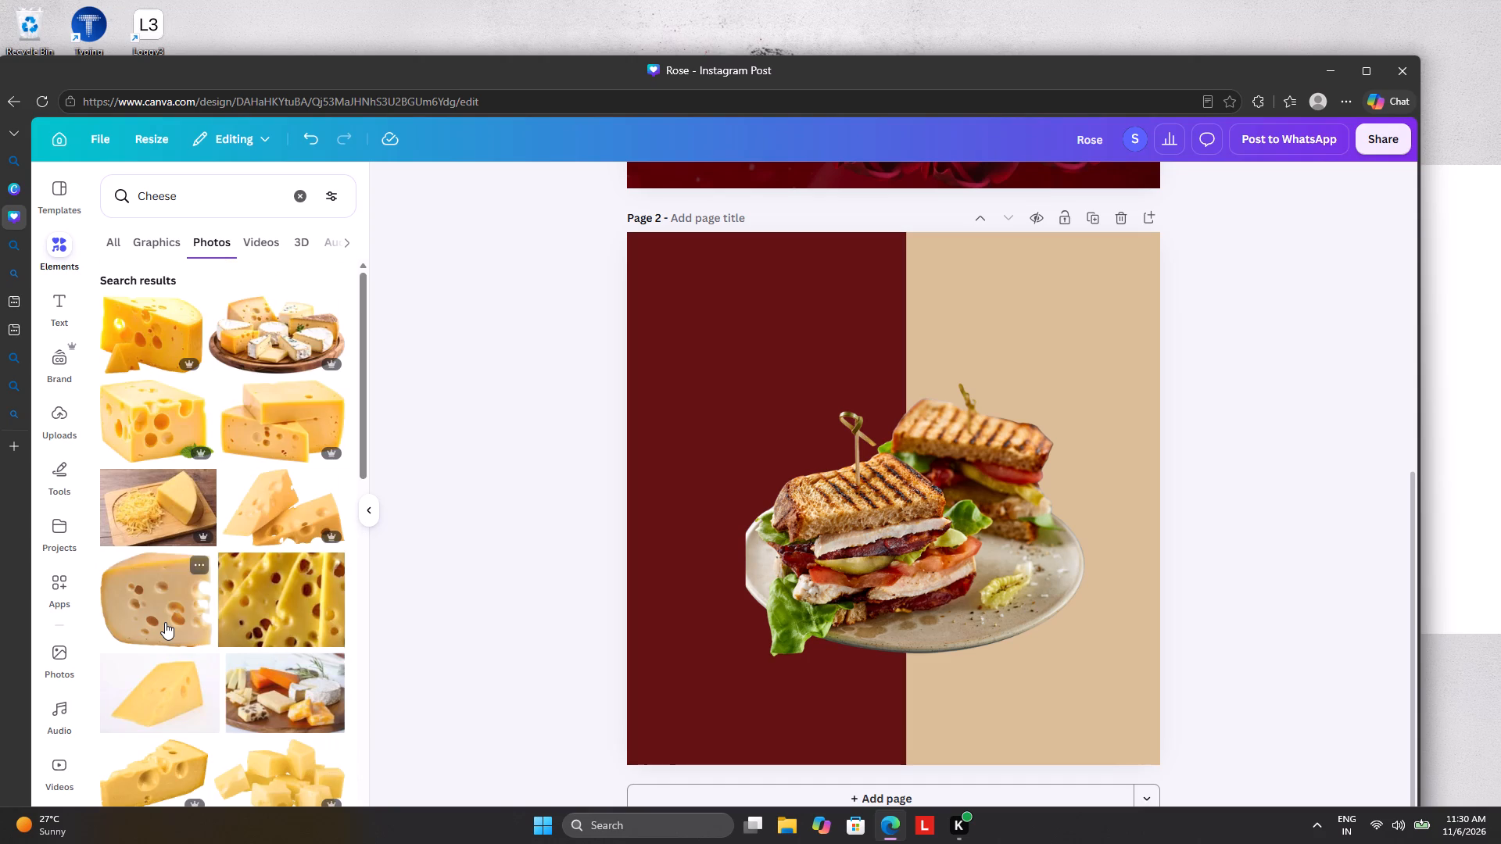
{"action": "scroll", "coordinate": [175, 399], "scroll_direction": "down", "scroll_amount": 6}
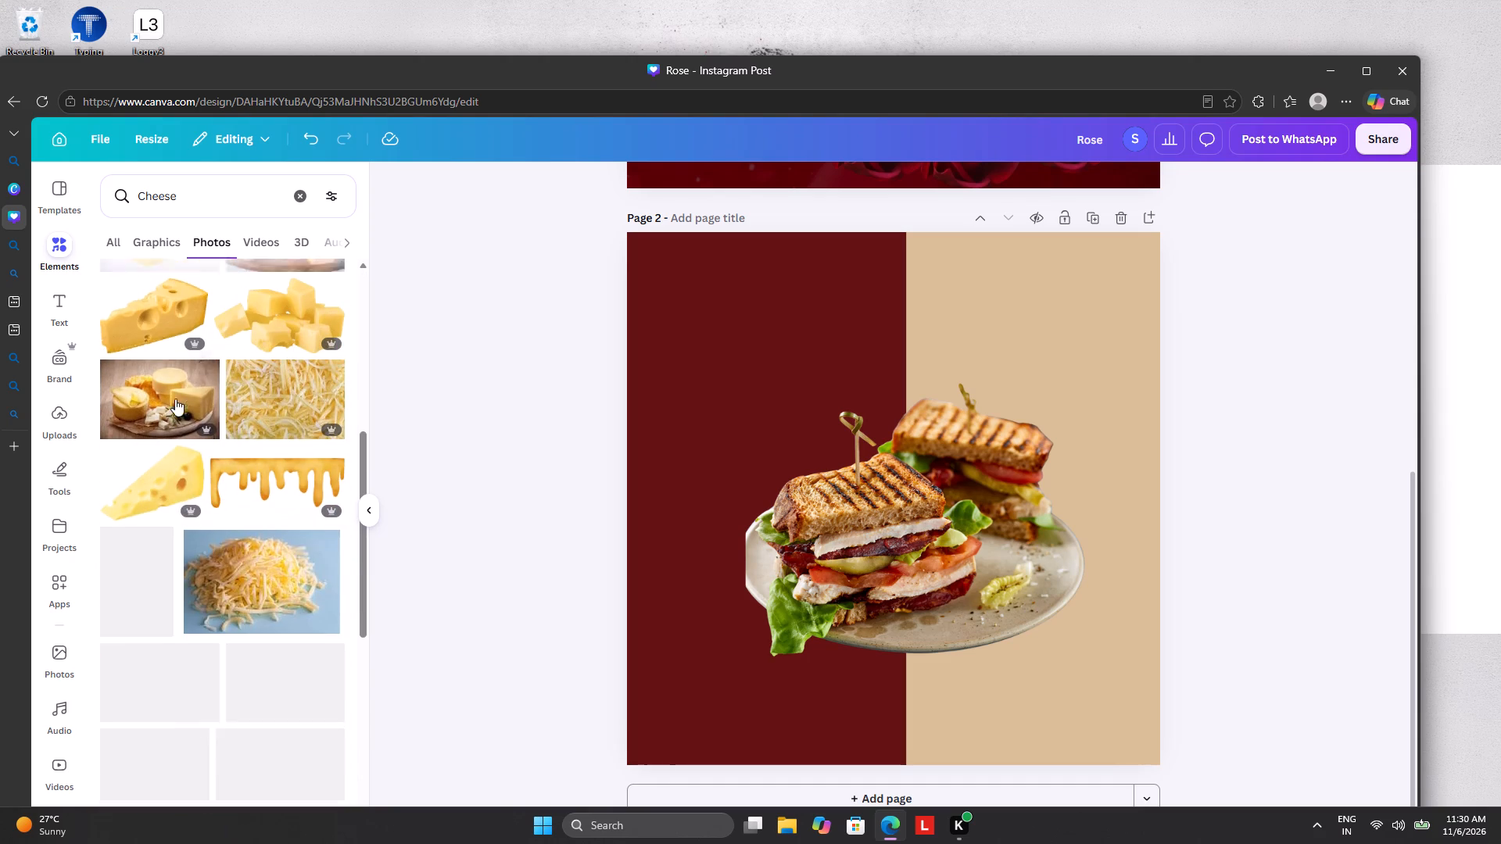
{"action": "scroll", "coordinate": [231, 483], "scroll_direction": "down", "scroll_amount": 2}
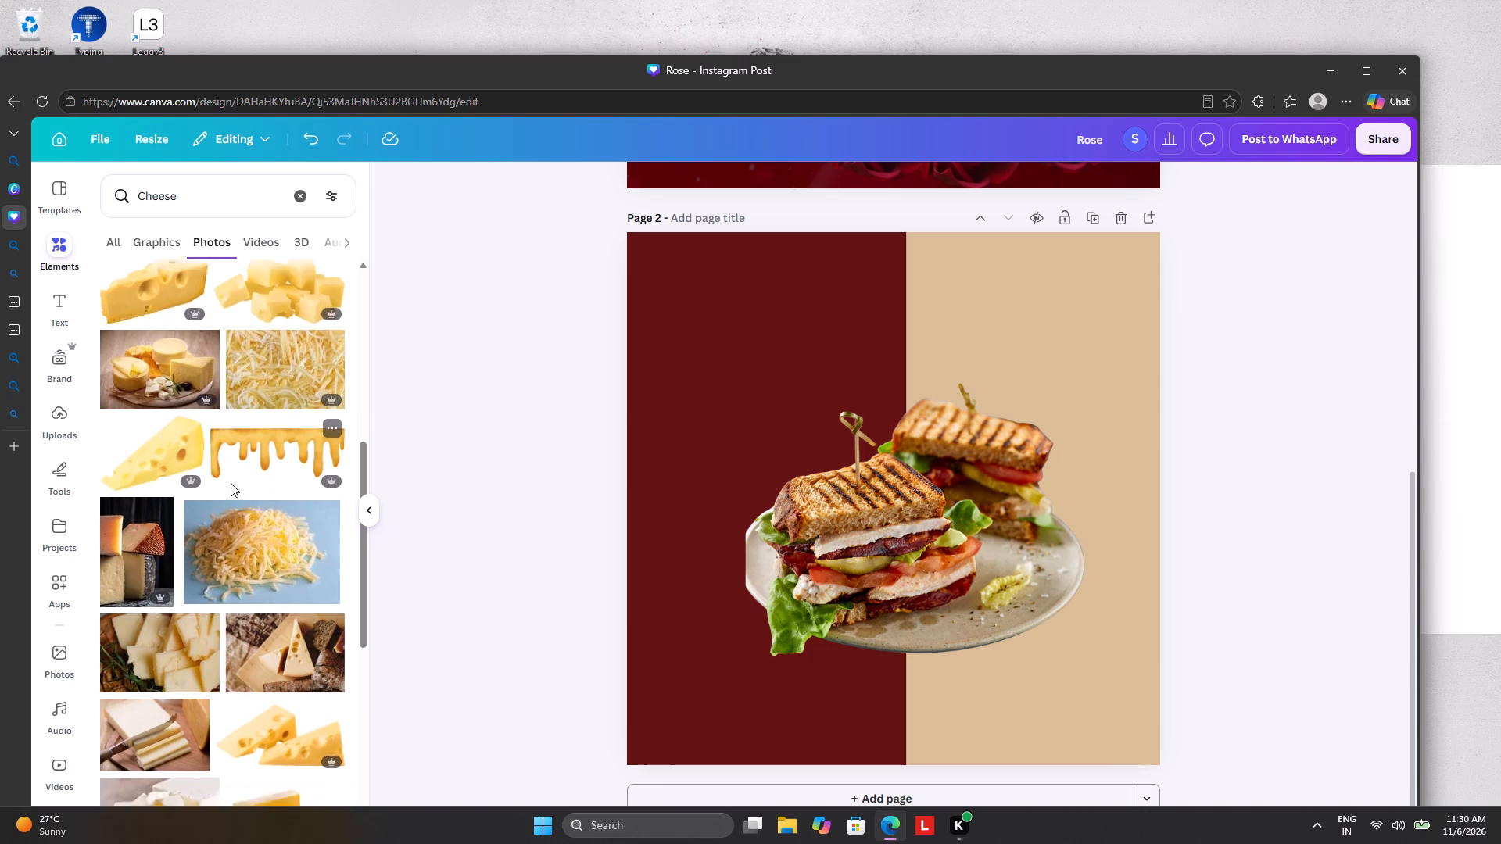
{"action": "scroll", "coordinate": [231, 483], "scroll_direction": "down", "scroll_amount": 6}
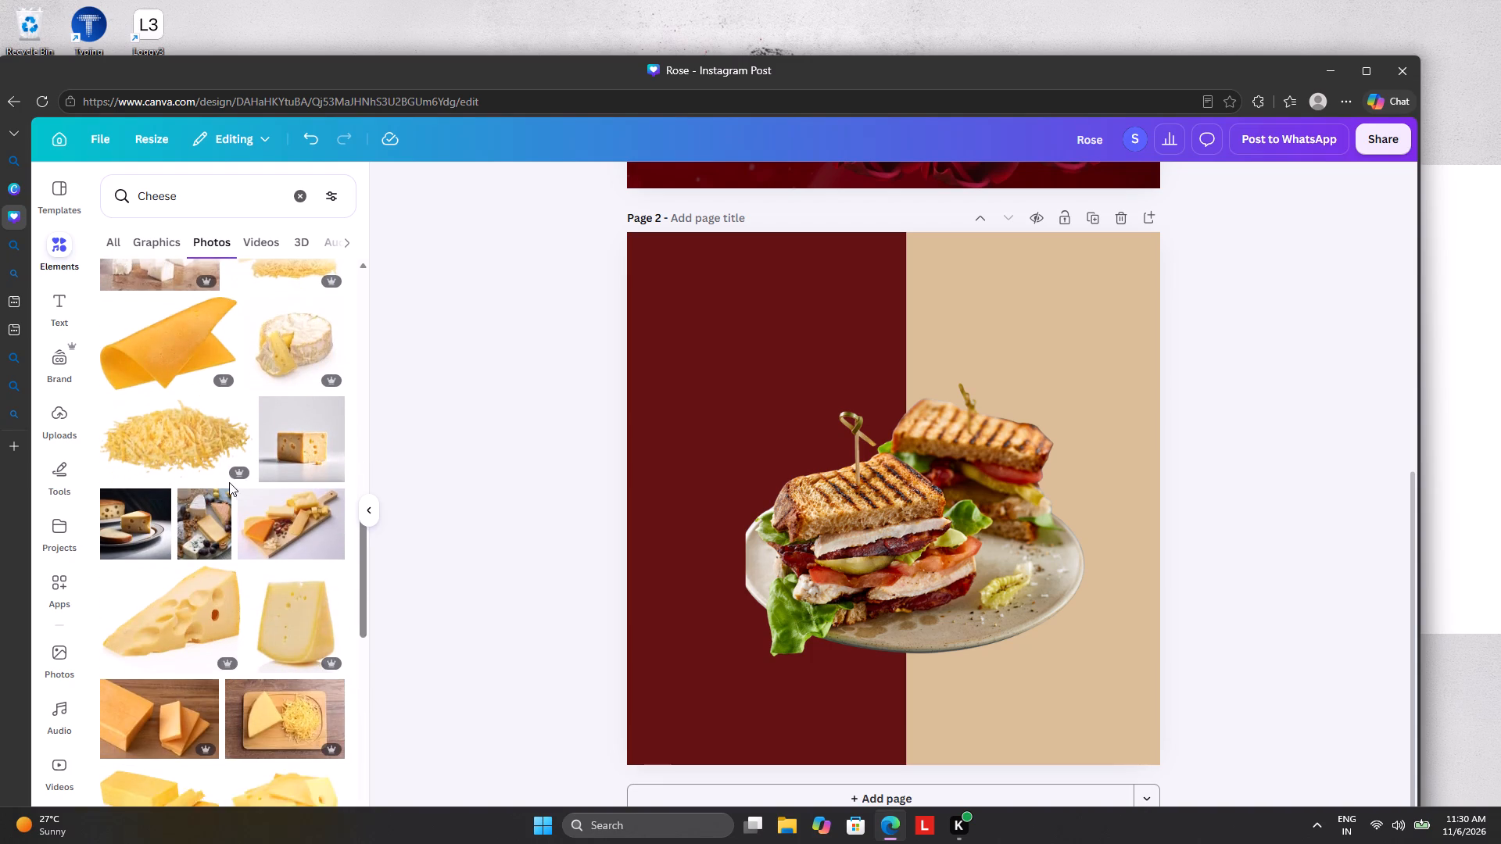
{"action": "scroll", "coordinate": [229, 482], "scroll_direction": "down", "scroll_amount": 9}
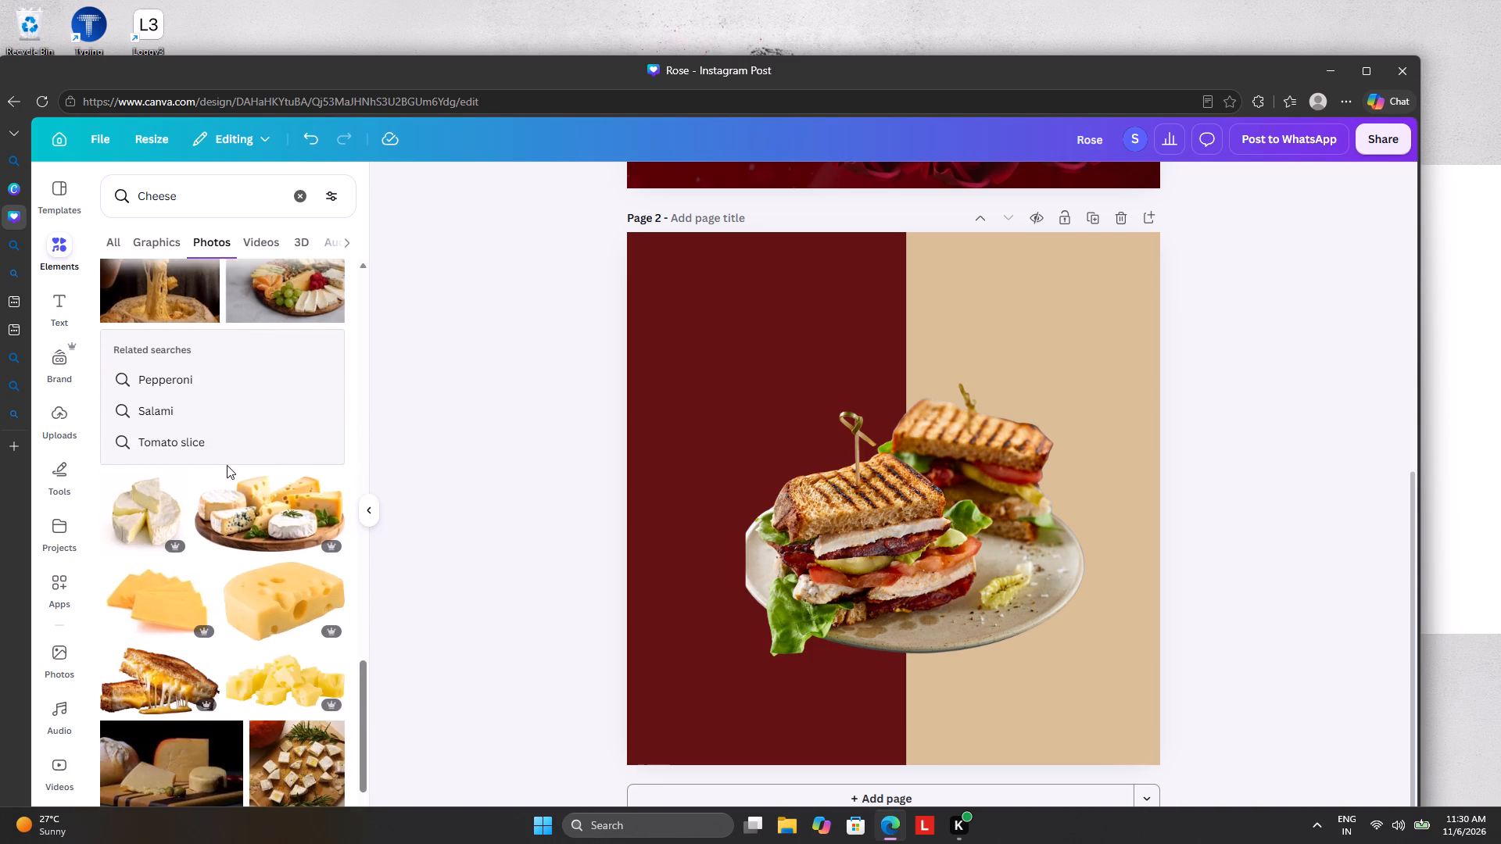
{"action": "scroll", "coordinate": [225, 465], "scroll_direction": "down", "scroll_amount": 9}
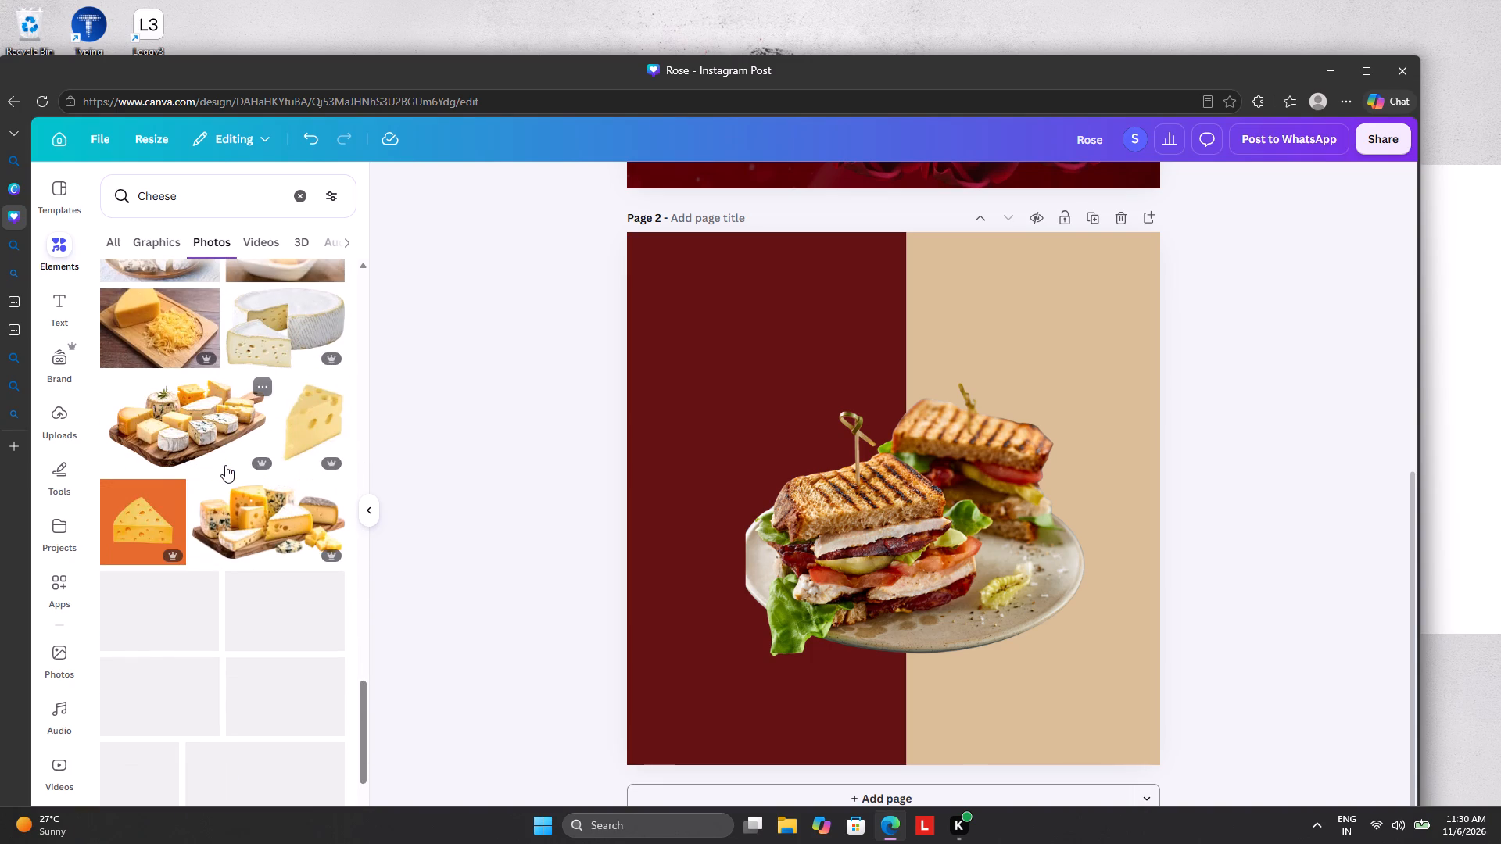
{"action": "scroll", "coordinate": [225, 465], "scroll_direction": "down", "scroll_amount": 2}
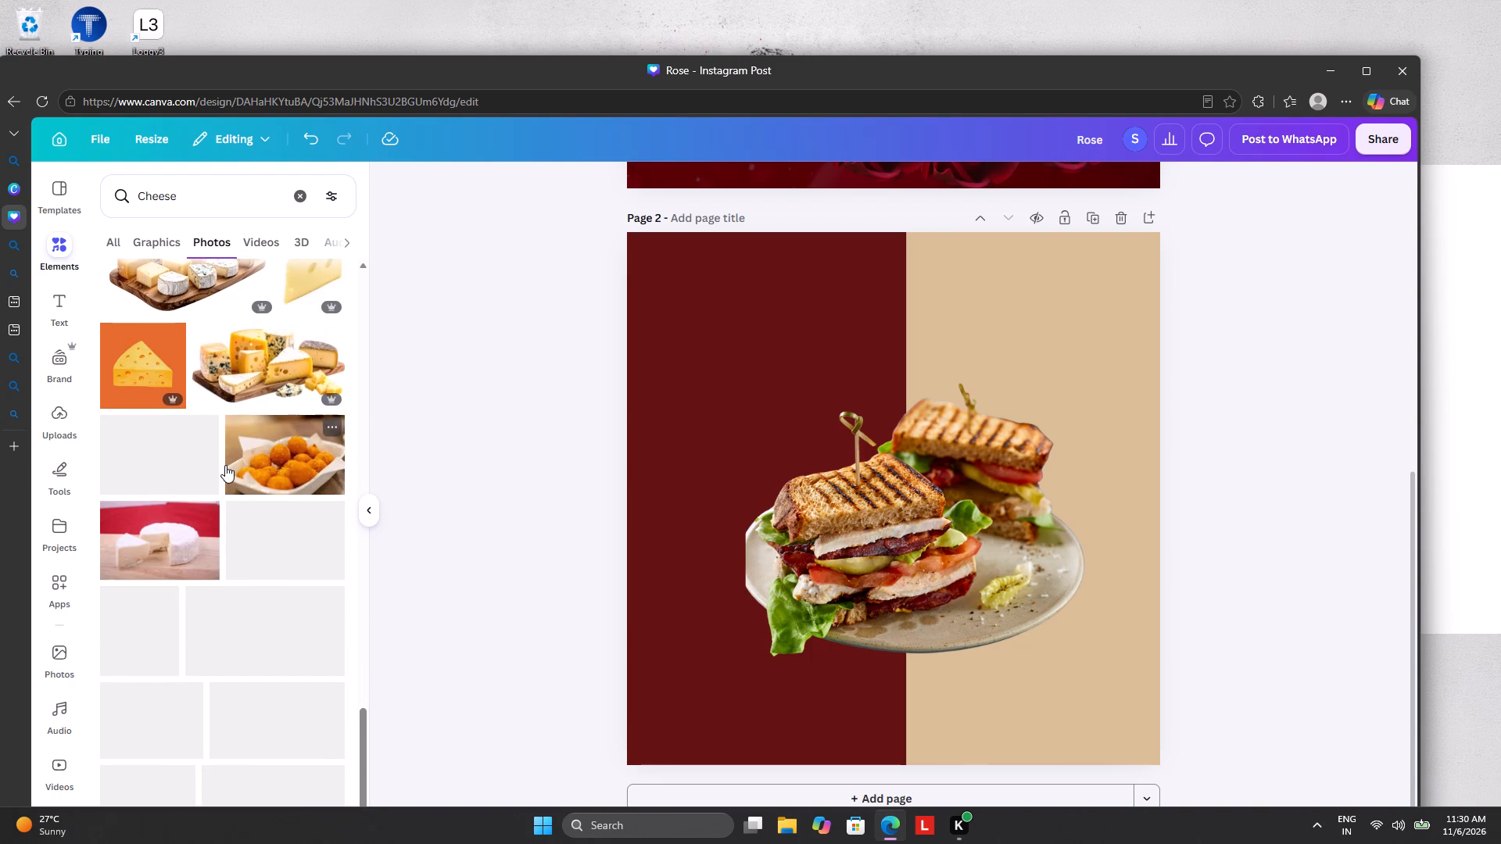
{"action": "scroll", "coordinate": [225, 465], "scroll_direction": "down", "scroll_amount": 2}
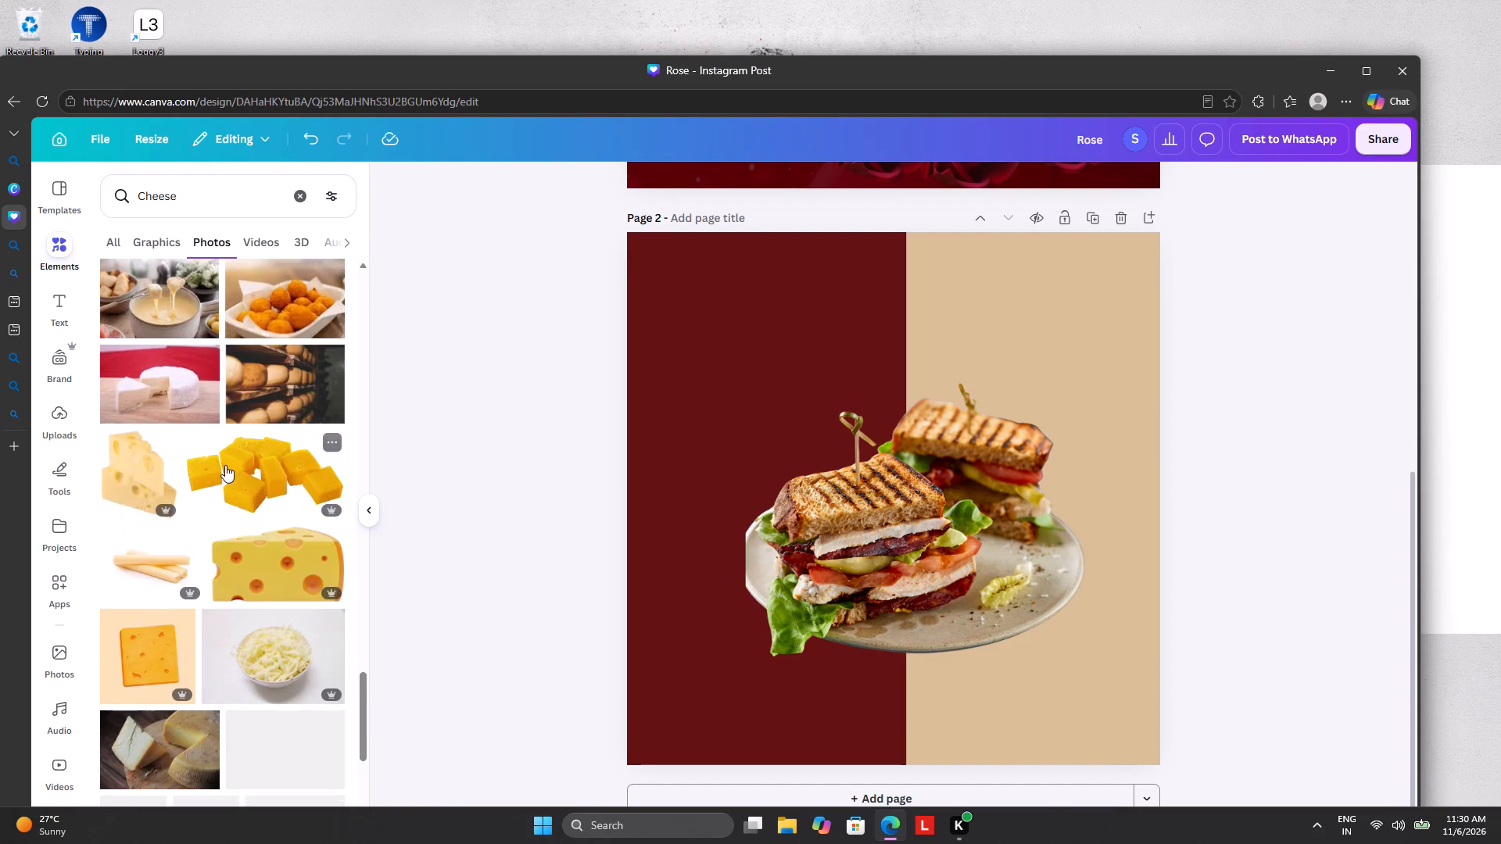
{"action": "scroll", "coordinate": [225, 465], "scroll_direction": "down", "scroll_amount": 8}
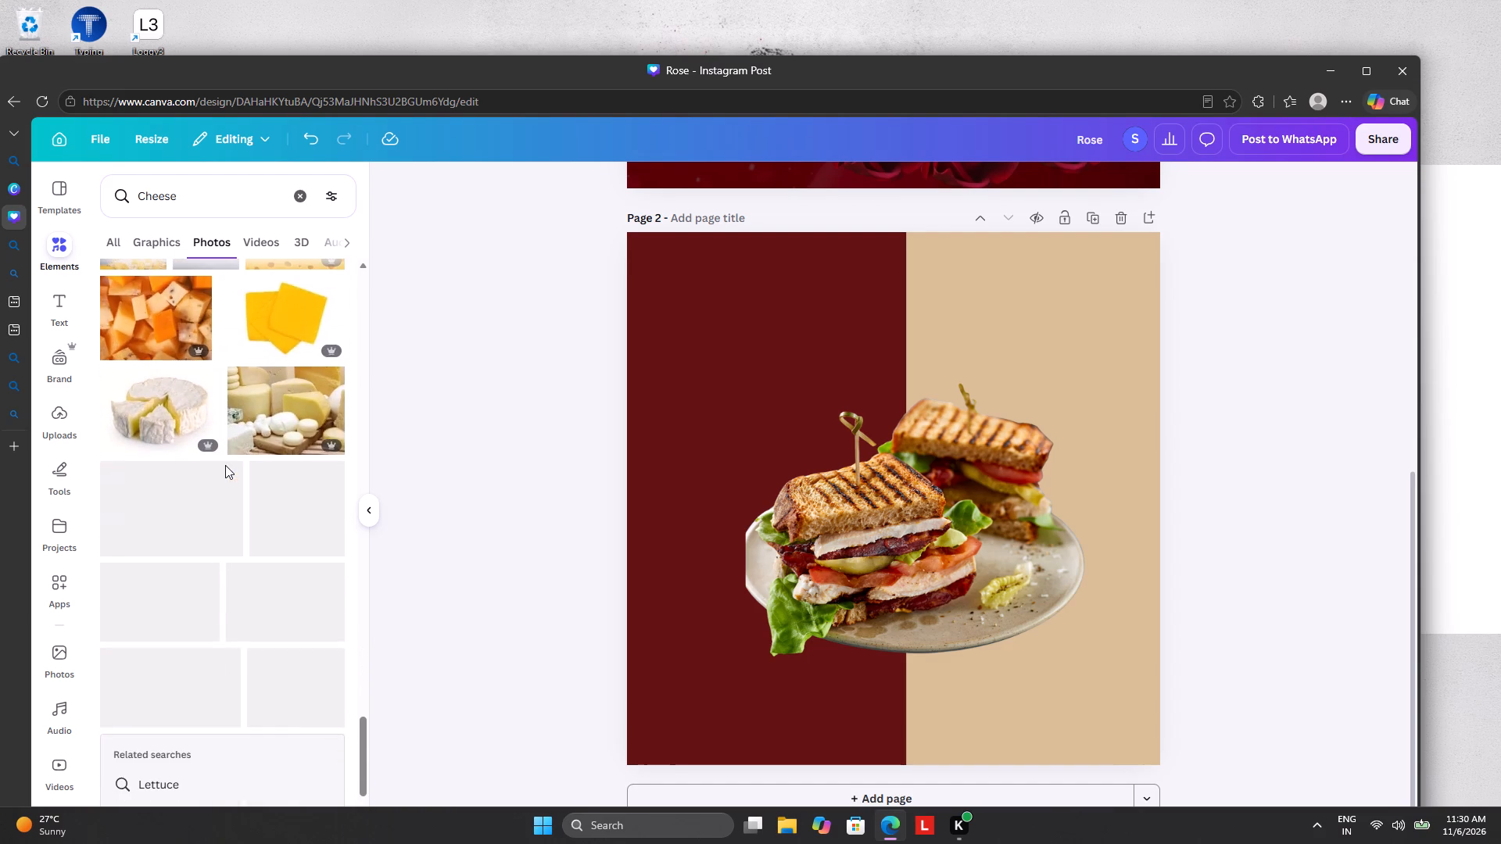
{"action": "scroll", "coordinate": [225, 465], "scroll_direction": "down", "scroll_amount": 3}
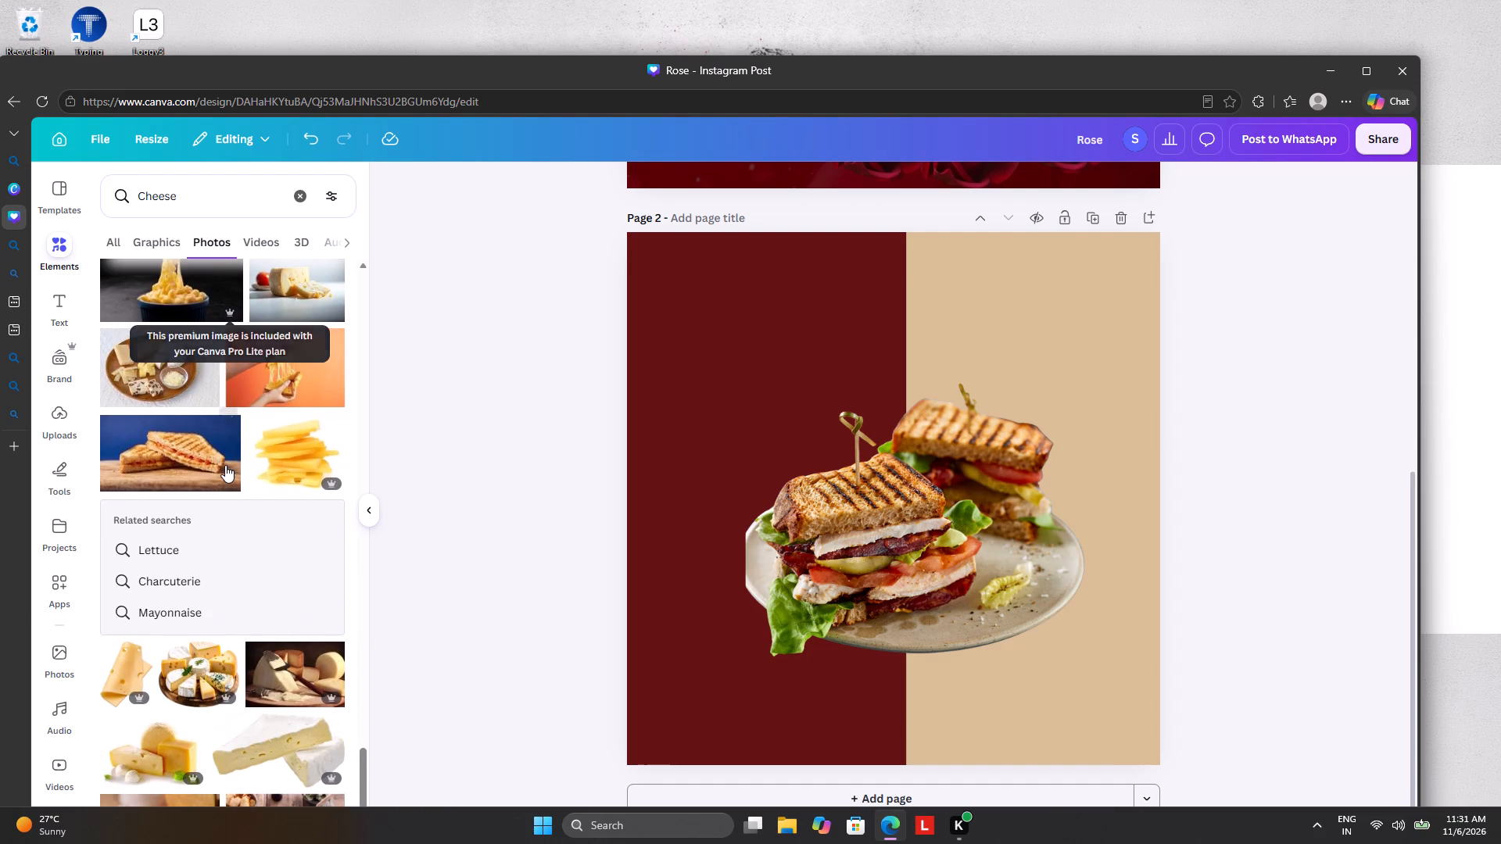
{"action": "scroll", "coordinate": [225, 465], "scroll_direction": "down", "scroll_amount": 3}
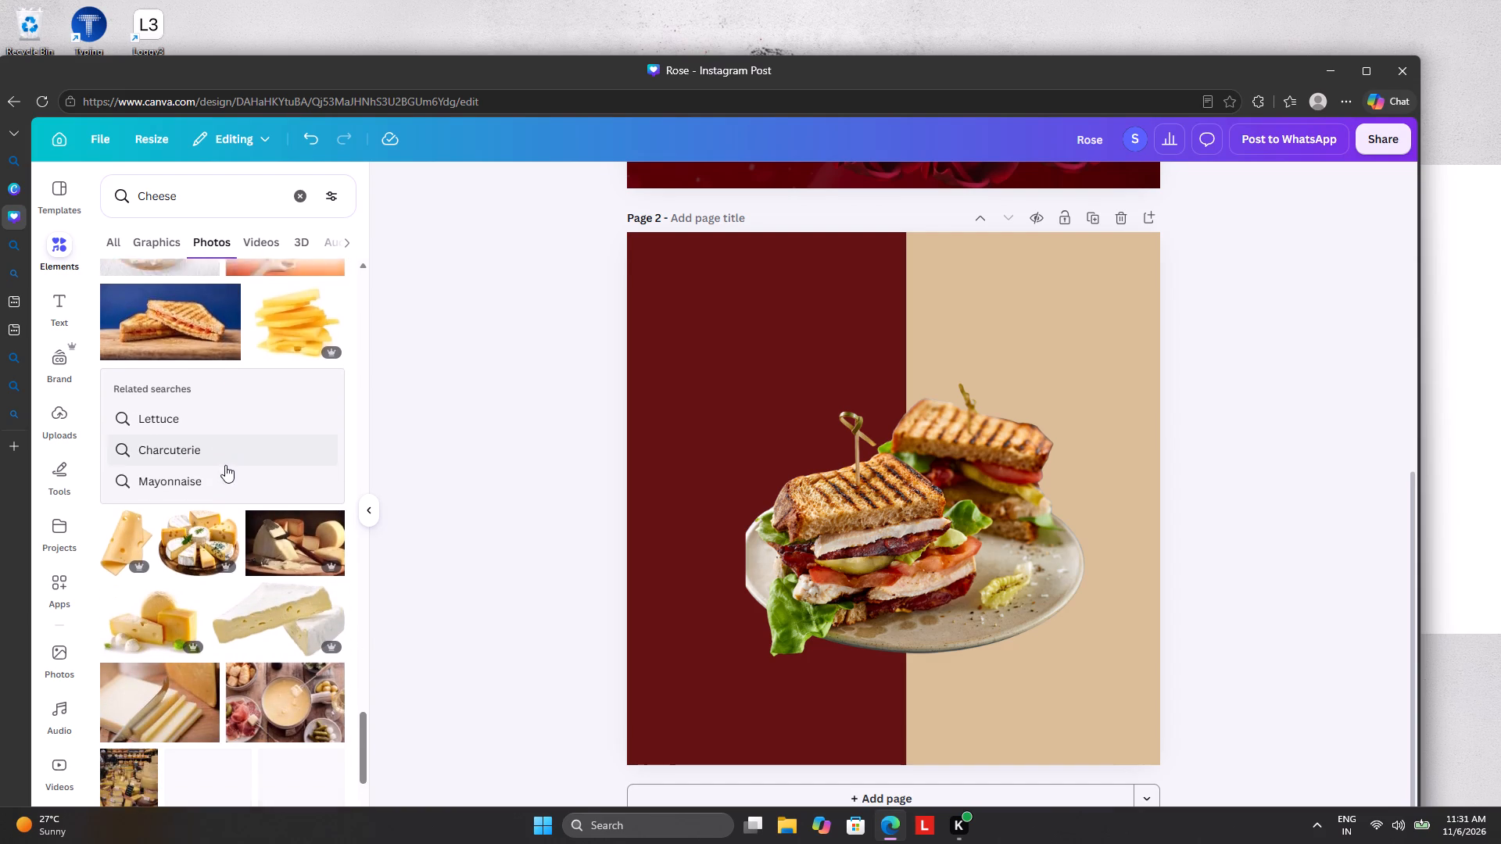
{"action": "scroll", "coordinate": [225, 465], "scroll_direction": "down", "scroll_amount": 9}
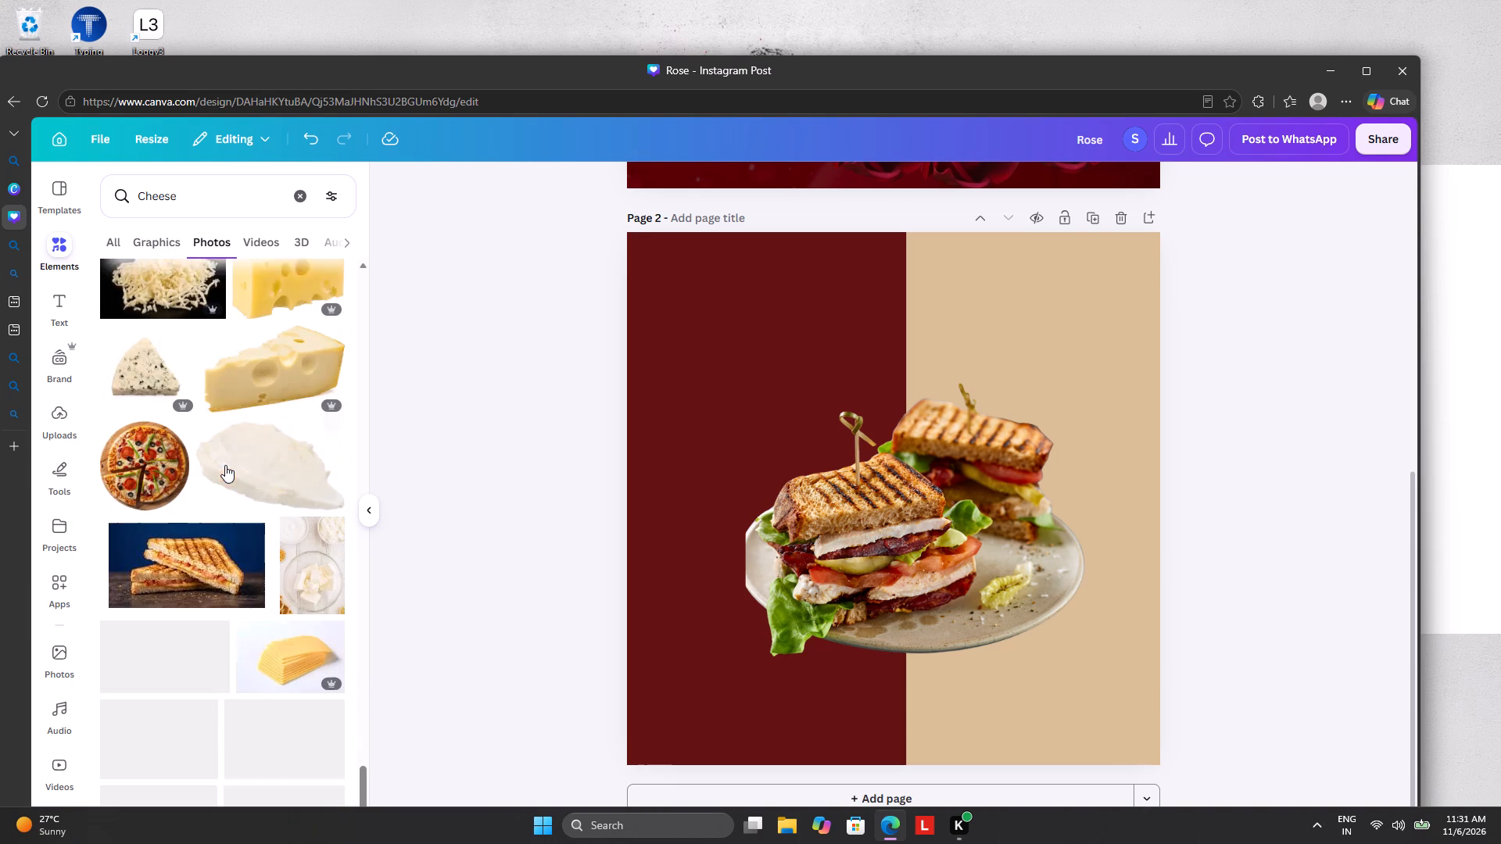
{"action": "scroll", "coordinate": [225, 465], "scroll_direction": "down", "scroll_amount": 4}
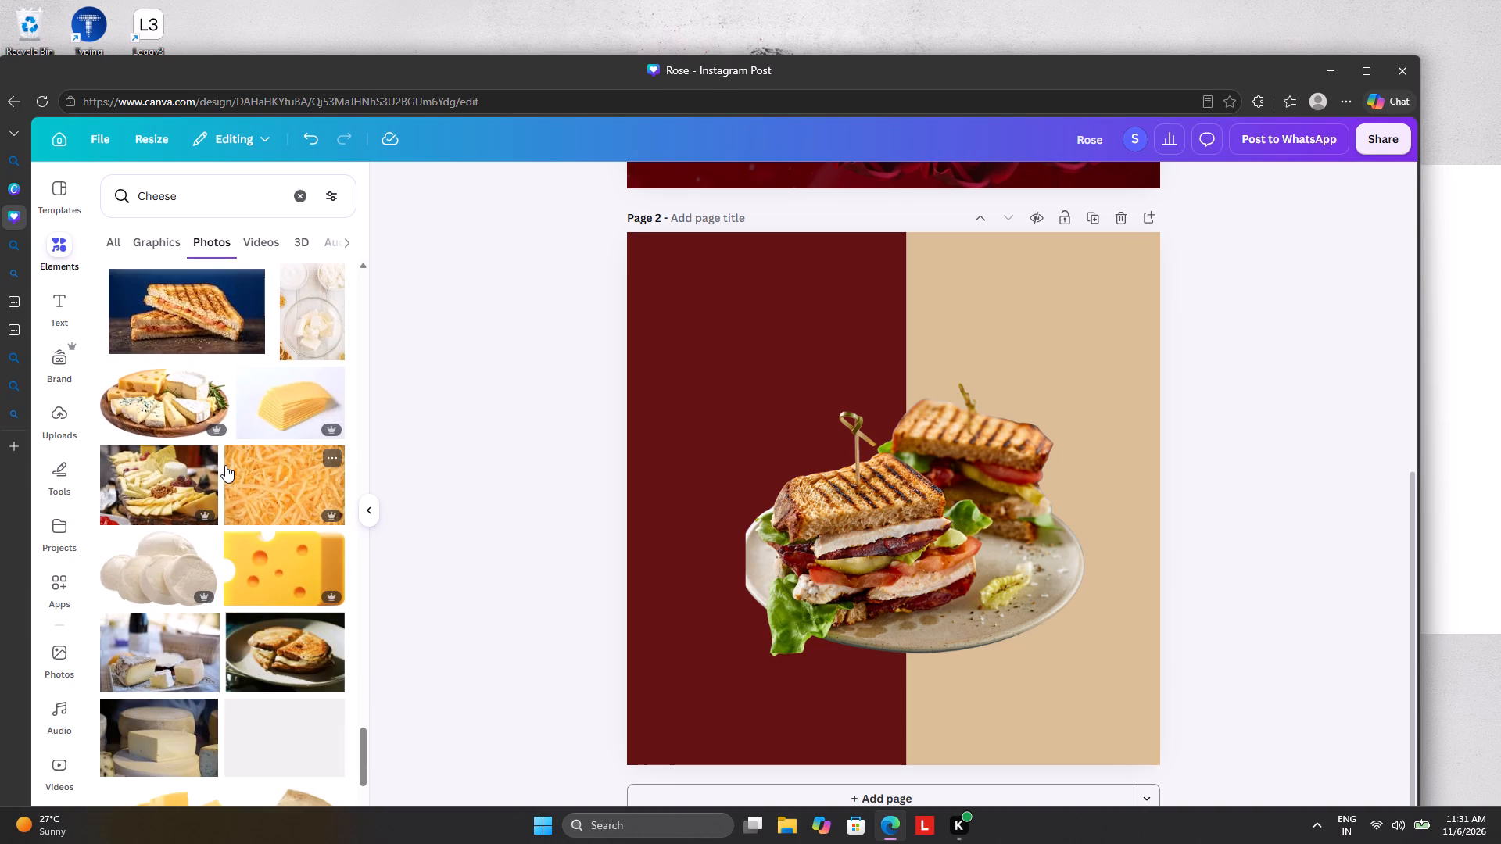
{"action": "scroll", "coordinate": [225, 465], "scroll_direction": "down", "scroll_amount": 5}
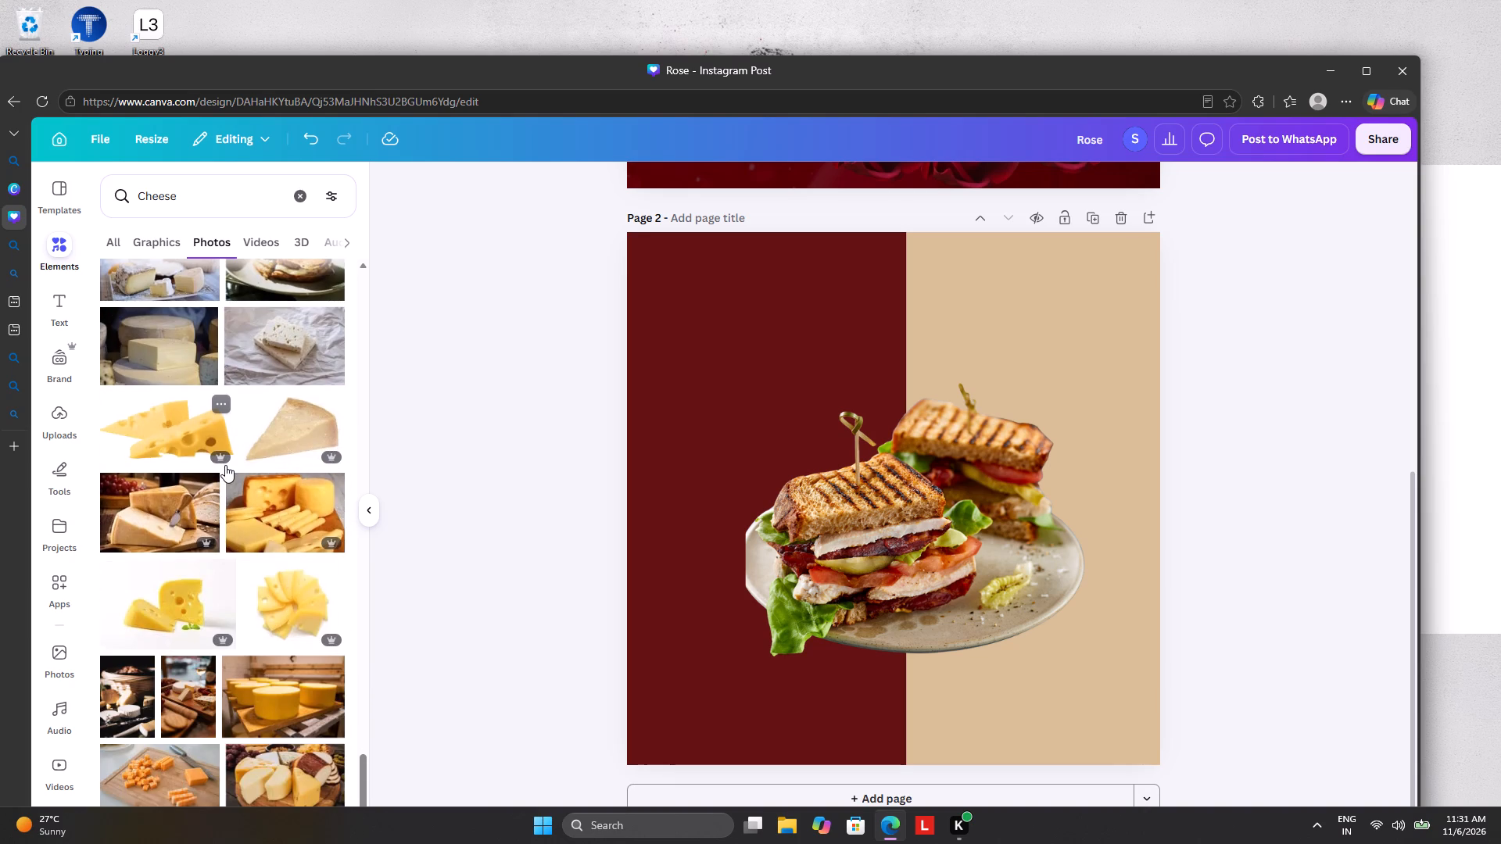
{"action": "scroll", "coordinate": [225, 465], "scroll_direction": "down", "scroll_amount": 8}
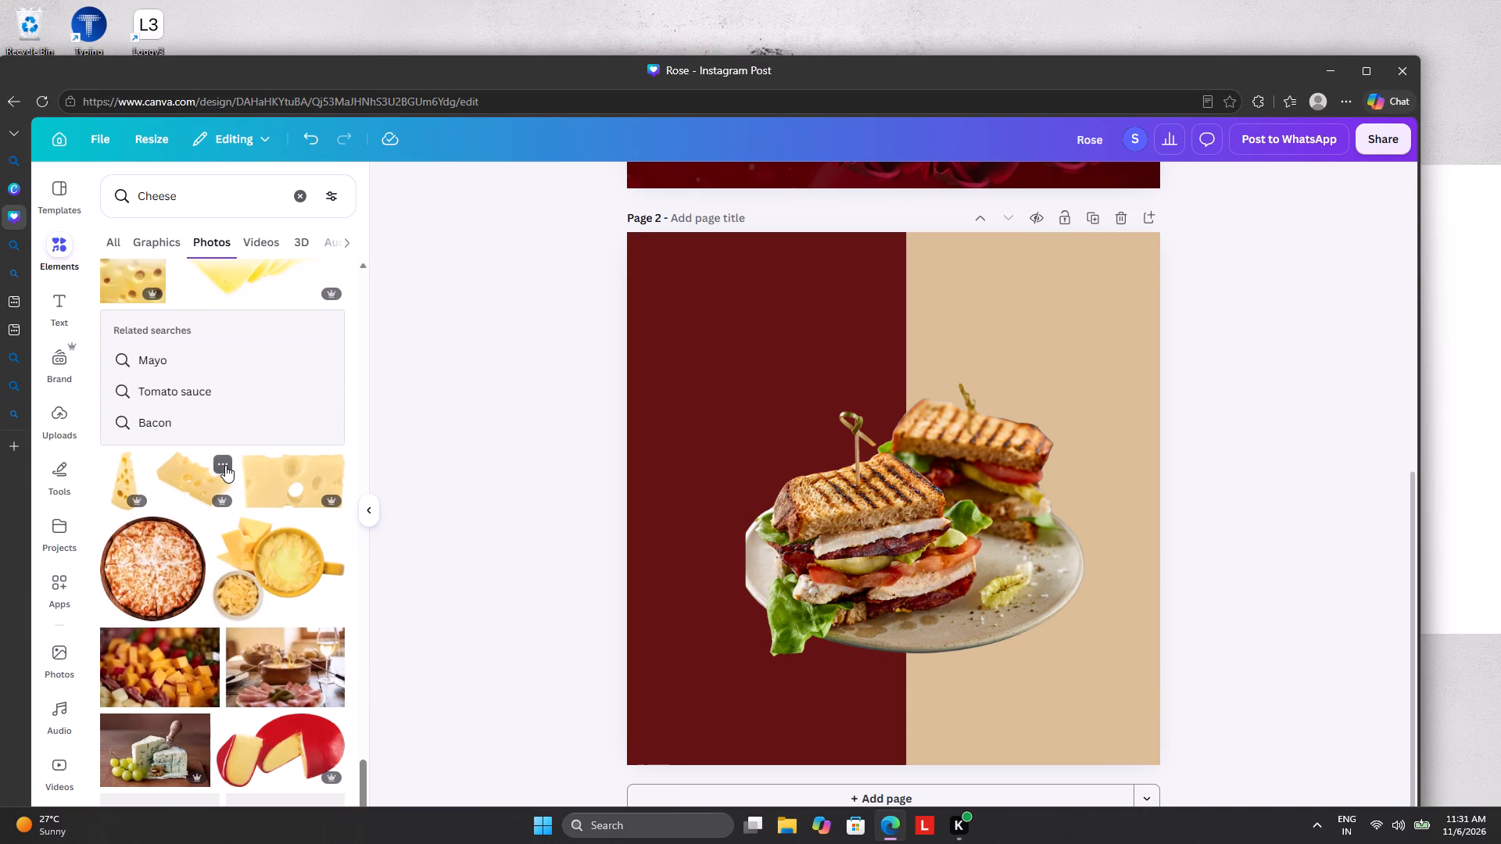
{"action": "scroll", "coordinate": [225, 465], "scroll_direction": "down", "scroll_amount": 10}
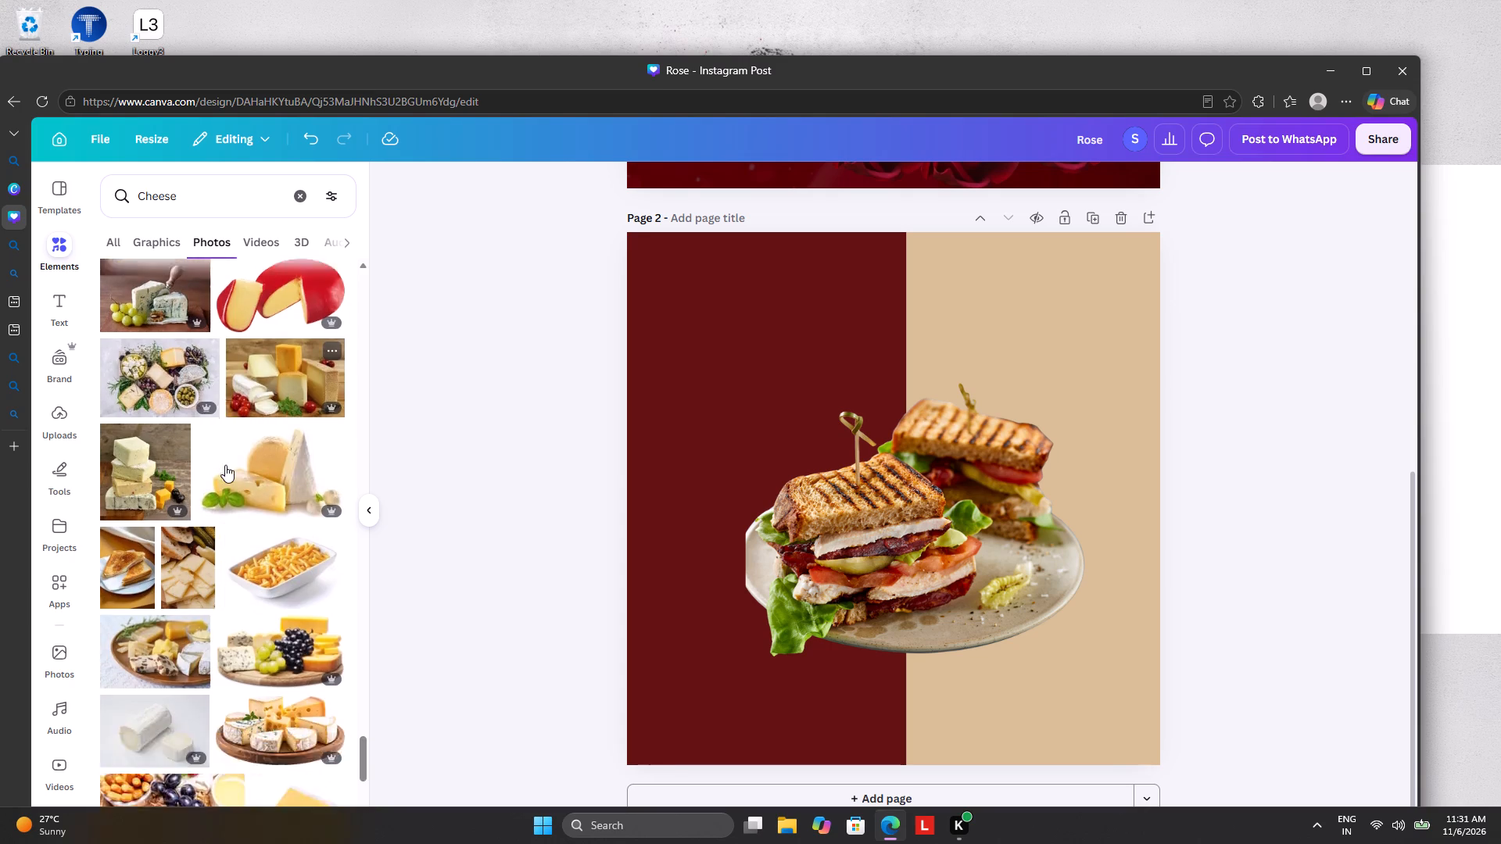
{"action": "scroll", "coordinate": [225, 465], "scroll_direction": "down", "scroll_amount": 1}
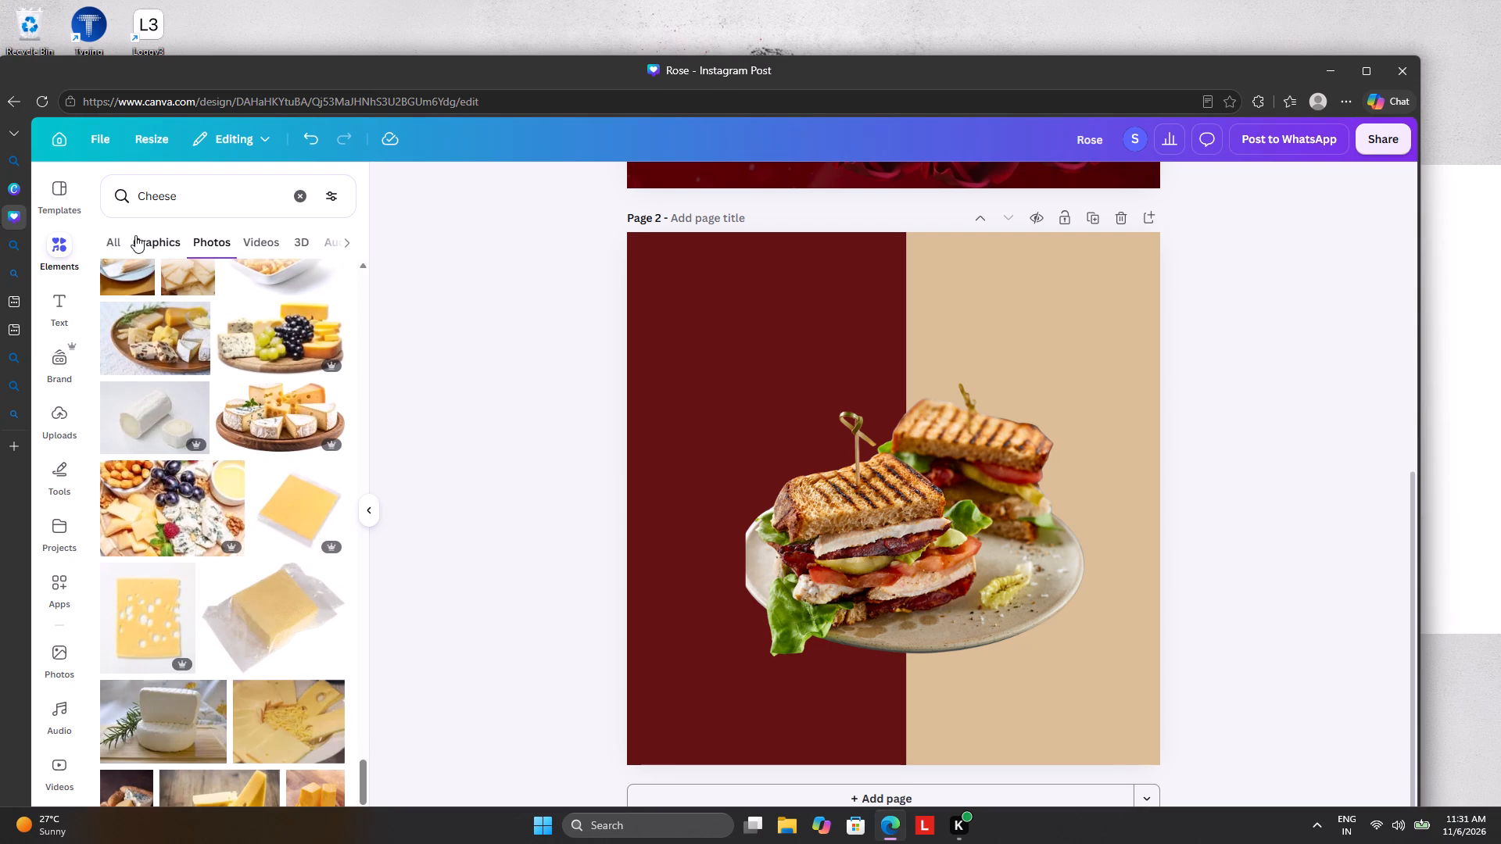
Look through the graphics results for "Cheese" for a cheese graphic suited to the sandwich design on page 2.
{"action": "left_click", "coordinate": [139, 239]}
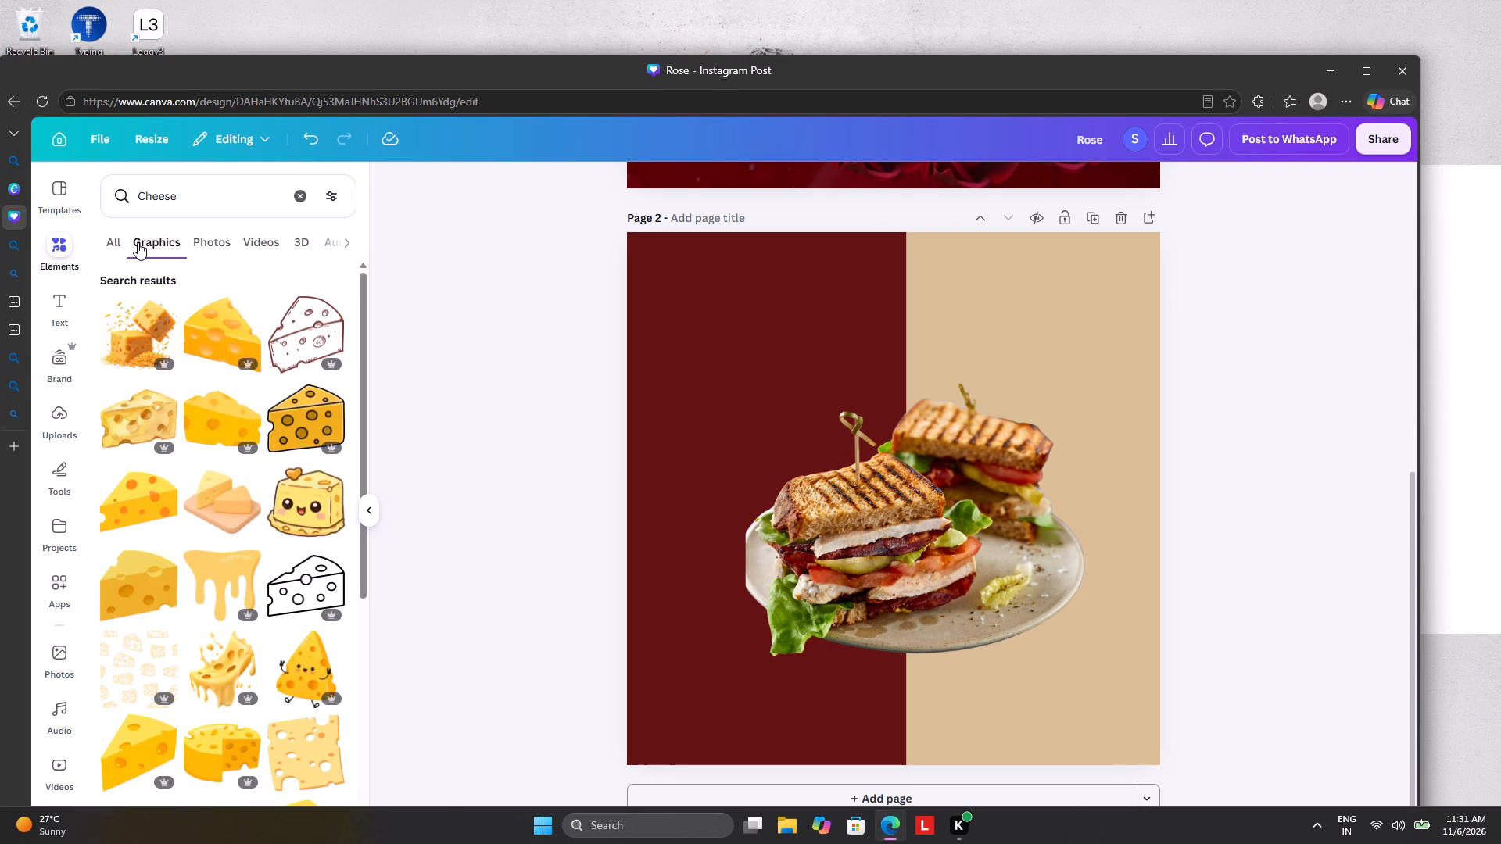
{"action": "scroll", "coordinate": [198, 467], "scroll_direction": "down", "scroll_amount": 4}
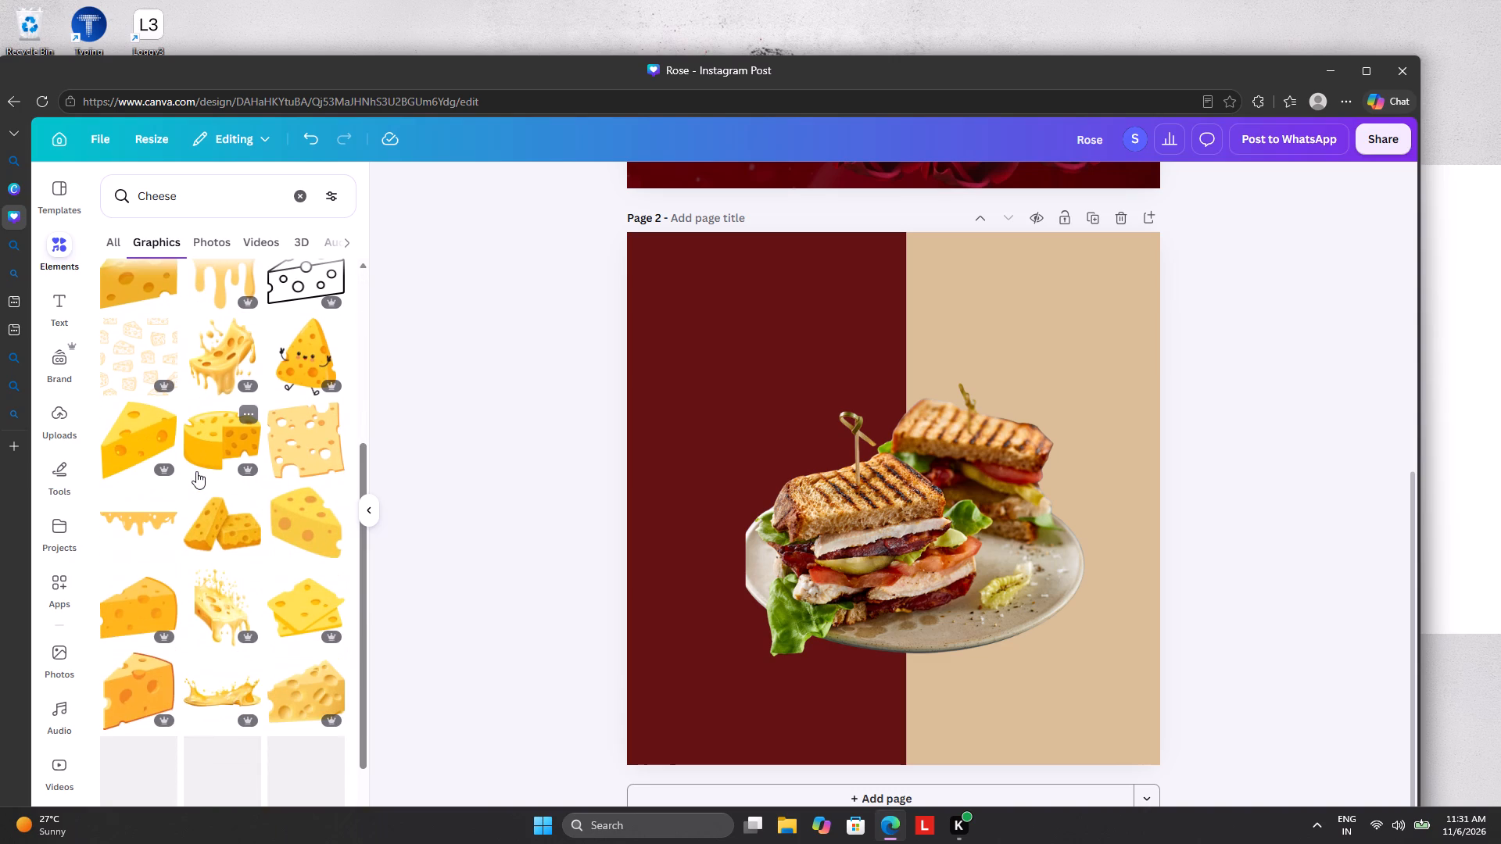
{"action": "scroll", "coordinate": [196, 471], "scroll_direction": "down", "scroll_amount": 3}
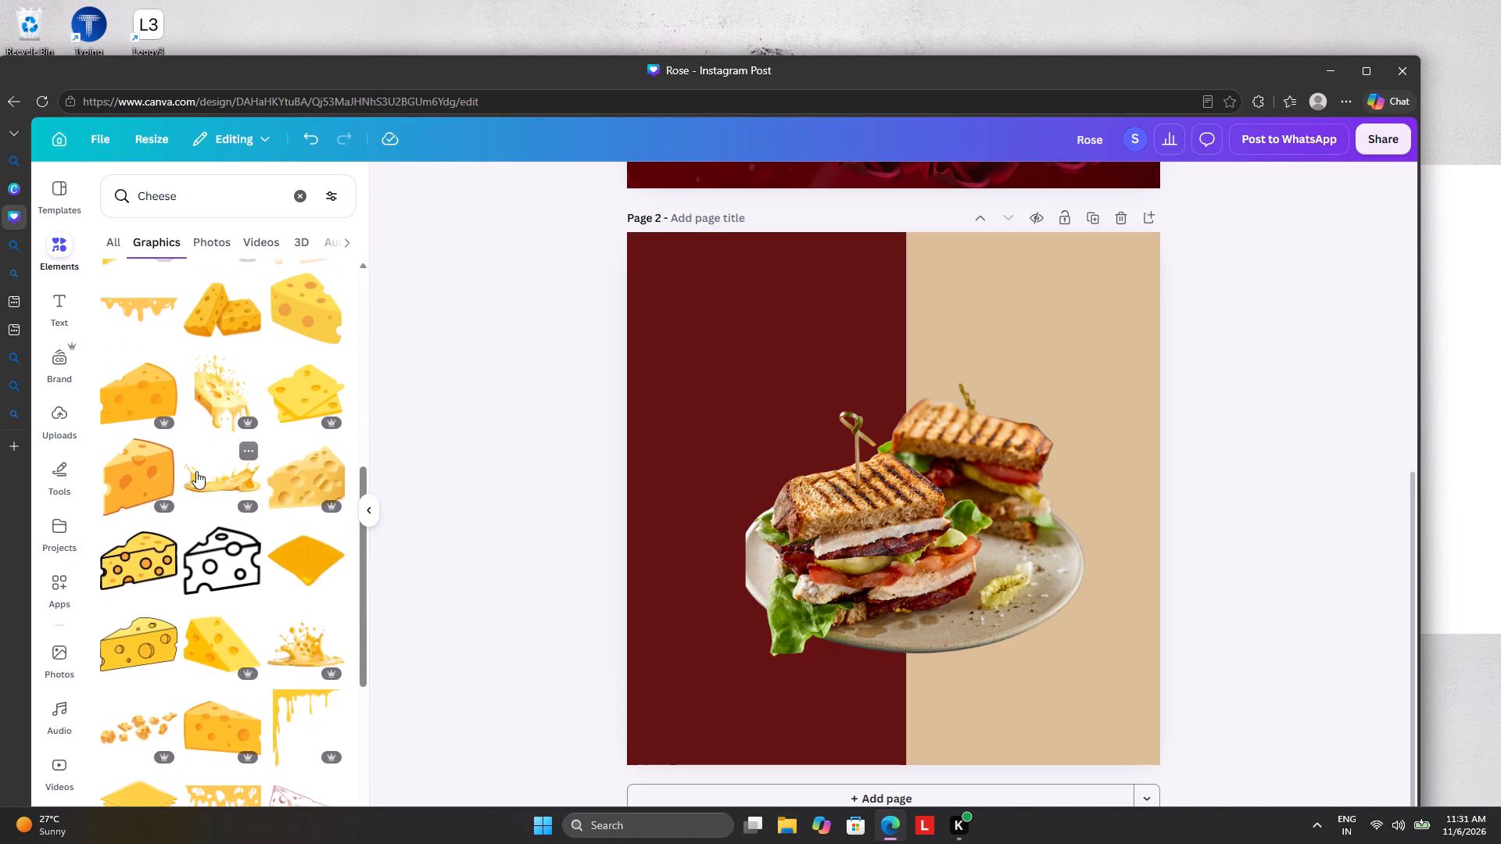
{"action": "scroll", "coordinate": [196, 471], "scroll_direction": "down", "scroll_amount": 3}
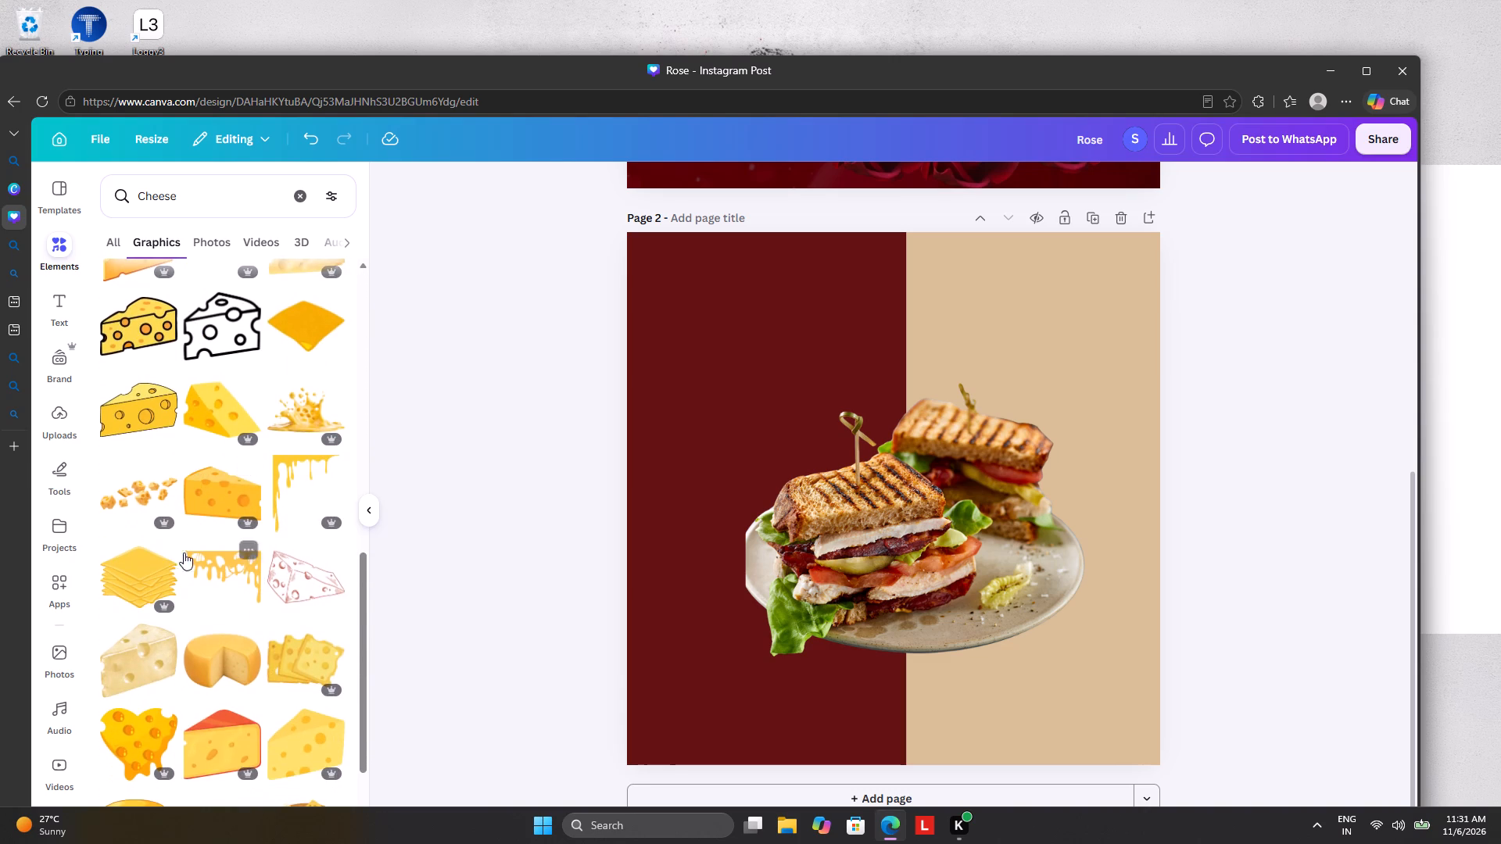
{"action": "scroll", "coordinate": [181, 563], "scroll_direction": "down", "scroll_amount": 9}
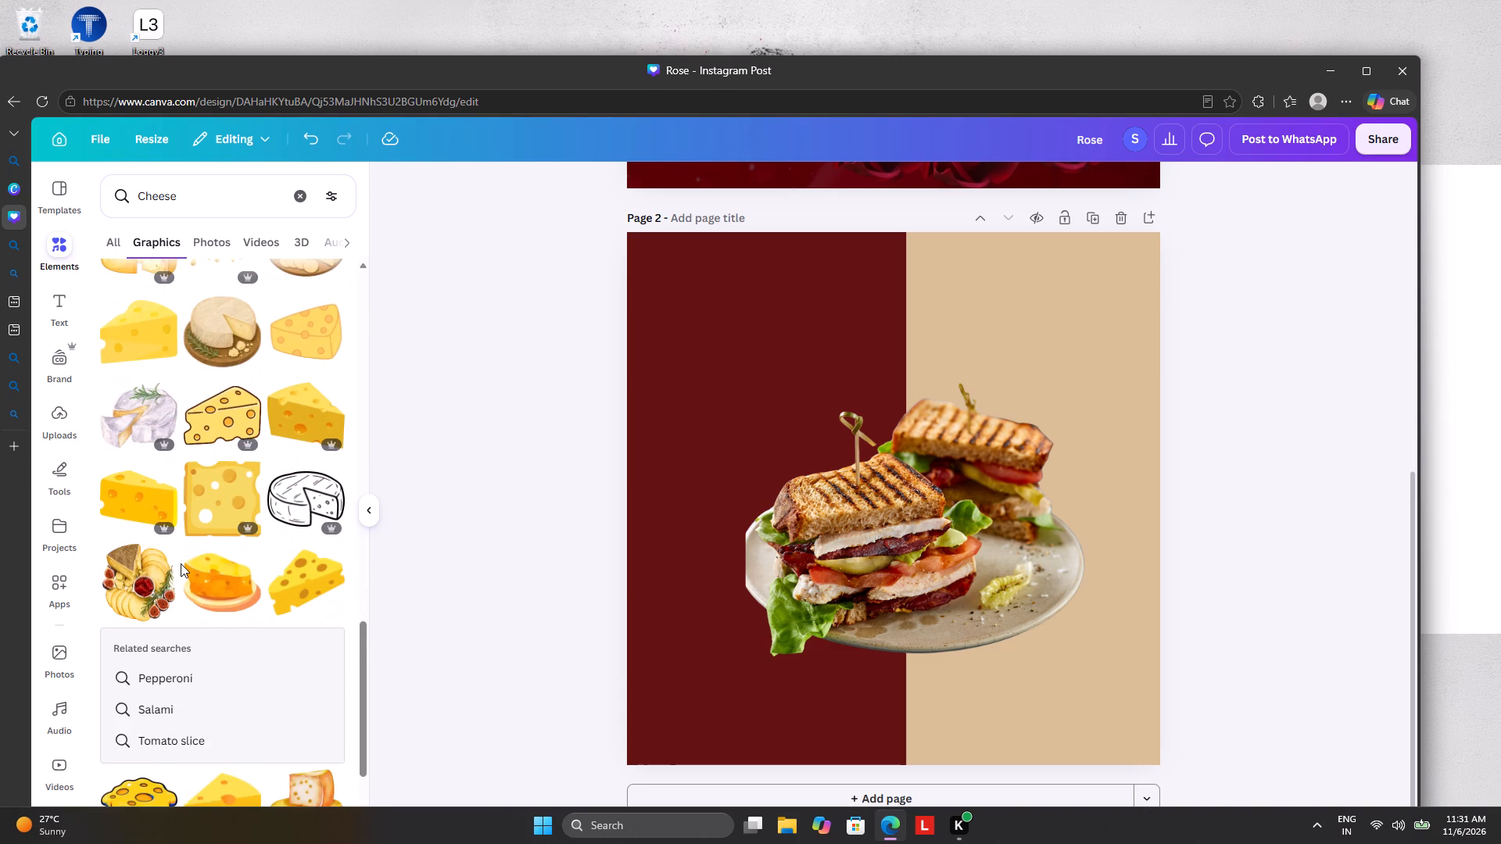
{"action": "scroll", "coordinate": [181, 563], "scroll_direction": "down", "scroll_amount": 10}
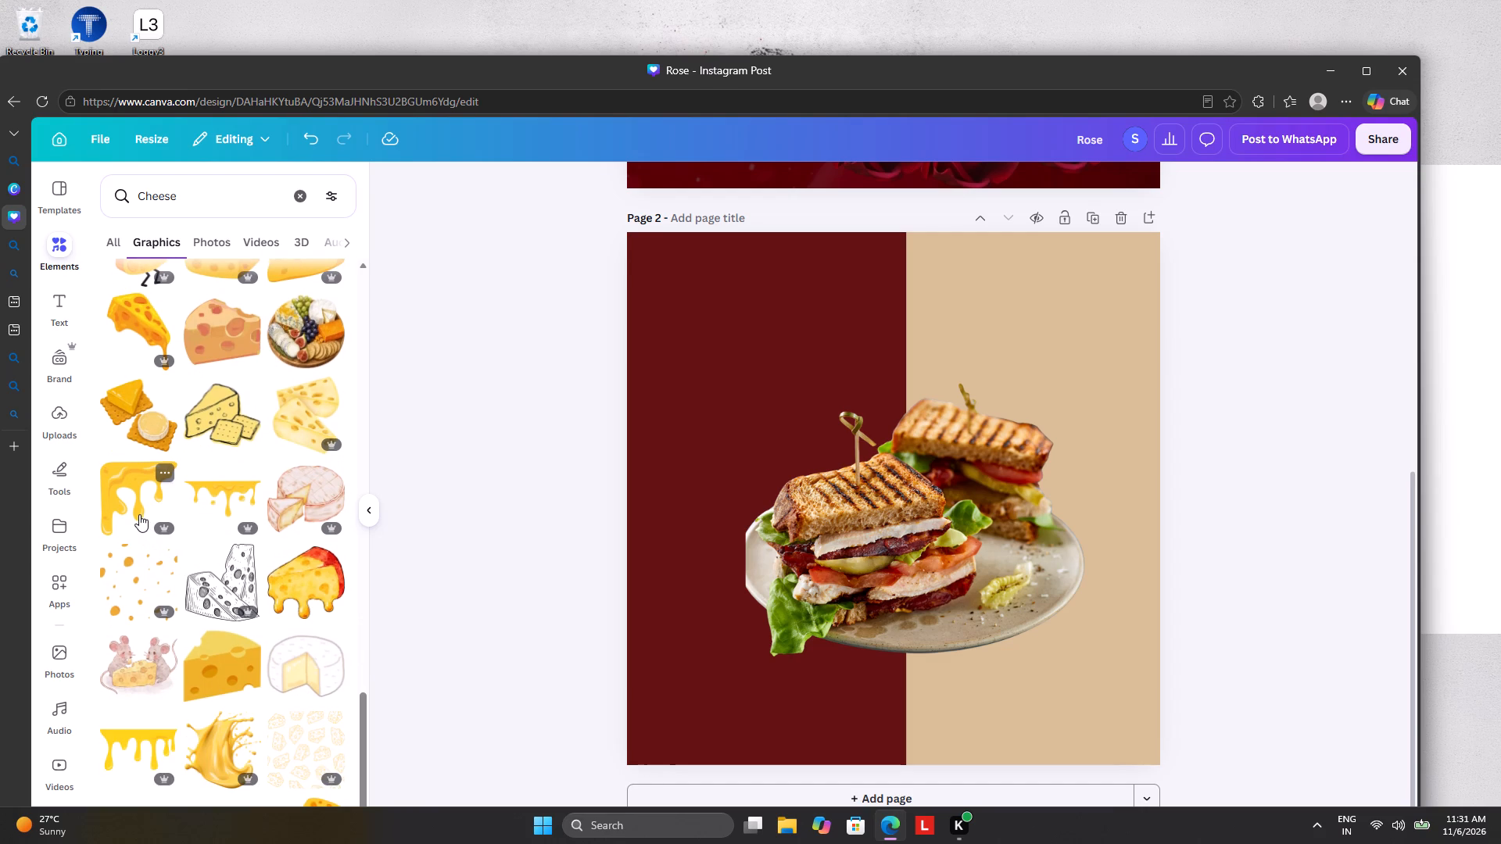
{"action": "scroll", "coordinate": [228, 474], "scroll_direction": "down", "scroll_amount": 5}
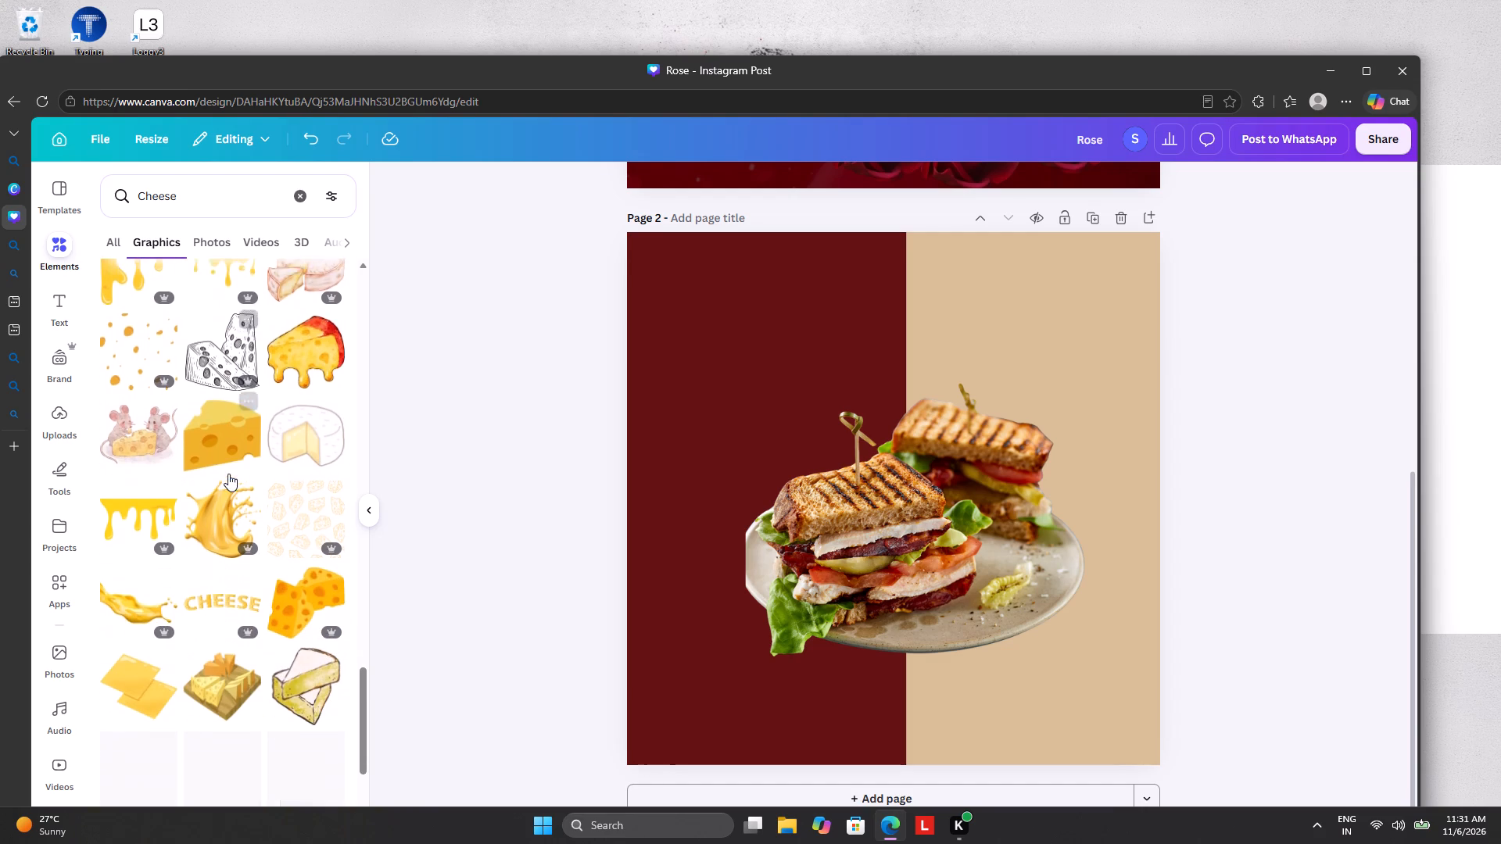
{"action": "scroll", "coordinate": [228, 474], "scroll_direction": "down", "scroll_amount": 3}
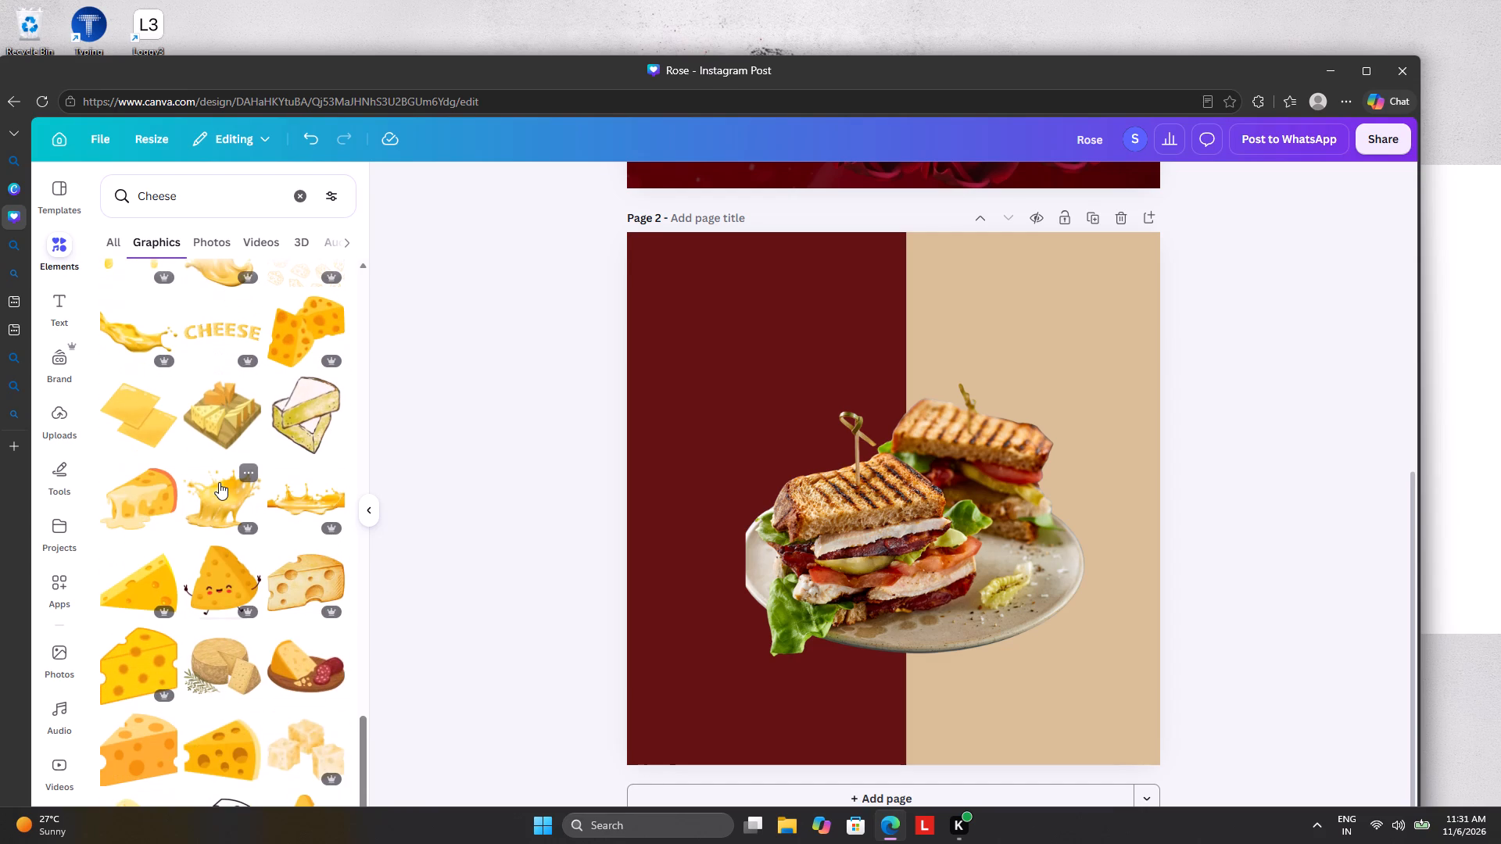
{"action": "scroll", "coordinate": [219, 482], "scroll_direction": "down", "scroll_amount": 3}
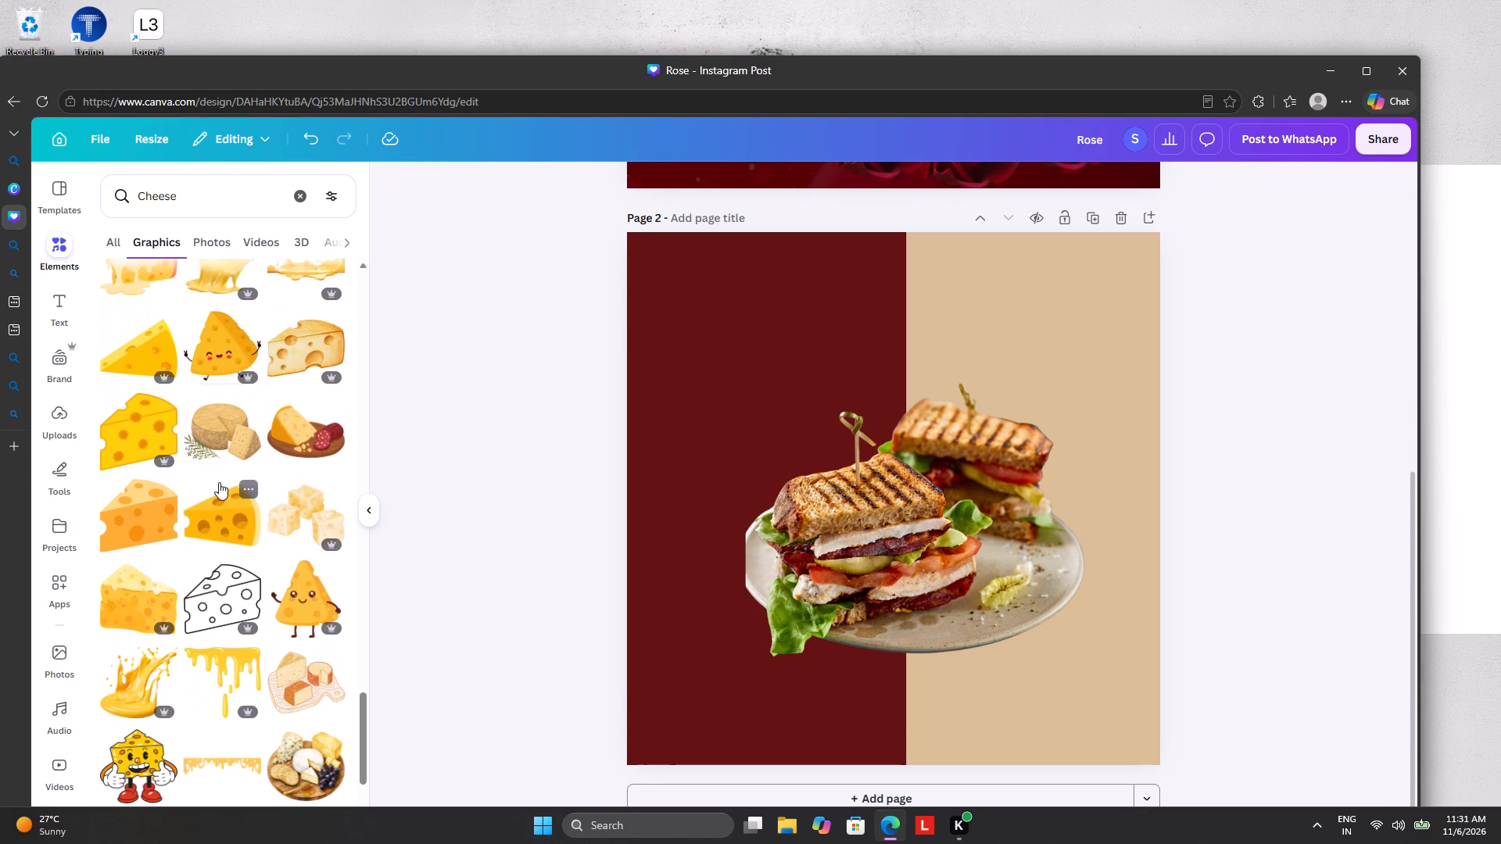
{"action": "scroll", "coordinate": [219, 482], "scroll_direction": "down", "scroll_amount": 4}
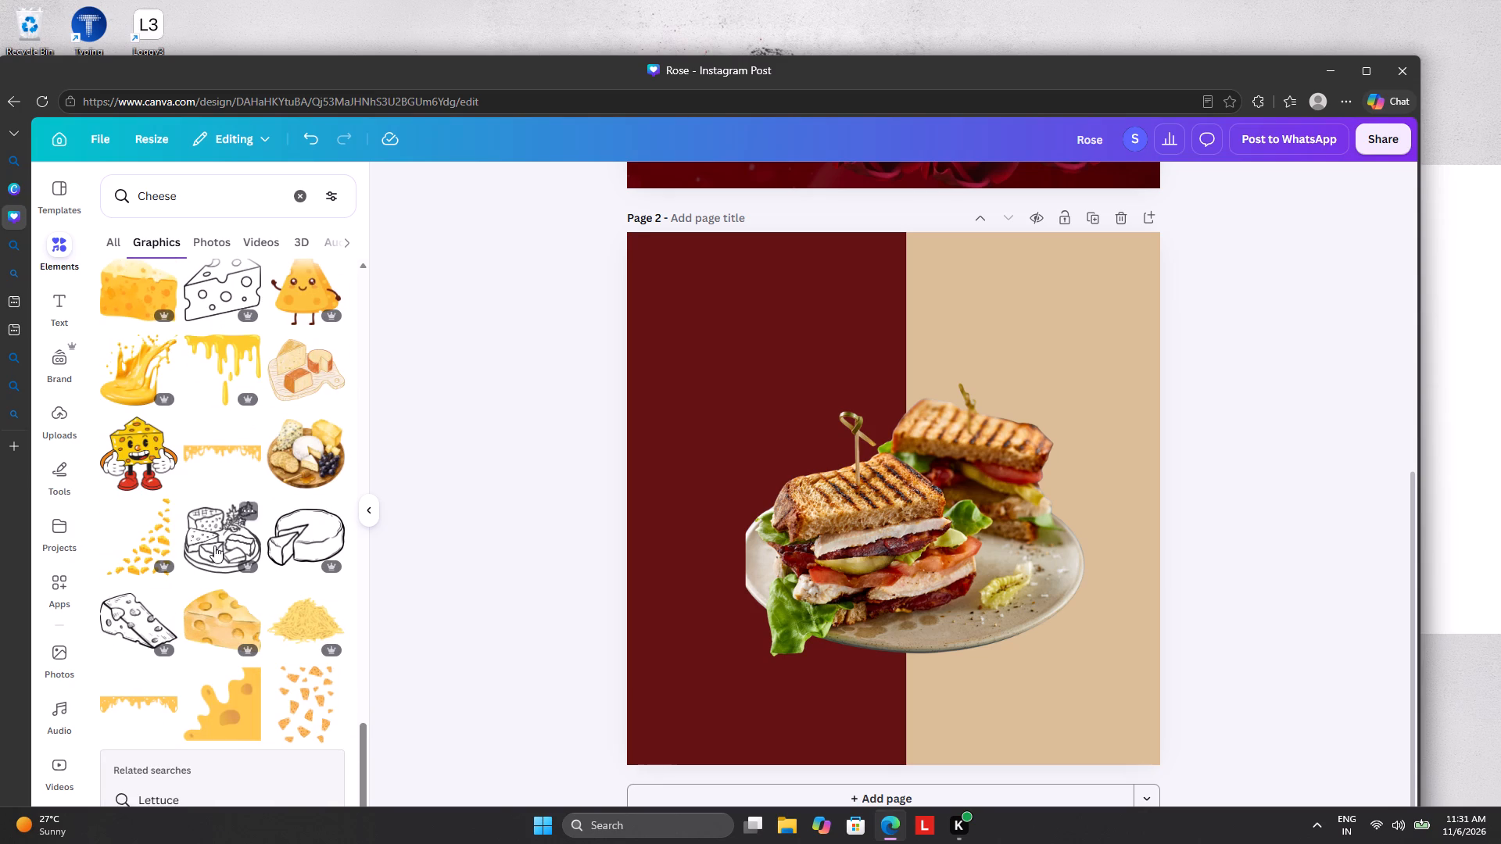
{"action": "scroll", "coordinate": [215, 627], "scroll_direction": "down", "scroll_amount": 5}
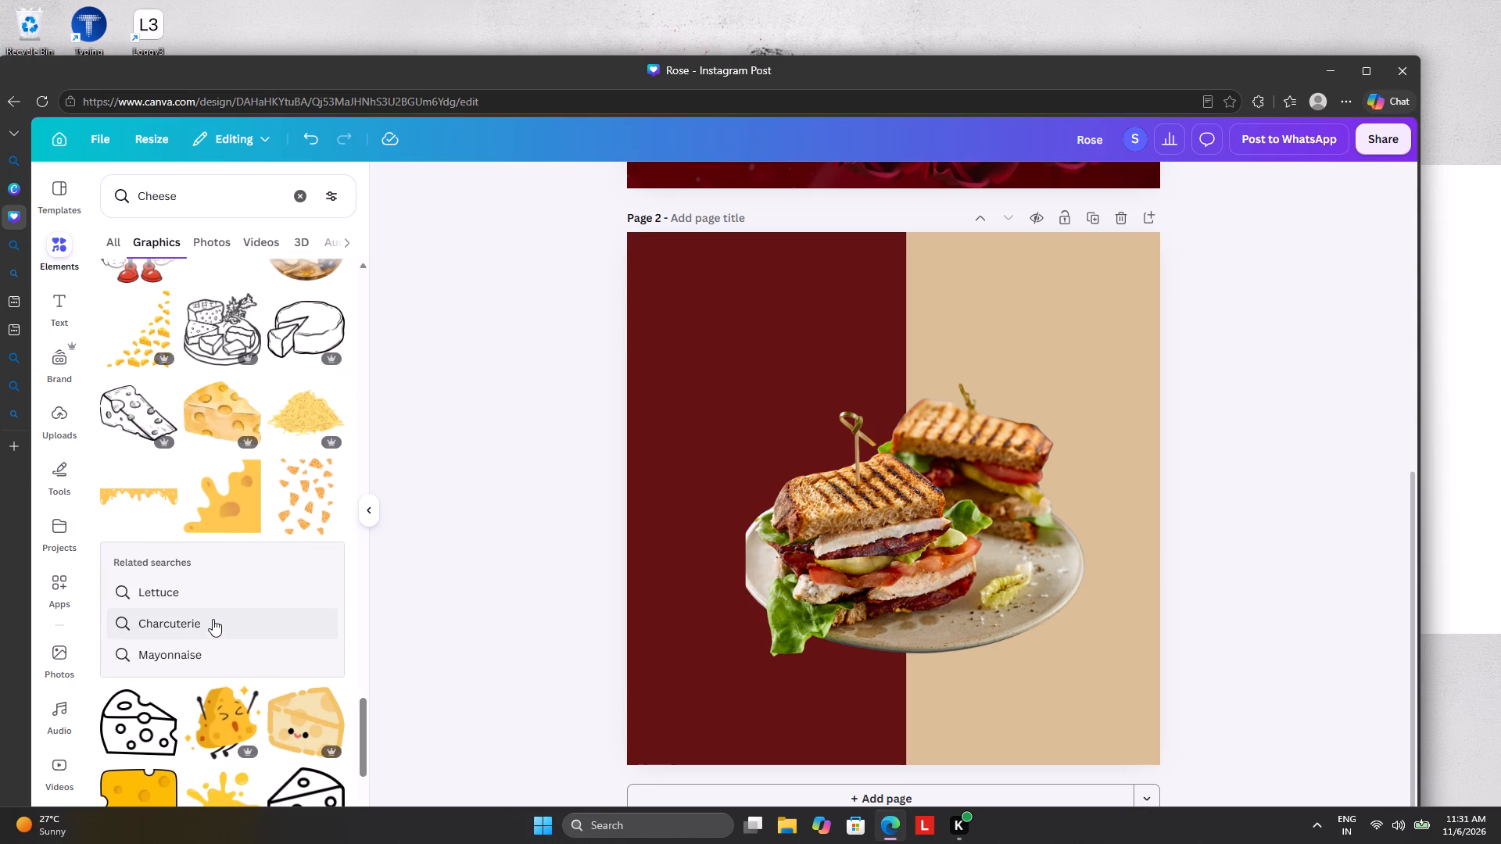
{"action": "scroll", "coordinate": [208, 599], "scroll_direction": "down", "scroll_amount": 8}
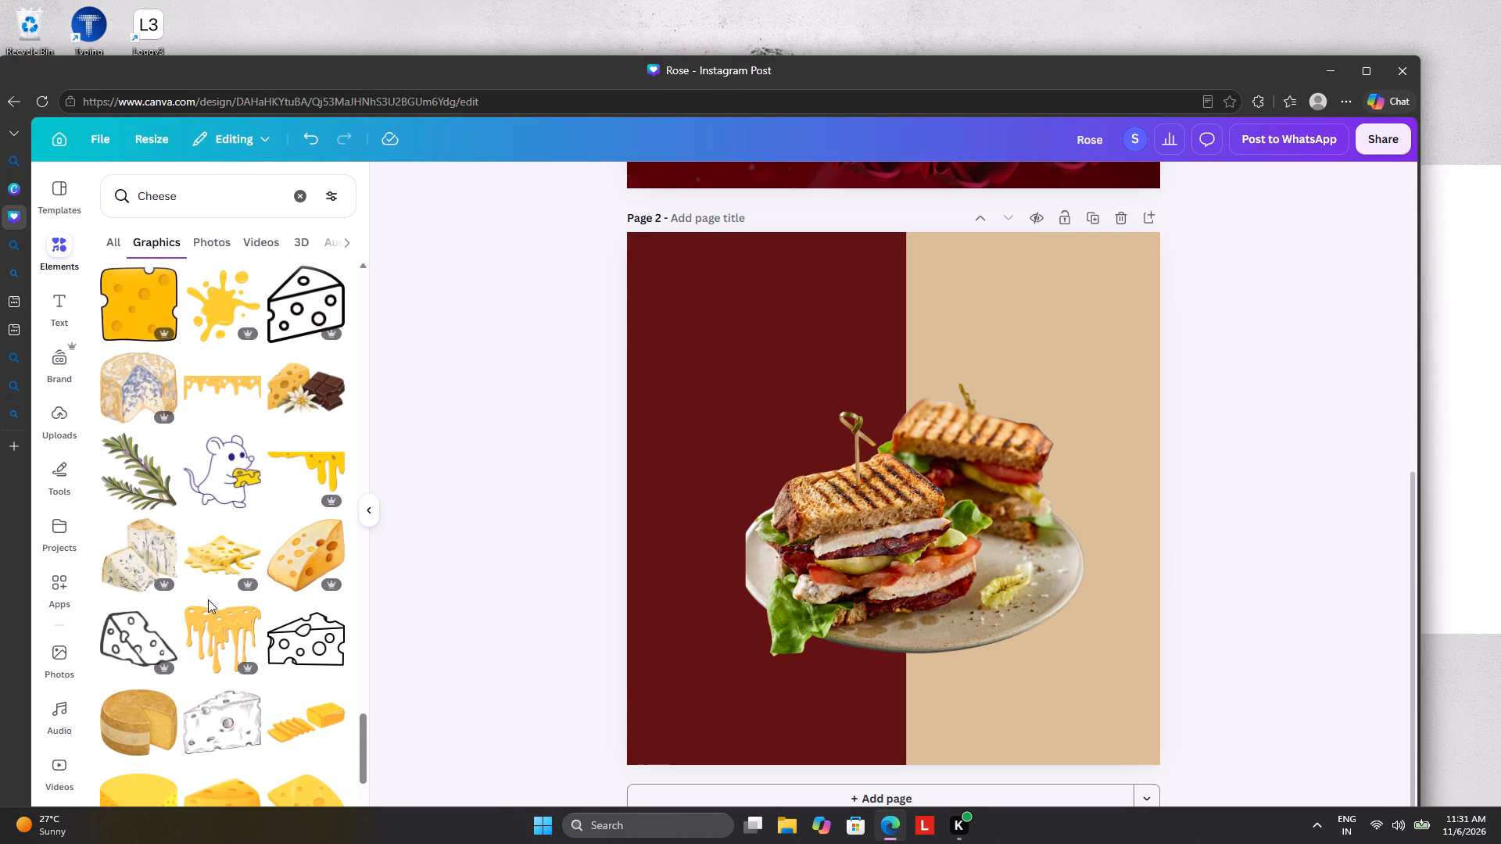
{"action": "scroll", "coordinate": [208, 599], "scroll_direction": "down", "scroll_amount": 8}
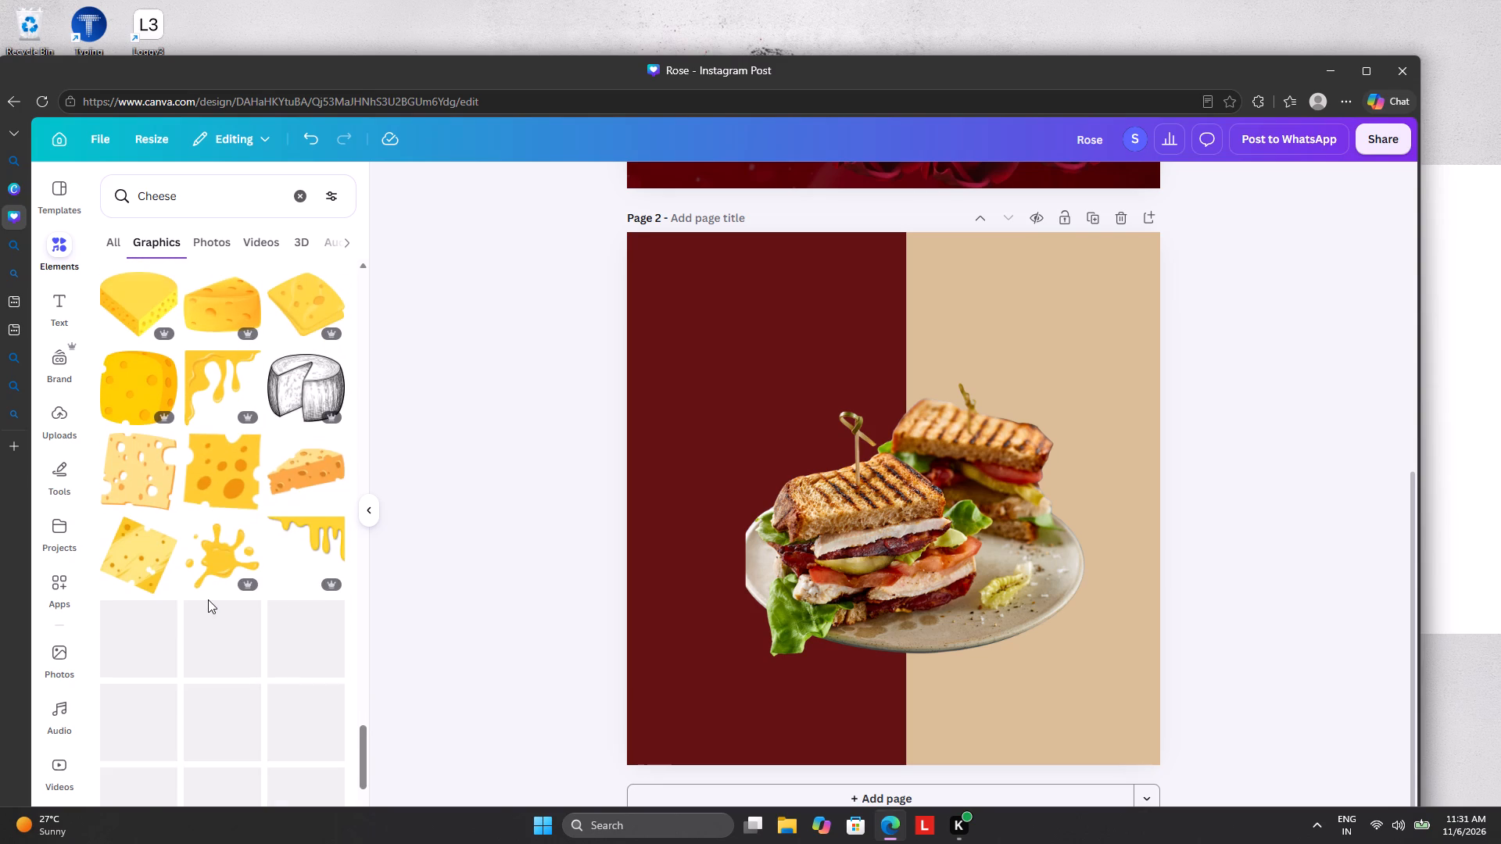
{"action": "scroll", "coordinate": [208, 599], "scroll_direction": "down", "scroll_amount": 3}
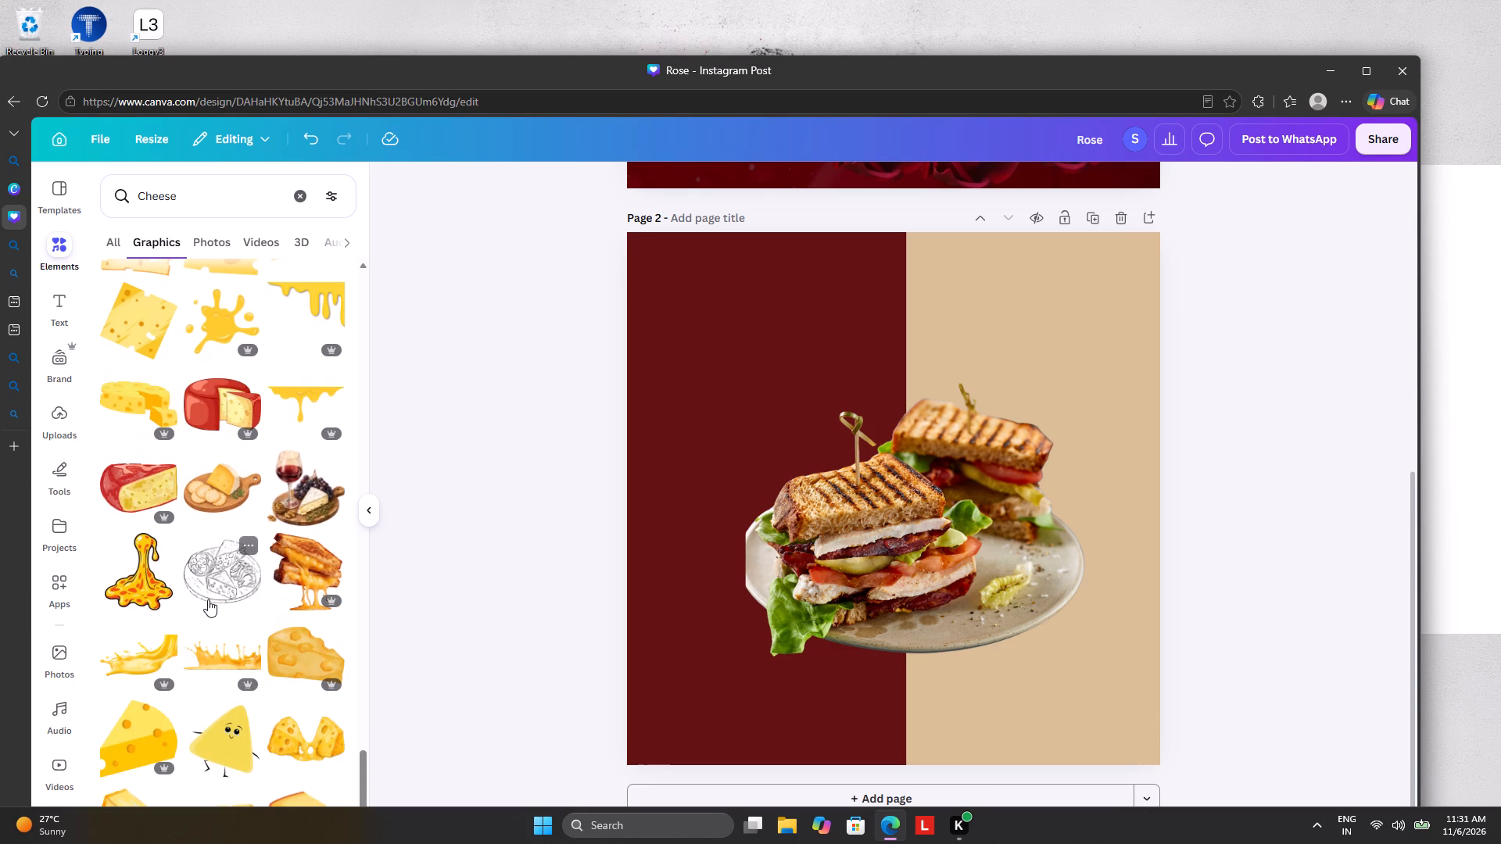
{"action": "scroll", "coordinate": [208, 599], "scroll_direction": "down", "scroll_amount": 5}
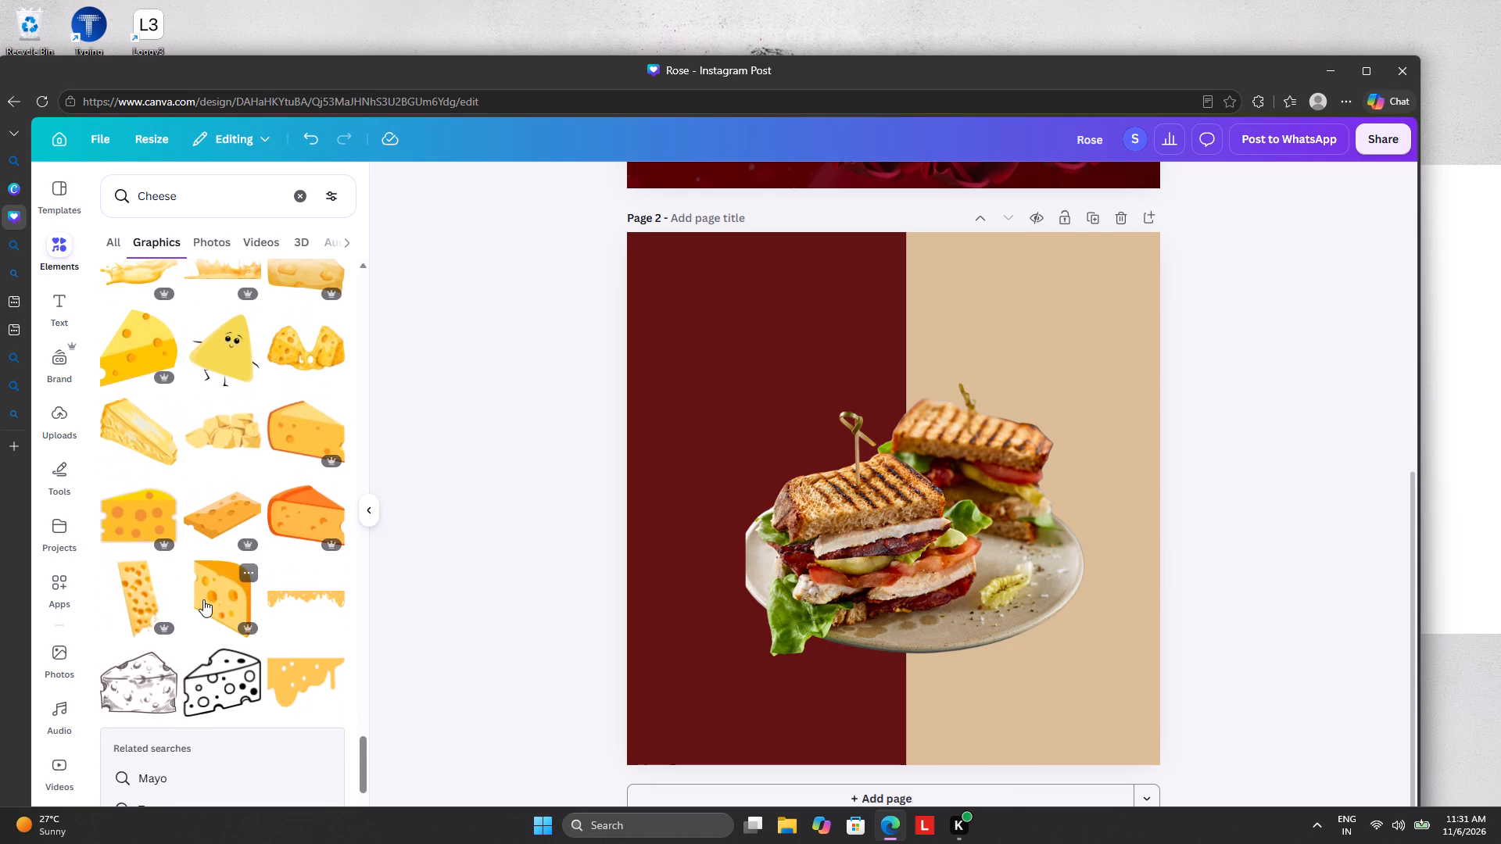
{"action": "scroll", "coordinate": [202, 598], "scroll_direction": "down", "scroll_amount": 8}
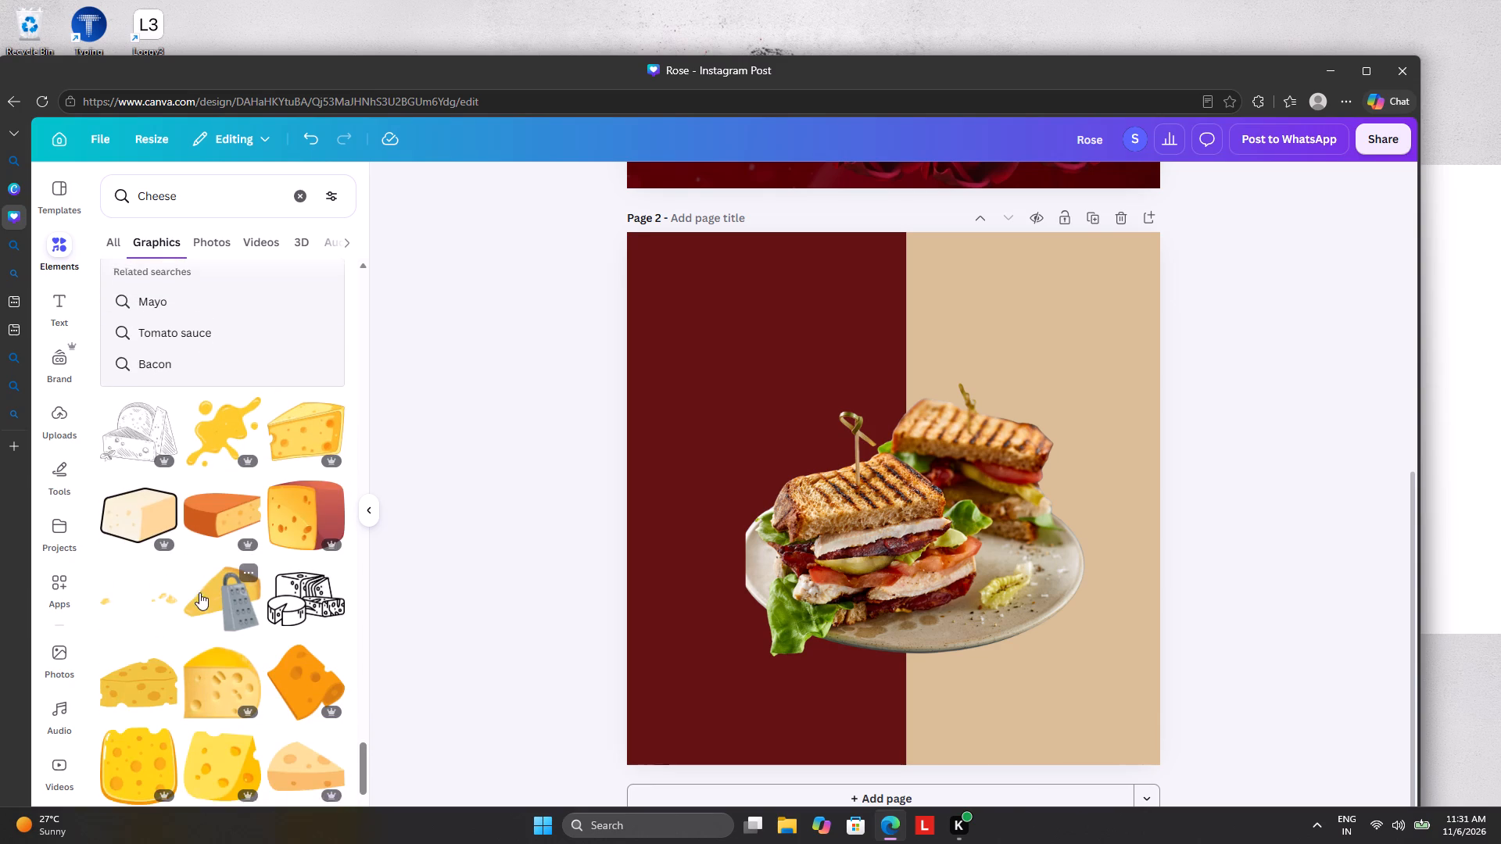
{"action": "scroll", "coordinate": [199, 592], "scroll_direction": "down", "scroll_amount": 9}
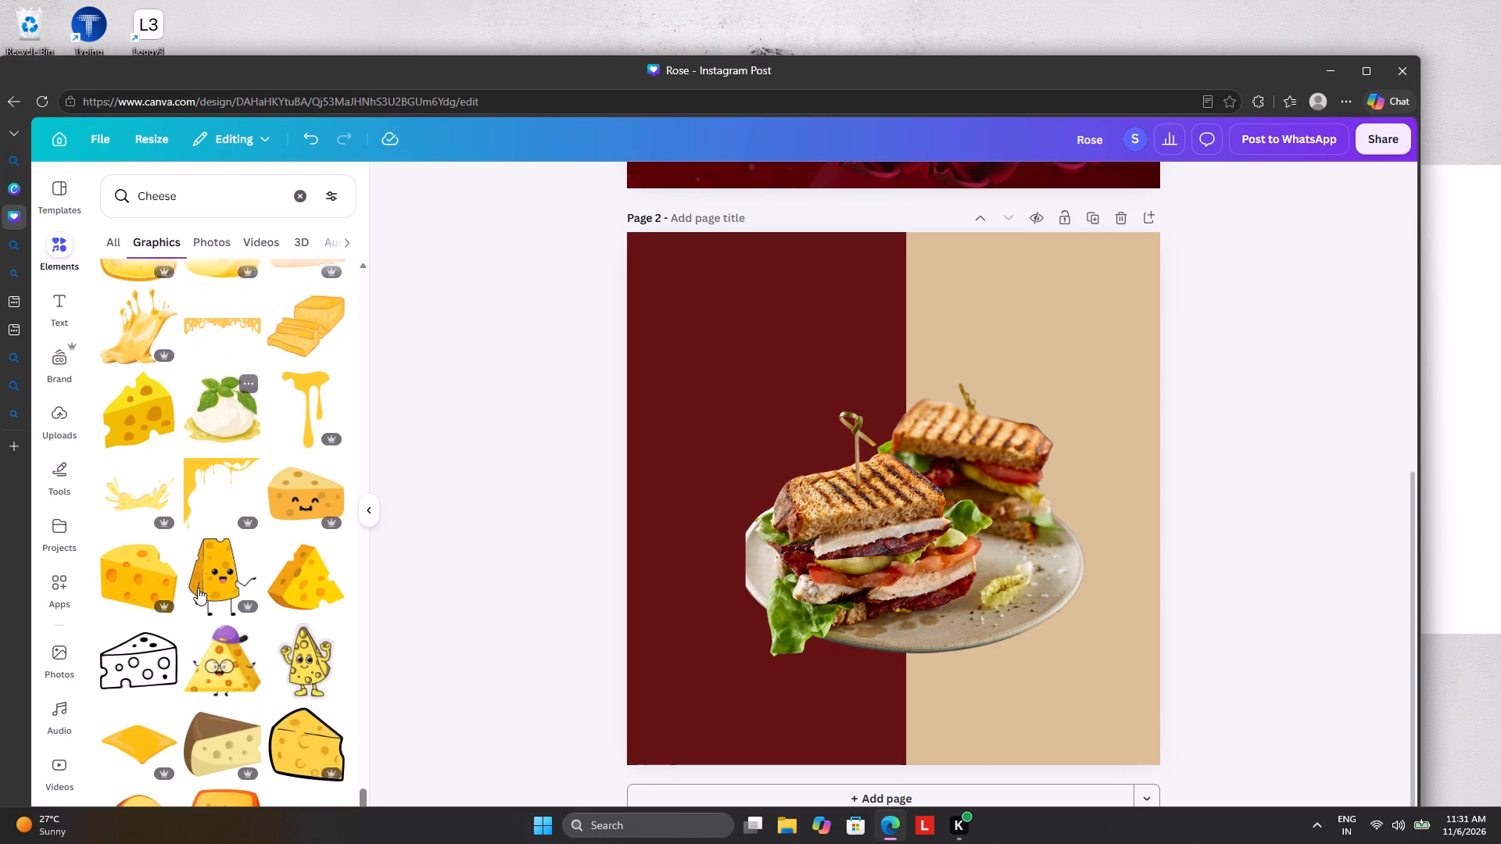
{"action": "scroll", "coordinate": [198, 588], "scroll_direction": "down", "scroll_amount": 6}
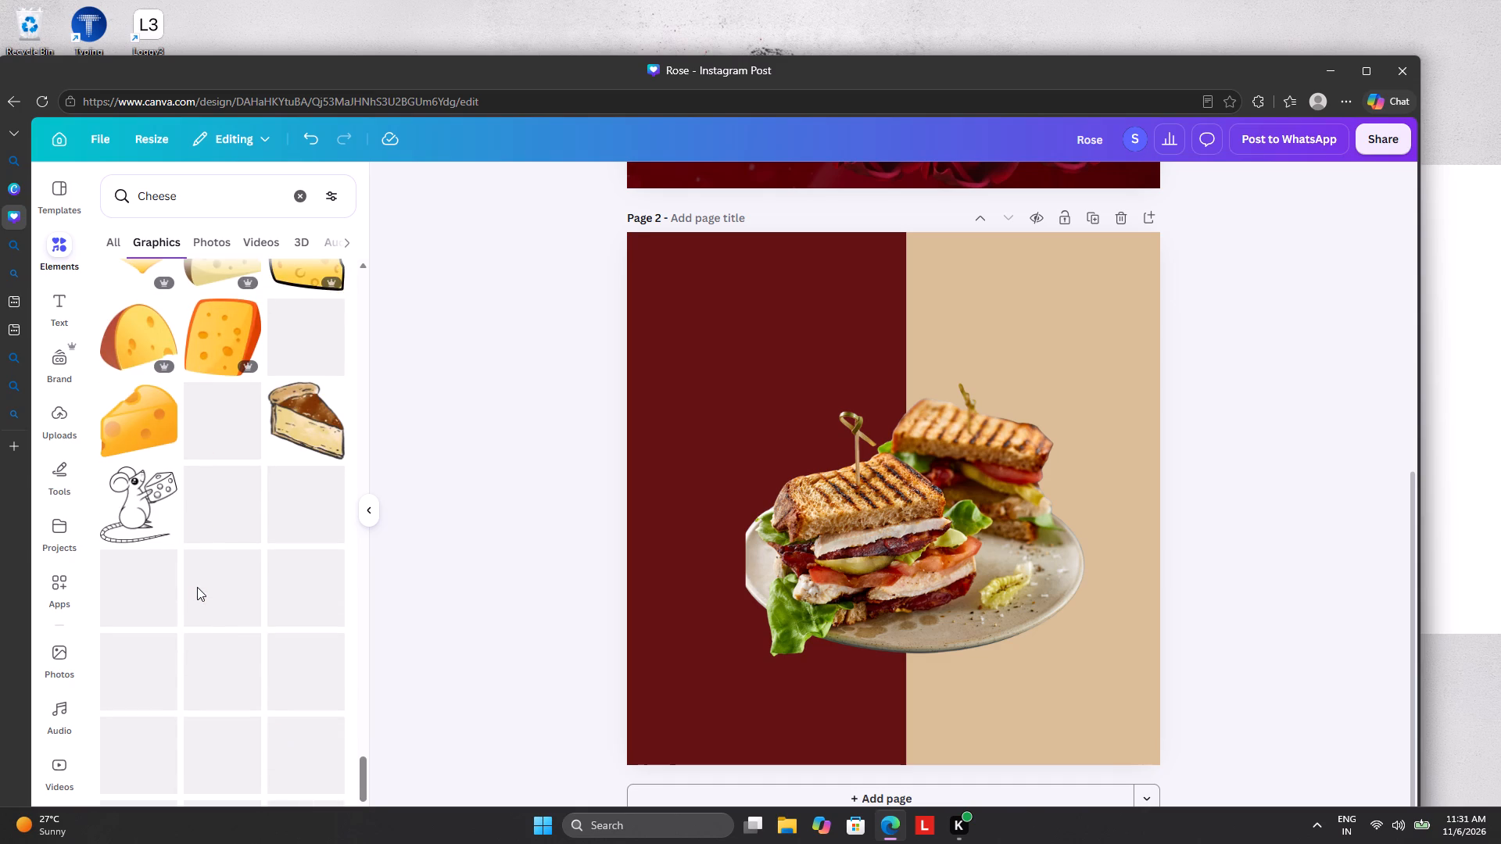
{"action": "scroll", "coordinate": [192, 584], "scroll_direction": "up", "scroll_amount": 6}
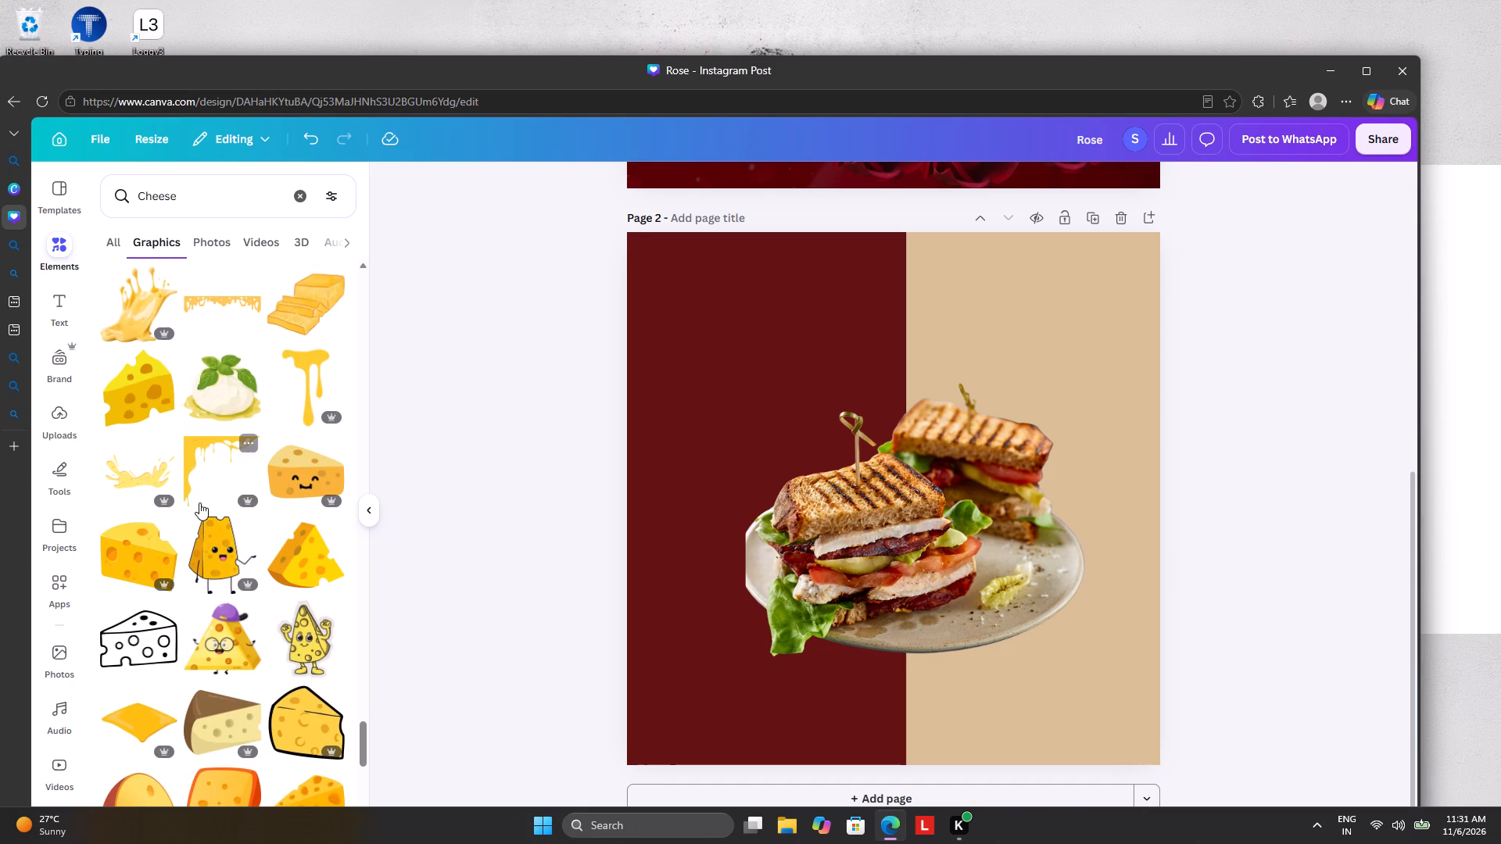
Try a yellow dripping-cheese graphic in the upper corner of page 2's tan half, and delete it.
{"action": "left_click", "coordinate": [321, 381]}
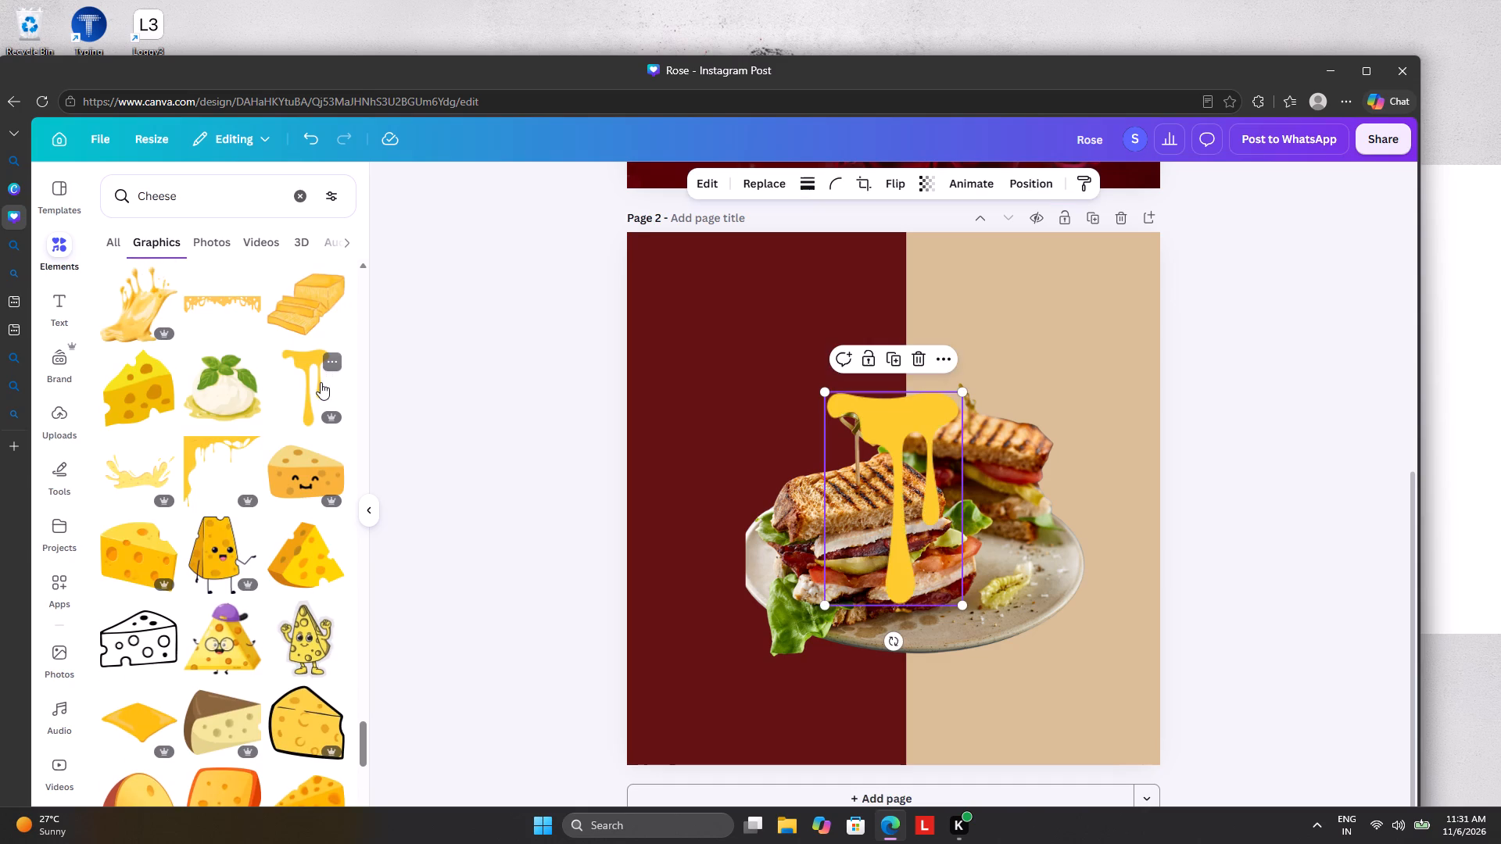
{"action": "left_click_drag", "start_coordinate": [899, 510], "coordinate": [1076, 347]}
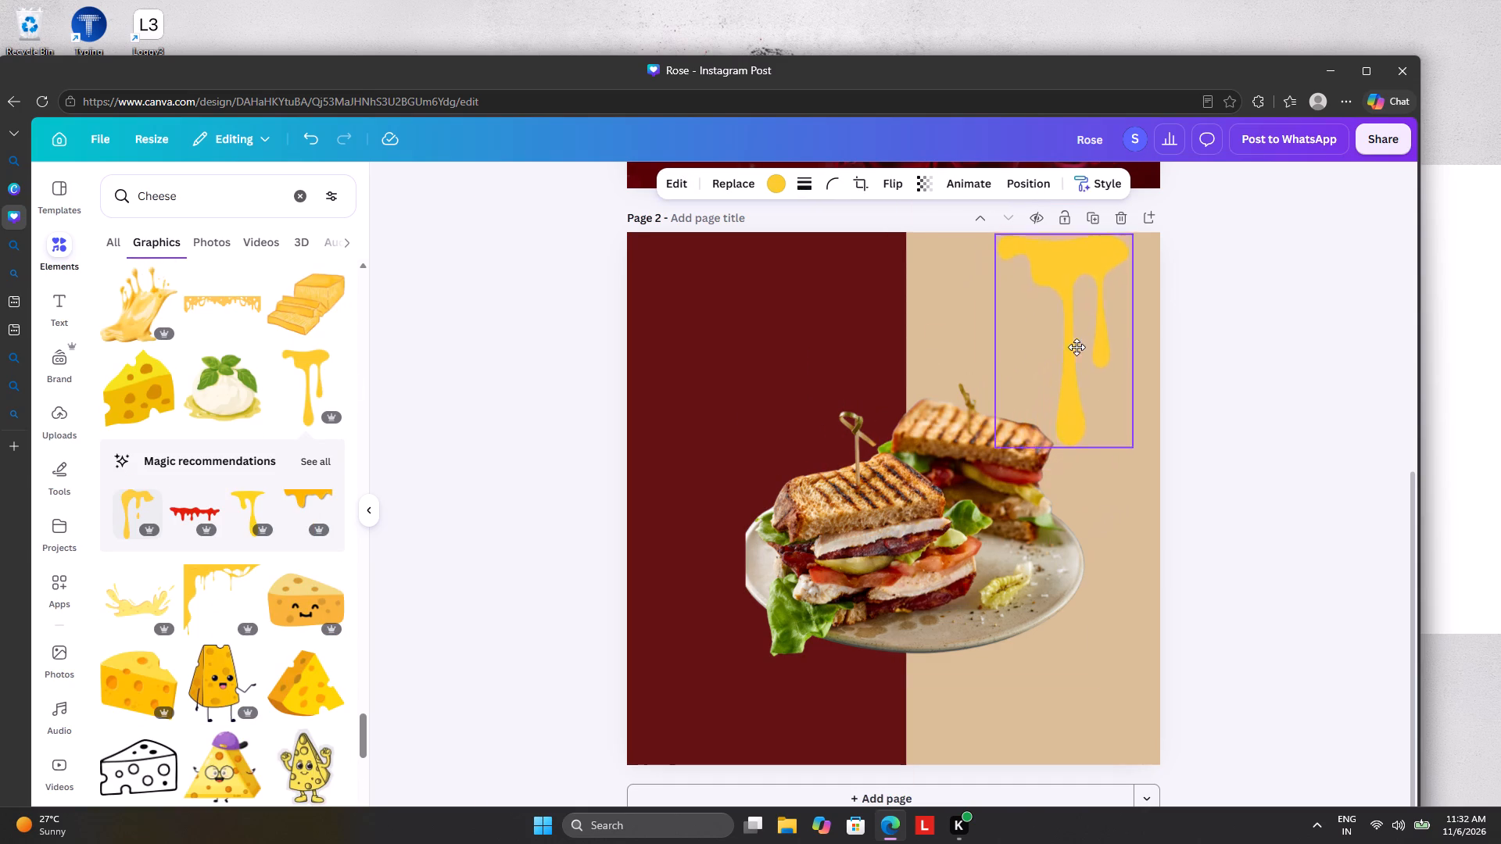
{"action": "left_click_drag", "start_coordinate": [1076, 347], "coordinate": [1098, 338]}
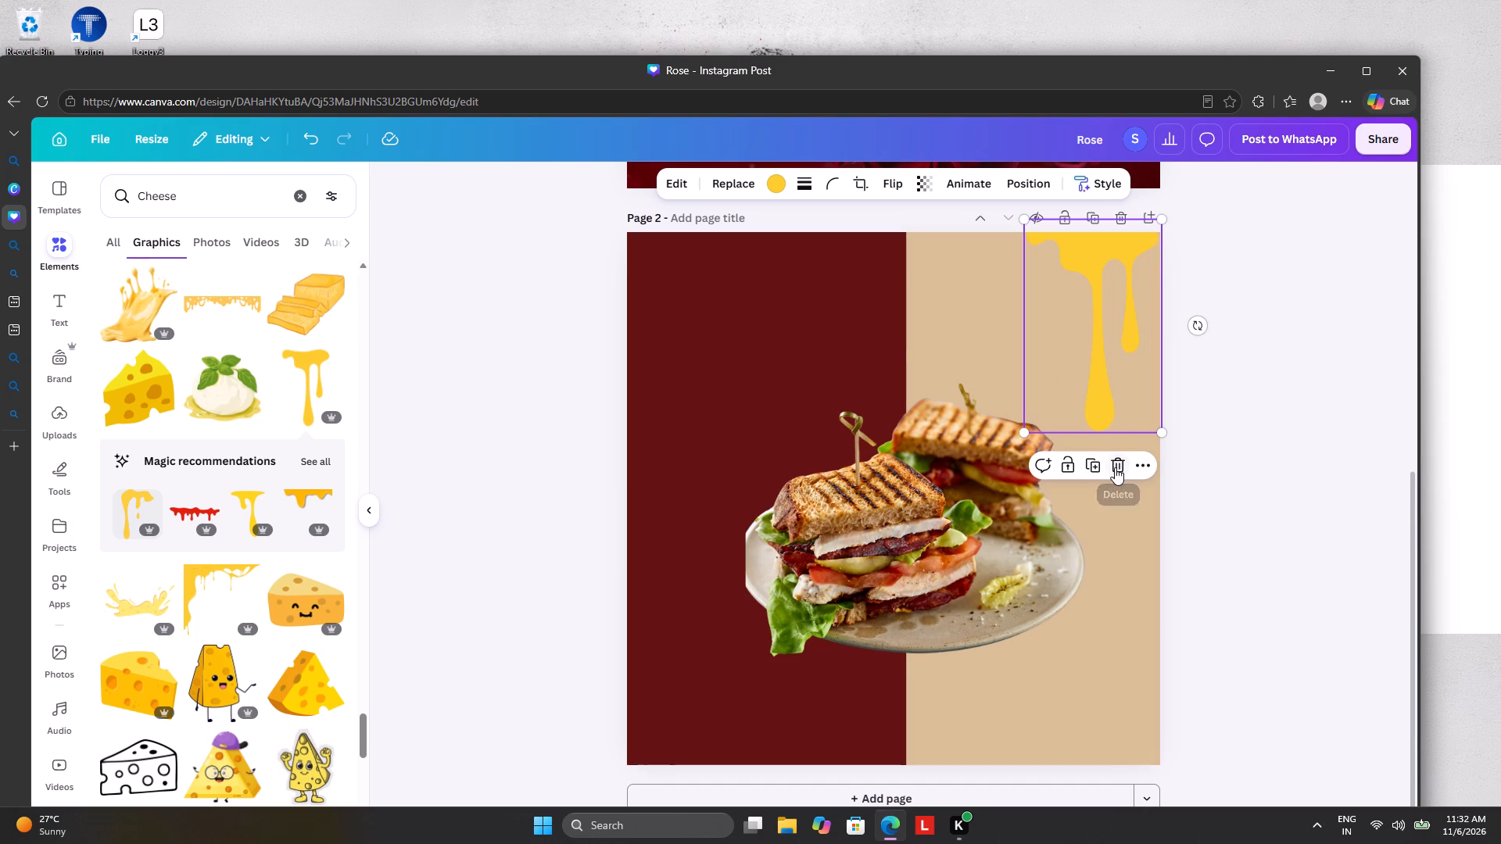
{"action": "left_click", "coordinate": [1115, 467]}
Look further through the "Cheese" graphics for another cheese graphic suited to page 2.
{"action": "scroll", "coordinate": [377, 756], "scroll_direction": "down", "scroll_amount": 5}
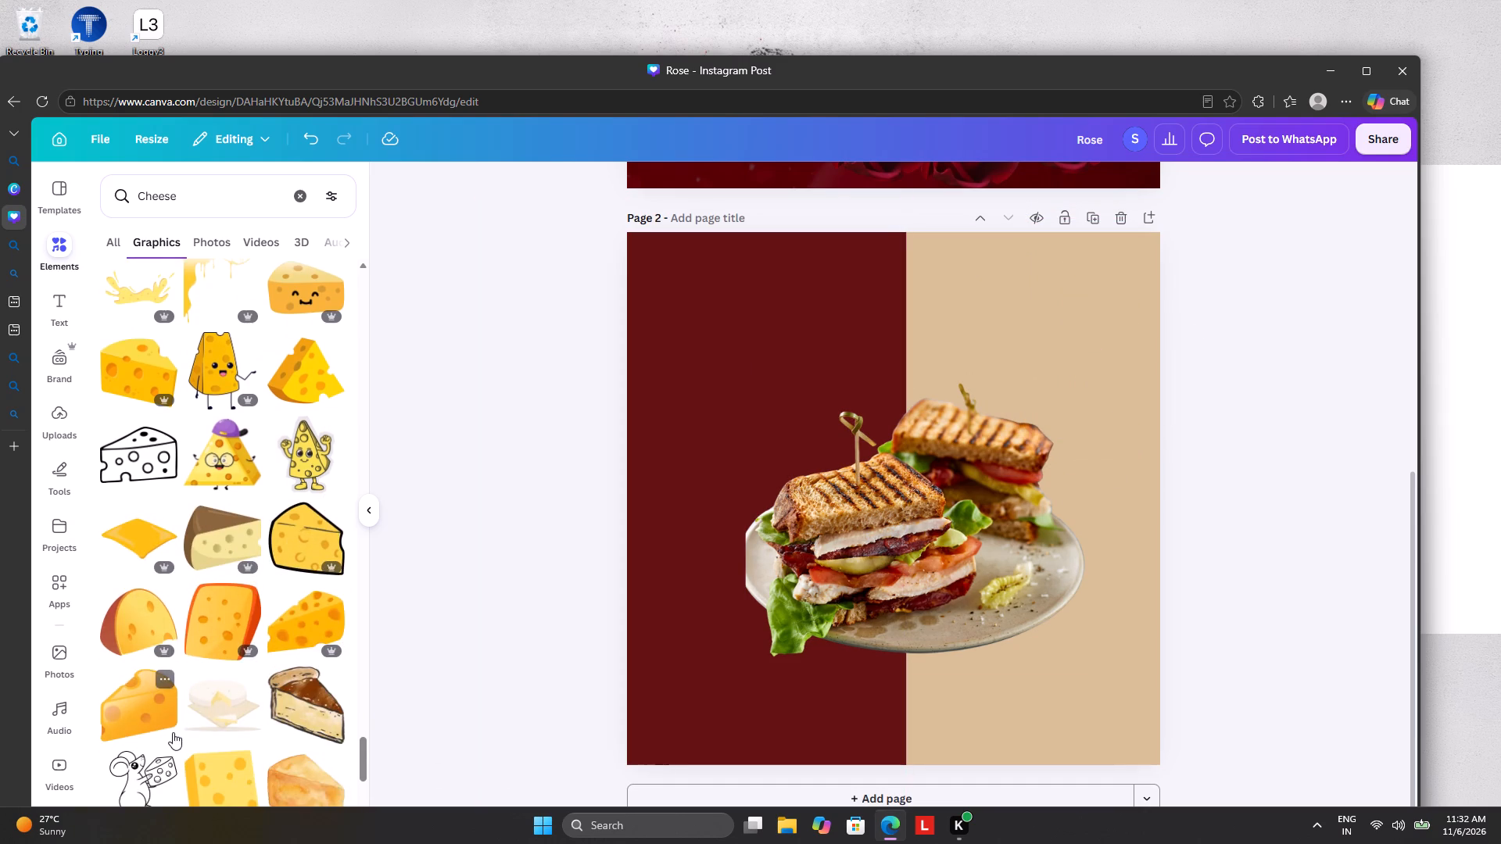
{"action": "scroll", "coordinate": [173, 732], "scroll_direction": "down", "scroll_amount": 7}
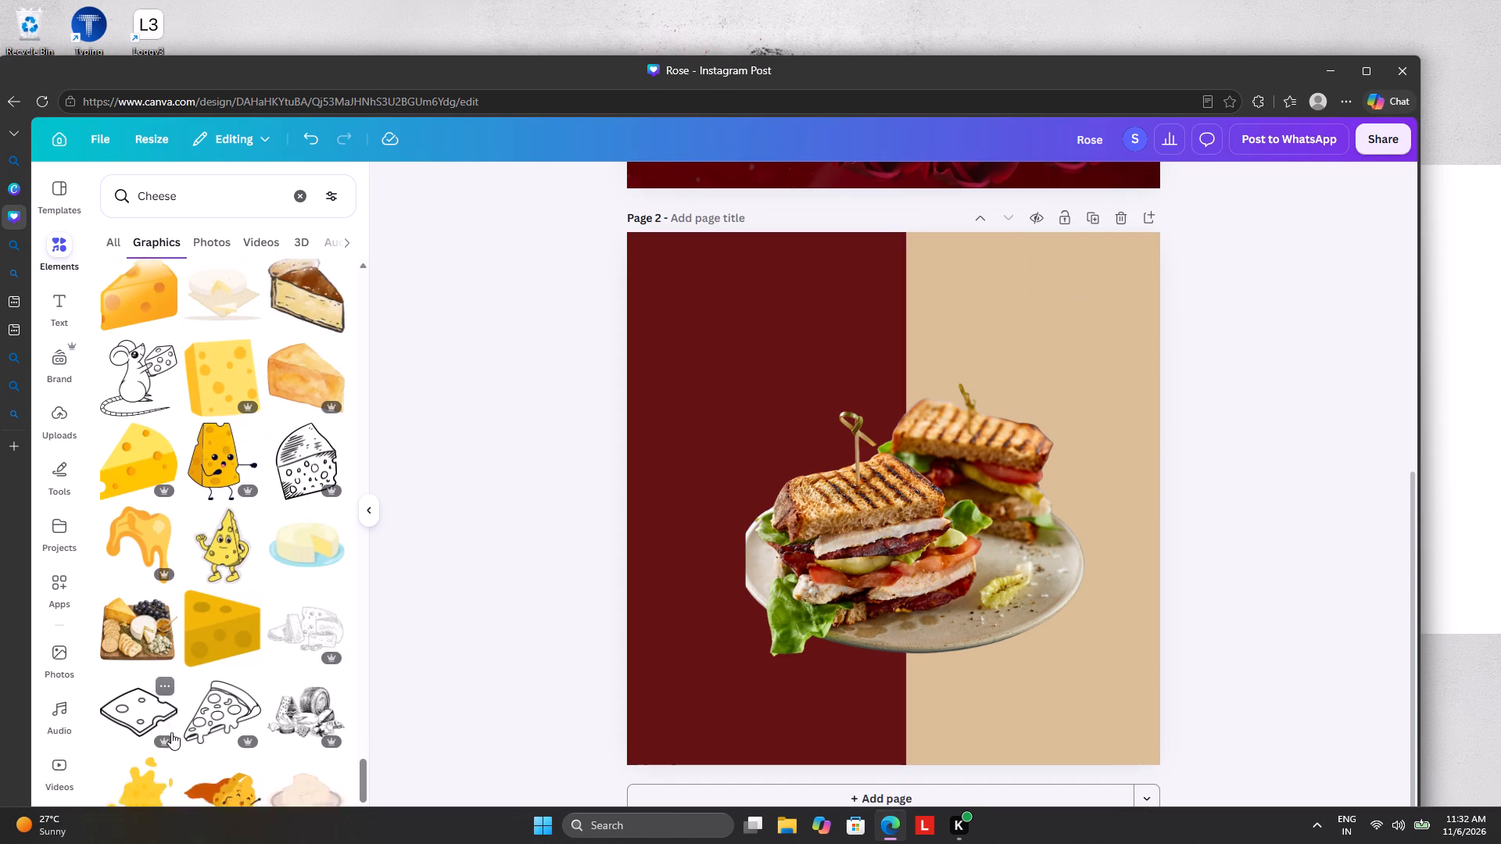
{"action": "scroll", "coordinate": [171, 732], "scroll_direction": "down", "scroll_amount": 2}
{"action": "left_click", "coordinate": [394, 494]}
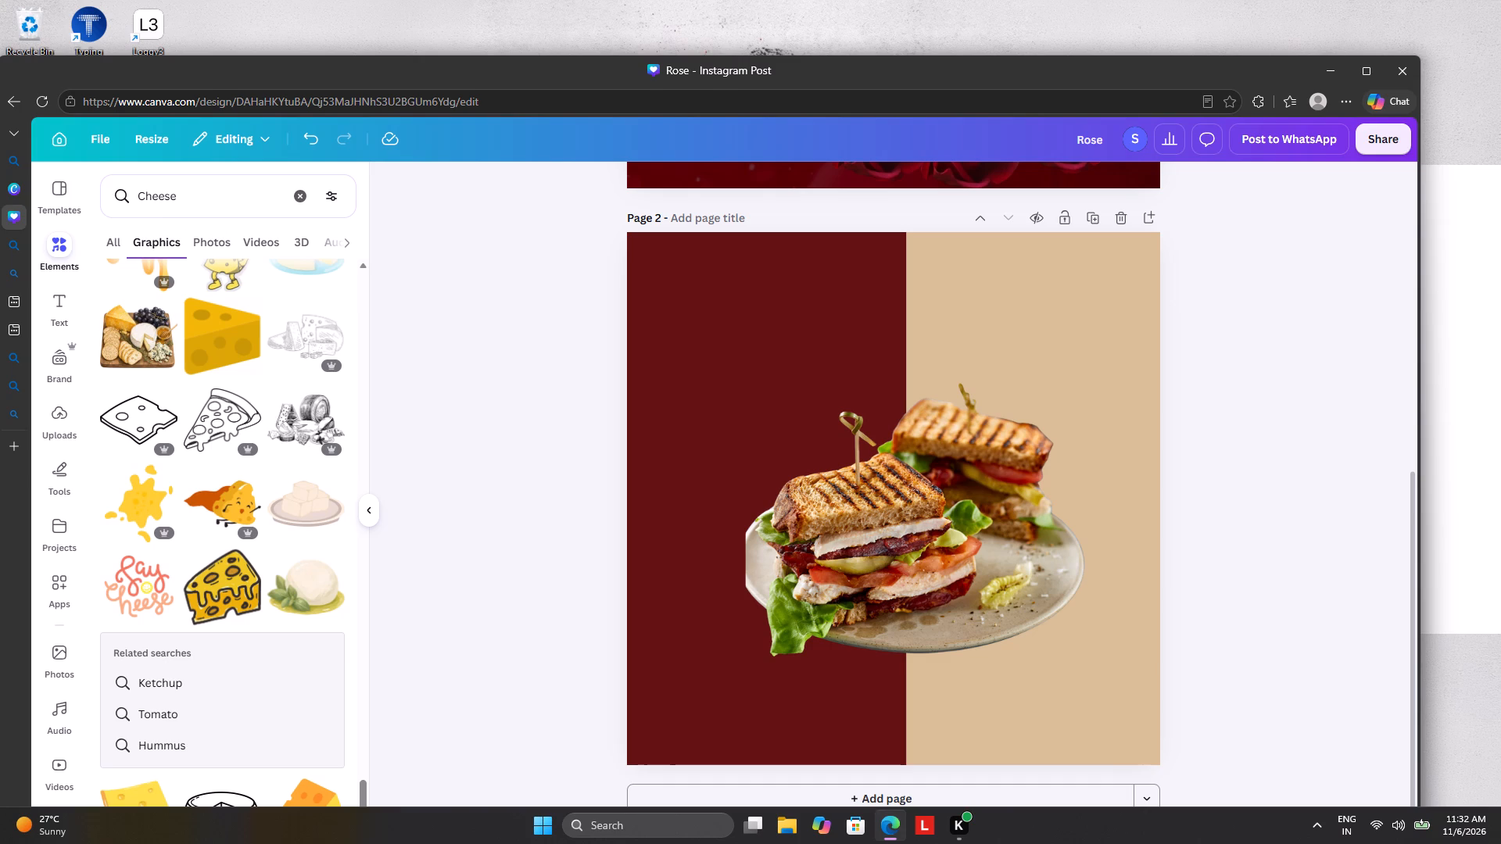
Search the elements for "cheese sandwich" again and look through the photo results for another image suited to page 2.
{"action": "left_click", "coordinate": [211, 207]}
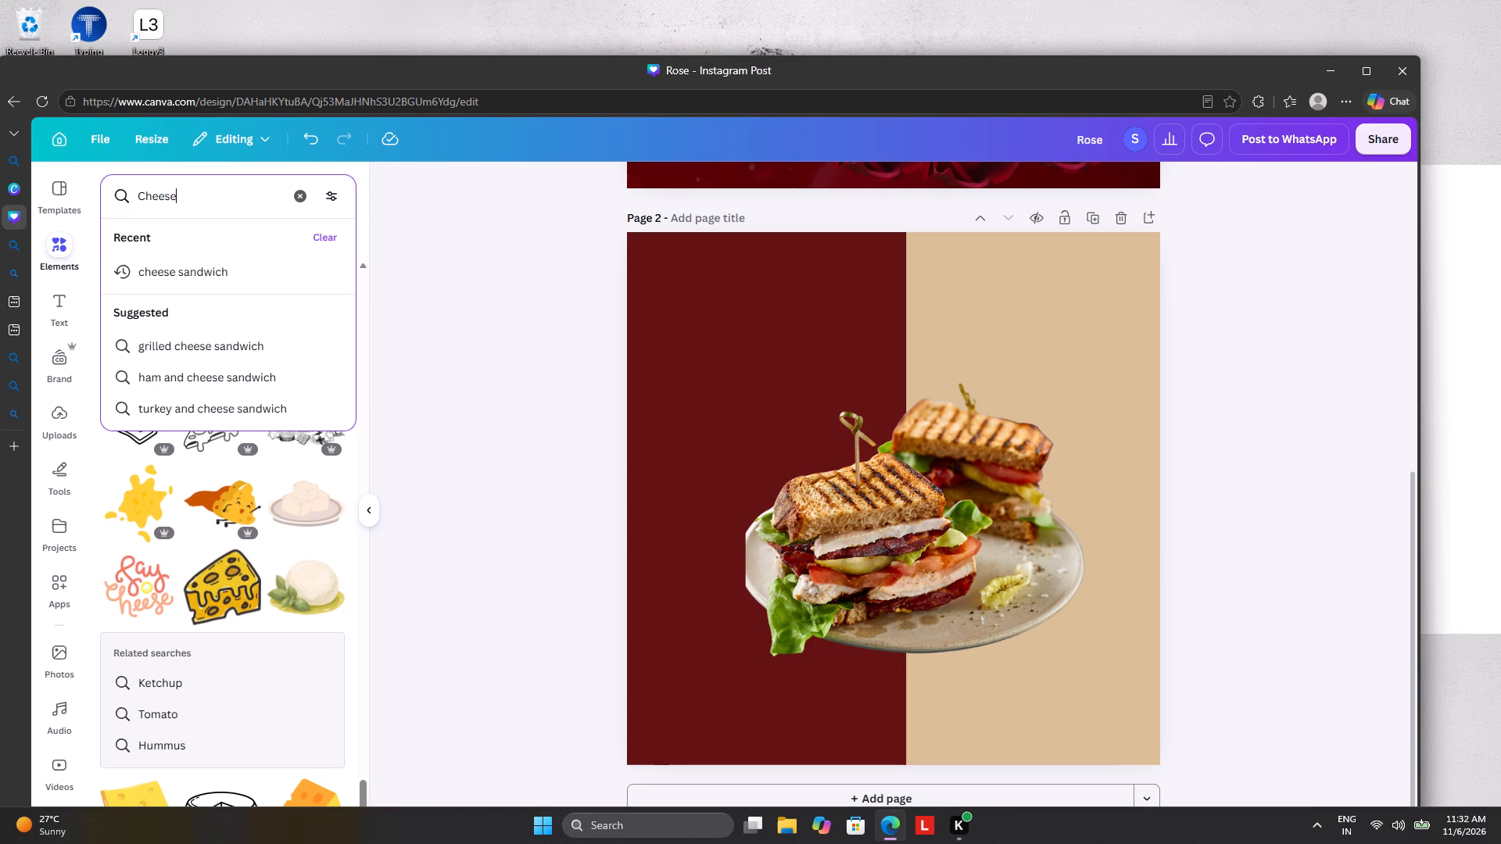
{"action": "left_click", "coordinate": [238, 262]}
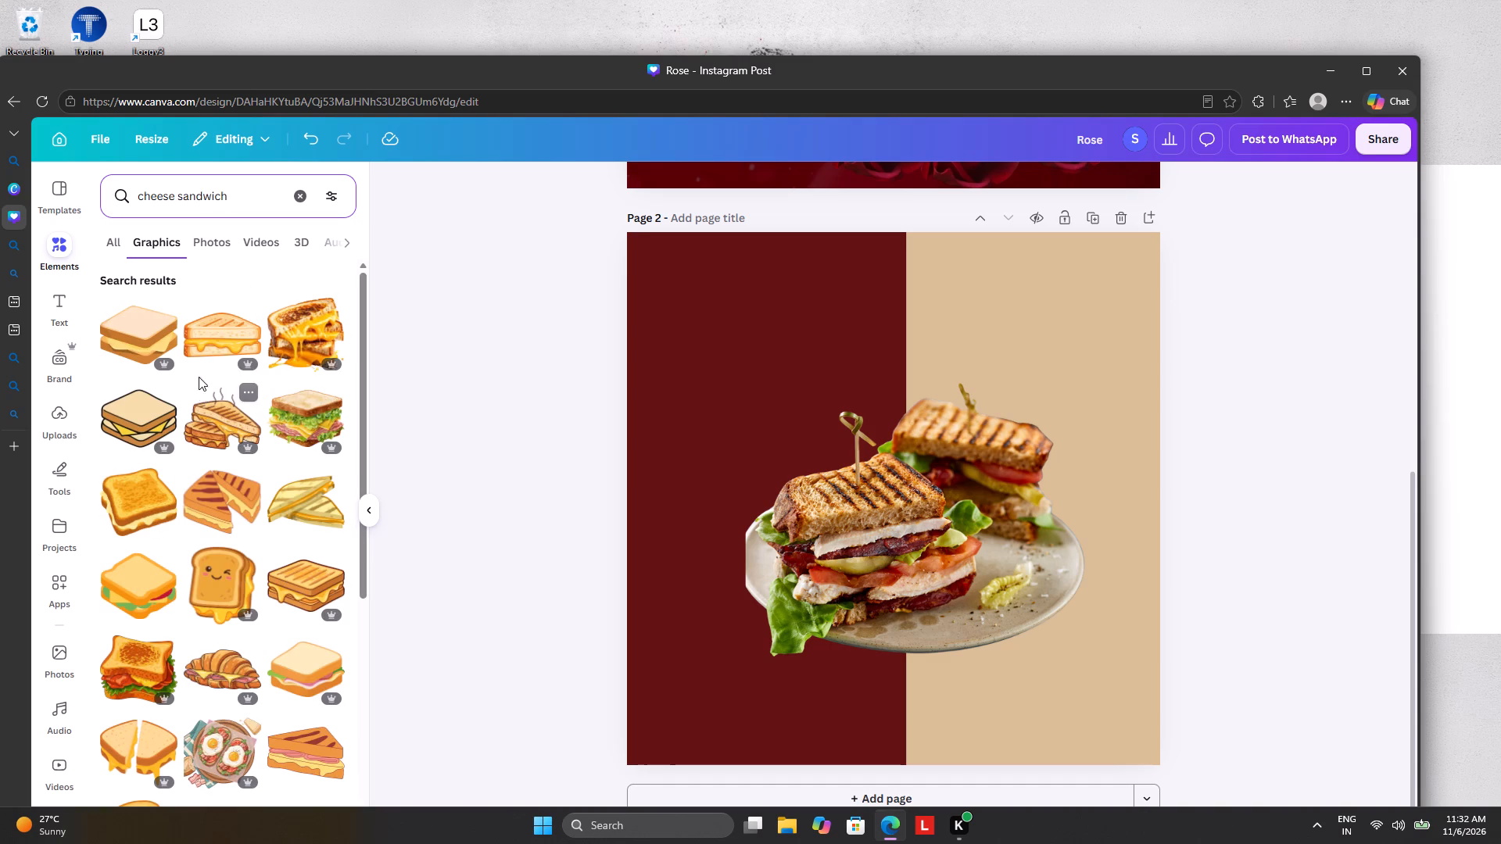
{"action": "left_click", "coordinate": [217, 241]}
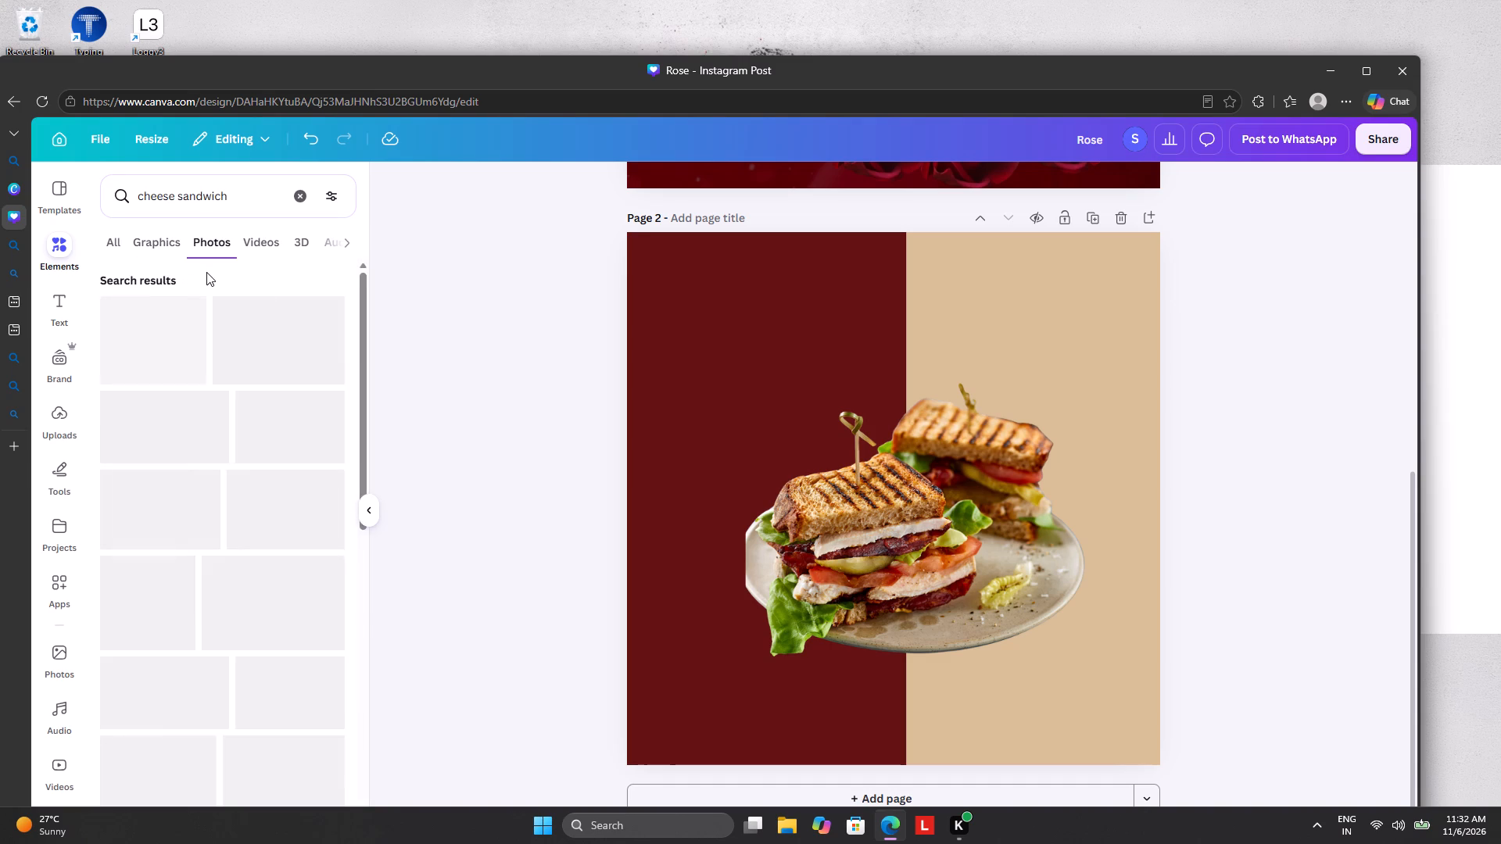
{"action": "scroll", "coordinate": [218, 521], "scroll_direction": "down", "scroll_amount": 4}
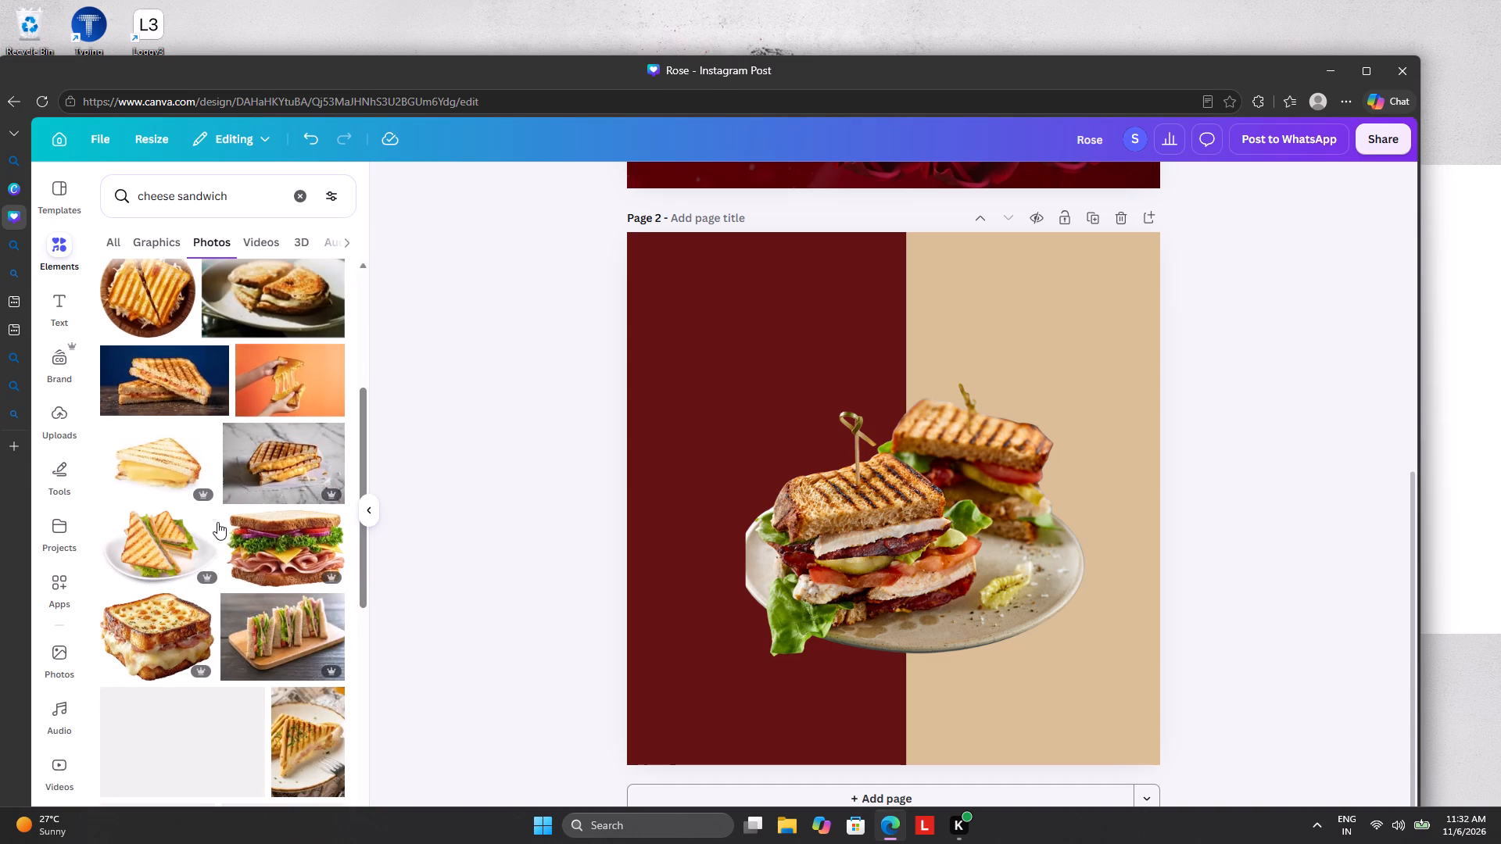
{"action": "scroll", "coordinate": [217, 521], "scroll_direction": "down", "scroll_amount": 6}
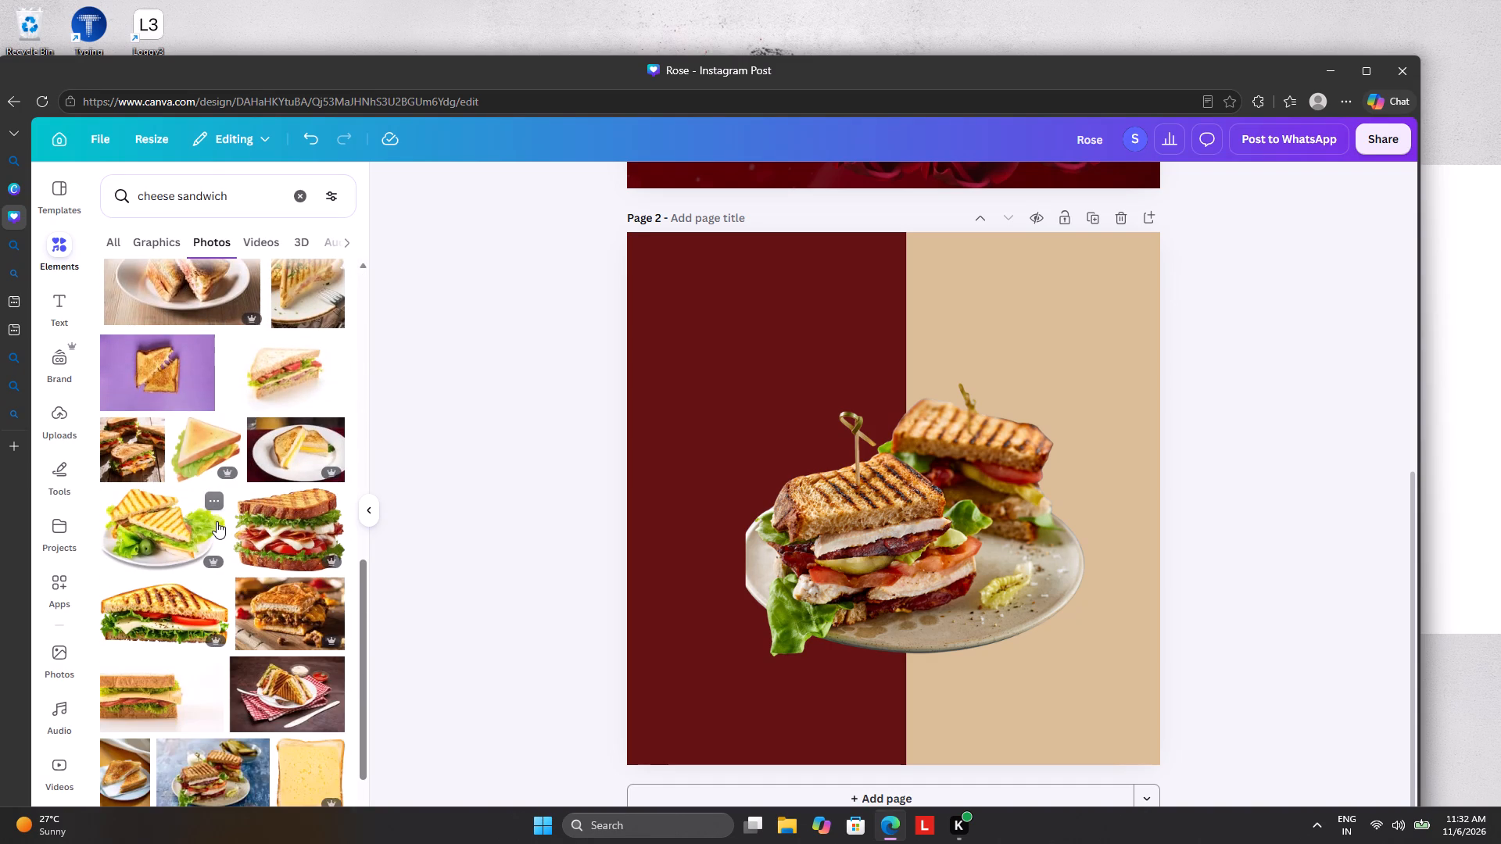
{"action": "scroll", "coordinate": [217, 521], "scroll_direction": "down", "scroll_amount": 10}
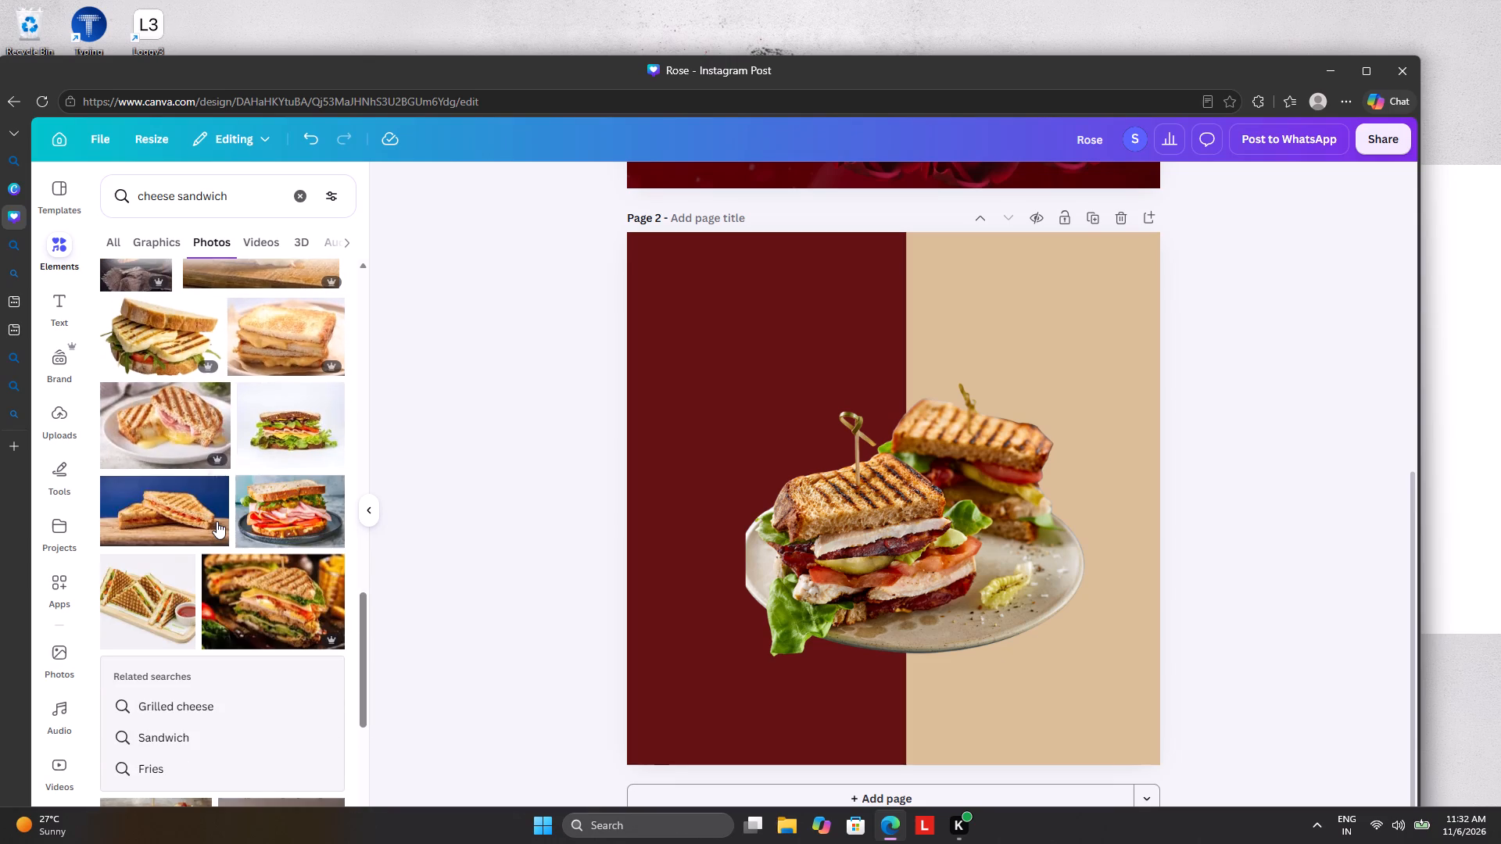
{"action": "scroll", "coordinate": [217, 521], "scroll_direction": "down", "scroll_amount": 11}
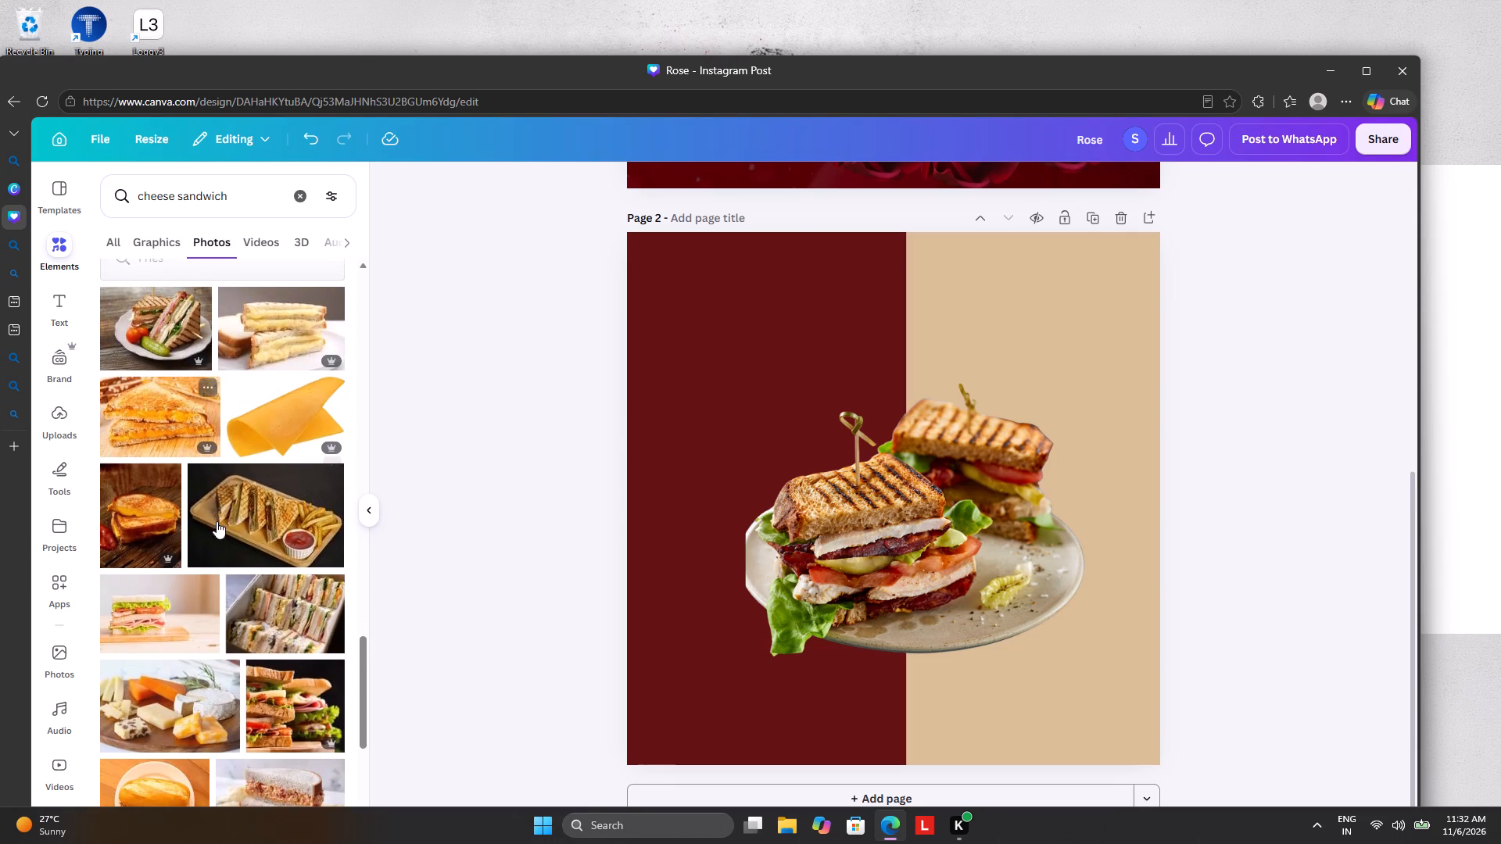
{"action": "scroll", "coordinate": [204, 542], "scroll_direction": "down", "scroll_amount": 10}
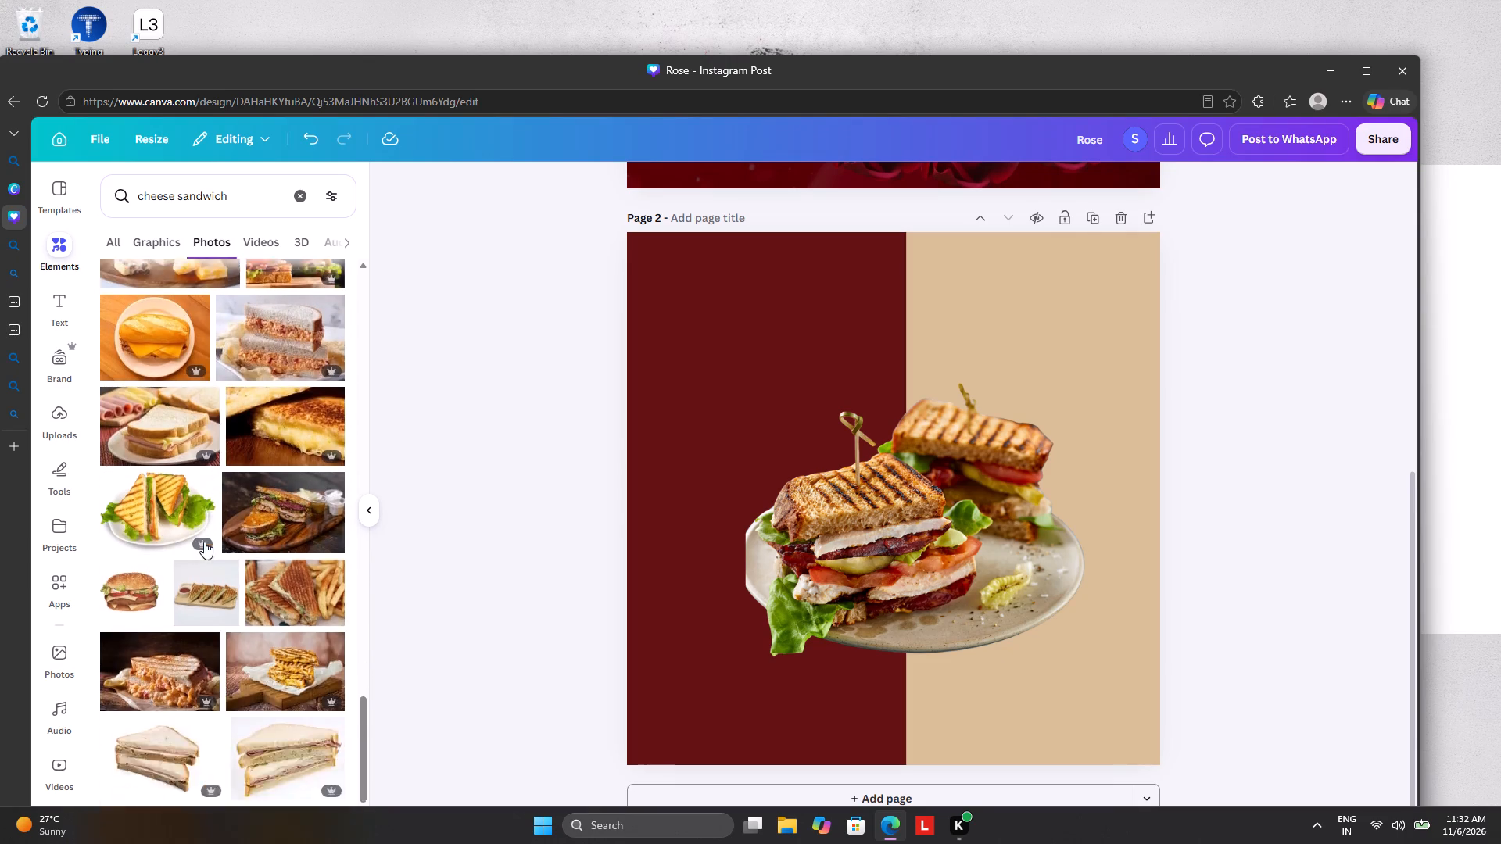
{"action": "scroll", "coordinate": [204, 542], "scroll_direction": "down", "scroll_amount": 6}
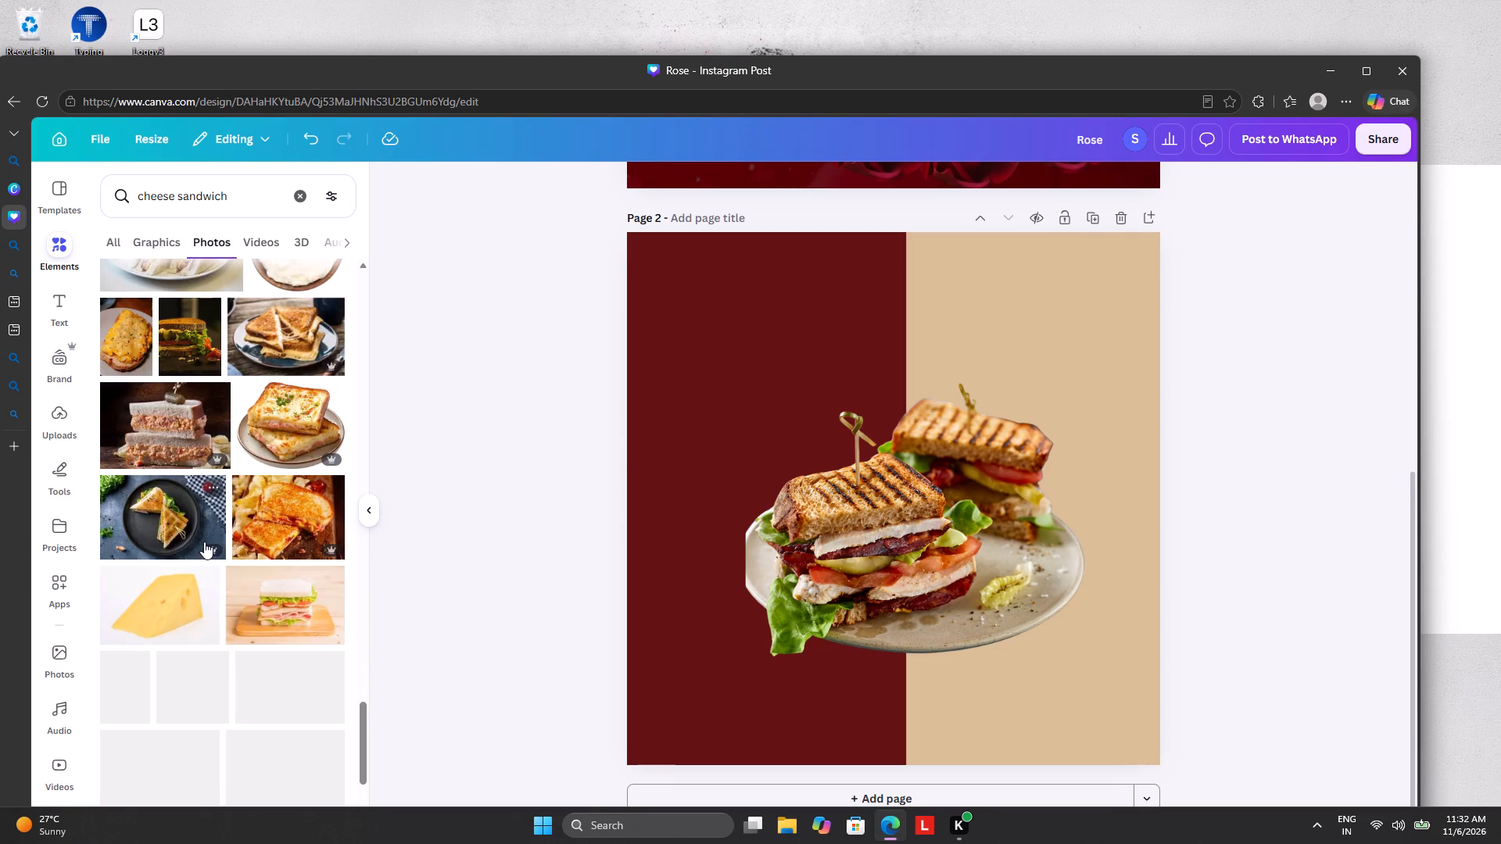
{"action": "scroll", "coordinate": [204, 542], "scroll_direction": "down", "scroll_amount": 10}
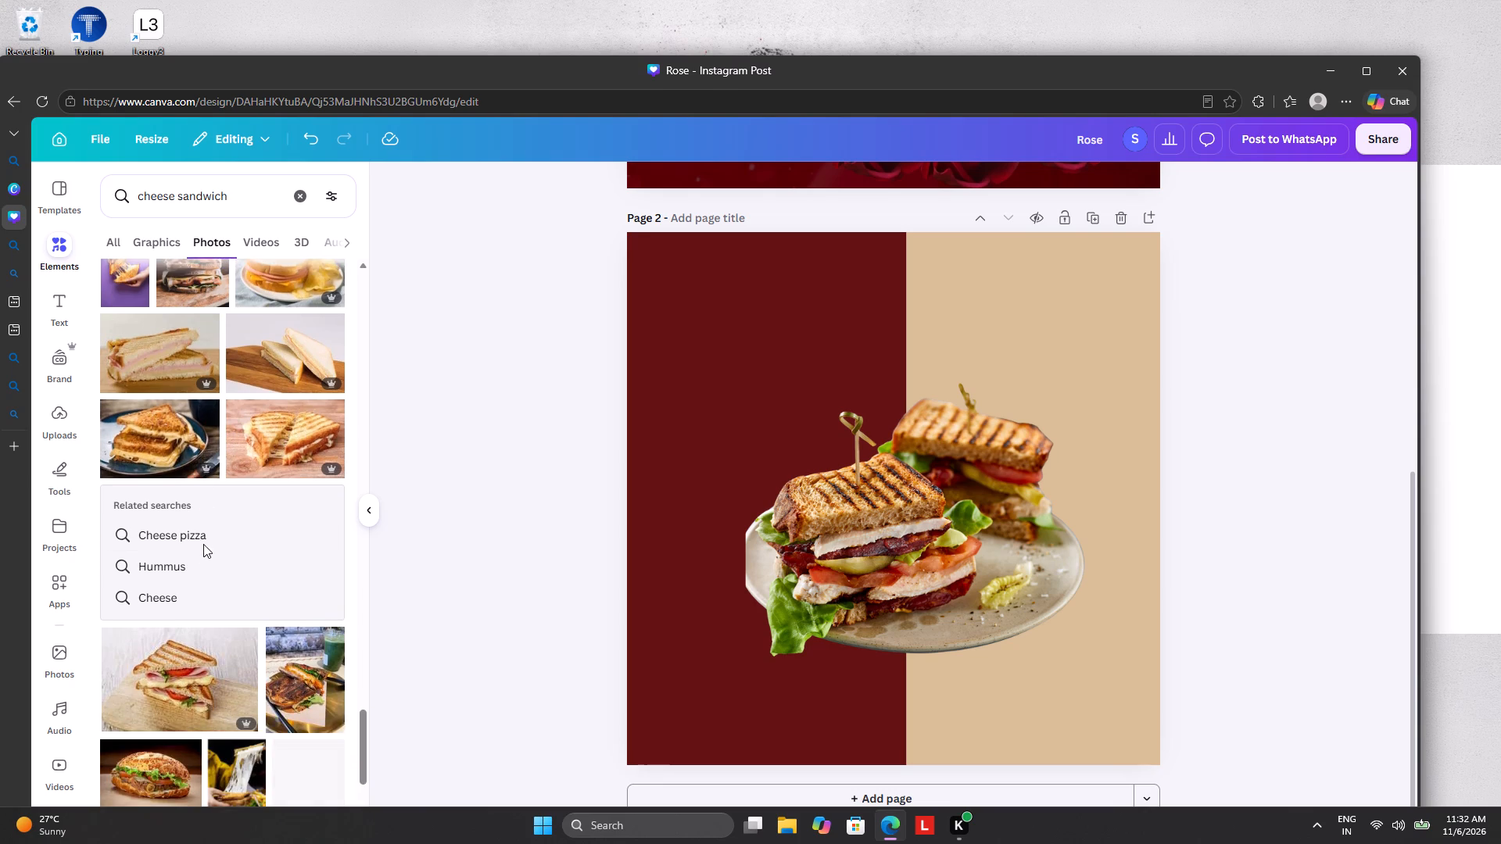
{"action": "scroll", "coordinate": [203, 544], "scroll_direction": "down", "scroll_amount": 7}
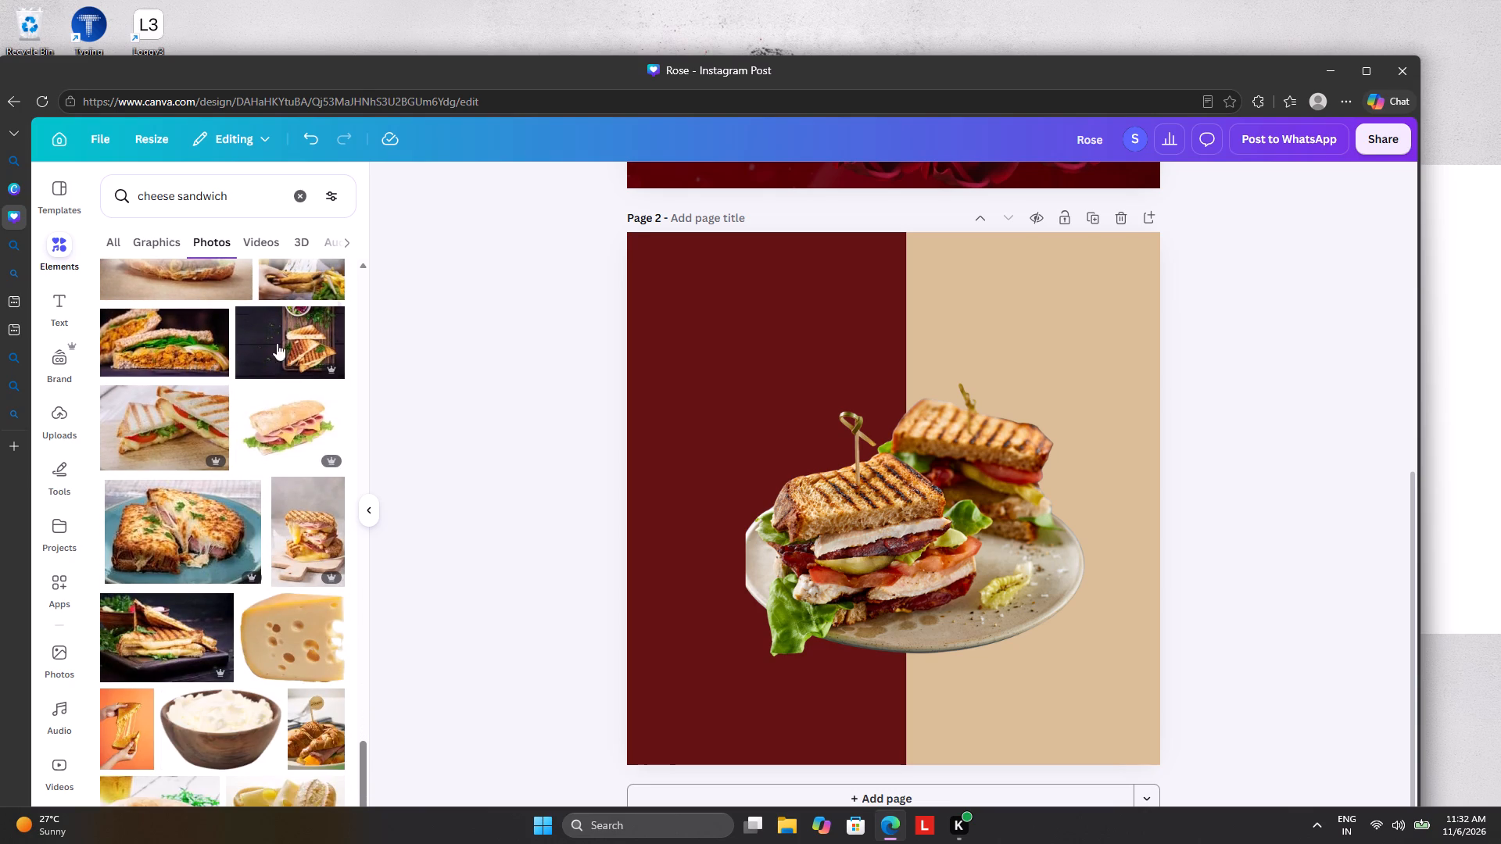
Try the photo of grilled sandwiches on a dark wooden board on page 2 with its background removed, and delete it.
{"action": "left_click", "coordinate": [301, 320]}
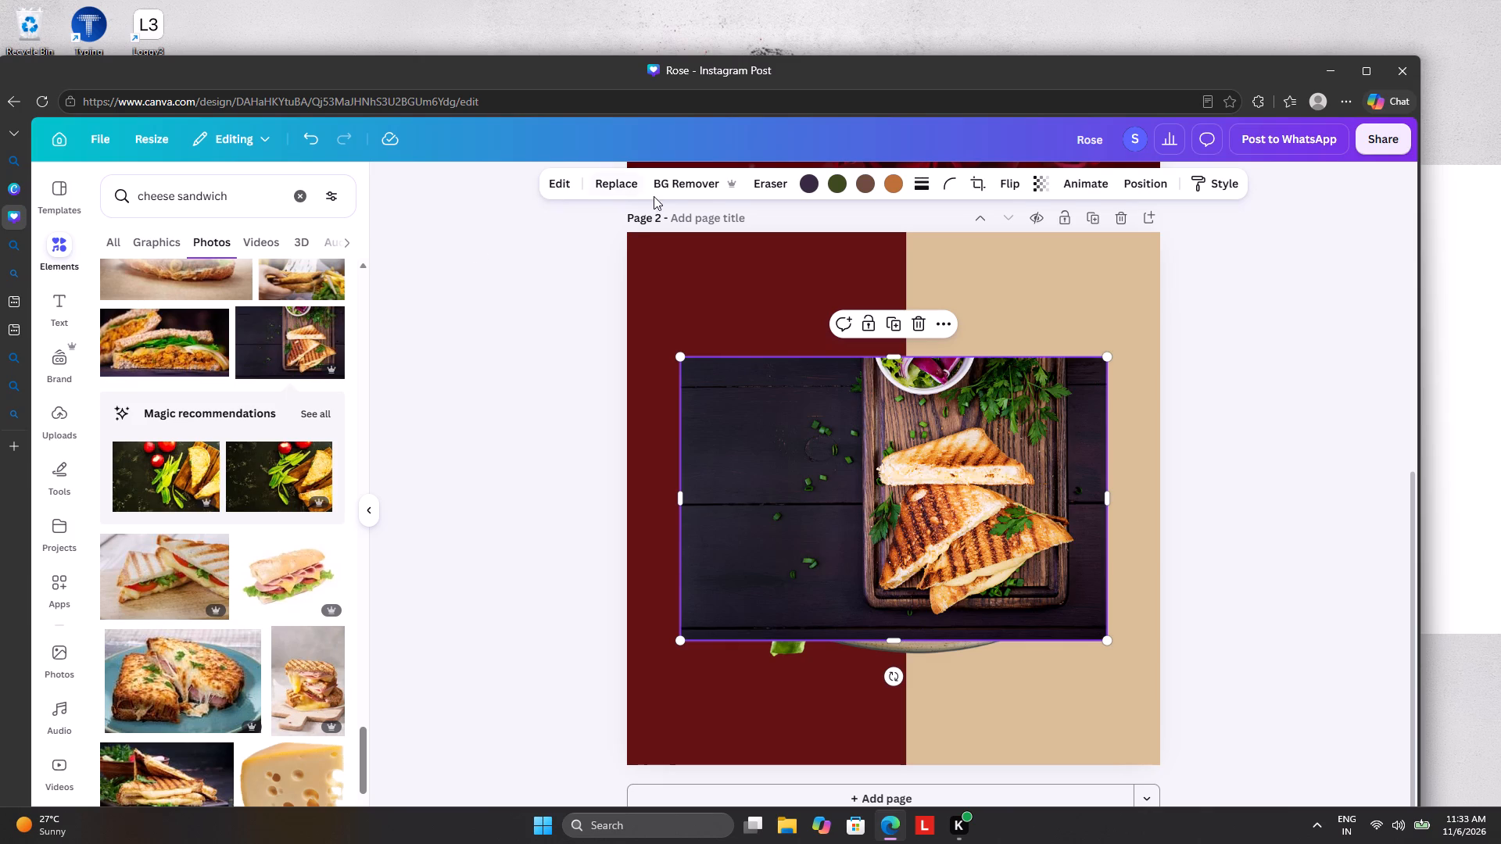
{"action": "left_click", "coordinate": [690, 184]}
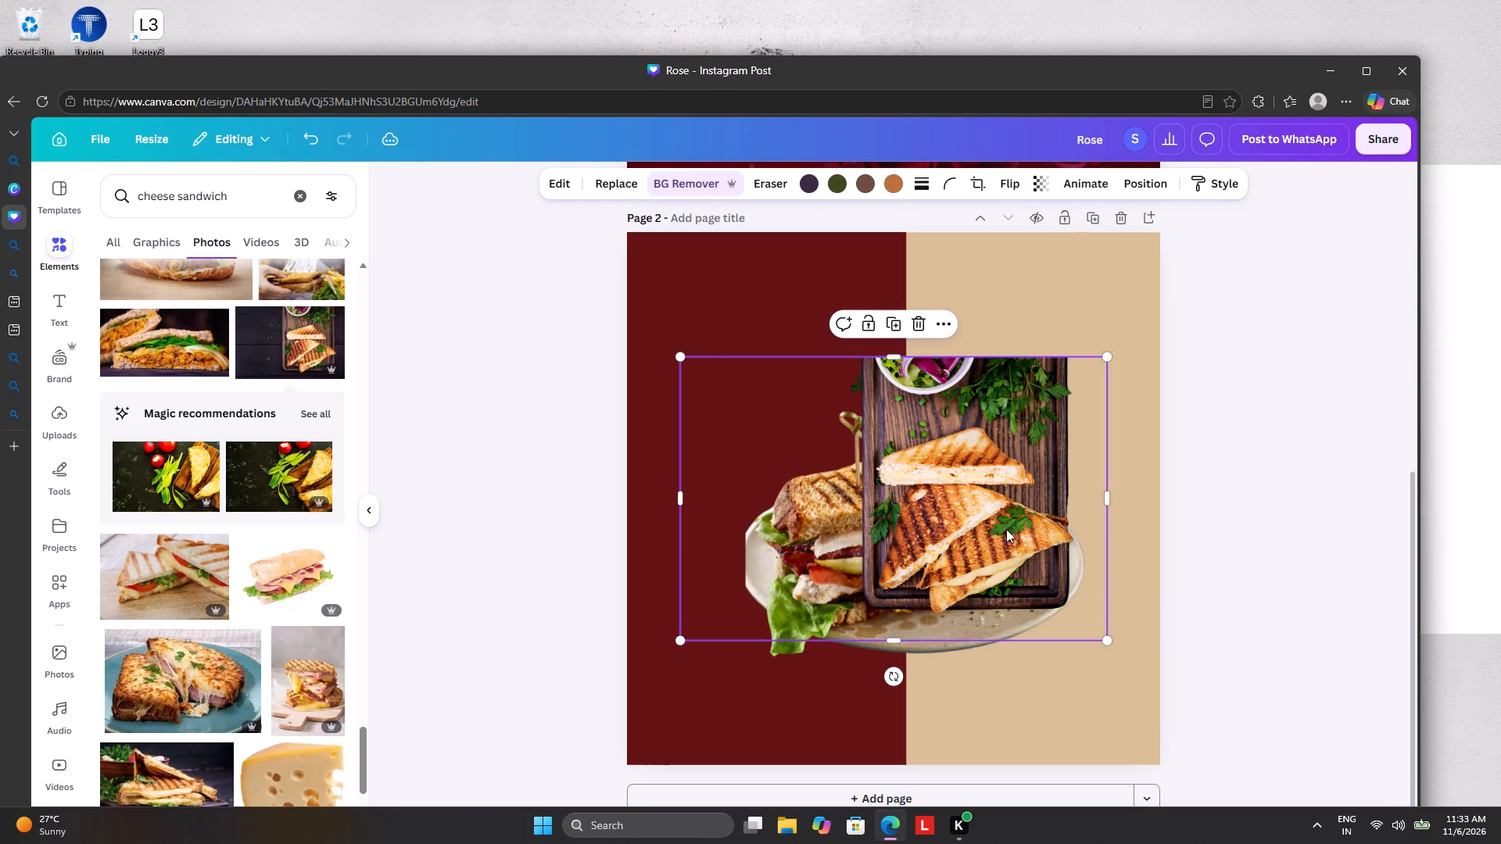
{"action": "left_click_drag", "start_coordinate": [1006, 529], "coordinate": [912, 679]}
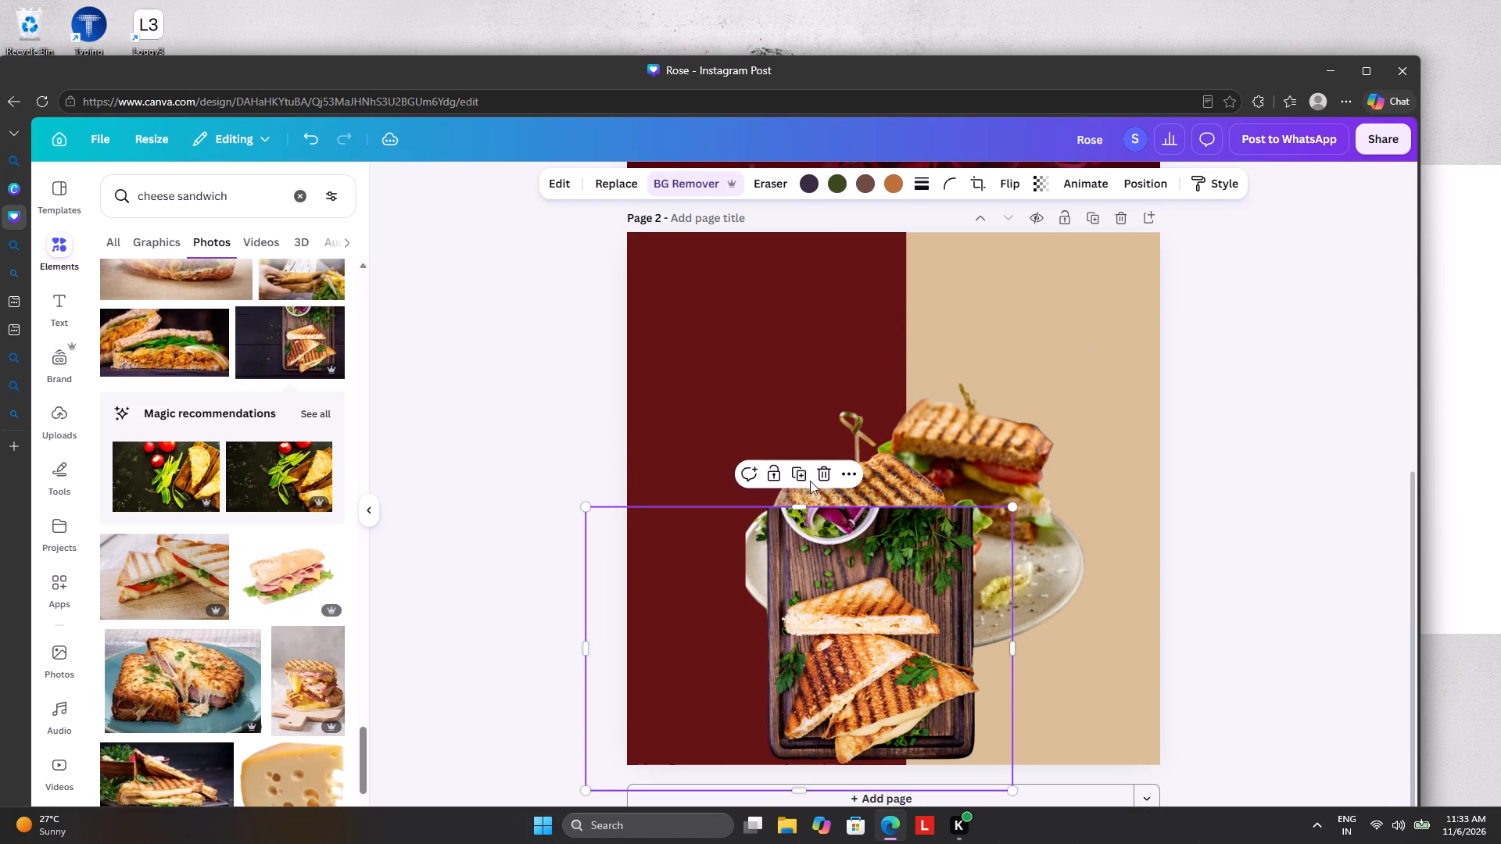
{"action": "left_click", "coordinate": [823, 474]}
Look further through the photo results for "cheese sandwich" for another sandwich image suited to page 2.
{"action": "scroll", "coordinate": [299, 555], "scroll_direction": "down", "scroll_amount": 4}
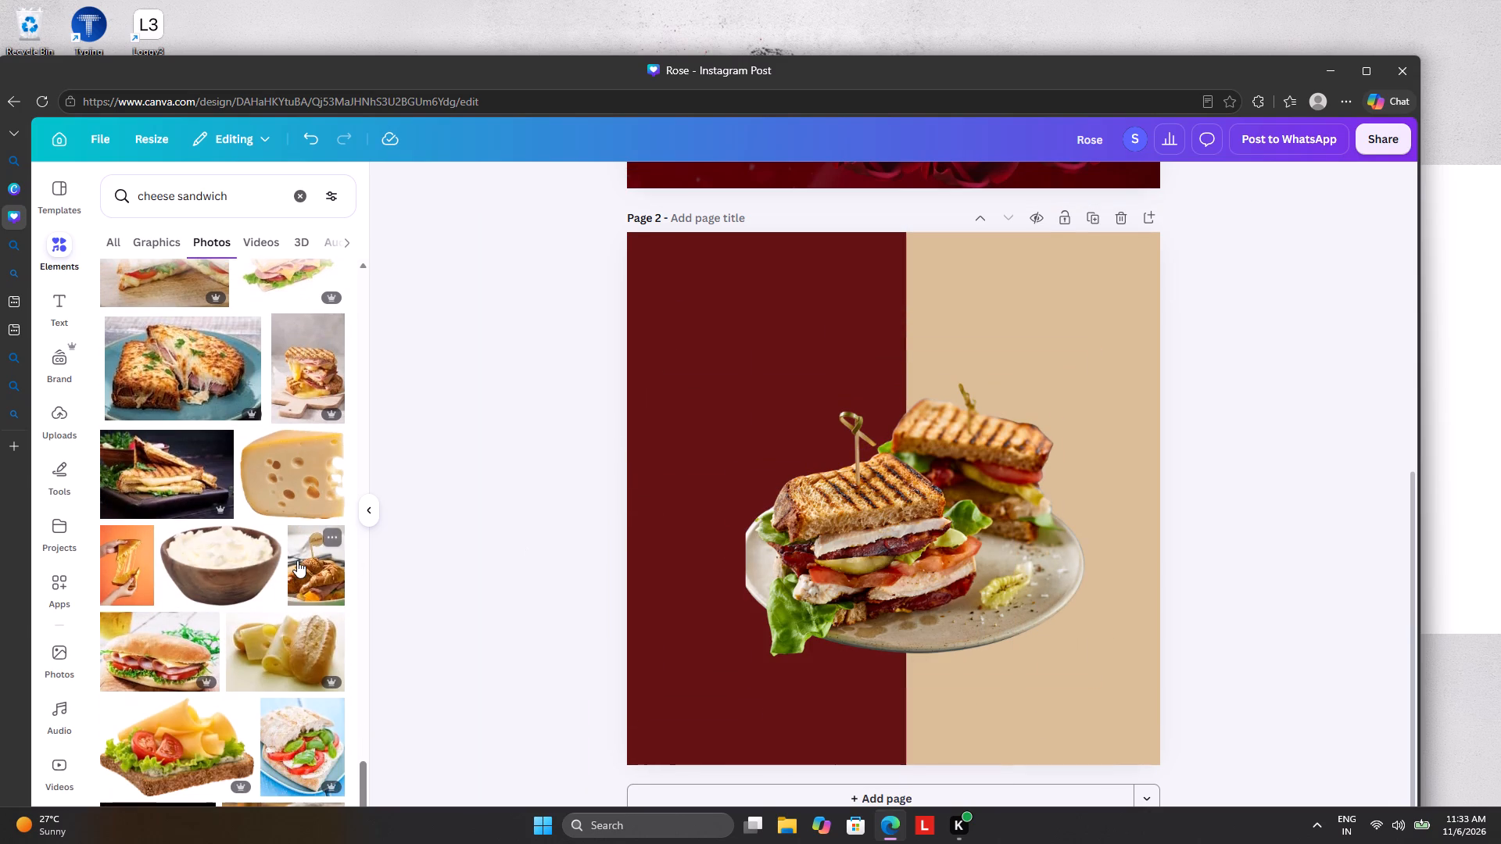
{"action": "scroll", "coordinate": [177, 581], "scroll_direction": "down", "scroll_amount": 6}
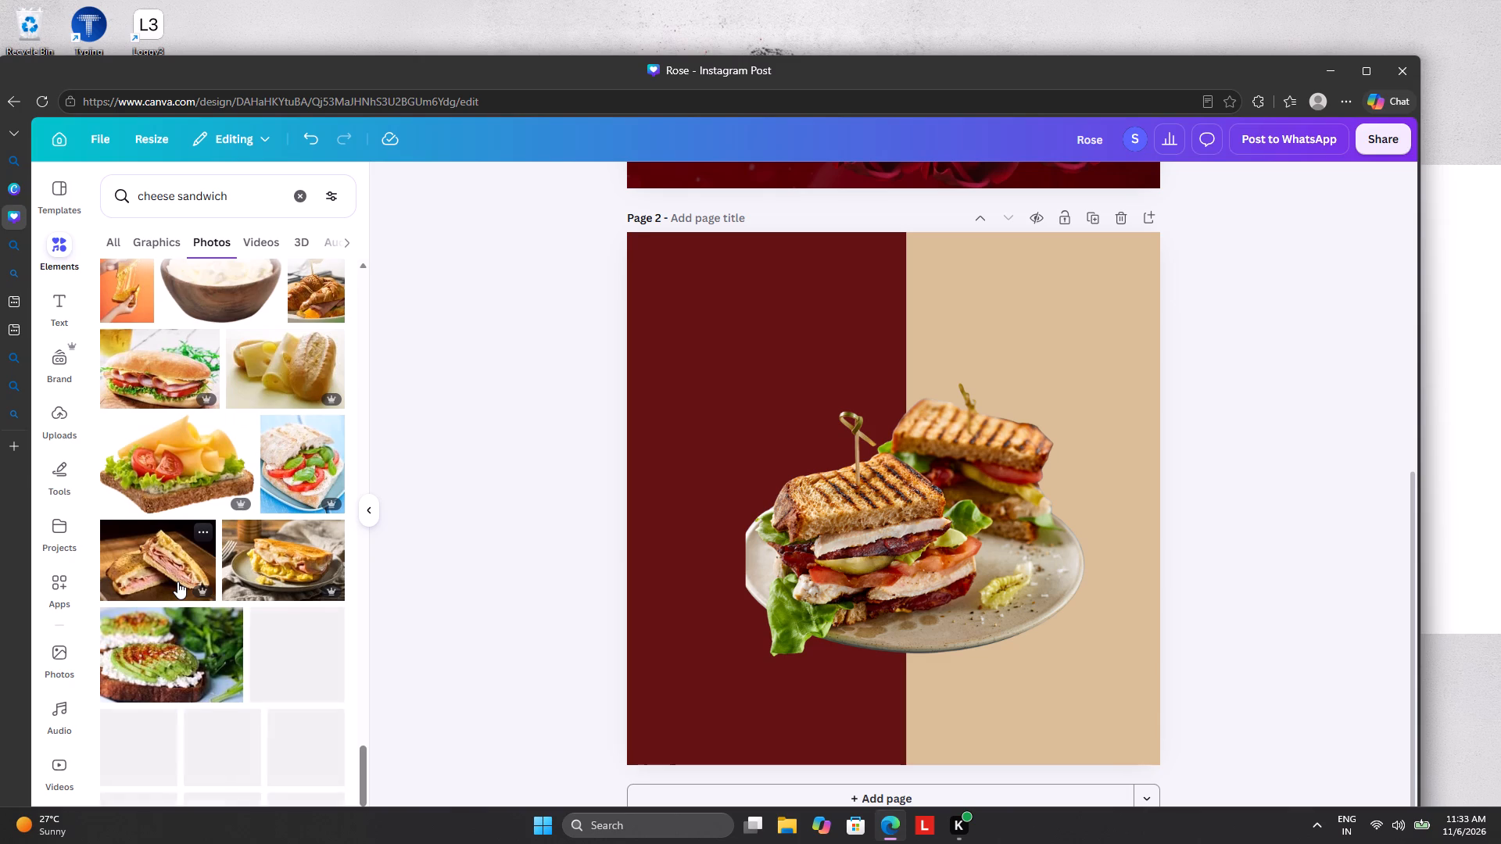
{"action": "scroll", "coordinate": [177, 581], "scroll_direction": "down", "scroll_amount": 5}
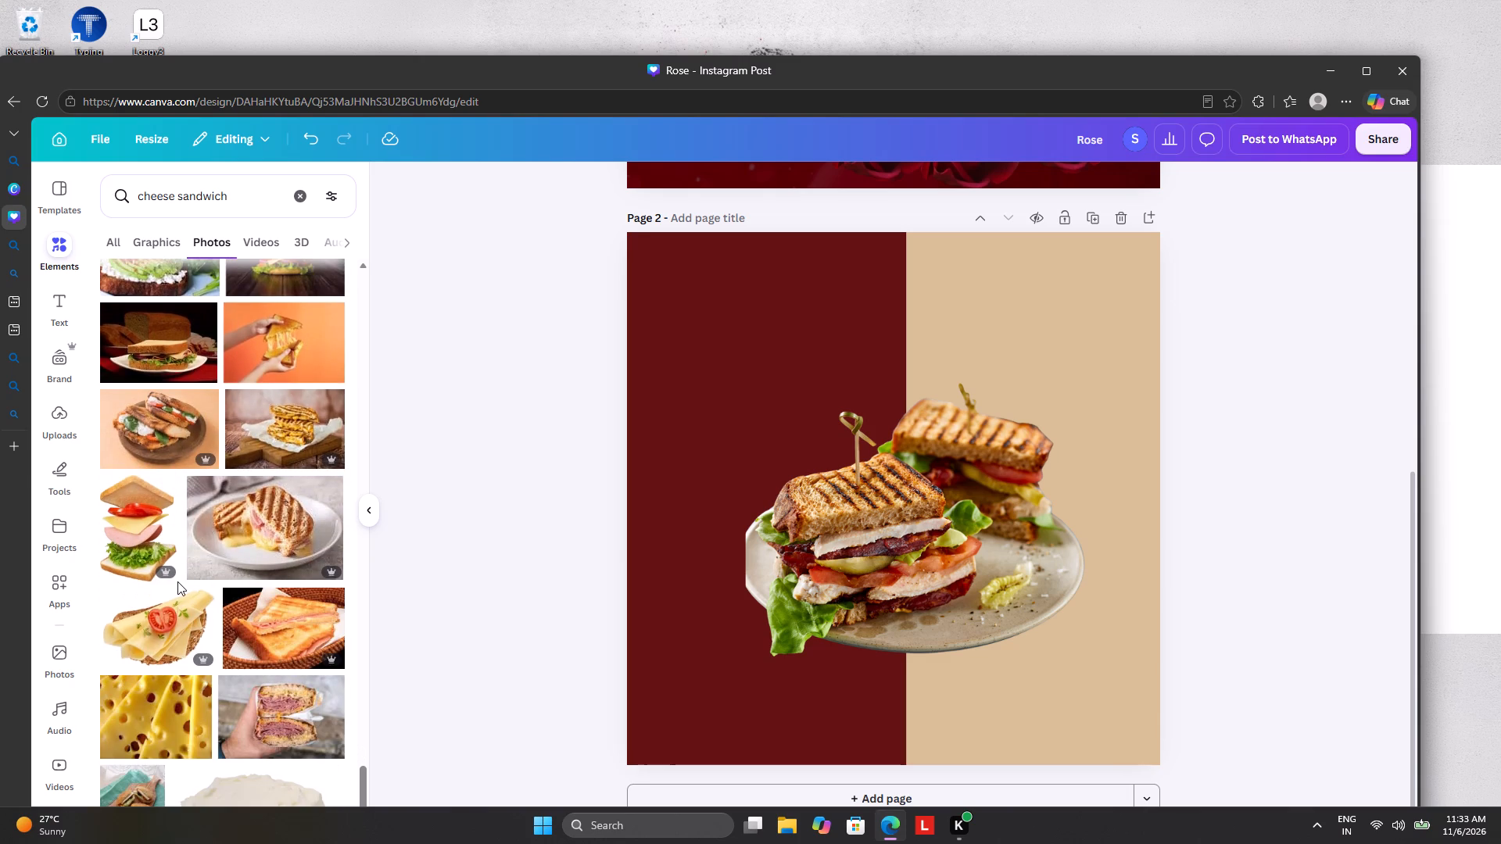
{"action": "scroll", "coordinate": [177, 581], "scroll_direction": "down", "scroll_amount": 6}
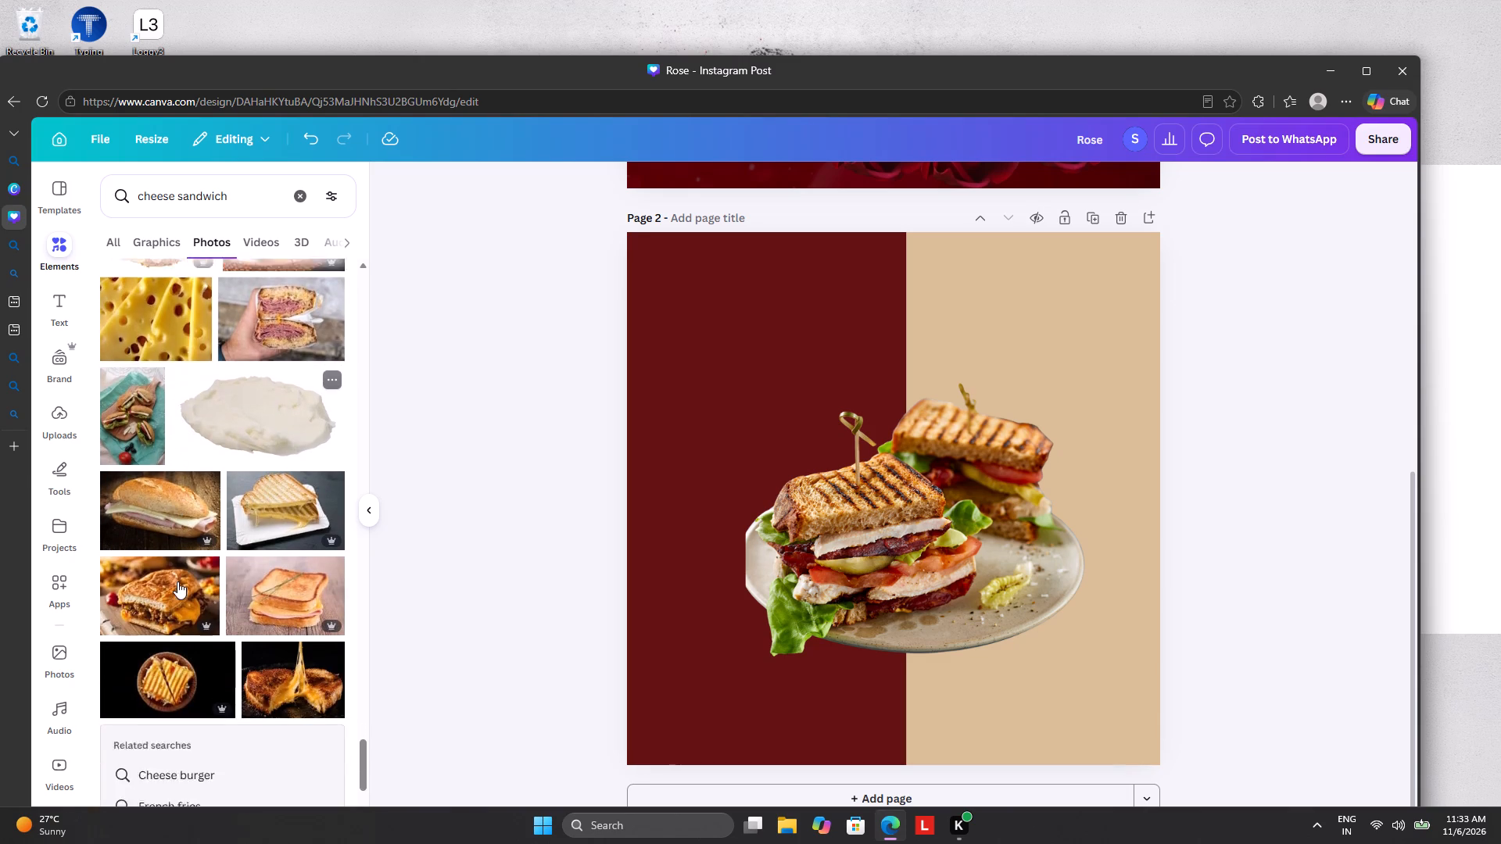
{"action": "scroll", "coordinate": [177, 581], "scroll_direction": "down", "scroll_amount": 6}
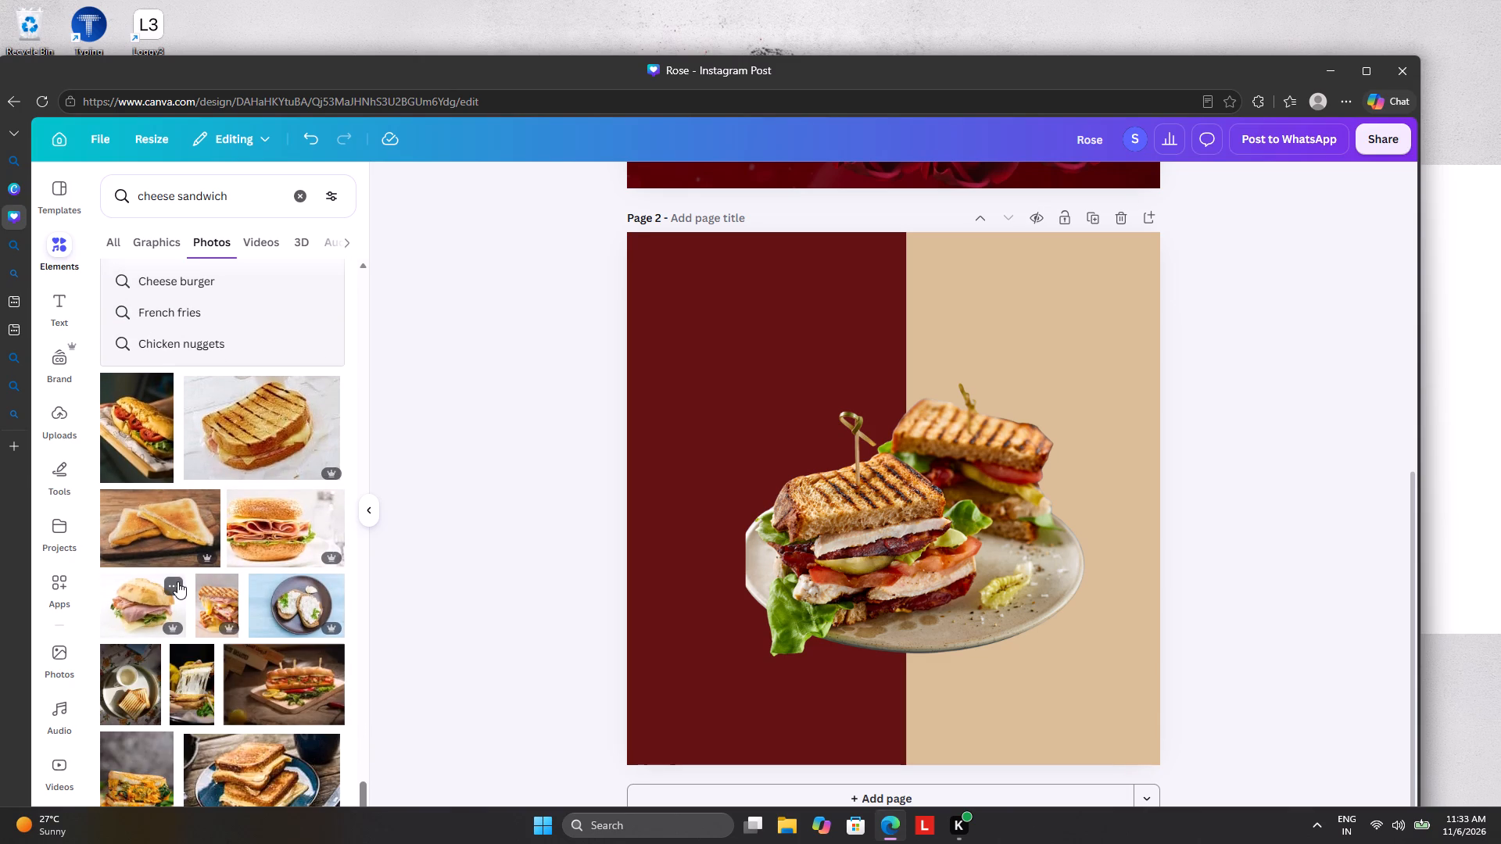
{"action": "scroll", "coordinate": [201, 500], "scroll_direction": "down", "scroll_amount": 6}
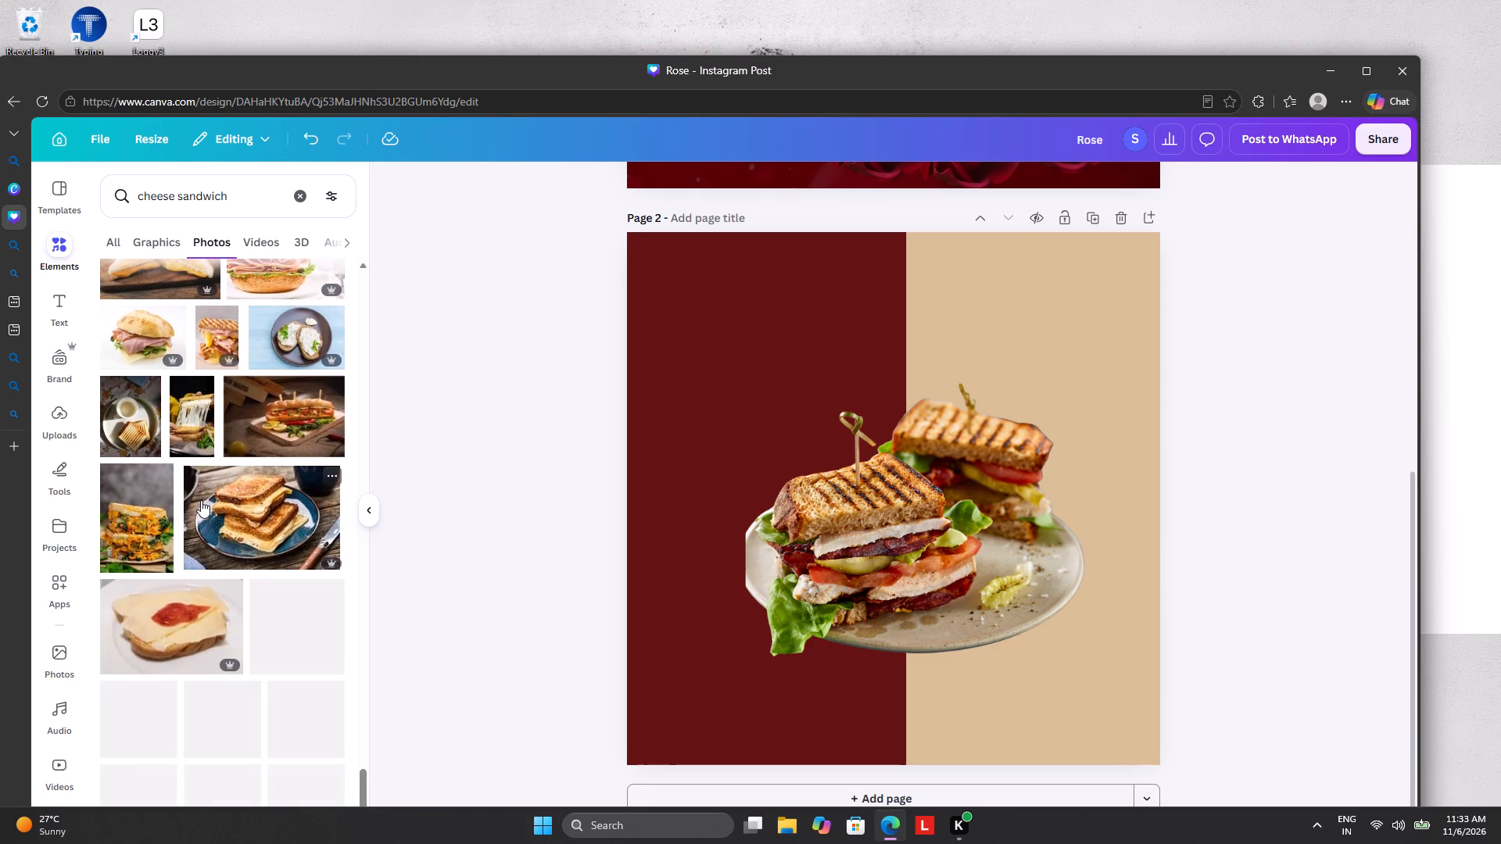
{"action": "scroll", "coordinate": [201, 500], "scroll_direction": "down", "scroll_amount": 5}
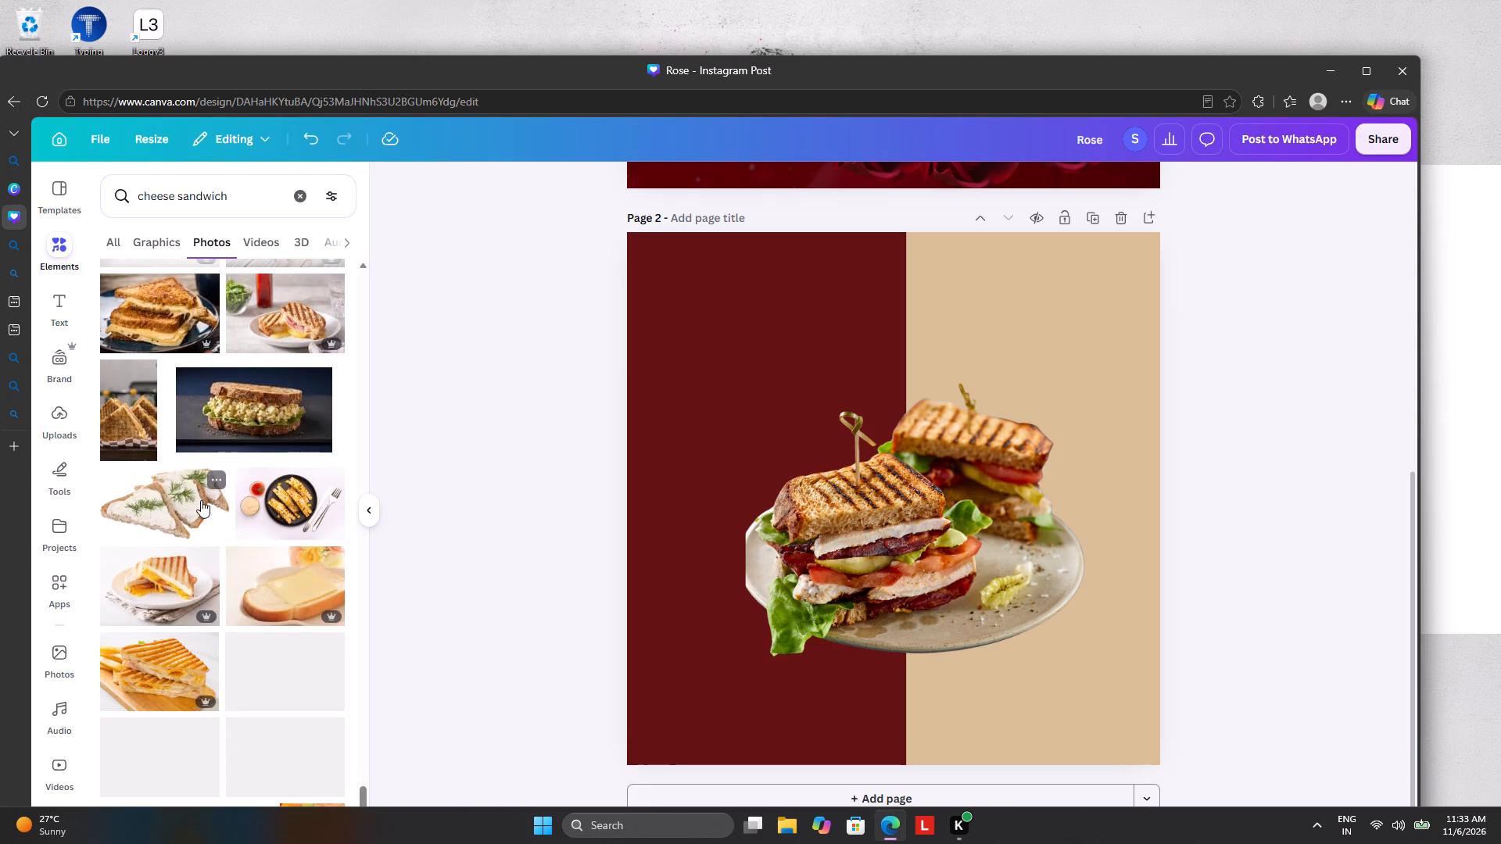
{"action": "scroll", "coordinate": [201, 500], "scroll_direction": "down", "scroll_amount": 8}
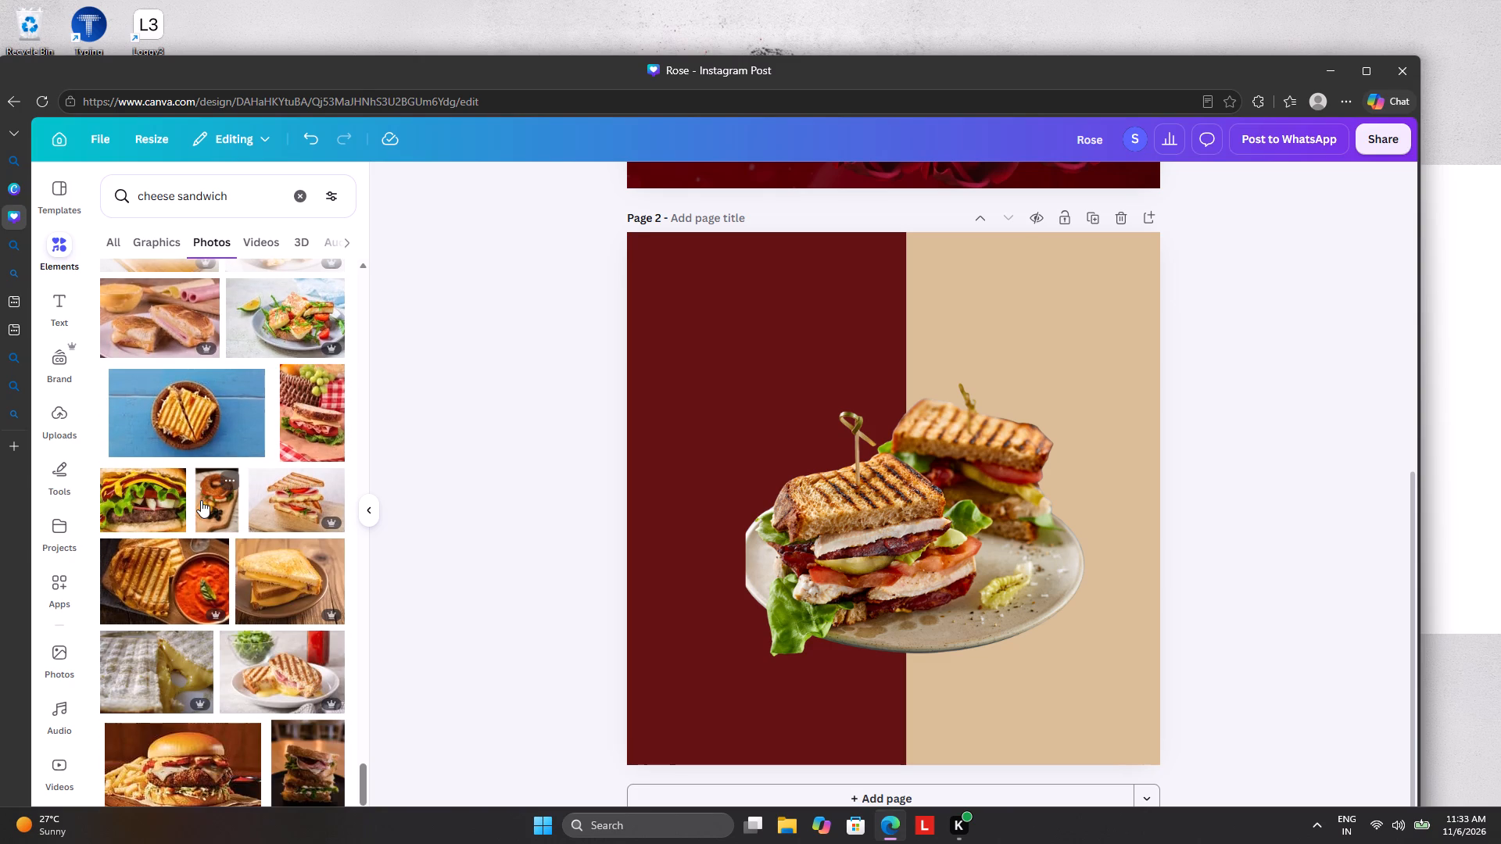
{"action": "scroll", "coordinate": [201, 500], "scroll_direction": "down", "scroll_amount": 4}
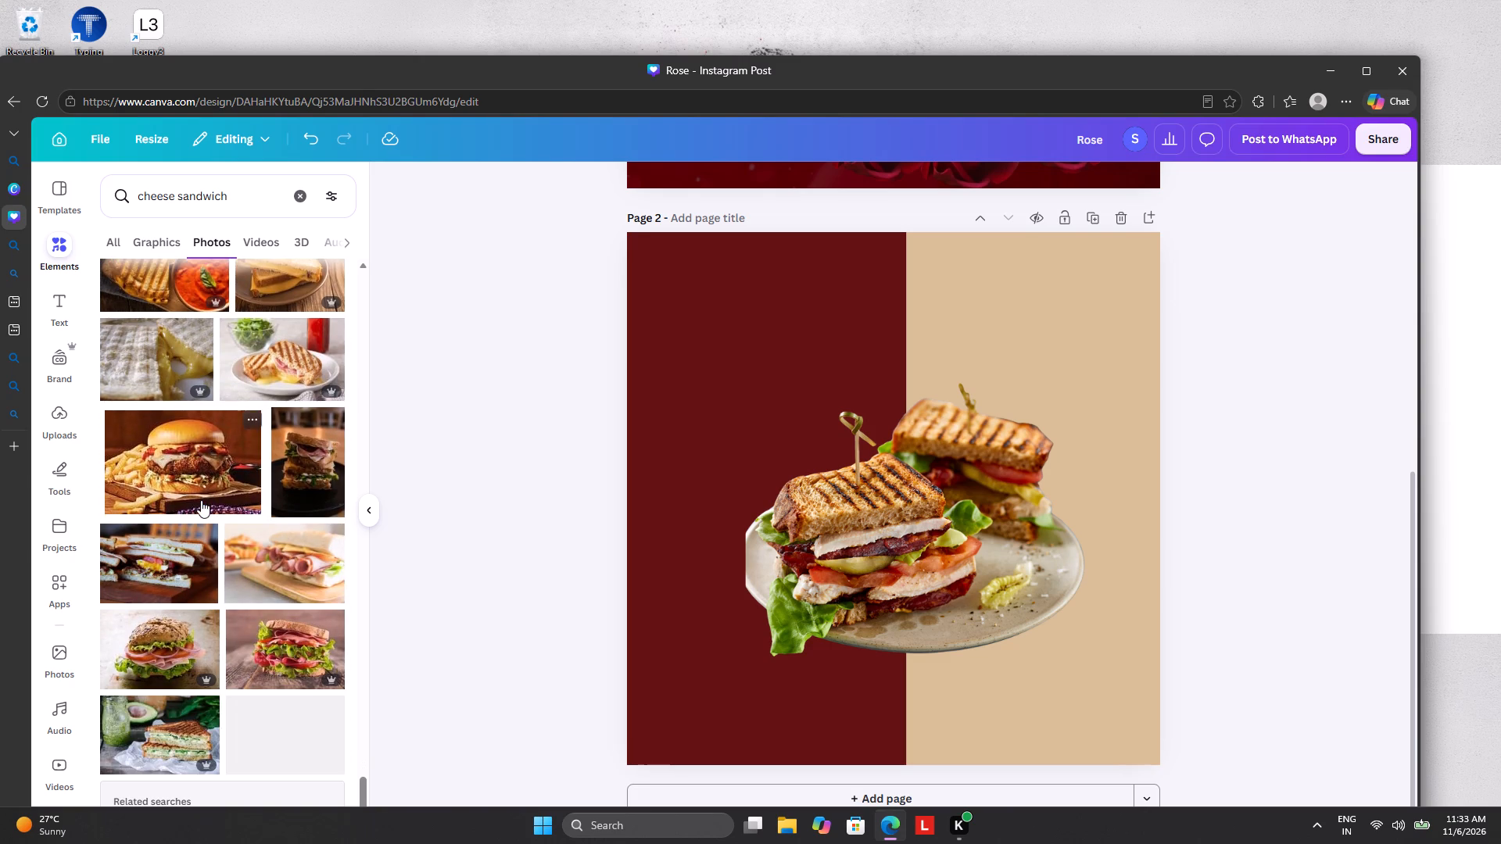
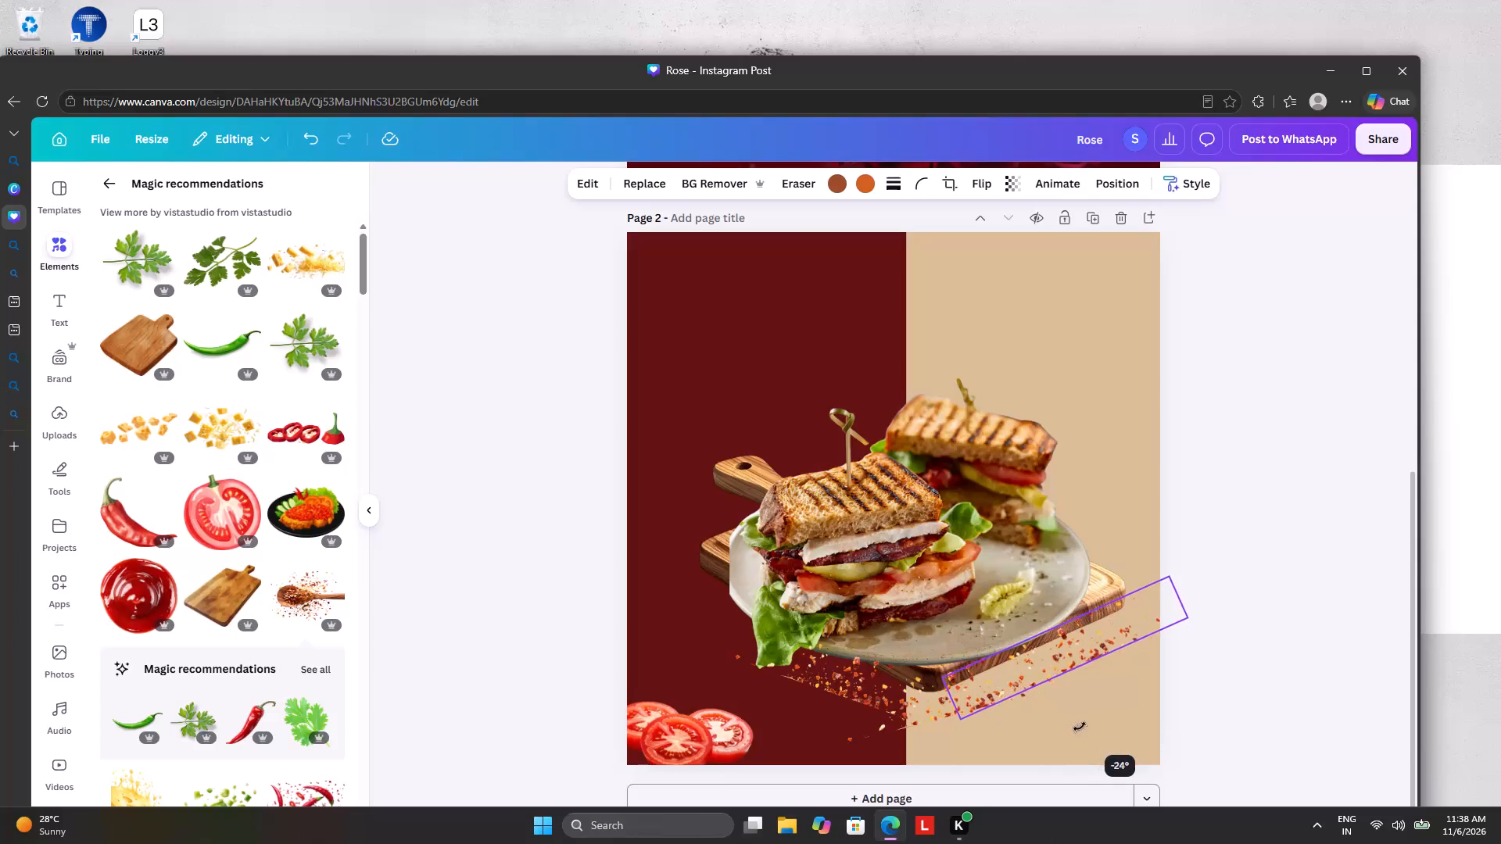
Crop the tan-side chili flakes back to the colour split and nudge the red-side flakes up against the wooden board.
{"action": "left_click", "coordinate": [1232, 614]}
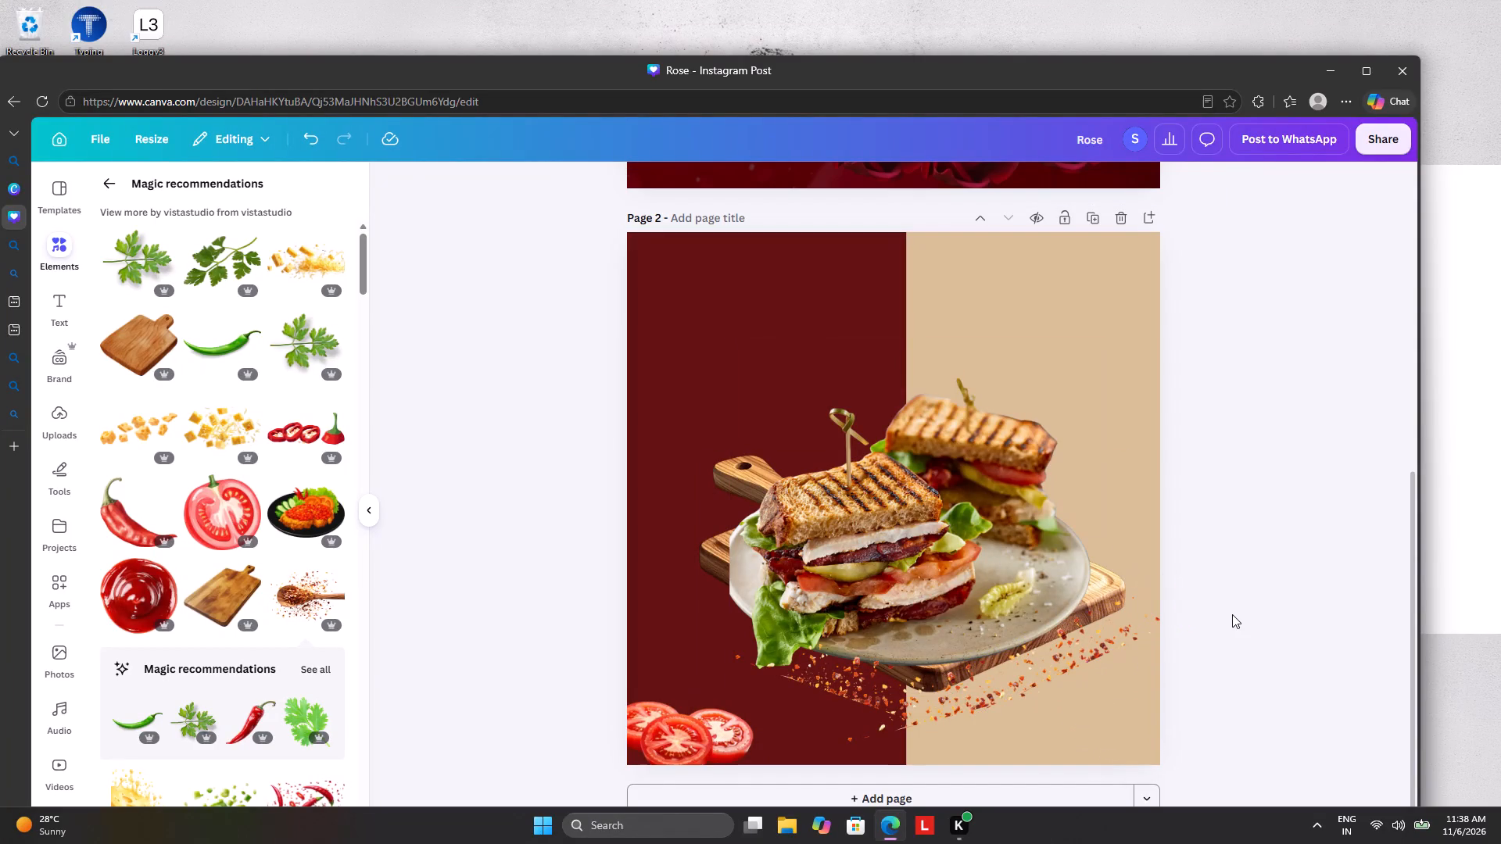
{"action": "left_click", "coordinate": [878, 730]}
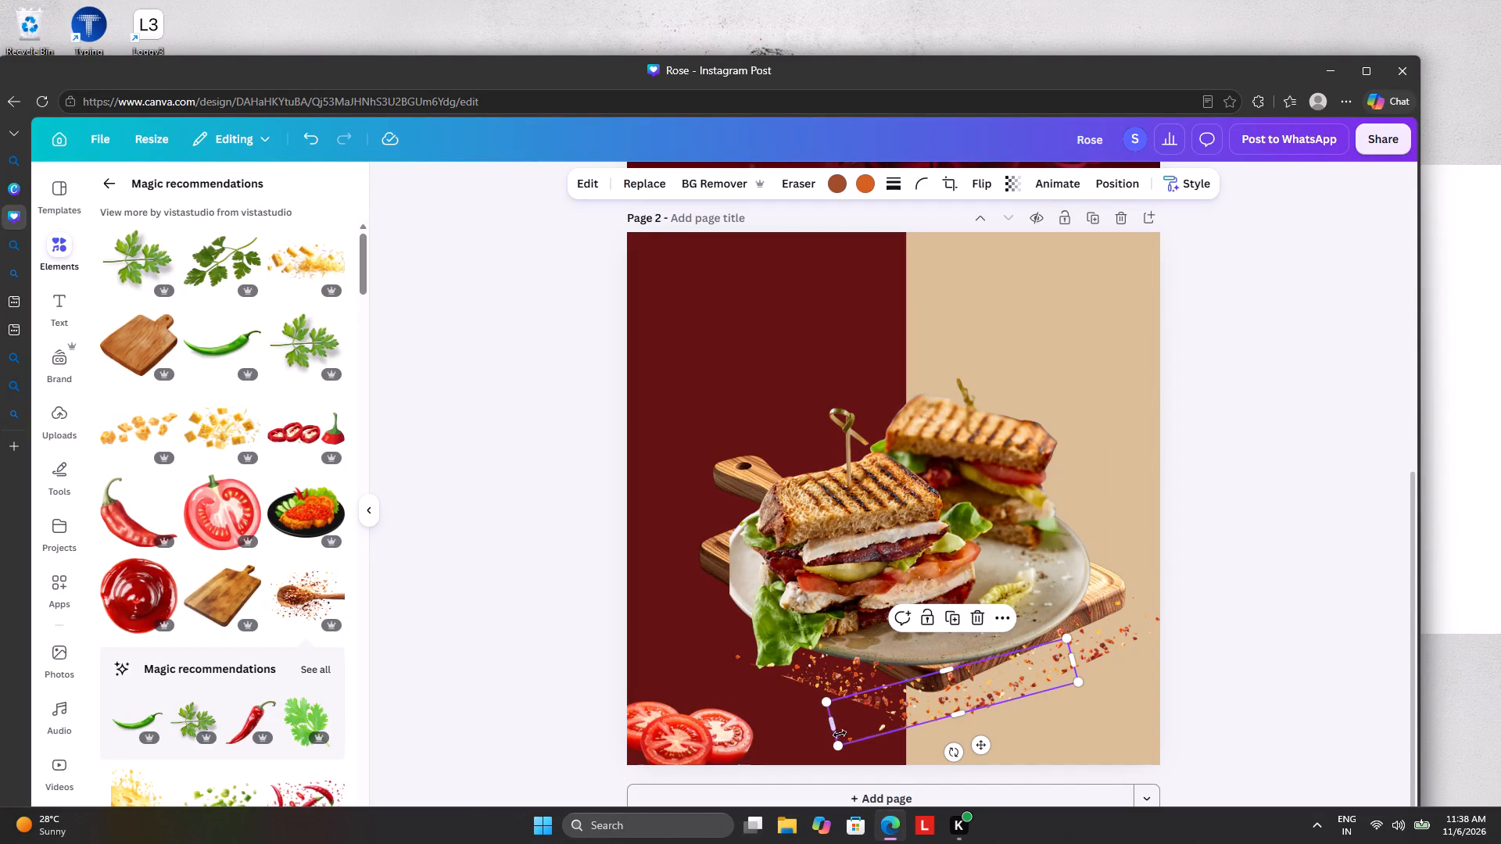
{"action": "left_click_drag", "start_coordinate": [834, 728], "coordinate": [896, 713]}
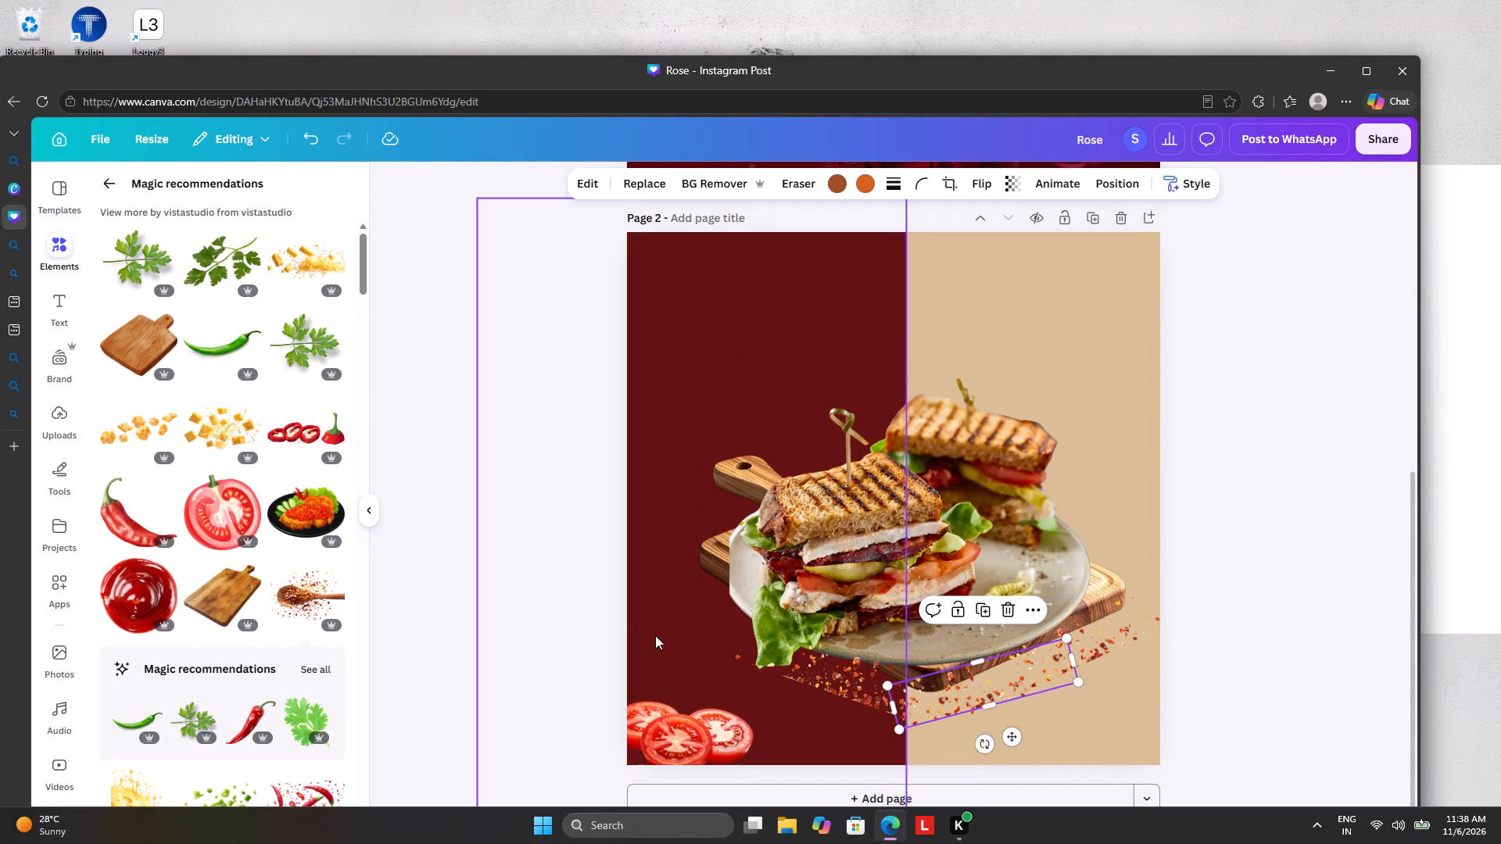
{"action": "left_click", "coordinate": [536, 533]}
{"action": "left_click_drag", "start_coordinate": [839, 695], "coordinate": [838, 678]}
{"action": "left_click", "coordinate": [541, 531]}
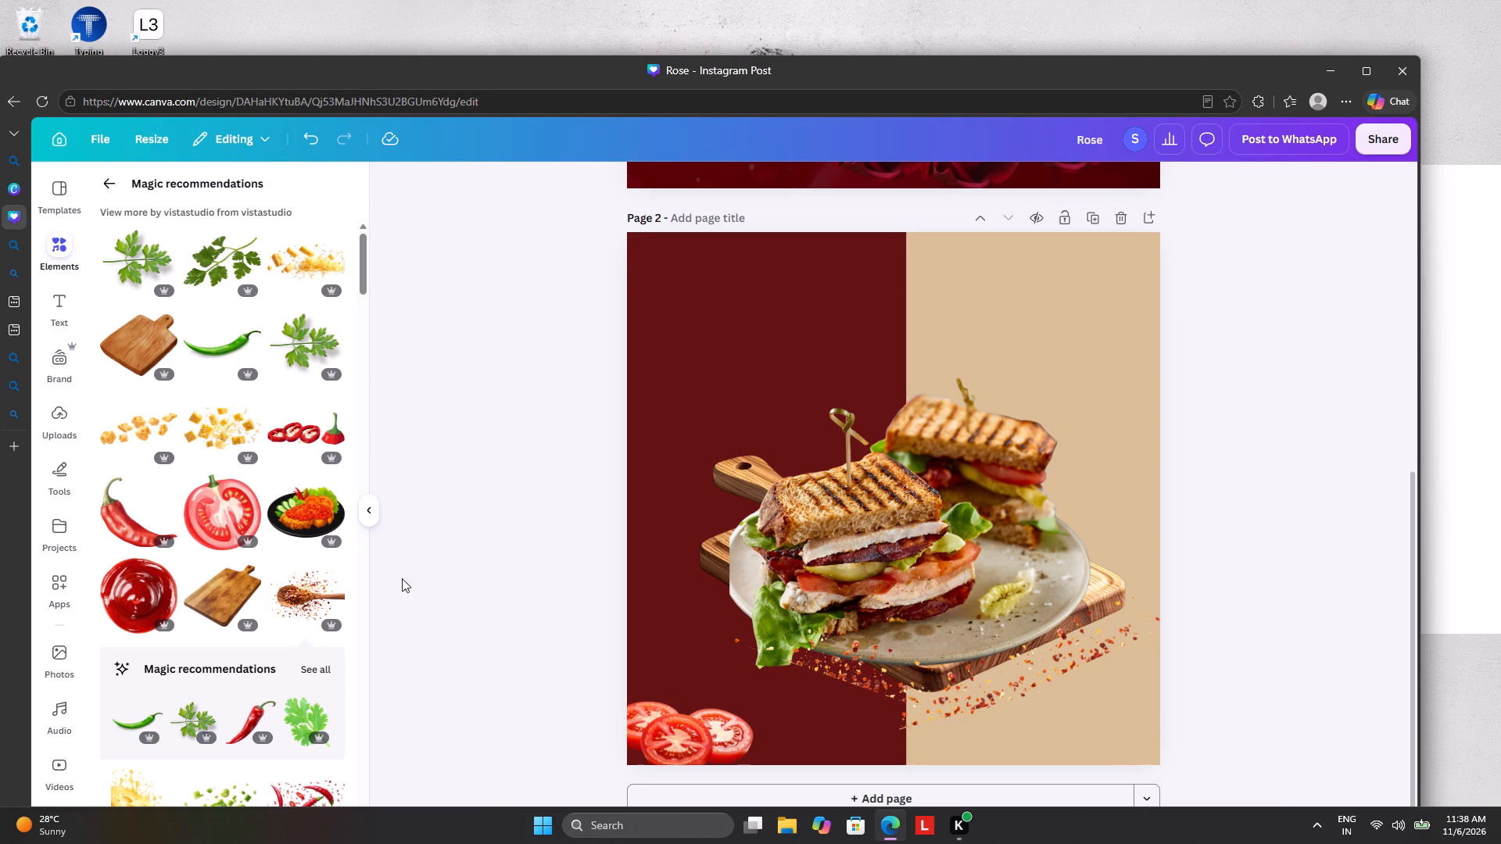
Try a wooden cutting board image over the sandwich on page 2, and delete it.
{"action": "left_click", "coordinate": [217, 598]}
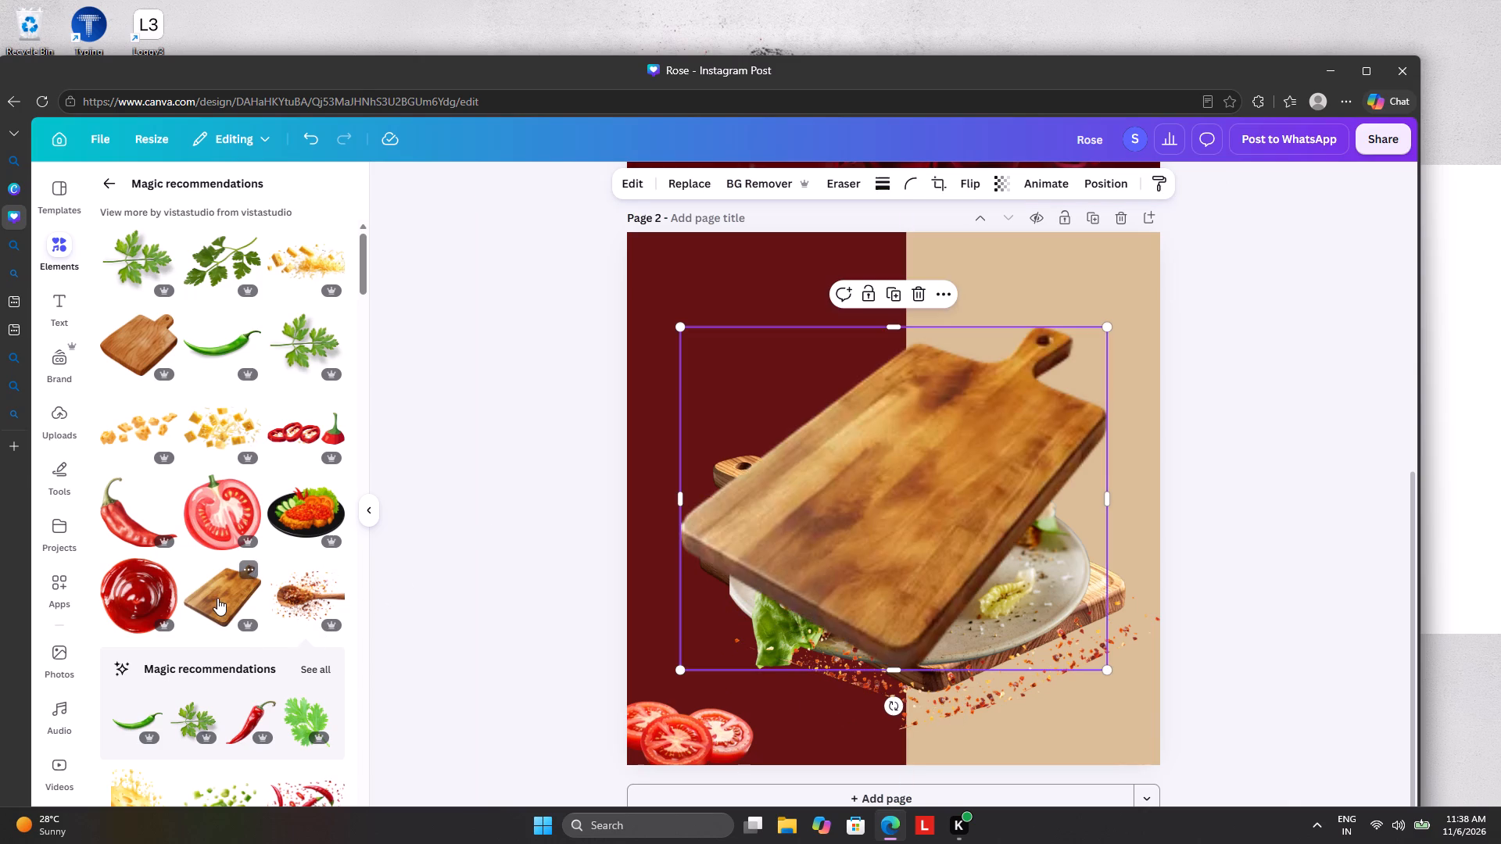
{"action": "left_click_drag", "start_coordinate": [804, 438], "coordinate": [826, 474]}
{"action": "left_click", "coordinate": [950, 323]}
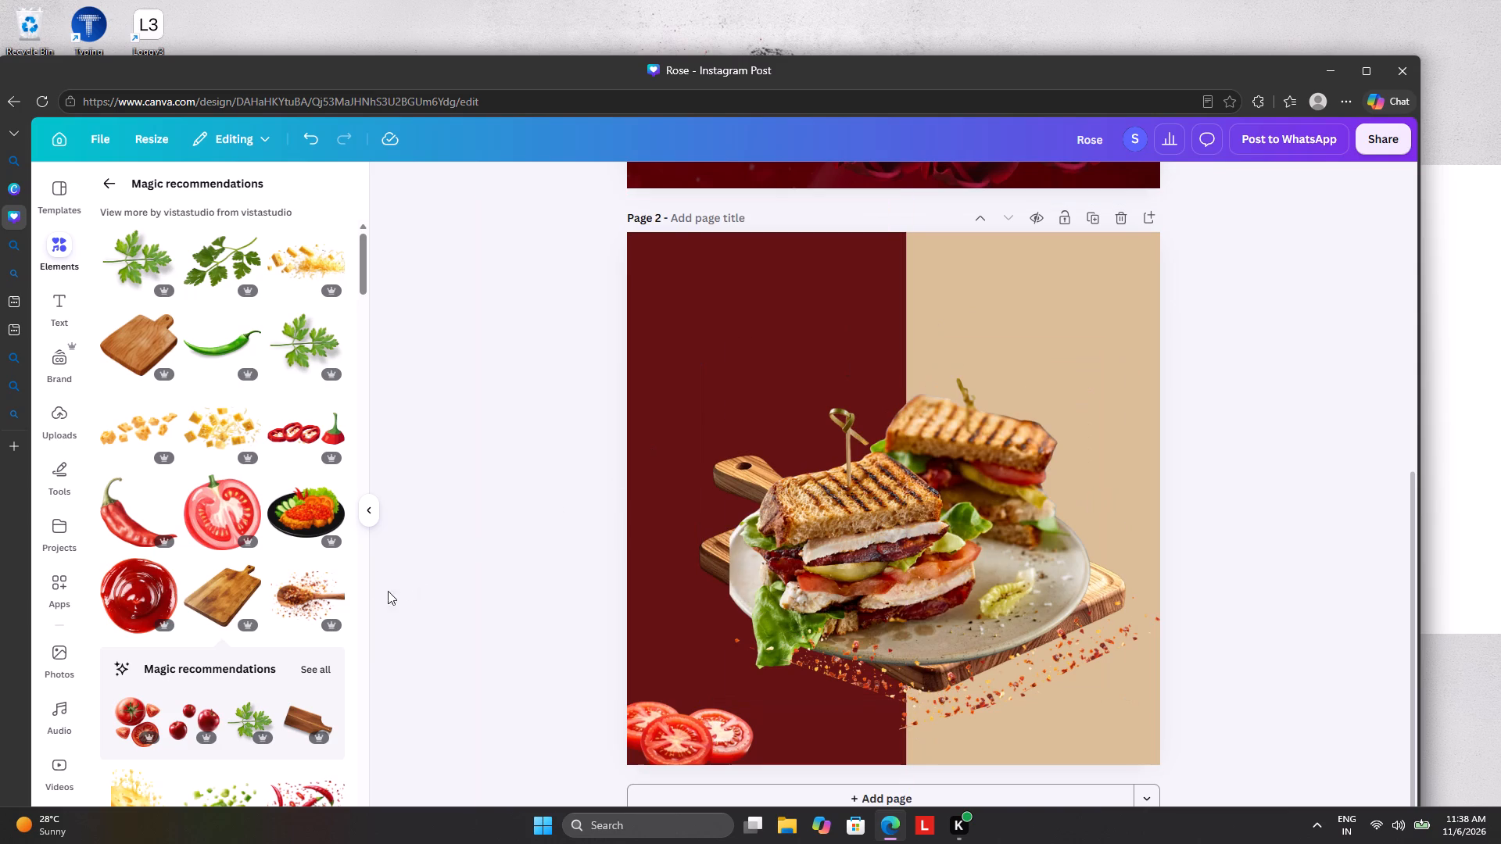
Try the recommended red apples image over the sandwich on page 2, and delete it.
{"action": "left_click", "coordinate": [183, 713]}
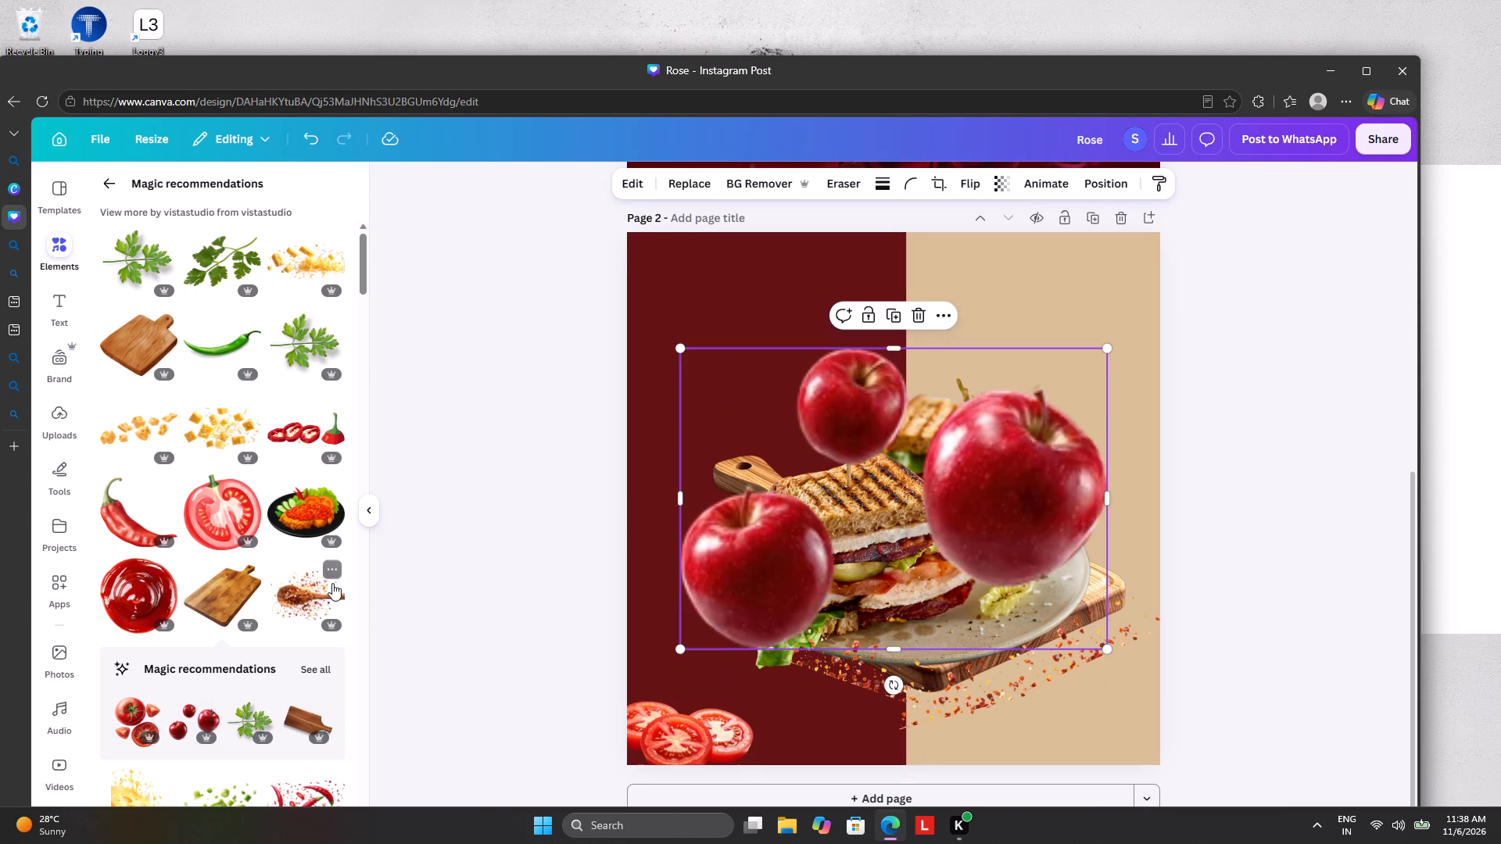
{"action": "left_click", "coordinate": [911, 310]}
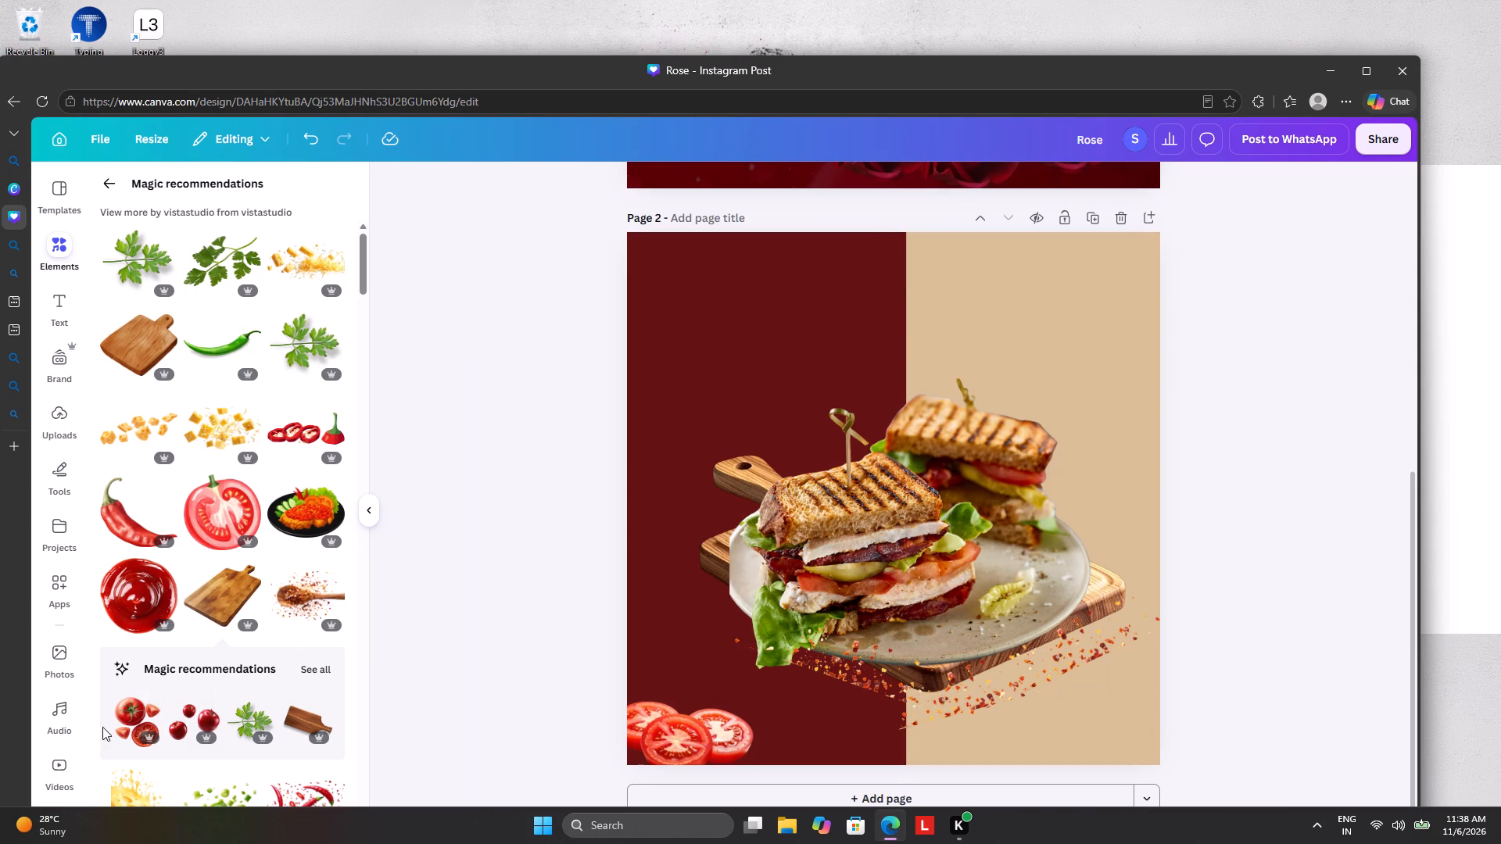
Add the whole-and-sliced tomato image, shrunk and partly off the page so its slices show in the tan half's upper outer corner.
{"action": "left_click", "coordinate": [129, 717]}
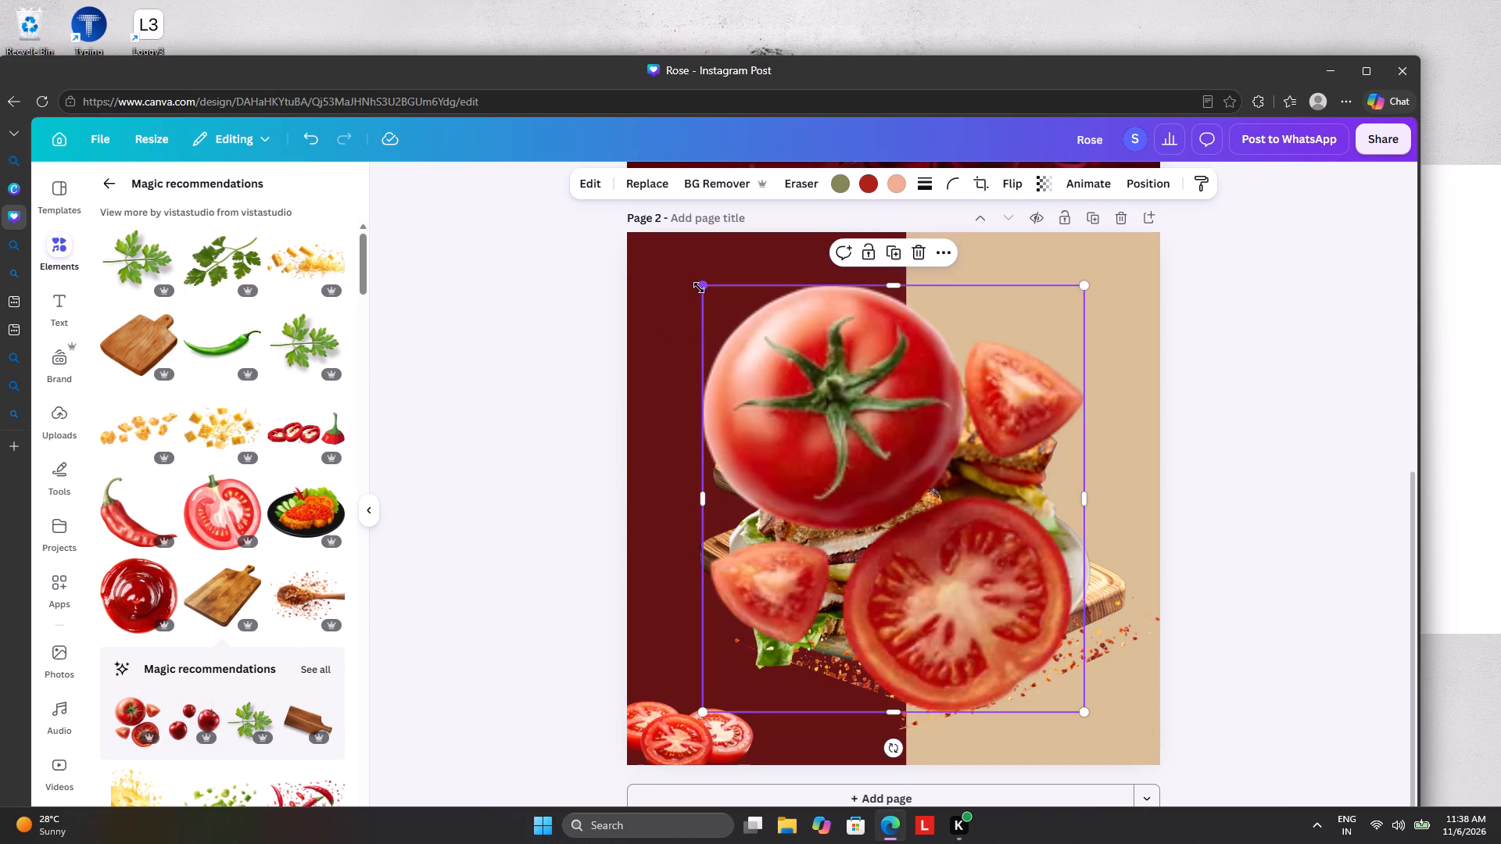
{"action": "left_click_drag", "start_coordinate": [700, 288], "coordinate": [976, 530]}
{"action": "left_click_drag", "start_coordinate": [1012, 623], "coordinate": [784, 624]}
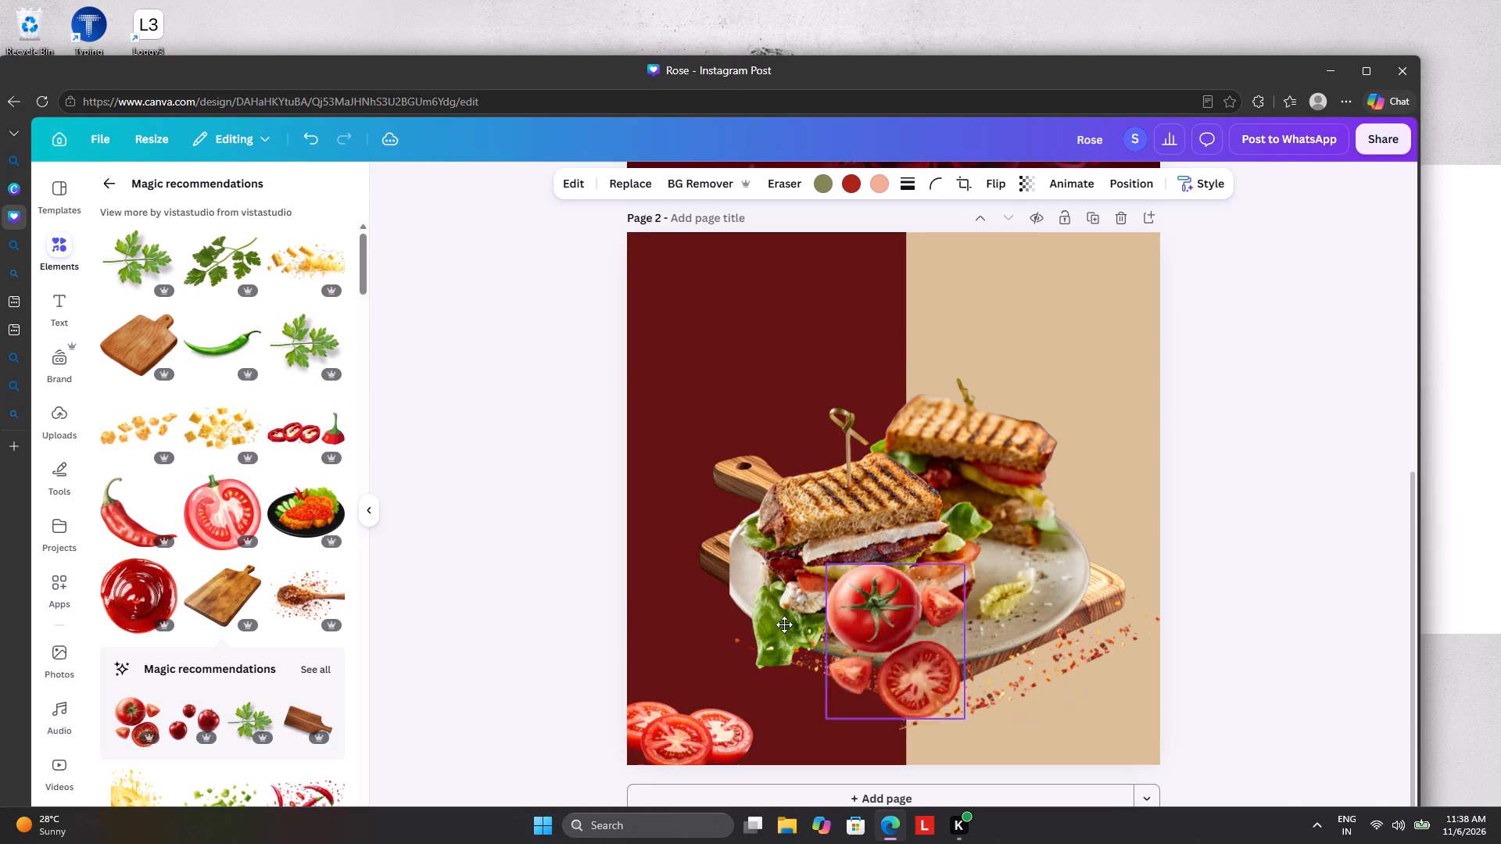
{"action": "left_click_drag", "start_coordinate": [784, 624], "coordinate": [1116, 699]}
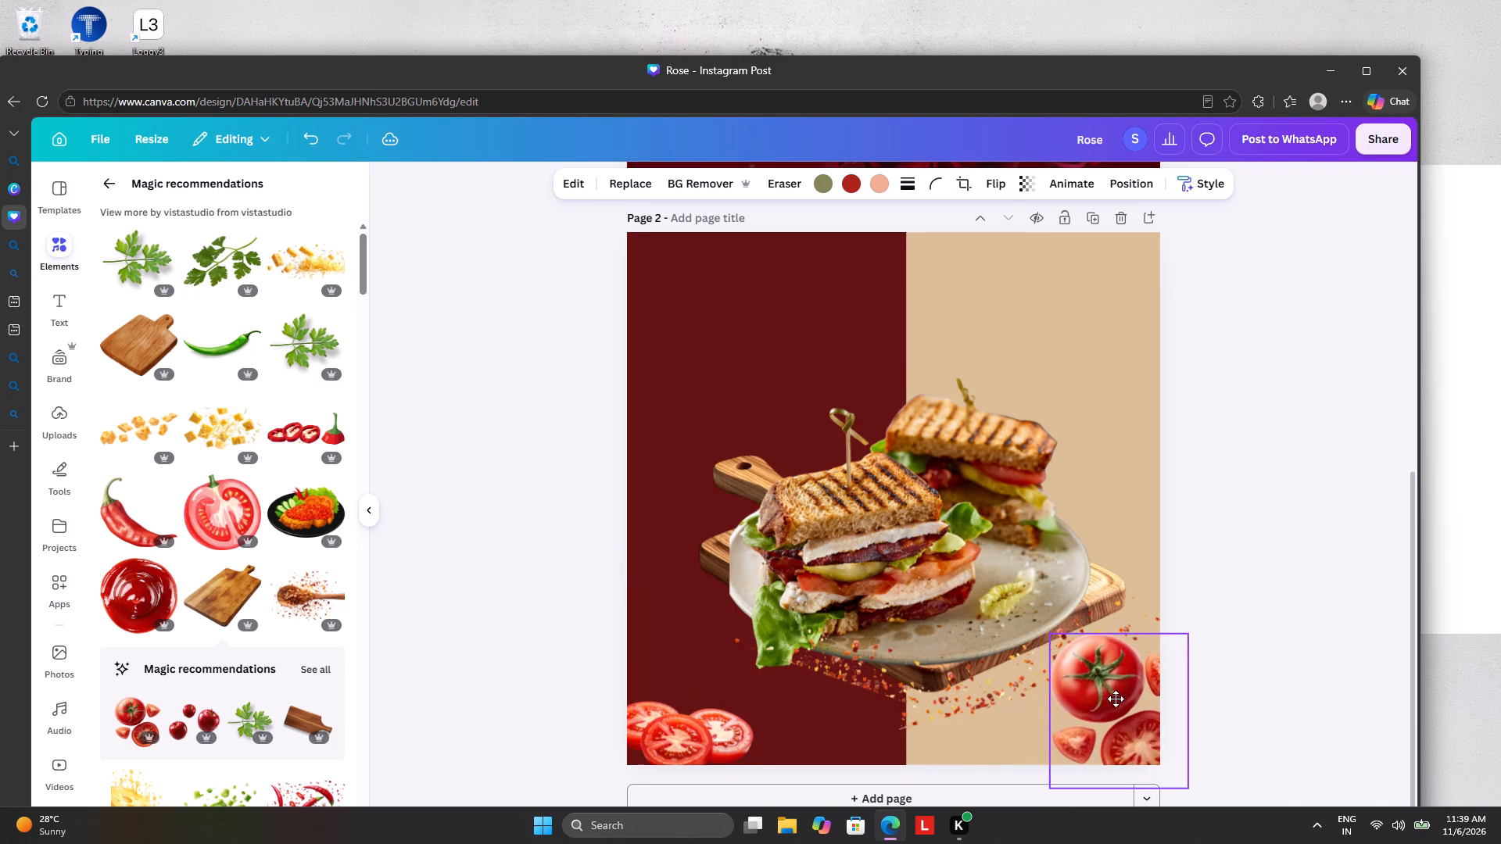
{"action": "left_click_drag", "start_coordinate": [1116, 699], "coordinate": [1089, 218]}
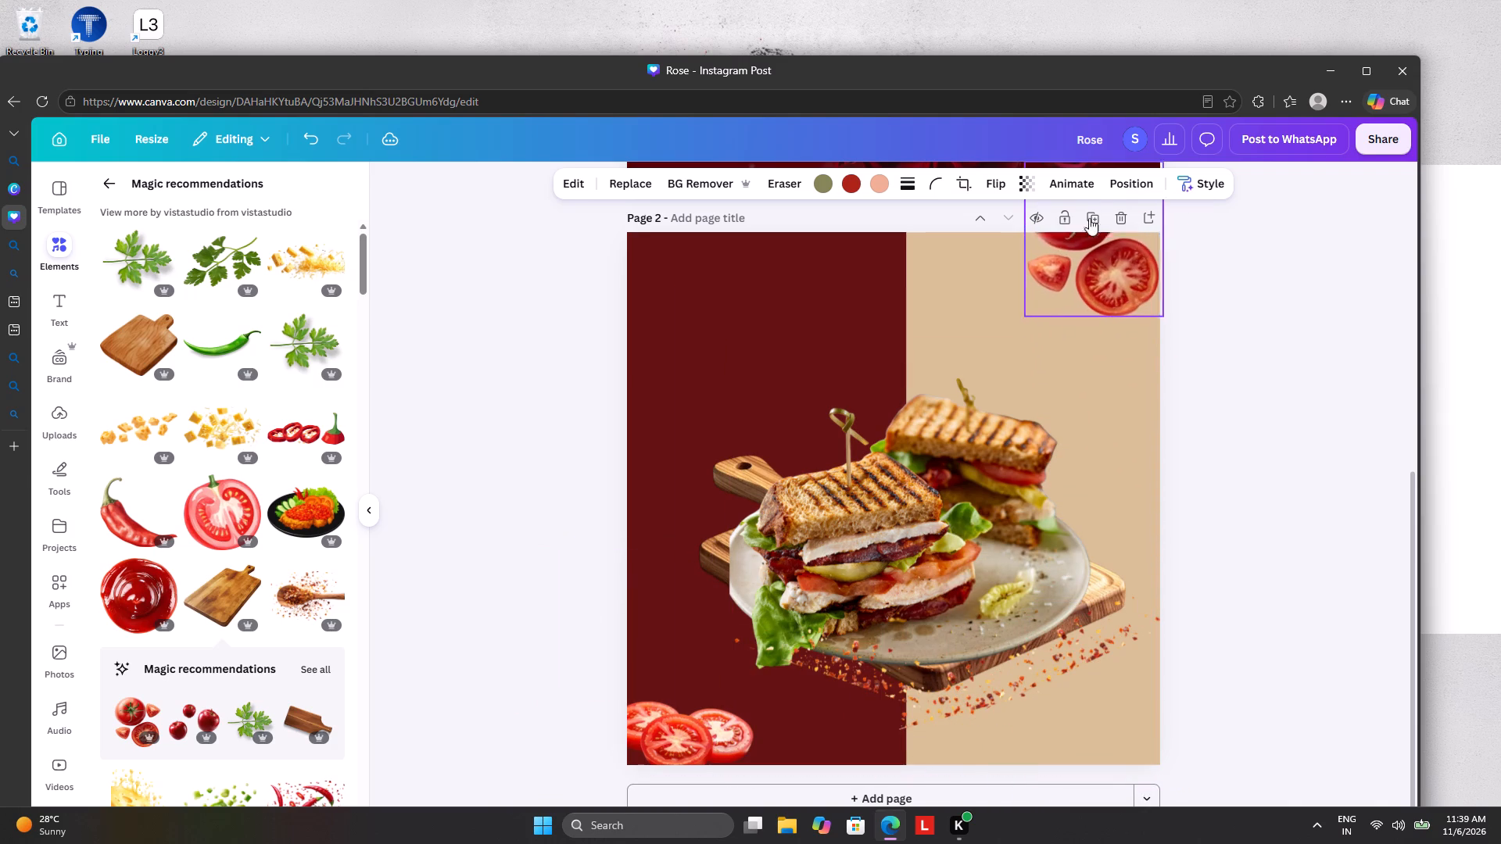
{"action": "left_click_drag", "start_coordinate": [1089, 218], "coordinate": [1090, 213]}
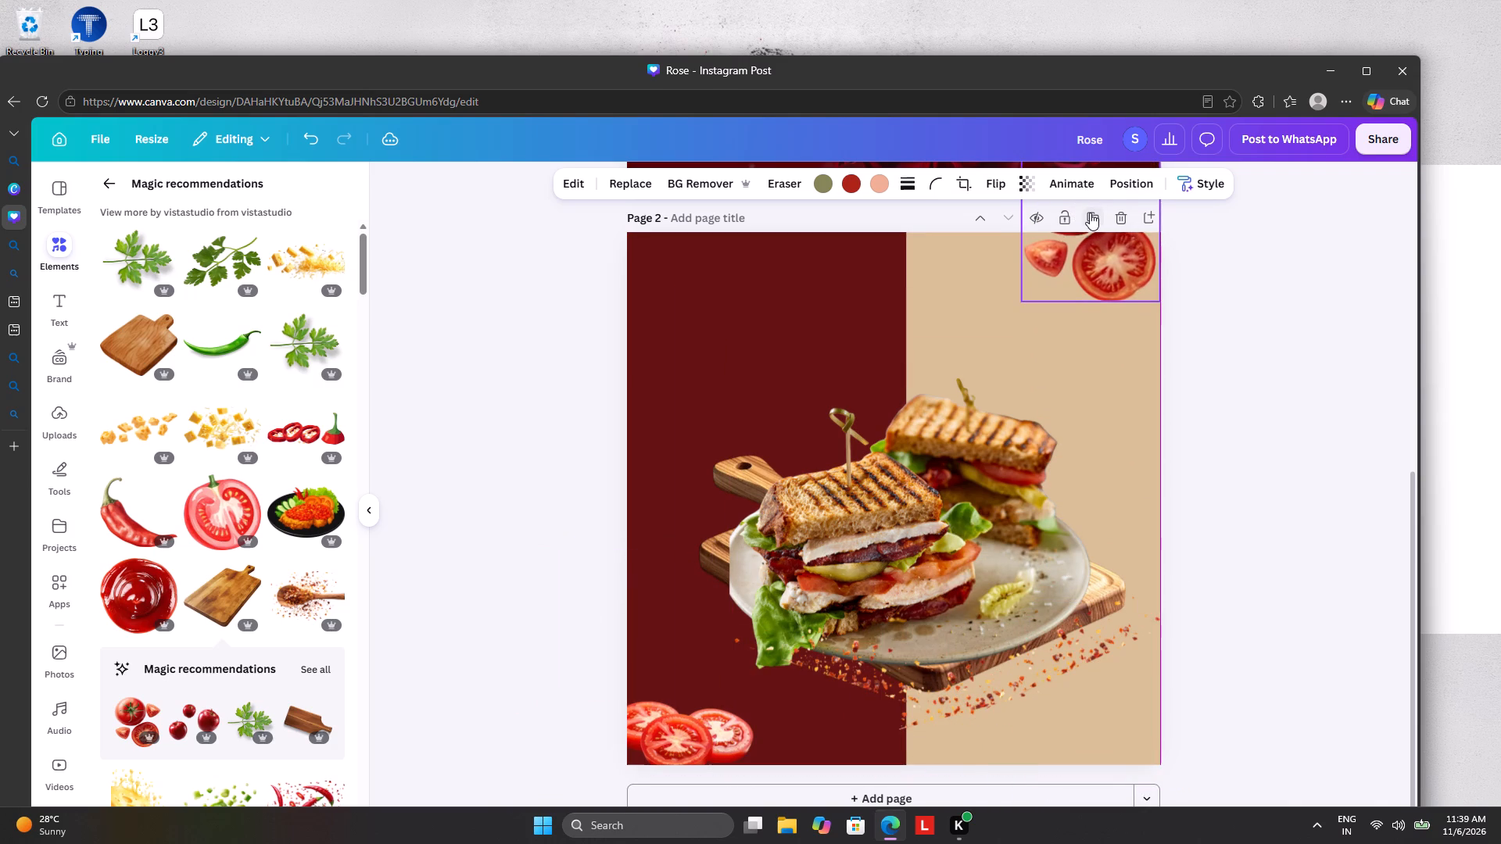
{"action": "left_click_drag", "start_coordinate": [1090, 213], "coordinate": [1095, 209]}
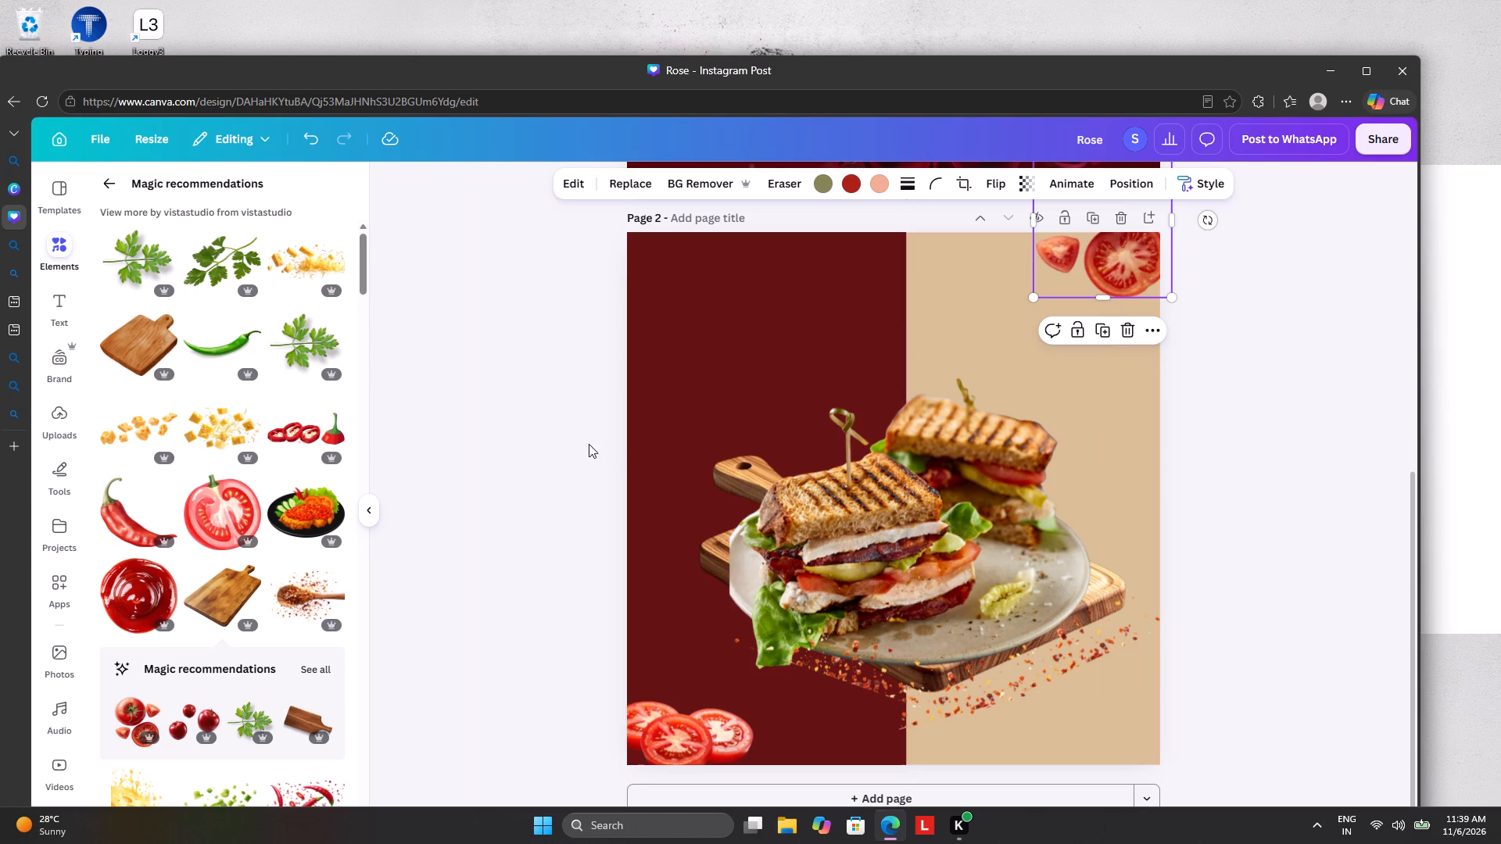
{"action": "left_click", "coordinate": [584, 445]}
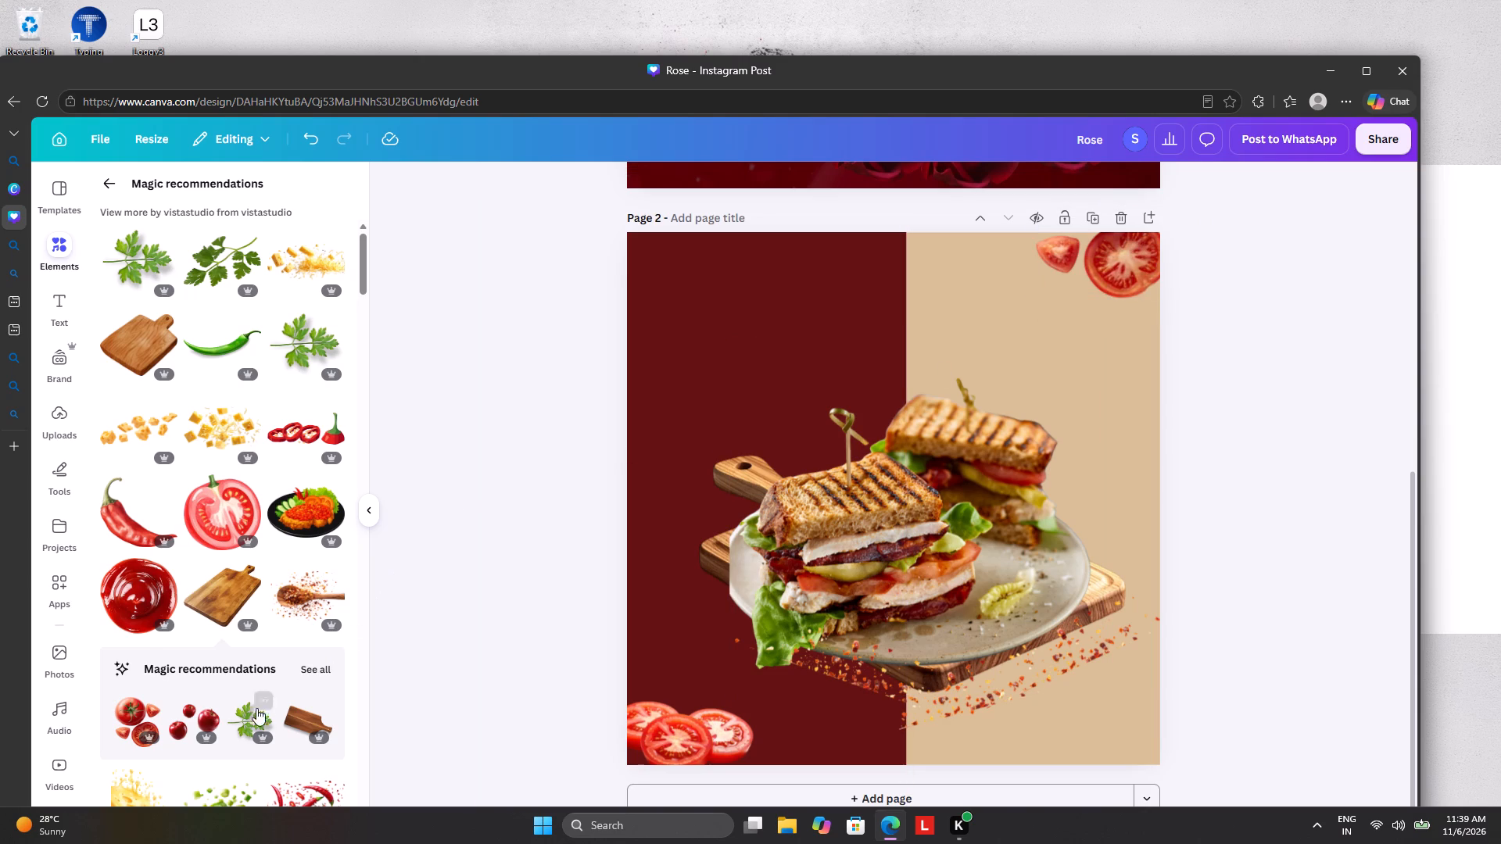
Look through the recommended food graphics for another ingredient suited to page 2.
{"action": "scroll", "coordinate": [249, 719], "scroll_direction": "down", "scroll_amount": 3}
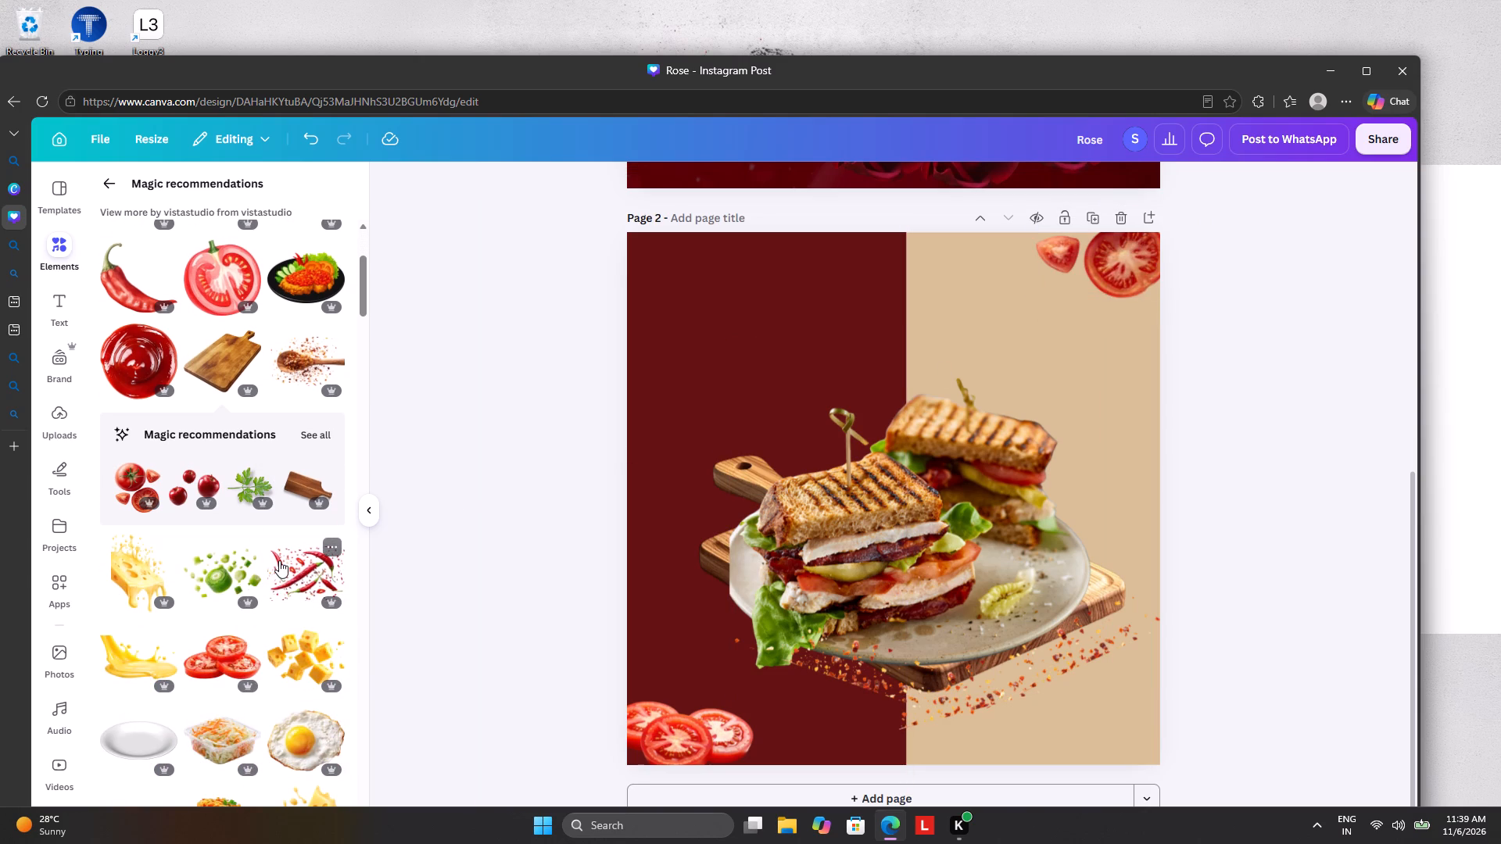
{"action": "scroll", "coordinate": [279, 560], "scroll_direction": "down", "scroll_amount": 2}
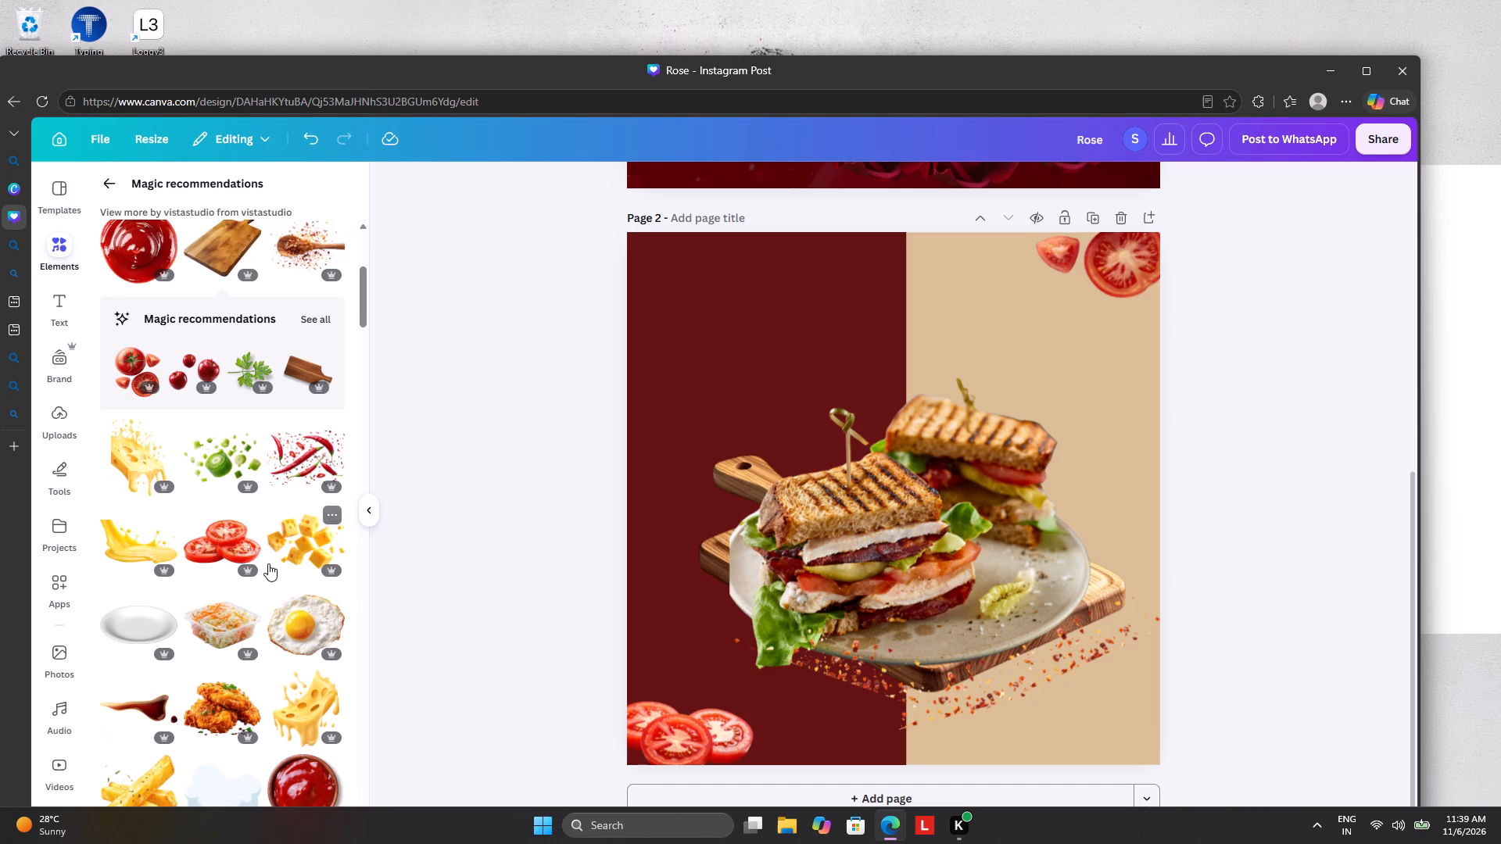
{"action": "scroll", "coordinate": [262, 567], "scroll_direction": "down", "scroll_amount": 4}
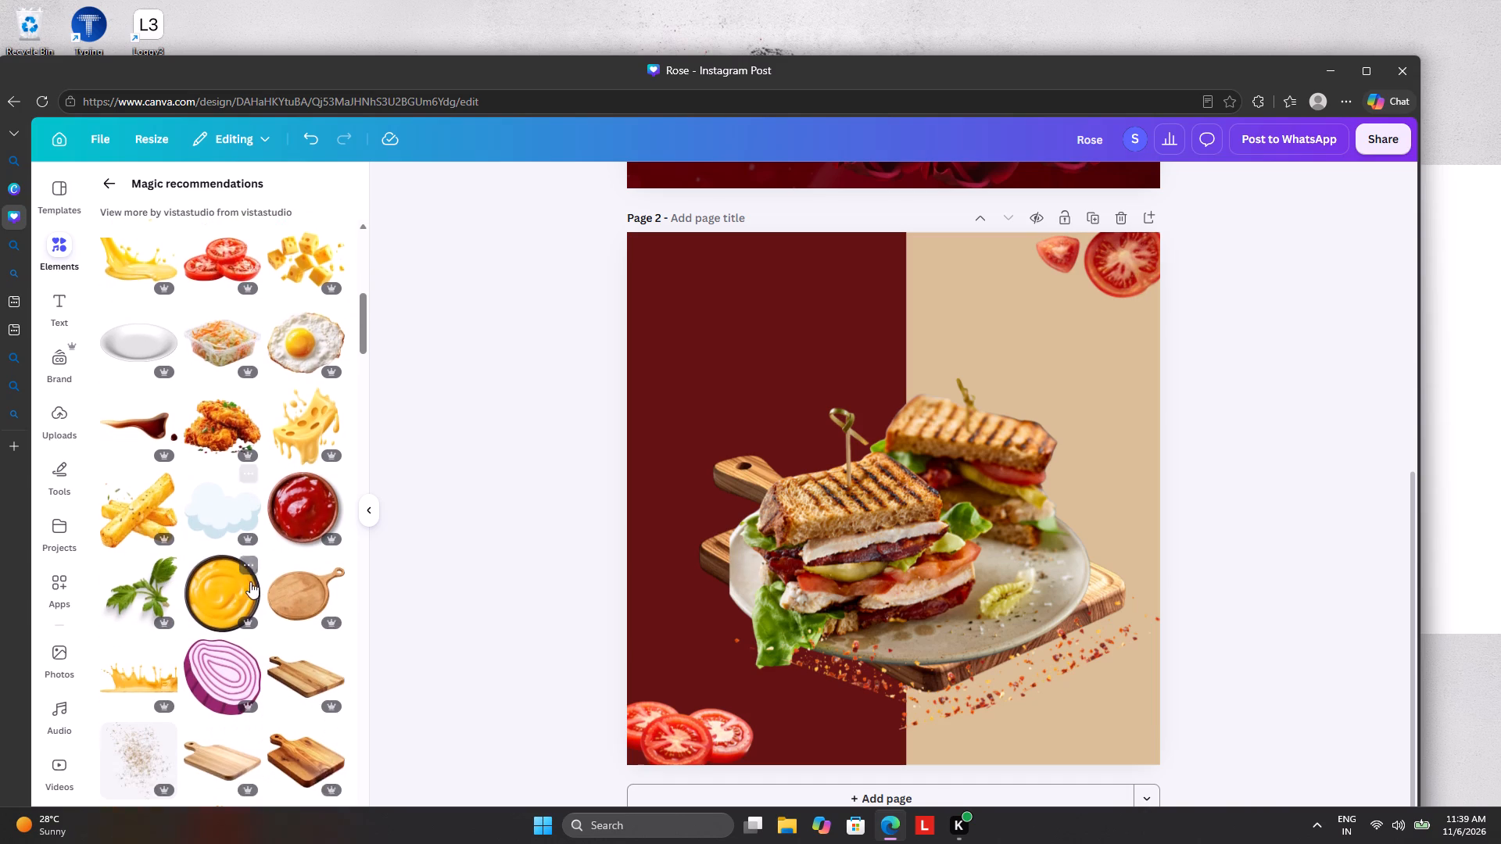
{"action": "scroll", "coordinate": [247, 585], "scroll_direction": "down", "scroll_amount": 4}
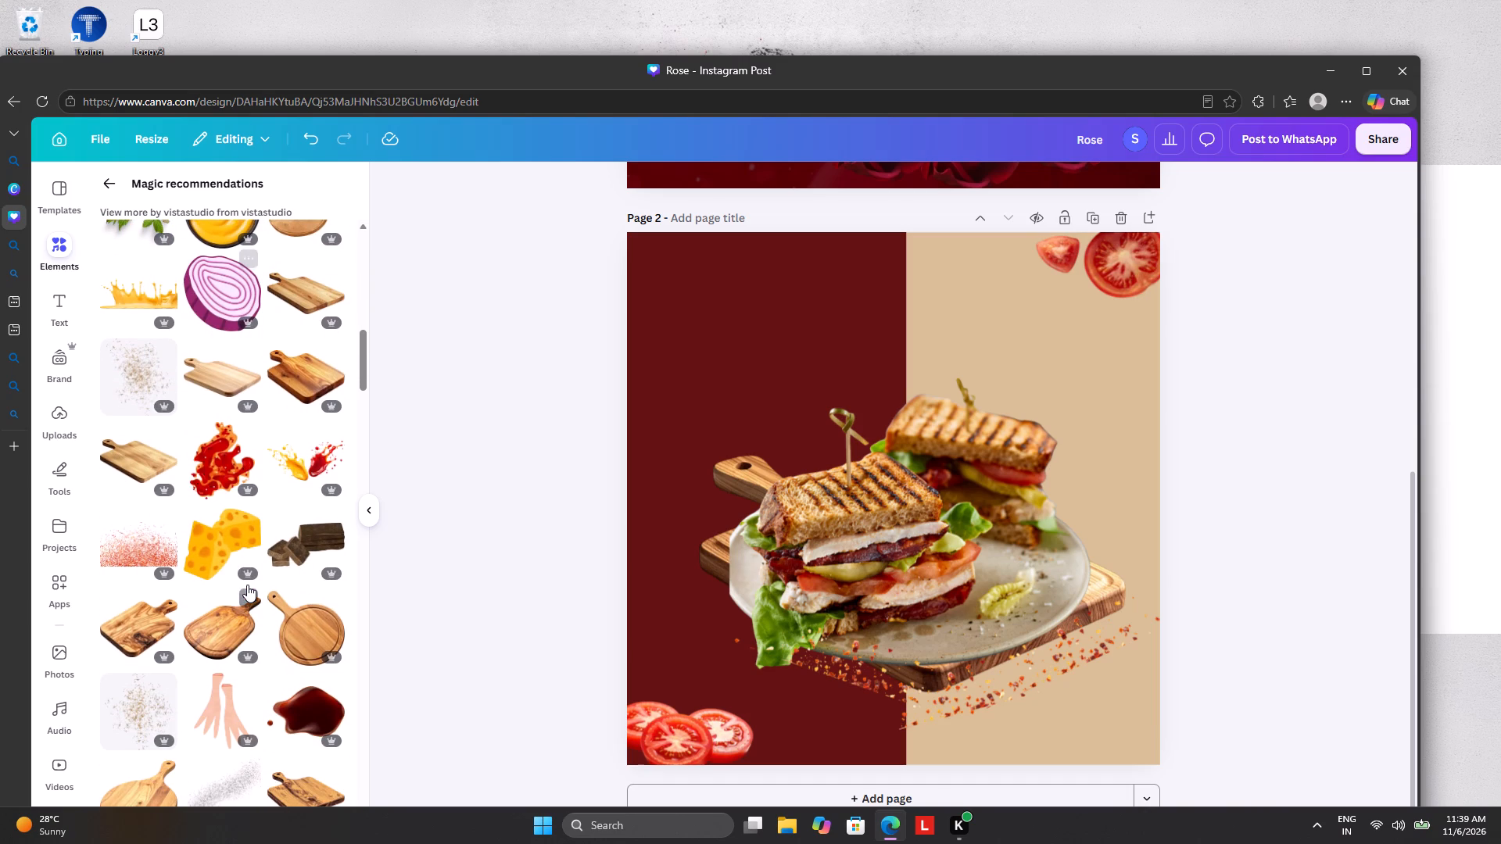
{"action": "scroll", "coordinate": [247, 585], "scroll_direction": "down", "scroll_amount": 2}
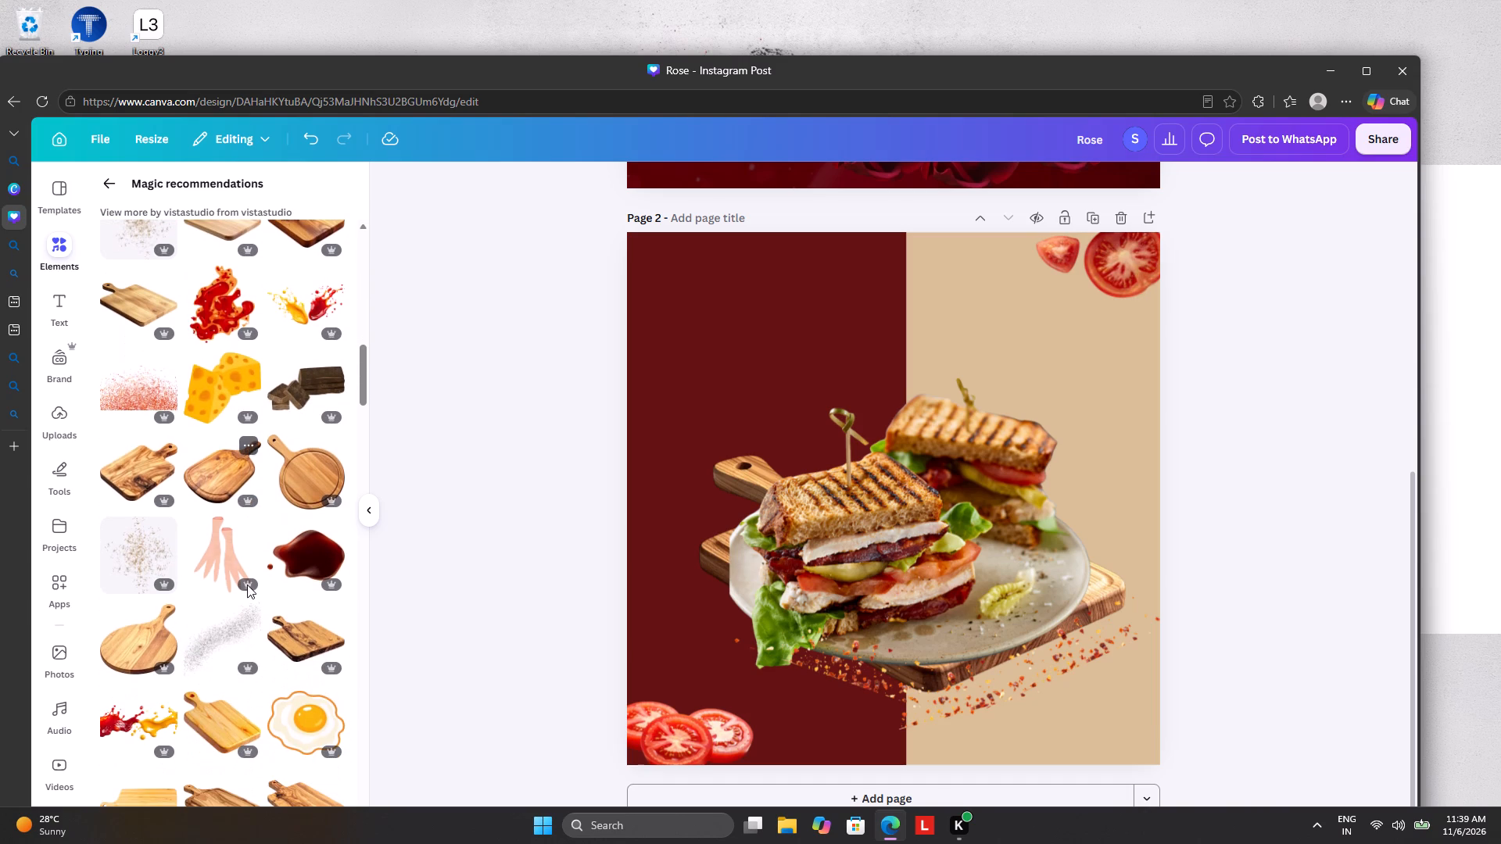
{"action": "scroll", "coordinate": [247, 585], "scroll_direction": "down", "scroll_amount": 3}
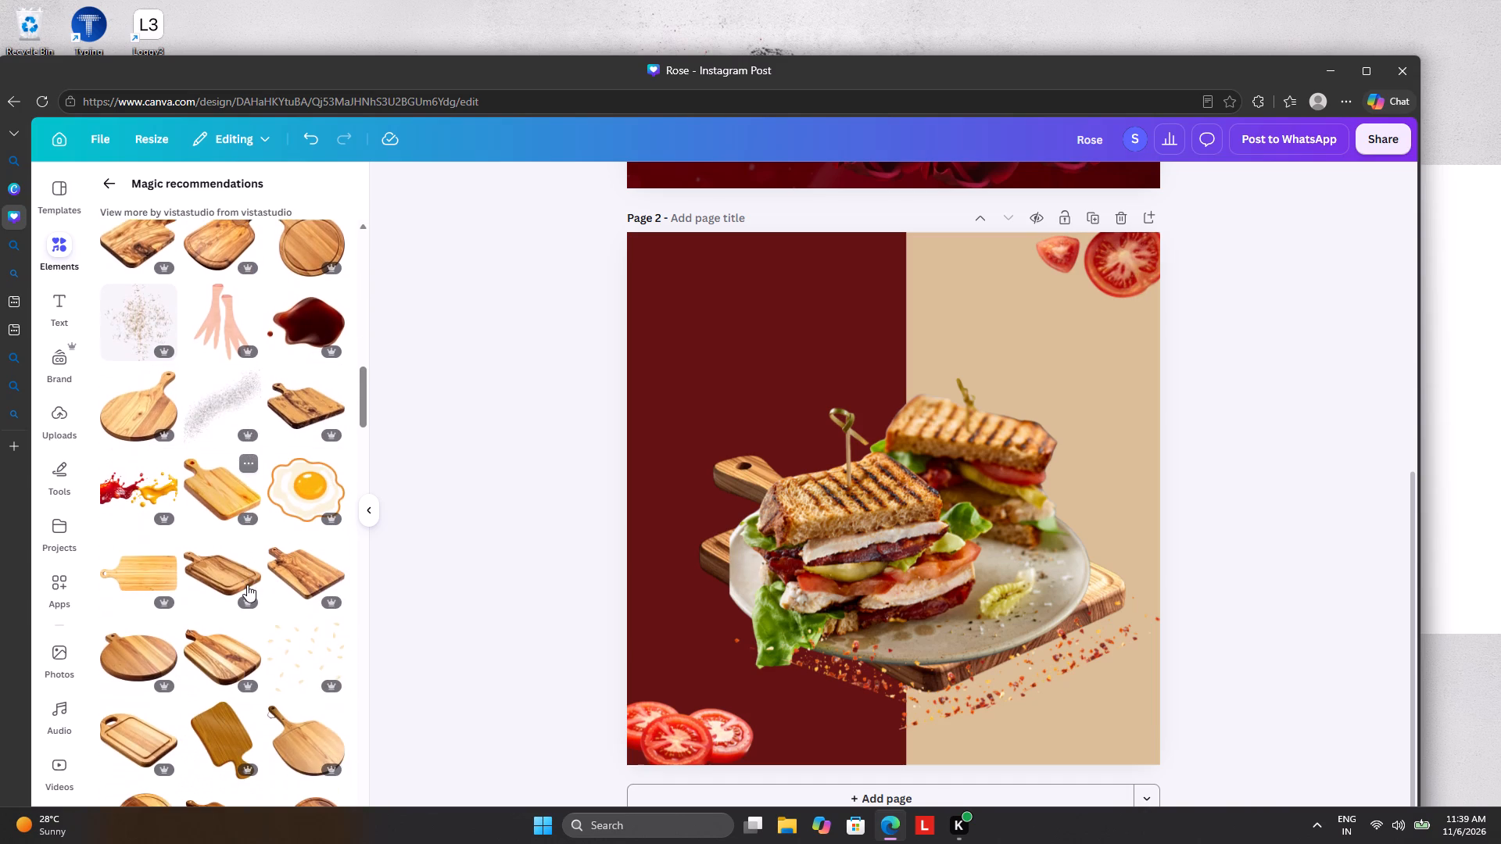
{"action": "scroll", "coordinate": [247, 585], "scroll_direction": "down", "scroll_amount": 4}
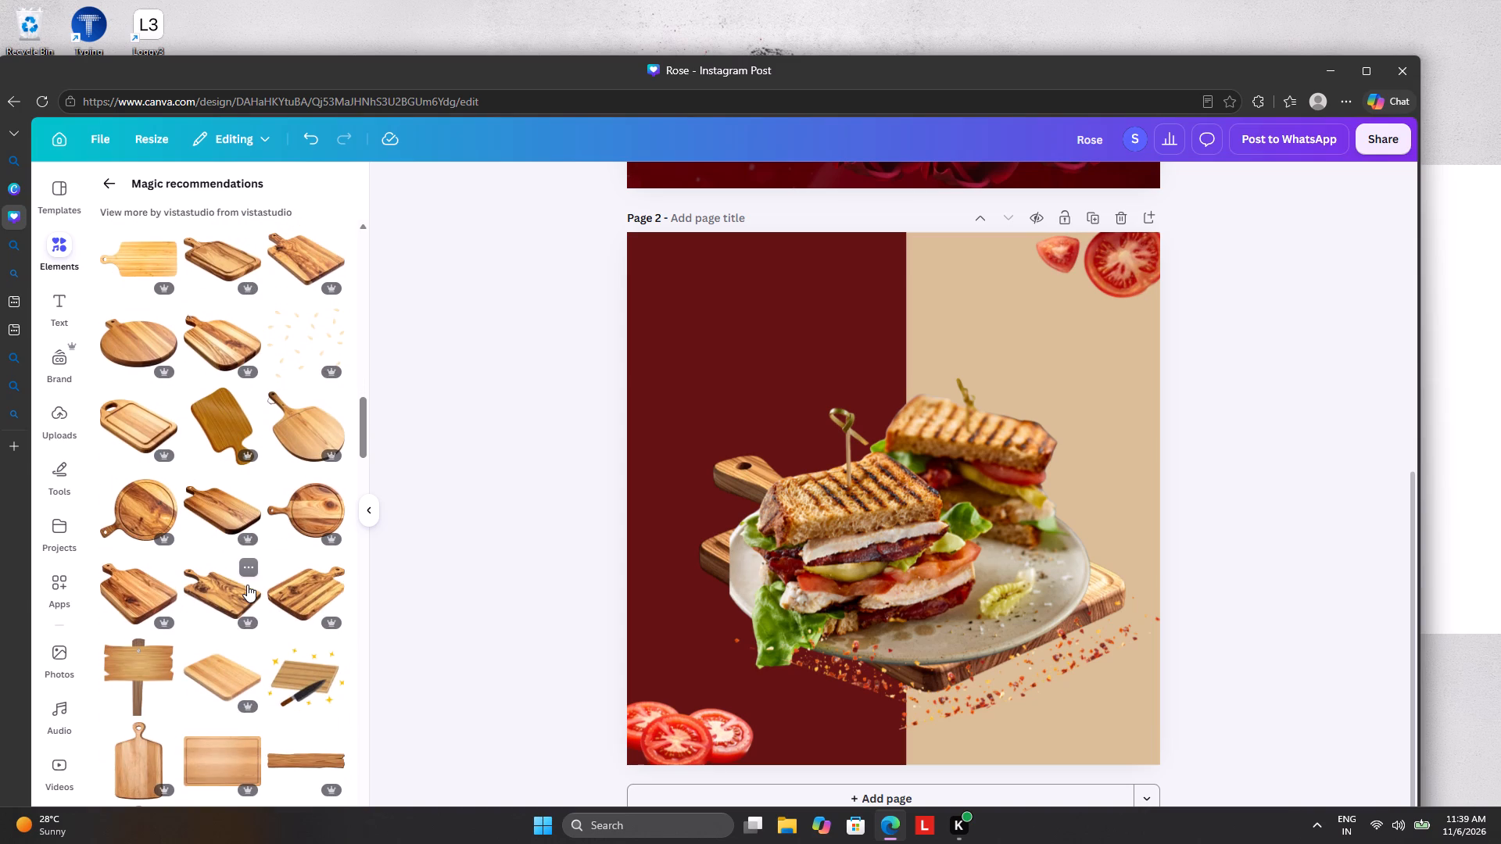
{"action": "scroll", "coordinate": [247, 585], "scroll_direction": "down", "scroll_amount": 4}
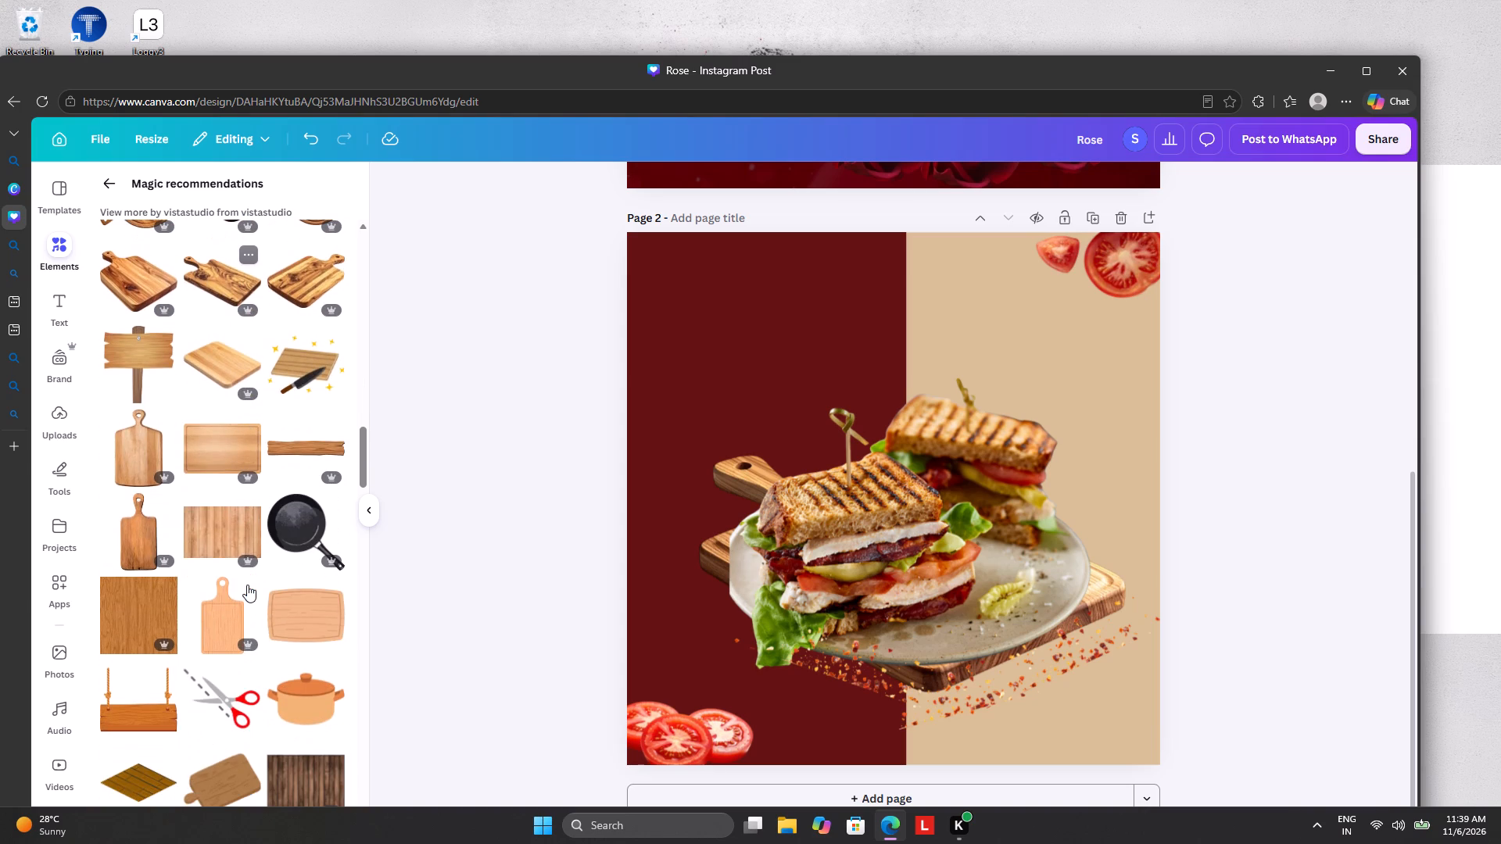
{"action": "scroll", "coordinate": [247, 585], "scroll_direction": "down", "scroll_amount": 2}
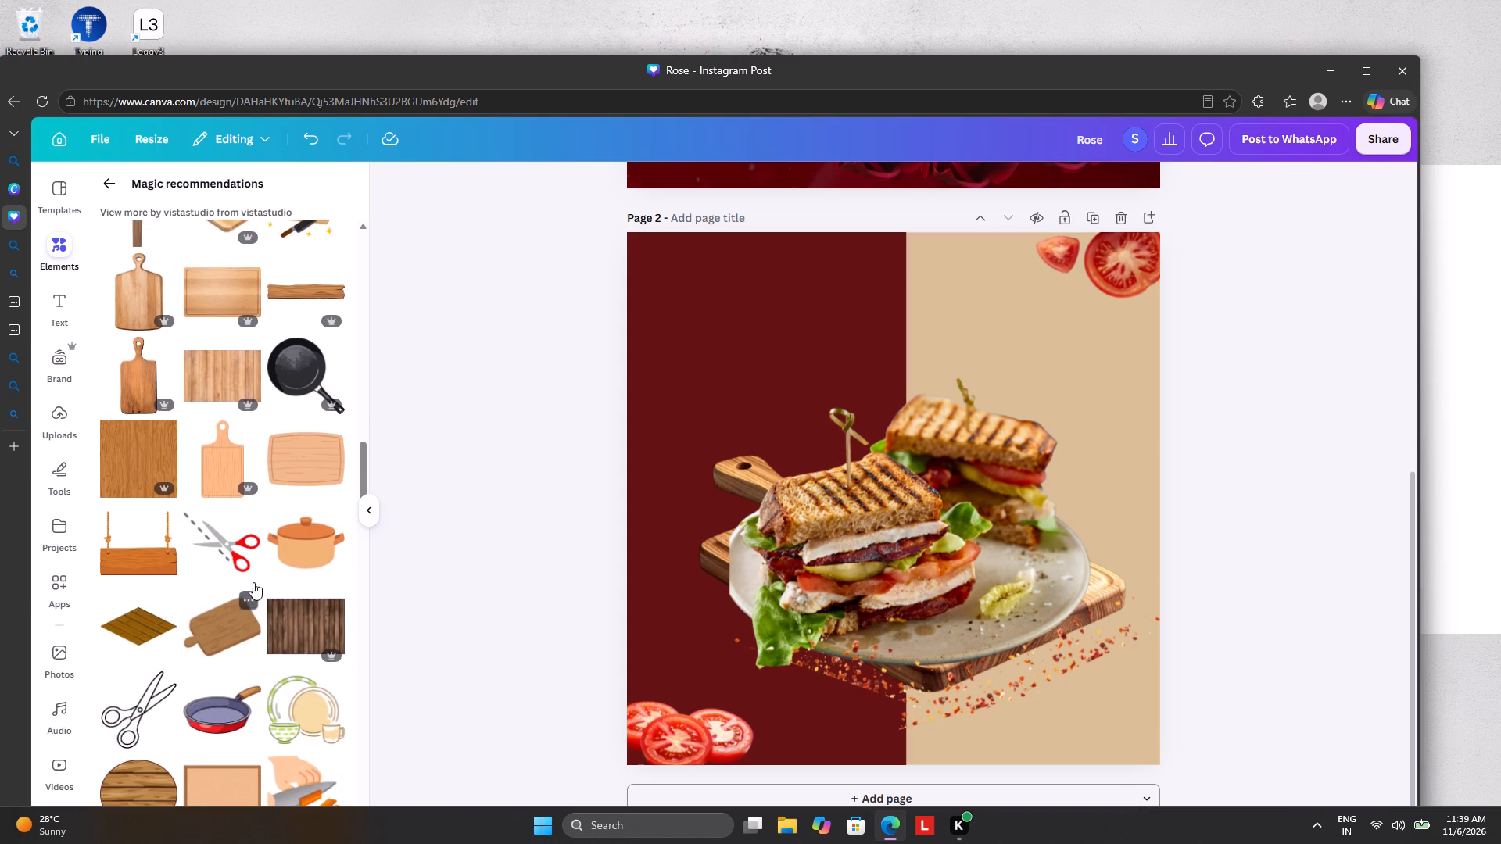
{"action": "scroll", "coordinate": [253, 582], "scroll_direction": "down", "scroll_amount": 6}
{"action": "scroll", "coordinate": [253, 582], "scroll_direction": "up", "scroll_amount": 10}
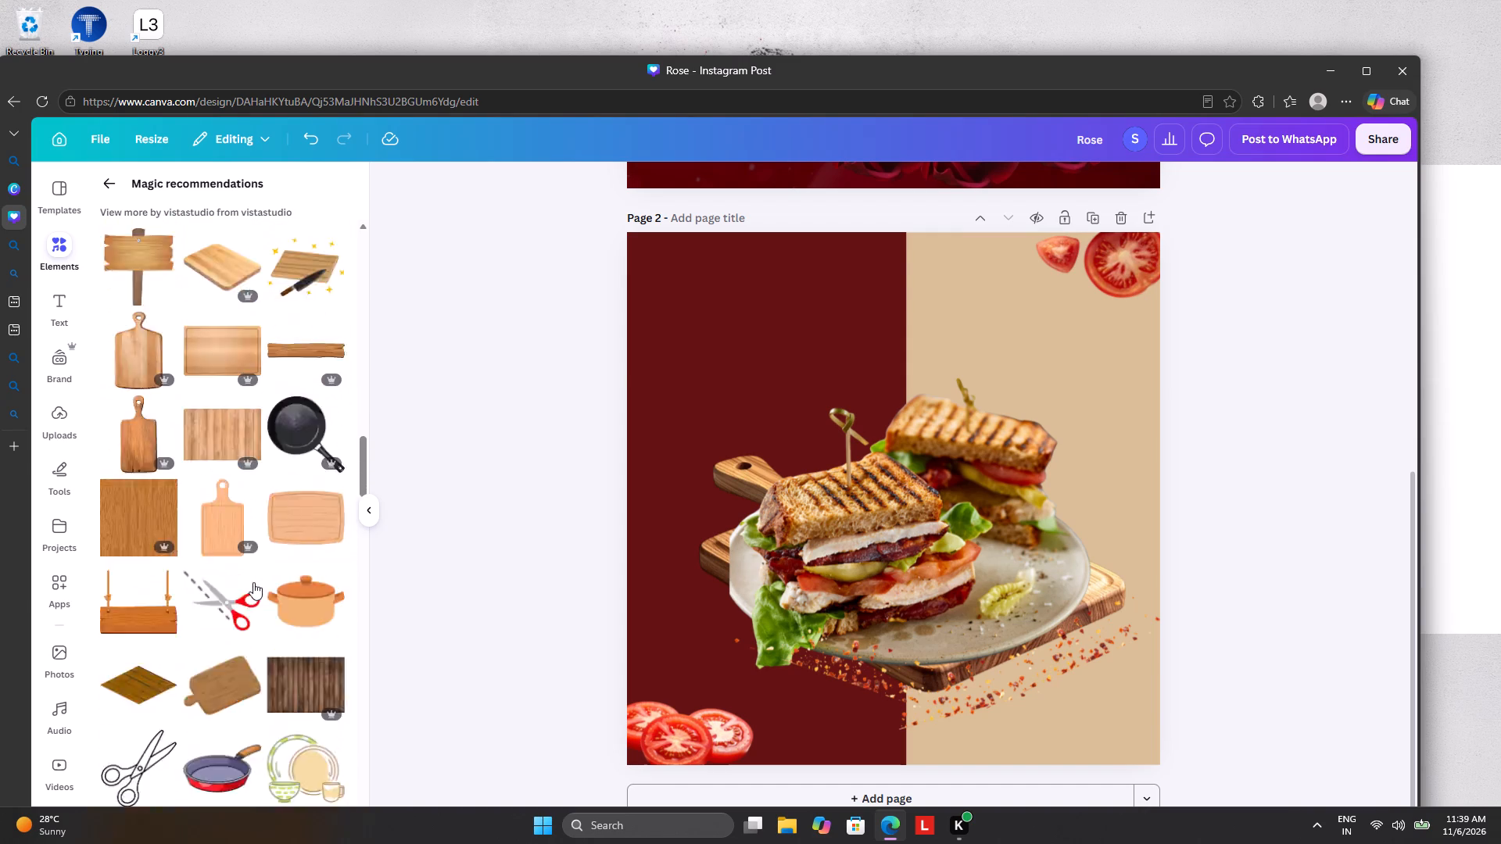
{"action": "scroll", "coordinate": [253, 582], "scroll_direction": "up", "scroll_amount": 14}
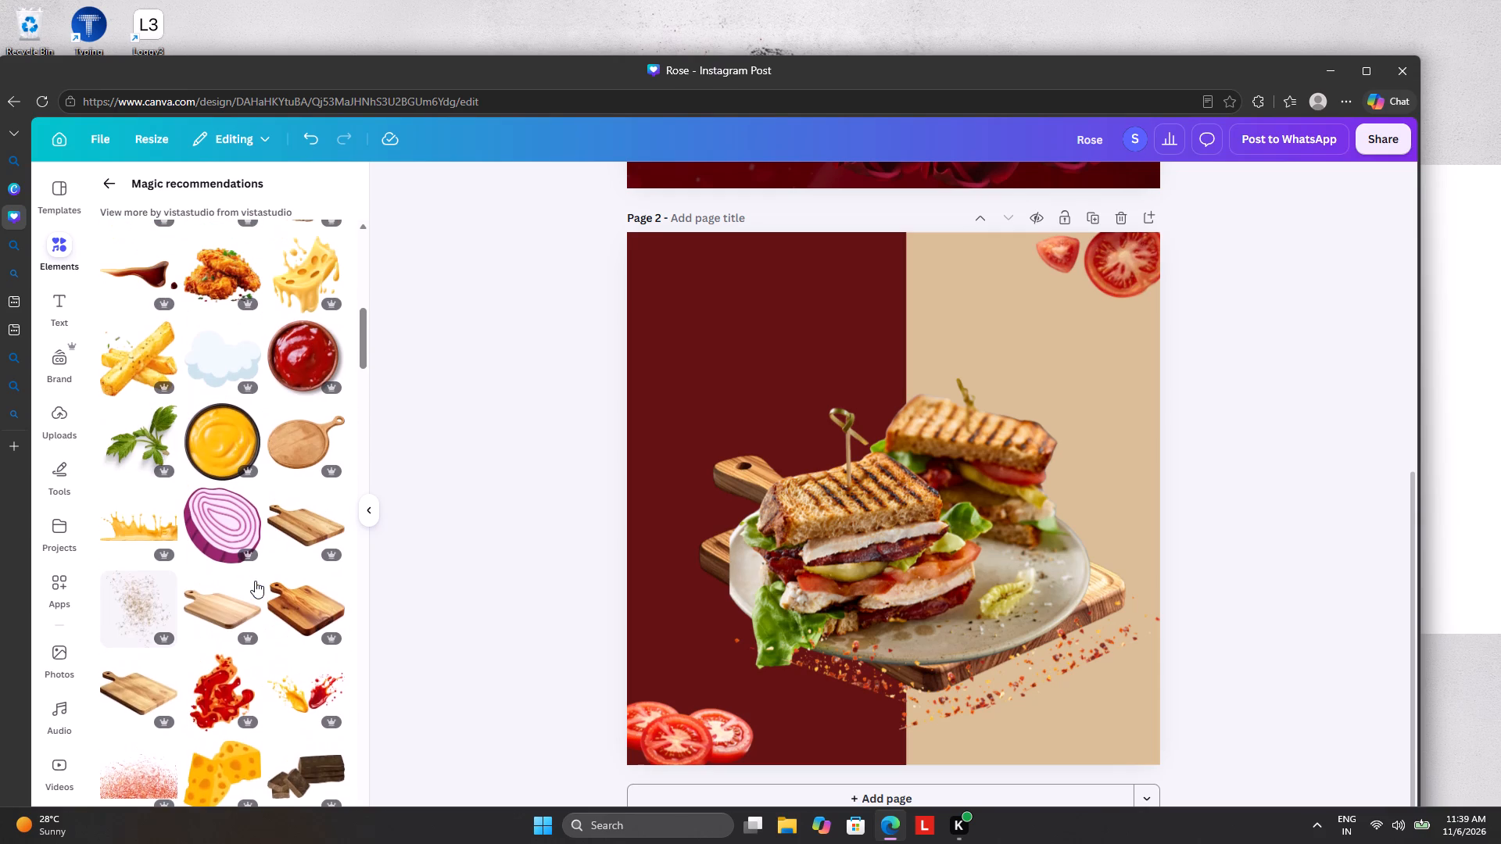
{"action": "scroll", "coordinate": [255, 489], "scroll_direction": "up", "scroll_amount": 6}
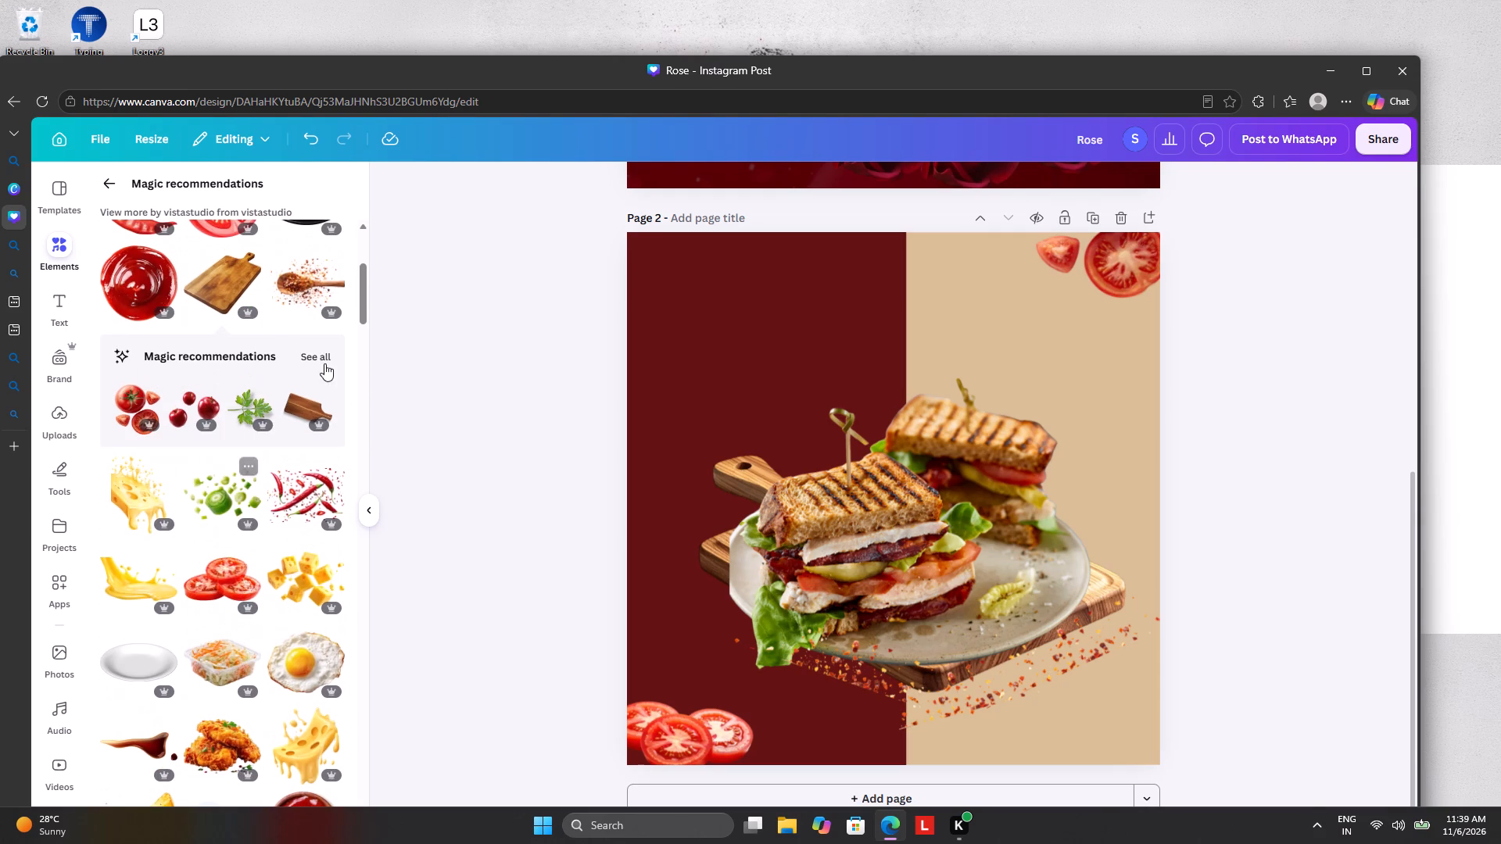
Add a parsley sprig from the full recommendations, shrunk, rotated clockwise and partly off the page at the red half's upper outer corner.
{"action": "left_click", "coordinate": [319, 348]}
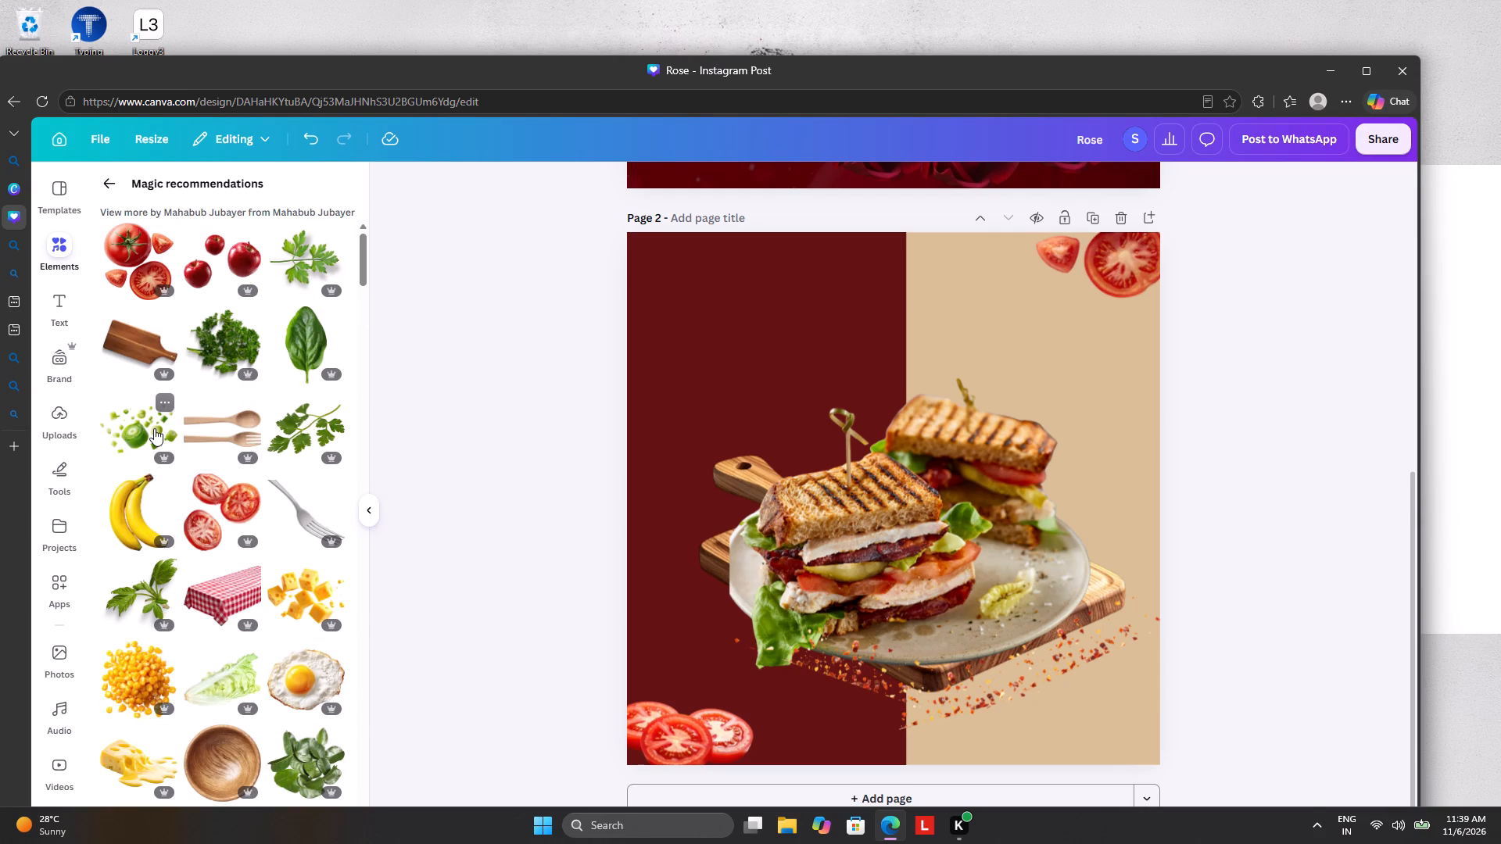
{"action": "left_click", "coordinate": [292, 249]}
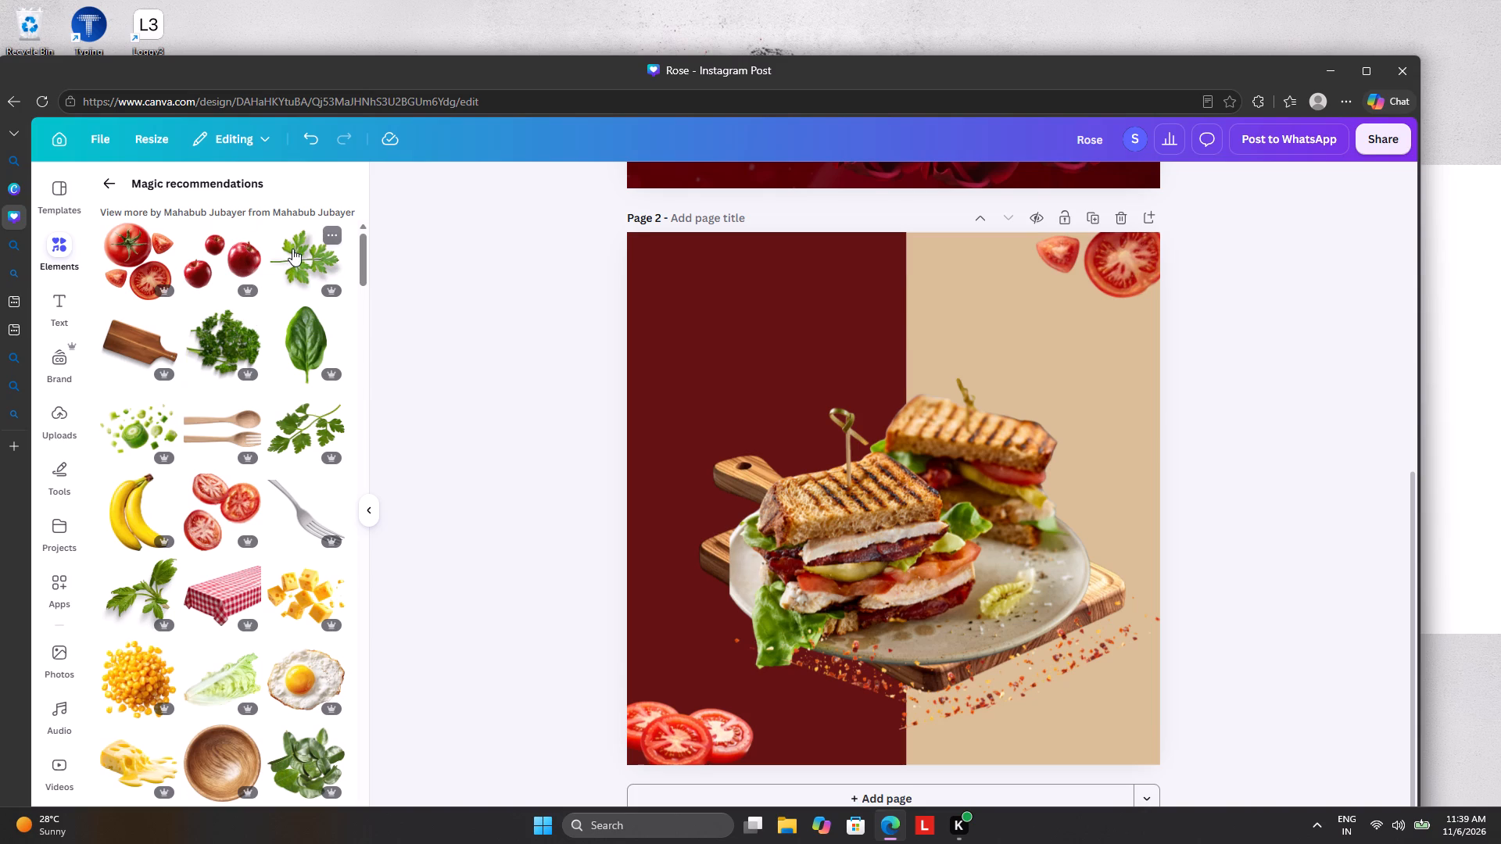
{"action": "left_click_drag", "start_coordinate": [819, 479], "coordinate": [689, 302]}
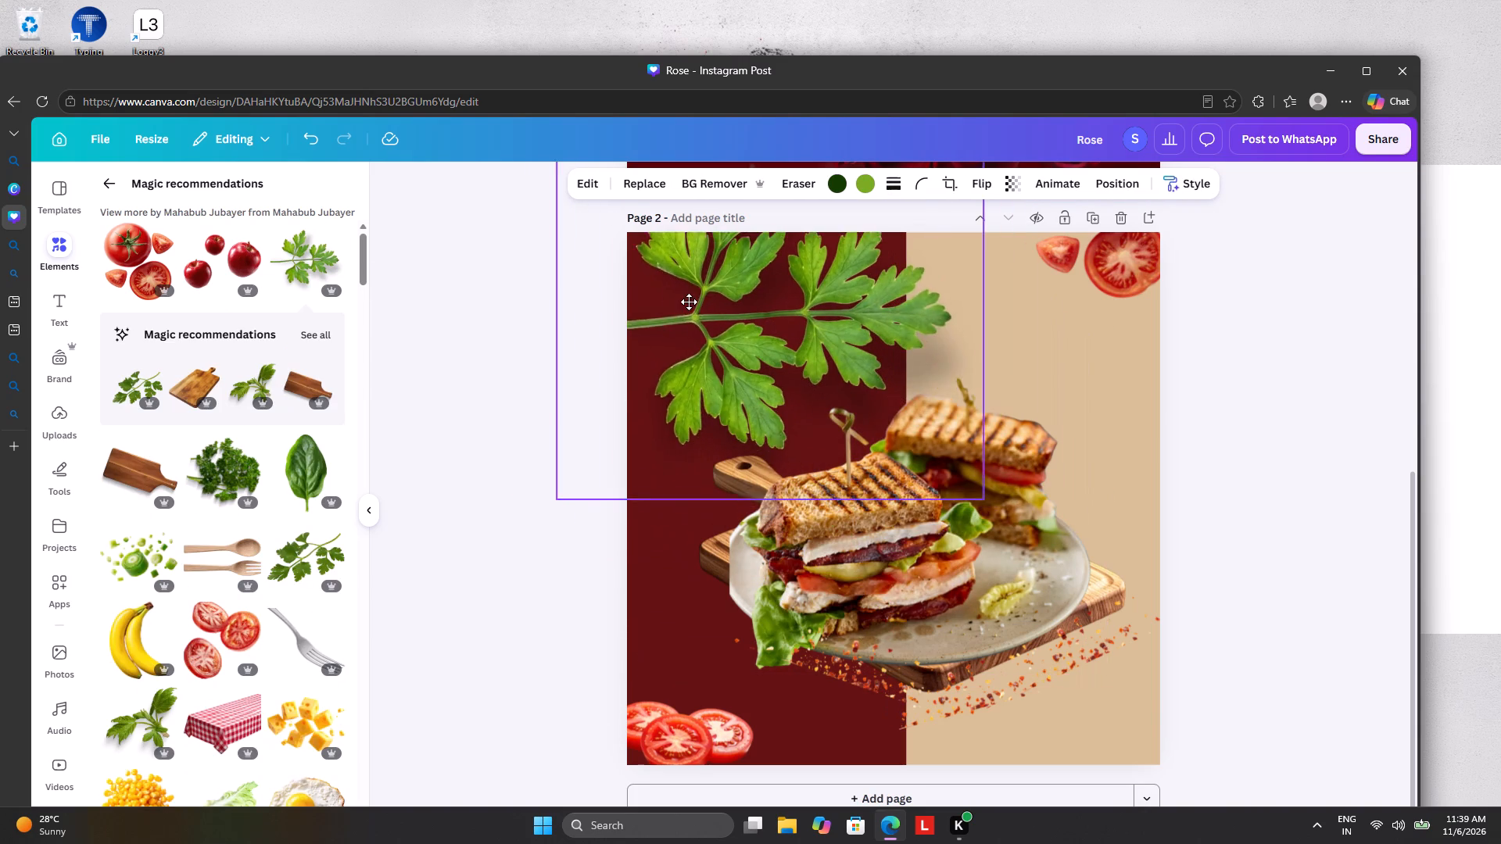
{"action": "left_click_drag", "start_coordinate": [689, 302], "coordinate": [622, 321]}
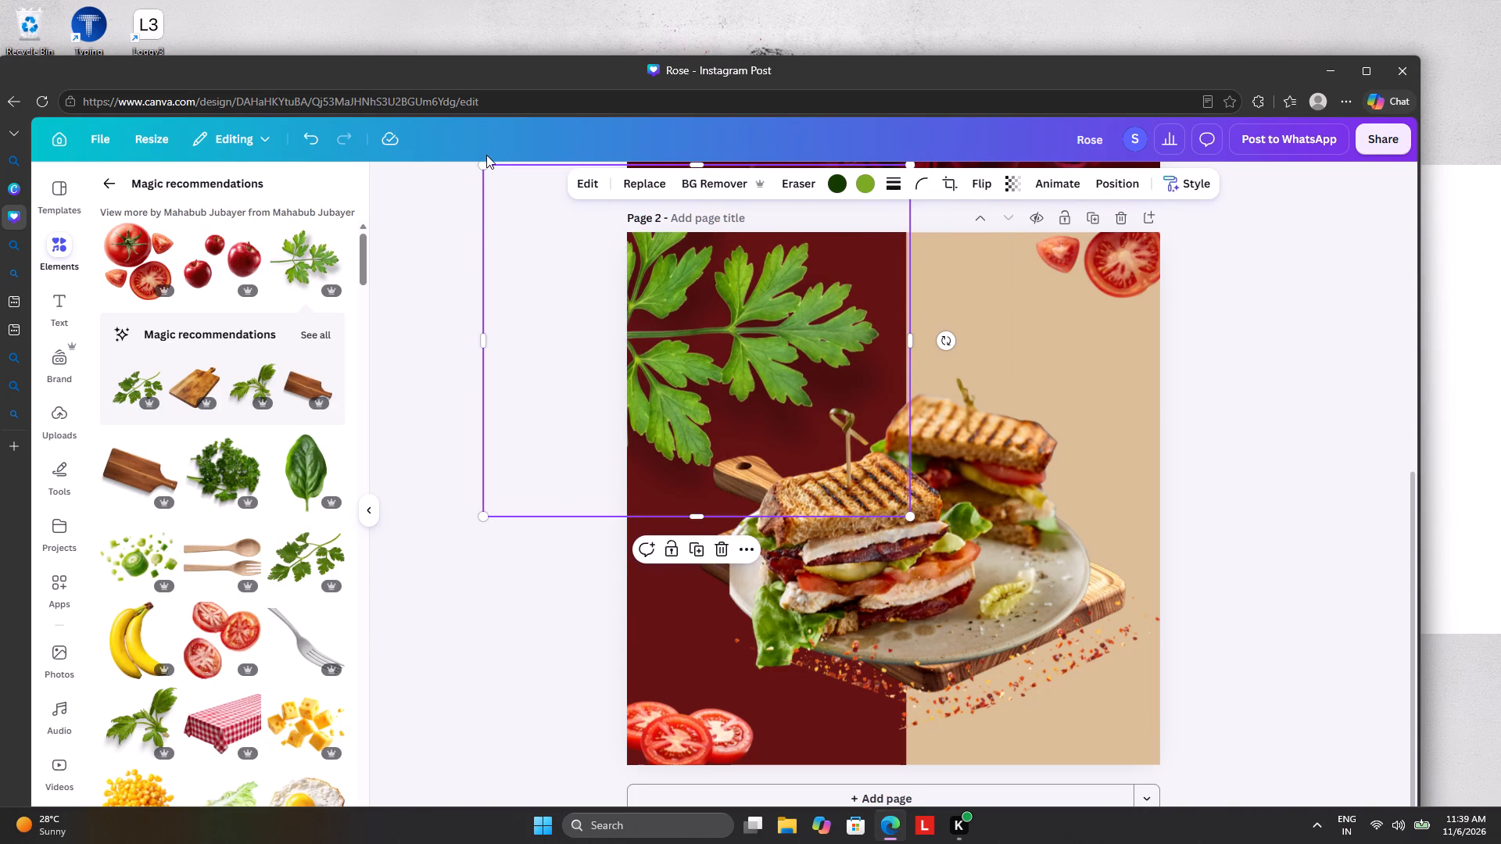
{"action": "left_click_drag", "start_coordinate": [489, 166], "coordinate": [766, 439]}
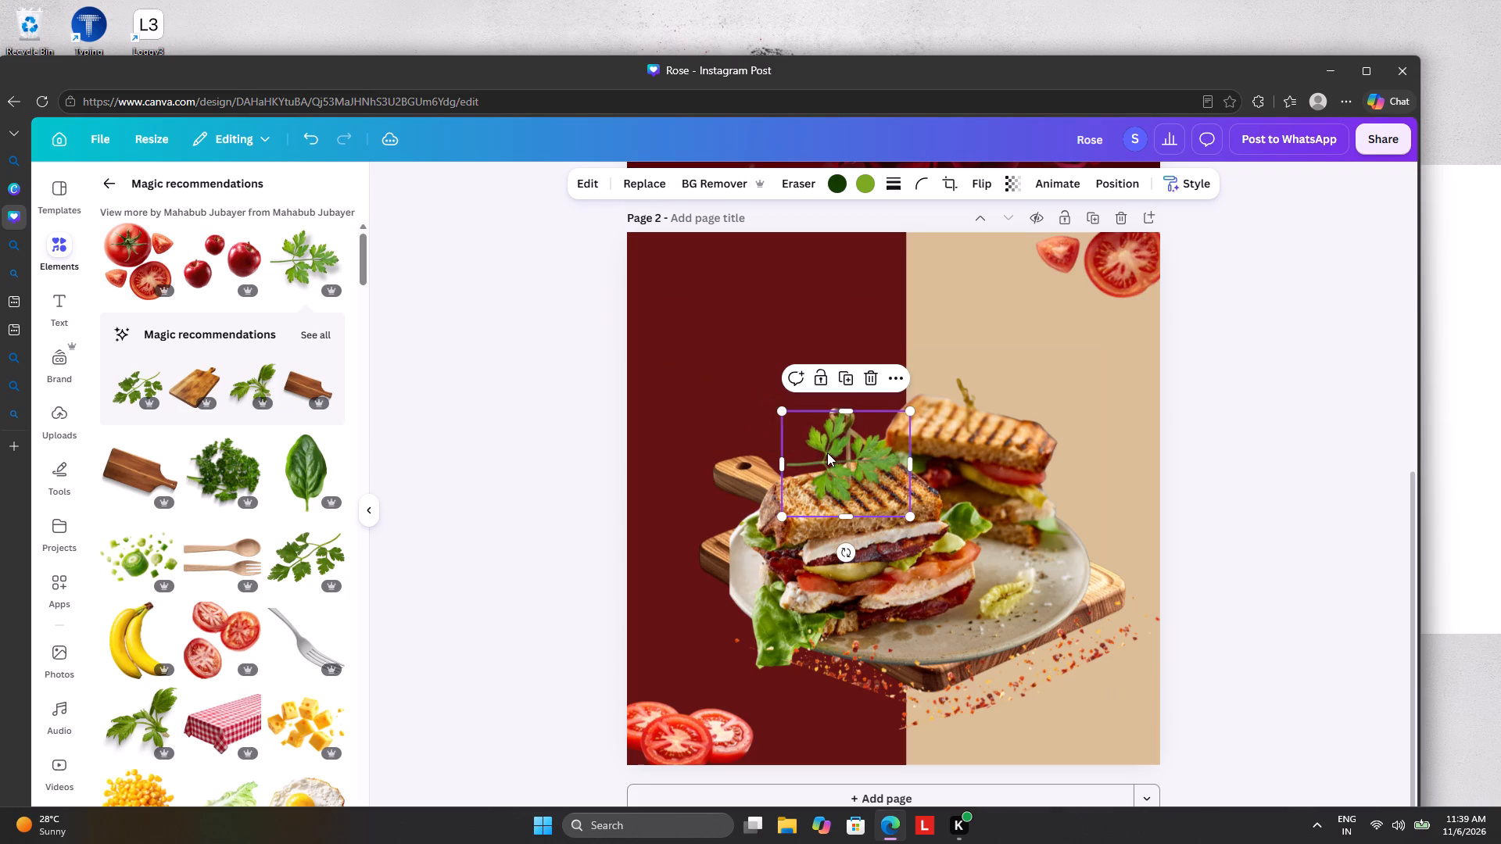
{"action": "left_click_drag", "start_coordinate": [831, 460], "coordinate": [629, 261]}
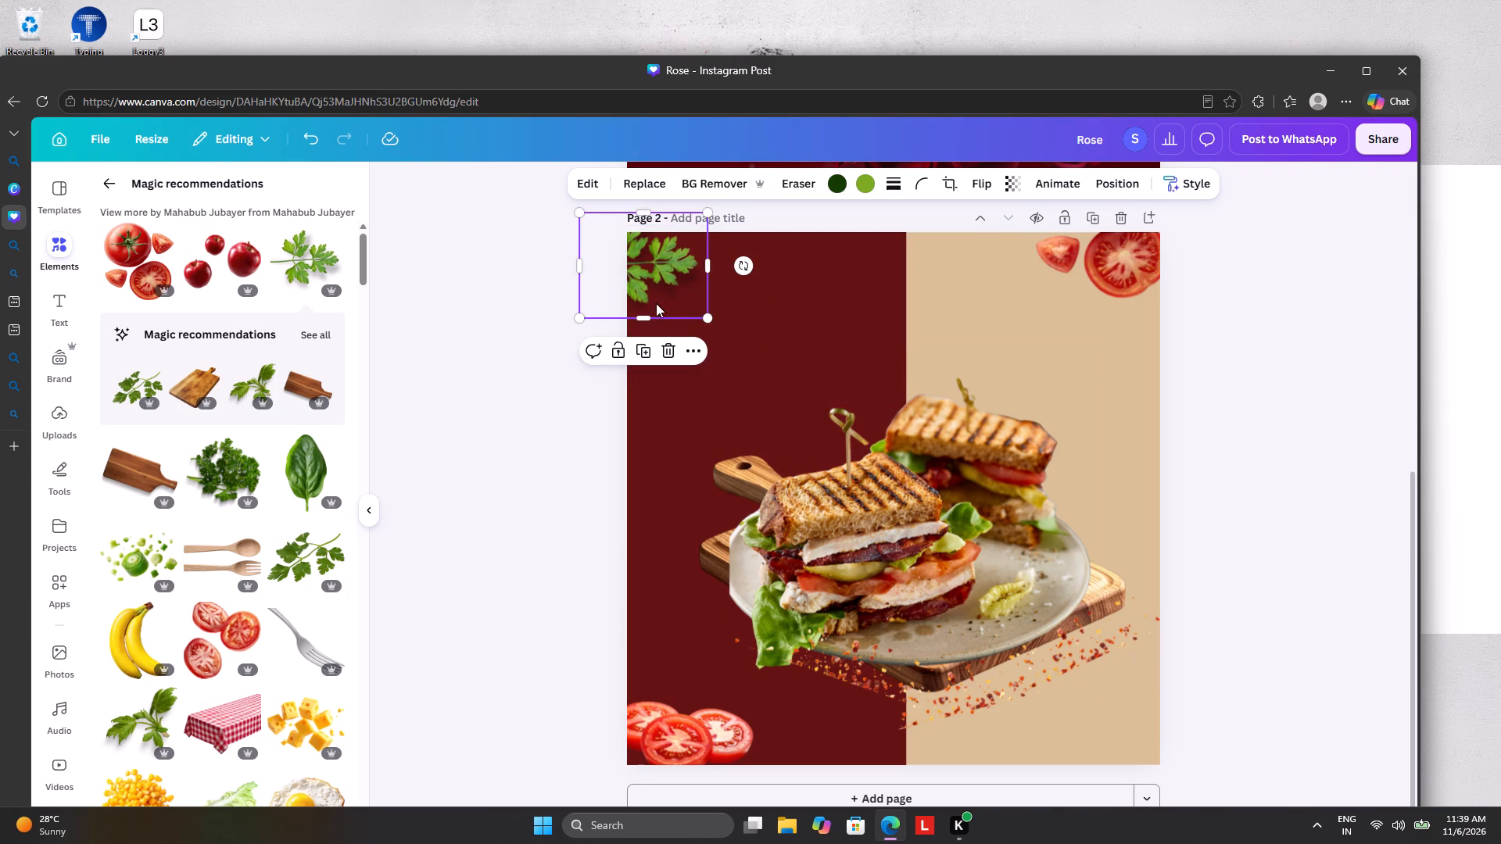
{"action": "left_click_drag", "start_coordinate": [742, 267], "coordinate": [731, 285]}
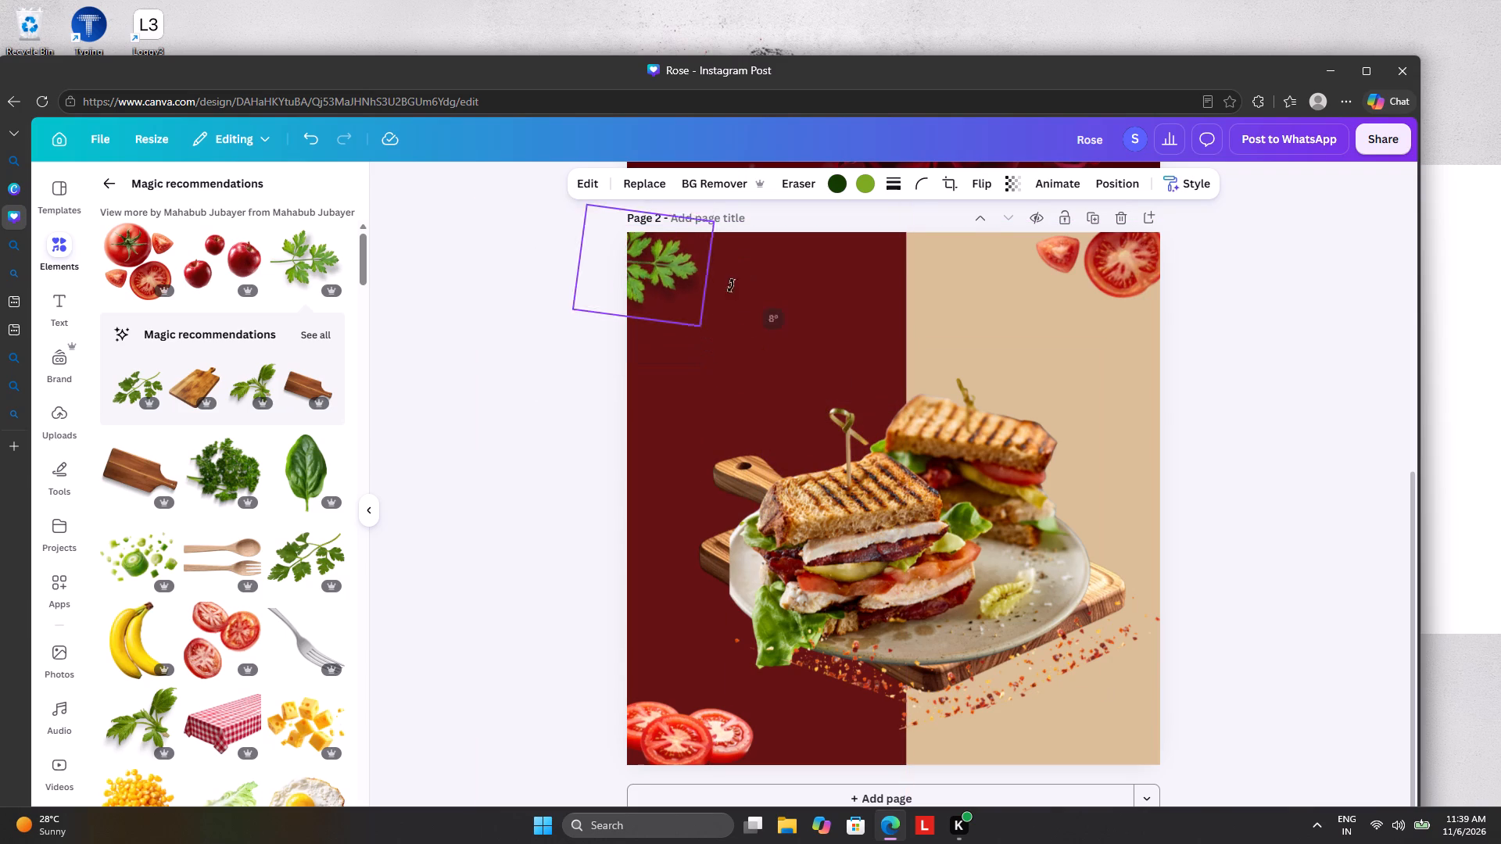
{"action": "left_click_drag", "start_coordinate": [731, 285], "coordinate": [698, 299]}
{"action": "left_click", "coordinate": [525, 369]}
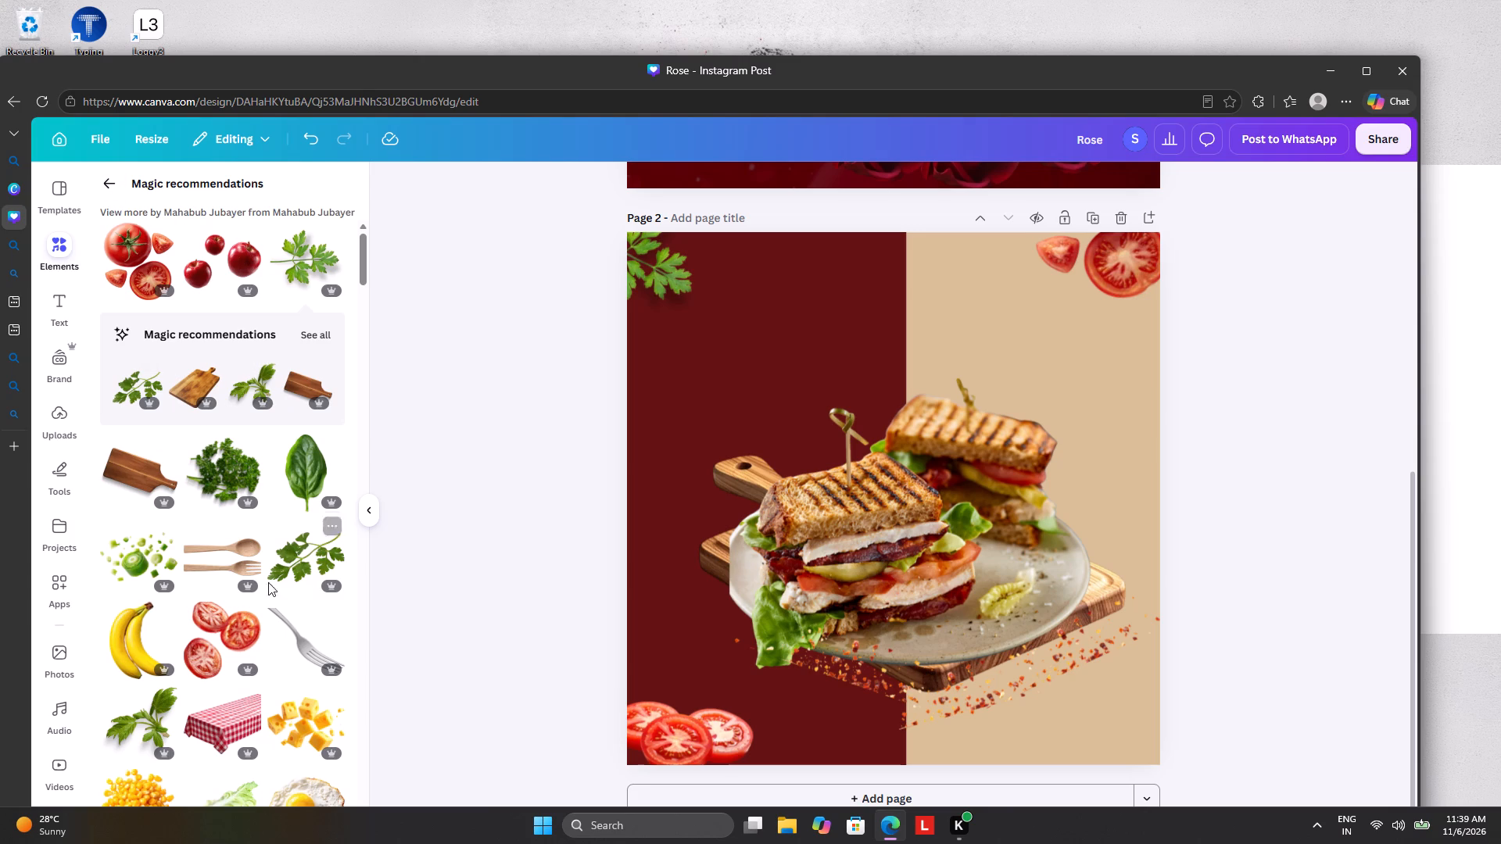
Add the red checked tablecloth image to page 2 and layer it behind the cutting board, just above the dark red rectangle.
{"action": "scroll", "coordinate": [248, 635], "scroll_direction": "down", "scroll_amount": 1}
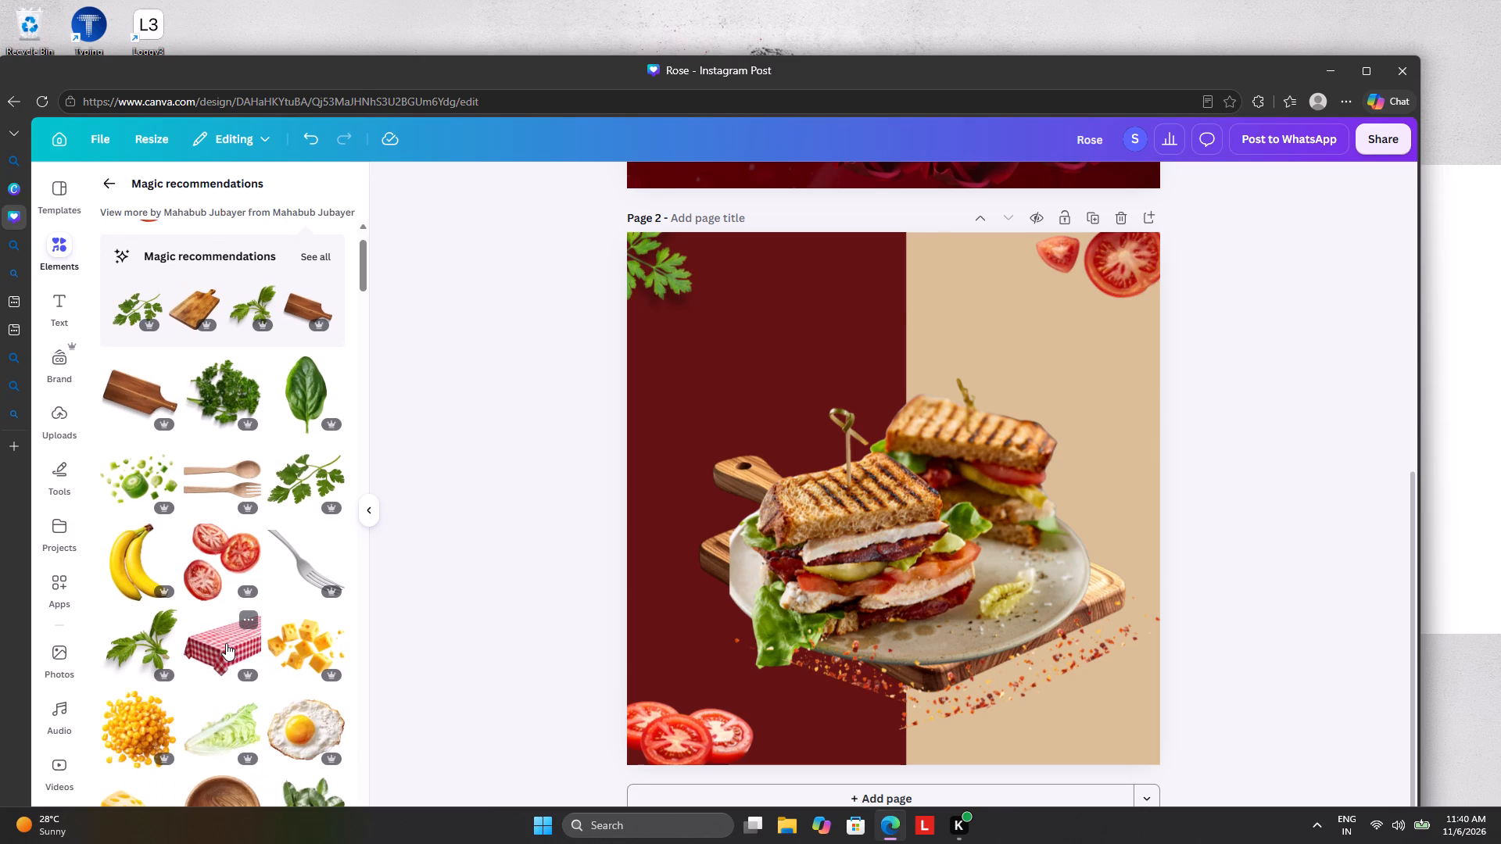
{"action": "left_click", "coordinate": [226, 643]}
{"action": "left_click_drag", "start_coordinate": [718, 481], "coordinate": [773, 556]}
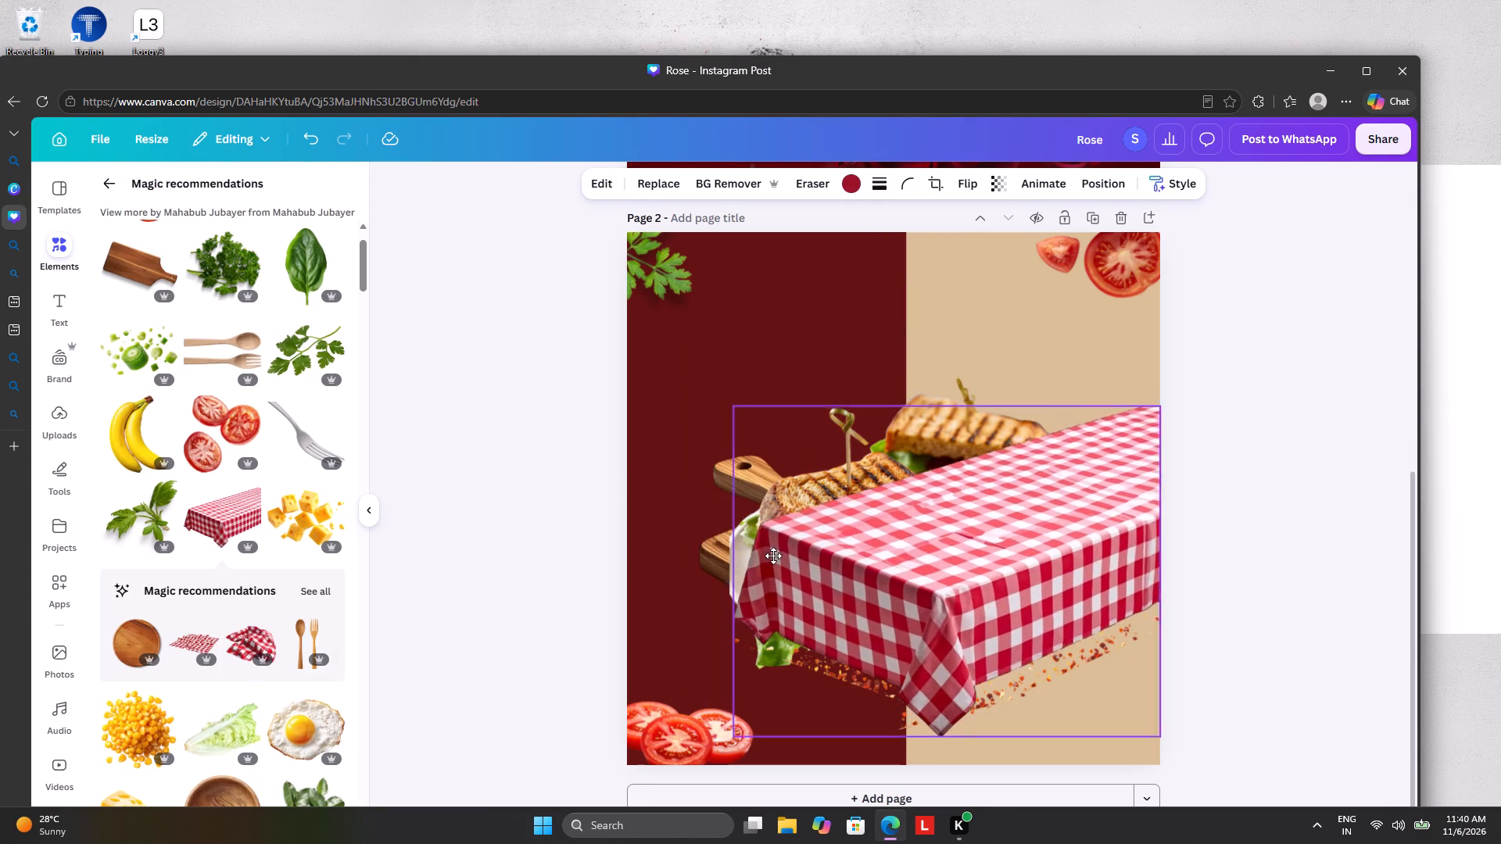
{"action": "left_click_drag", "start_coordinate": [773, 556], "coordinate": [772, 579]}
{"action": "left_click", "coordinate": [1100, 190]}
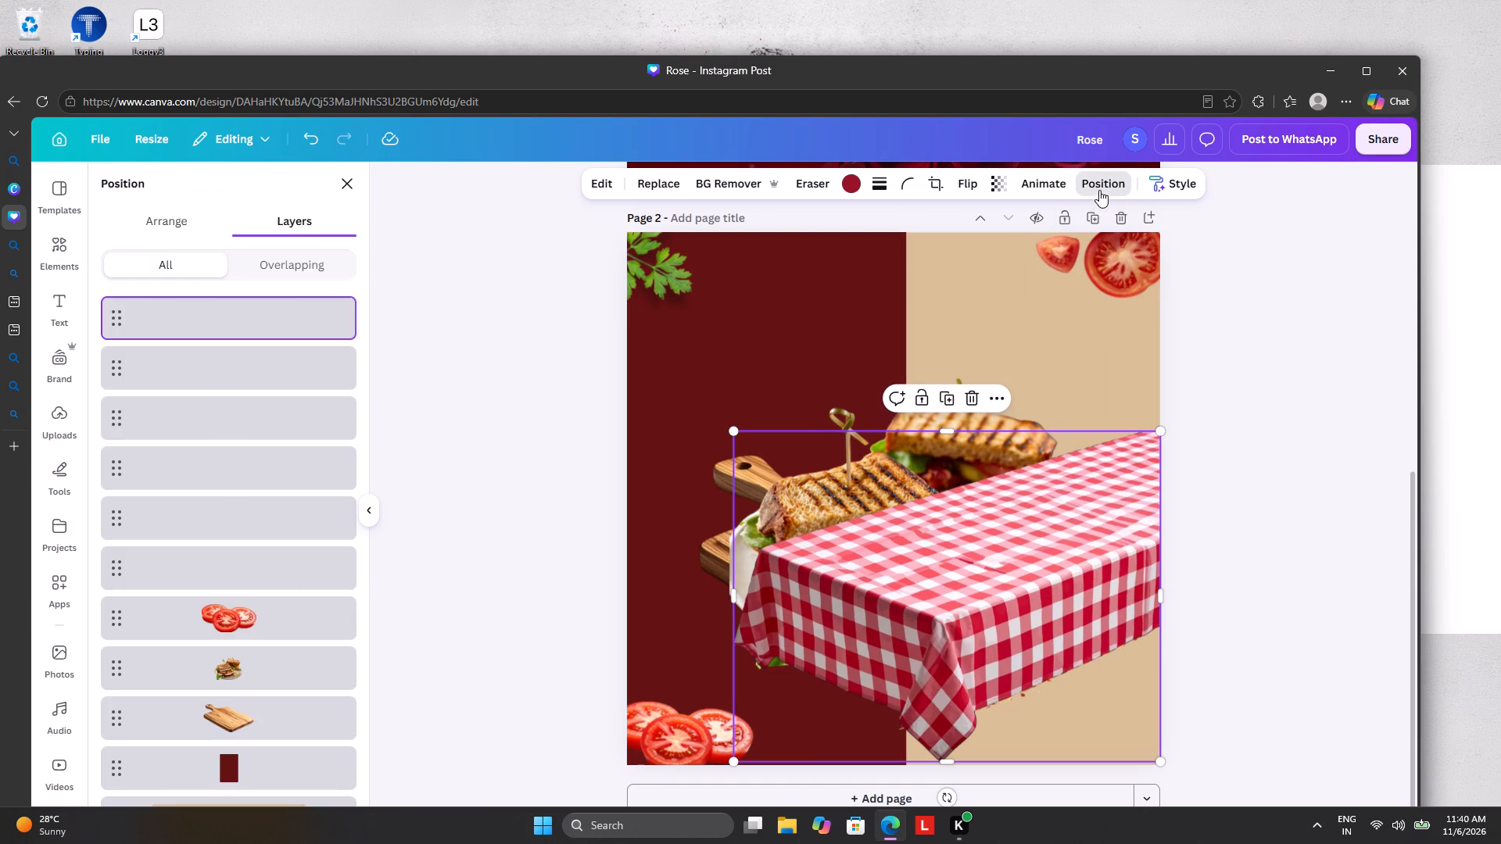
{"action": "left_click_drag", "start_coordinate": [306, 338], "coordinate": [328, 626]}
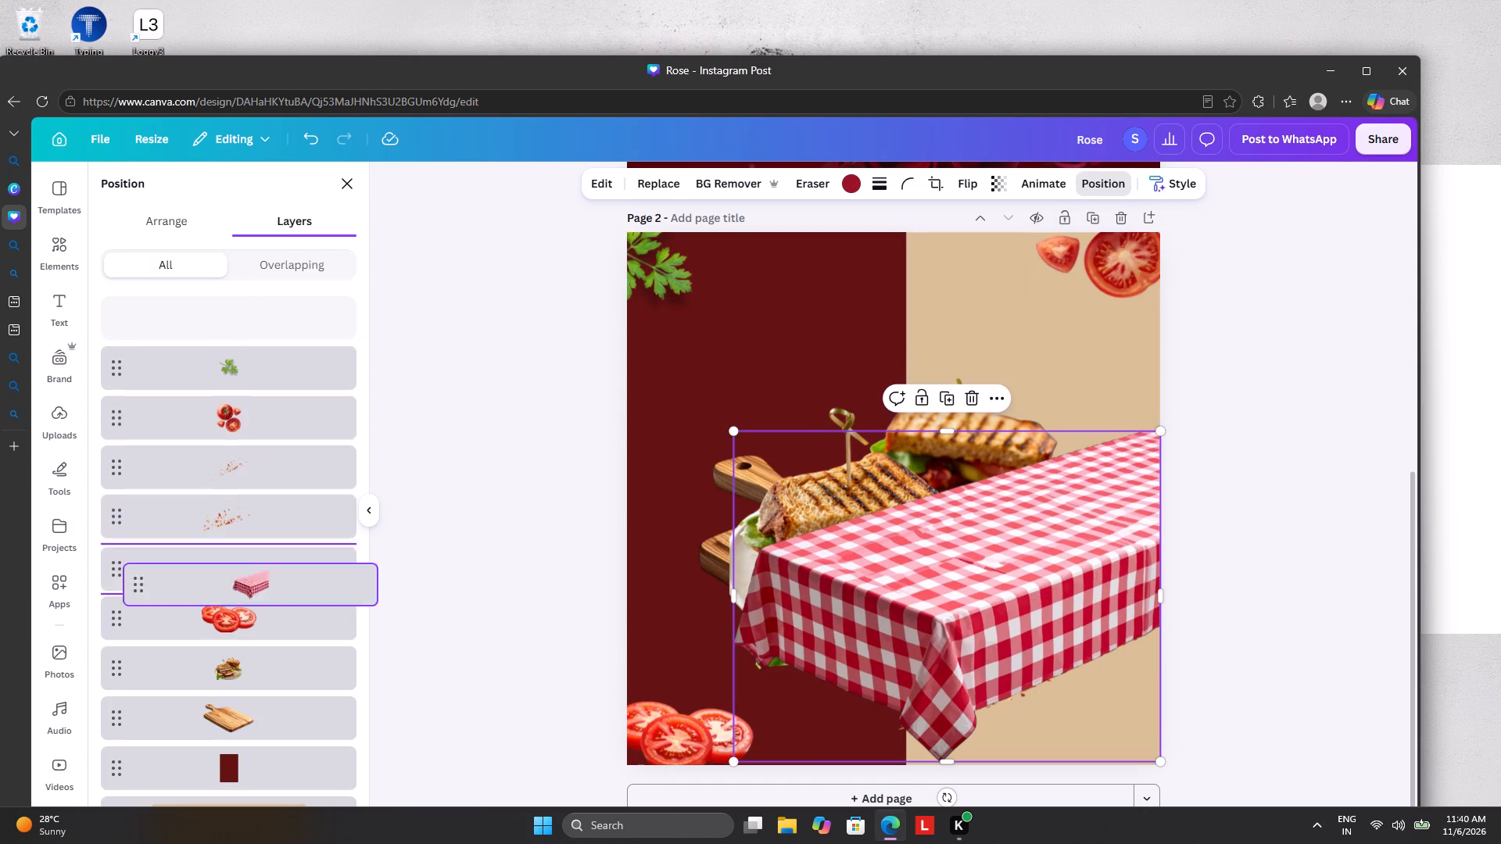
{"action": "left_click_drag", "start_coordinate": [328, 626], "coordinate": [288, 756]}
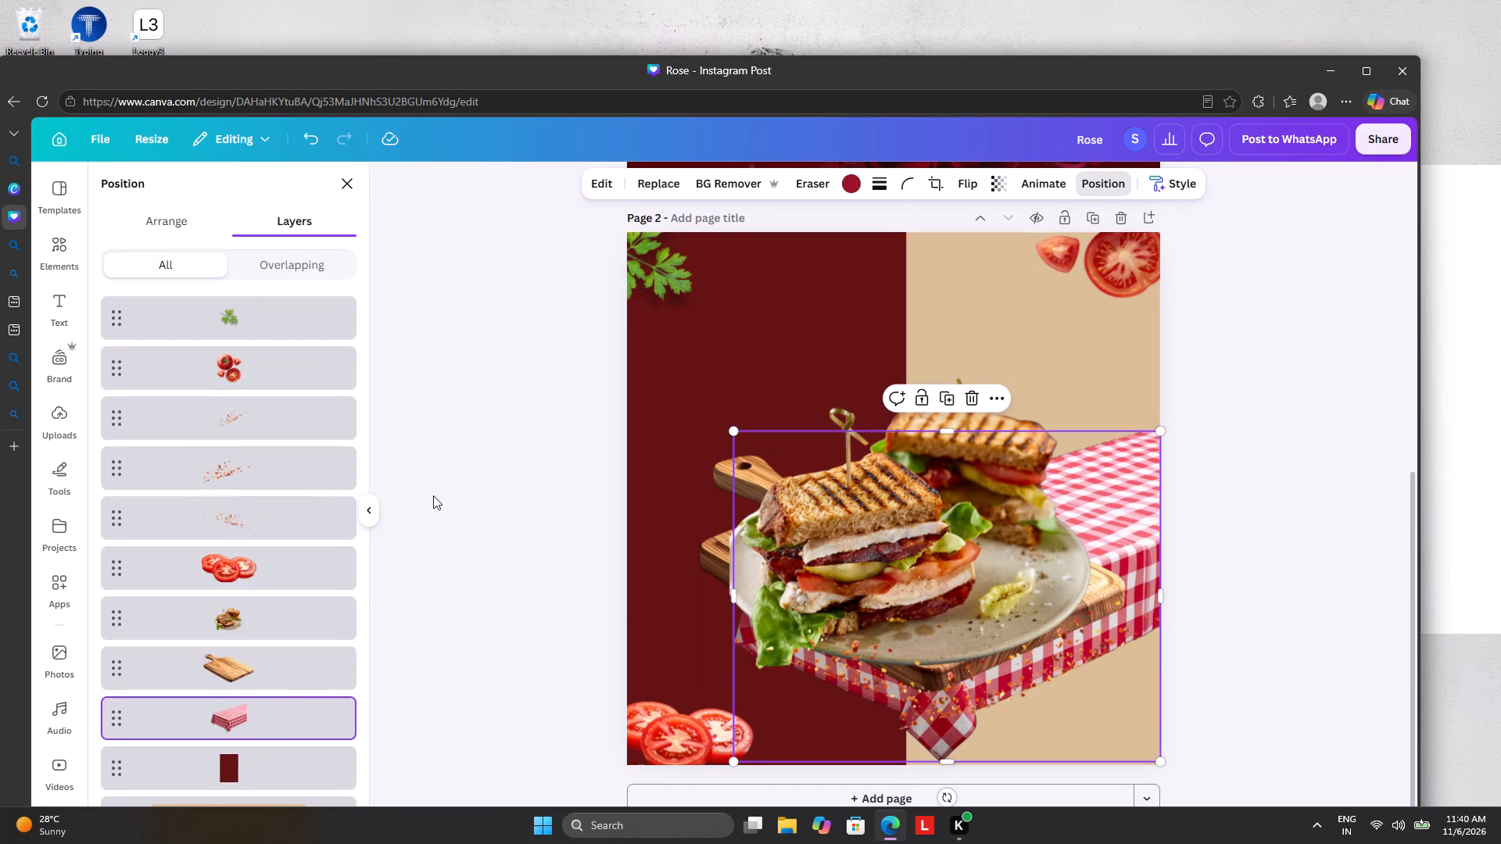
{"action": "left_click", "coordinate": [433, 495]}
{"action": "left_click", "coordinate": [432, 495]}
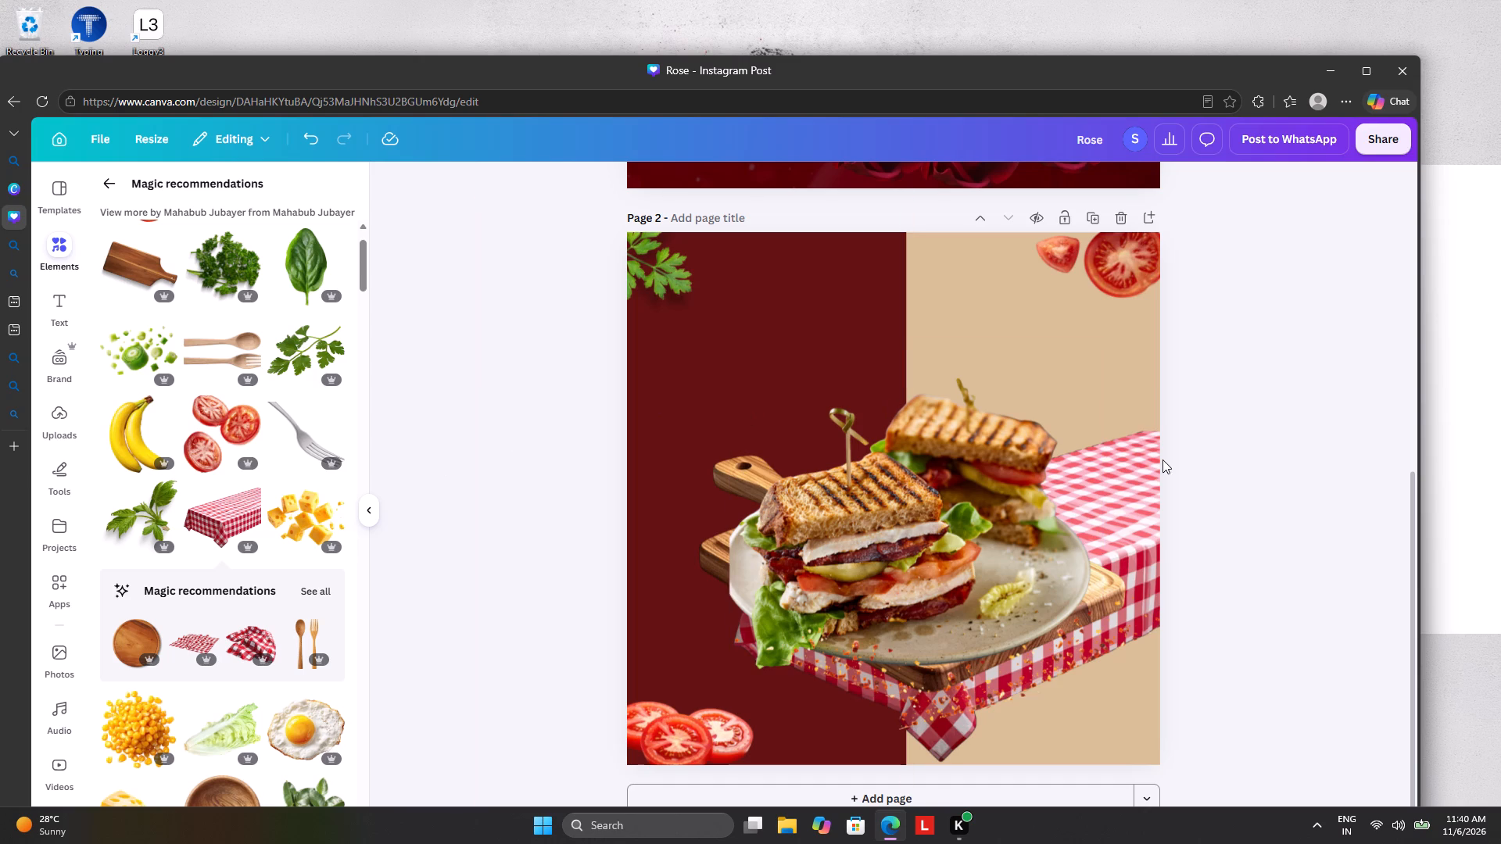
Enlarge the tablecloth past the page edges and lower it so its tabletop spans the bottom of page 2.
{"action": "left_click", "coordinate": [1134, 495]}
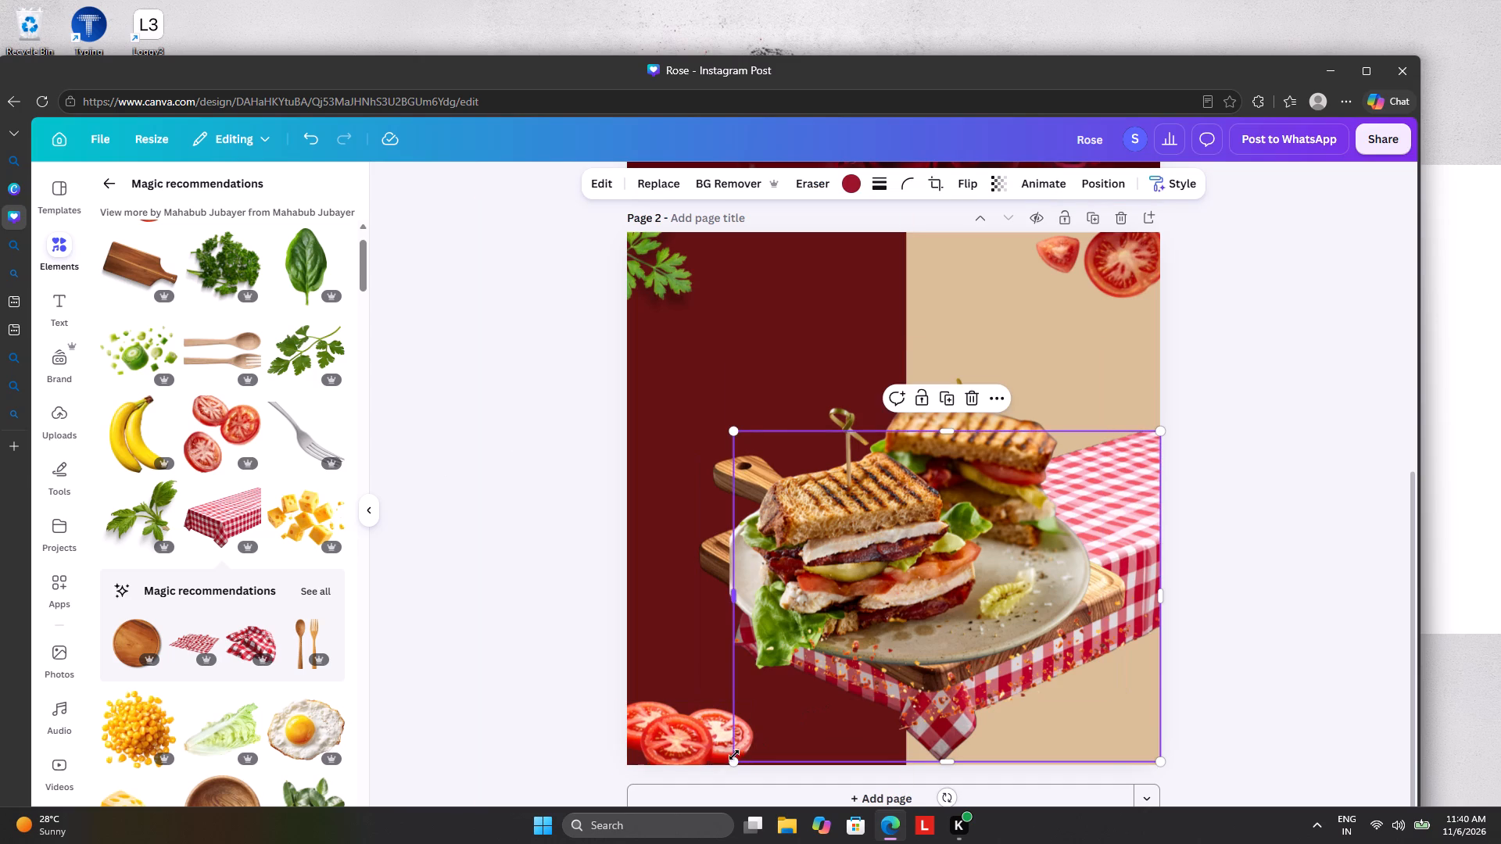
{"action": "left_click_drag", "start_coordinate": [734, 763], "coordinate": [535, 843]}
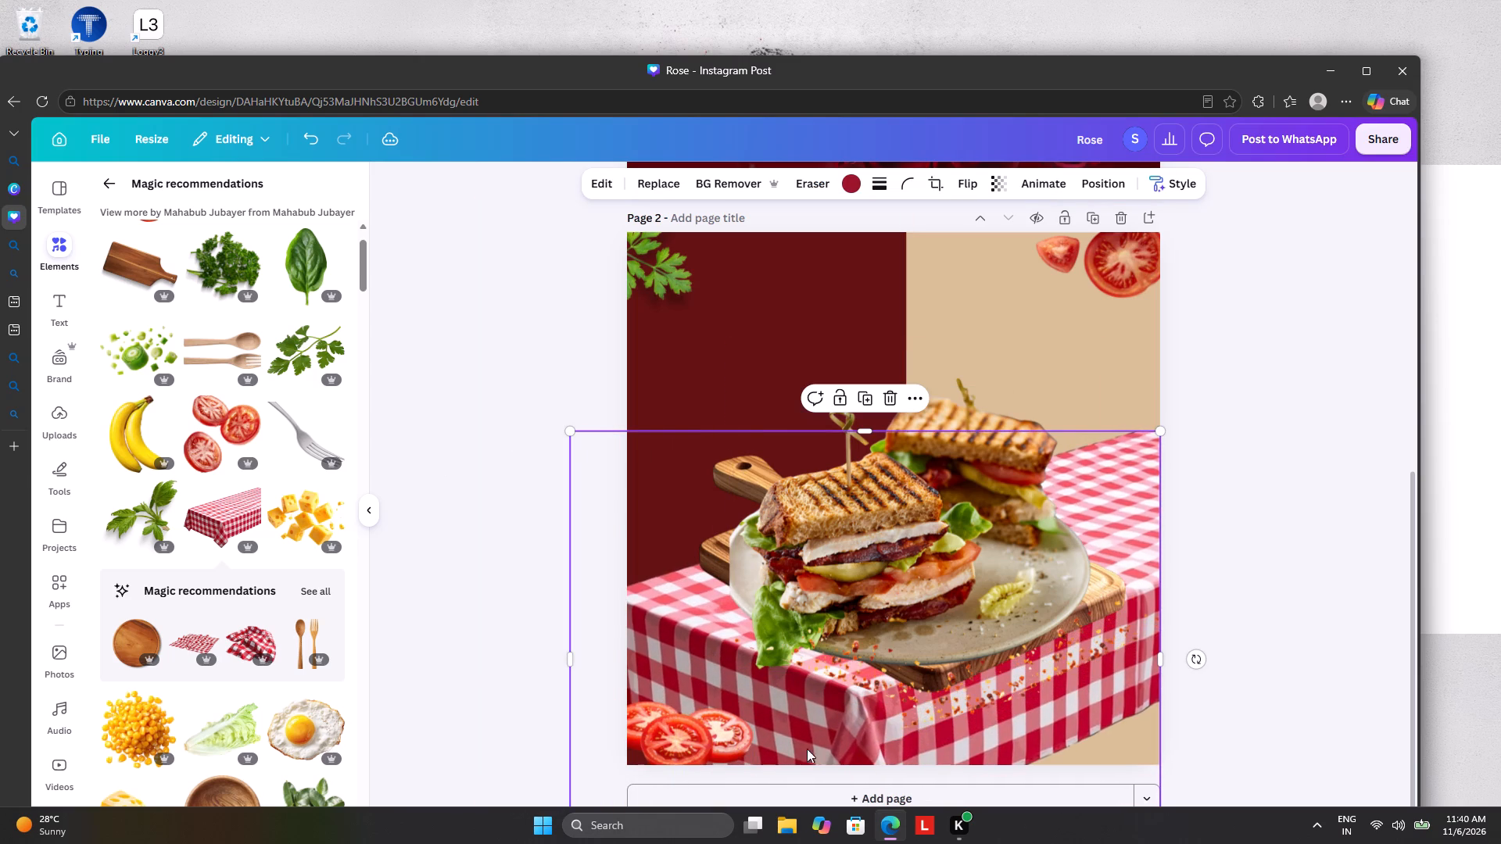
{"action": "left_click_drag", "start_coordinate": [1073, 696], "coordinate": [1076, 775]}
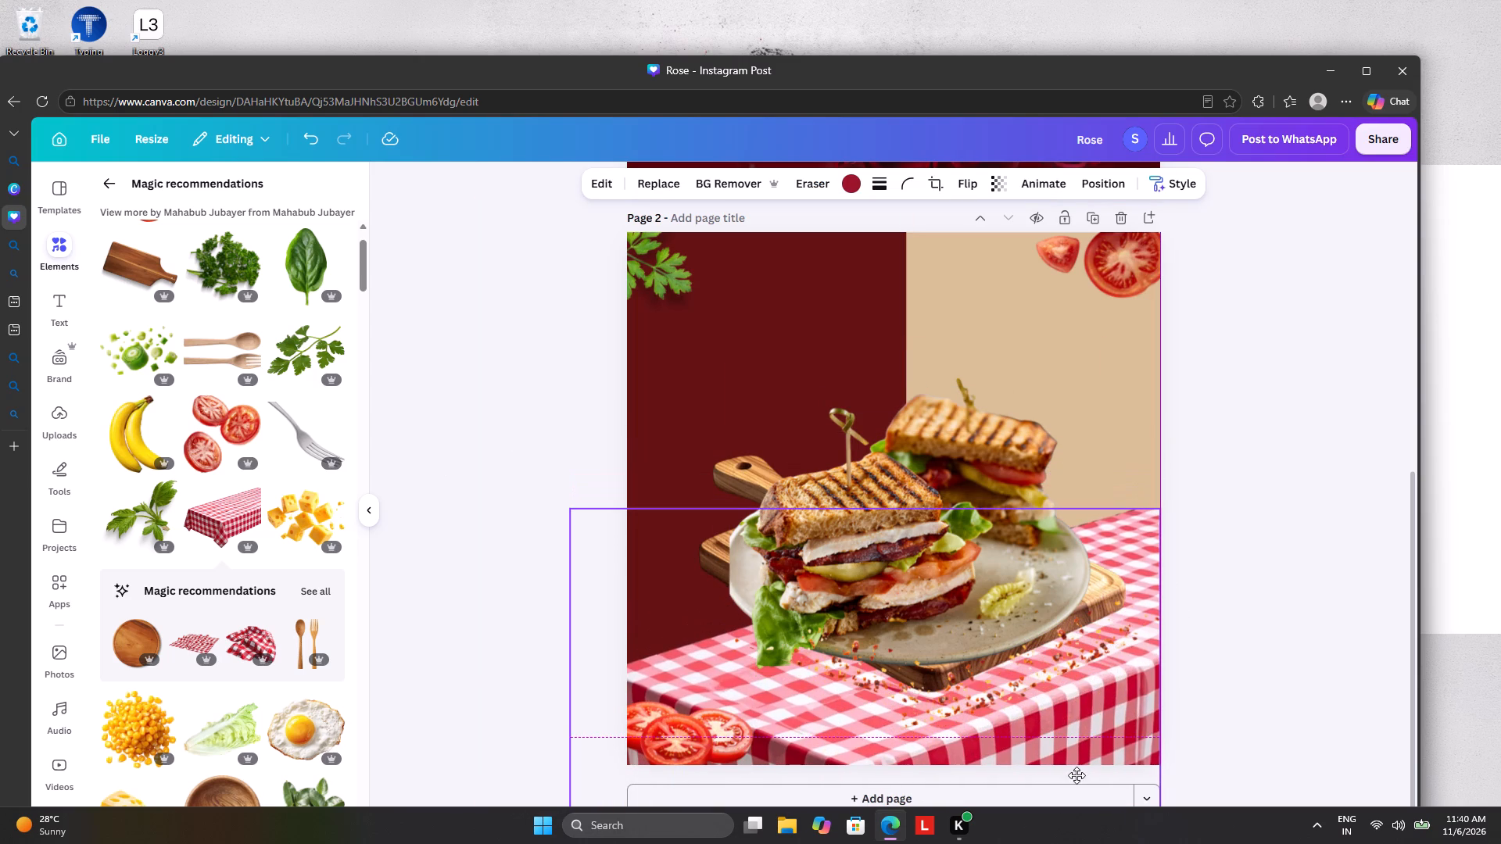
{"action": "left_click_drag", "start_coordinate": [1076, 775], "coordinate": [1076, 771]}
{"action": "left_click_drag", "start_coordinate": [956, 563], "coordinate": [973, 594]}
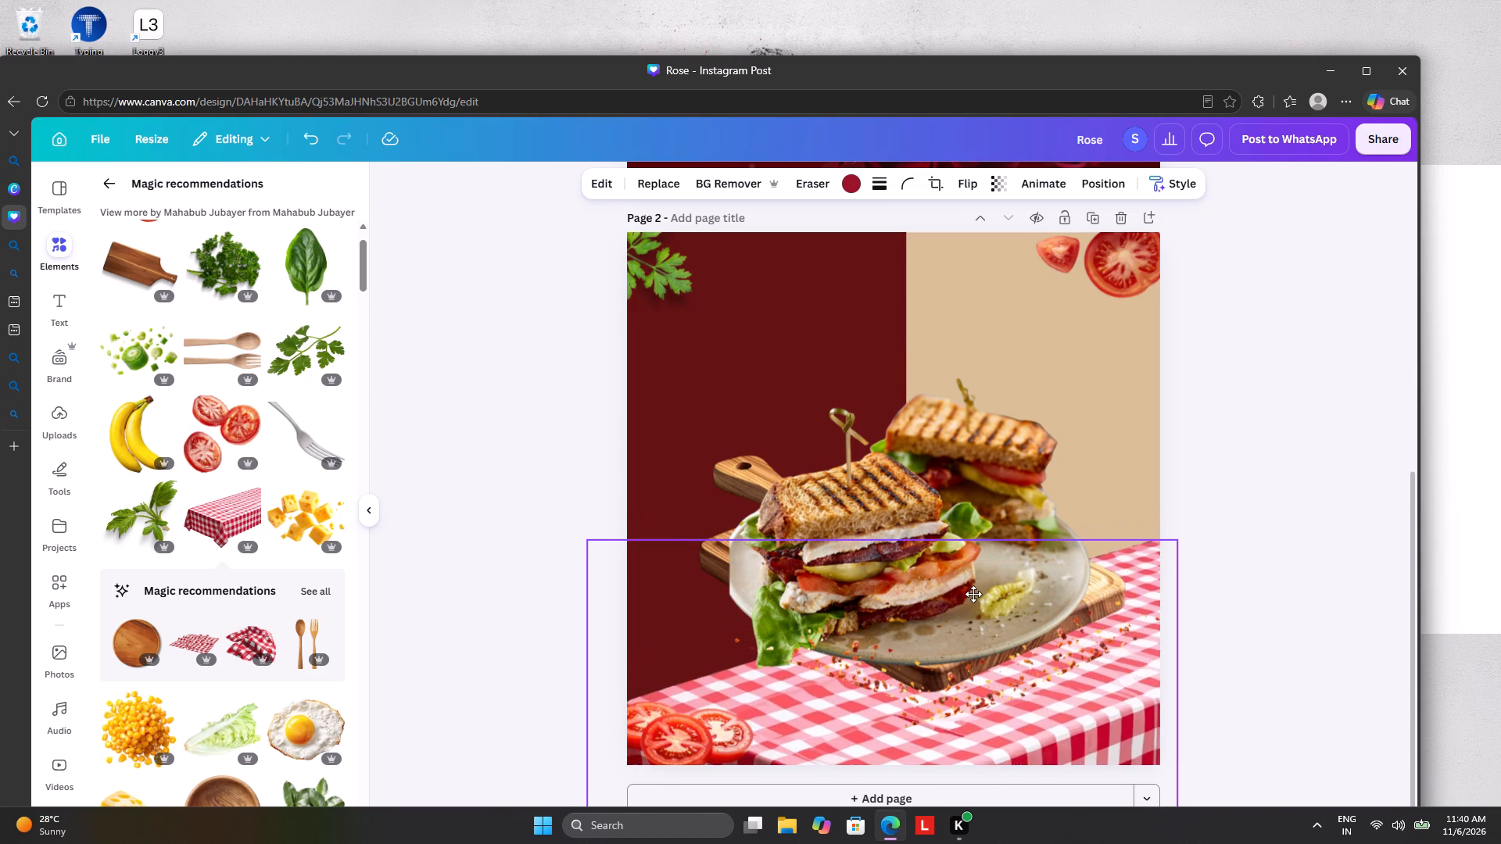
{"action": "left_click_drag", "start_coordinate": [973, 594], "coordinate": [968, 586]}
{"action": "left_click", "coordinate": [536, 465]}
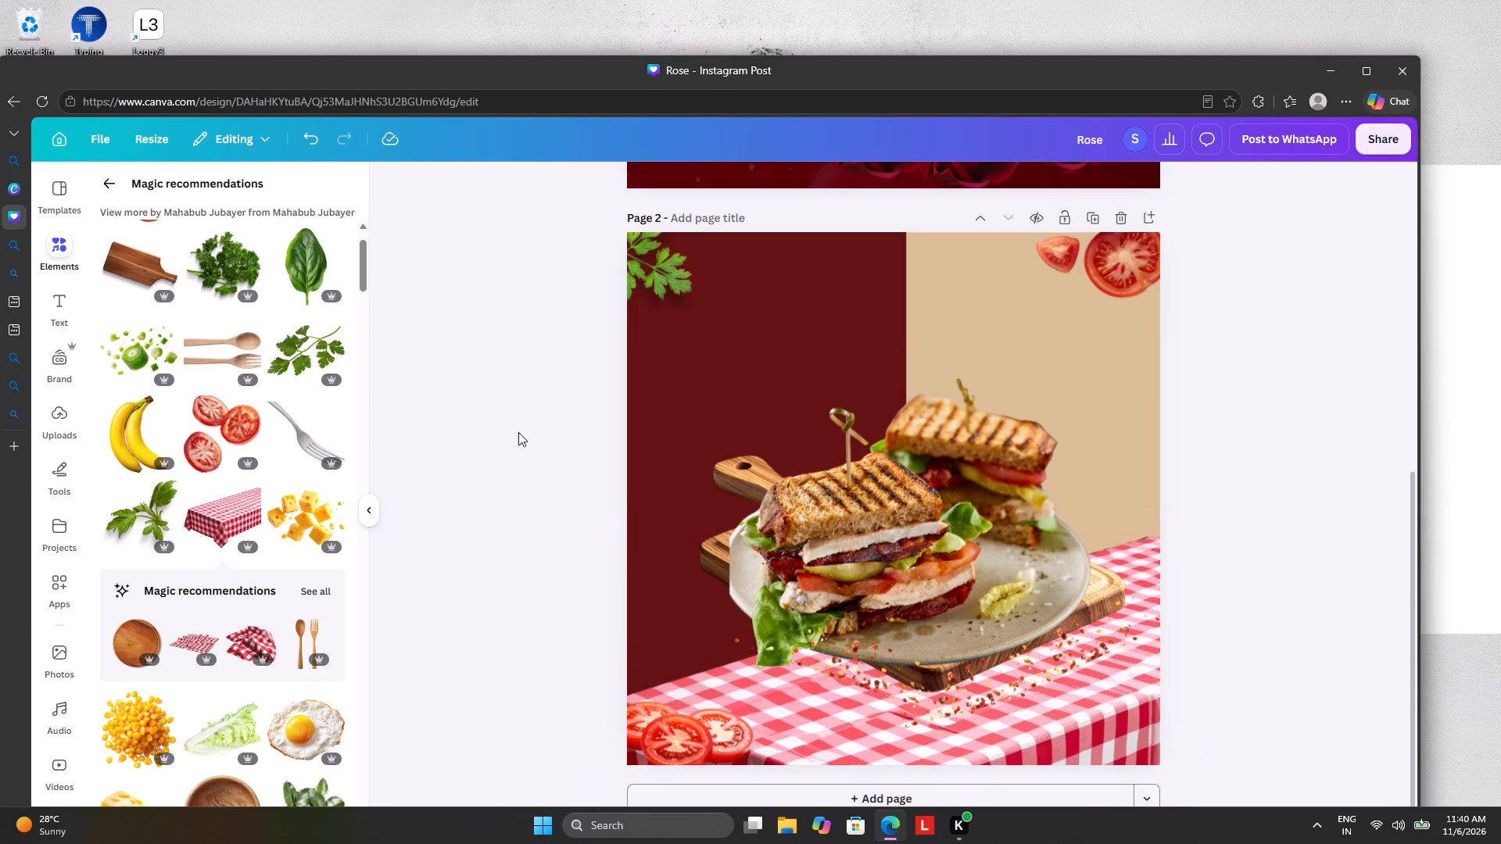
Move the sandwich plate and the cutting board down onto the checked tablecloth.
{"action": "left_click_drag", "start_coordinate": [936, 500], "coordinate": [958, 588]}
{"action": "left_click", "coordinate": [747, 499]}
{"action": "left_click_drag", "start_coordinate": [737, 492], "coordinate": [743, 516]}
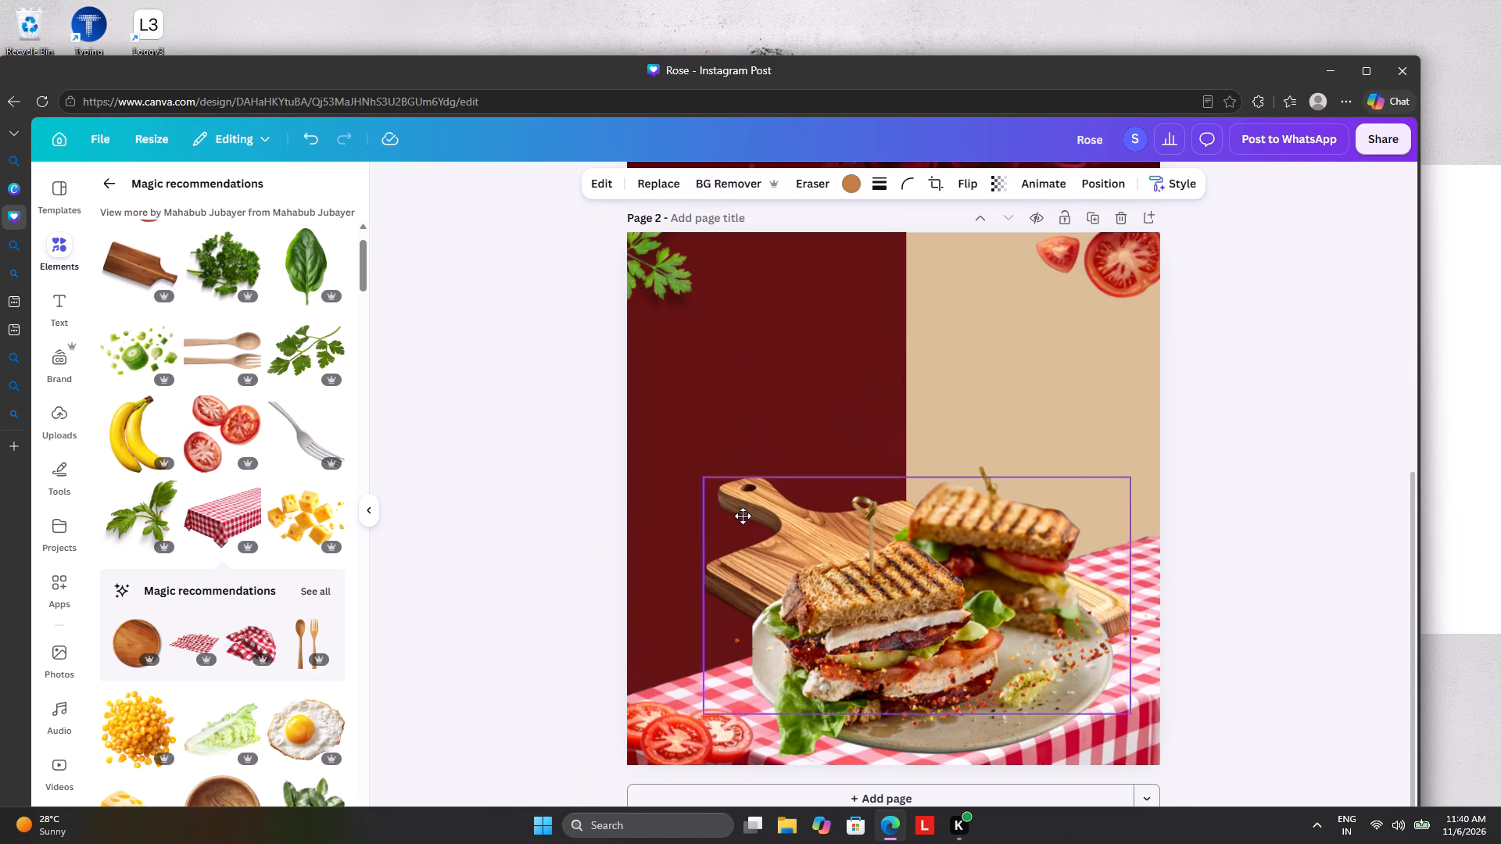
{"action": "left_click_drag", "start_coordinate": [743, 516], "coordinate": [771, 583]}
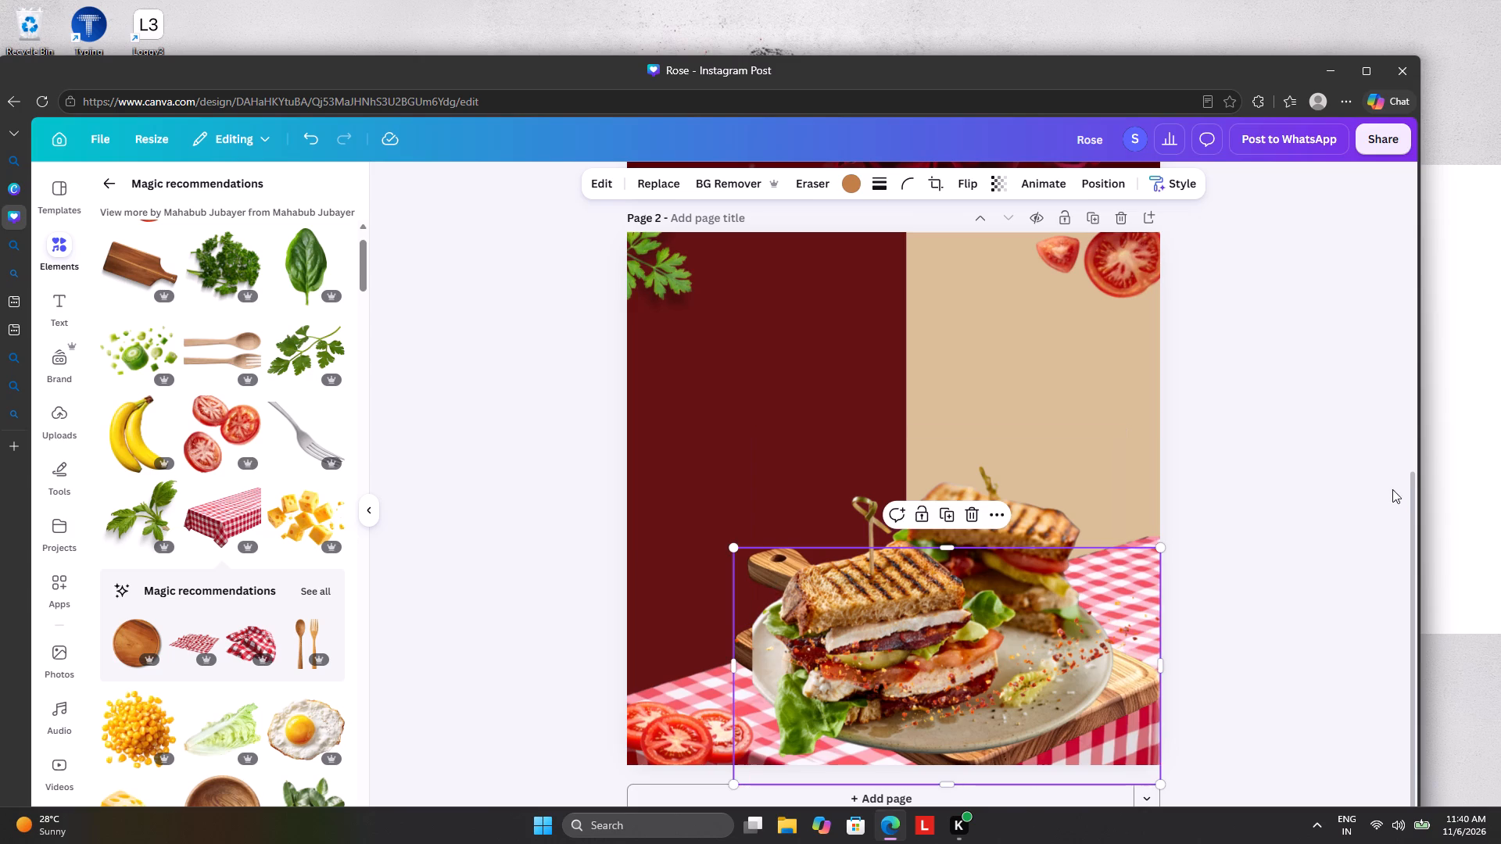
{"action": "left_click", "coordinate": [1391, 489]}
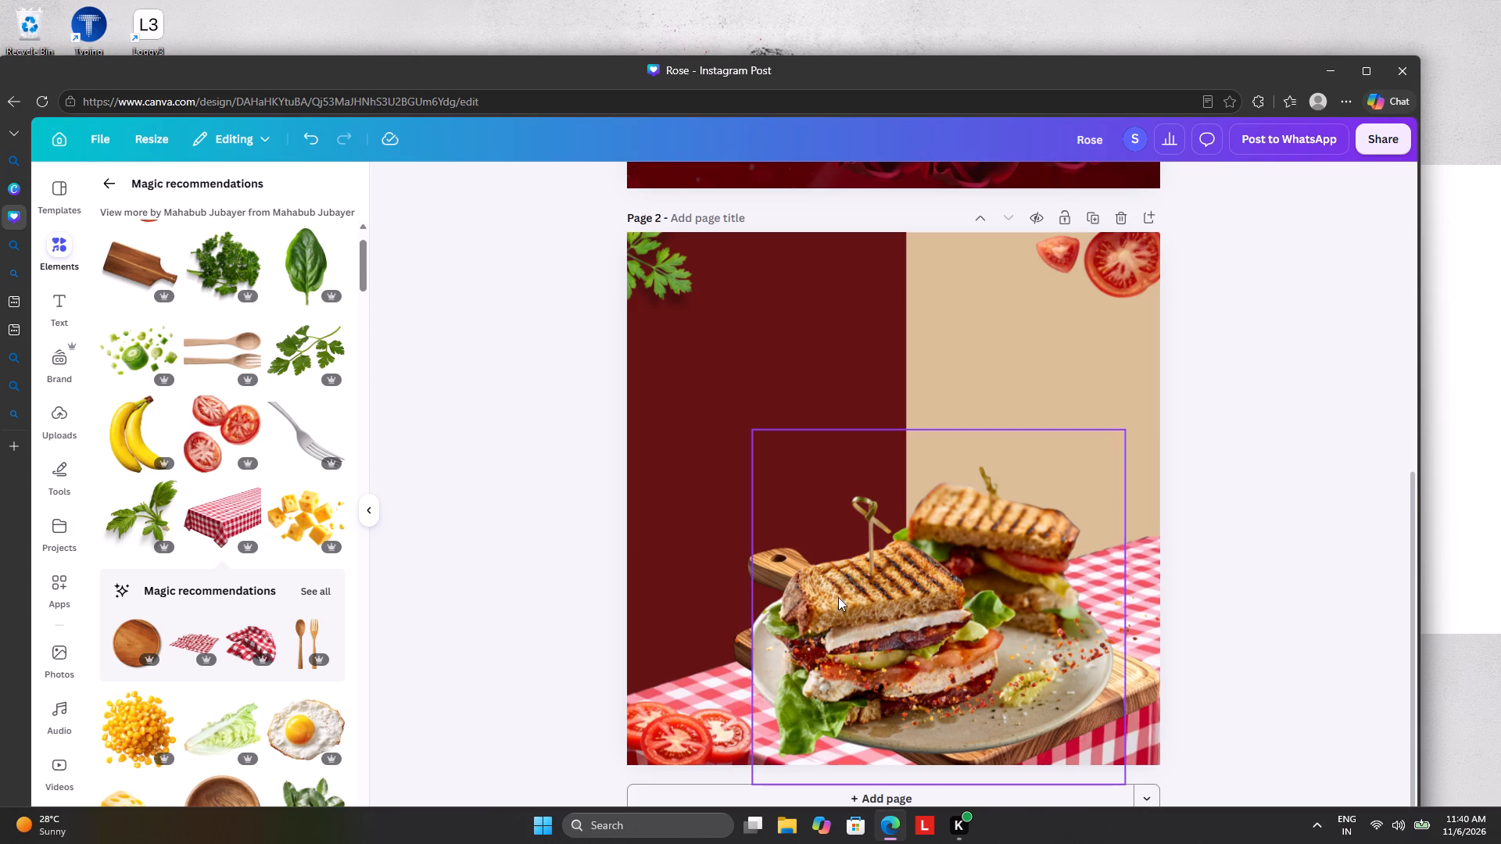
Move the sandwich plate clear of the cutting board, shrink the board and place it fully on the tablecloth.
{"action": "left_click_drag", "start_coordinate": [851, 597], "coordinate": [821, 309]}
{"action": "left_click", "coordinate": [872, 634]}
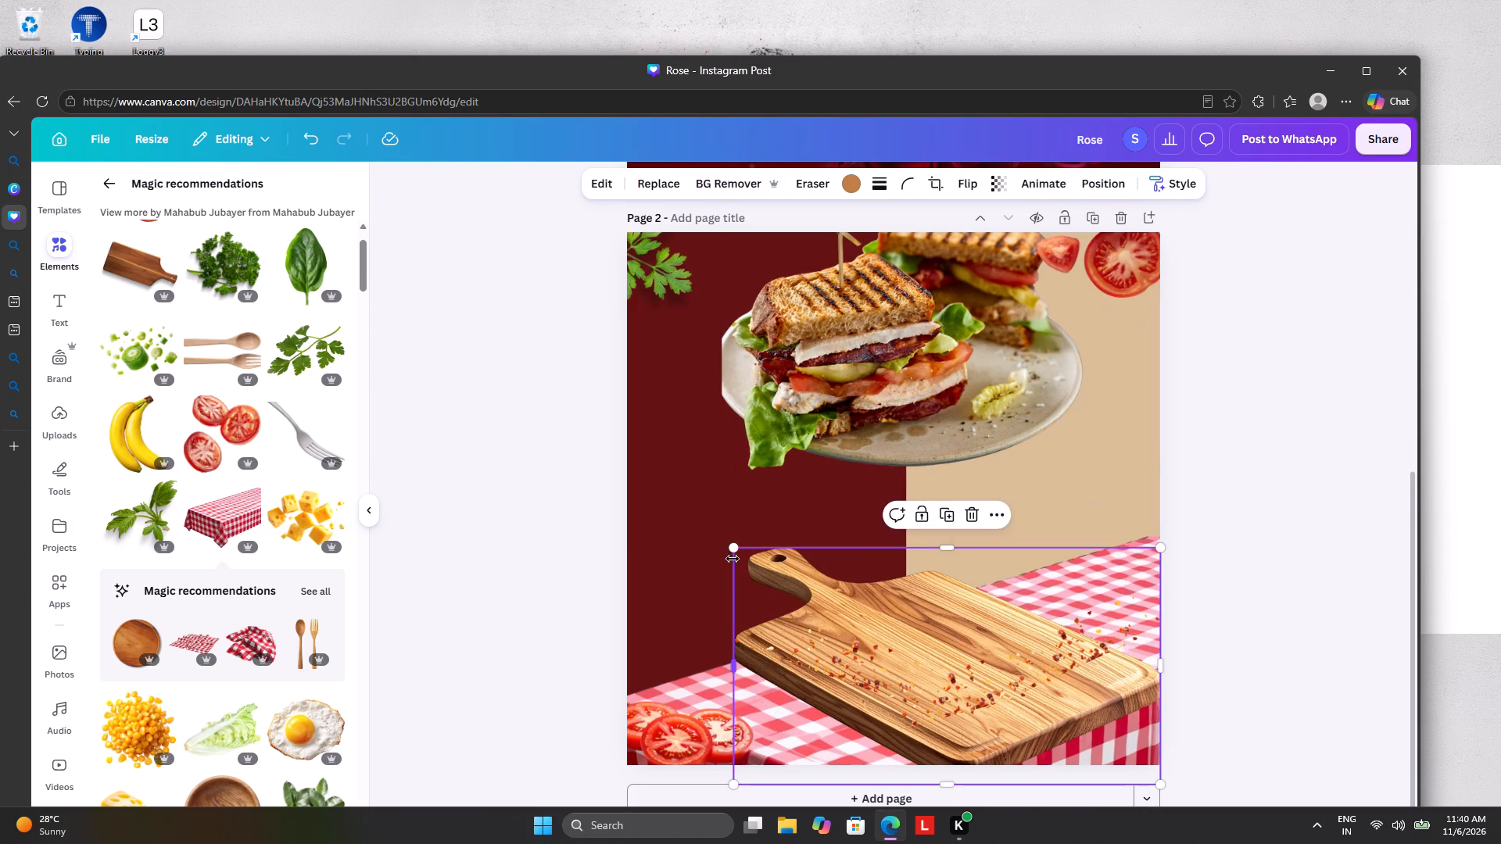
{"action": "left_click_drag", "start_coordinate": [733, 547], "coordinate": [845, 588]}
{"action": "left_click_drag", "start_coordinate": [1005, 742], "coordinate": [1005, 738]}
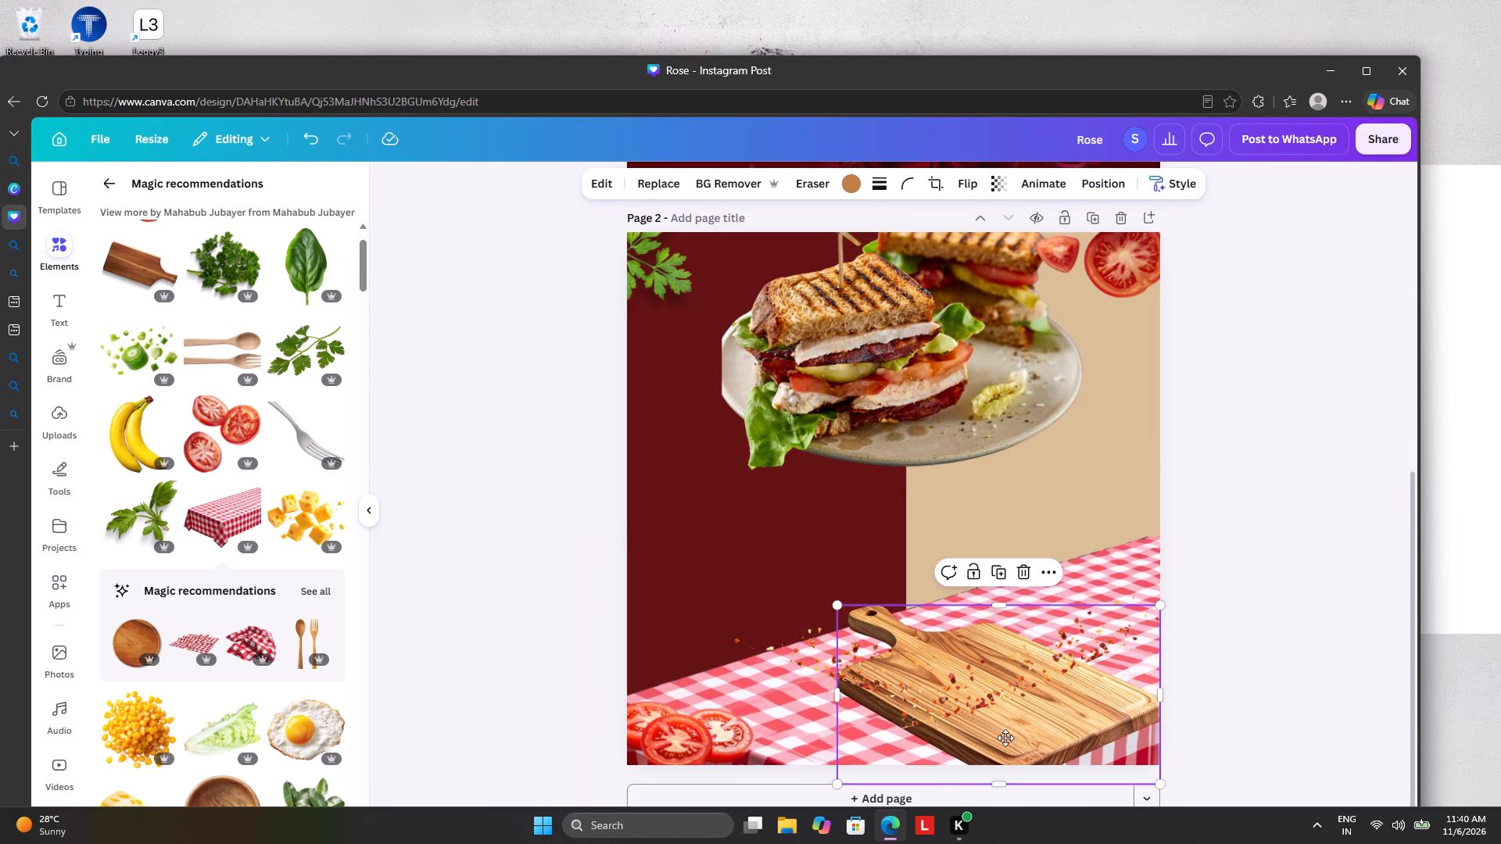
{"action": "left_click_drag", "start_coordinate": [1005, 738], "coordinate": [973, 704]}
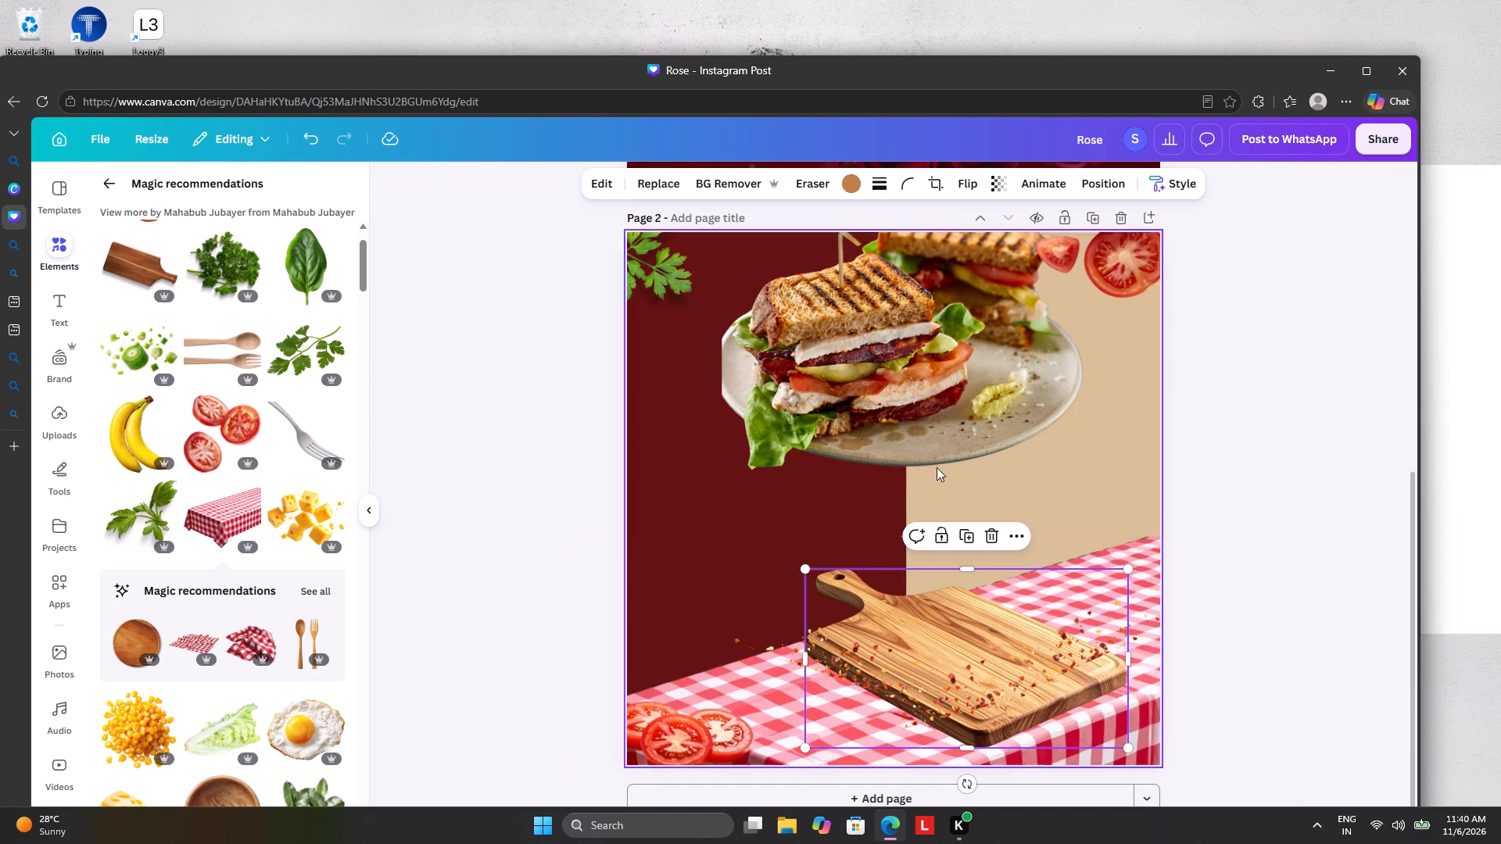
Bring the sandwich plate back down, shrink it and set it on the cutting board.
{"action": "left_click_drag", "start_coordinate": [923, 326], "coordinate": [955, 563]}
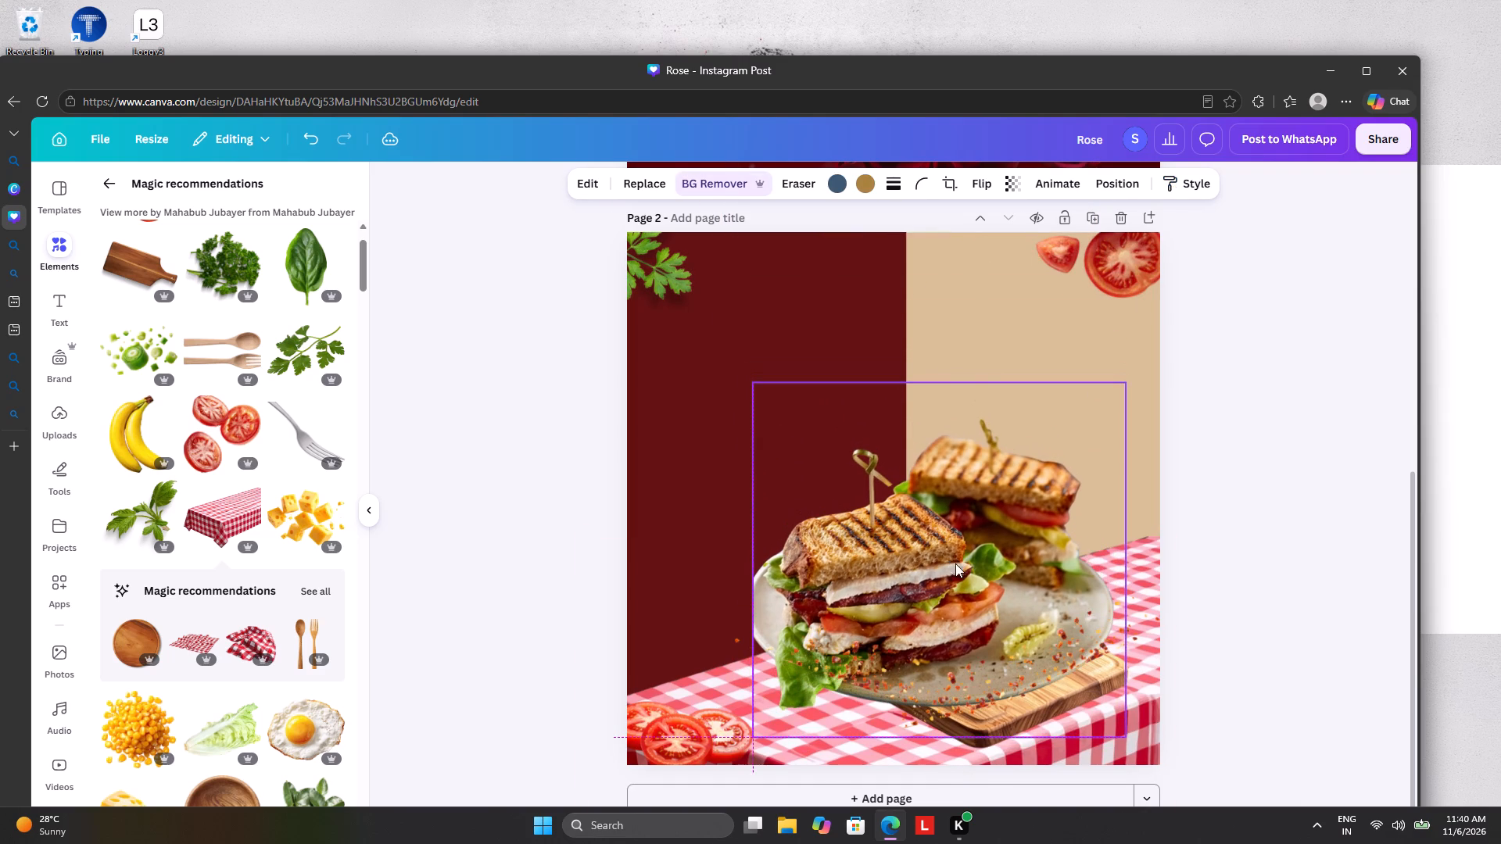
{"action": "left_click_drag", "start_coordinate": [757, 383], "coordinate": [809, 420]}
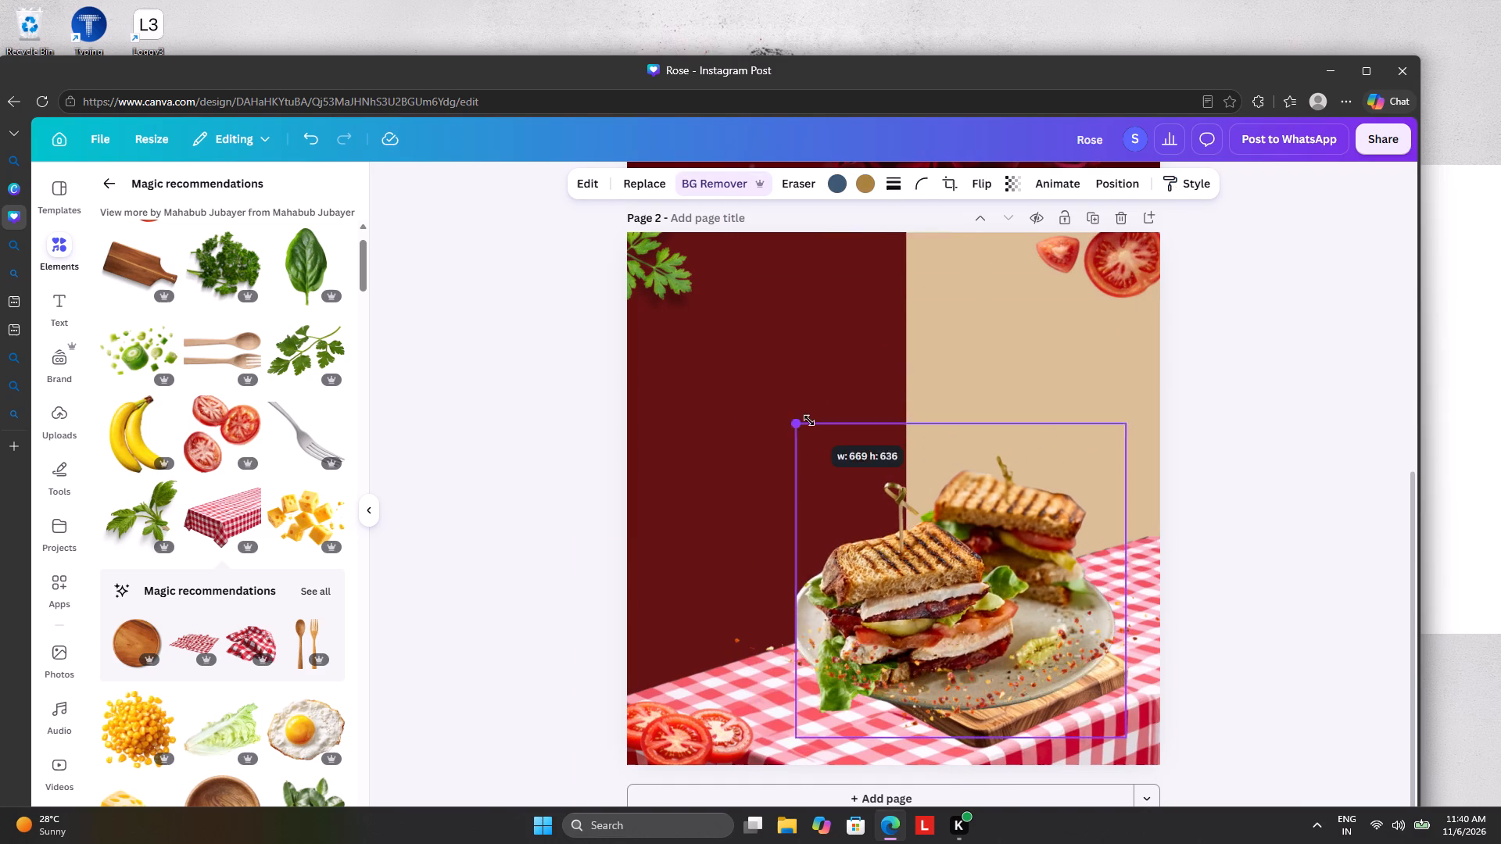
{"action": "left_click_drag", "start_coordinate": [809, 420], "coordinate": [828, 455]}
{"action": "left_click_drag", "start_coordinate": [1055, 469], "coordinate": [1028, 479]}
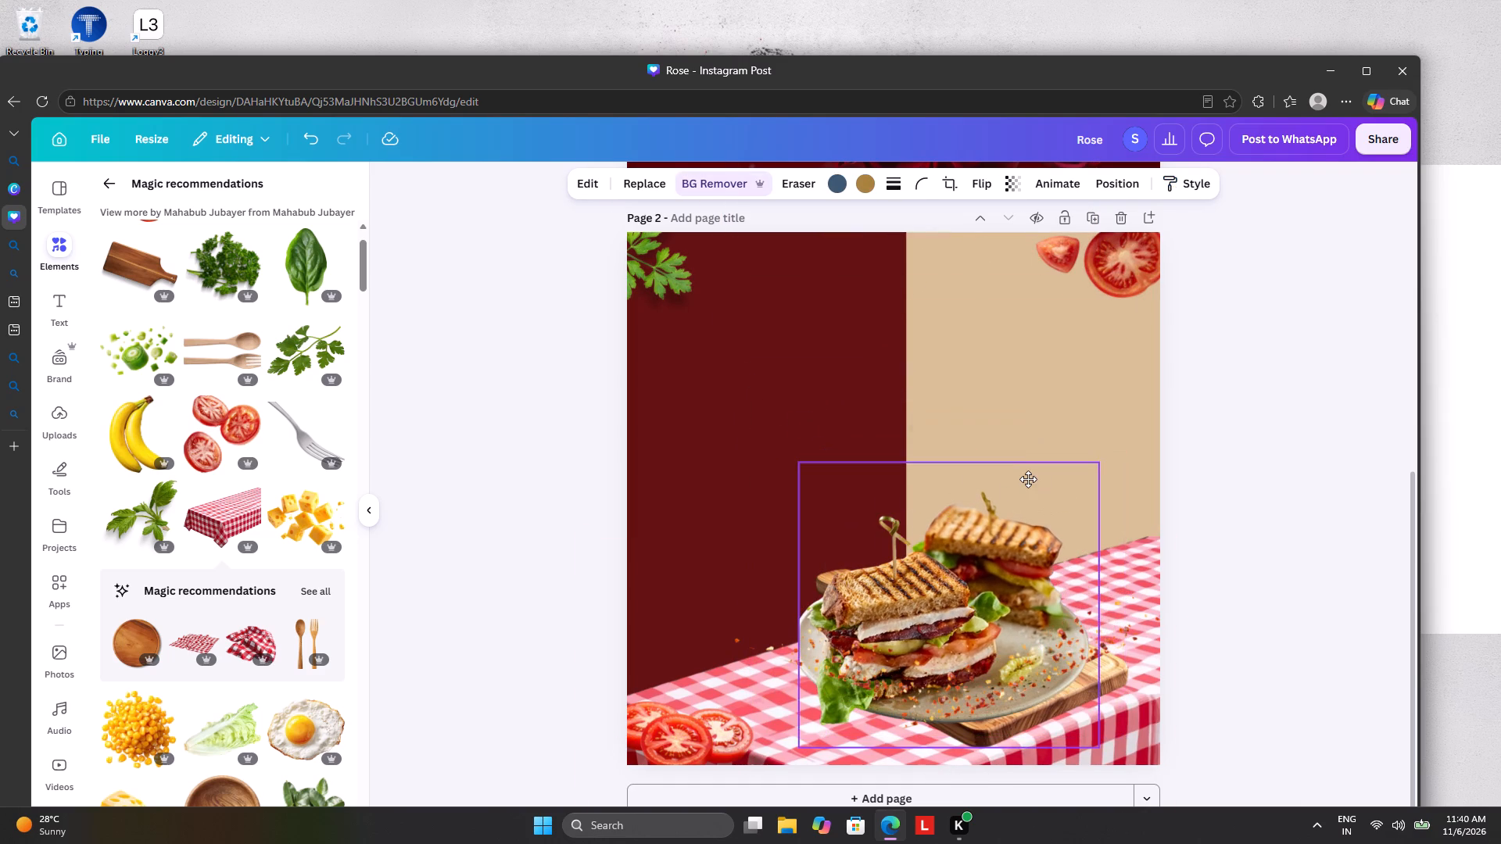
{"action": "left_click_drag", "start_coordinate": [1028, 479], "coordinate": [1039, 470]}
{"action": "left_click_drag", "start_coordinate": [1015, 681], "coordinate": [1007, 688]}
Delete the three scattered chilli flake images over the plate and tablecloth.
{"action": "left_click", "coordinate": [1010, 684]}
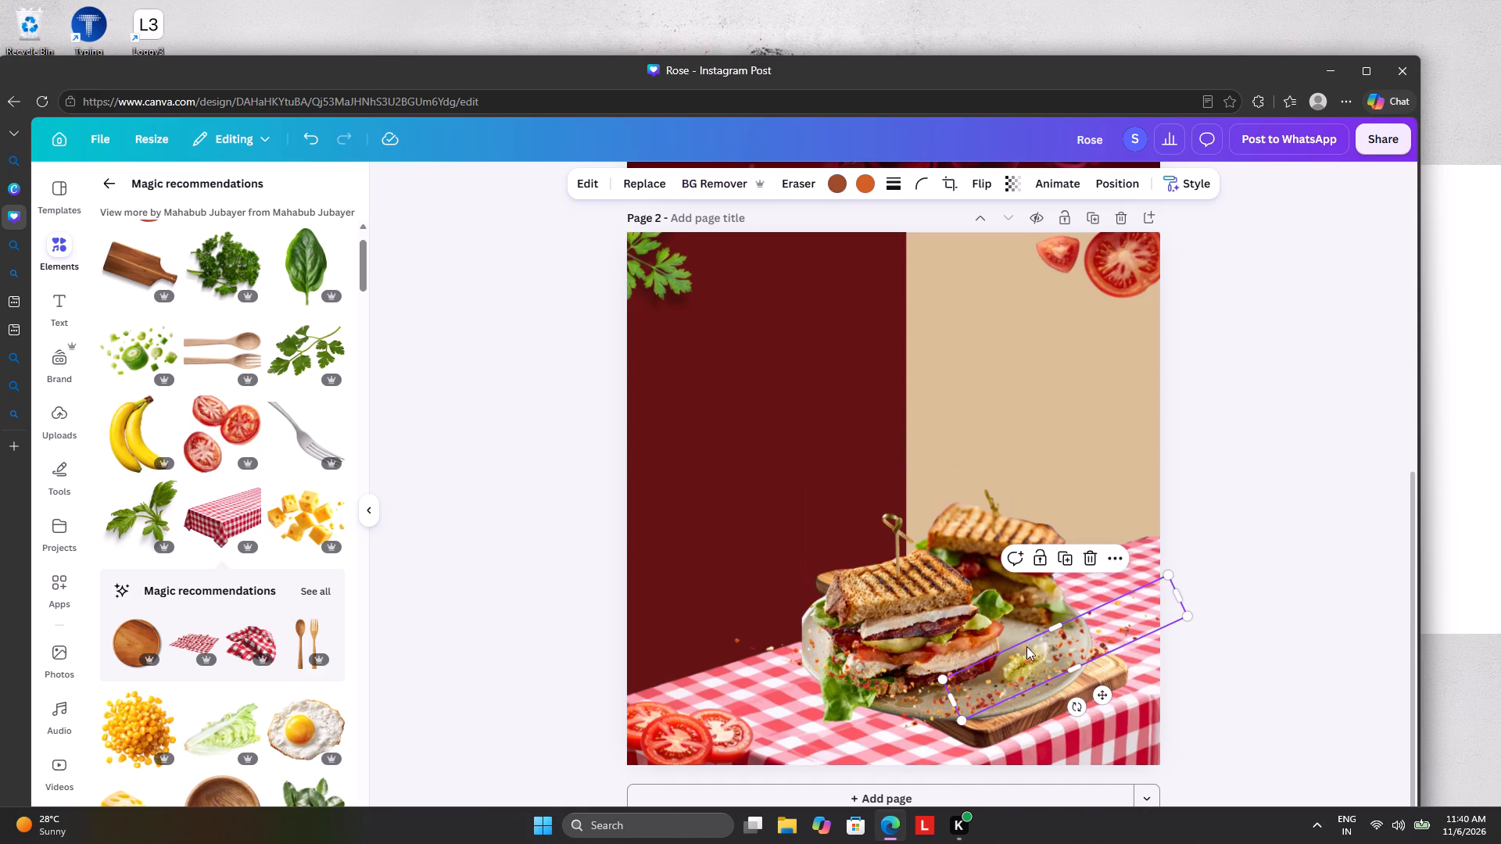
{"action": "left_click", "coordinate": [1087, 557]}
{"action": "left_click", "coordinate": [991, 696]}
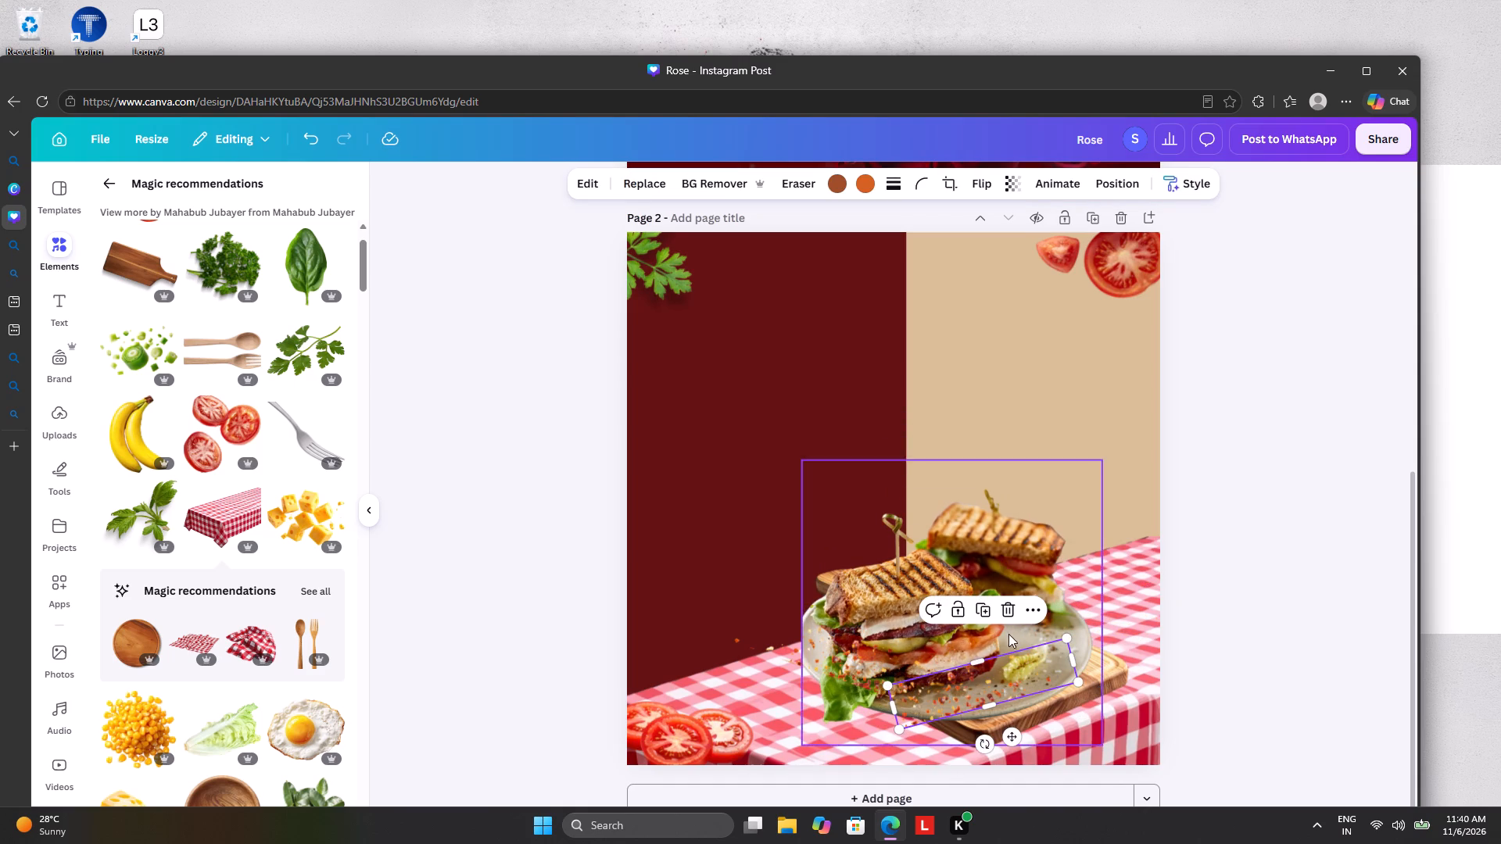
{"action": "left_click", "coordinate": [1005, 609]}
{"action": "left_click", "coordinate": [841, 672]}
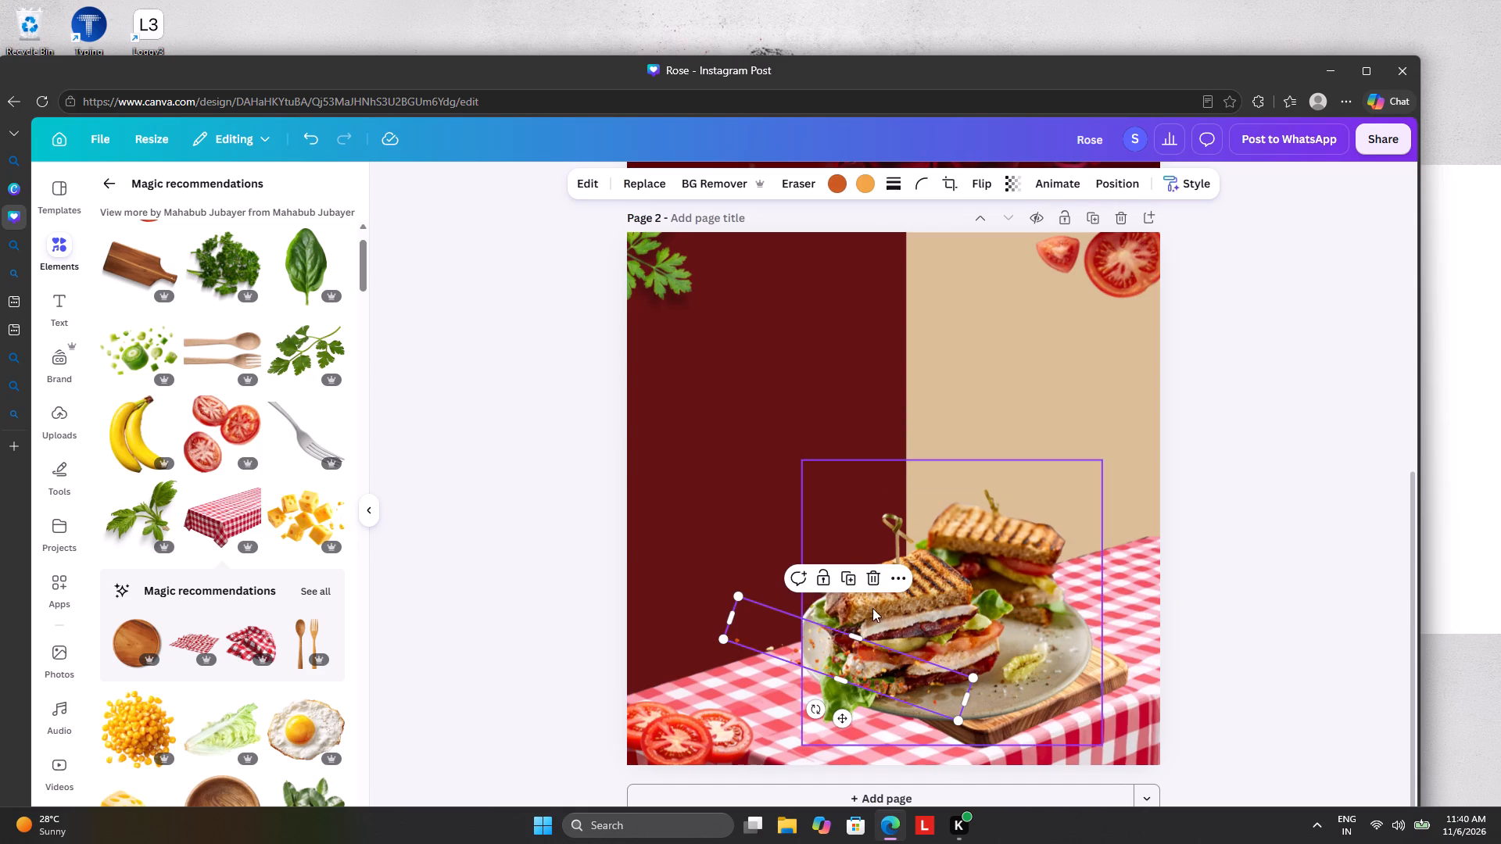
{"action": "left_click", "coordinate": [876, 579]}
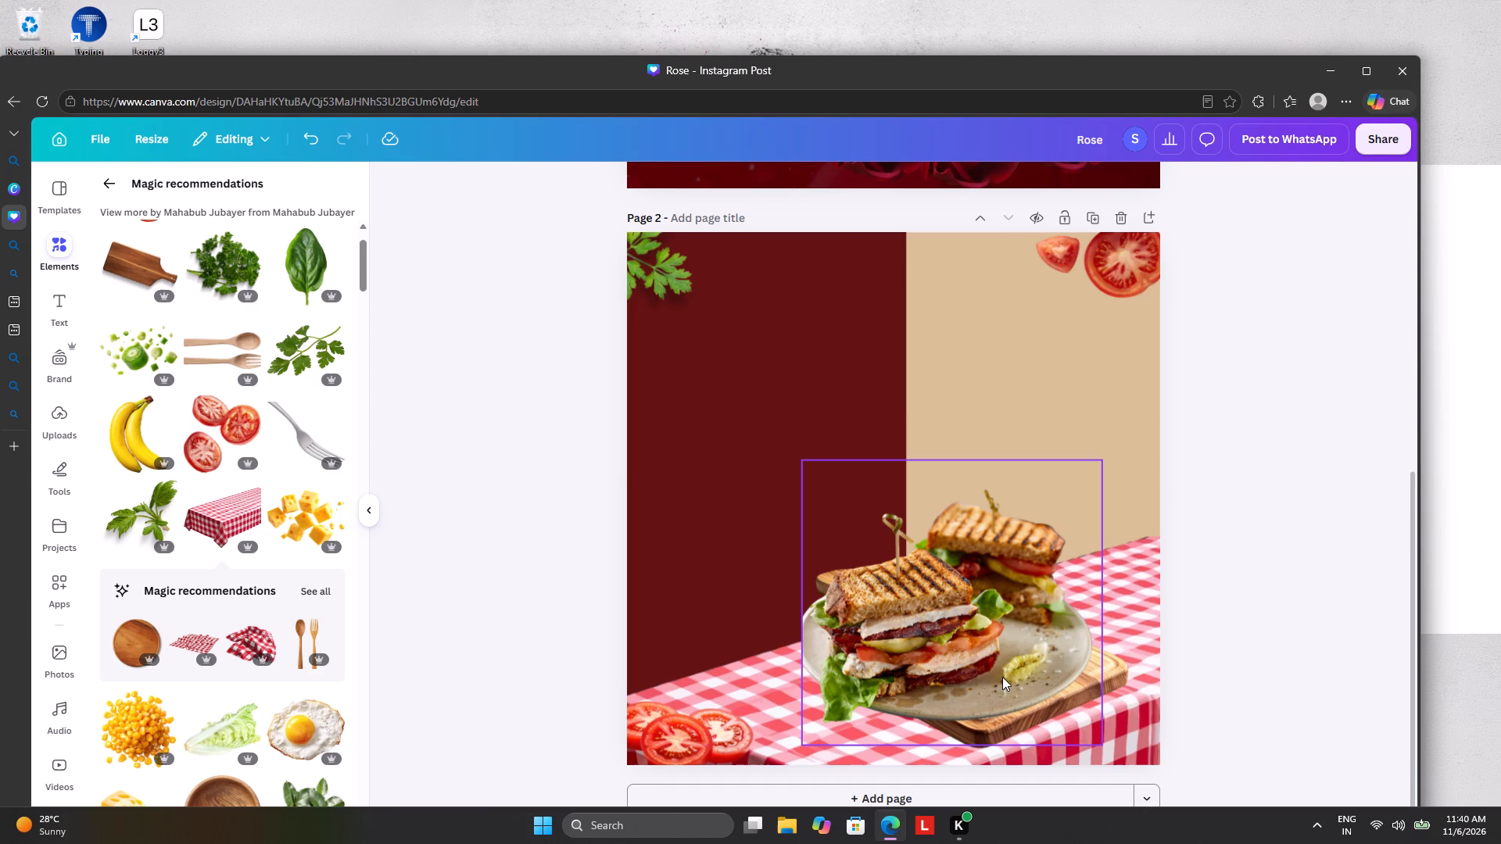
Shift the sandwich plate slightly toward the page's outer edge so it sits centred on the cutting board.
{"action": "left_click_drag", "start_coordinate": [992, 651], "coordinate": [1012, 650]}
{"action": "left_click", "coordinate": [1322, 514]}
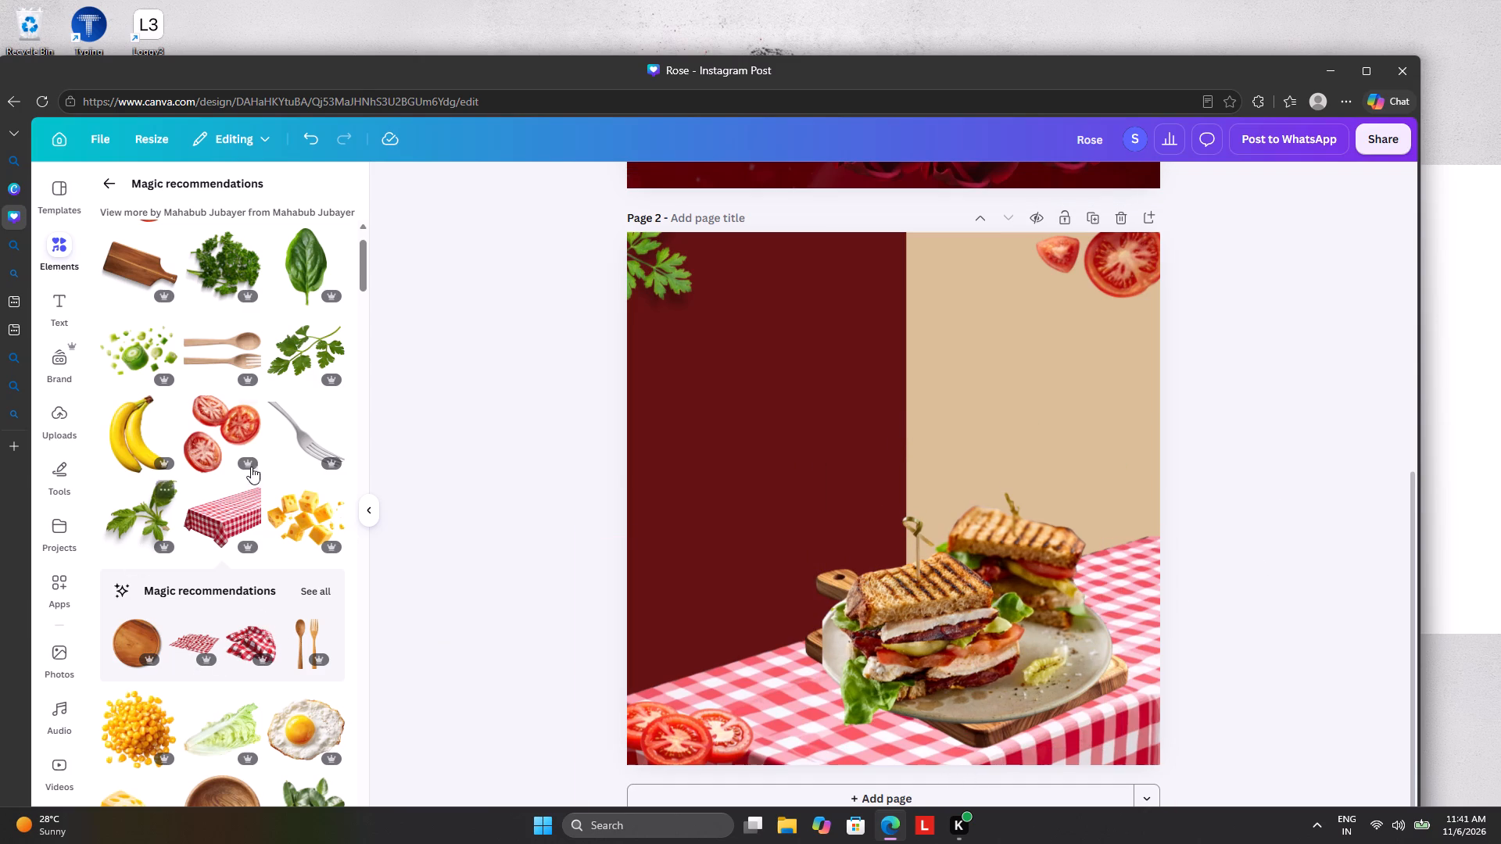
Recolour the dark red rectangle with a brighter red sampled from the tablecloth's checks.
{"action": "left_click", "coordinate": [693, 468]}
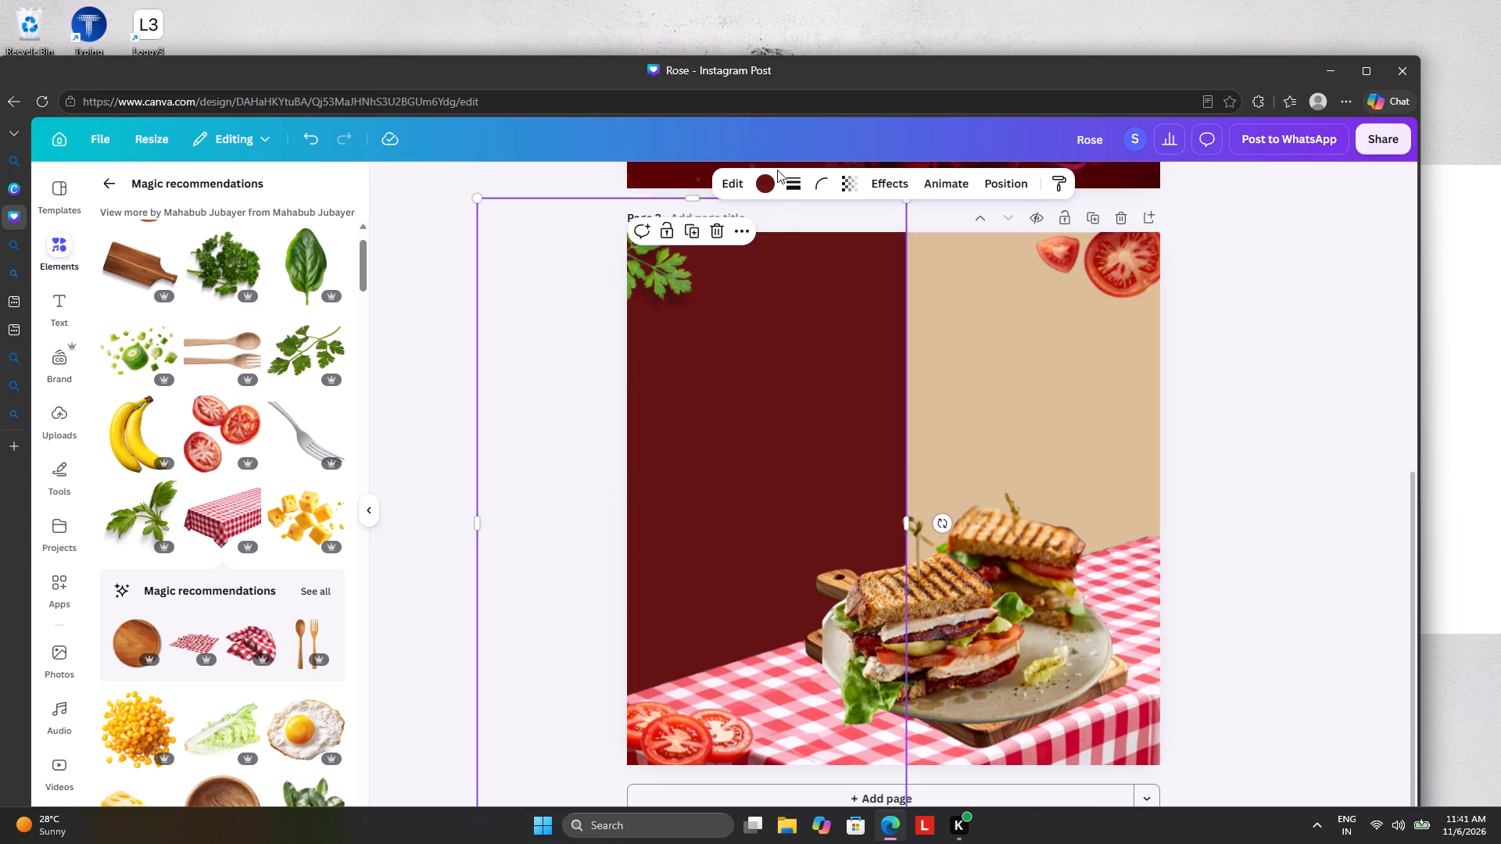
{"action": "left_click", "coordinate": [772, 183]}
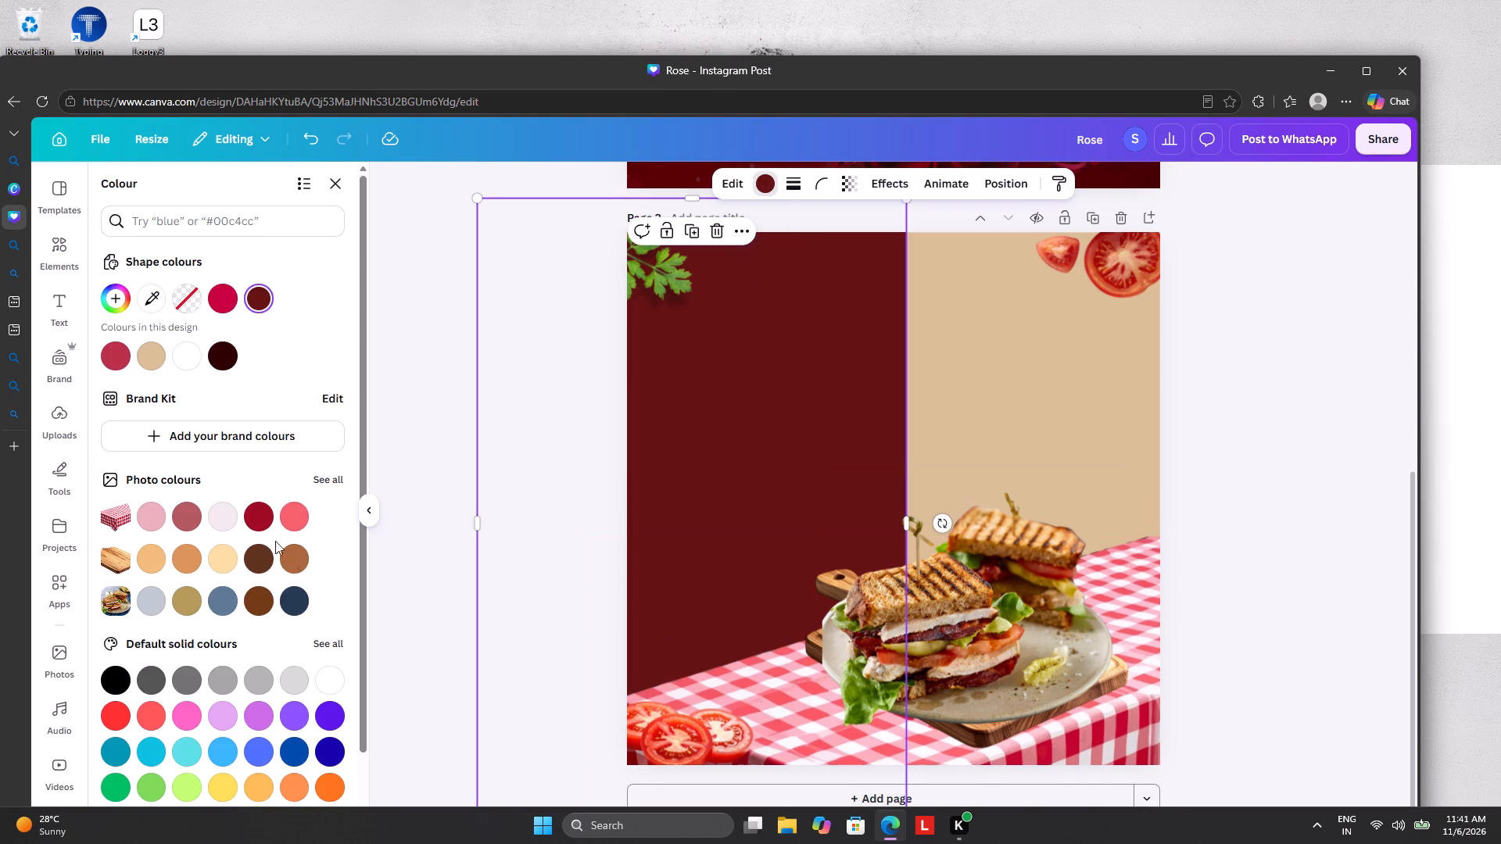
{"action": "left_click", "coordinate": [152, 293]}
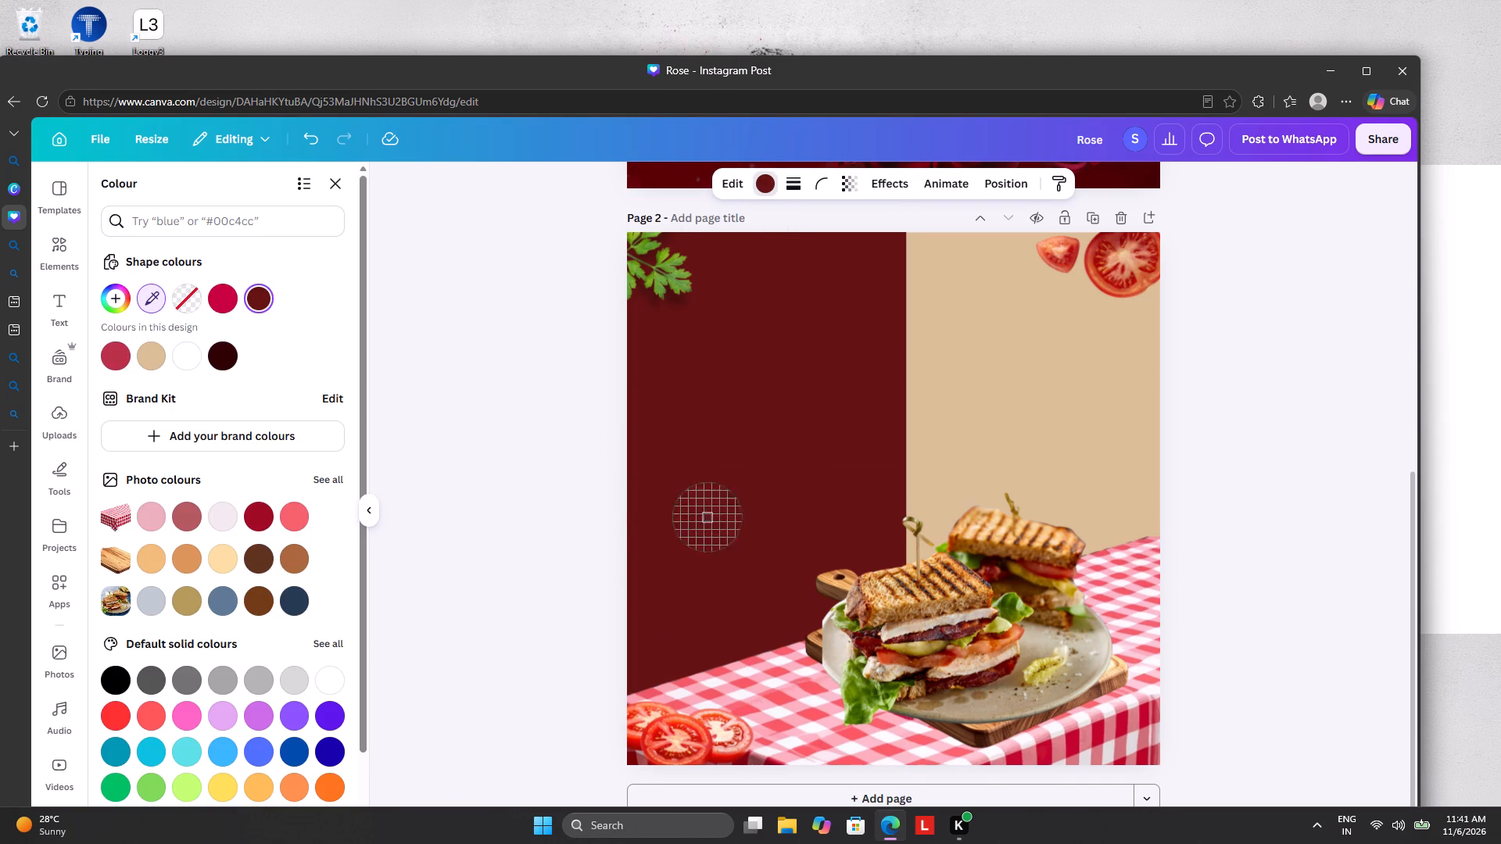
{"action": "left_click", "coordinate": [1068, 733]}
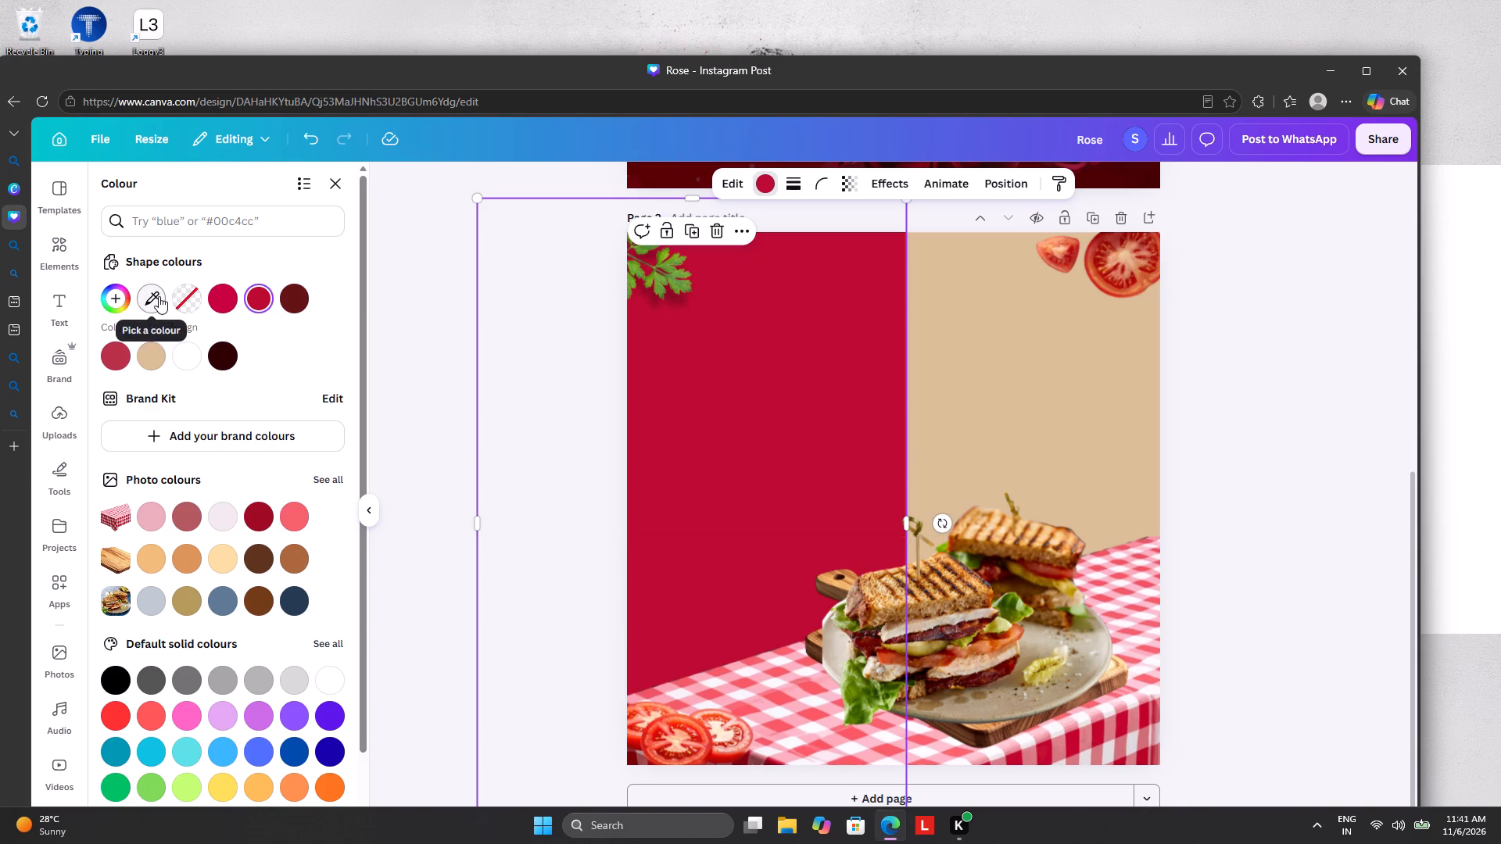
Change the tan page background to a reddish brown sampled from the rear sandwich.
{"action": "left_click", "coordinate": [984, 329]}
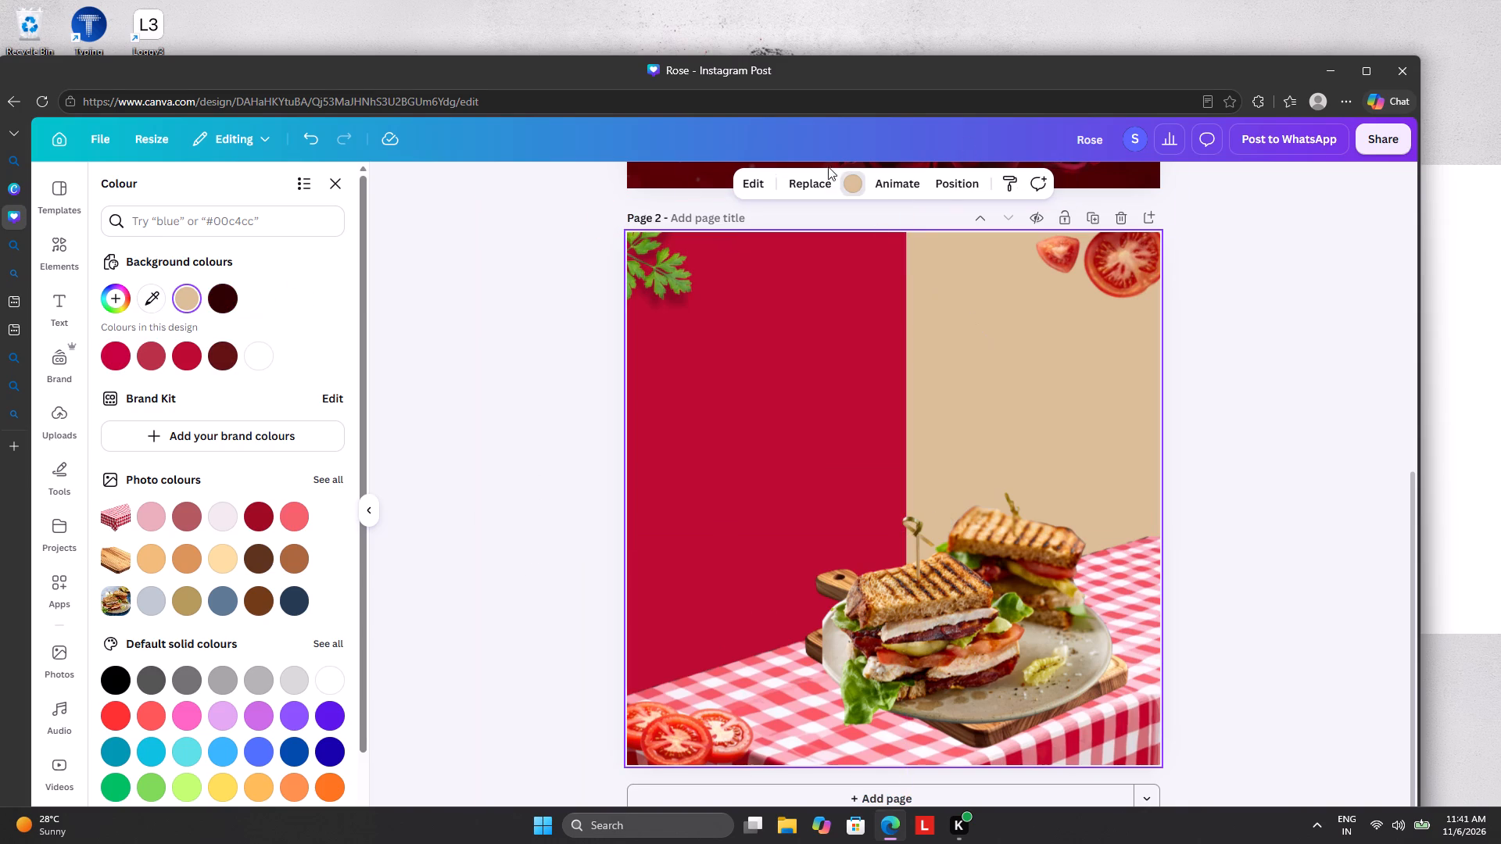
{"action": "left_click", "coordinate": [861, 183]}
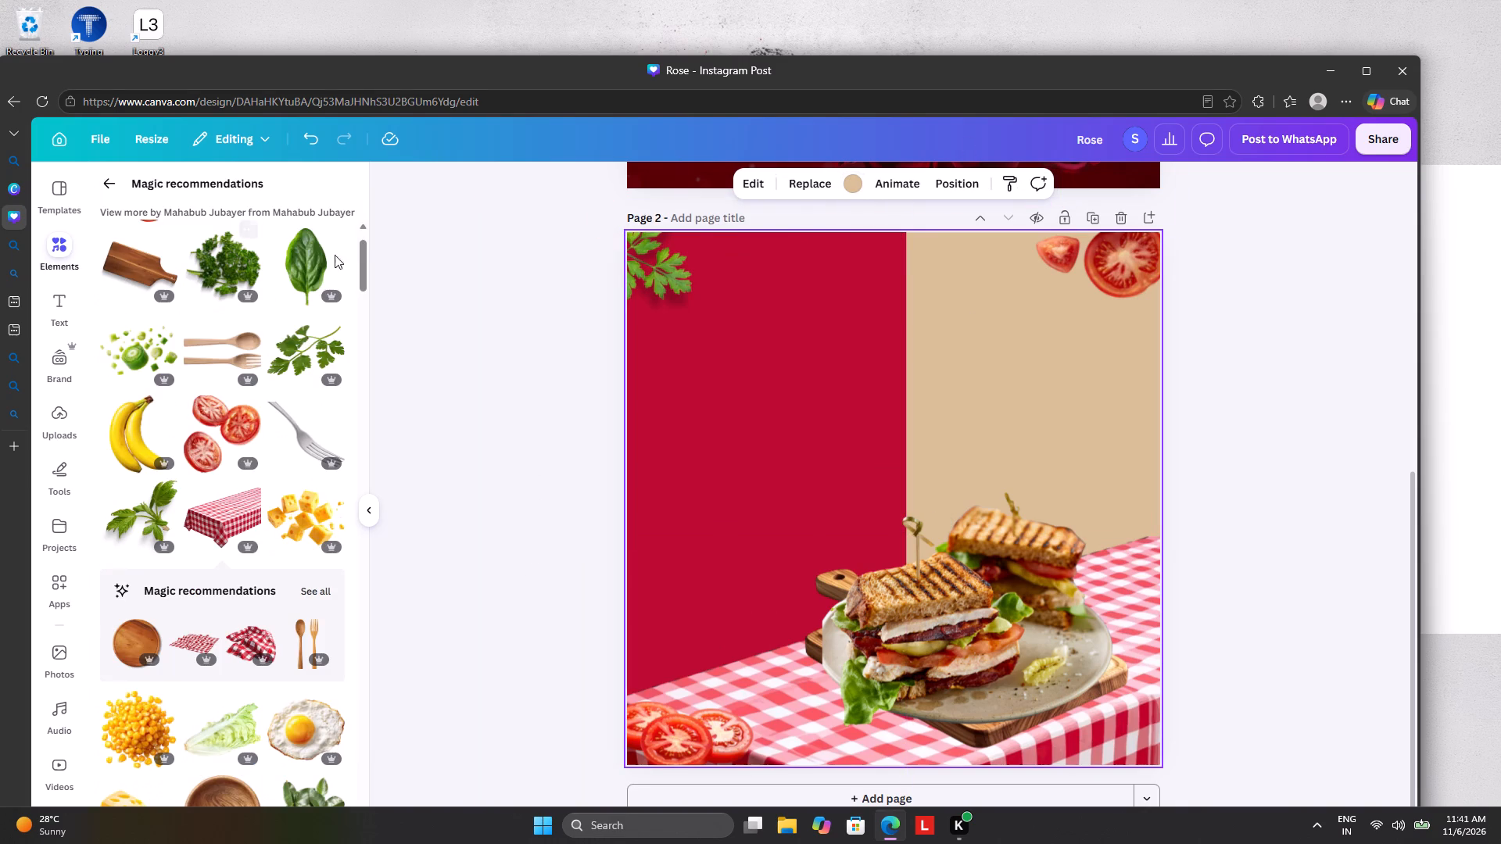
{"action": "left_click", "coordinate": [852, 188]}
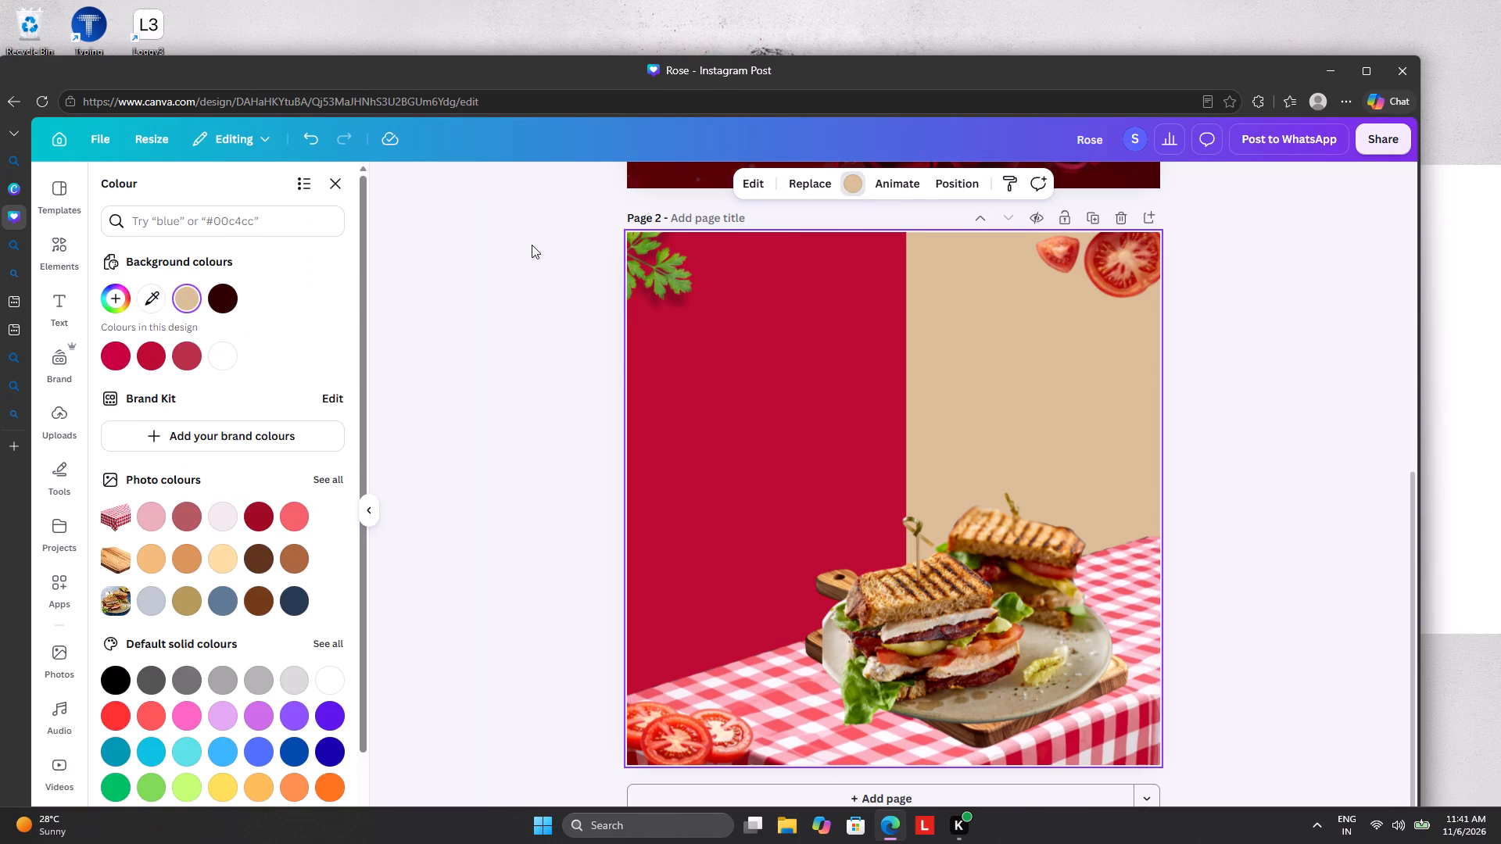
{"action": "left_click", "coordinate": [152, 291]}
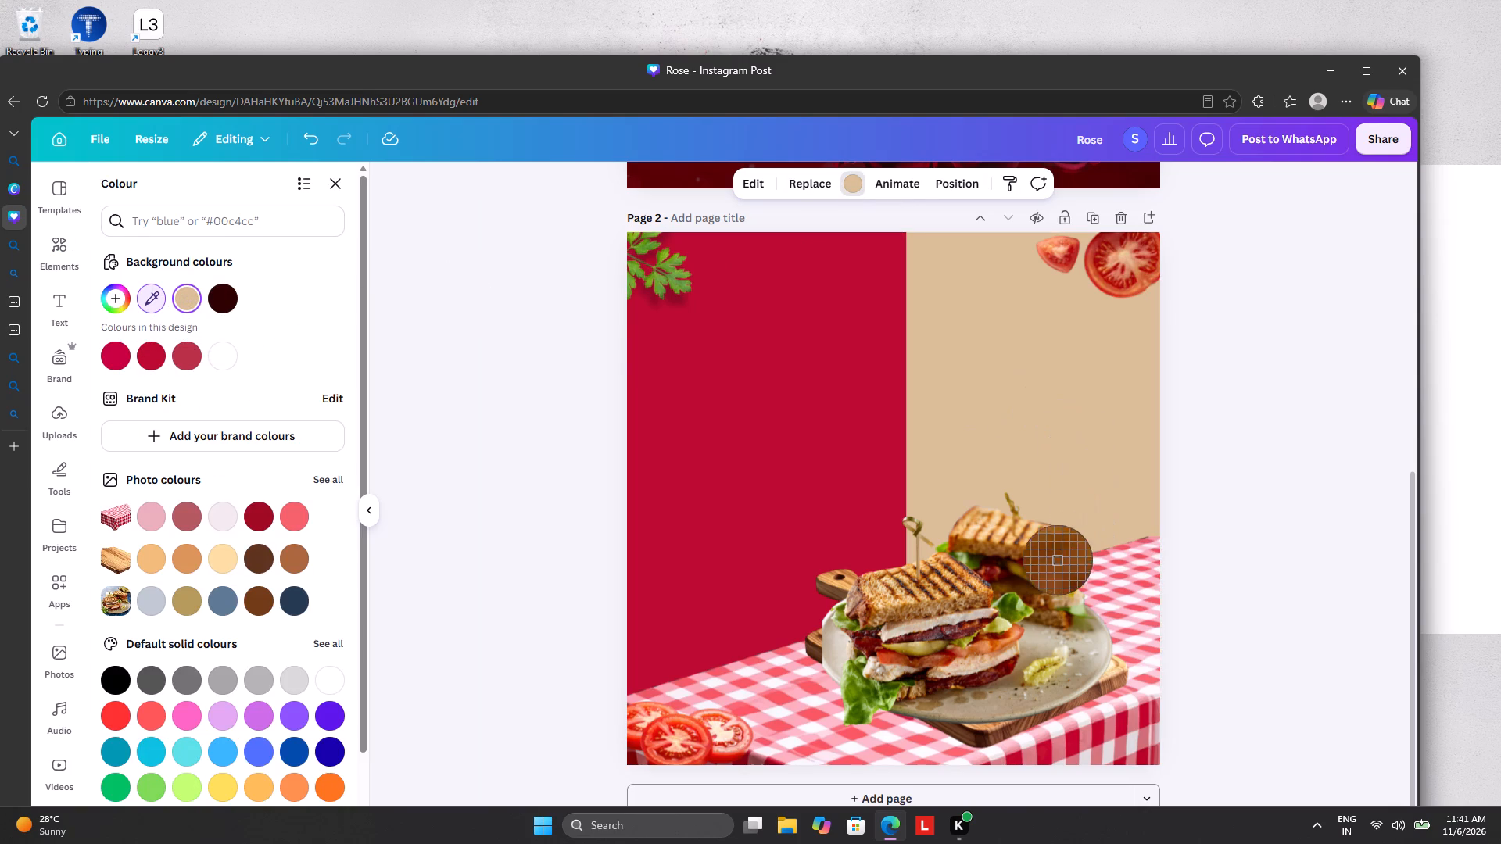
{"action": "left_click", "coordinate": [1037, 566]}
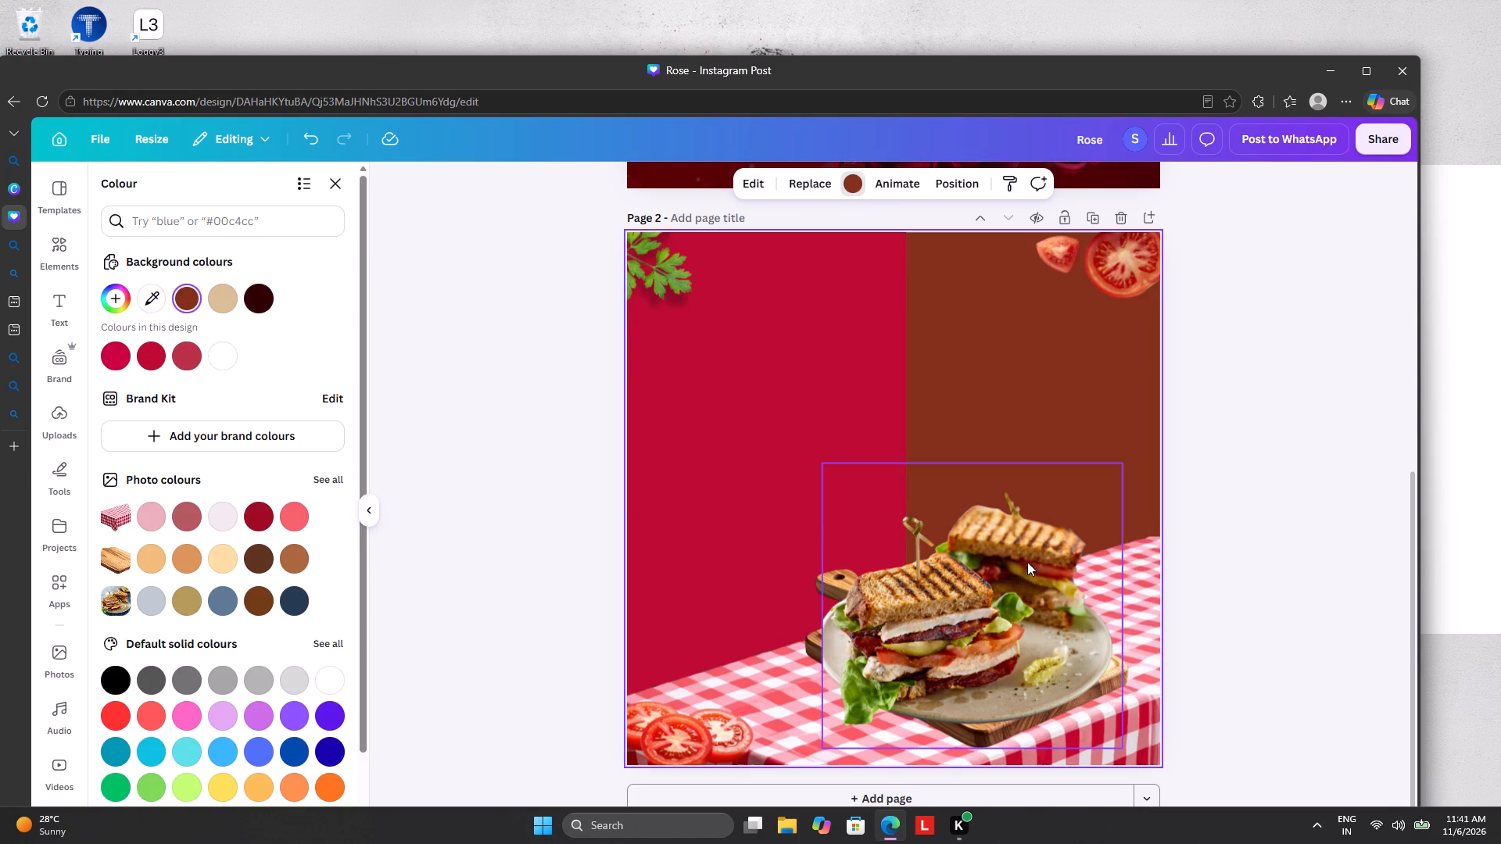
{"action": "left_click", "coordinate": [568, 490]}
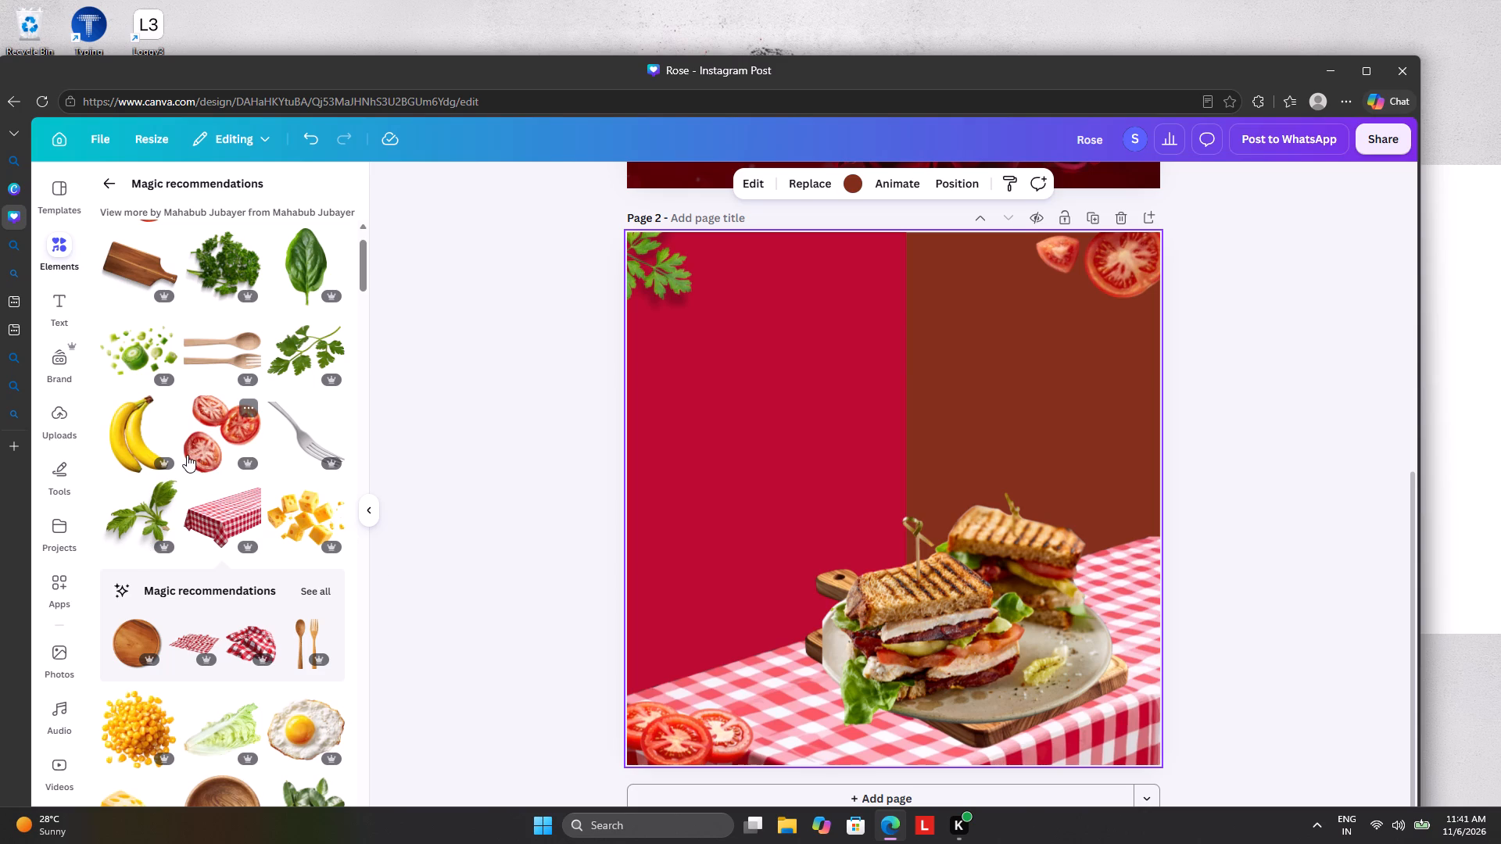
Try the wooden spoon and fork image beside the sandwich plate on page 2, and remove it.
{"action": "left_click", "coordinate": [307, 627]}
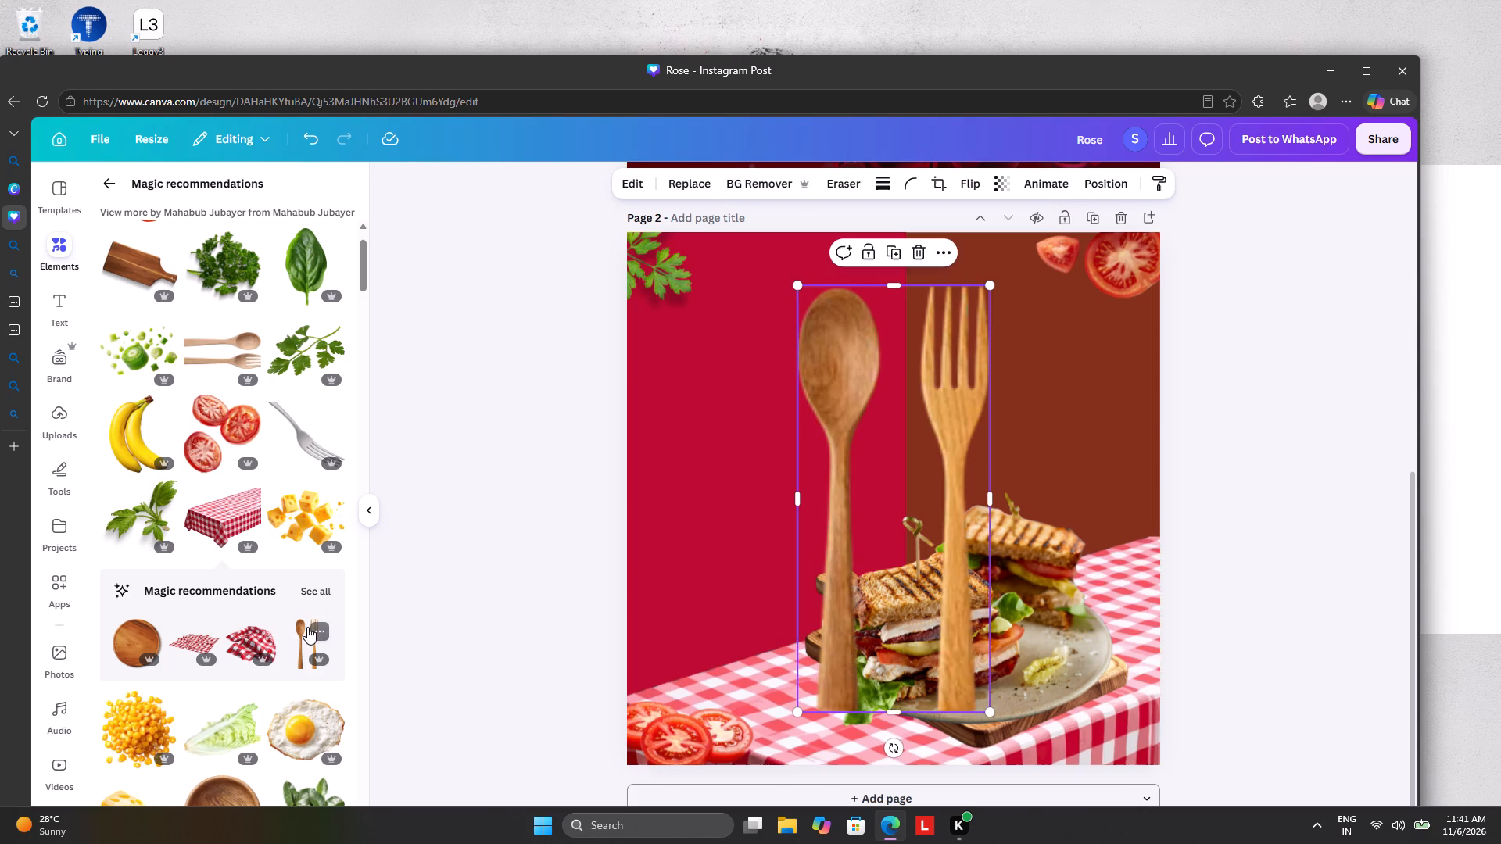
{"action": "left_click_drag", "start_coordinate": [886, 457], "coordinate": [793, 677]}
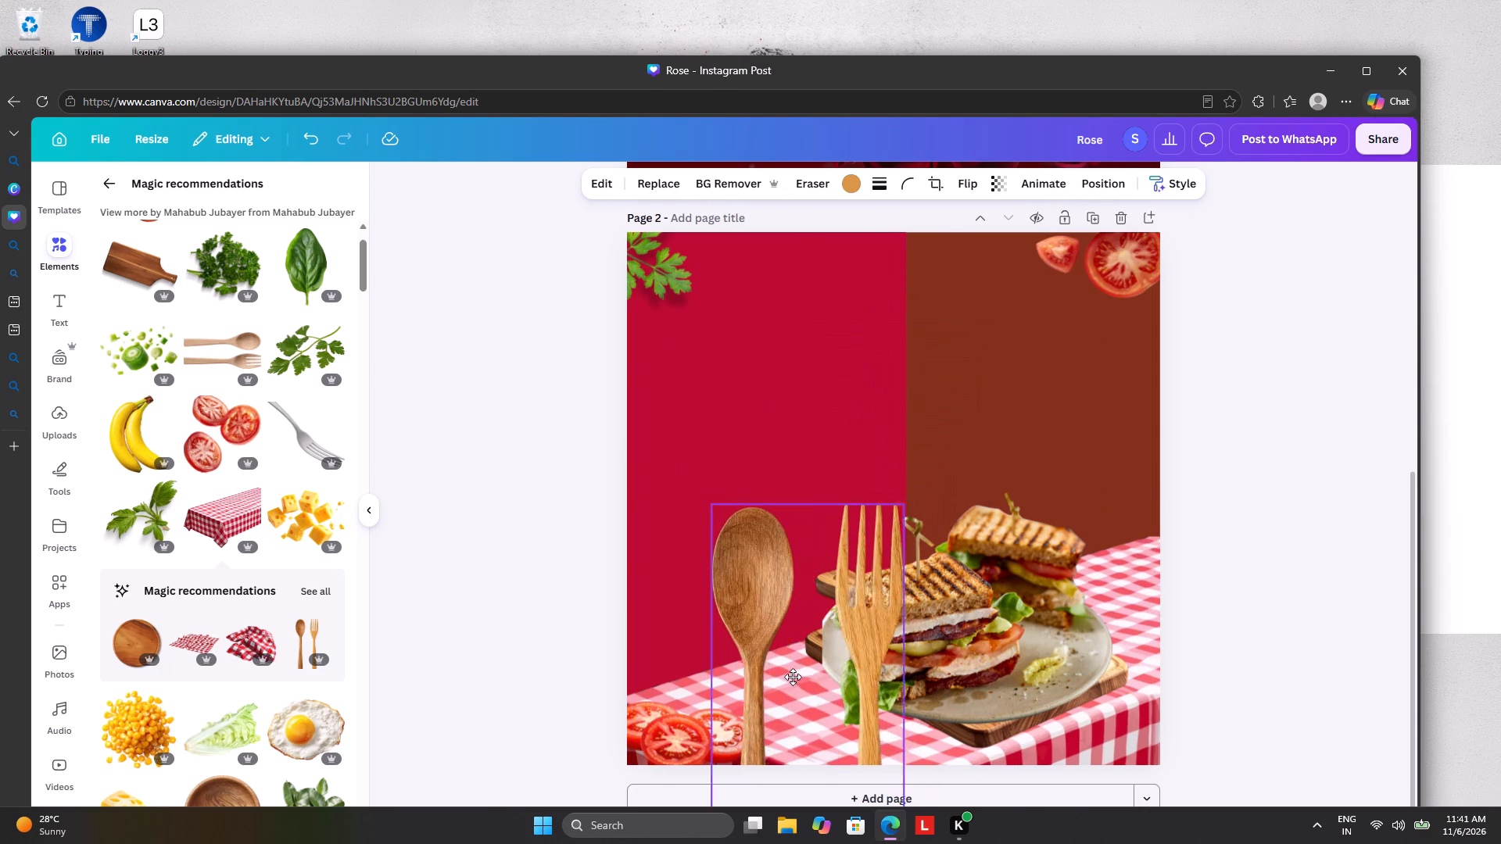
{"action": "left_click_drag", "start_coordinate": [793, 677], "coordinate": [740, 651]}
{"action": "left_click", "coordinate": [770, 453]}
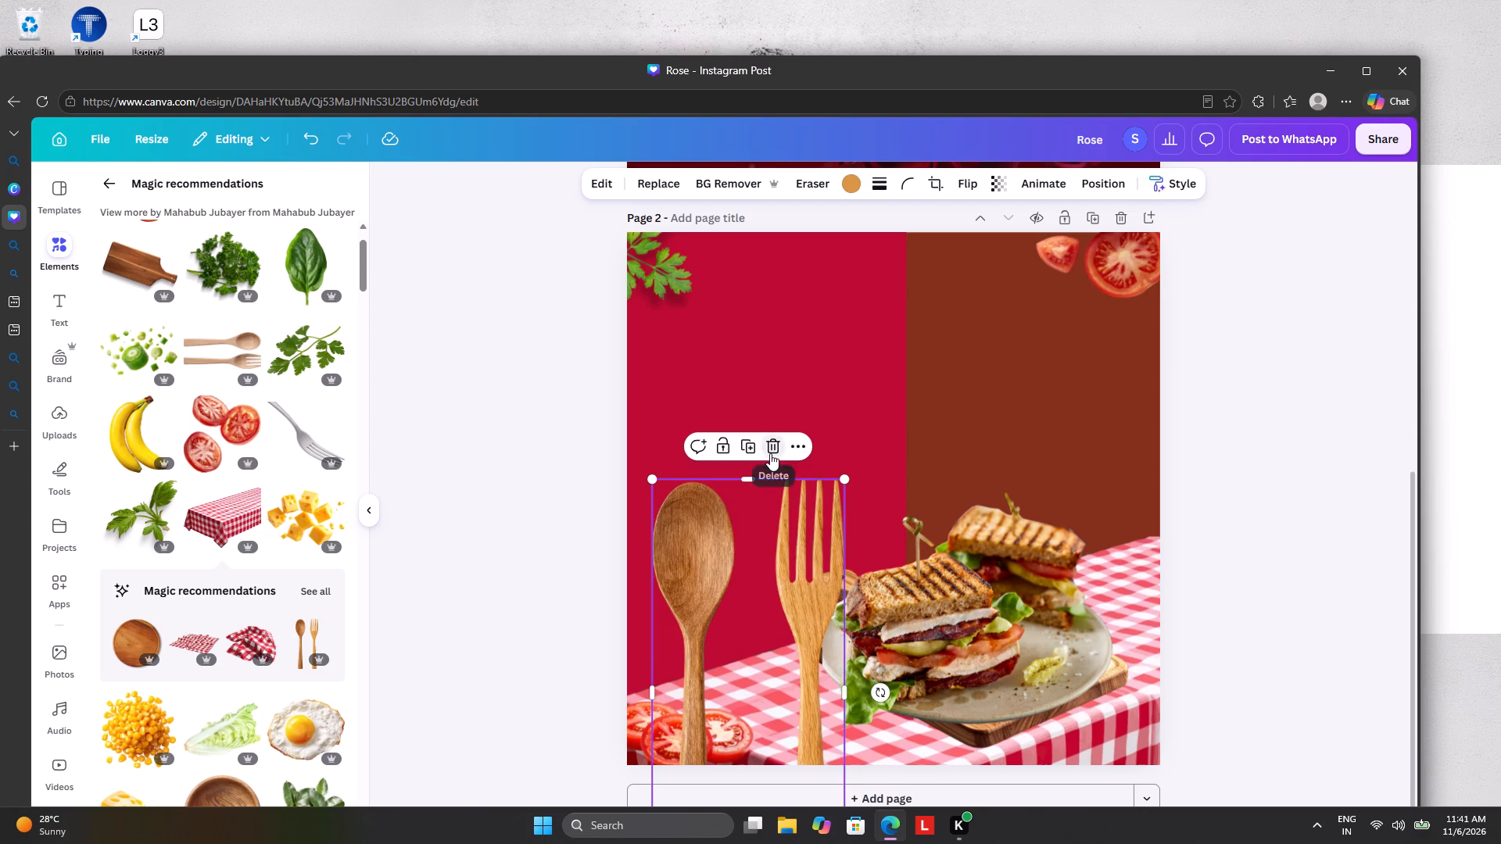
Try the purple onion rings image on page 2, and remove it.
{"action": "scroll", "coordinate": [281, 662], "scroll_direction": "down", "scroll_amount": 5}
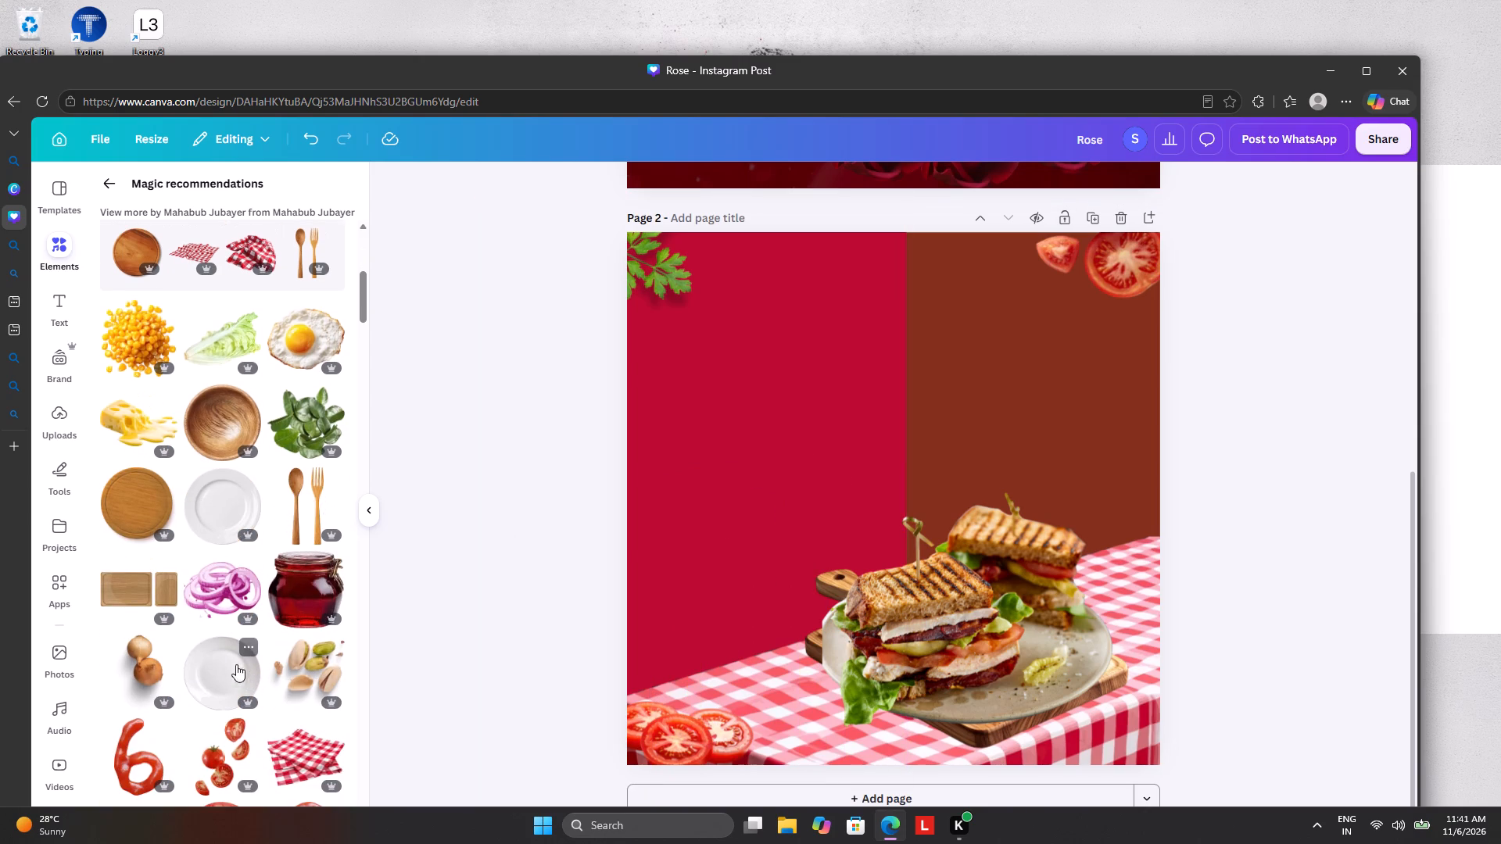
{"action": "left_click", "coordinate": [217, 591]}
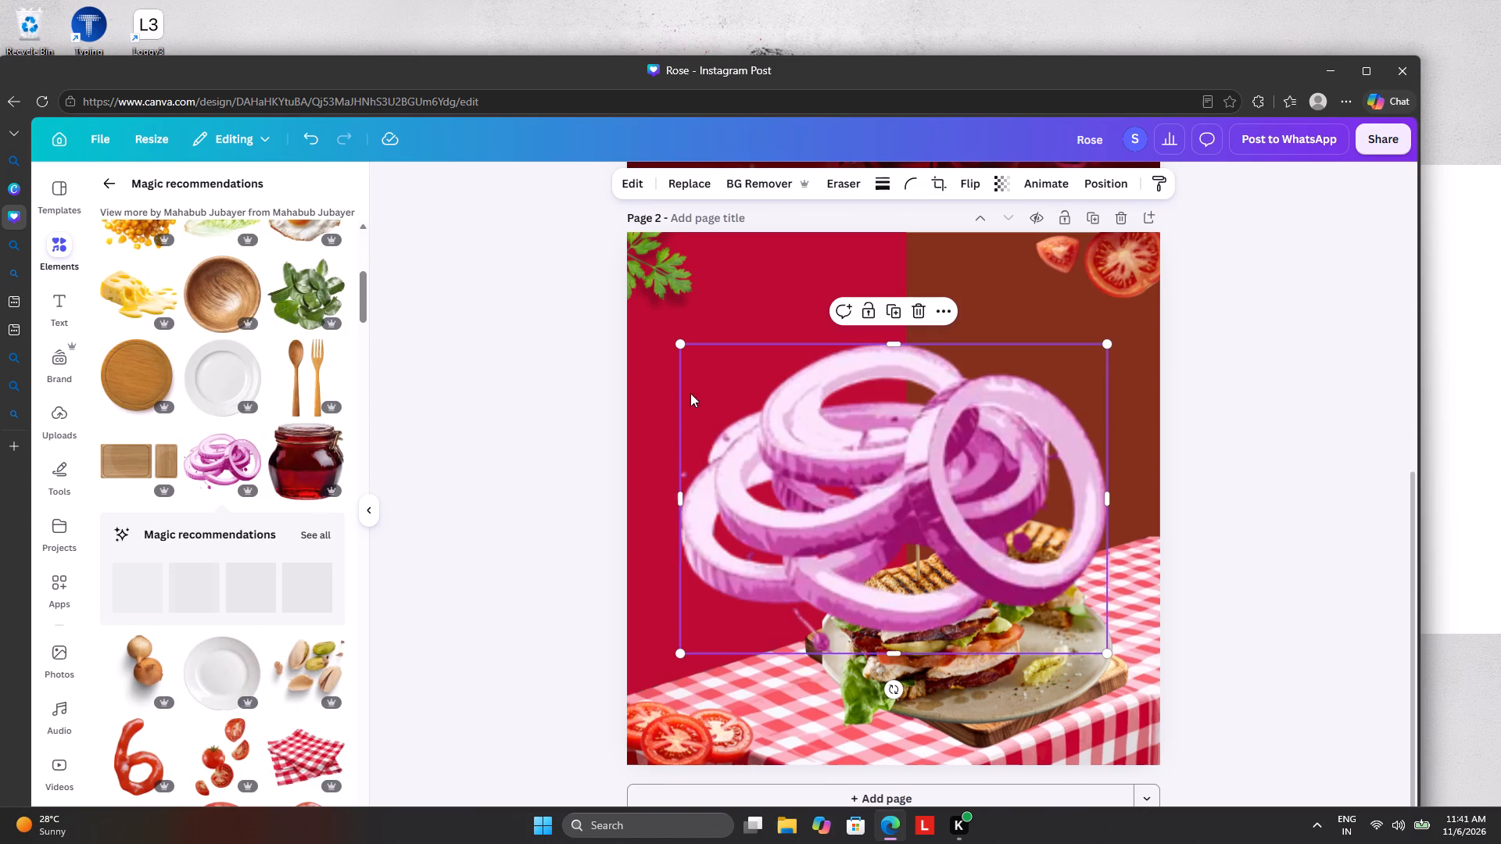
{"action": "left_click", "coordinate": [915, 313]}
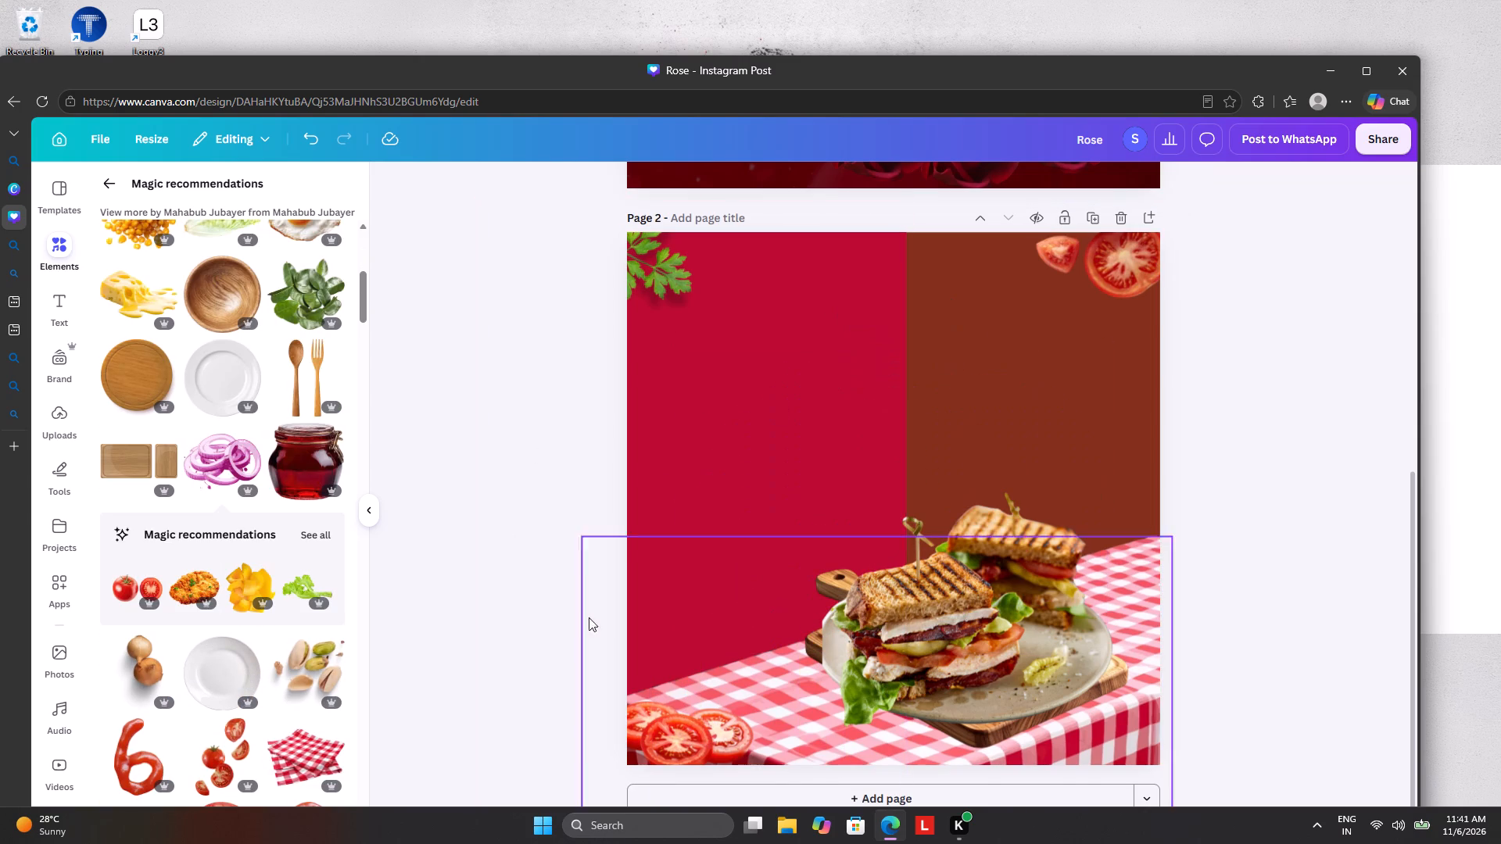
Add the falling tomatoes image, shrink it, and place it over the page's left edge so only two cut pieces show below the parsley.
{"action": "scroll", "coordinate": [337, 726], "scroll_direction": "down", "scroll_amount": 4}
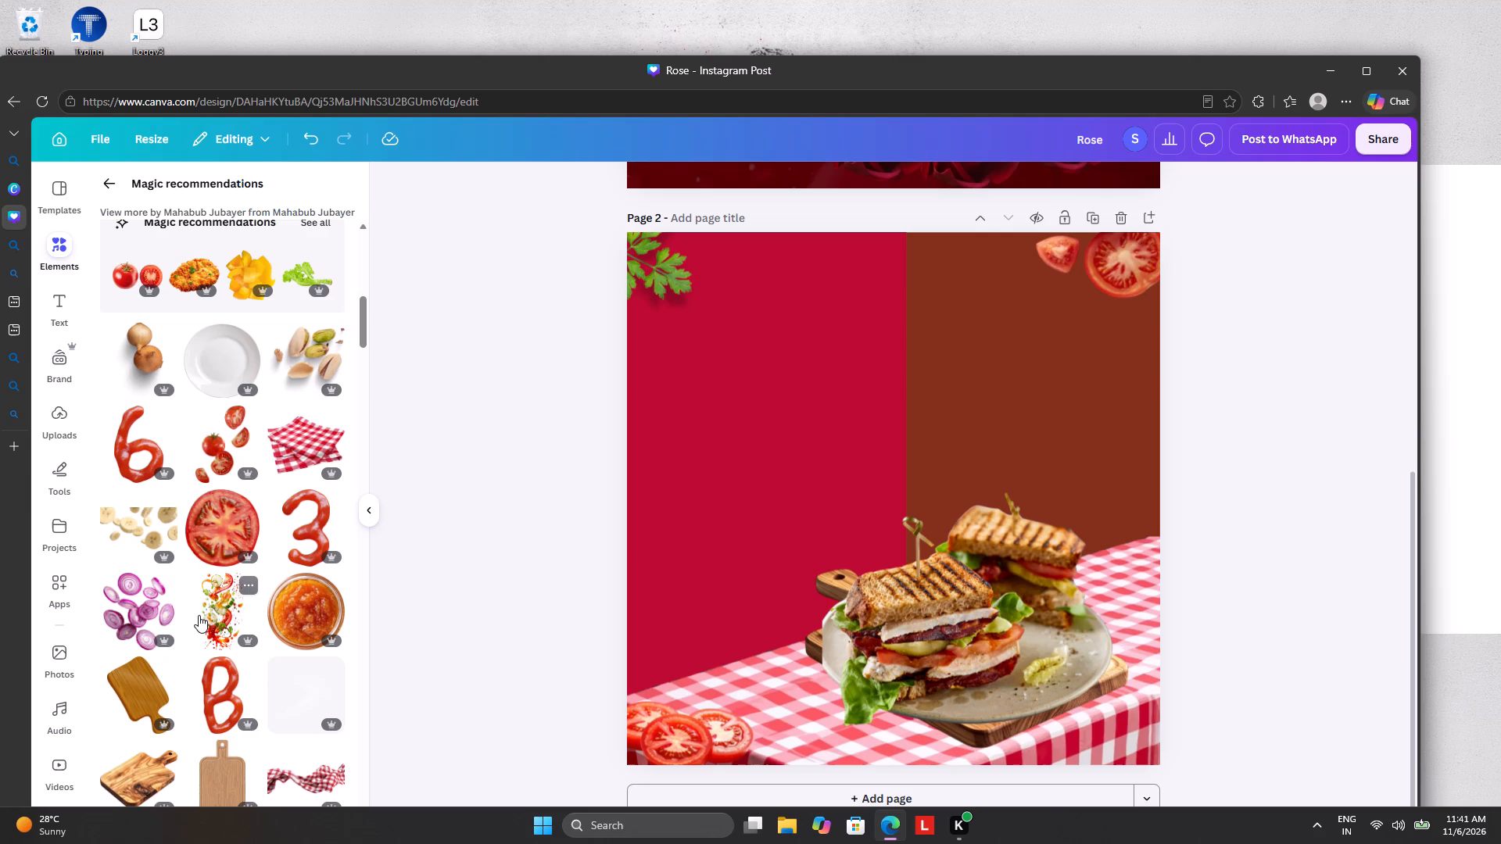
{"action": "left_click", "coordinate": [219, 447]}
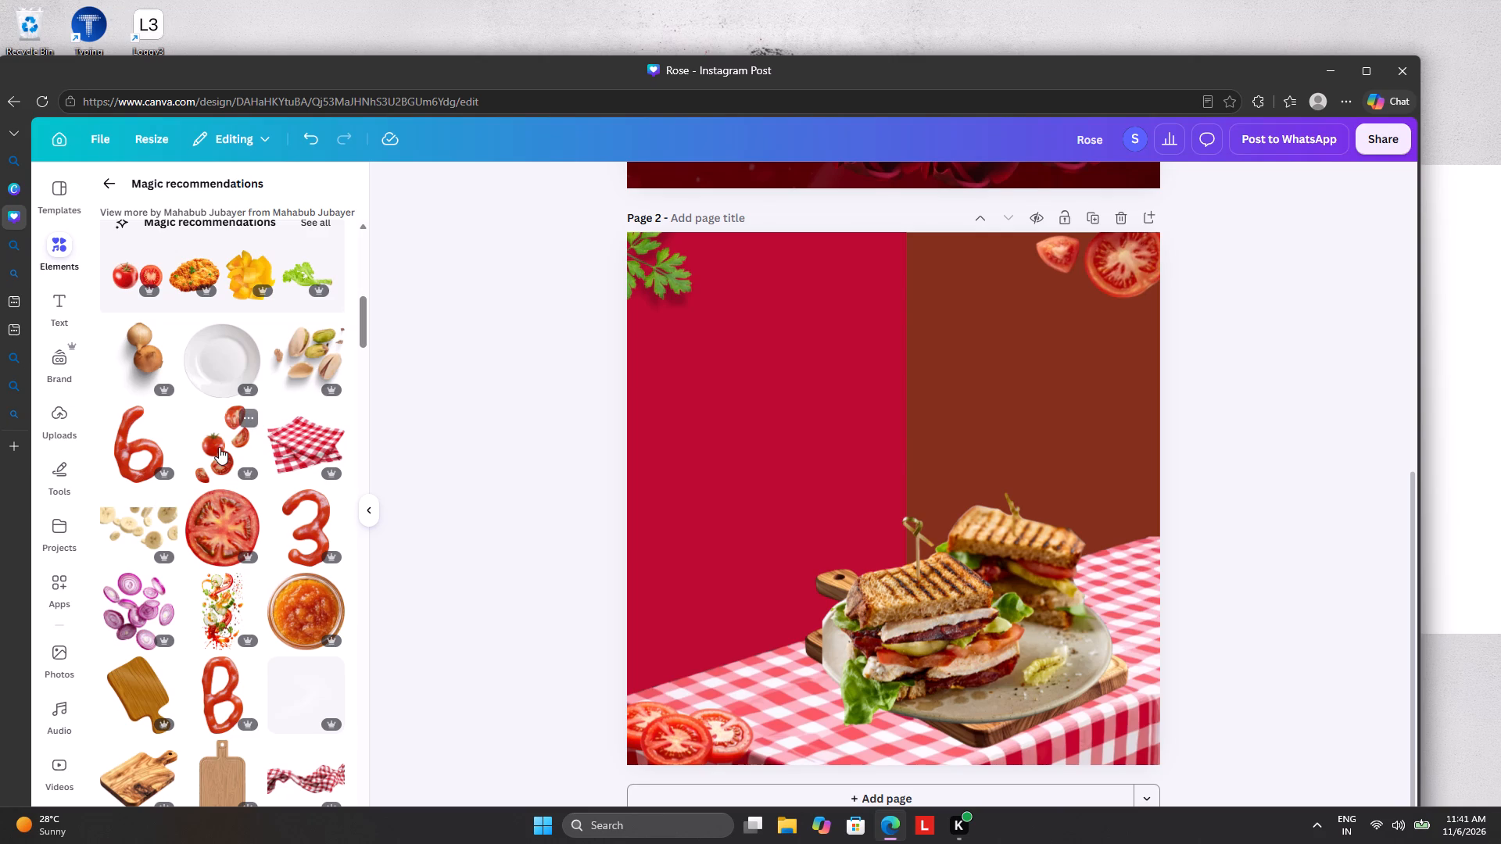
{"action": "left_click_drag", "start_coordinate": [749, 288], "coordinate": [800, 336]}
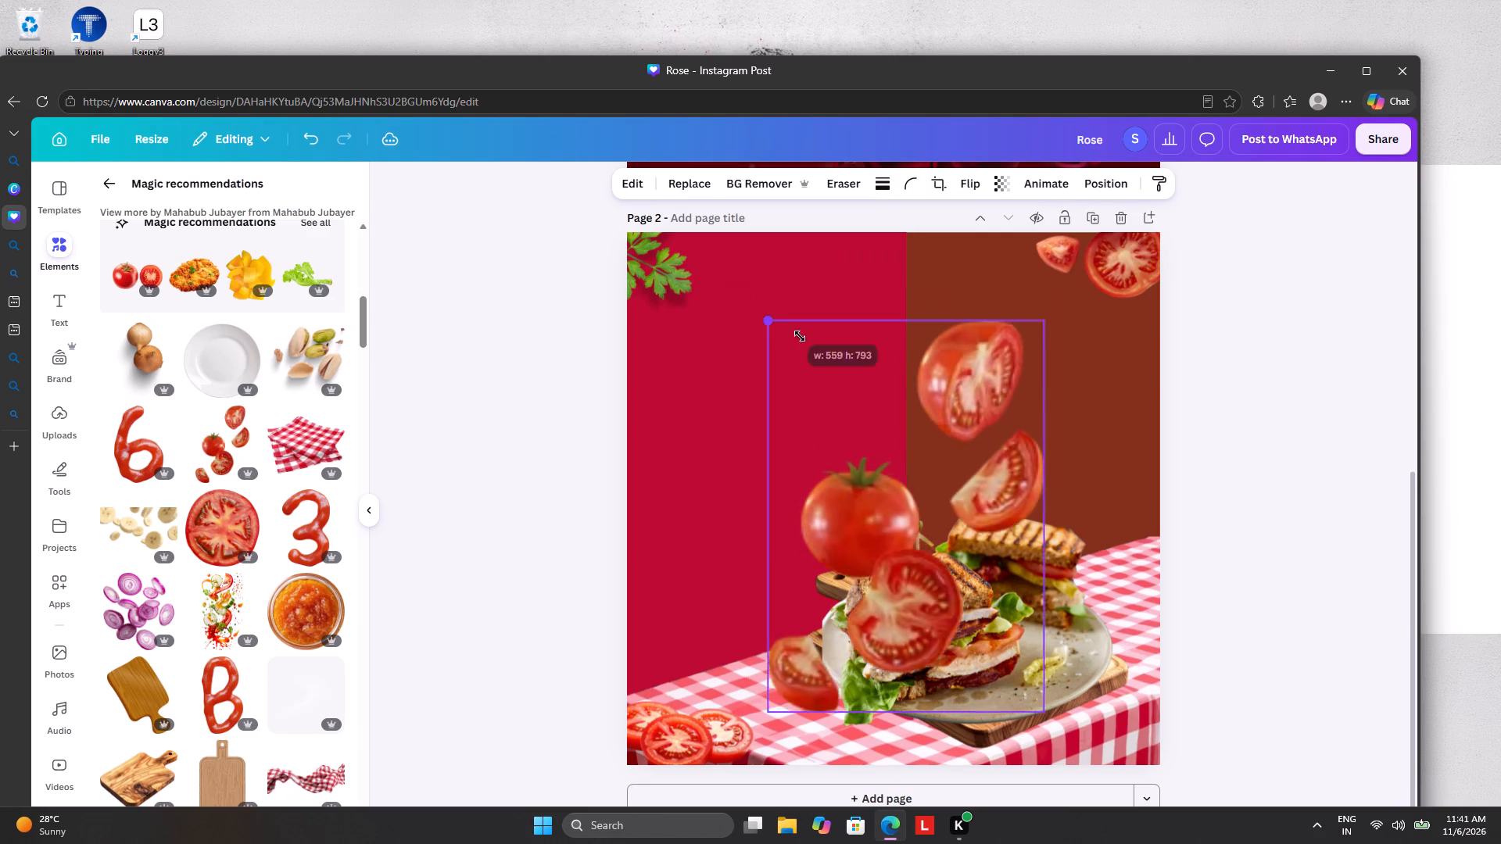
{"action": "left_click_drag", "start_coordinate": [800, 336], "coordinate": [971, 477]}
{"action": "left_click_drag", "start_coordinate": [963, 621], "coordinate": [1108, 410]}
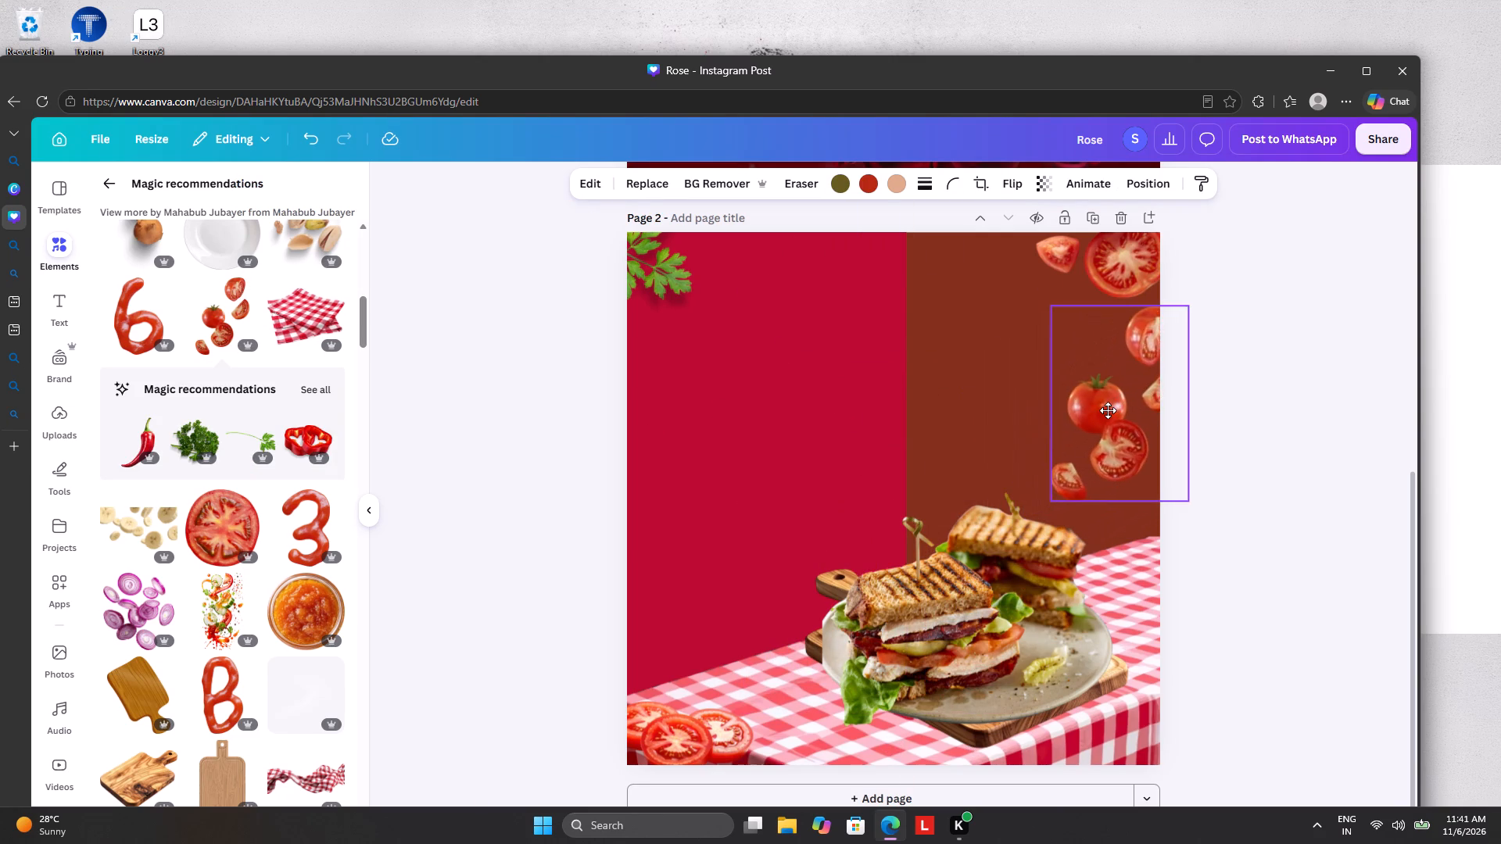
{"action": "left_click_drag", "start_coordinate": [1108, 410], "coordinate": [579, 479]}
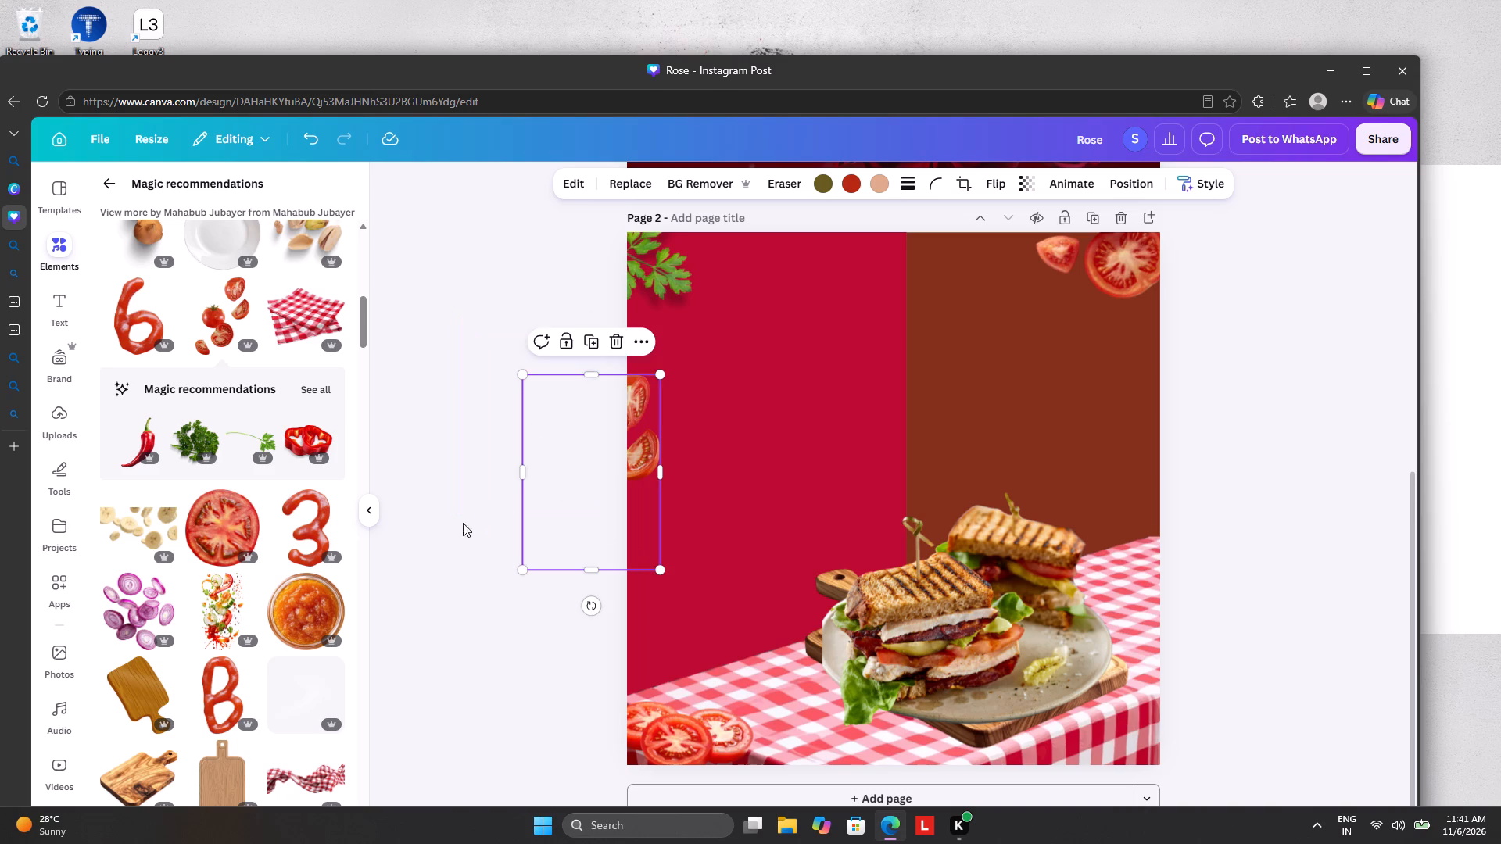
{"action": "left_click", "coordinate": [429, 544]}
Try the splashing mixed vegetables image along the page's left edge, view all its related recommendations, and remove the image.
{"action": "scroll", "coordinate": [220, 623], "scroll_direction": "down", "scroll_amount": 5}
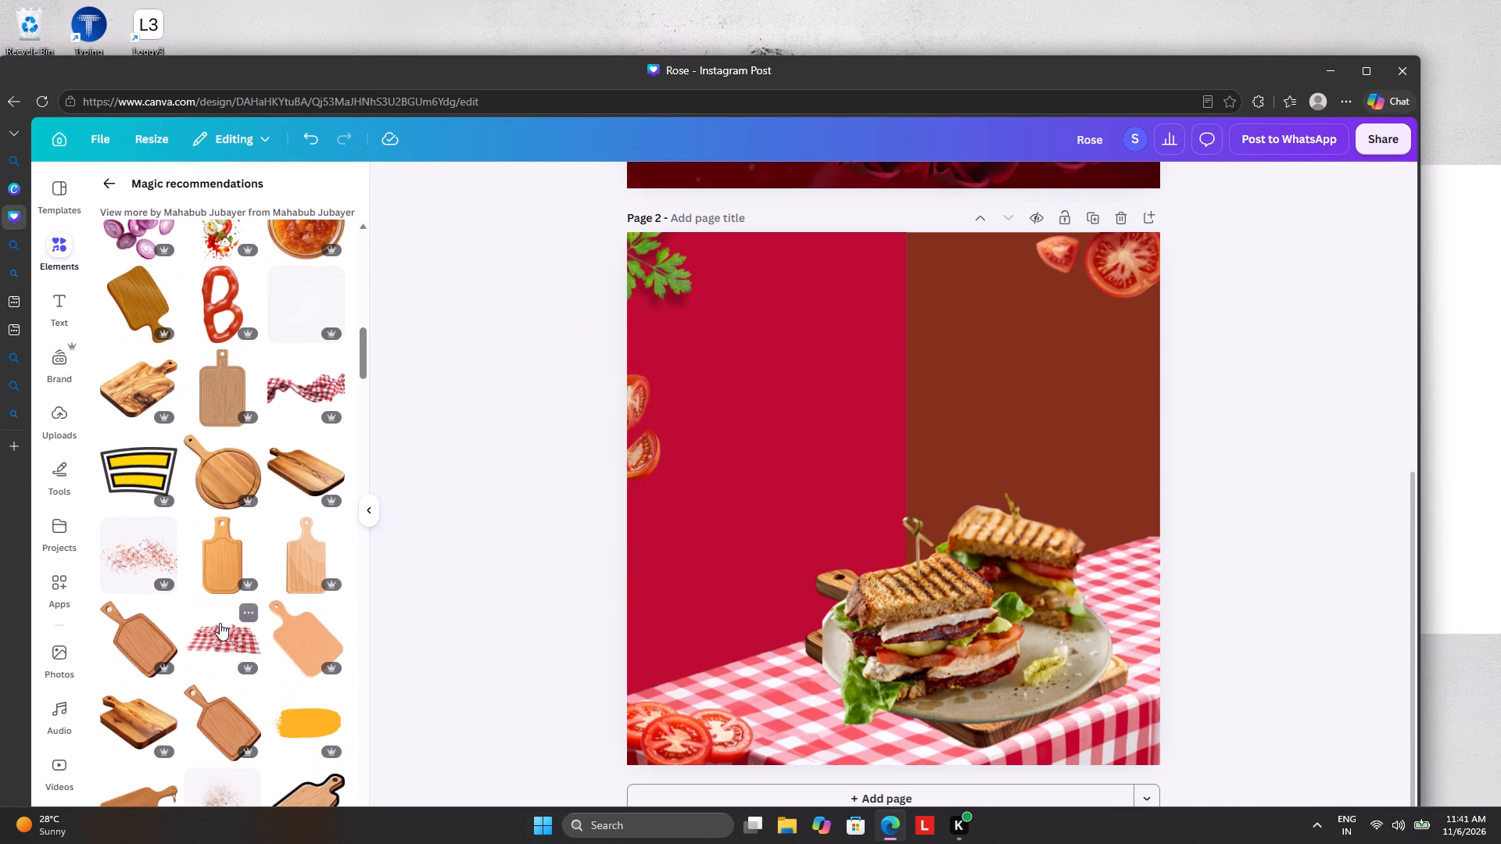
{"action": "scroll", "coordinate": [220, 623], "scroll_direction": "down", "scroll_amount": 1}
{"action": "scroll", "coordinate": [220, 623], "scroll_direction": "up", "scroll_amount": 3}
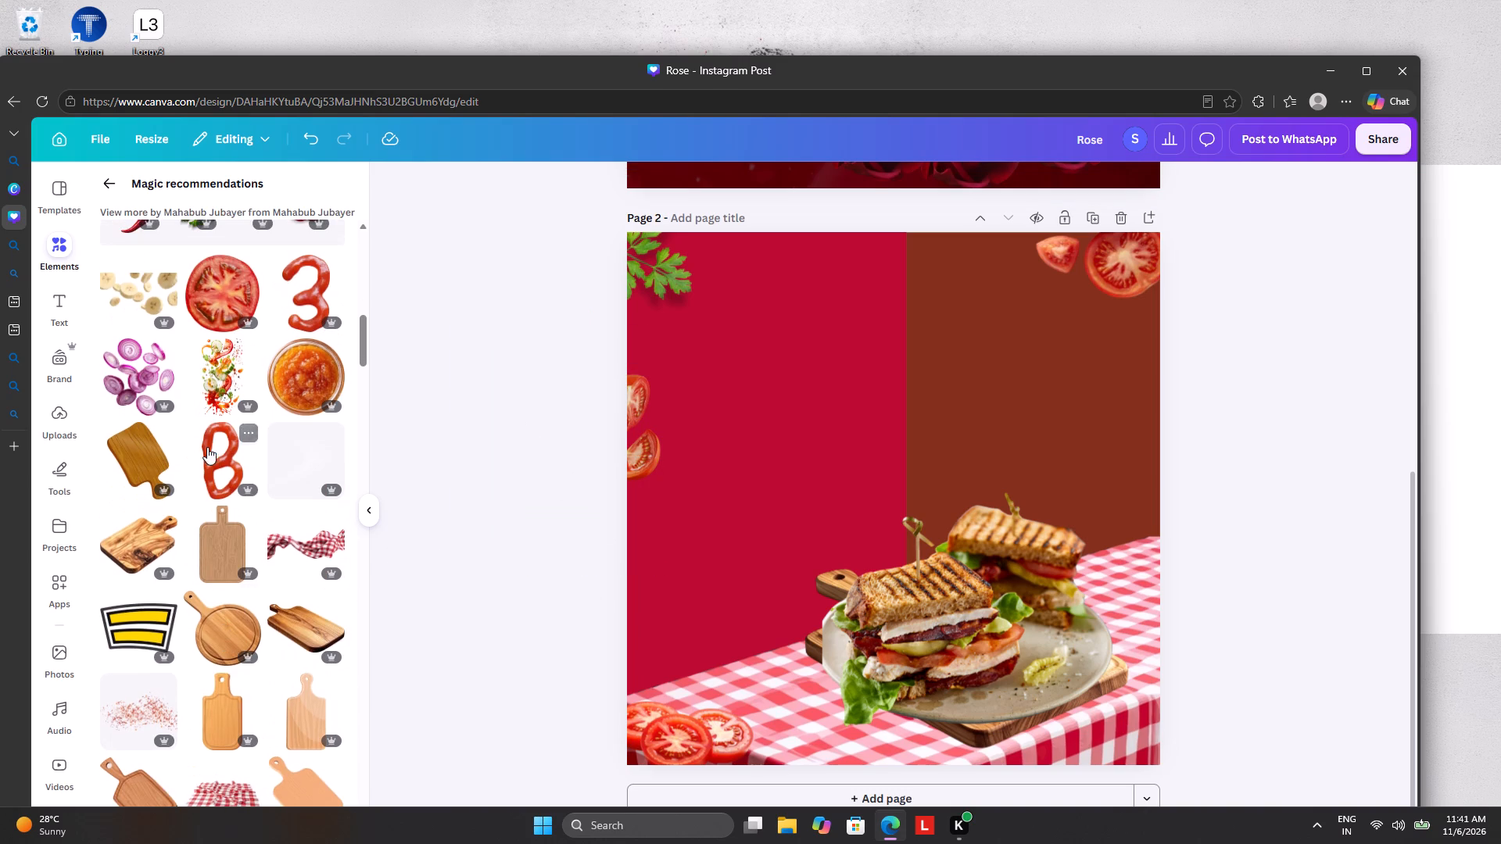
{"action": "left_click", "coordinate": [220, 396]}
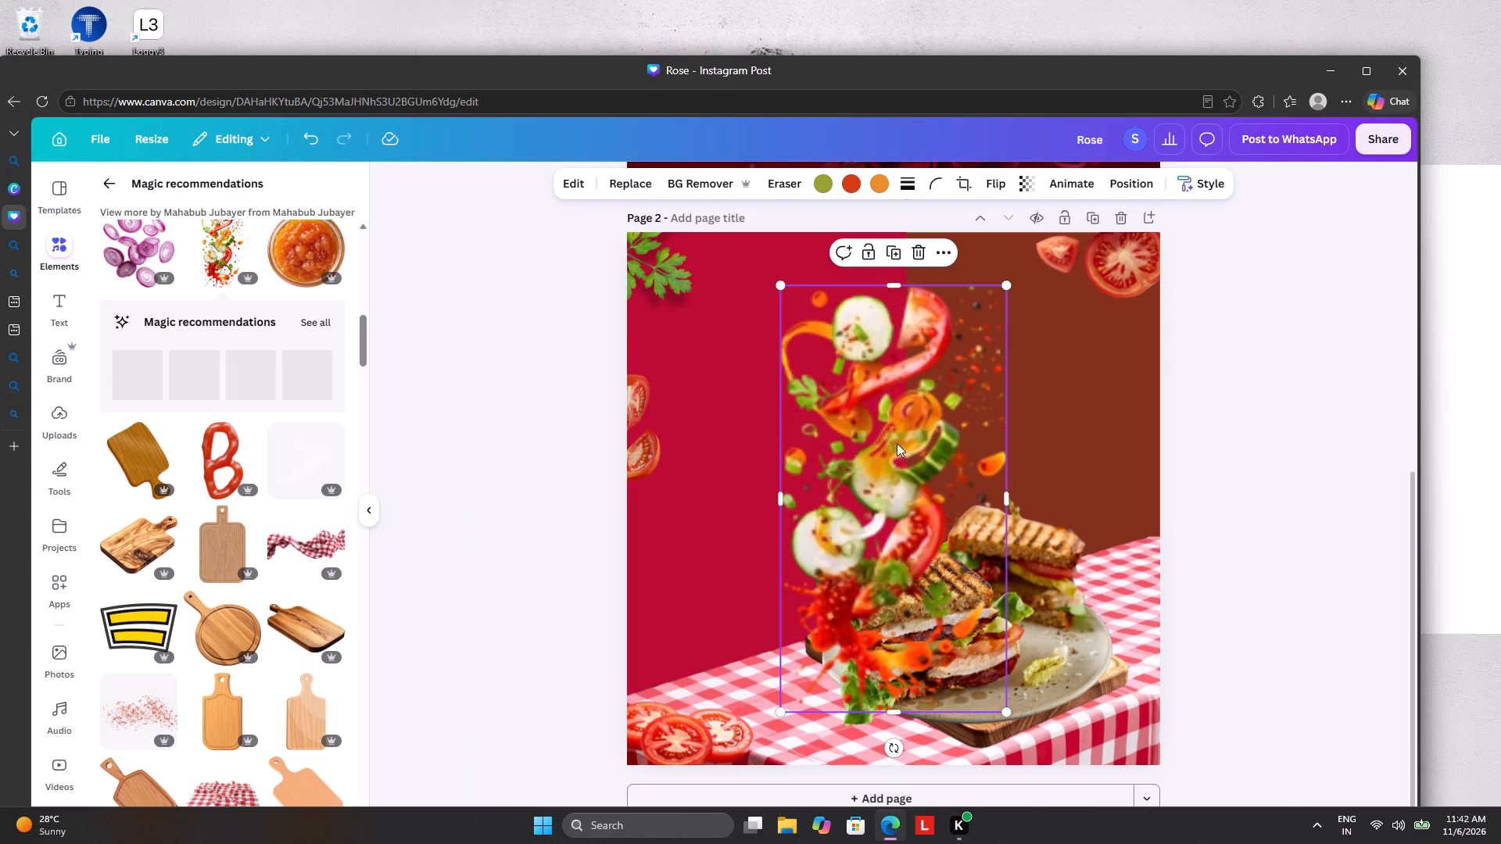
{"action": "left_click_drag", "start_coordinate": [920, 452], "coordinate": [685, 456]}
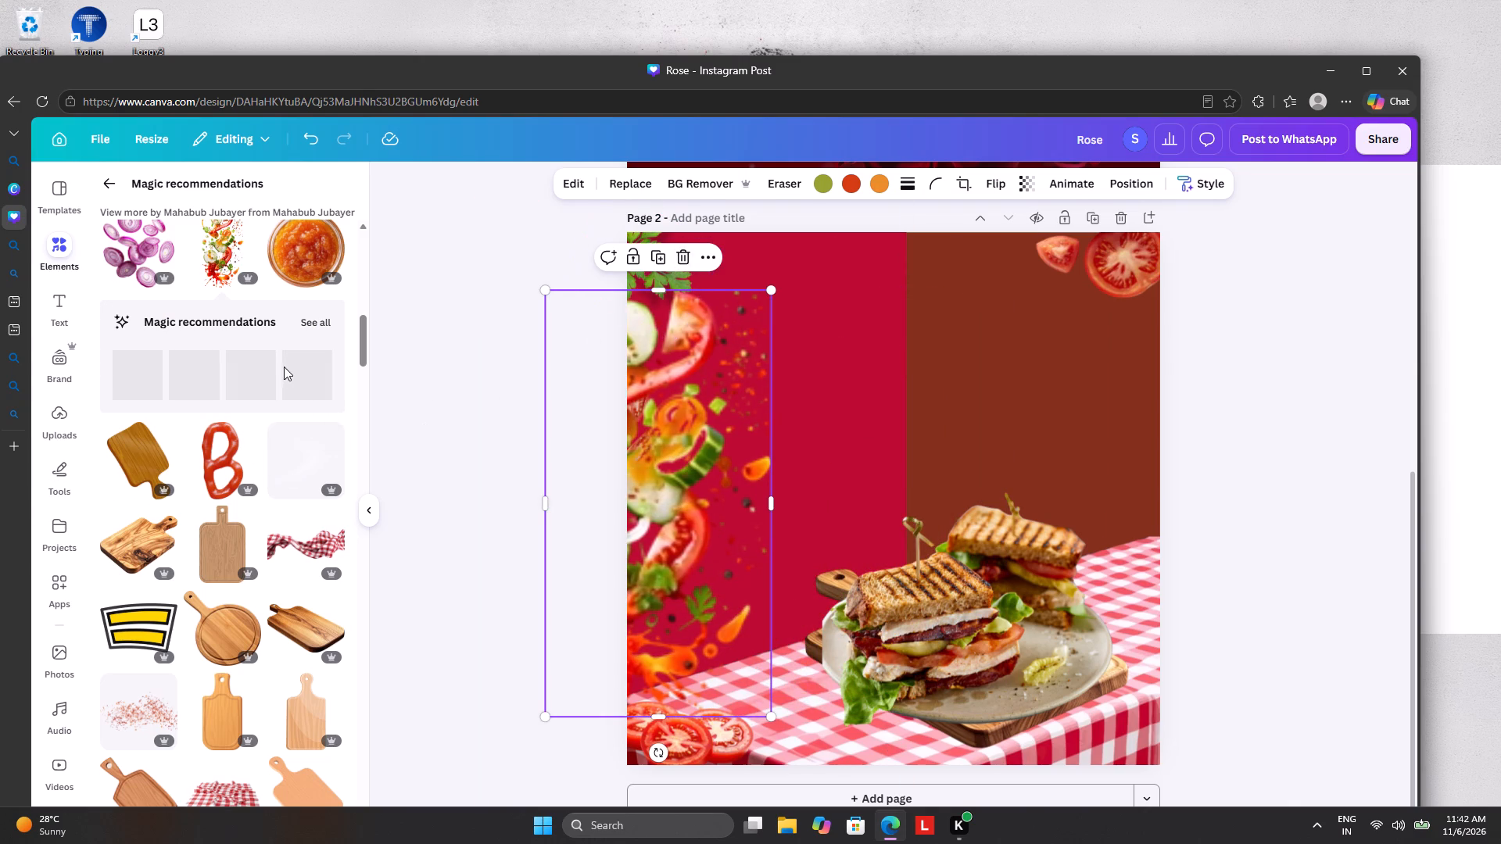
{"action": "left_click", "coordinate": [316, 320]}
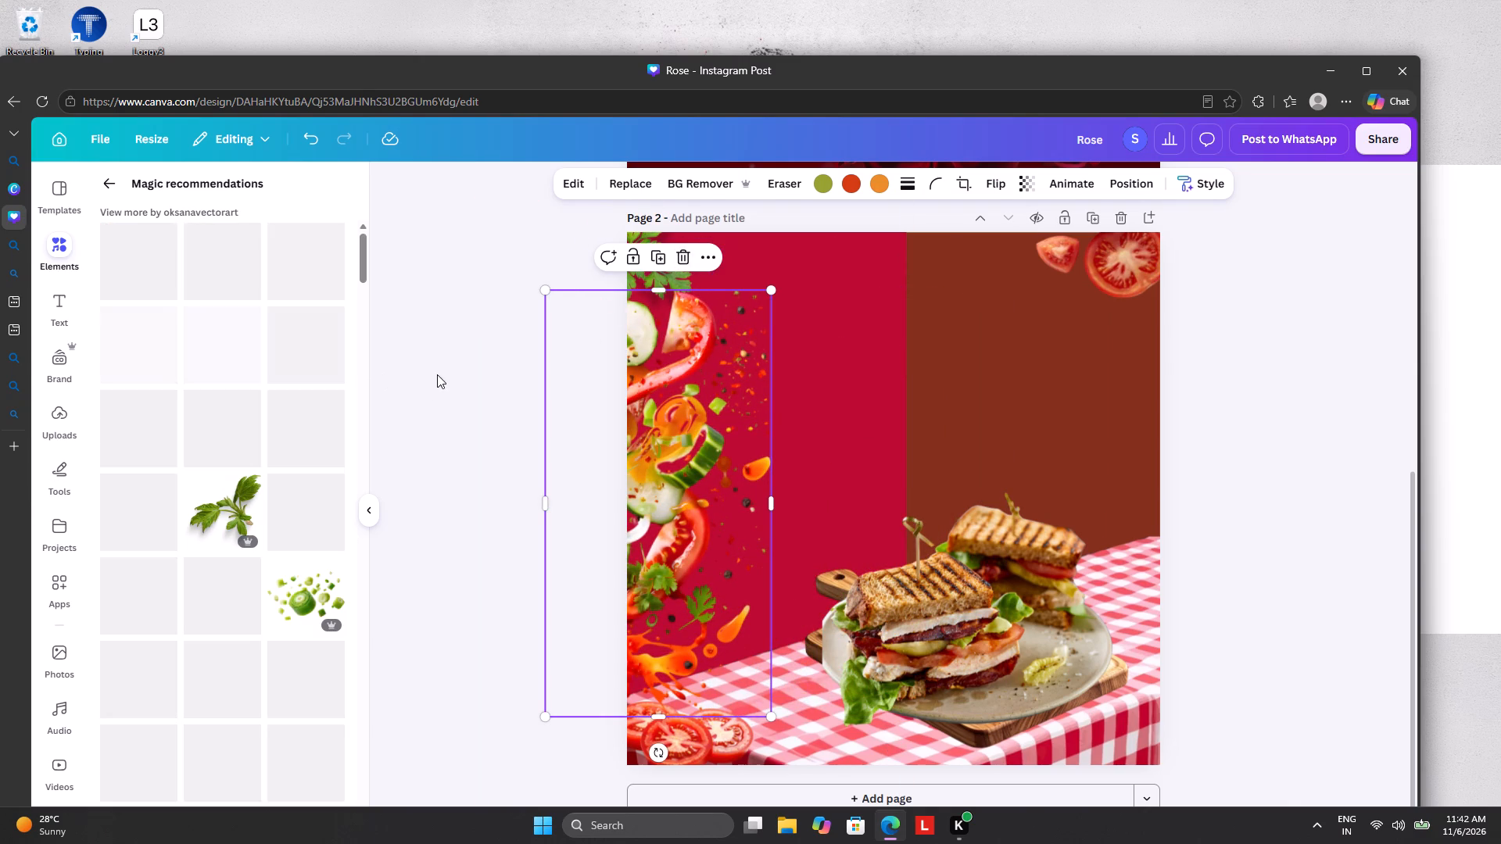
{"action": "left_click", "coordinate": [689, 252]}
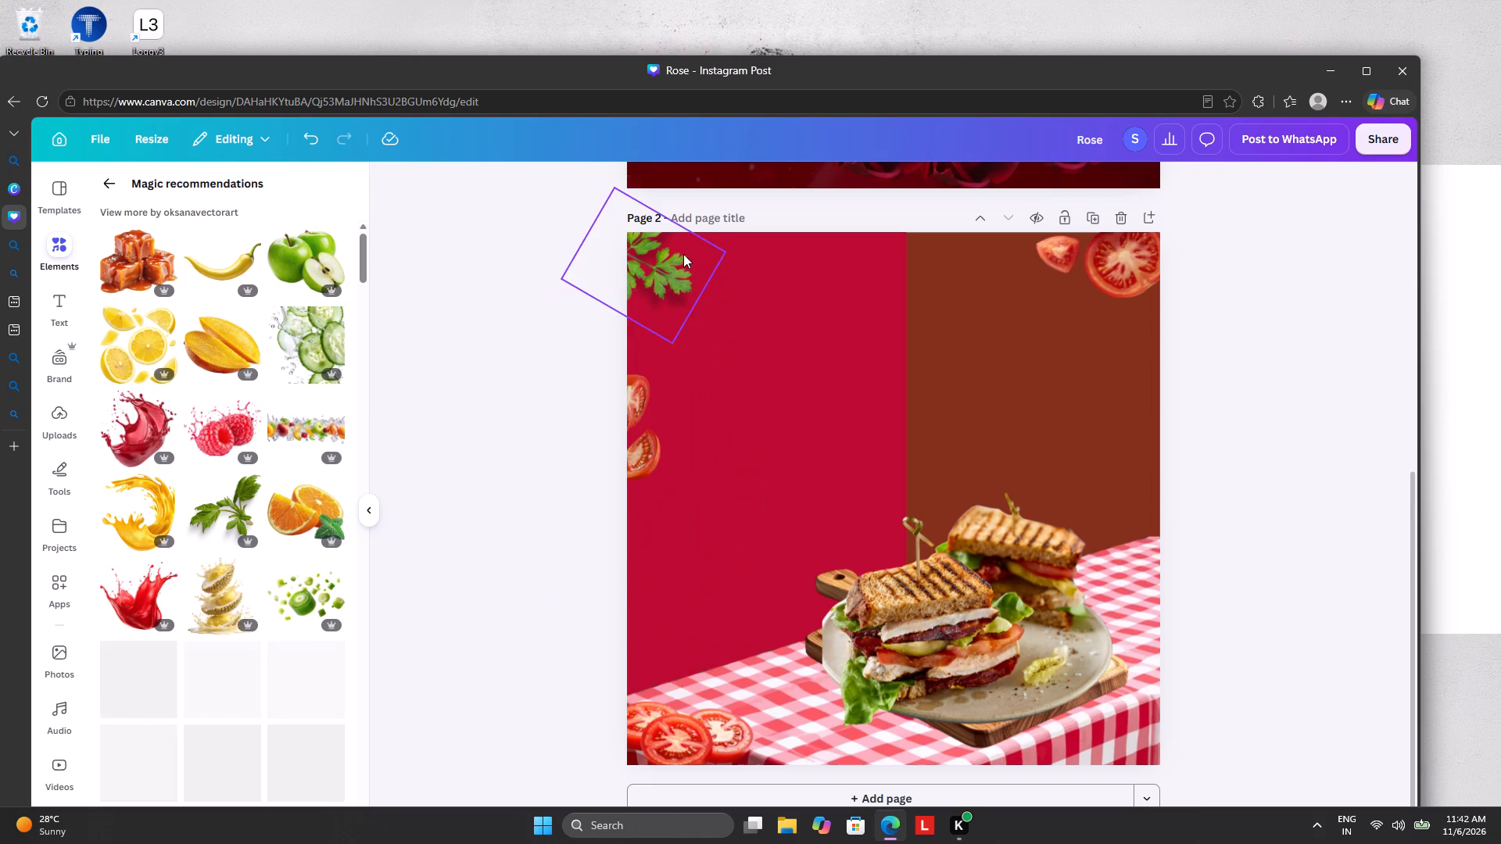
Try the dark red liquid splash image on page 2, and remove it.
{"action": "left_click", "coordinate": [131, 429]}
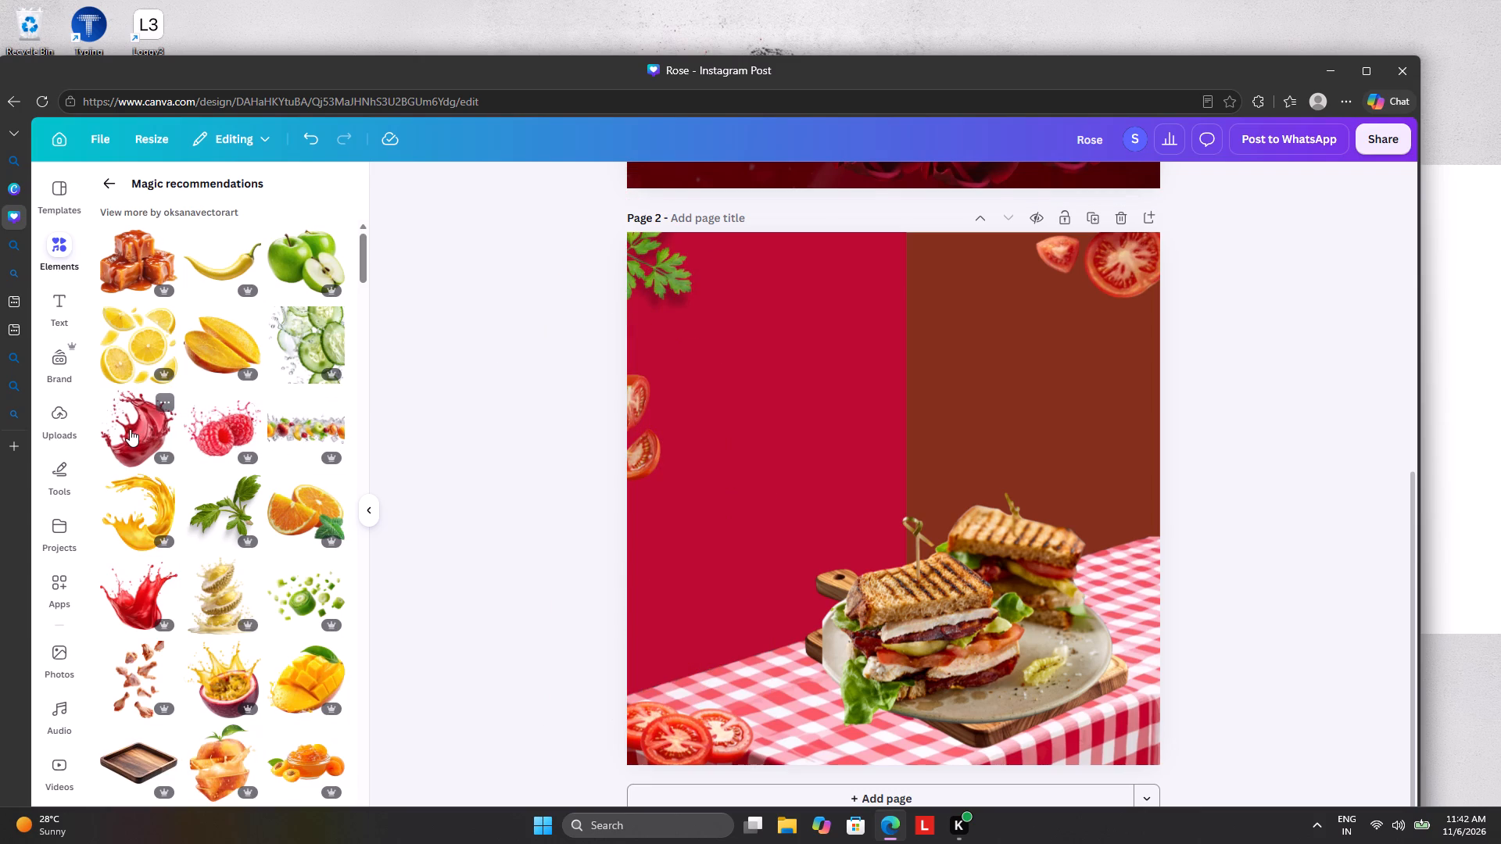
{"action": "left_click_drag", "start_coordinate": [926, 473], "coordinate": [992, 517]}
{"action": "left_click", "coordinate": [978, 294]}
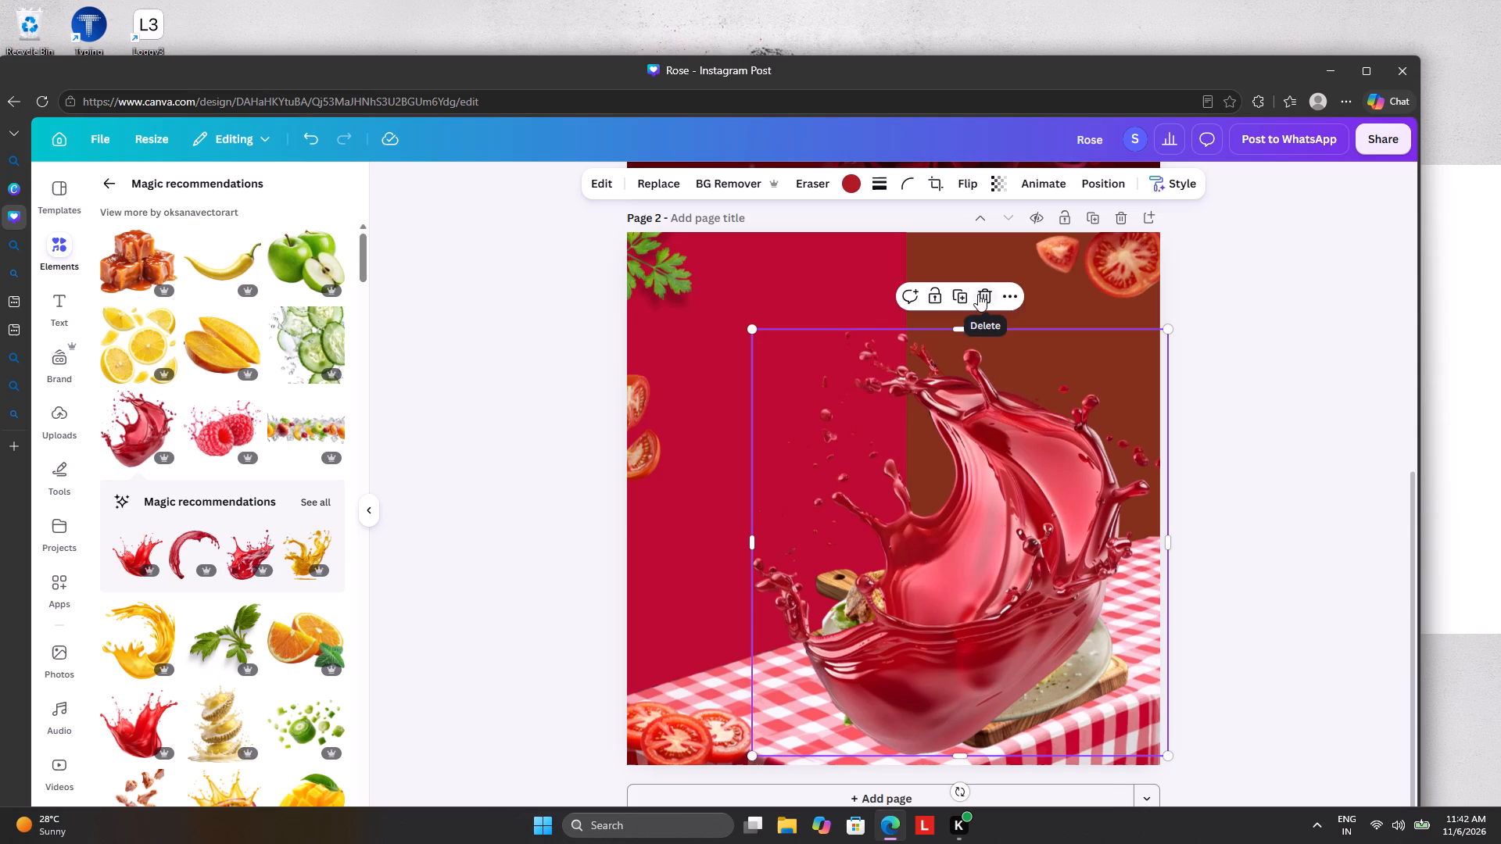
Add the flying chopped leek image, shrink it, and place it over page 2's left edge between the parsley and the cut tomatoes.
{"action": "scroll", "coordinate": [221, 537], "scroll_direction": "down", "scroll_amount": 1}
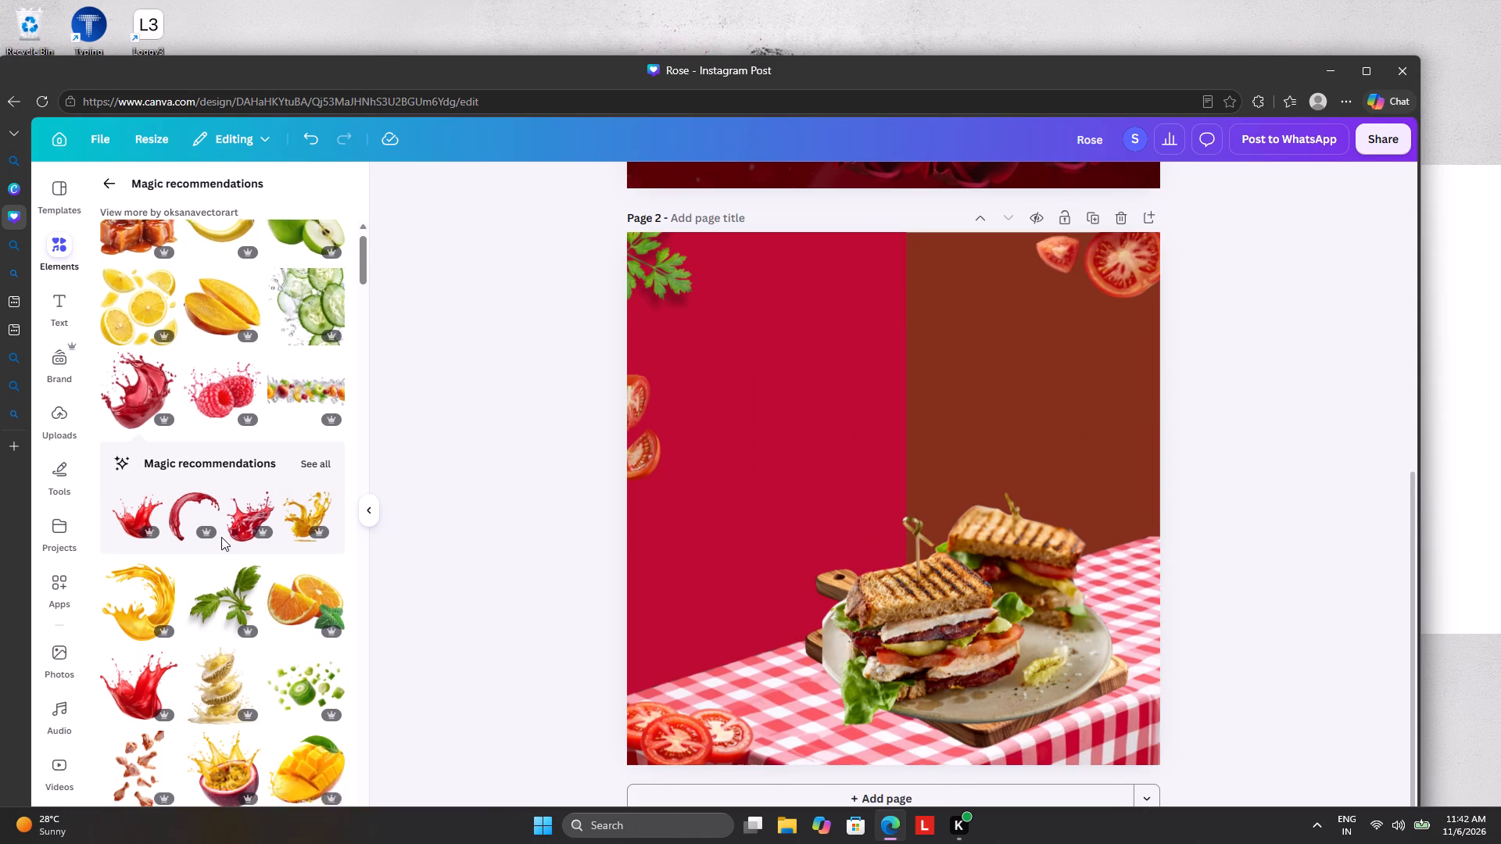
{"action": "scroll", "coordinate": [221, 537], "scroll_direction": "down", "scroll_amount": 1}
{"action": "left_click", "coordinate": [303, 563]}
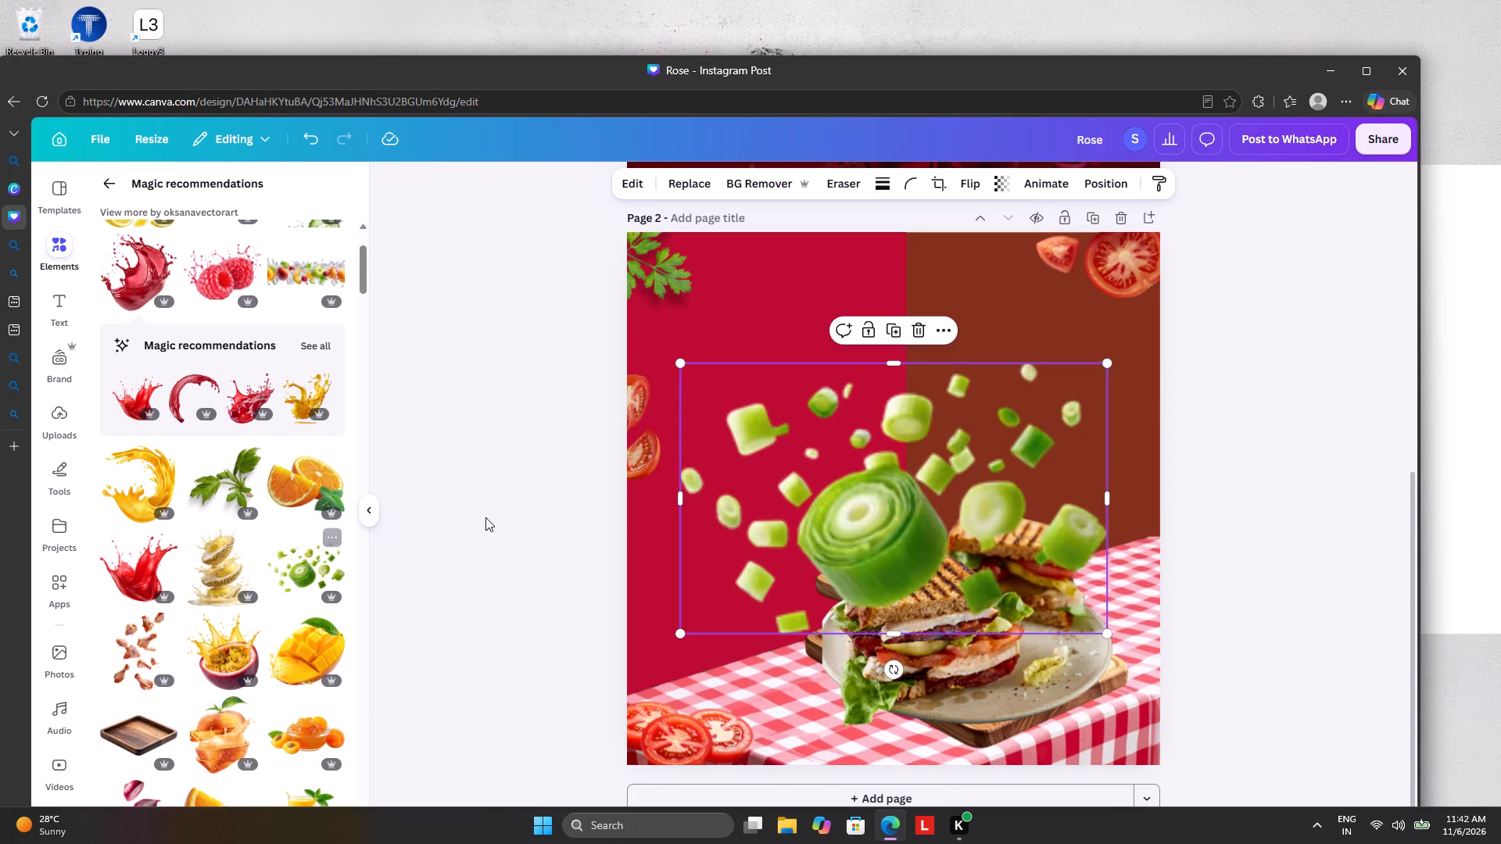
{"action": "left_click_drag", "start_coordinate": [688, 364], "coordinate": [826, 406]}
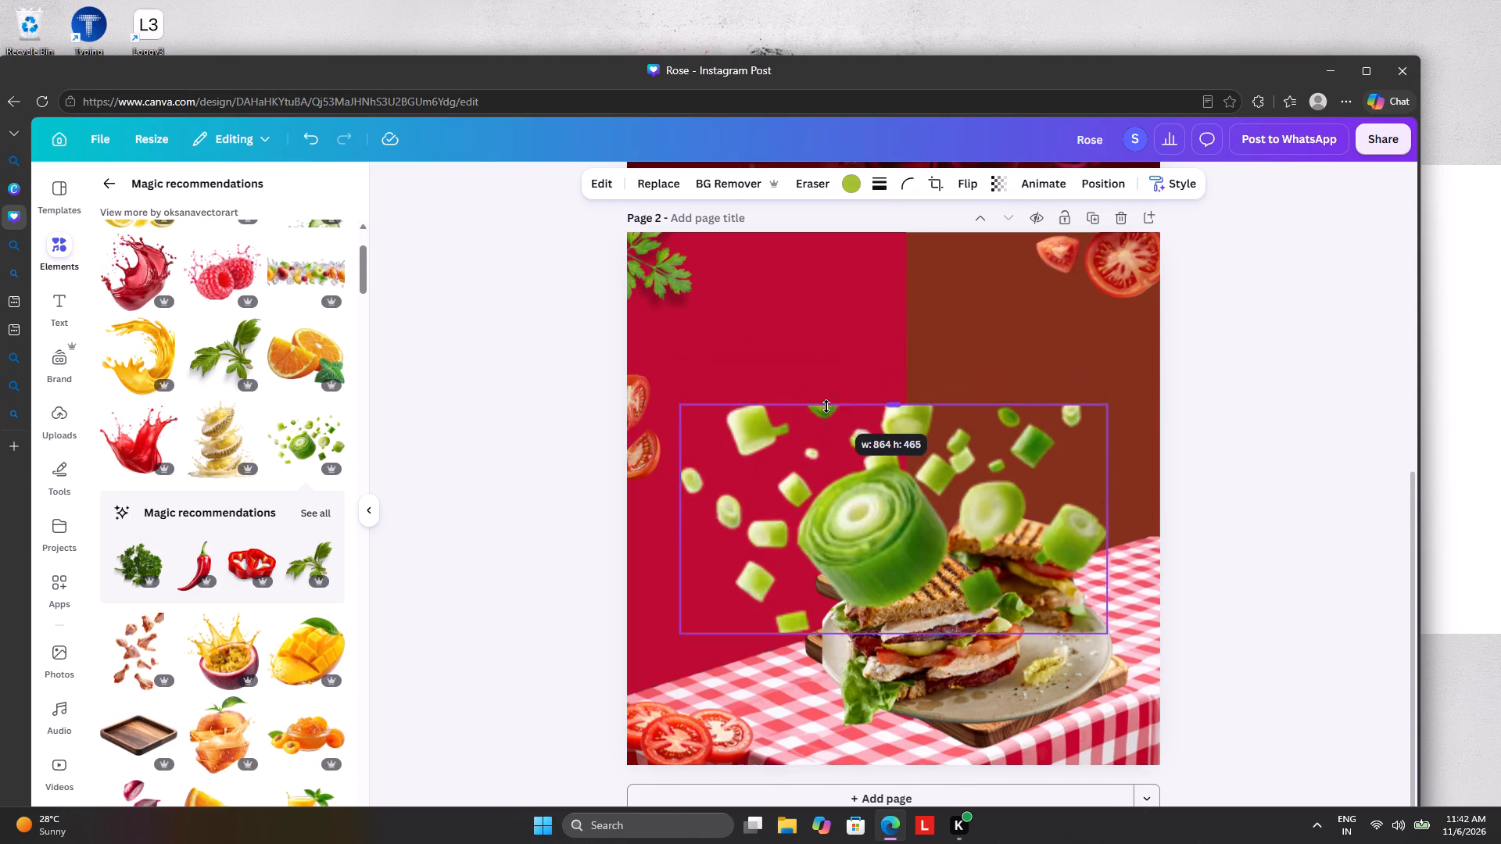
{"action": "left_click_drag", "start_coordinate": [826, 406], "coordinate": [819, 407]}
{"action": "left_click_drag", "start_coordinate": [902, 409], "coordinate": [916, 347]}
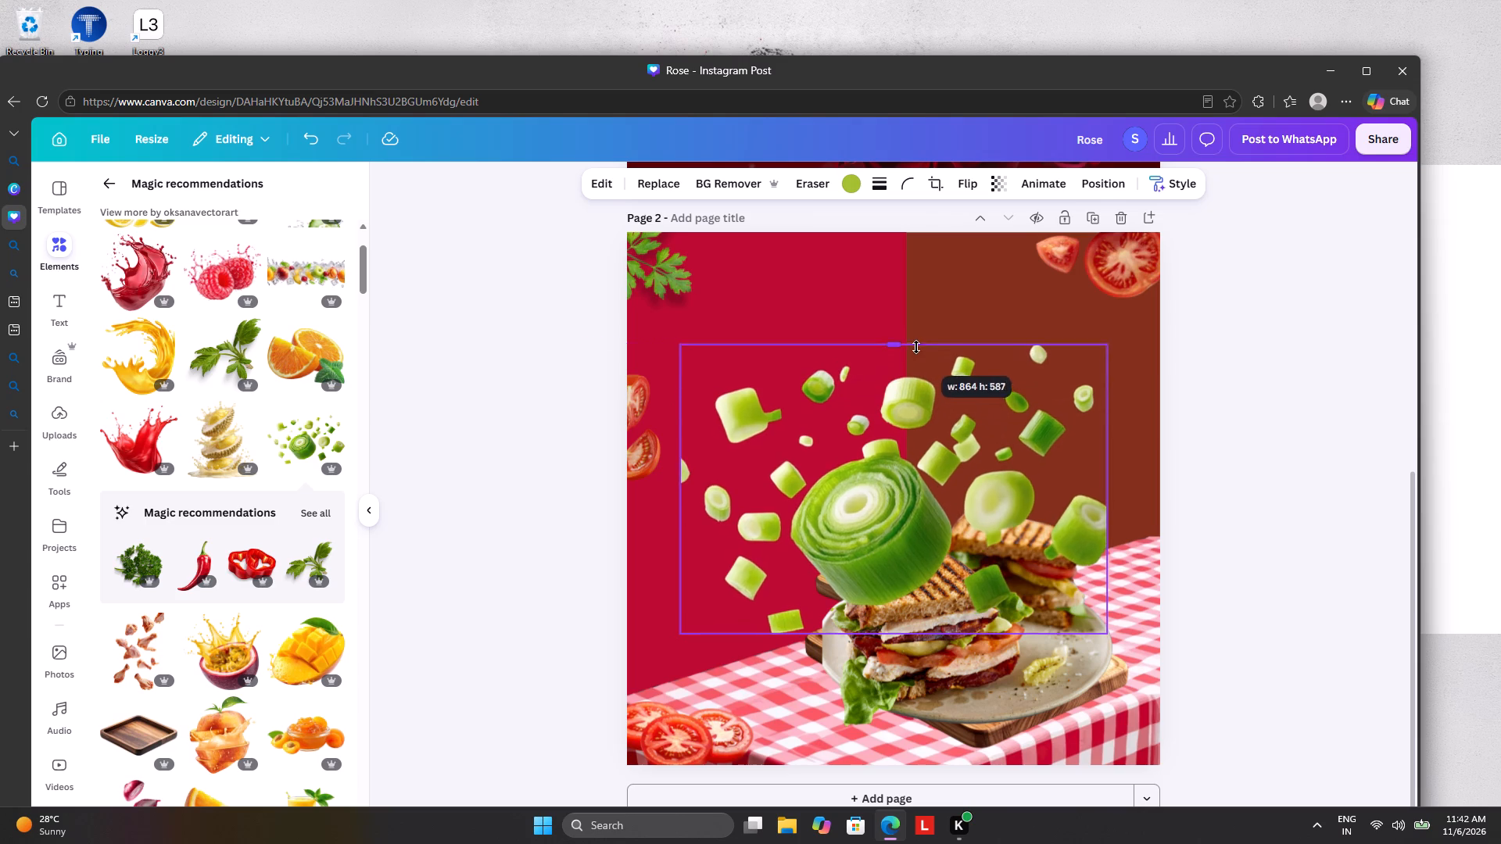
{"action": "left_click_drag", "start_coordinate": [916, 347], "coordinate": [916, 346]}
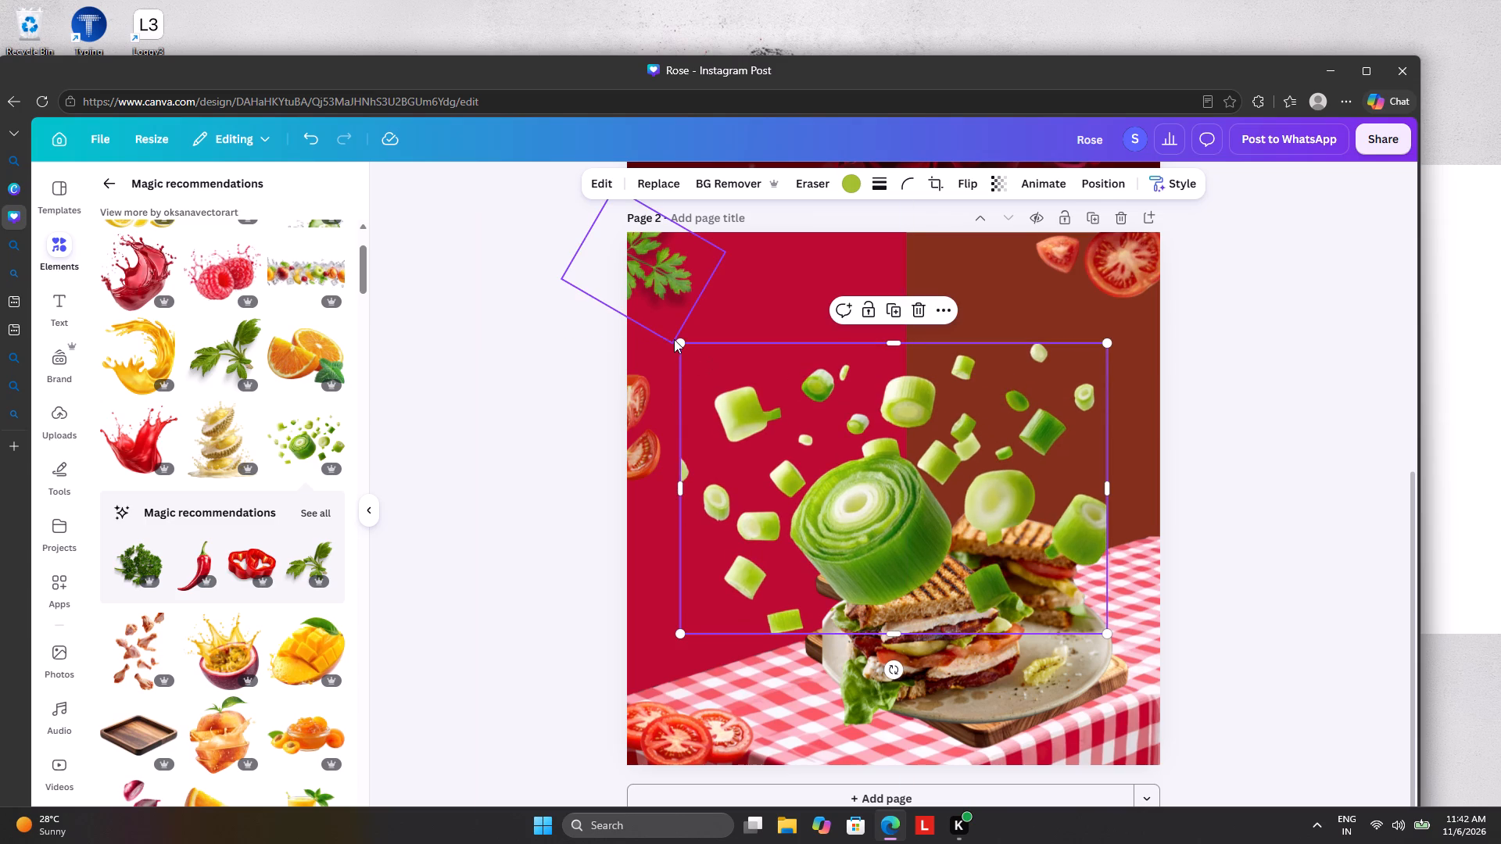
{"action": "left_click_drag", "start_coordinate": [678, 341], "coordinate": [973, 553]}
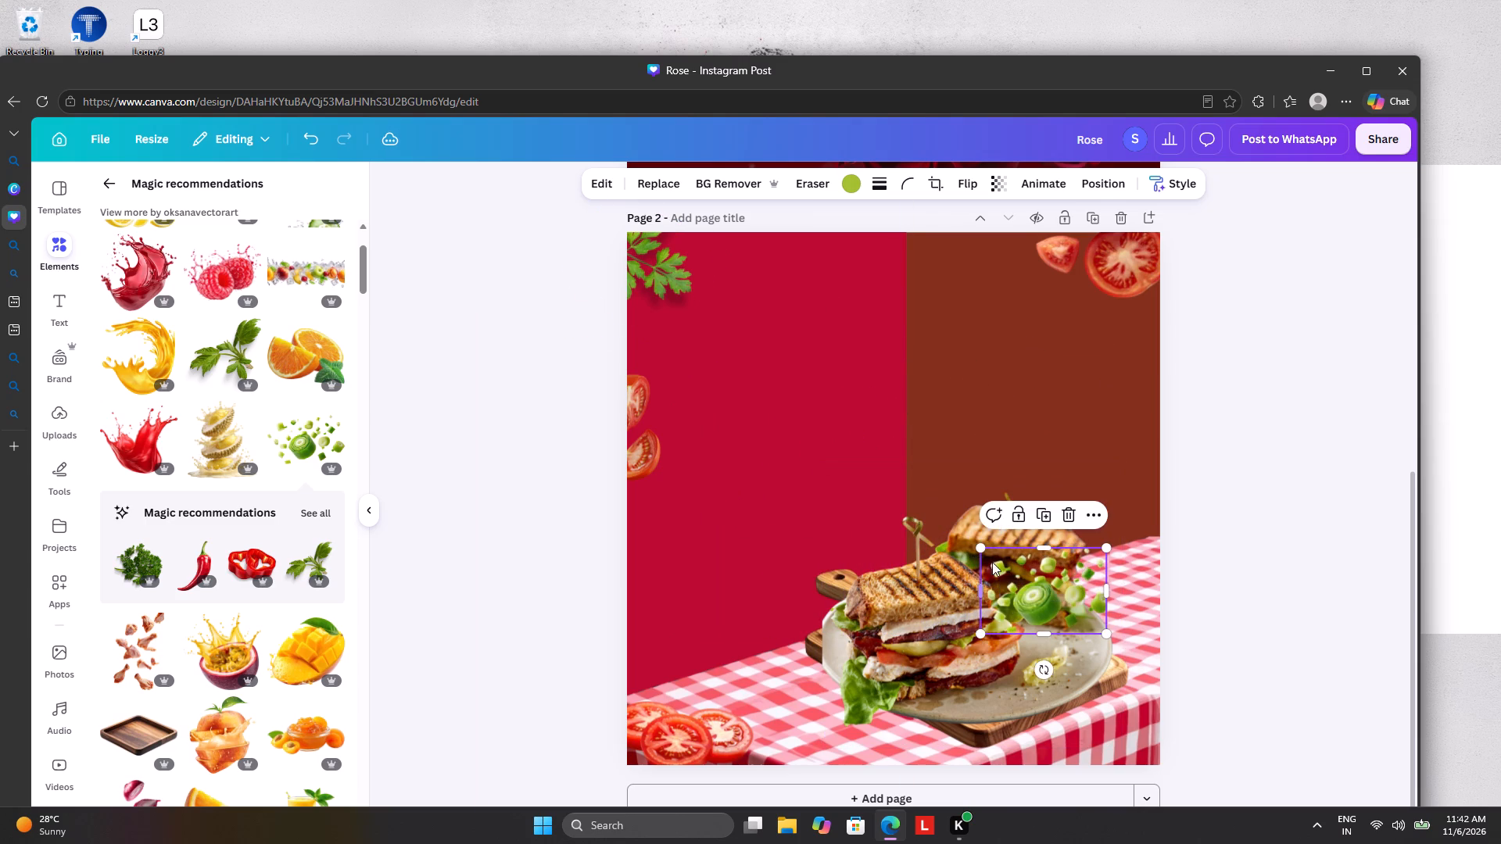
{"action": "left_click_drag", "start_coordinate": [1025, 582], "coordinate": [1076, 351]}
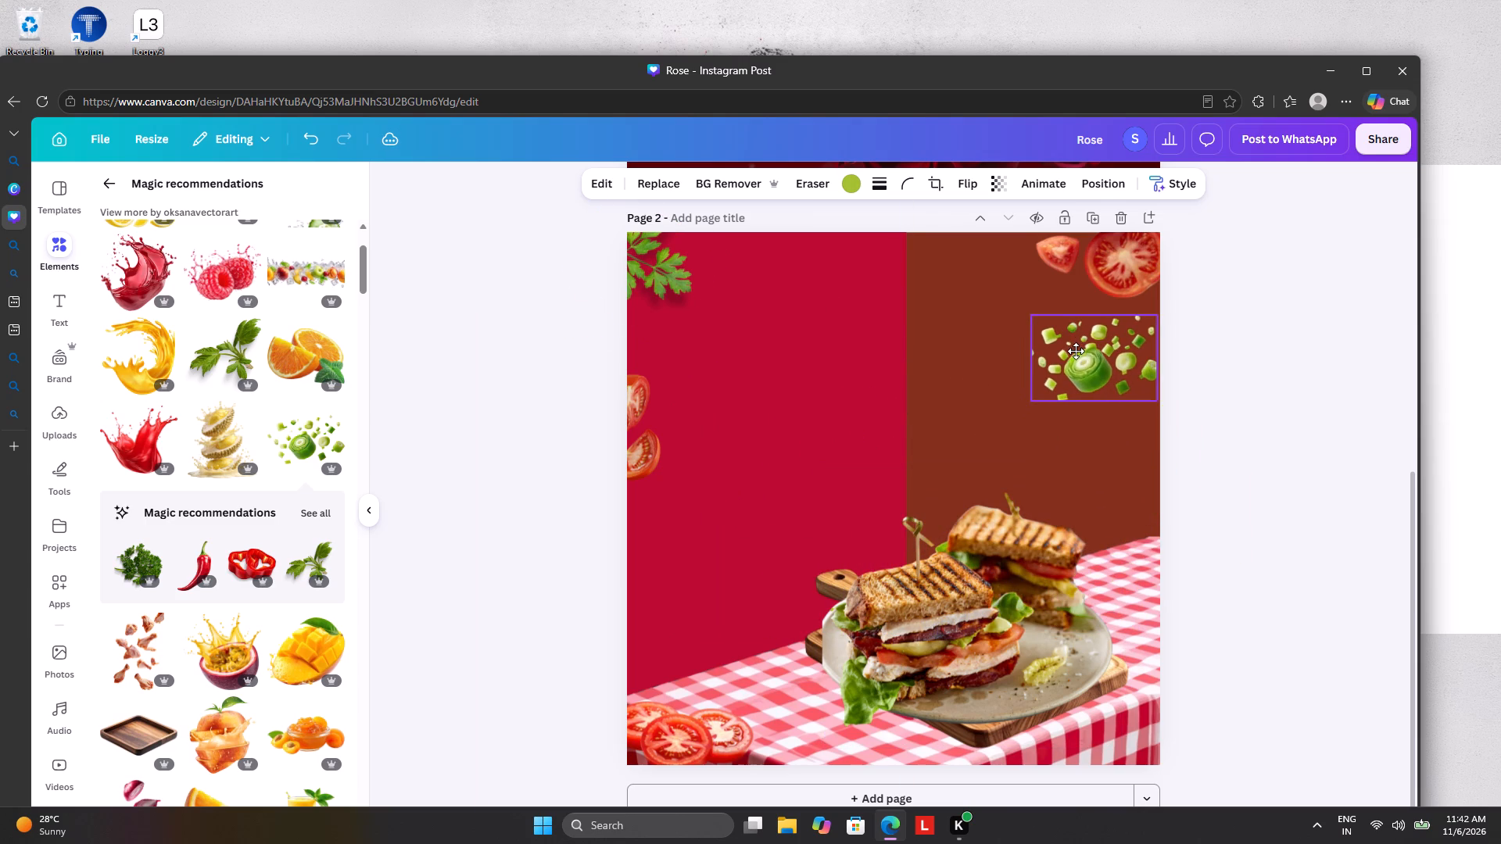
{"action": "left_click_drag", "start_coordinate": [1076, 351], "coordinate": [476, 381]}
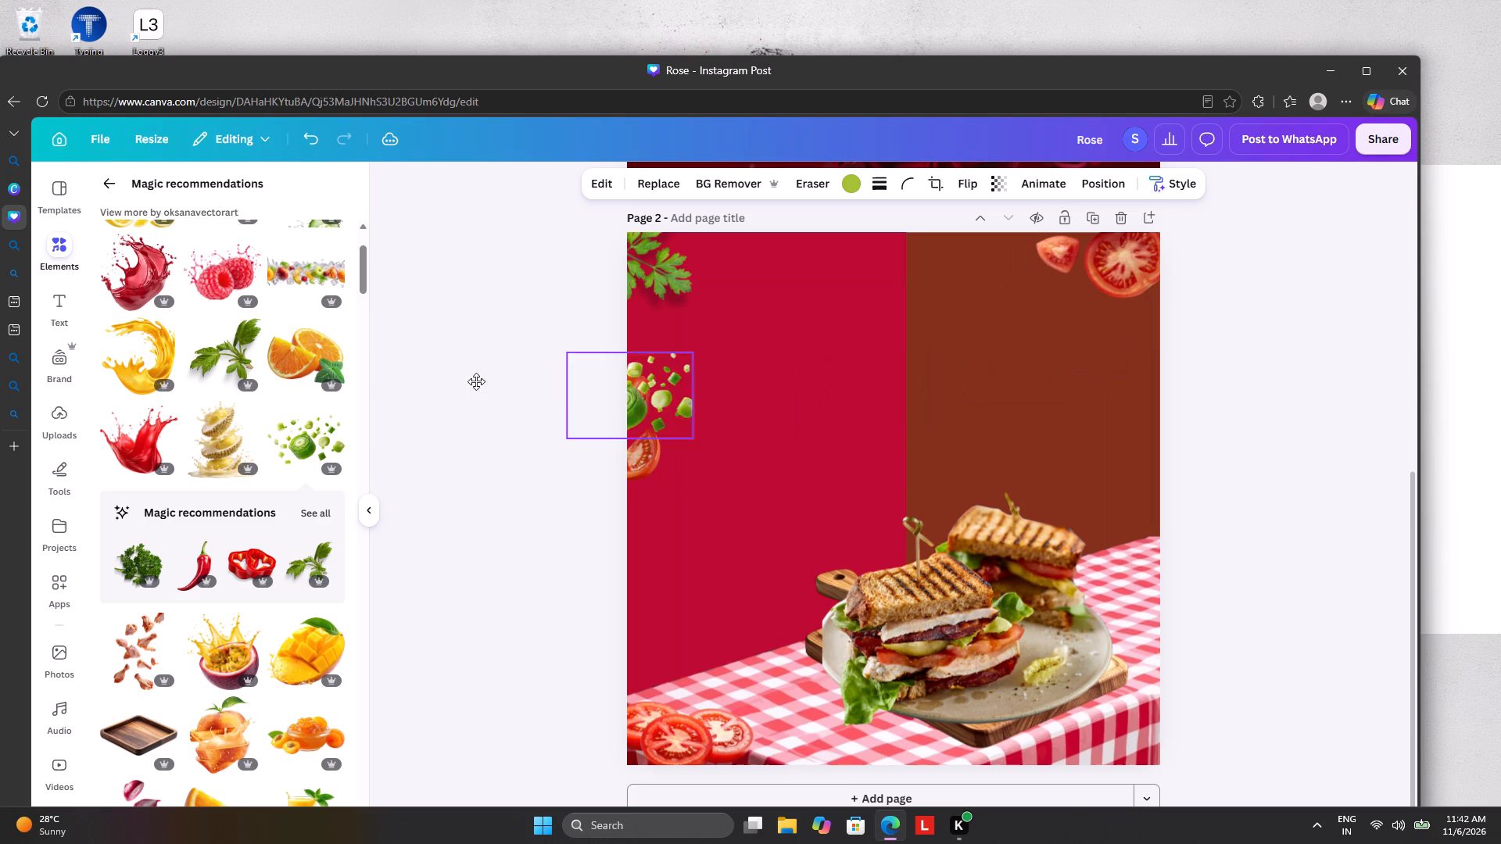
{"action": "left_click_drag", "start_coordinate": [476, 381], "coordinate": [575, 326]}
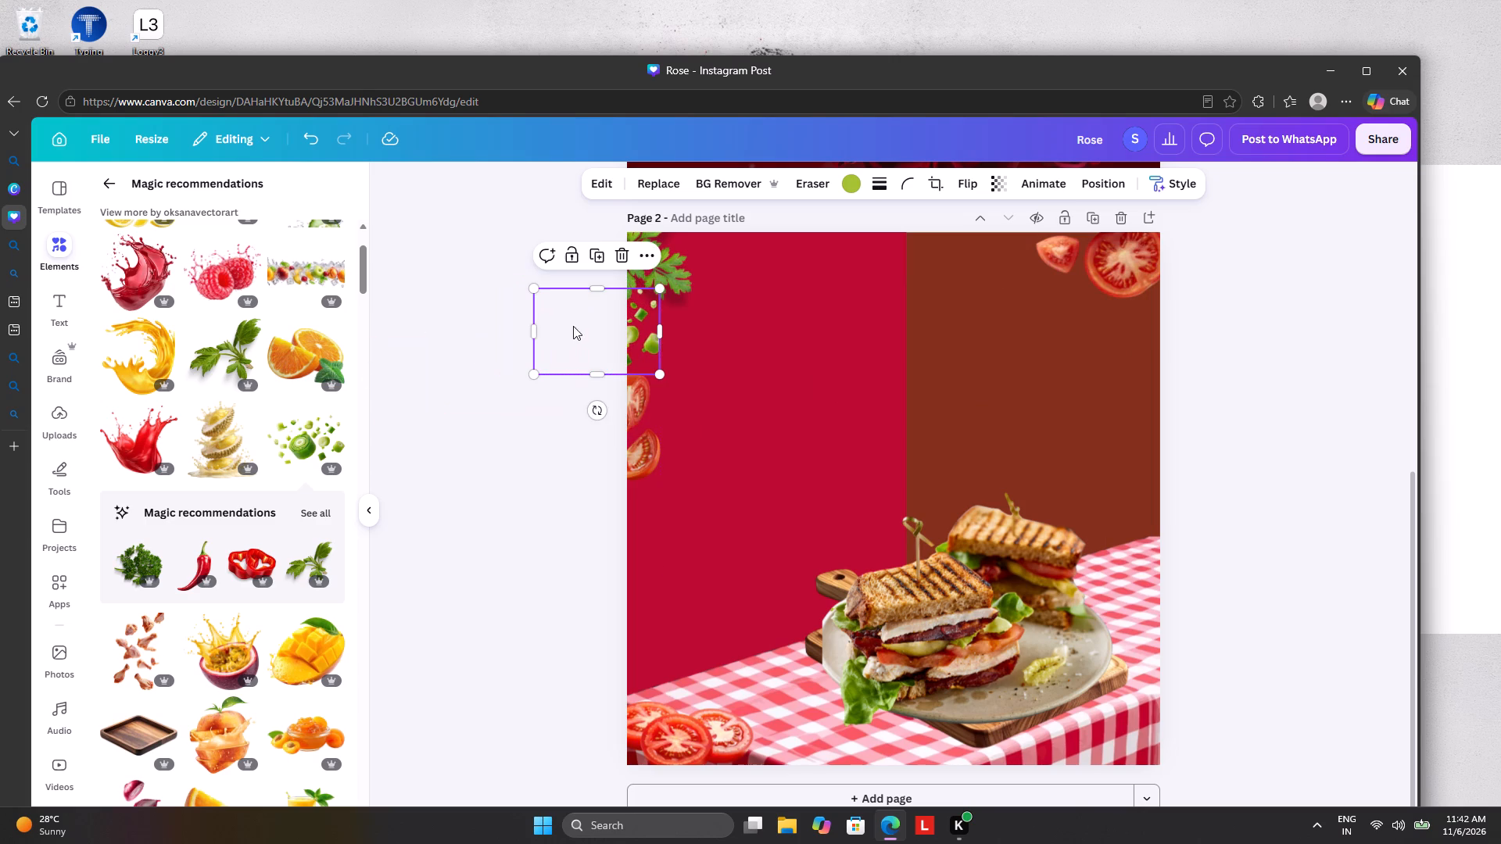
{"action": "left_click", "coordinate": [470, 382]}
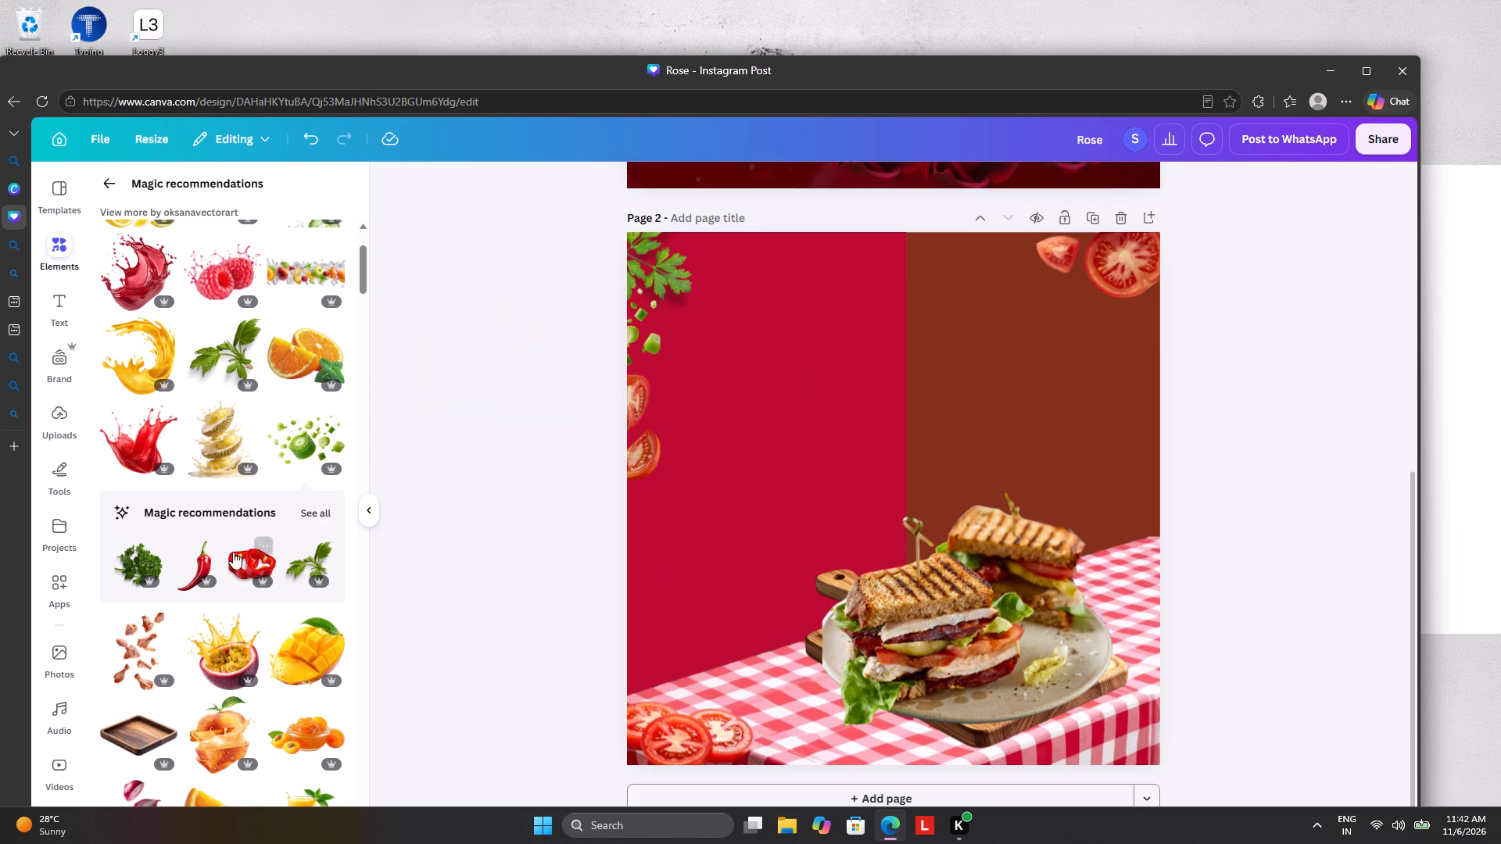
From all the leek image's related recommendations, add the falling green and red pepper slices and position them over page 2's left edge below the tomatoes.
{"action": "left_click", "coordinate": [319, 505]}
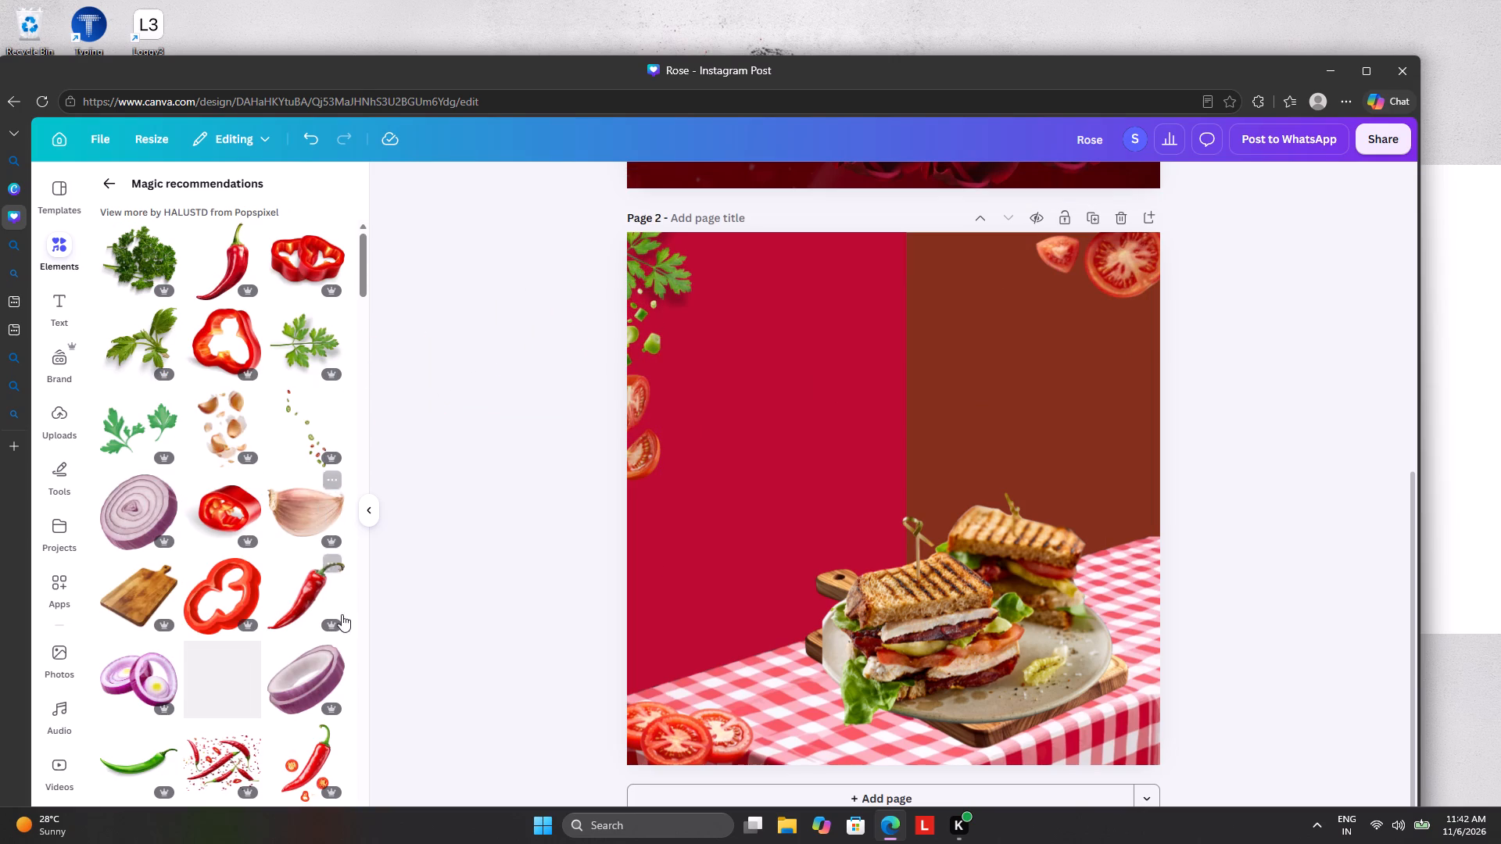
{"action": "left_click", "coordinate": [289, 398]}
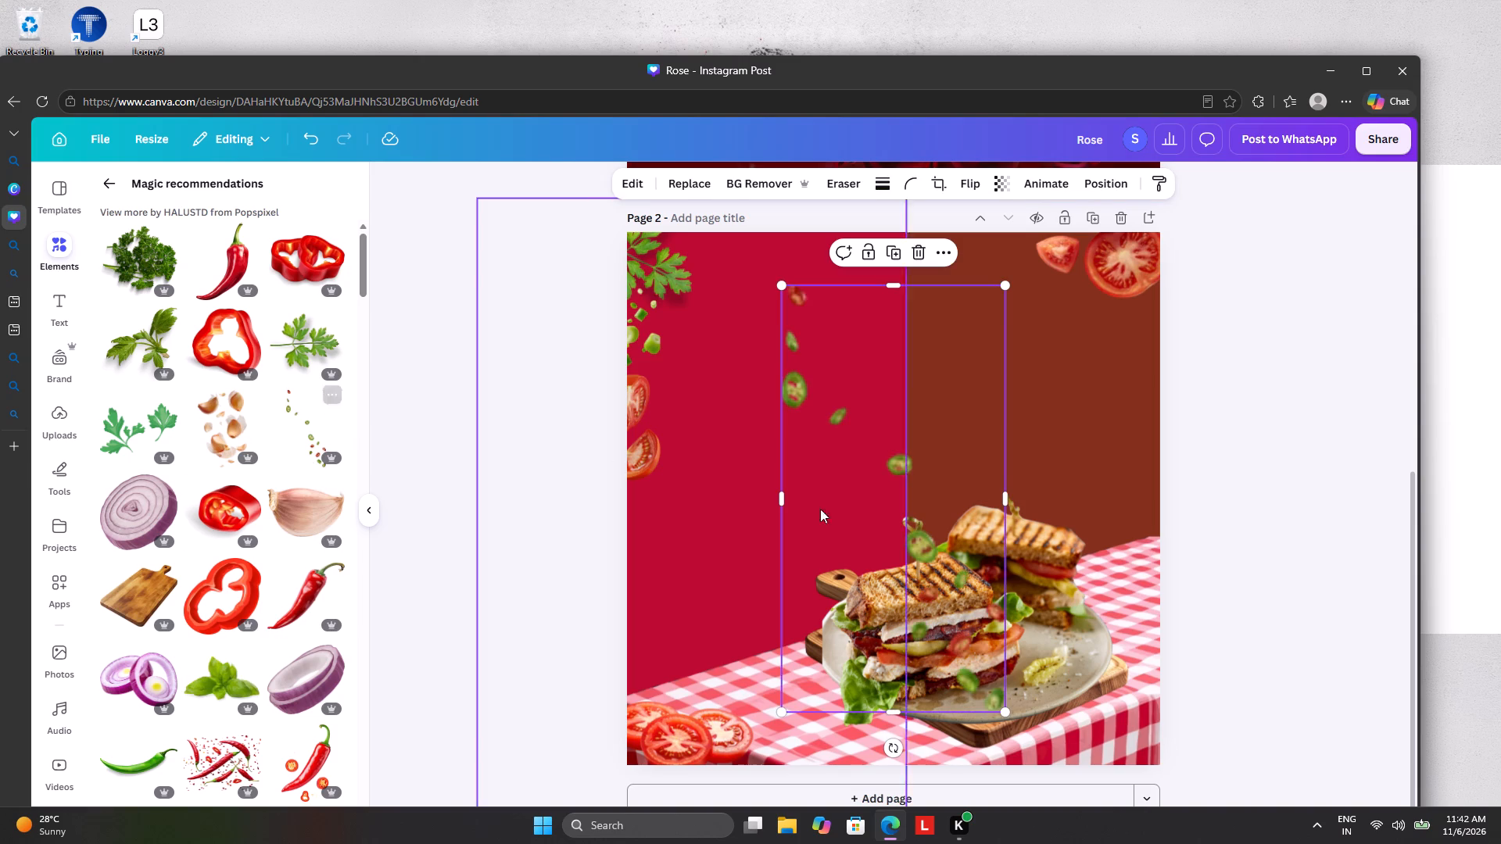
{"action": "left_click_drag", "start_coordinate": [875, 532], "coordinate": [571, 535]}
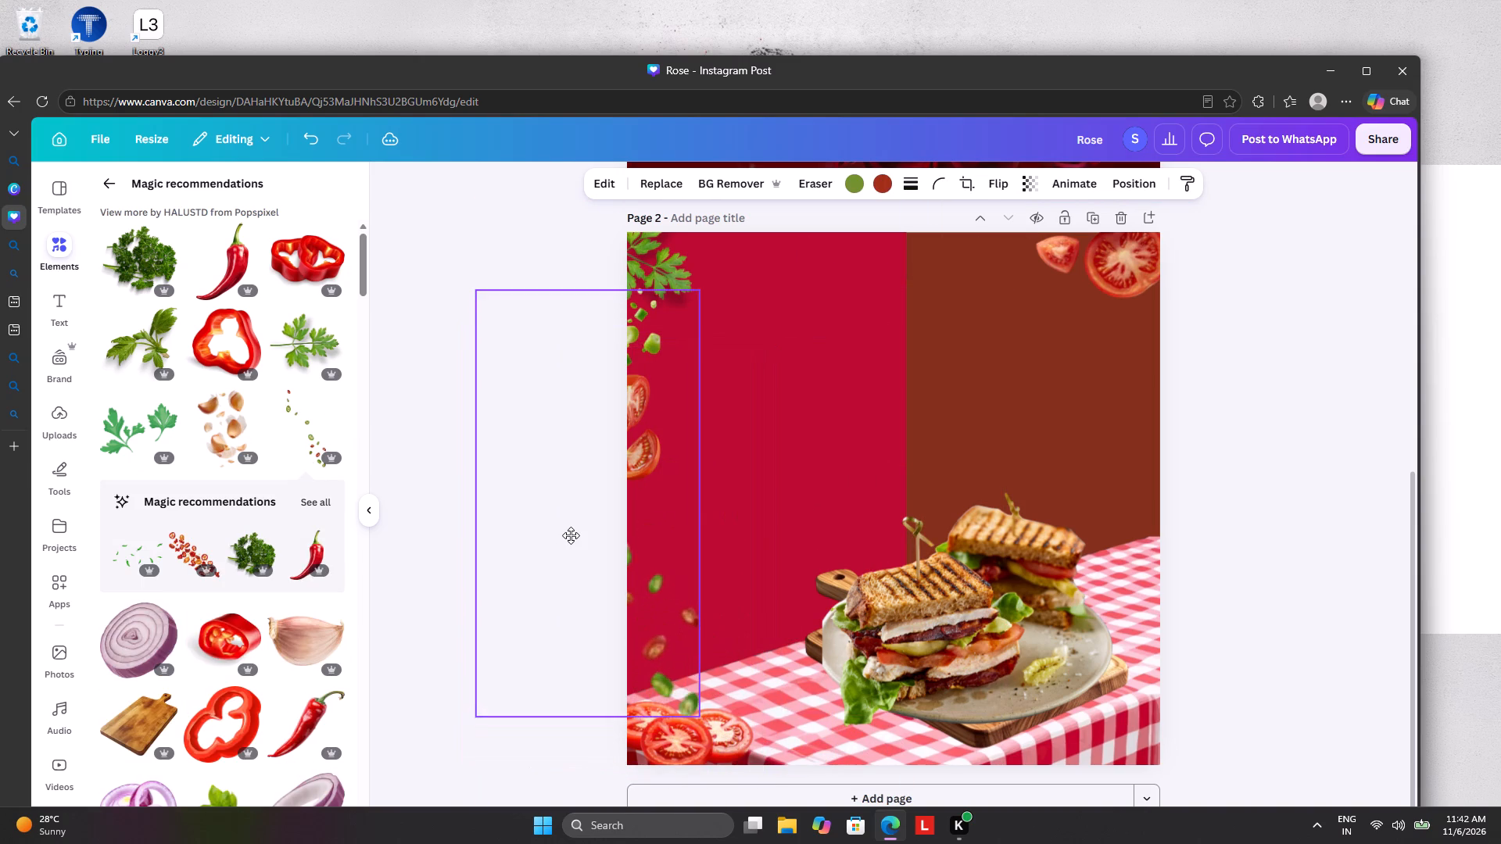
{"action": "left_click_drag", "start_coordinate": [571, 535], "coordinate": [580, 533]}
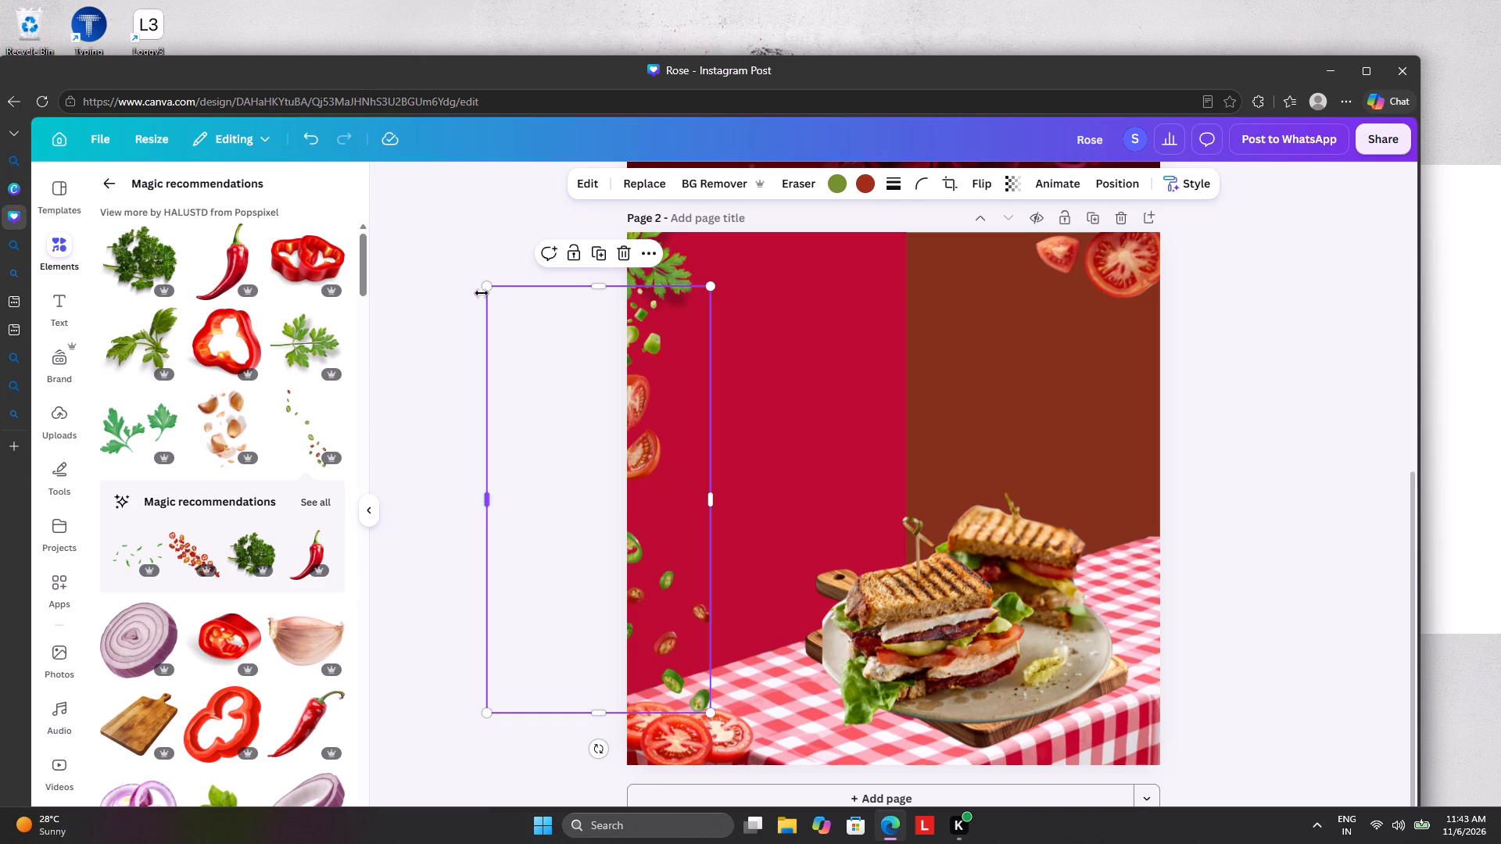
Shrink the scattered green chilli slices image and position it along the page's left edge, around the tomato pieces and above the tablecloth.
{"action": "left_click_drag", "start_coordinate": [489, 282], "coordinate": [502, 332]}
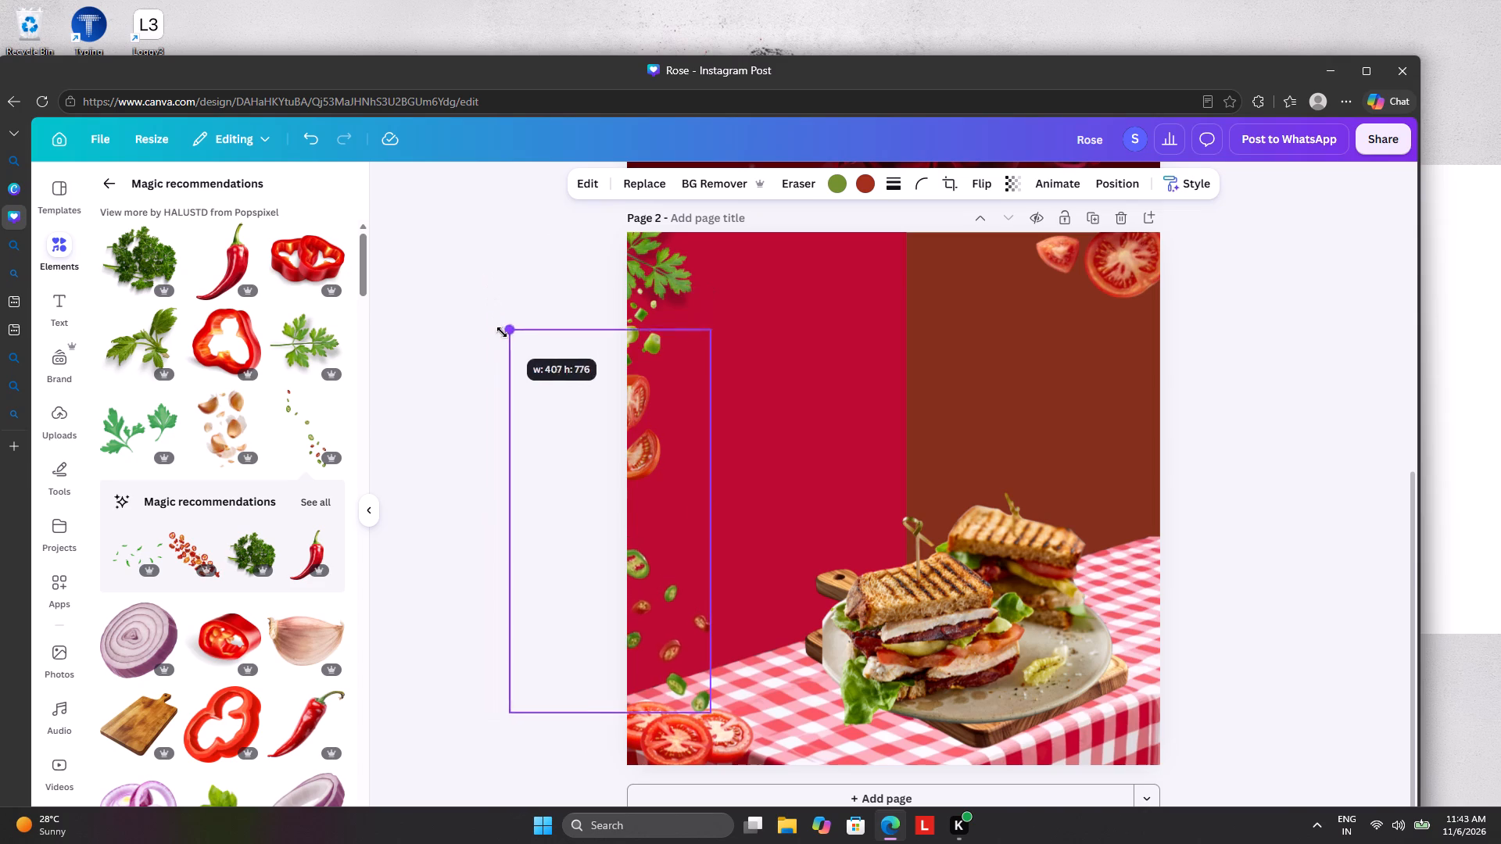
{"action": "left_click_drag", "start_coordinate": [502, 332], "coordinate": [531, 376]}
{"action": "left_click_drag", "start_coordinate": [553, 495], "coordinate": [541, 479]}
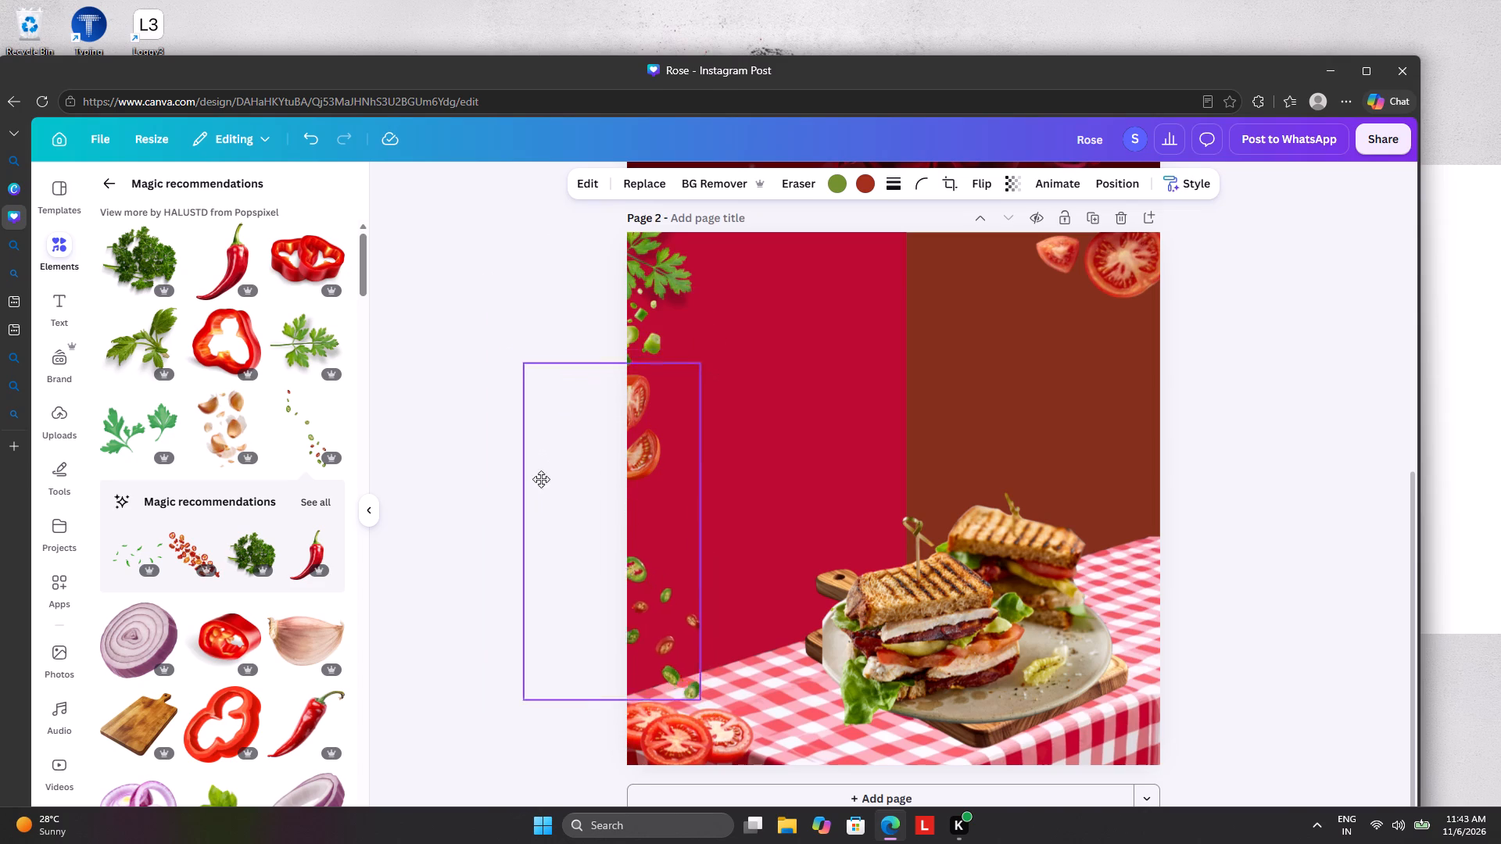
{"action": "left_click_drag", "start_coordinate": [541, 479], "coordinate": [552, 465]}
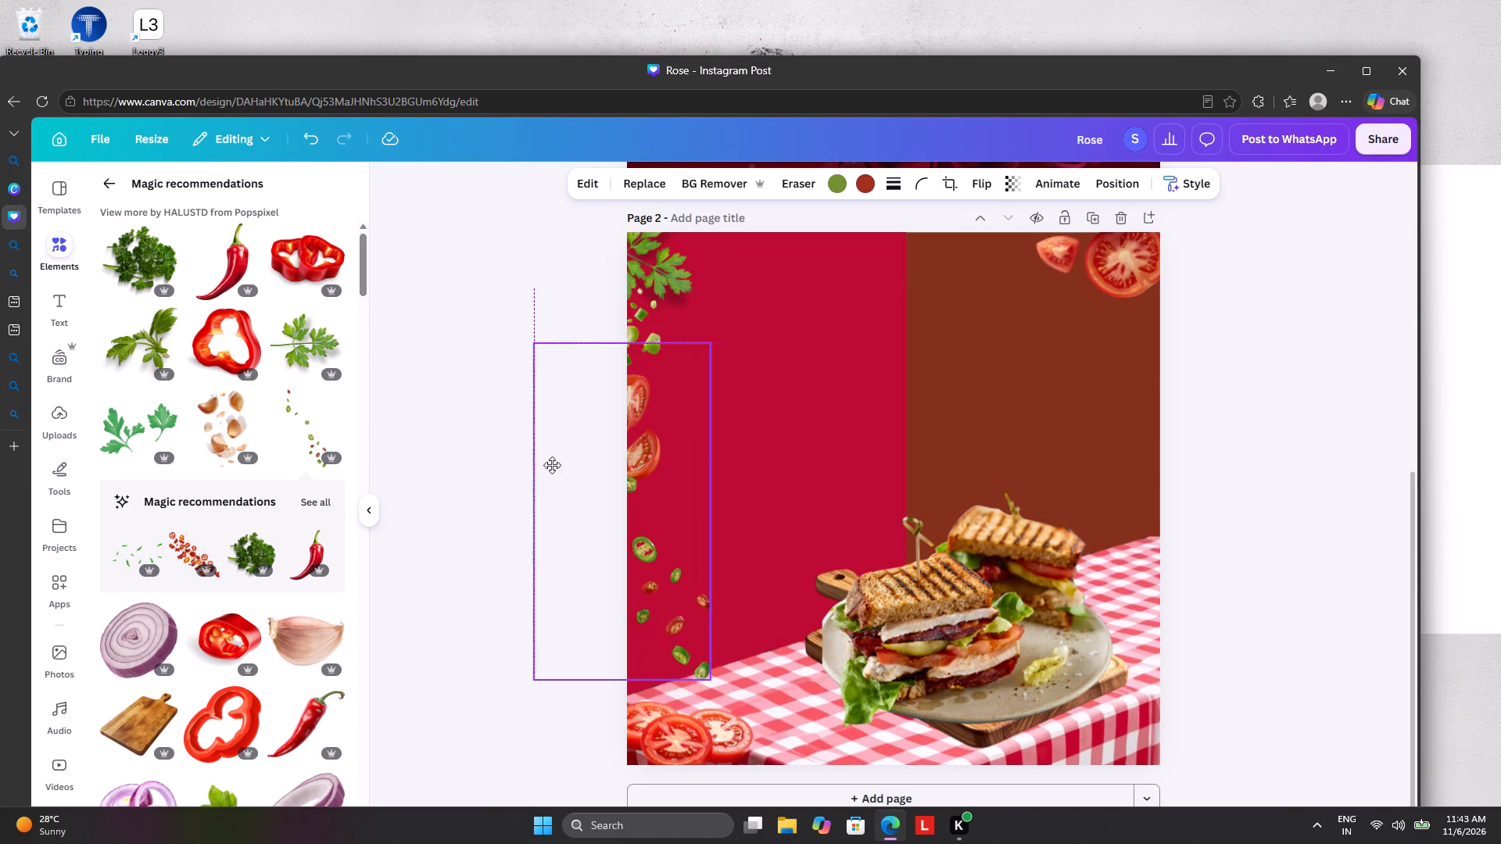
{"action": "left_click_drag", "start_coordinate": [552, 465], "coordinate": [557, 462]}
{"action": "left_click", "coordinate": [516, 465]}
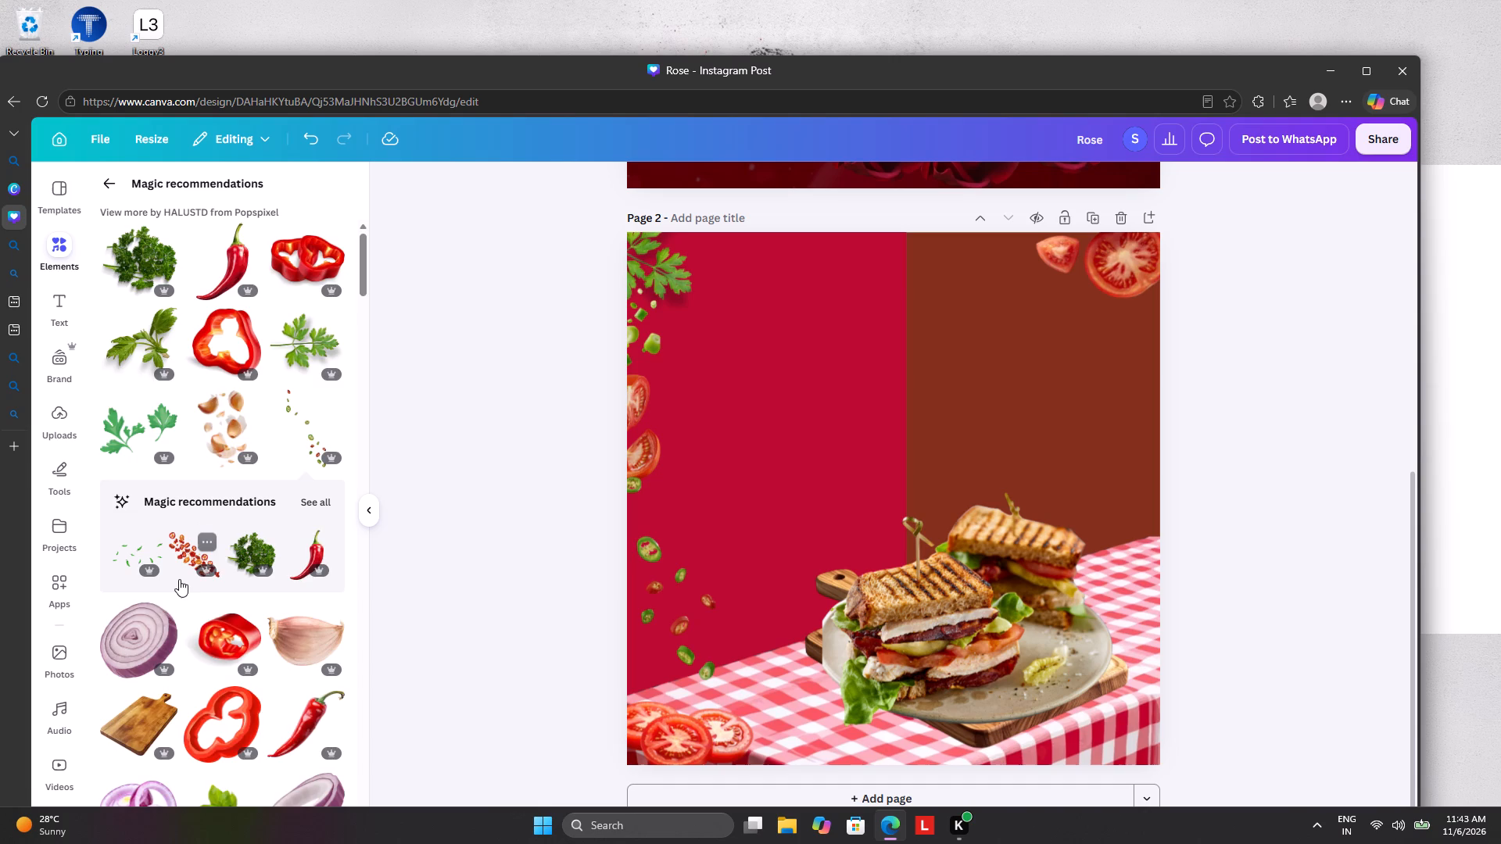
Browse the recommended ingredient images for another decoration to add to the sandwich design.
{"action": "scroll", "coordinate": [179, 579], "scroll_direction": "down", "scroll_amount": 6}
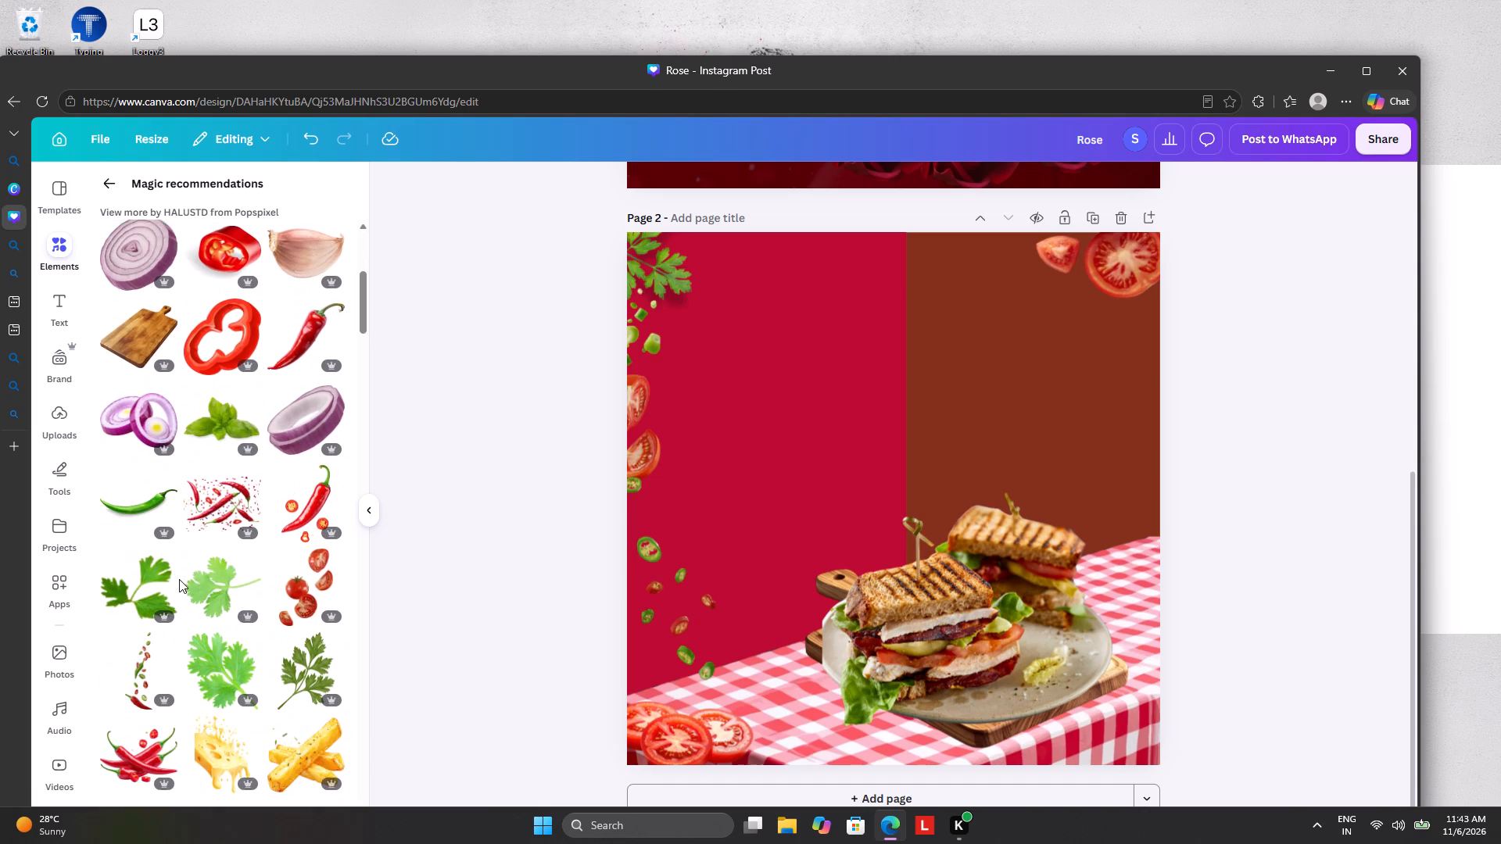
{"action": "scroll", "coordinate": [179, 579], "scroll_direction": "down", "scroll_amount": 2}
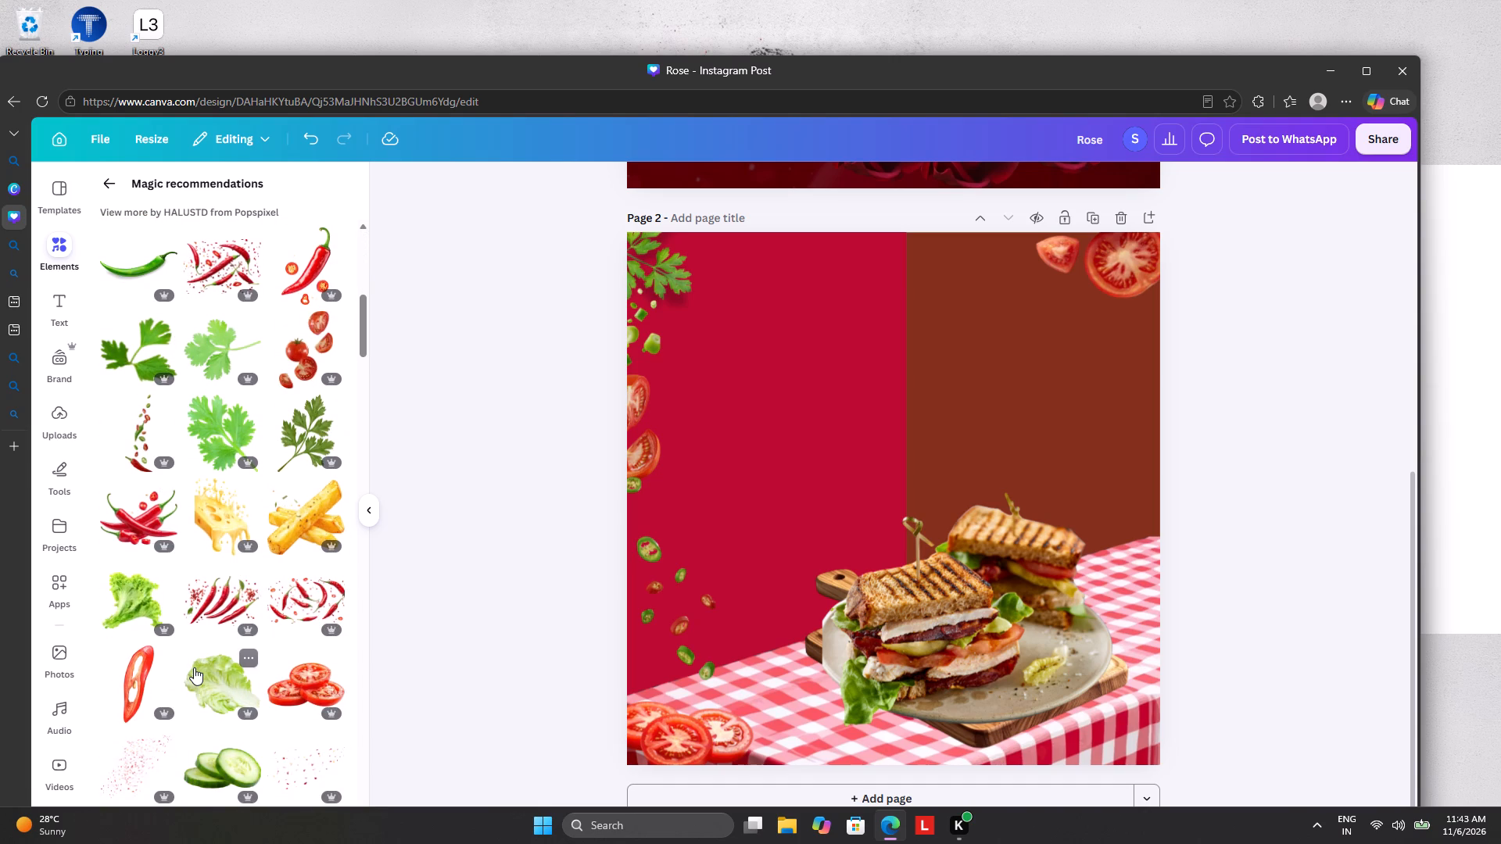
Add the sparse red chilli flakes image across the tablecloth's front edge and place a duplicate over the cloth between the tomato slices and sandwich plate.
{"action": "left_click", "coordinate": [302, 759]}
{"action": "left_click_drag", "start_coordinate": [844, 484], "coordinate": [787, 407]}
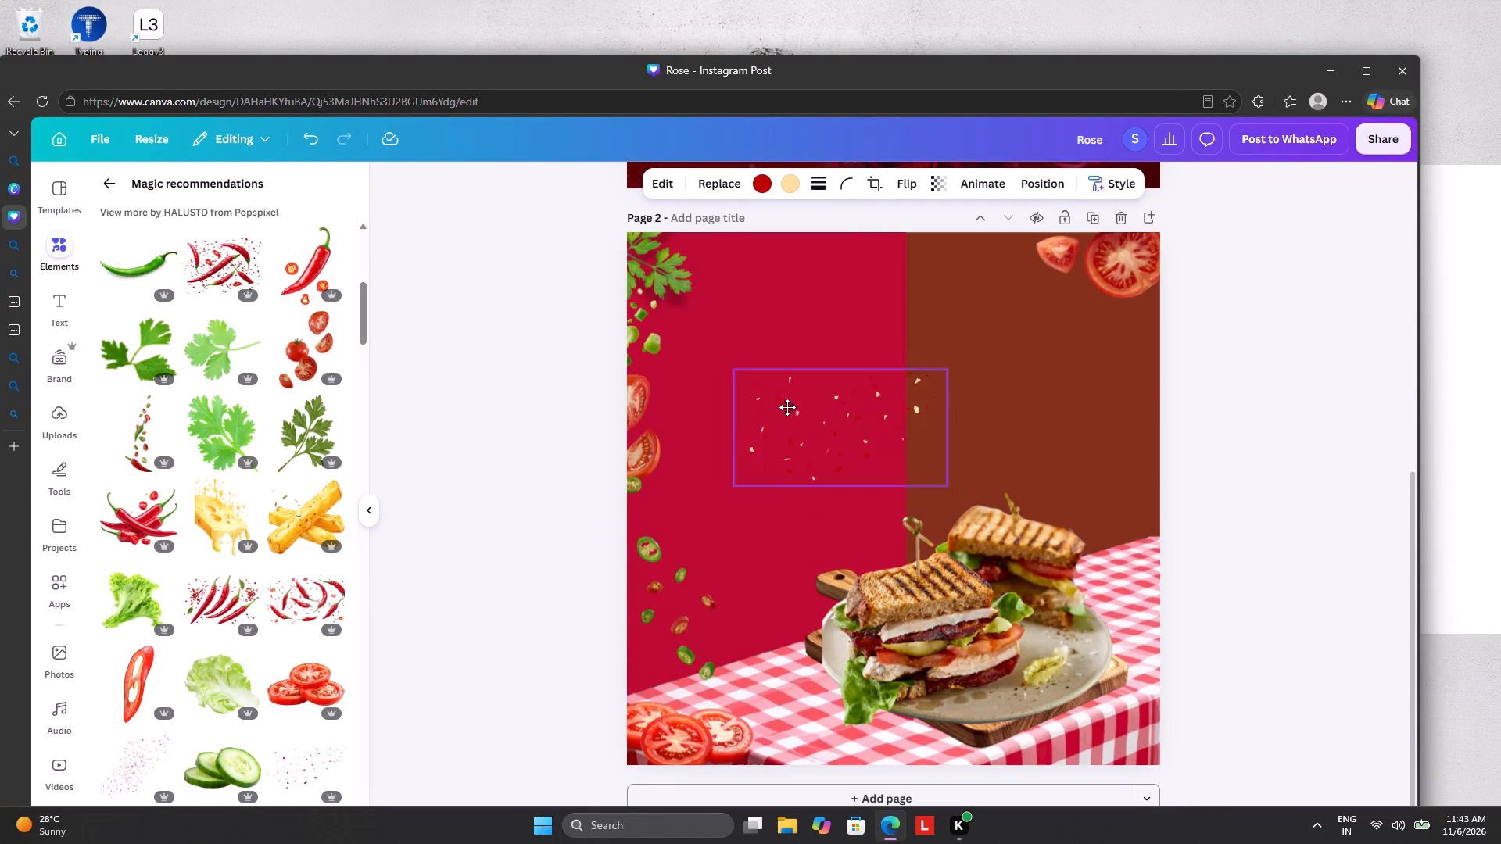
{"action": "left_click_drag", "start_coordinate": [787, 407], "coordinate": [713, 588]}
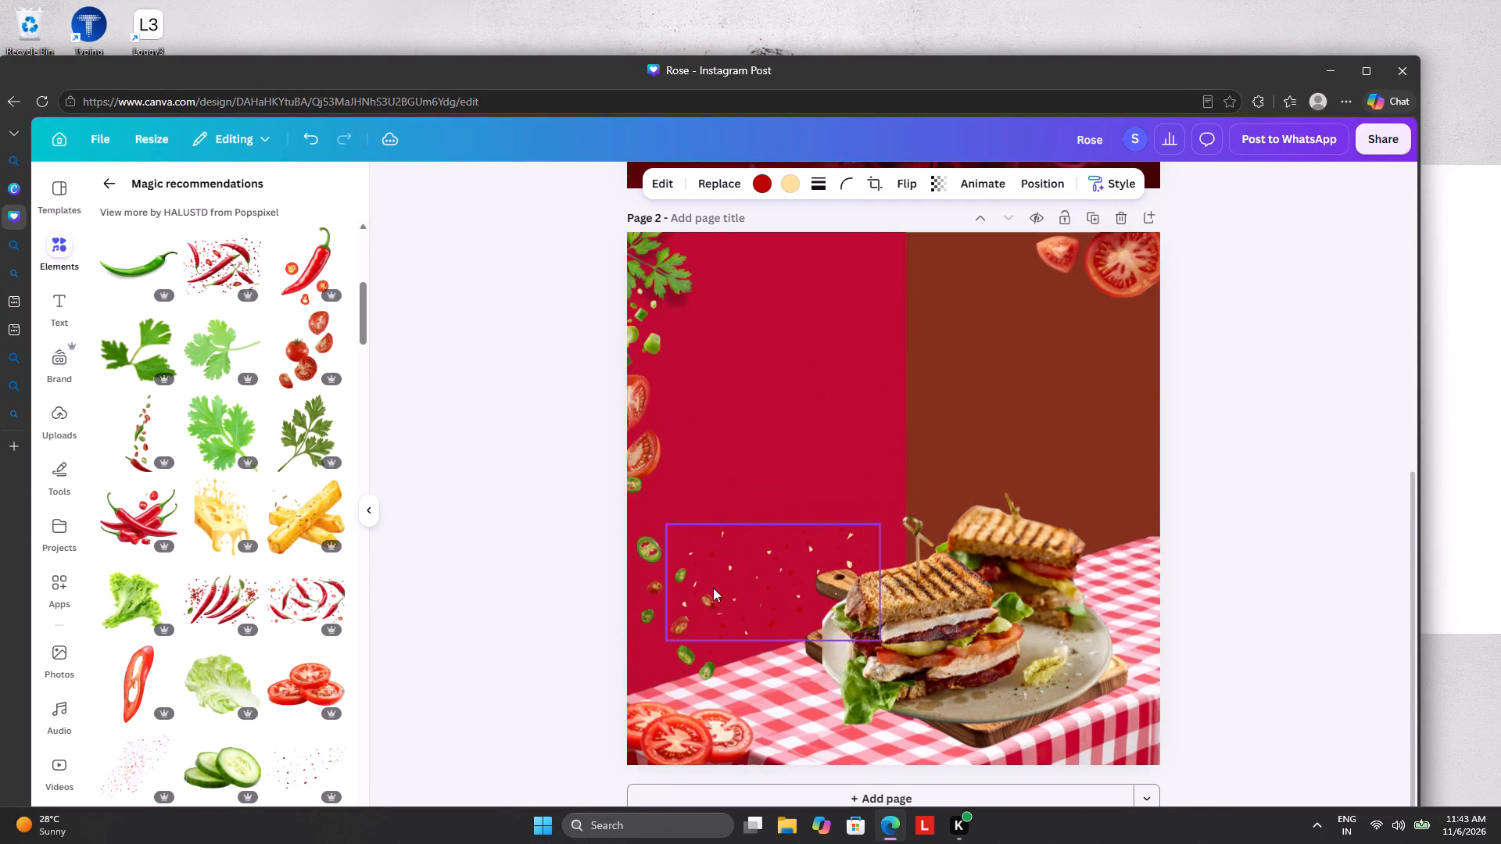
{"action": "left_click_drag", "start_coordinate": [713, 588], "coordinate": [750, 734]}
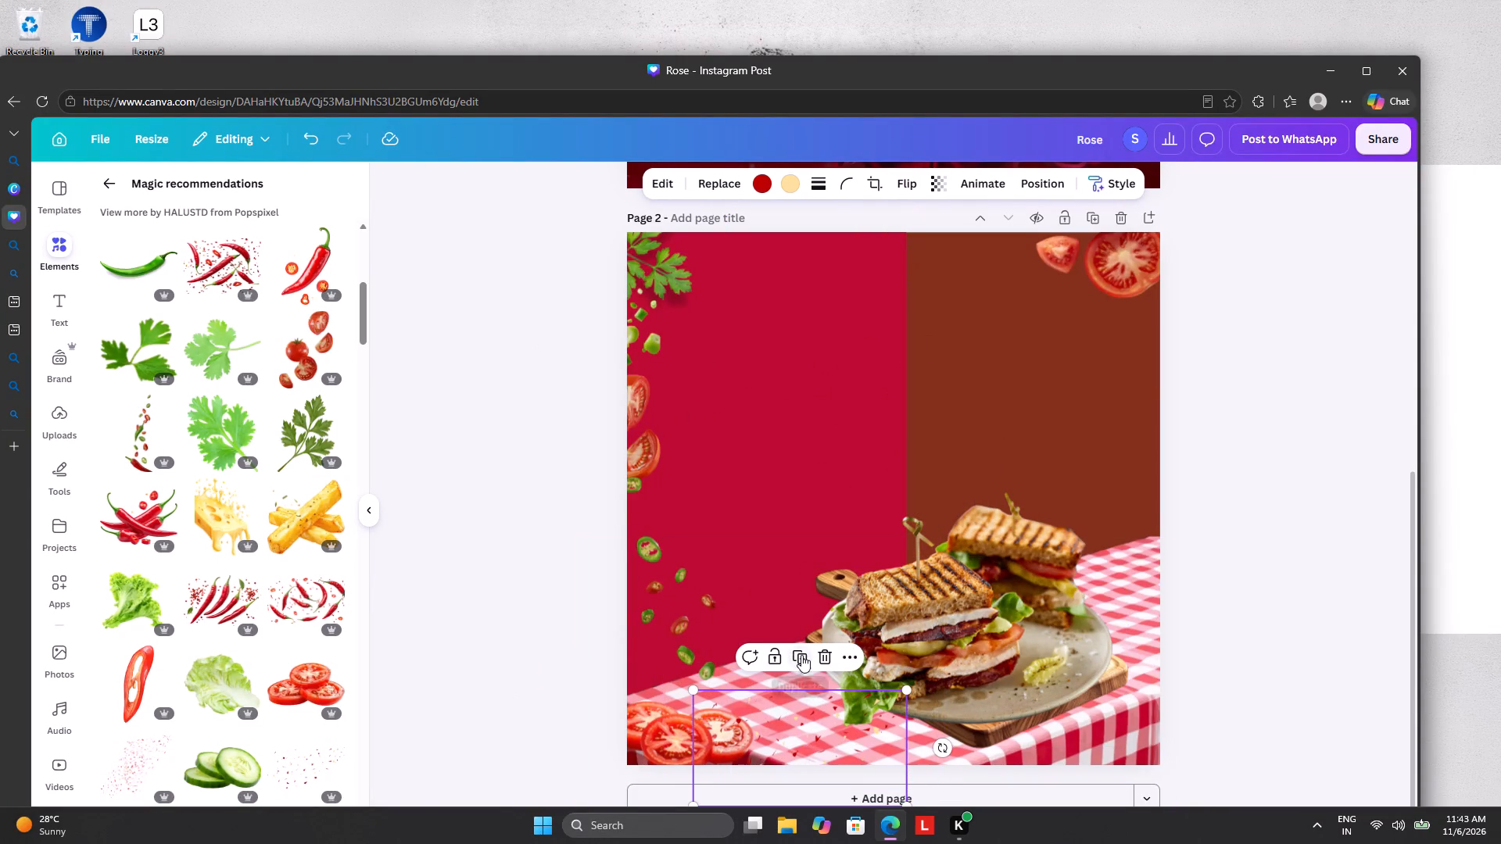
{"action": "left_click", "coordinate": [801, 655]}
{"action": "left_click_drag", "start_coordinate": [803, 725], "coordinate": [749, 649]}
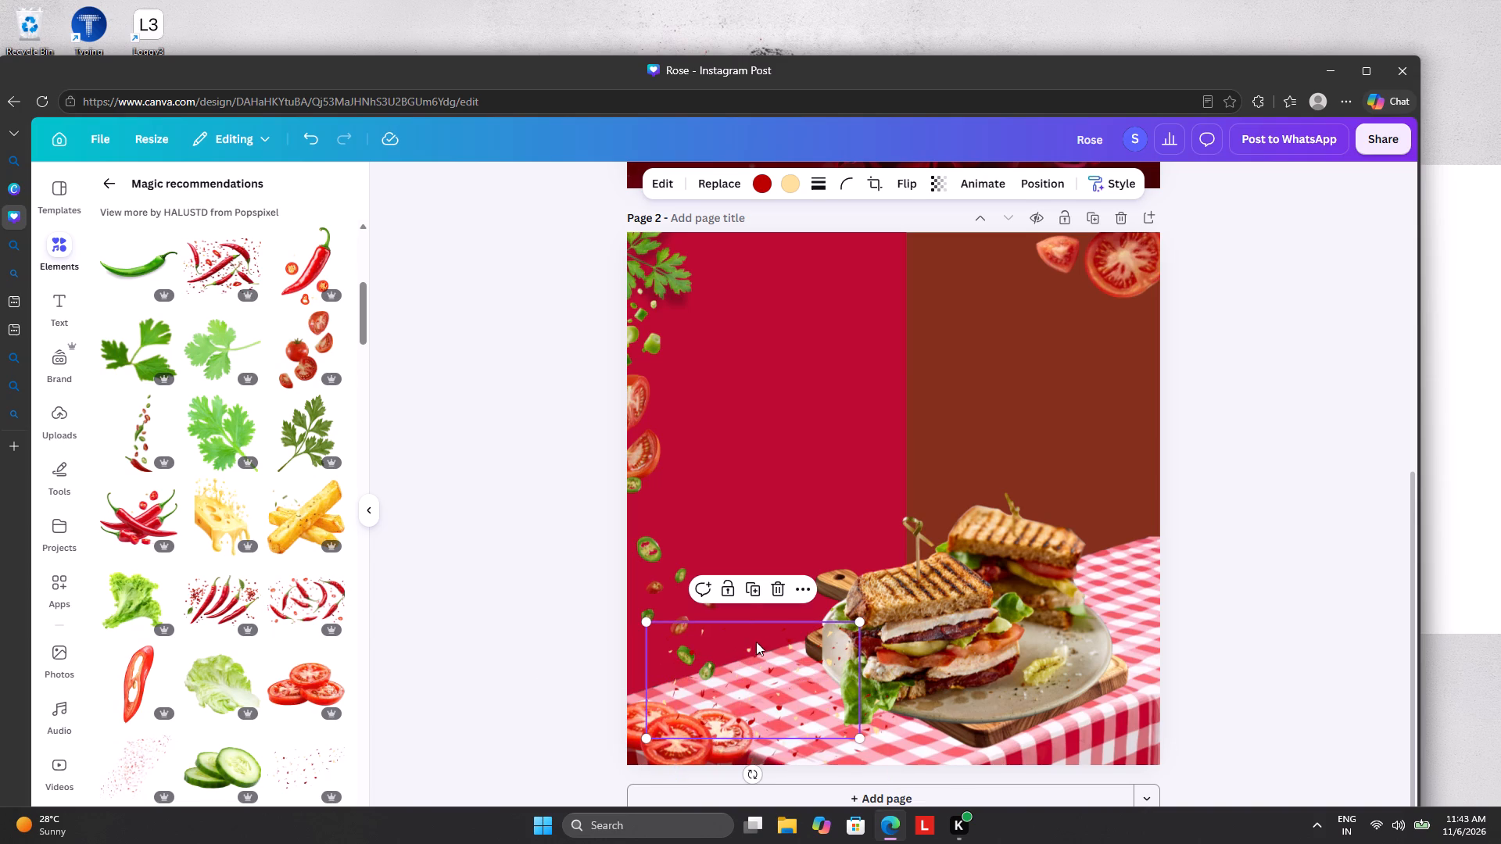
Spread three more duplicates of the chilli flakes over the tablecloth: at its right edge, its lower-right corner and the bottom centre below the board.
{"action": "left_click", "coordinate": [749, 591]}
{"action": "left_click_drag", "start_coordinate": [757, 632], "coordinate": [1109, 620]}
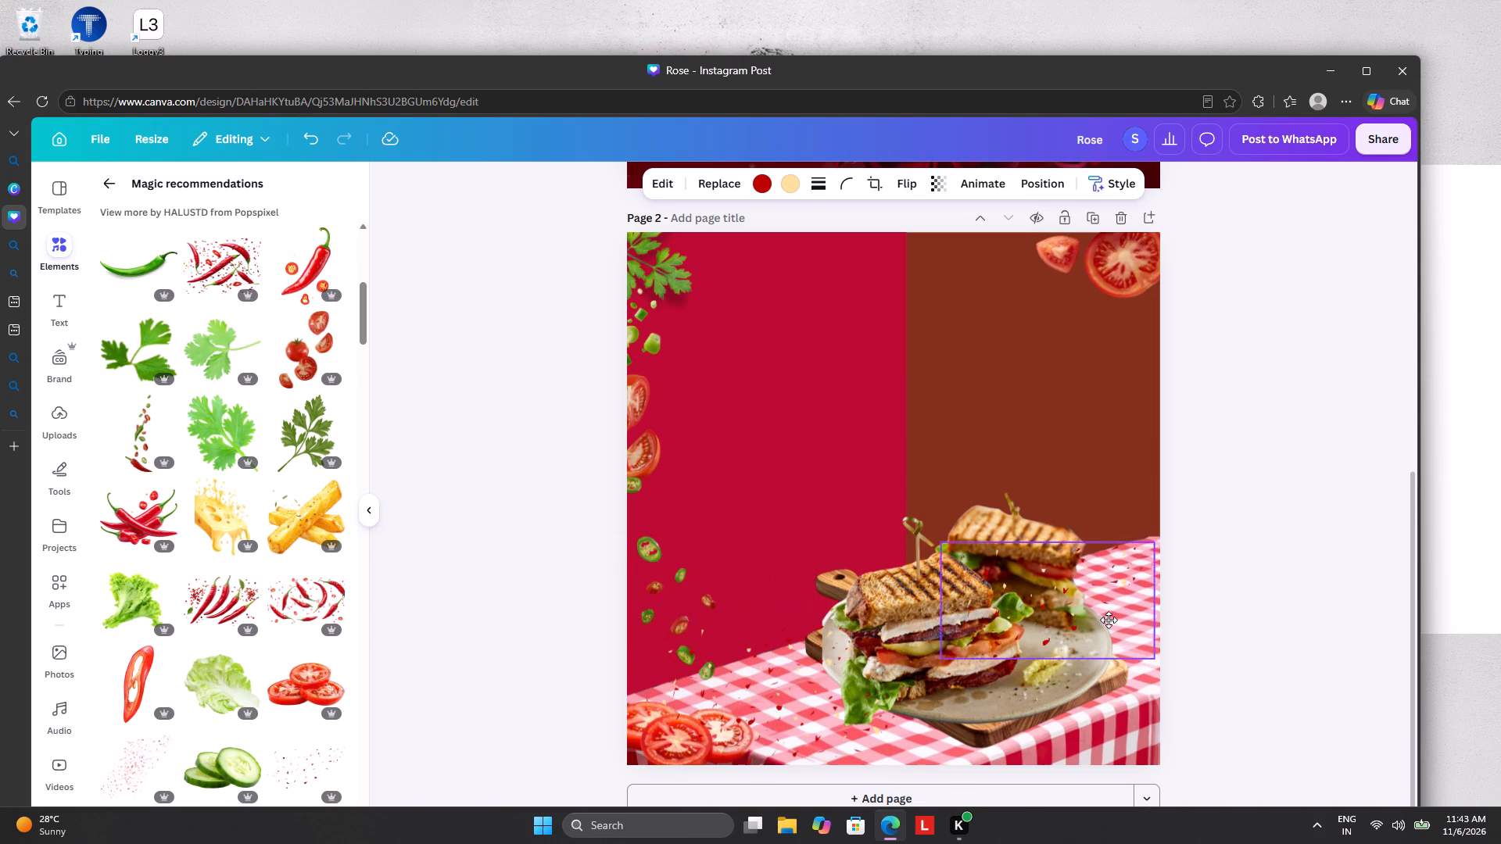
{"action": "left_click_drag", "start_coordinate": [1109, 620], "coordinate": [1234, 604]}
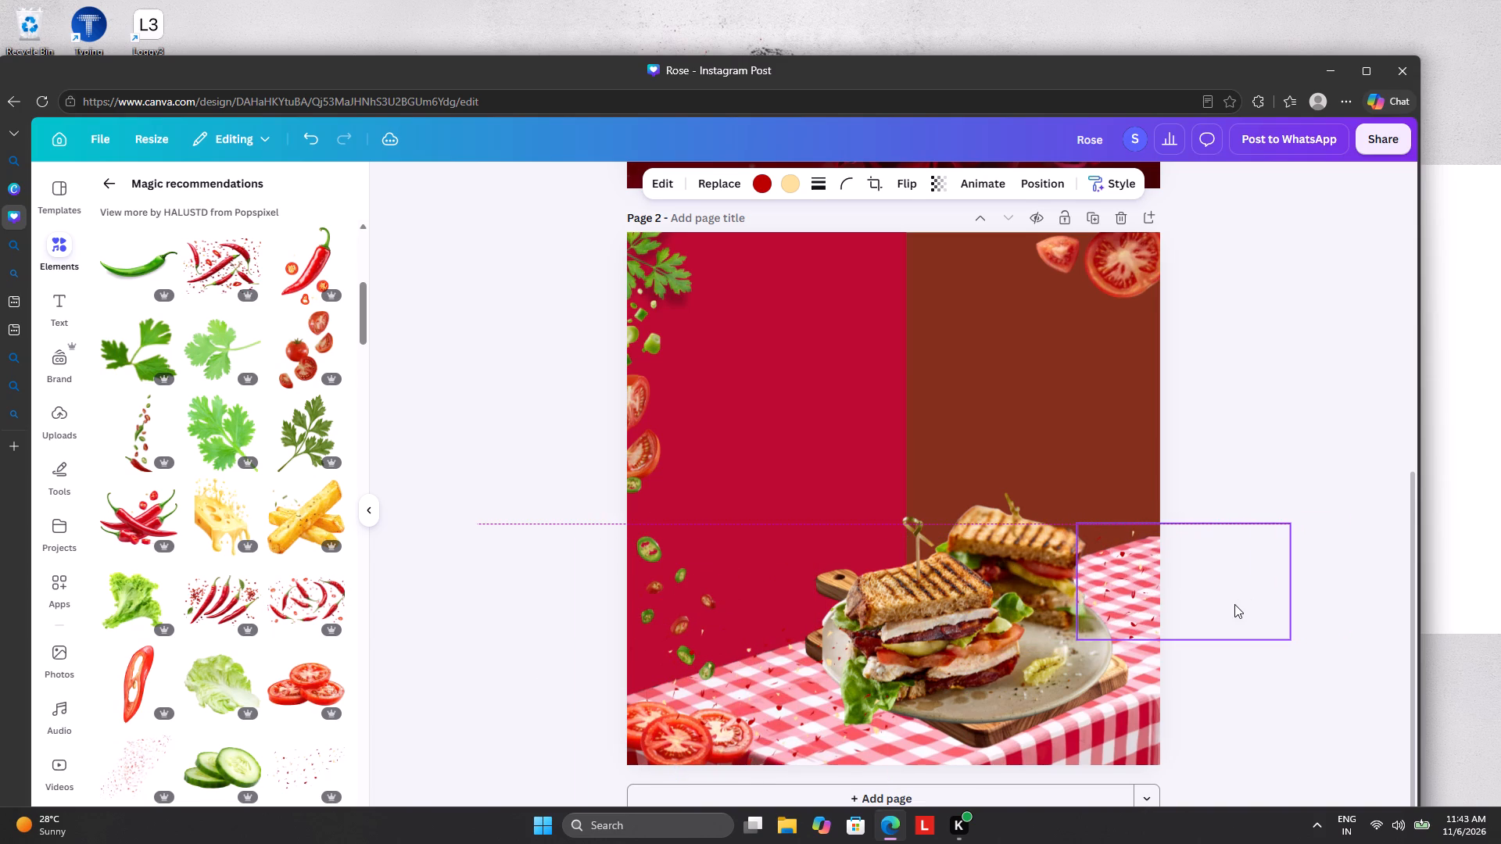
{"action": "left_click", "coordinate": [1180, 489]}
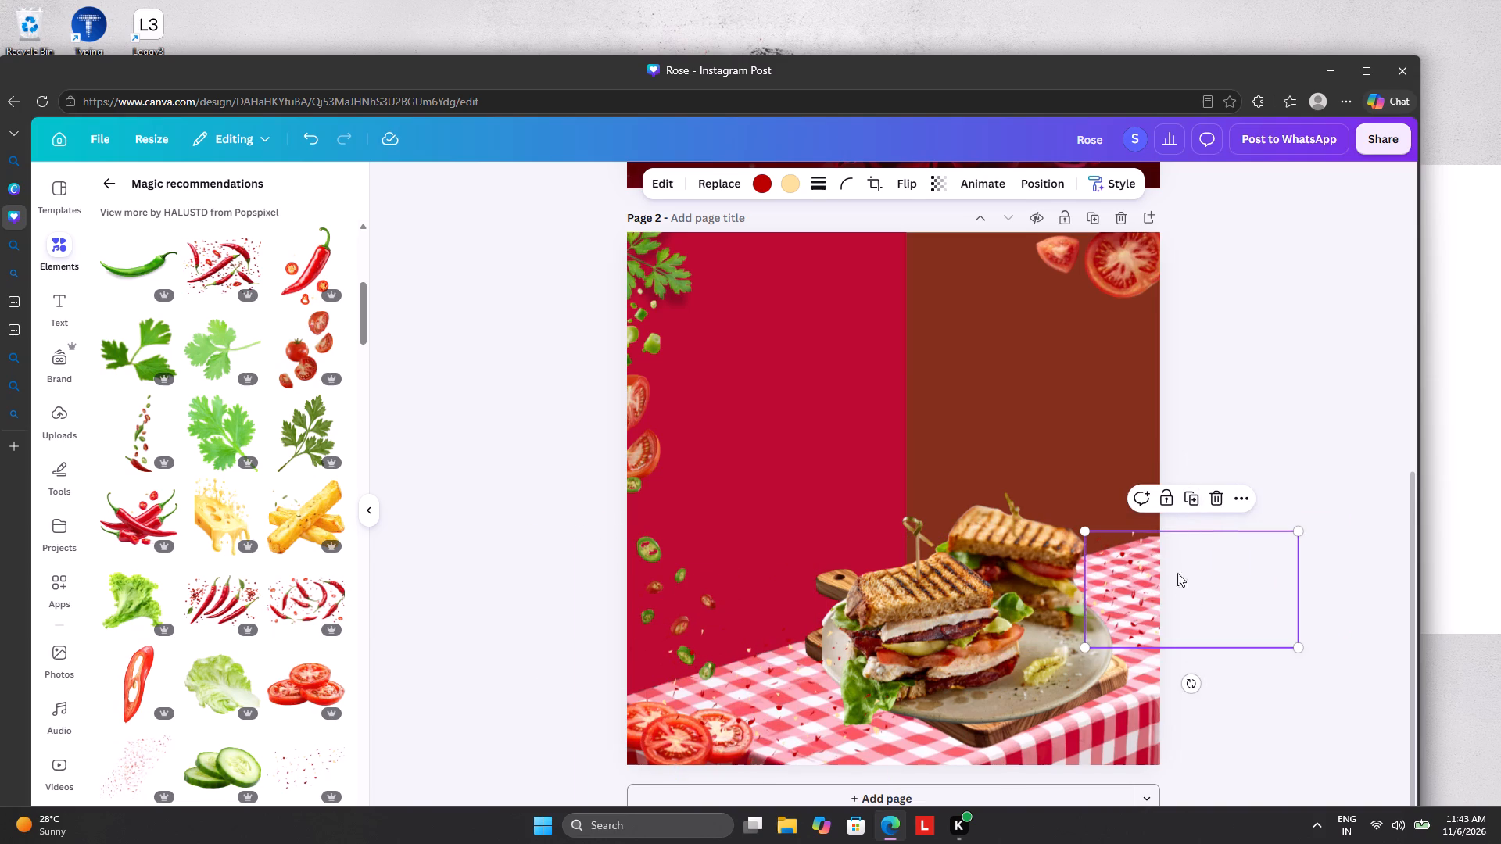
{"action": "left_click_drag", "start_coordinate": [1177, 585], "coordinate": [1146, 744]}
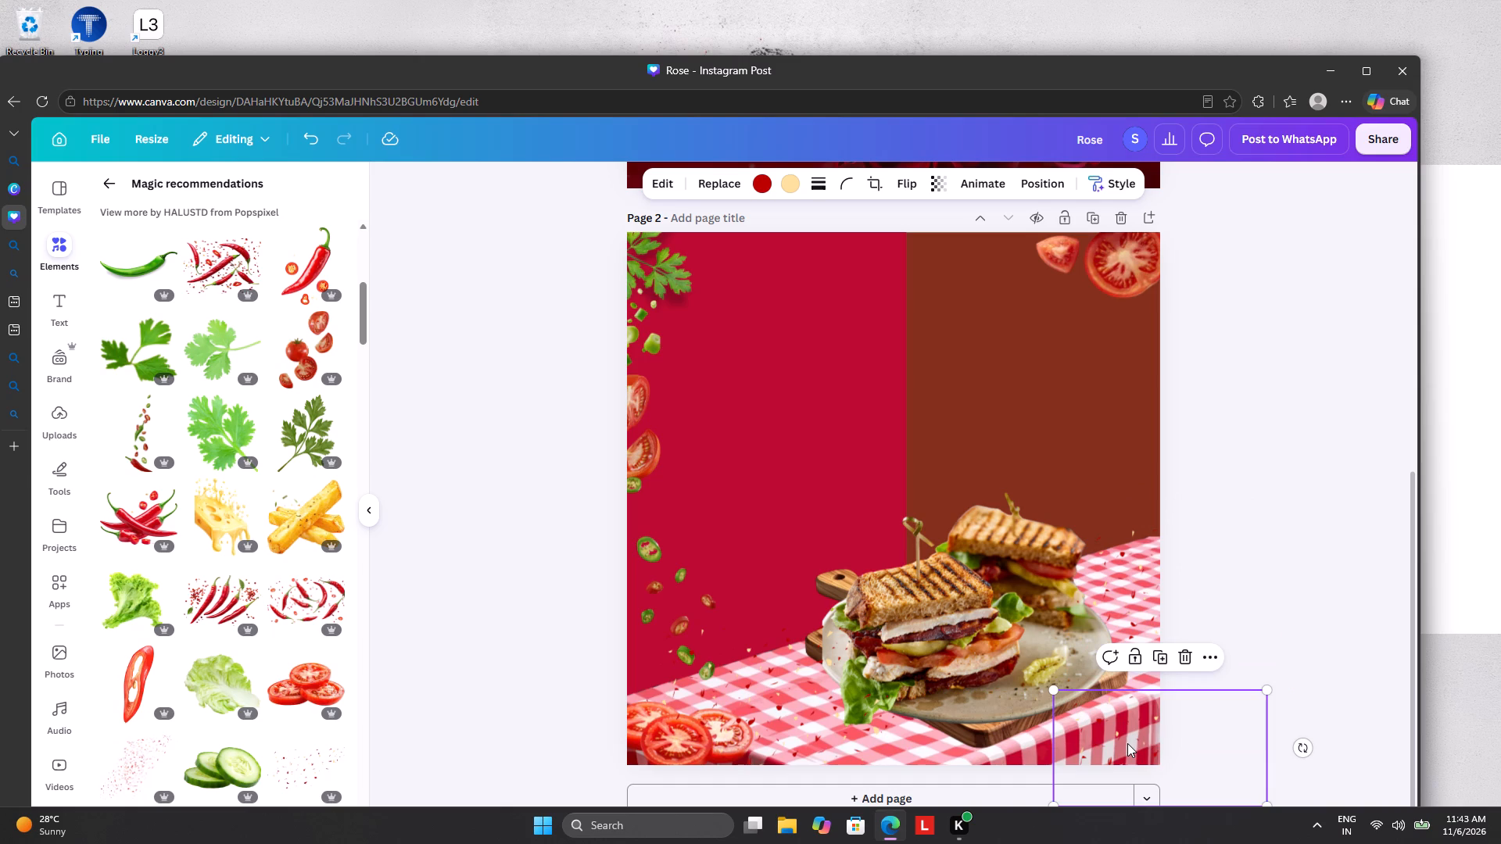
{"action": "left_click", "coordinate": [1153, 656]}
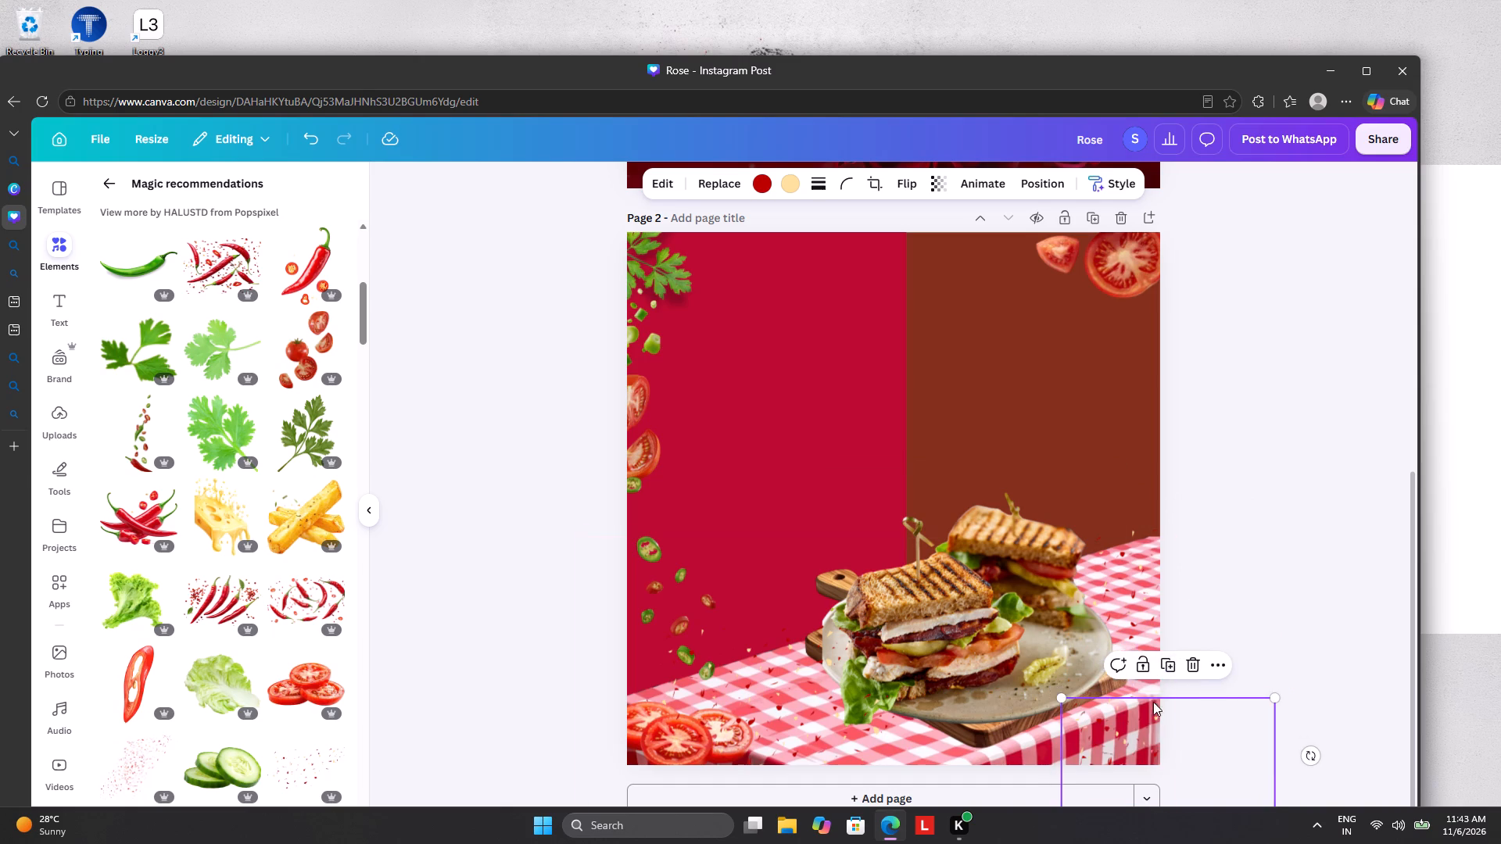
{"action": "left_click_drag", "start_coordinate": [1152, 712], "coordinate": [898, 746]}
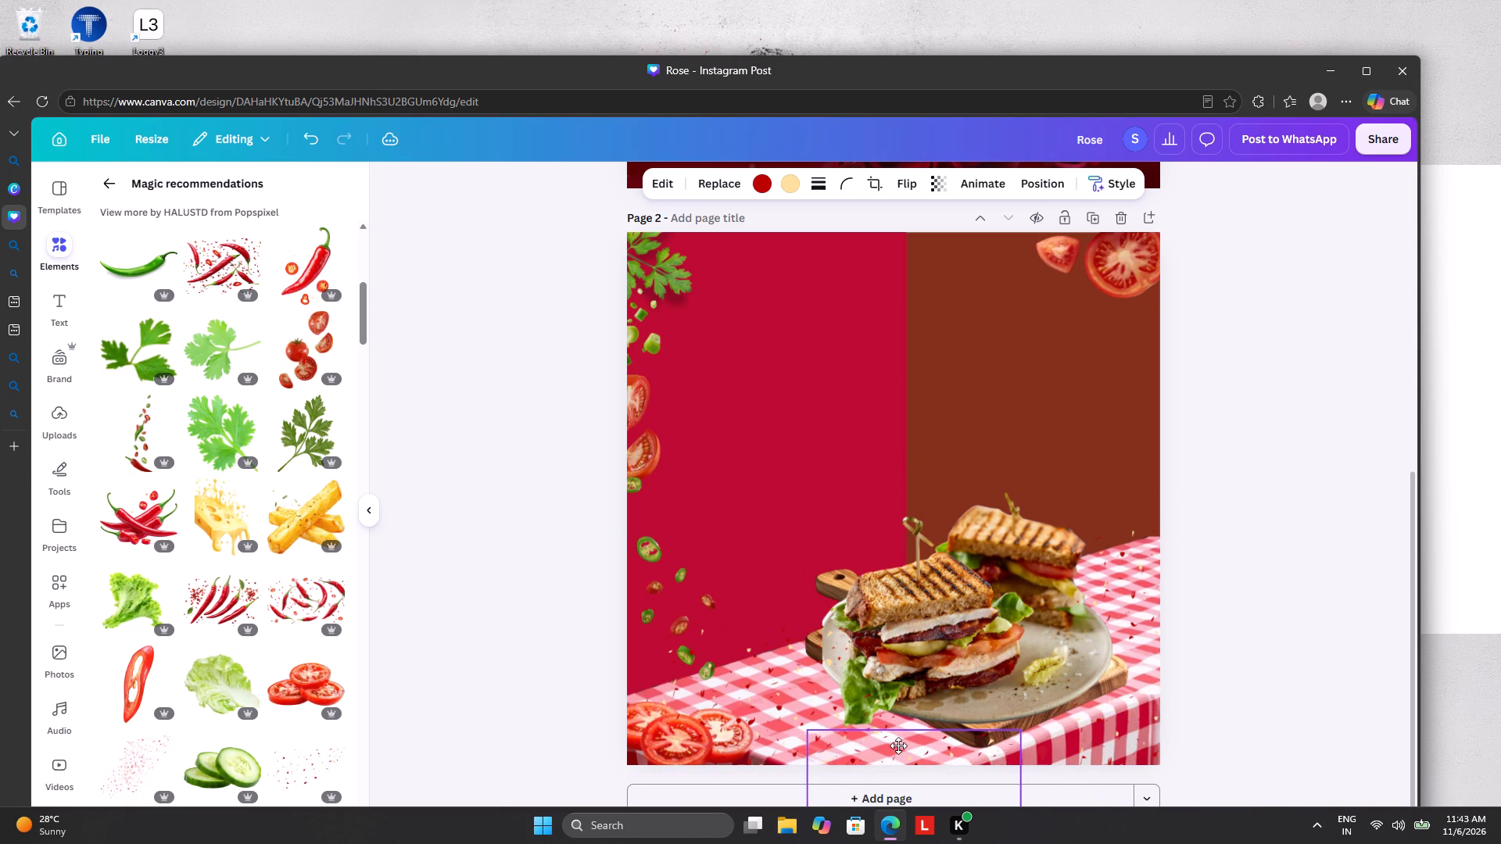
{"action": "left_click_drag", "start_coordinate": [898, 746], "coordinate": [897, 746]}
{"action": "left_click", "coordinate": [1366, 548]}
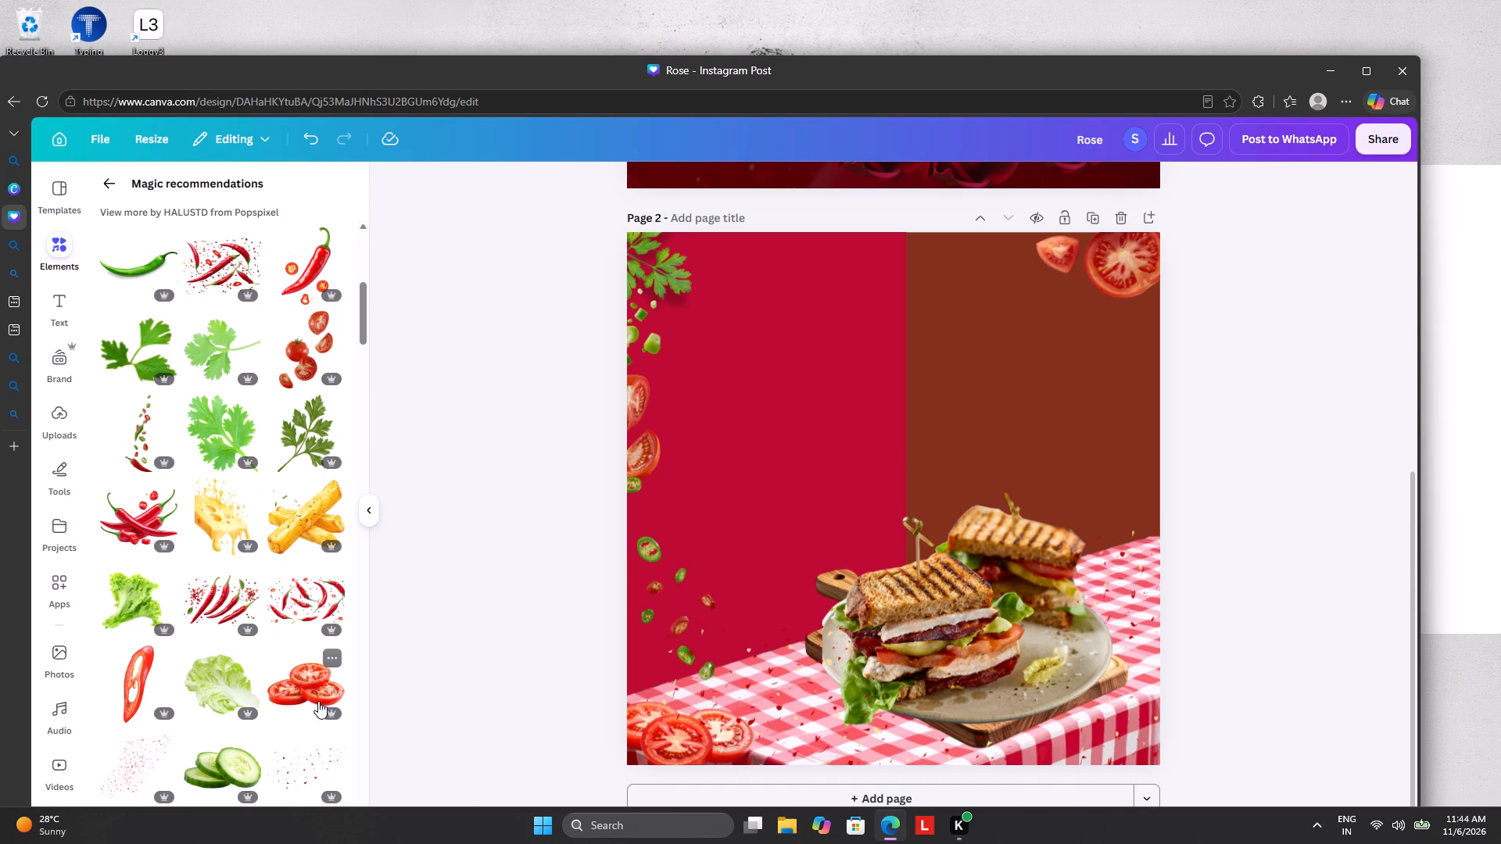
Browse further through the recommended ingredient images for another decoration for the sandwich design.
{"action": "scroll", "coordinate": [202, 611], "scroll_direction": "down", "scroll_amount": 4}
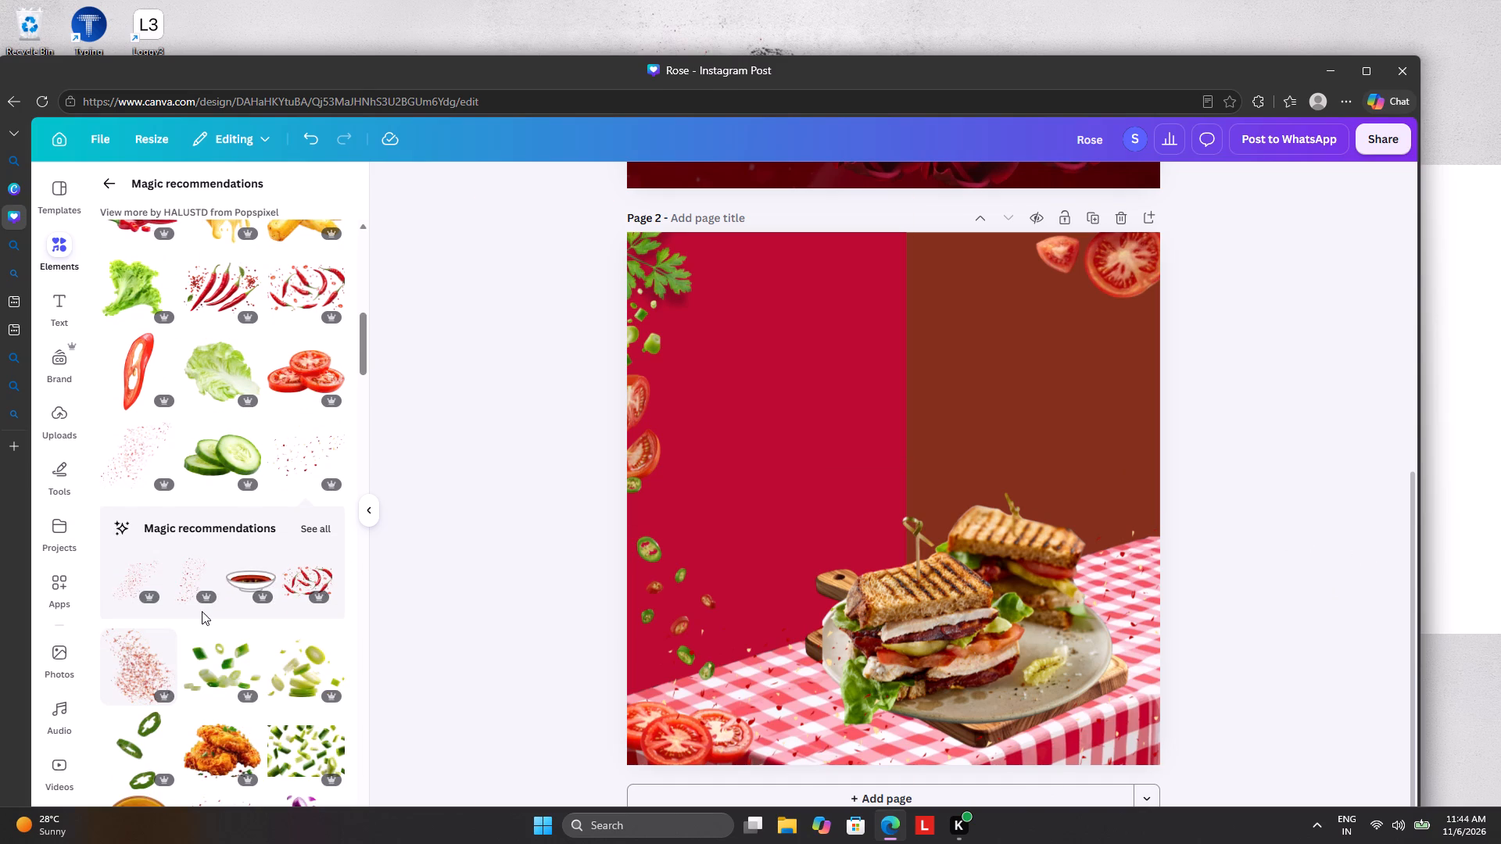
{"action": "scroll", "coordinate": [202, 611], "scroll_direction": "down", "scroll_amount": 2}
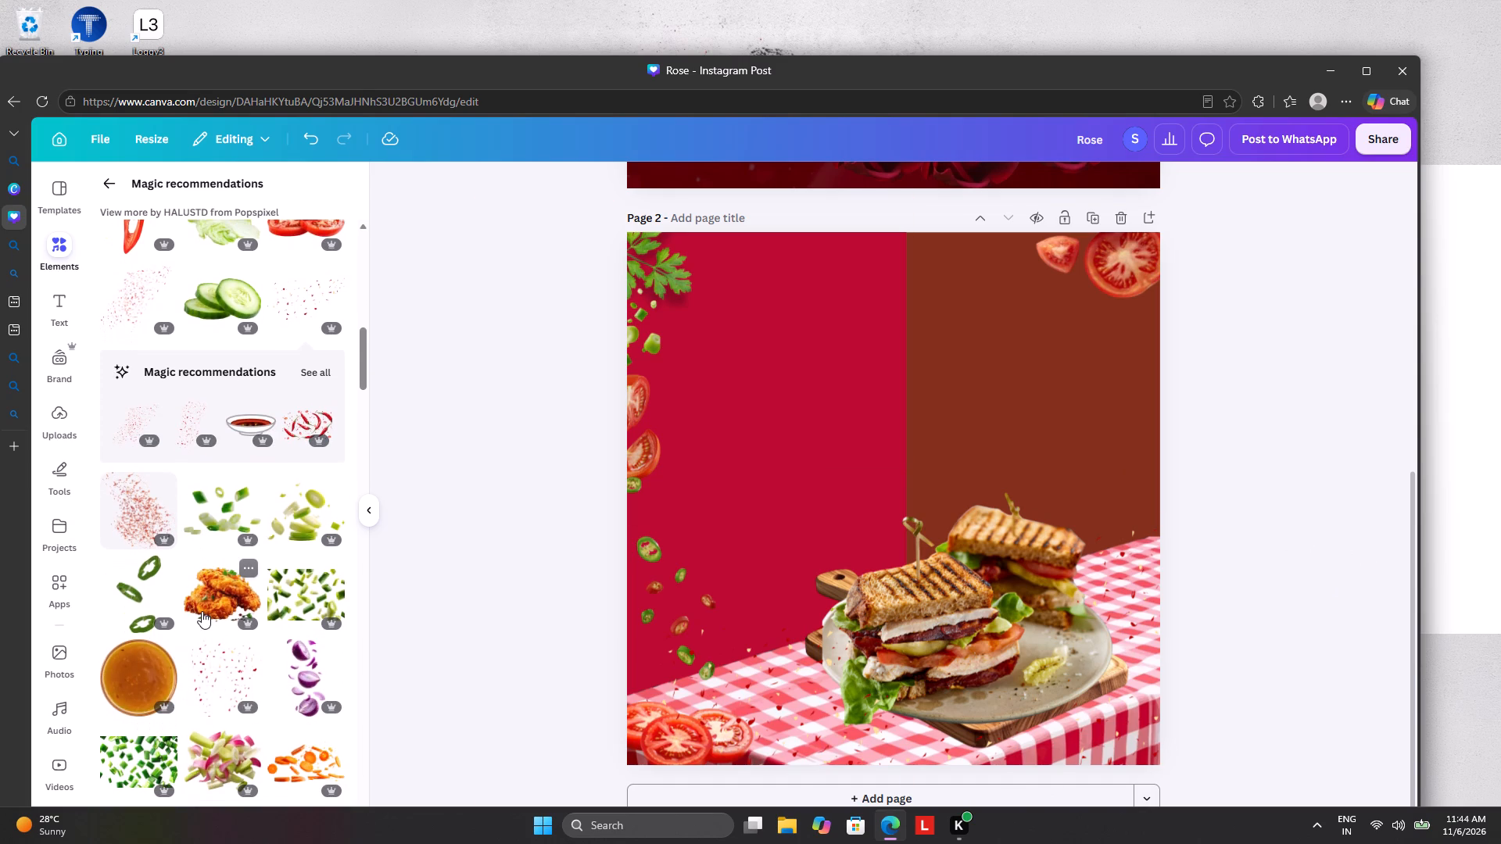
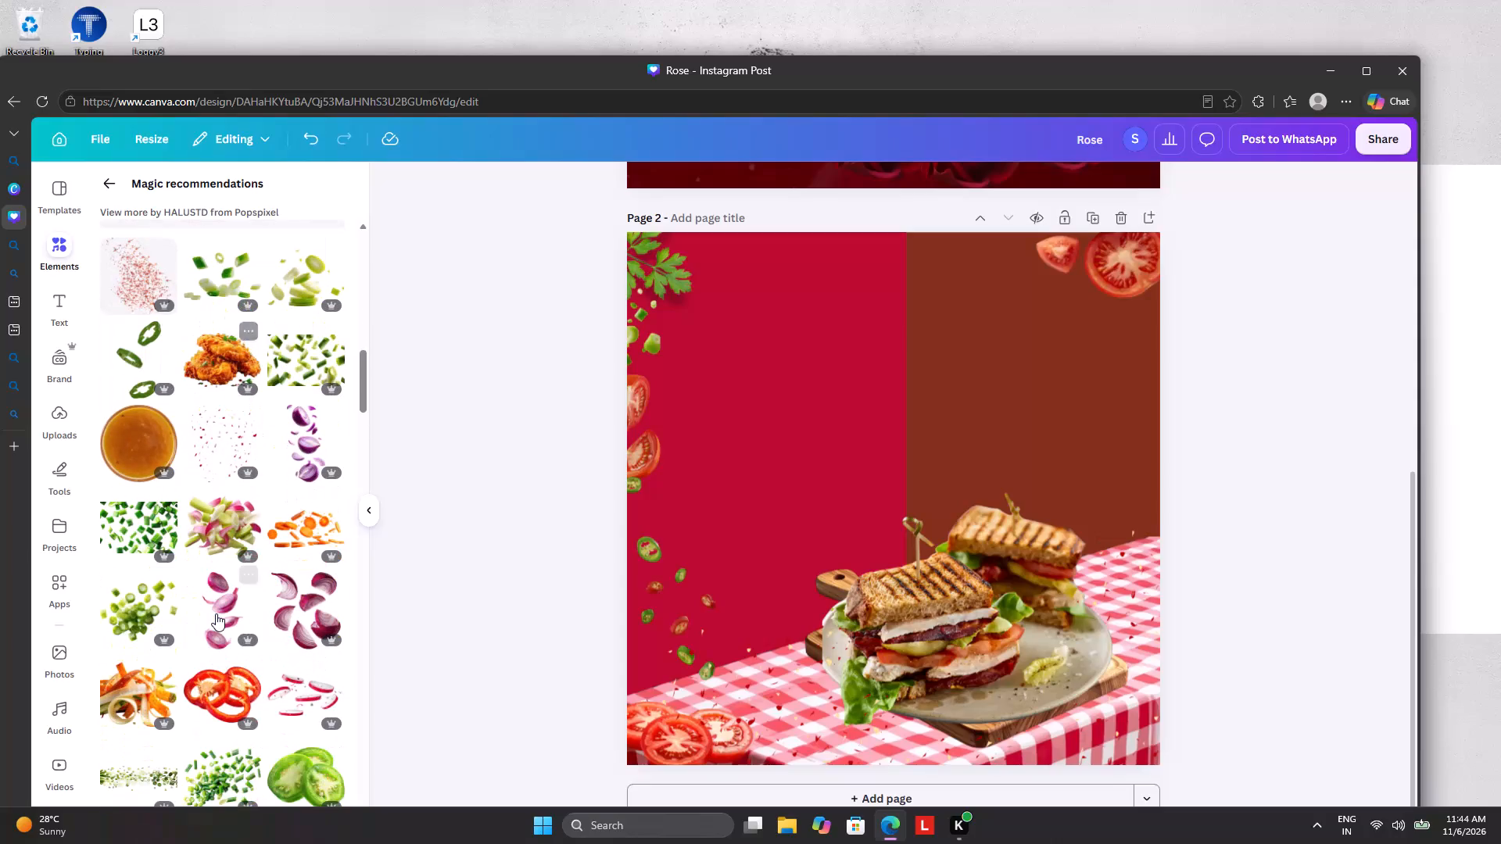
Add the falling red onion rings image, shrink it, and position it partly off the page's upper right corner beside the tomato slices.
{"action": "scroll", "coordinate": [216, 613], "scroll_direction": "down", "scroll_amount": 5}
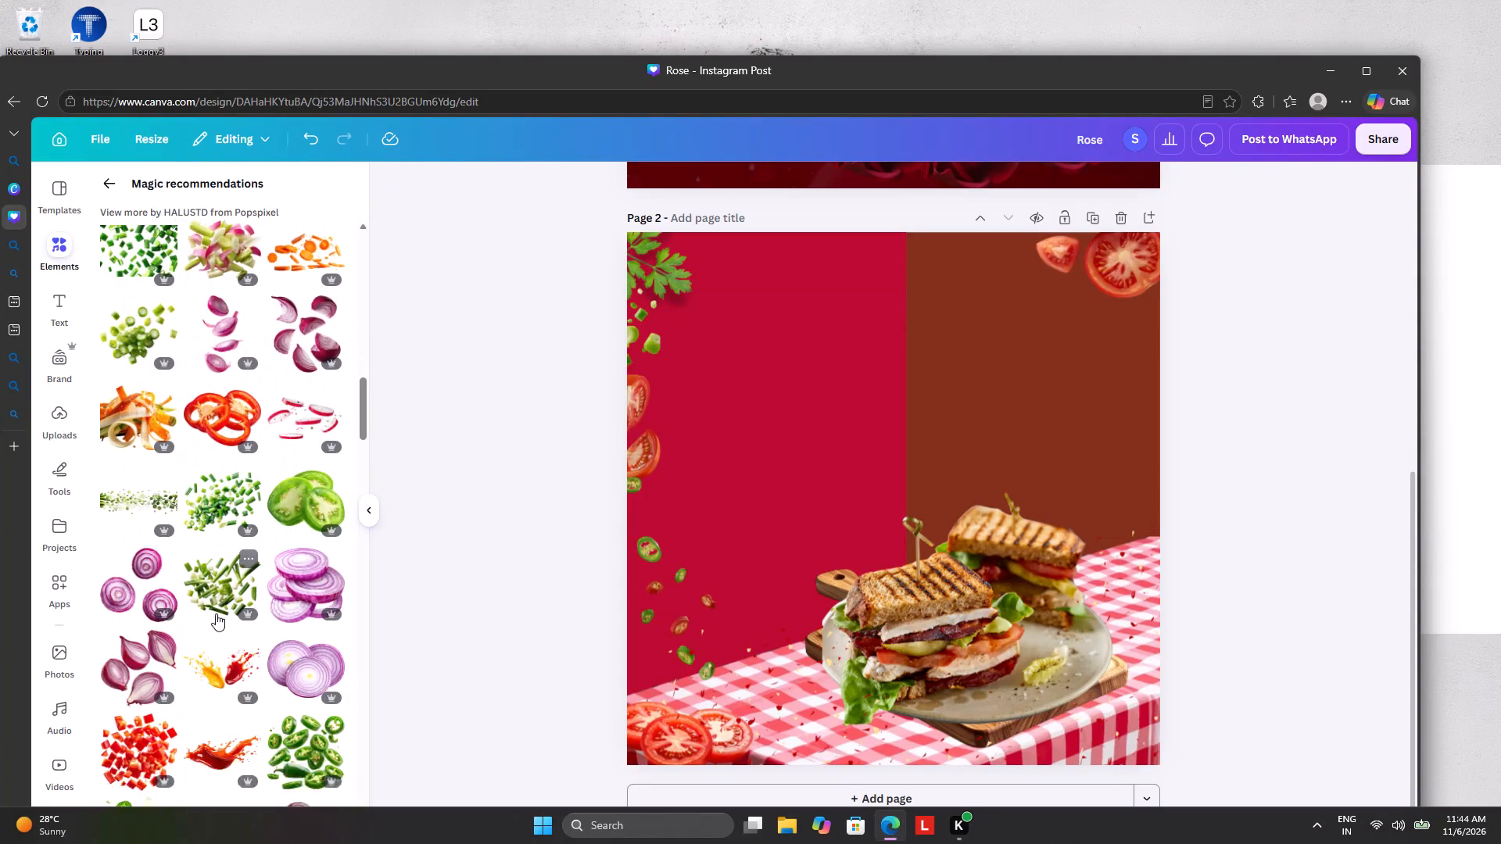
{"action": "scroll", "coordinate": [216, 613], "scroll_direction": "down", "scroll_amount": 3}
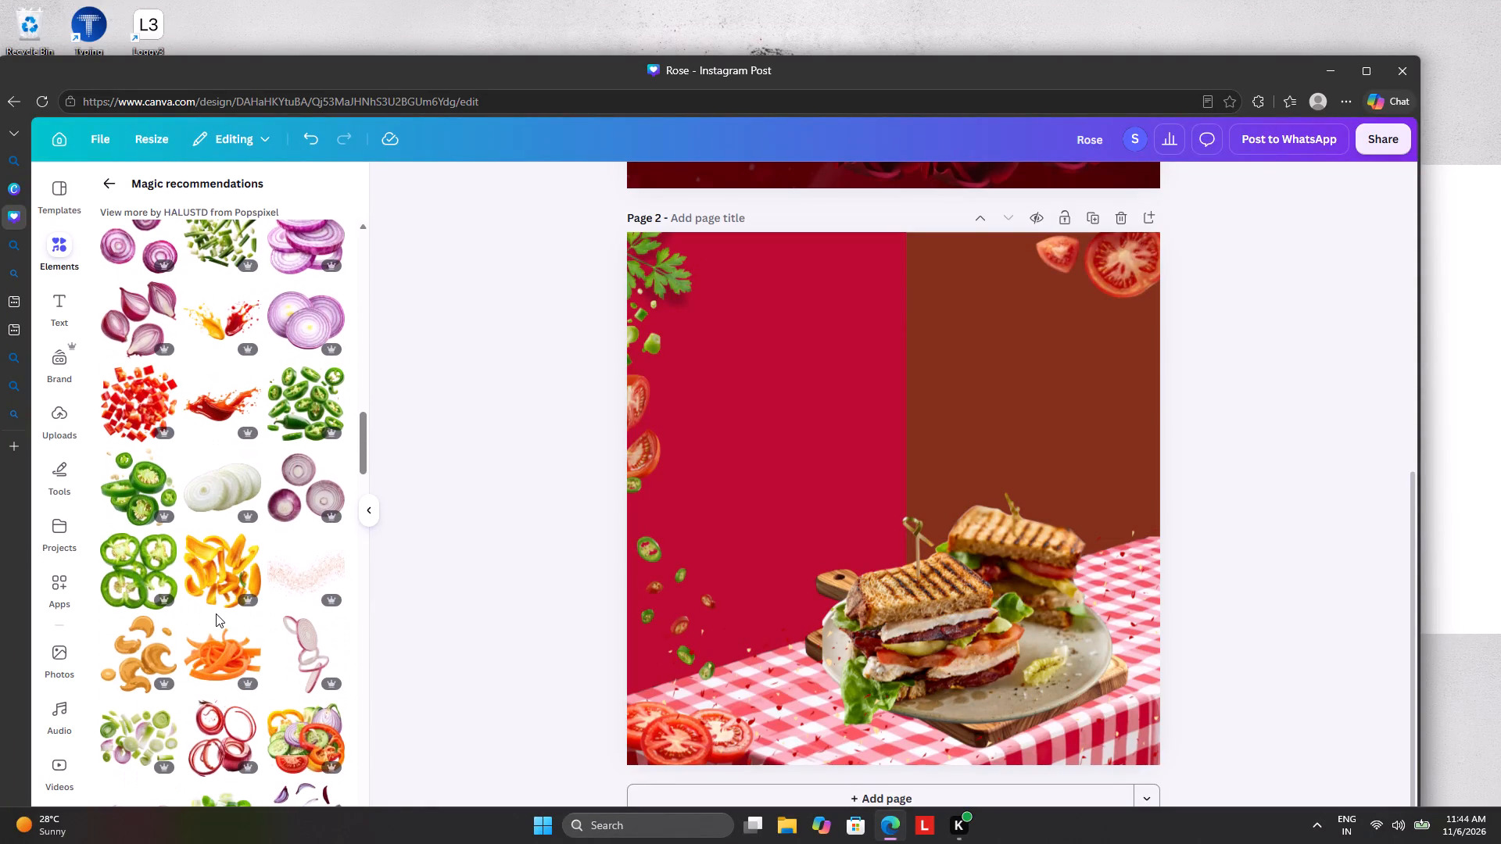
{"action": "scroll", "coordinate": [216, 613], "scroll_direction": "down", "scroll_amount": 3}
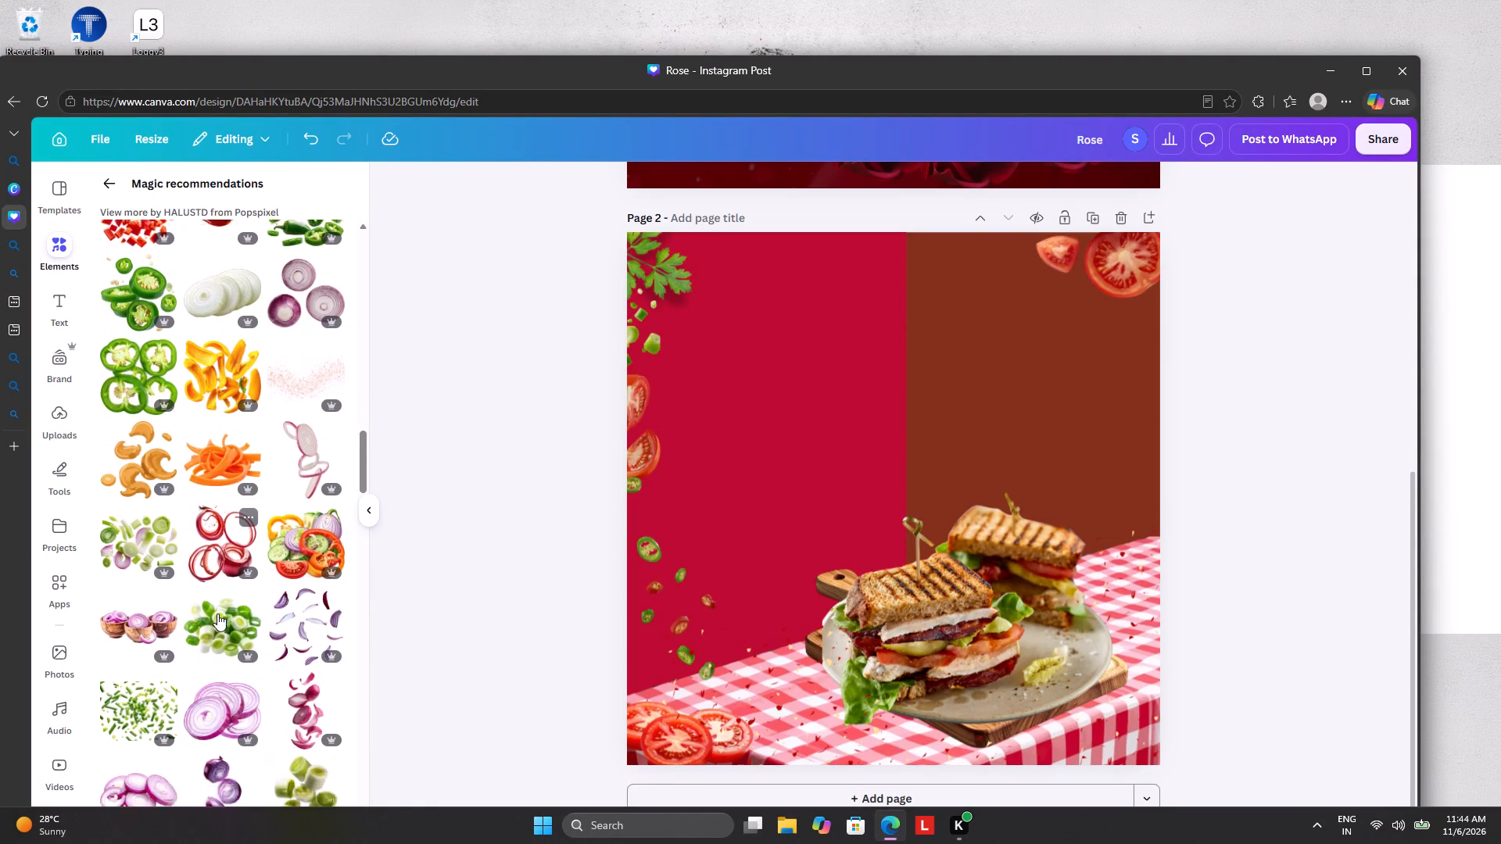
{"action": "left_click", "coordinate": [304, 426]}
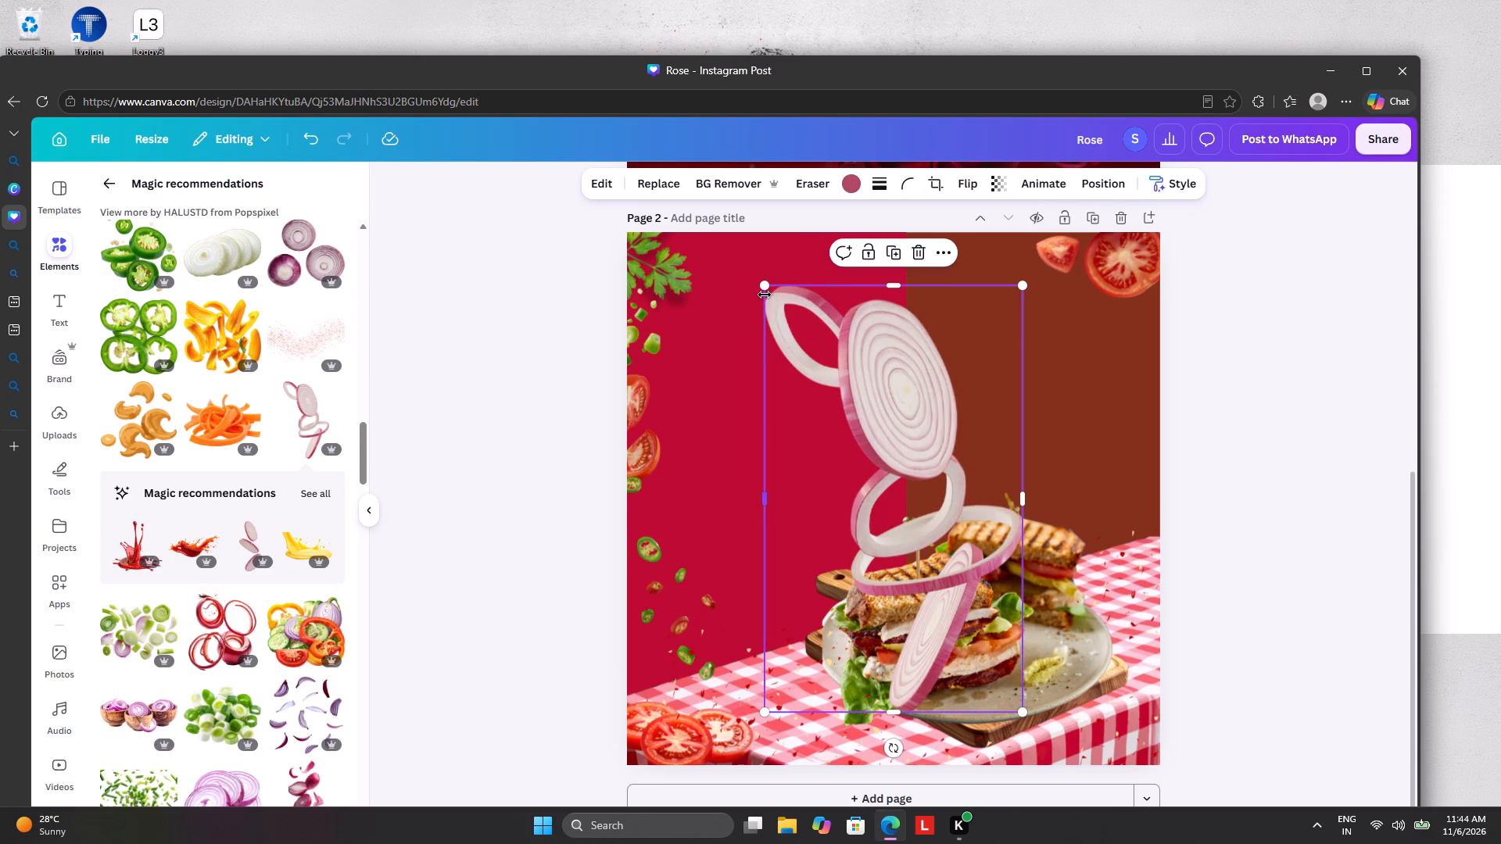
{"action": "left_click_drag", "start_coordinate": [765, 285], "coordinate": [899, 467]}
{"action": "left_click_drag", "start_coordinate": [923, 633], "coordinate": [1018, 544]}
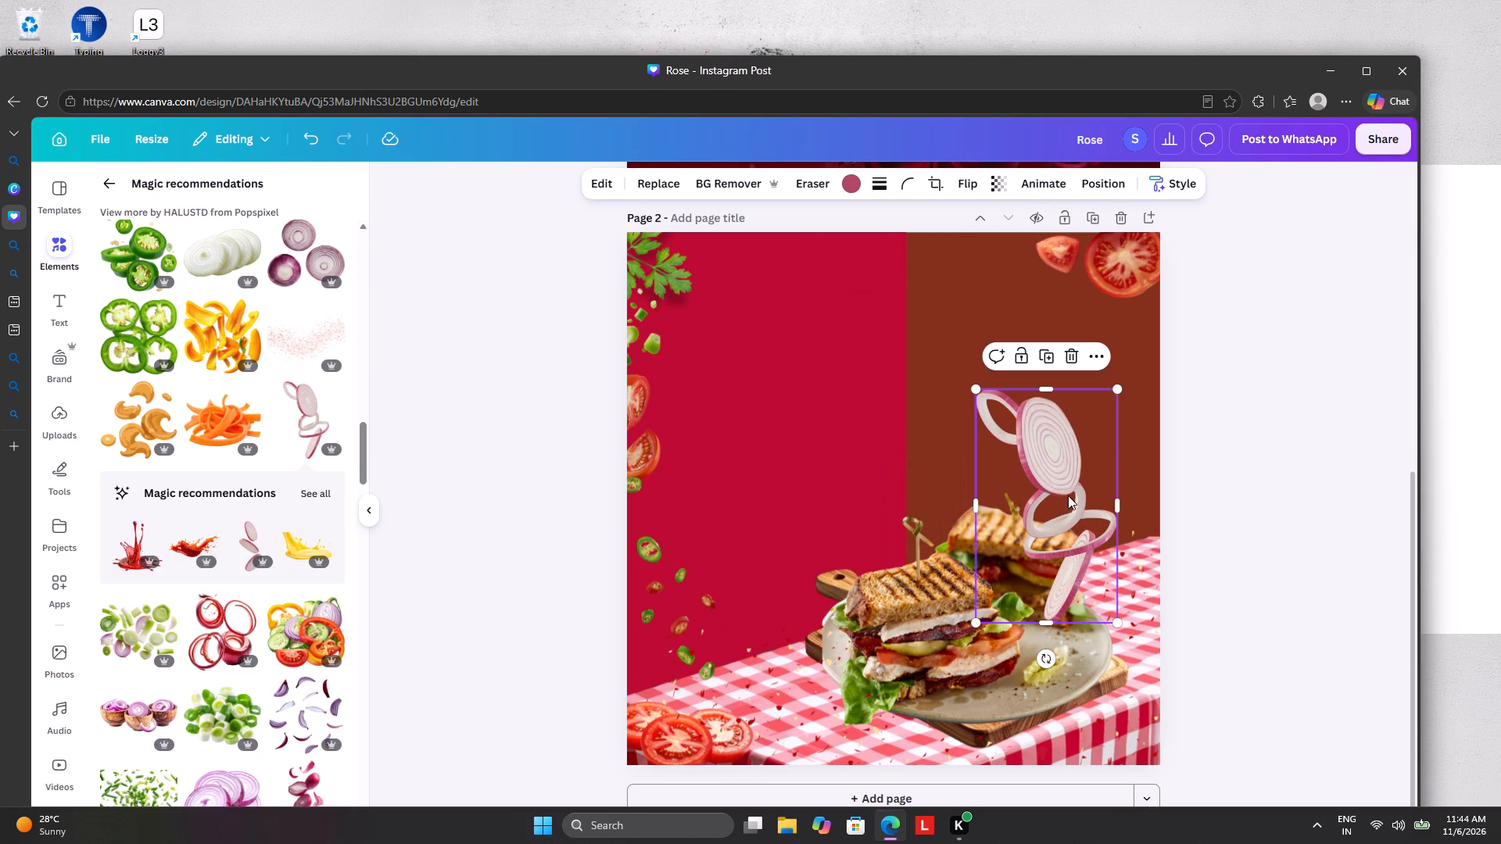
{"action": "left_click_drag", "start_coordinate": [1049, 525], "coordinate": [1171, 324]}
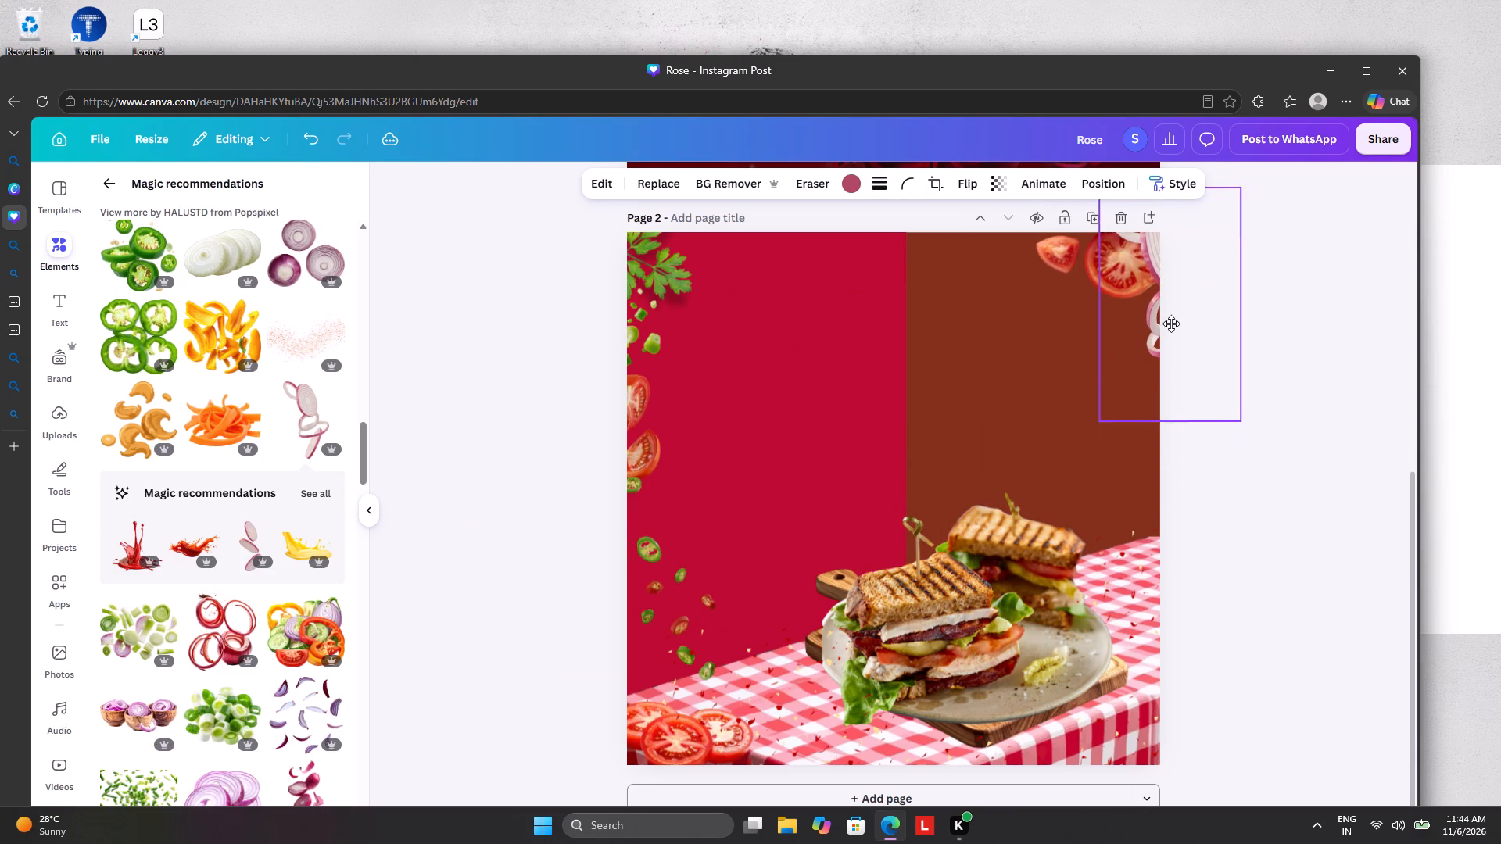
{"action": "left_click_drag", "start_coordinate": [1171, 324], "coordinate": [1154, 281]}
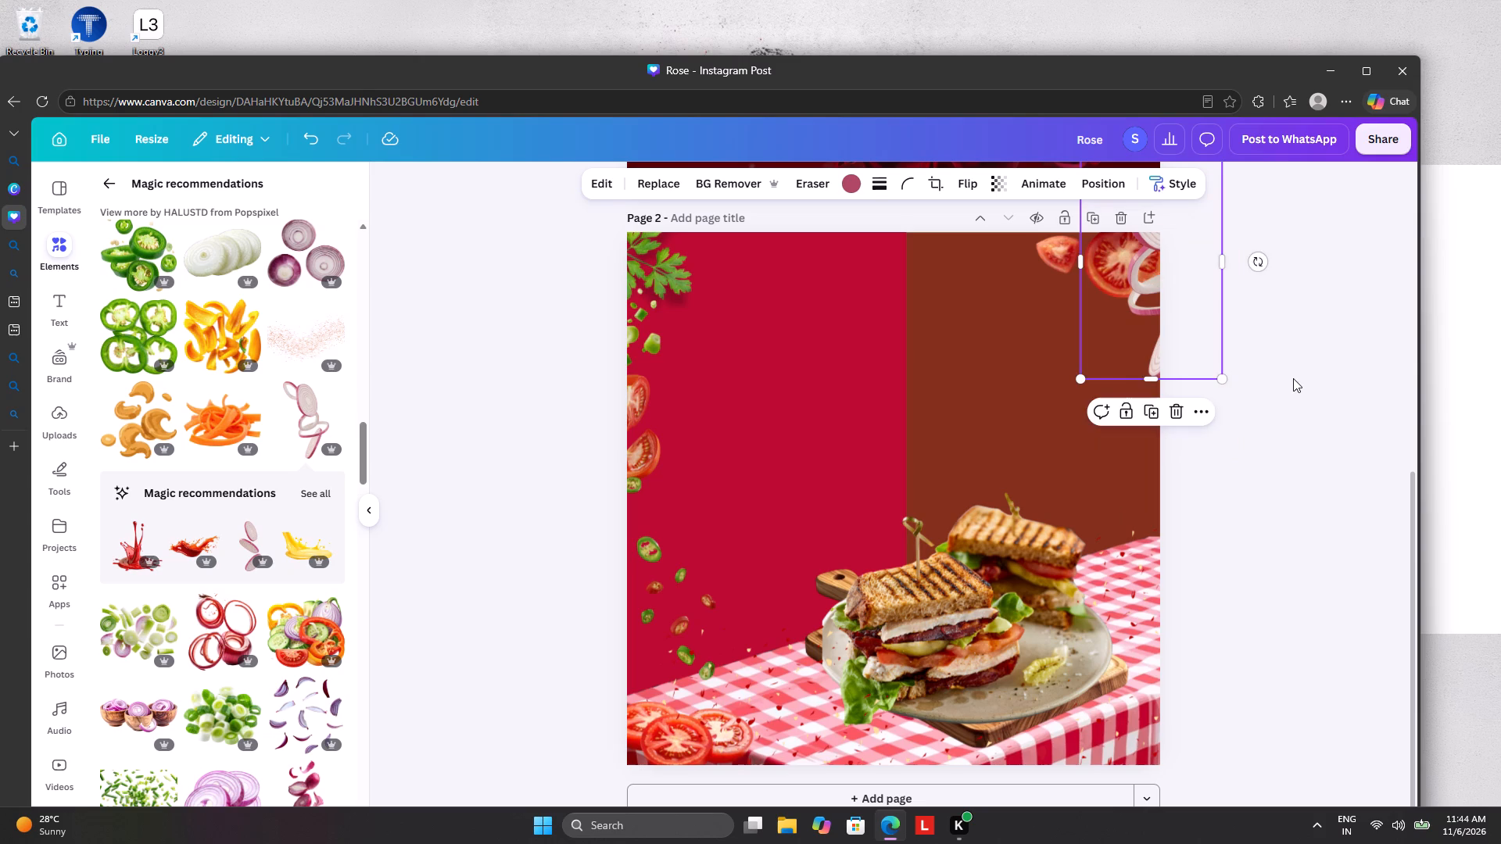
{"action": "left_click", "coordinate": [1293, 384]}
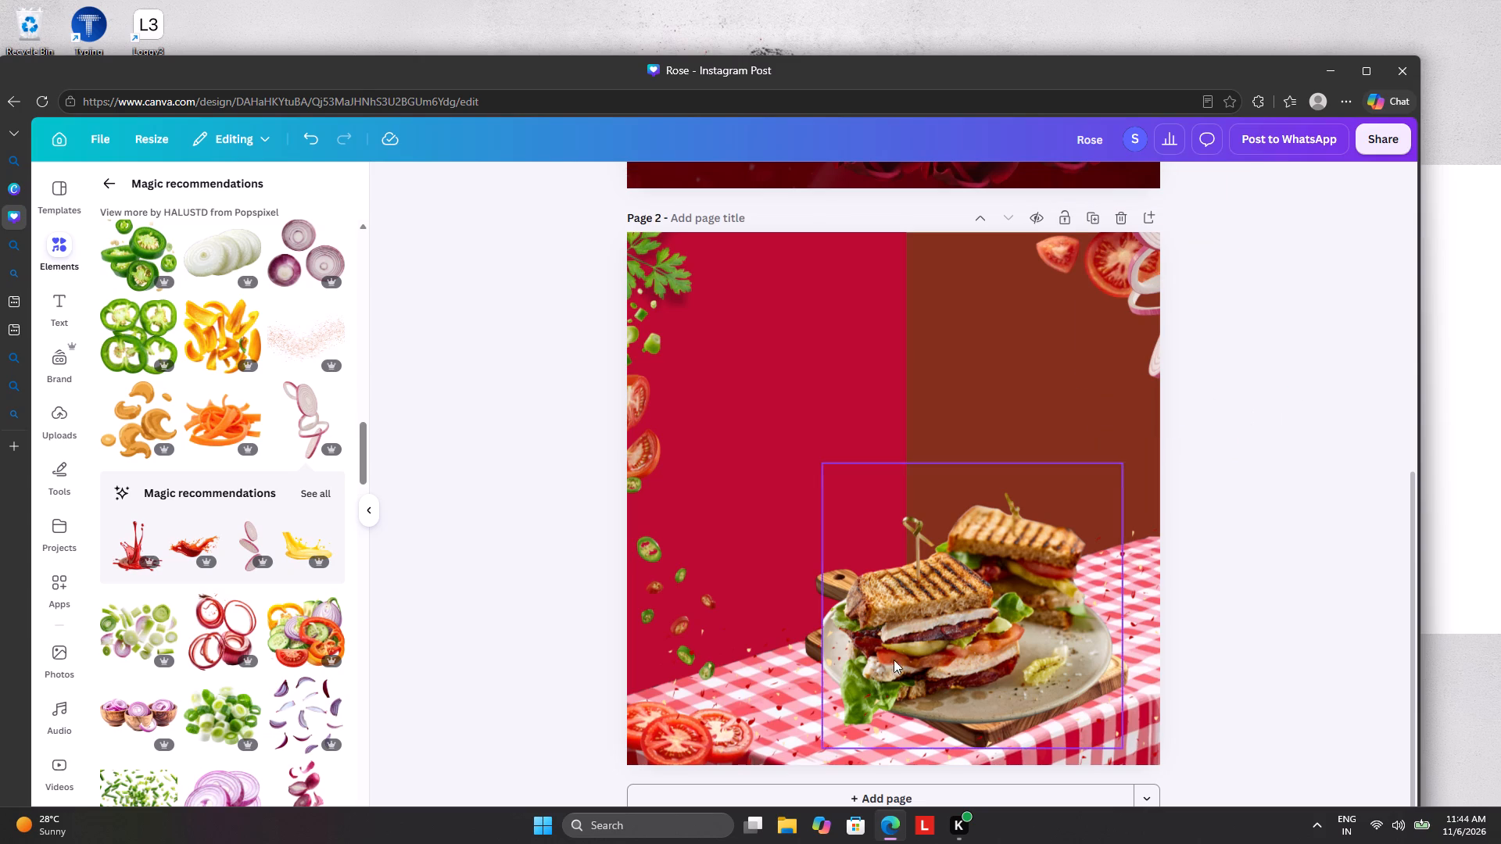
Move the scattered green chilli slices image from the page's left edge to its right edge, below the tomato and onion.
{"action": "left_click_drag", "start_coordinate": [649, 590], "coordinate": [1099, 511]}
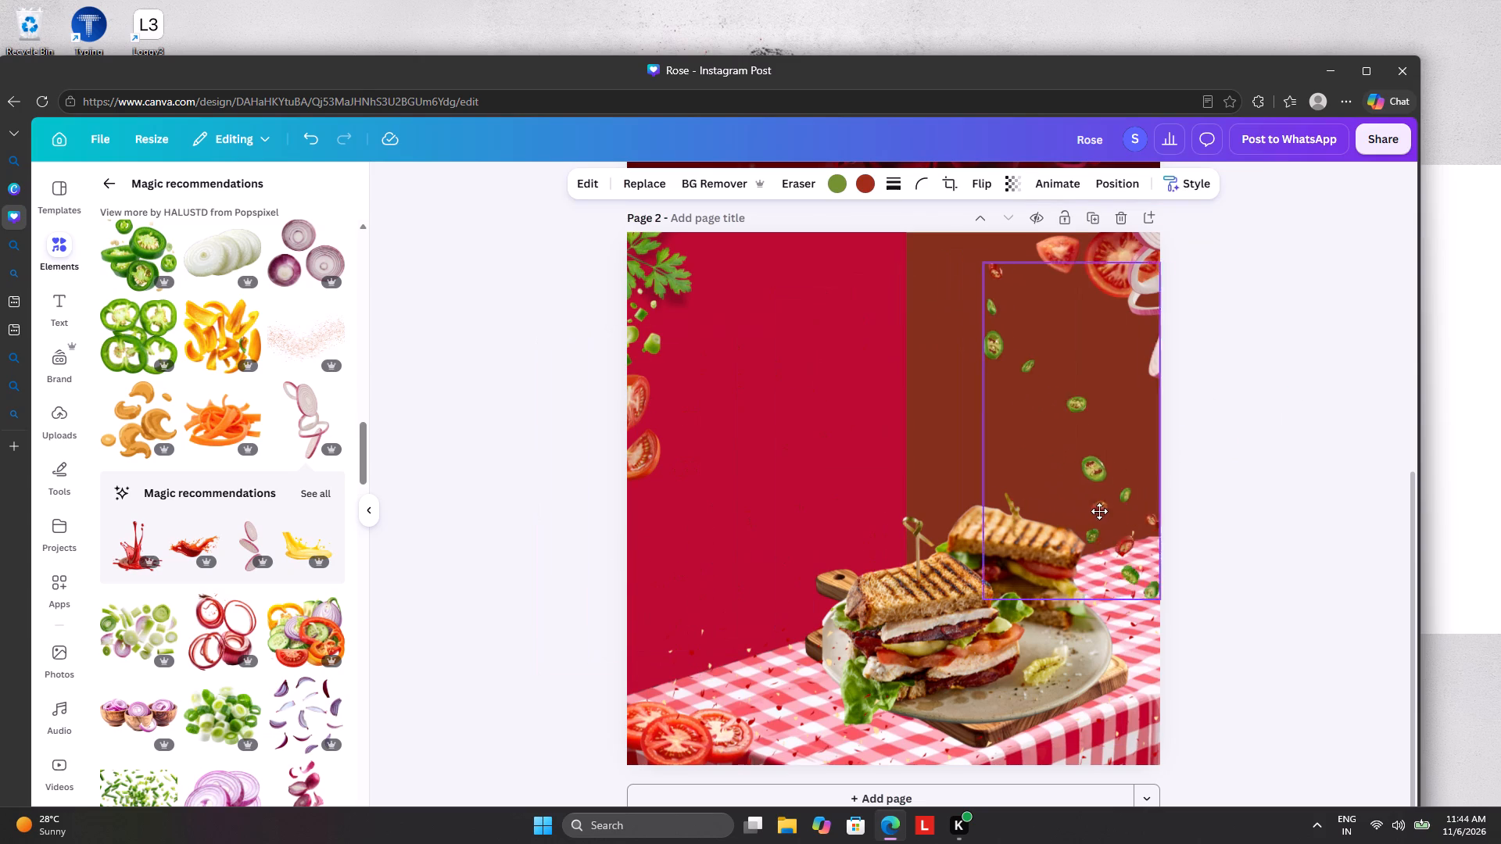
{"action": "left_click_drag", "start_coordinate": [1099, 511], "coordinate": [1157, 470]}
{"action": "left_click", "coordinate": [1252, 637]}
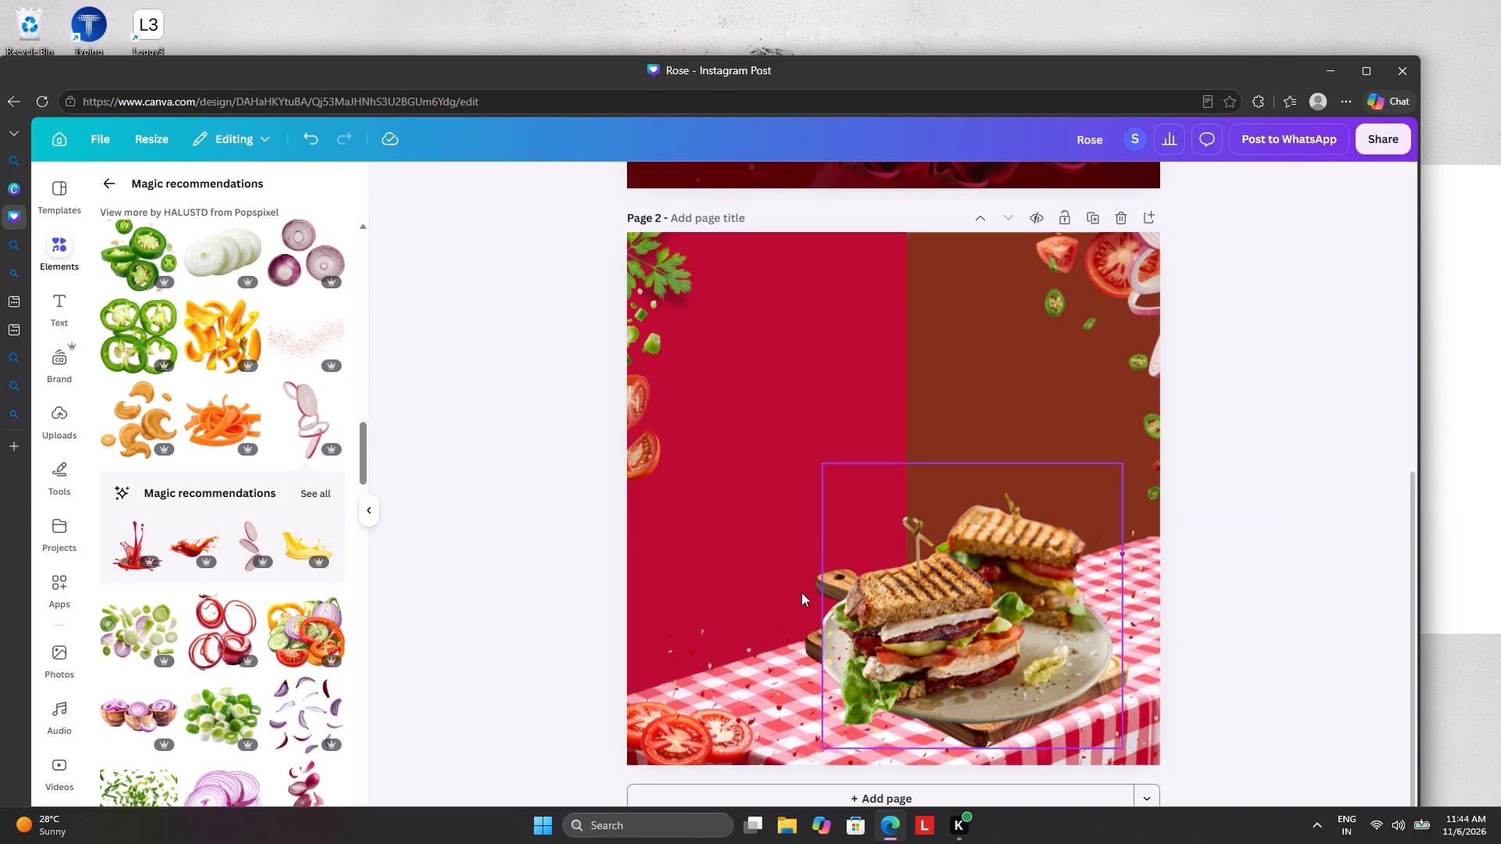
Shift the tomato pieces and the chopped green vegetable pieces slightly down along the page's left edge.
{"action": "left_click_drag", "start_coordinate": [632, 438], "coordinate": [632, 470]}
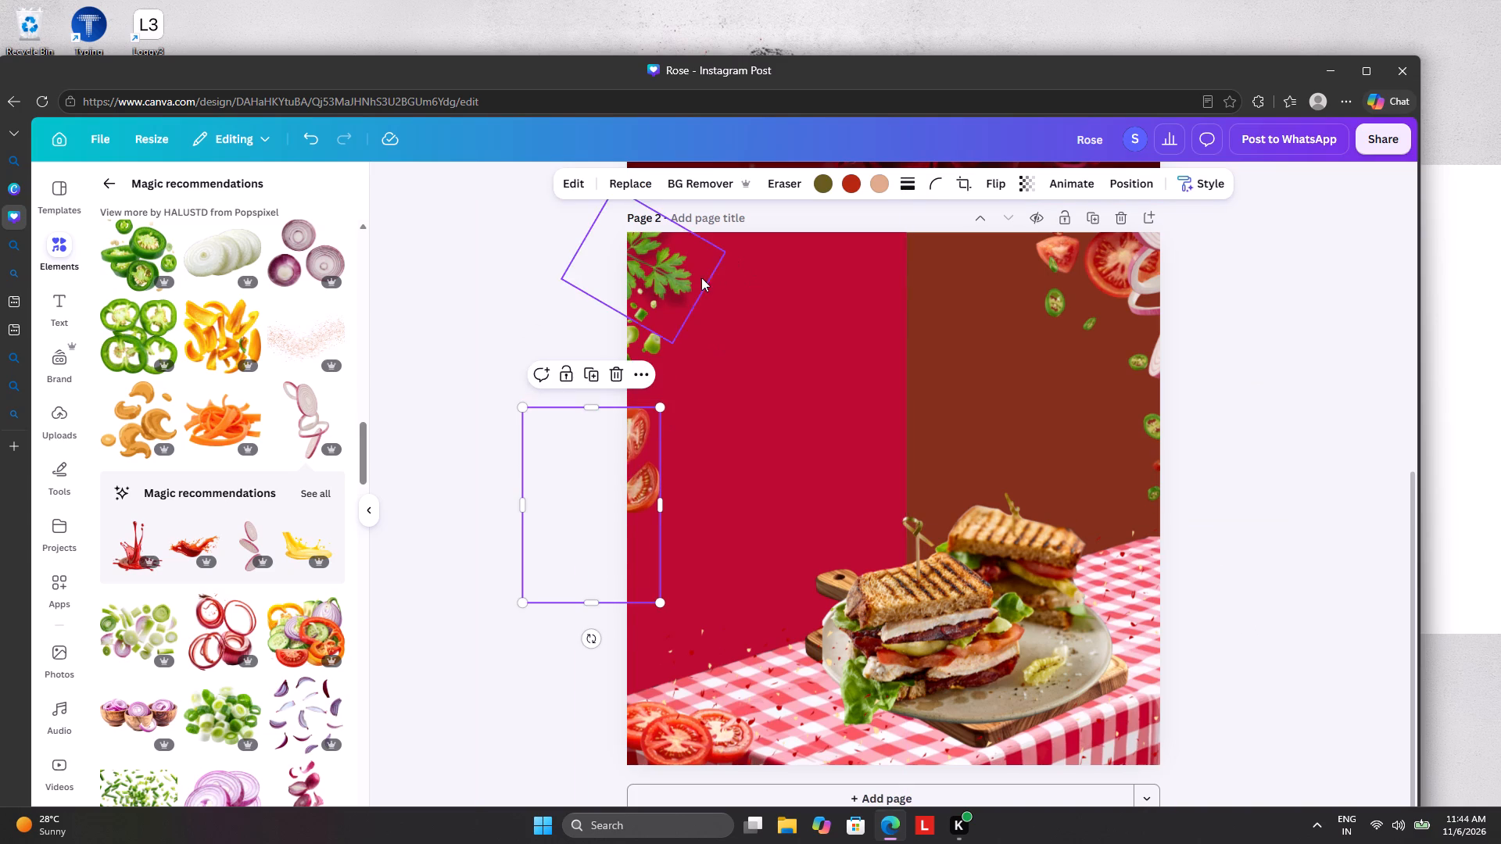
{"action": "left_click_drag", "start_coordinate": [646, 344], "coordinate": [643, 368]}
{"action": "left_click", "coordinate": [532, 426]}
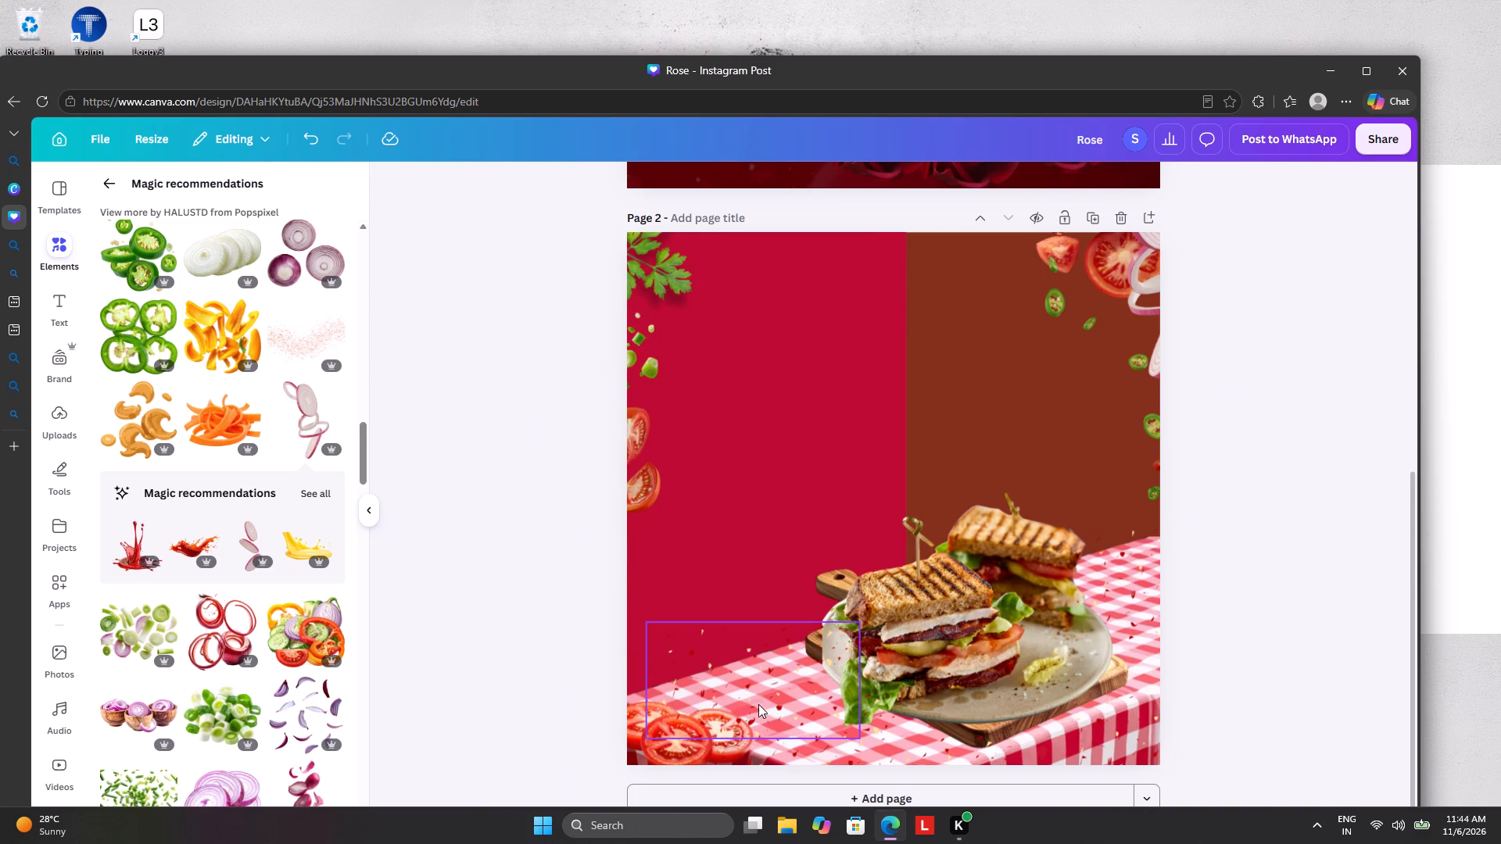
{"action": "left_click_drag", "start_coordinate": [763, 696], "coordinate": [576, 585]}
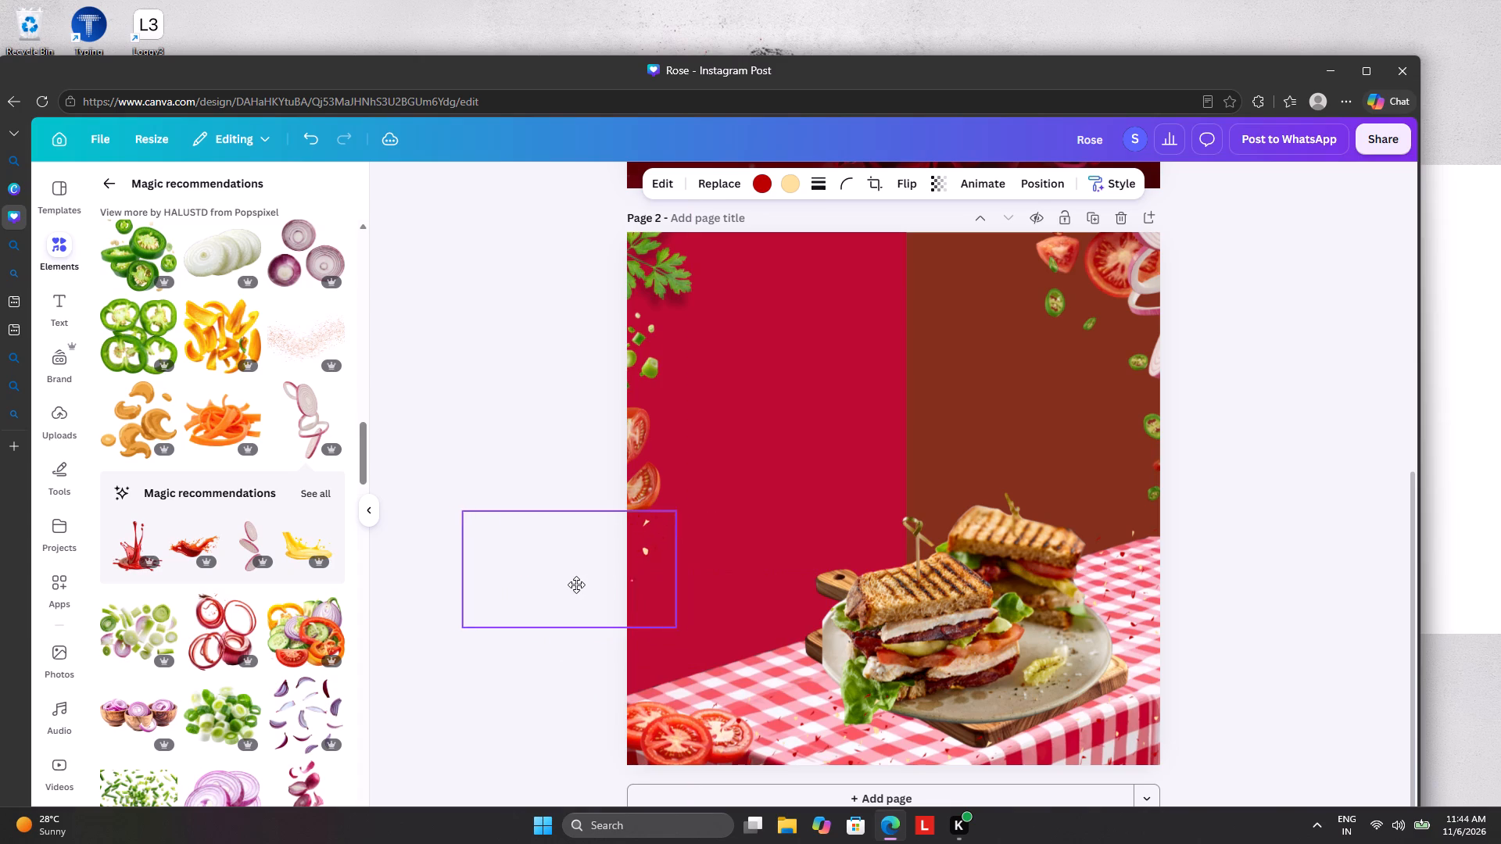
{"action": "left_click_drag", "start_coordinate": [576, 585], "coordinate": [563, 595]}
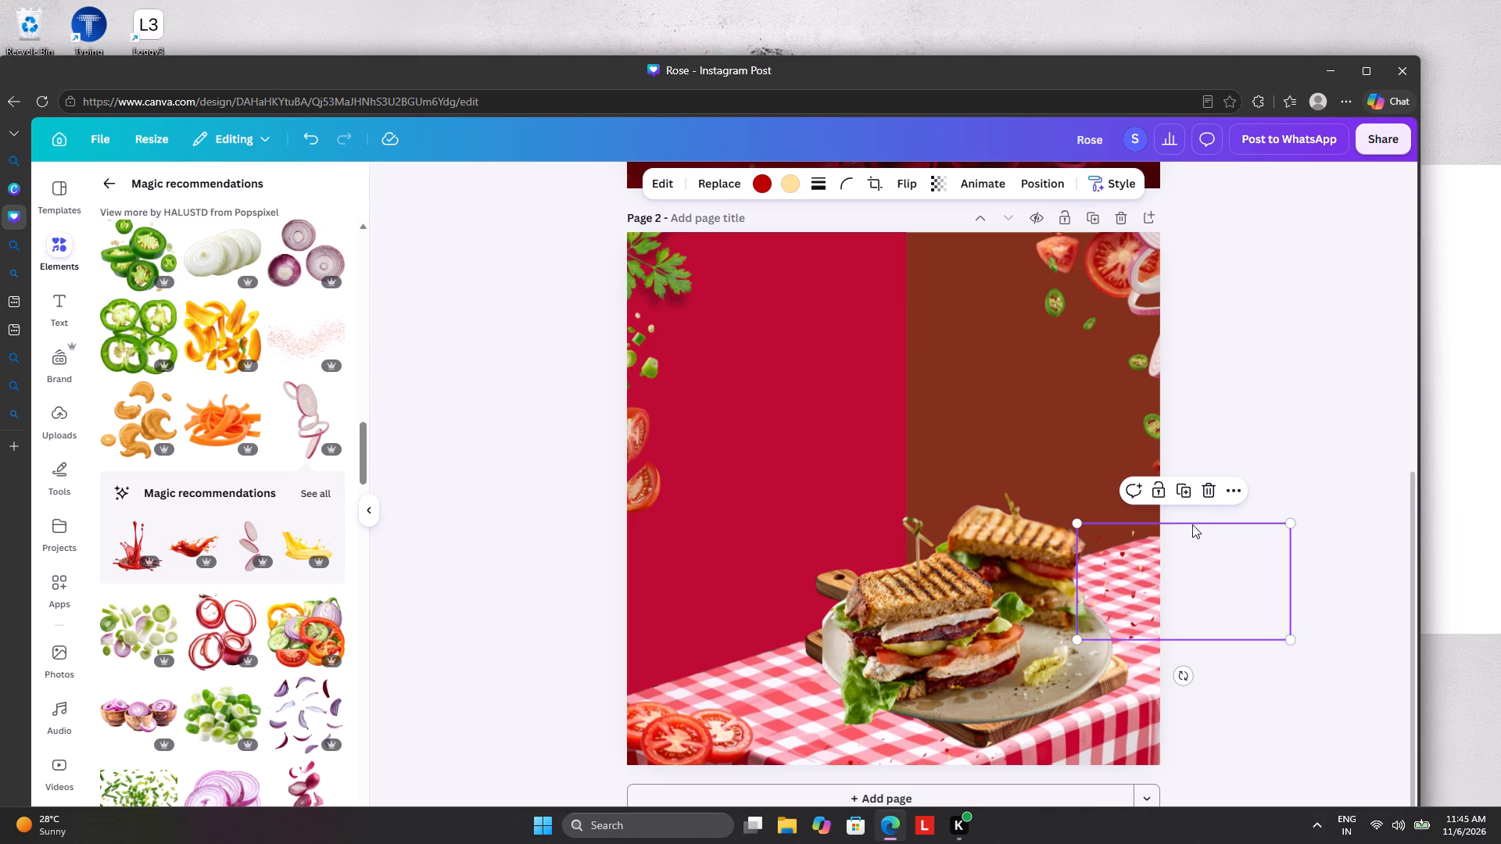
{"action": "left_click", "coordinate": [1206, 495]}
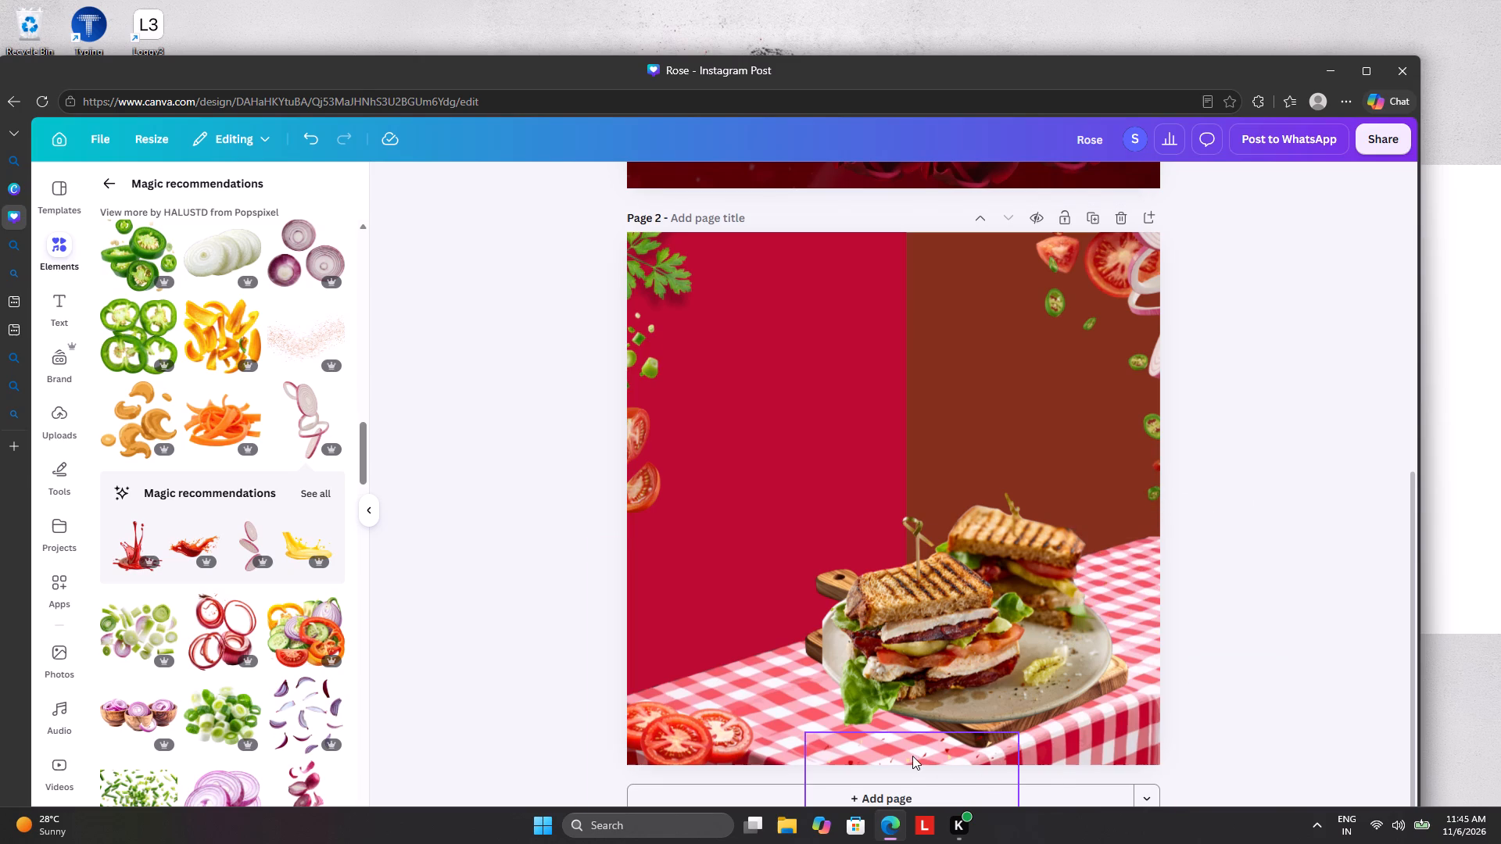
{"action": "left_click", "coordinate": [912, 756]}
{"action": "left_click", "coordinate": [940, 697]}
Extend the checkered tablecloth image slightly farther beyond the page's left edge.
{"action": "left_click", "coordinate": [632, 688]}
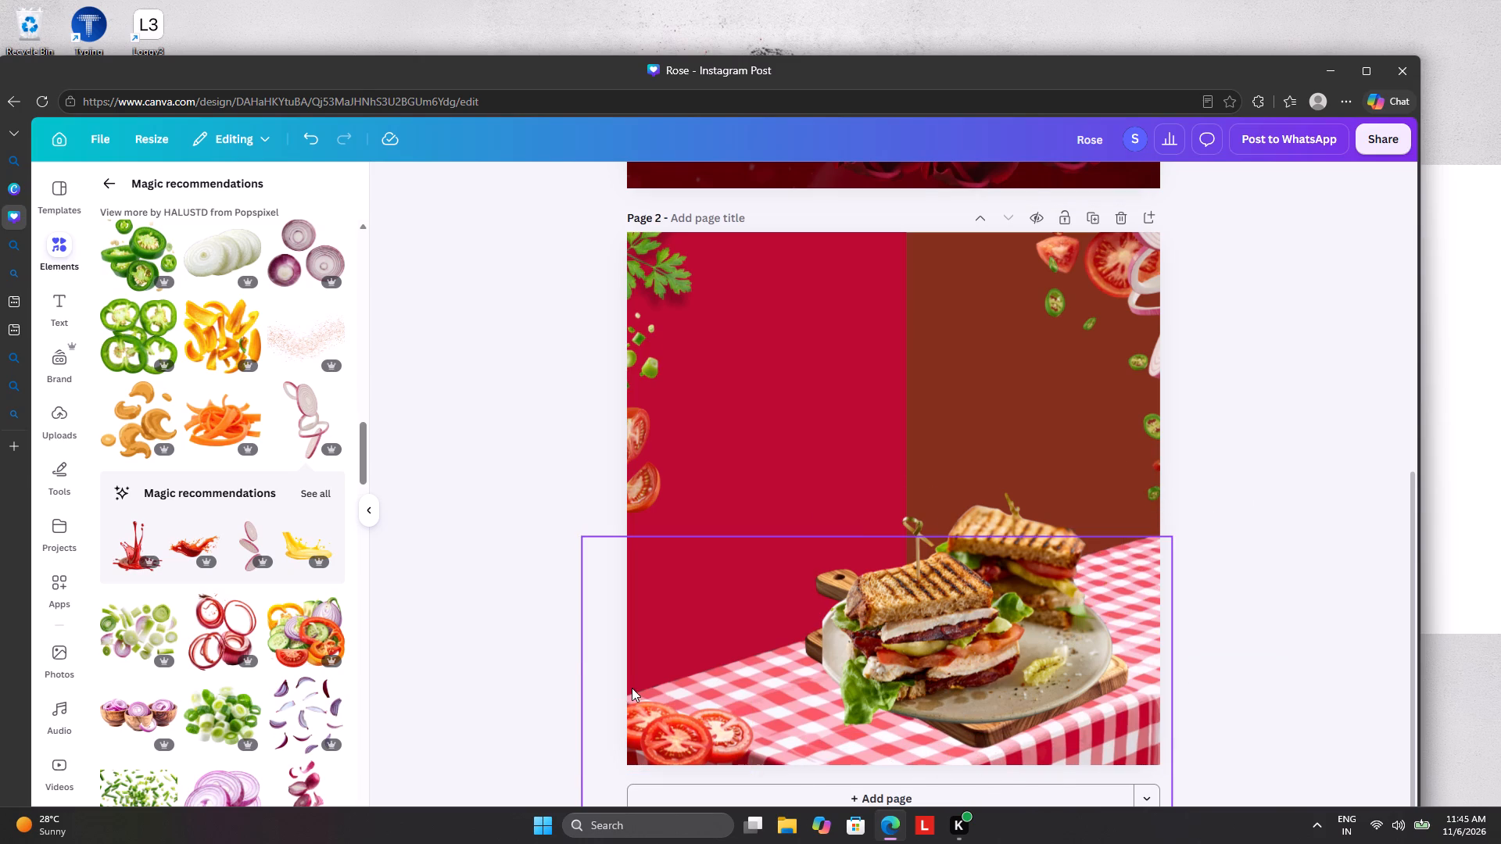
{"action": "left_click_drag", "start_coordinate": [578, 658], "coordinate": [571, 656]}
{"action": "left_click", "coordinate": [530, 643]}
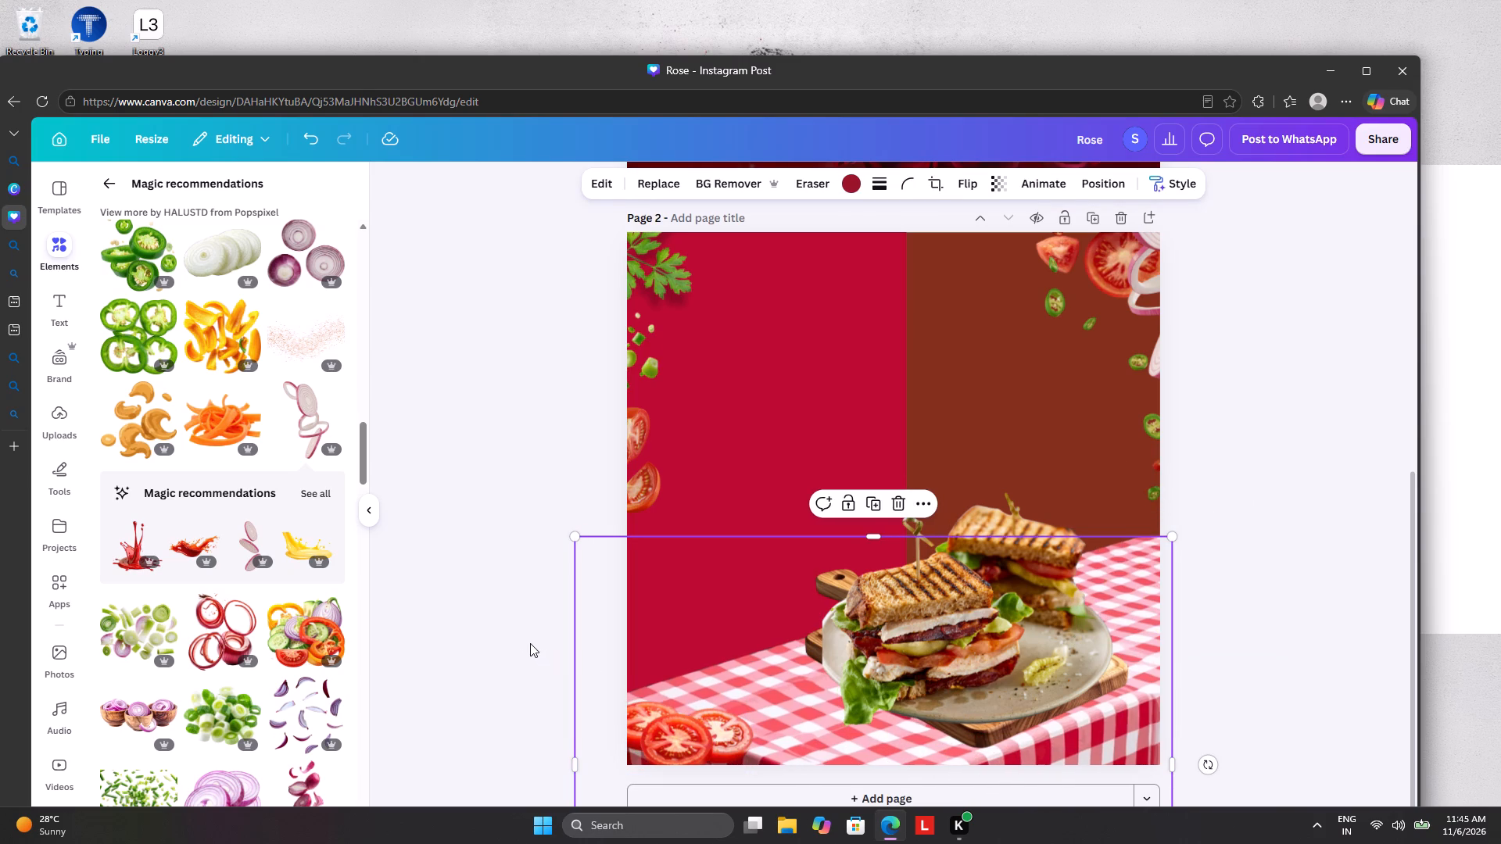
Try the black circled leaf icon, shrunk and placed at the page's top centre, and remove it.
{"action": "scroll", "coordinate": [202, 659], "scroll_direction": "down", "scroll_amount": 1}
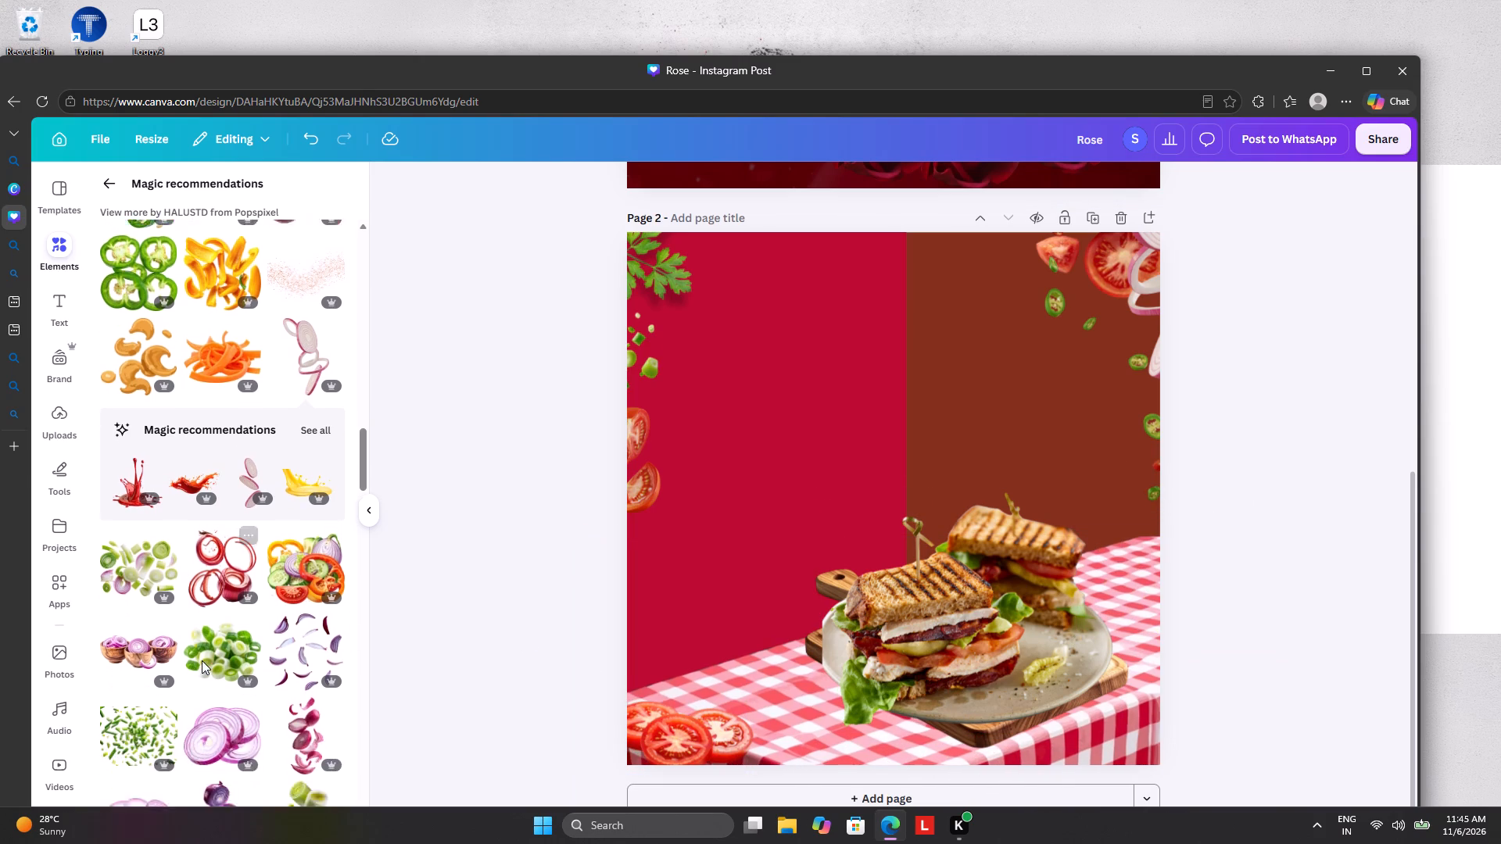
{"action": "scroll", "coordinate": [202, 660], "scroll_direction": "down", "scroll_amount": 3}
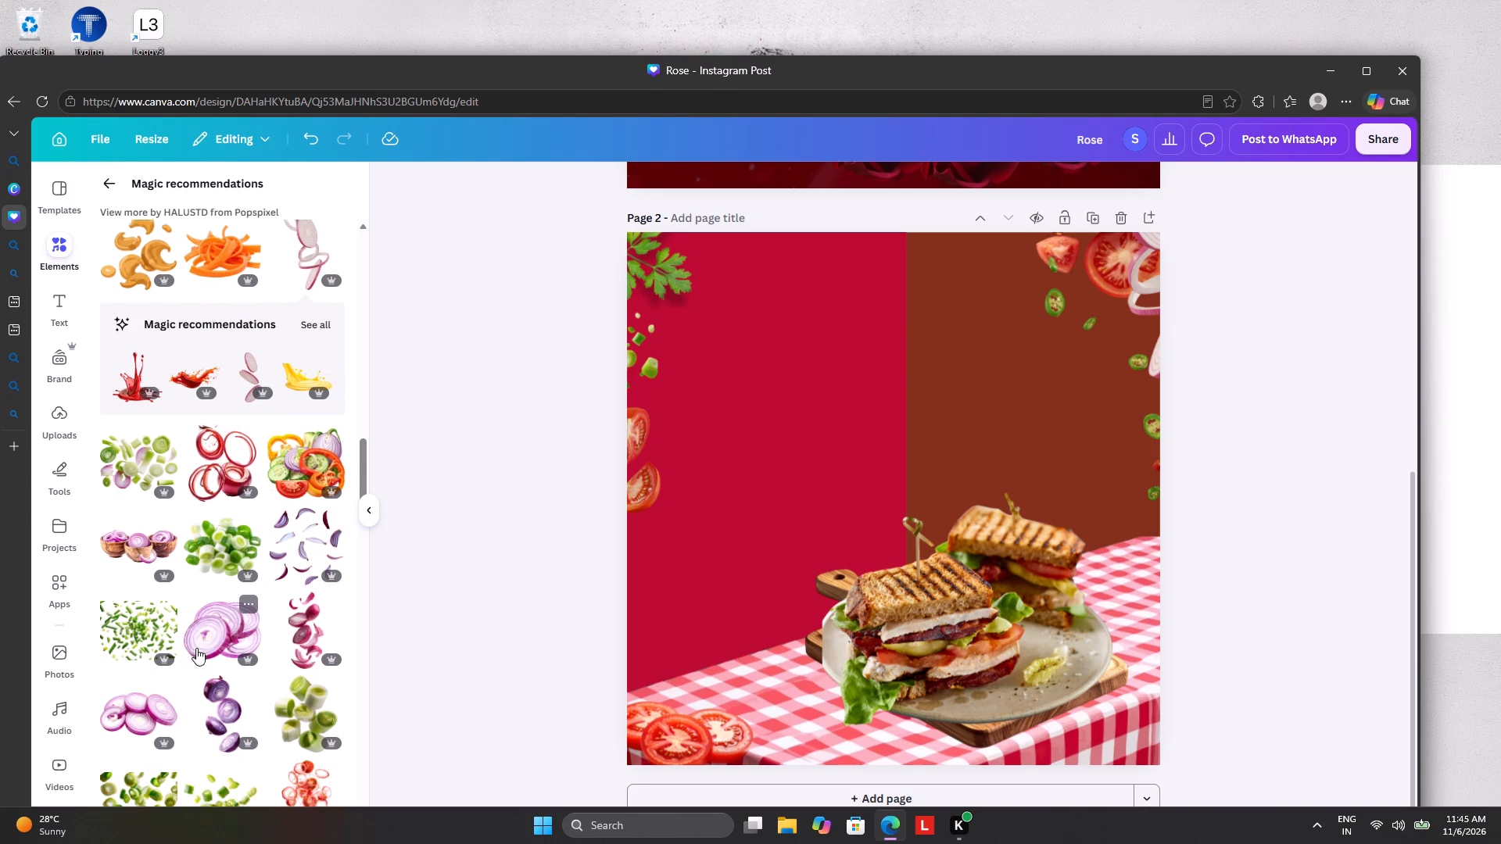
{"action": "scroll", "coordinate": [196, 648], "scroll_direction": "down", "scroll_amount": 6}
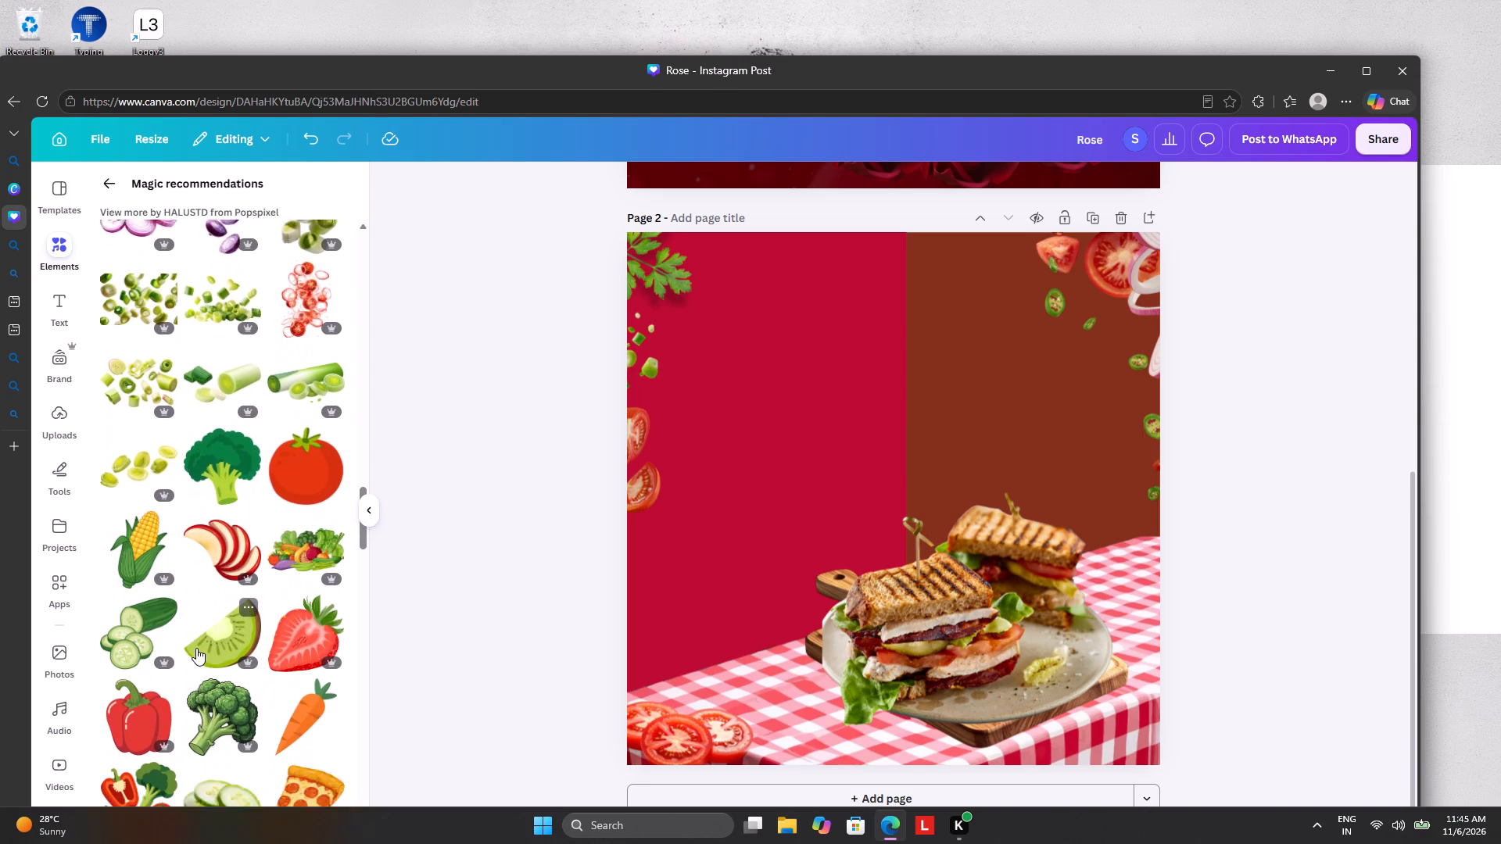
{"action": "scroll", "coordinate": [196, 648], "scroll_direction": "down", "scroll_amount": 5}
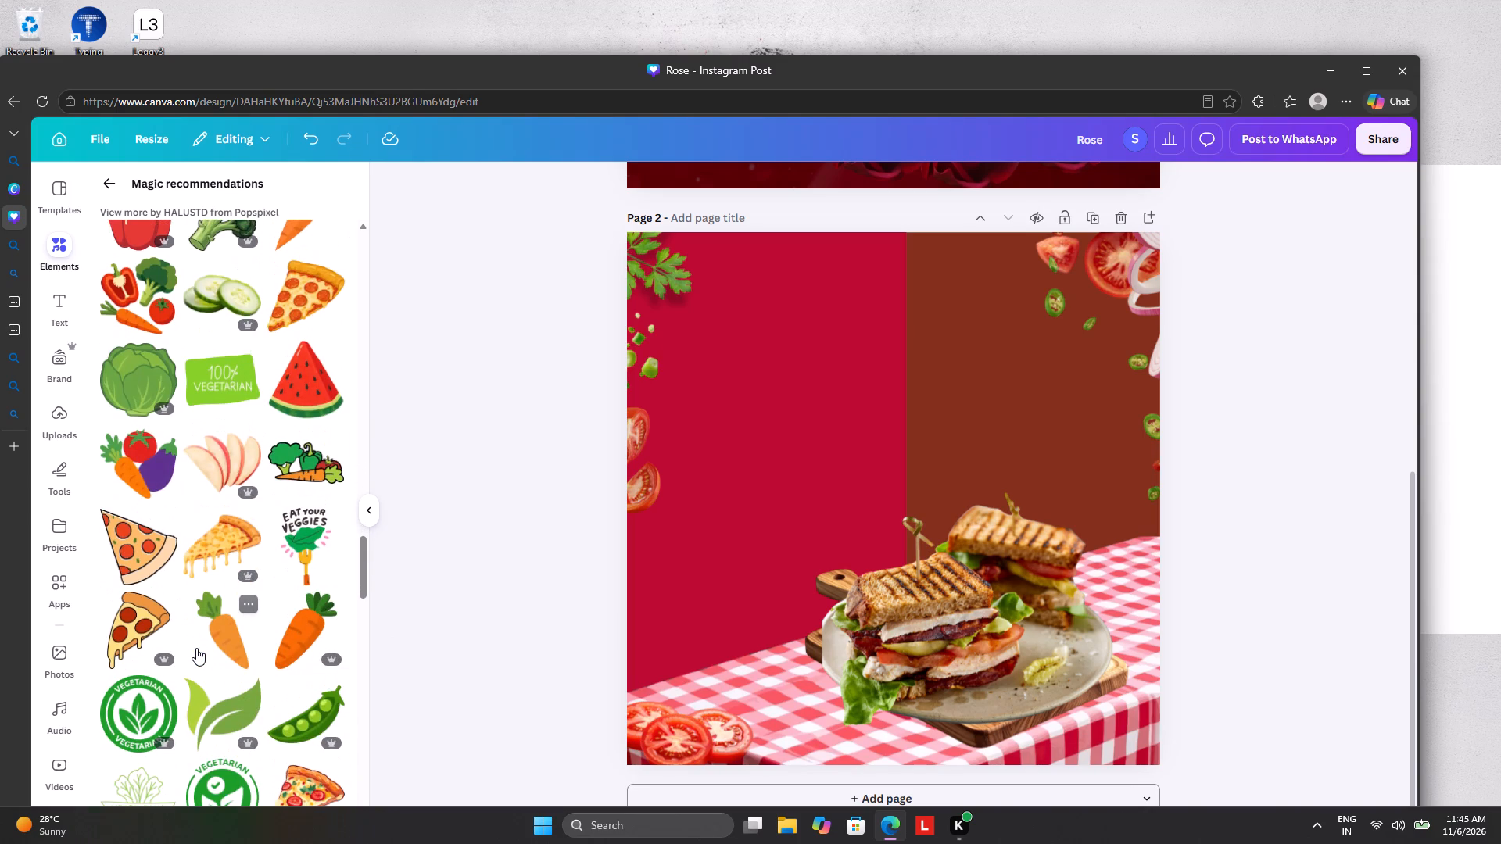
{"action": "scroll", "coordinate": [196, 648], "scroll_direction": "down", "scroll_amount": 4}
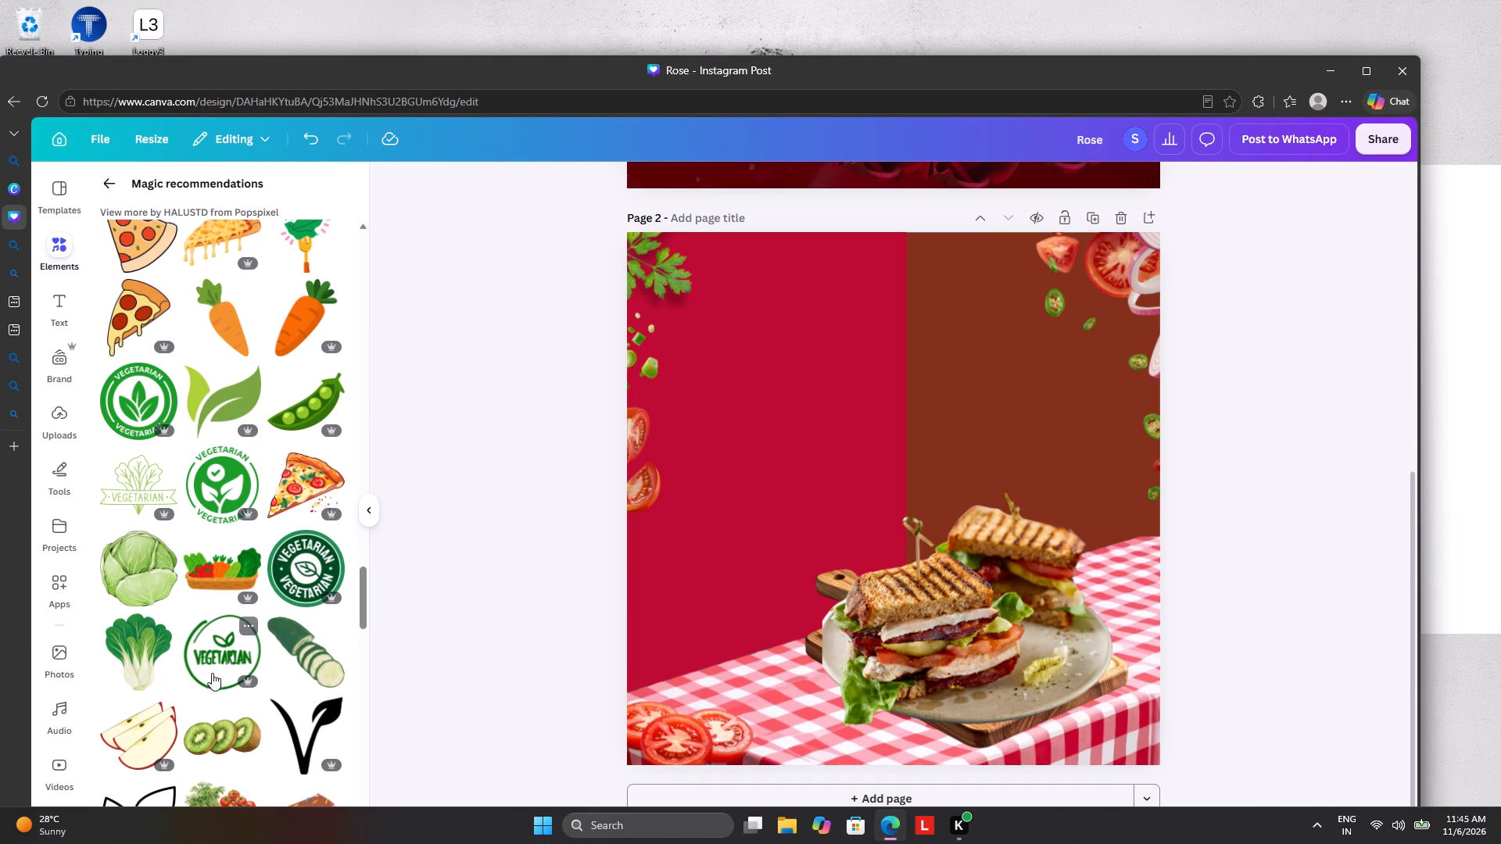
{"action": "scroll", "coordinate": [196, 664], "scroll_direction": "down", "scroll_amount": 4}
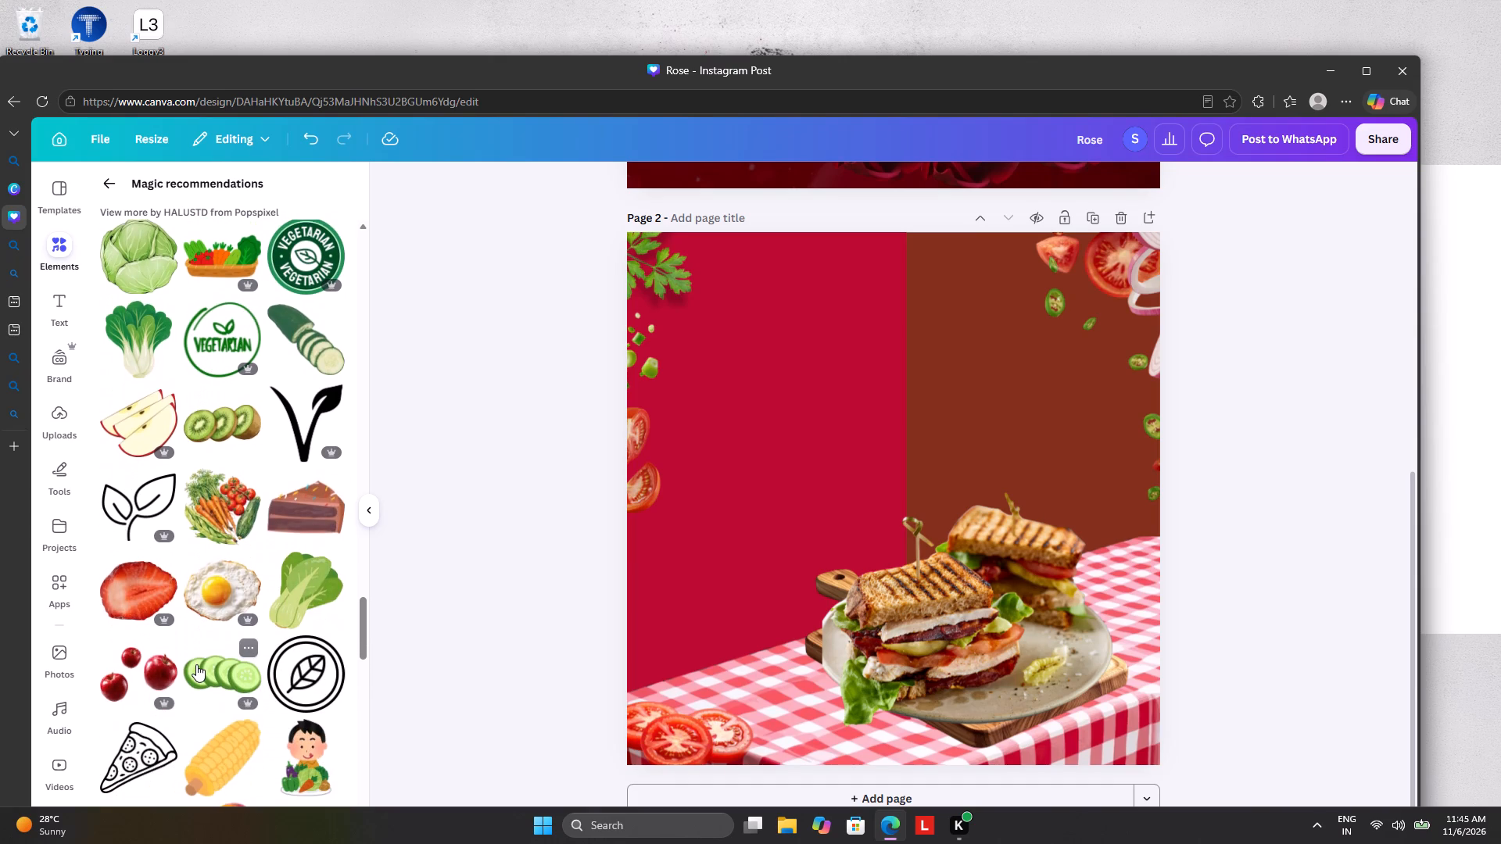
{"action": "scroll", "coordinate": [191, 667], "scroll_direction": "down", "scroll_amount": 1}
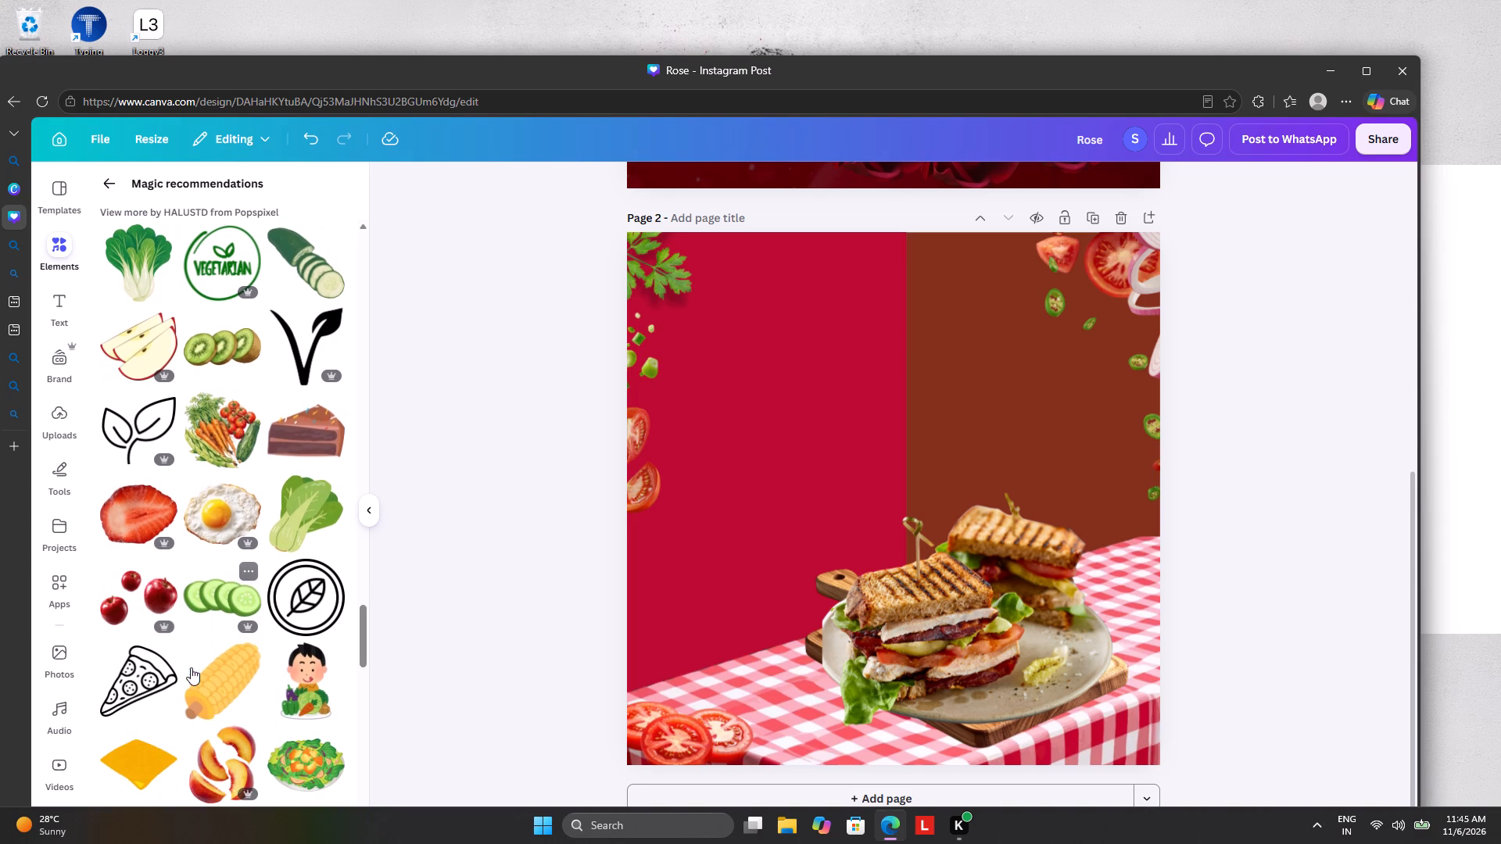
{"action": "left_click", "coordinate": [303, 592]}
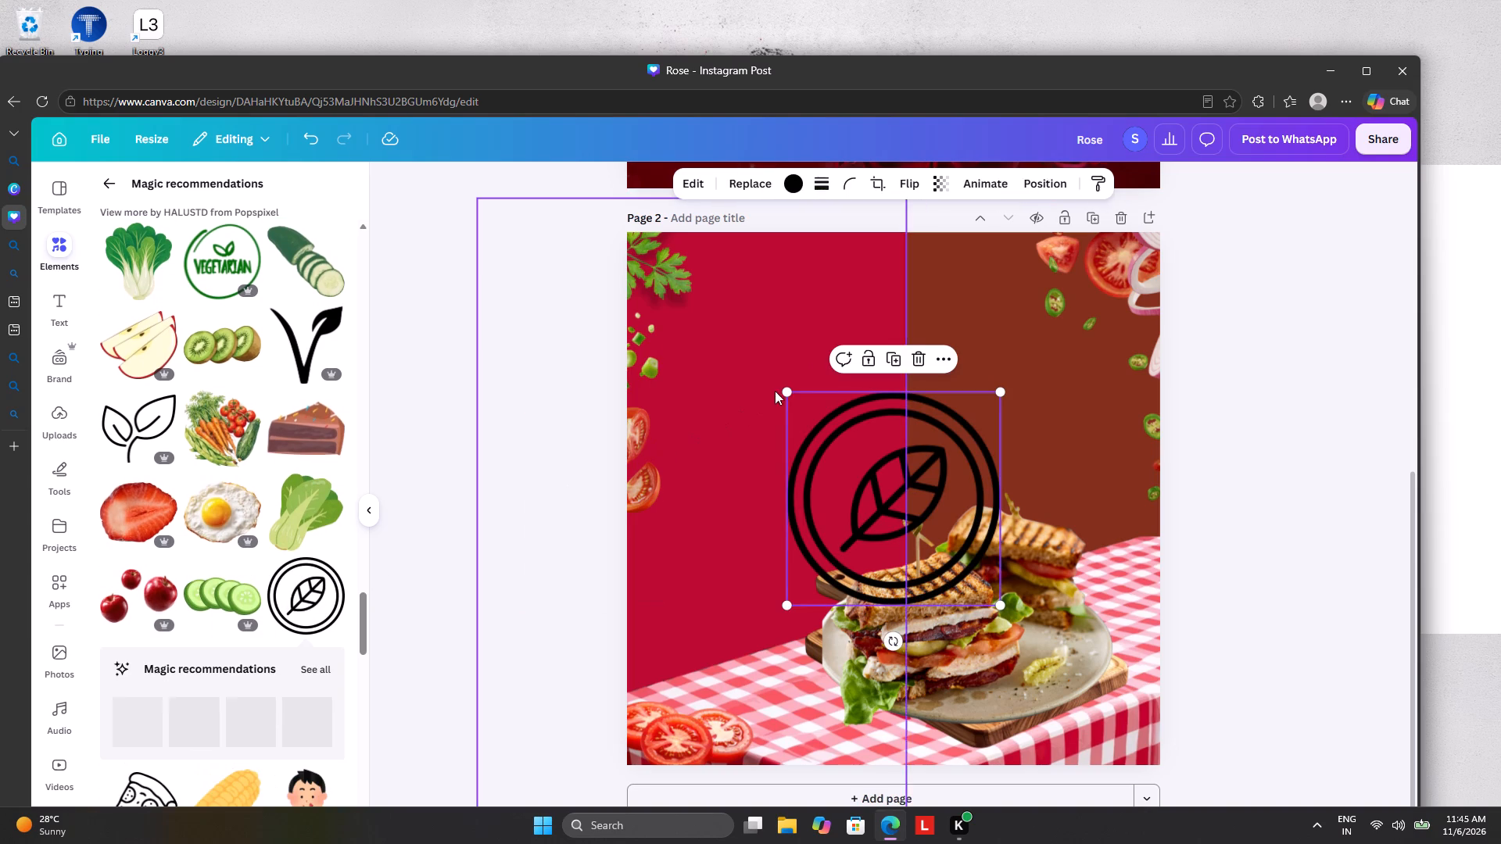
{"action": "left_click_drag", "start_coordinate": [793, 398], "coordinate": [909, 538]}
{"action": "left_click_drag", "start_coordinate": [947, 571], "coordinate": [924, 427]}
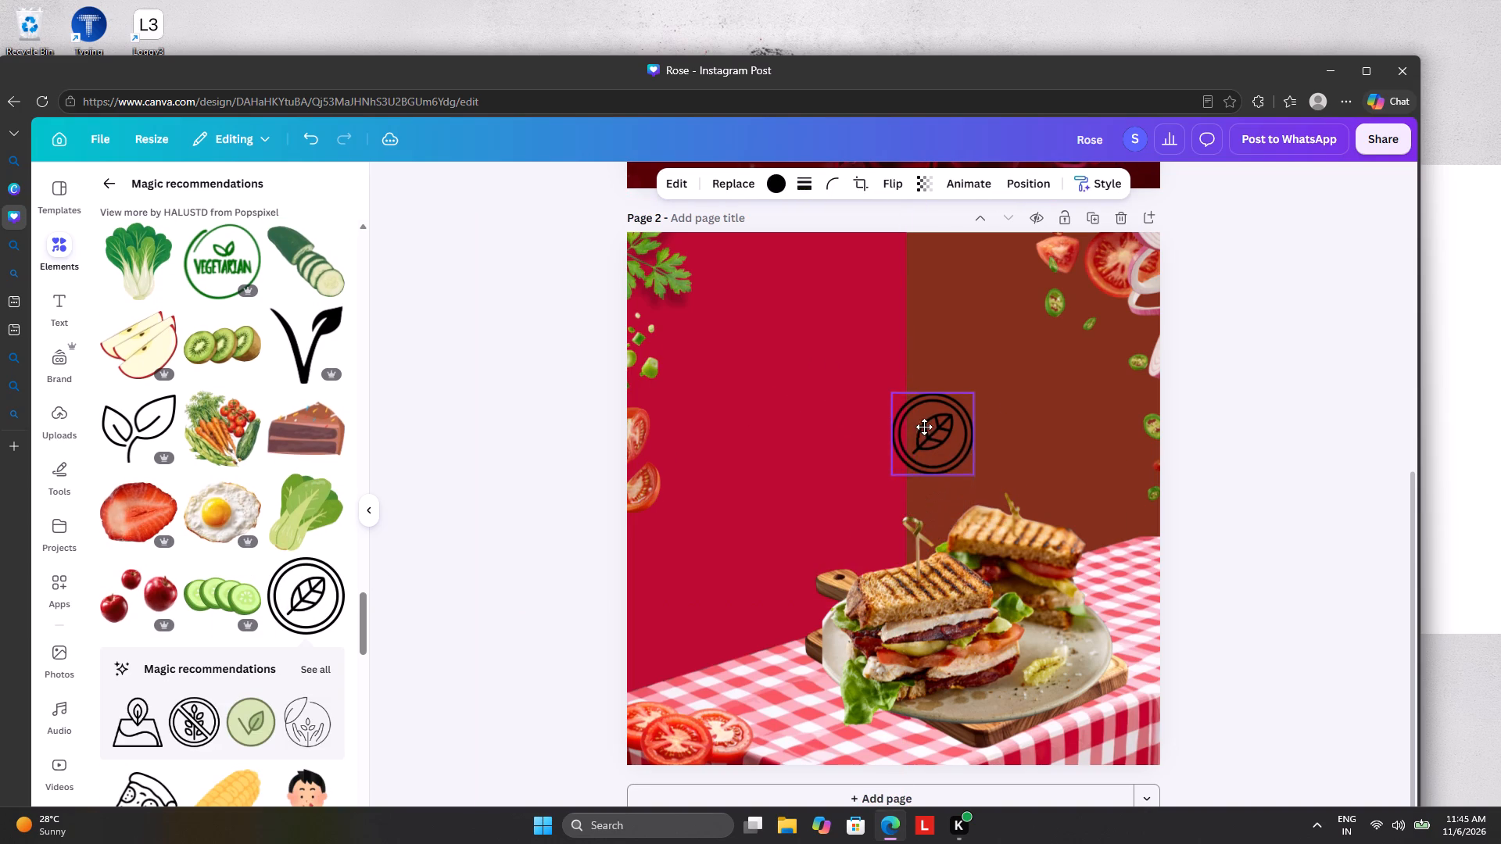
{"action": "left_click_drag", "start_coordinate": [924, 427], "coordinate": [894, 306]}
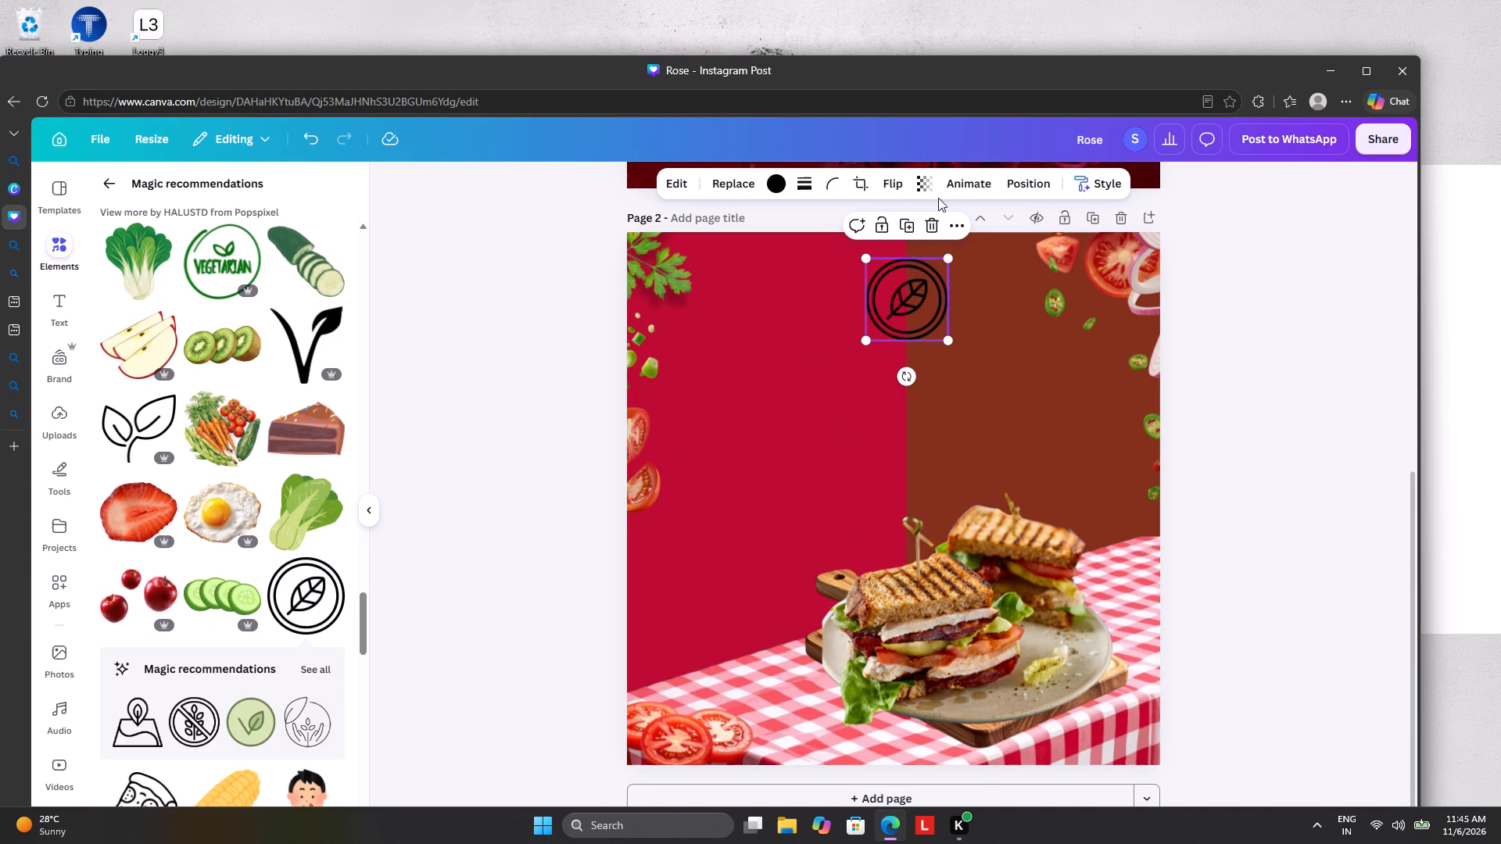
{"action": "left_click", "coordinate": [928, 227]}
Browse the recommended food and vegetable graphics for another decoration suited to page 2.
{"action": "scroll", "coordinate": [147, 458], "scroll_direction": "down", "scroll_amount": 4}
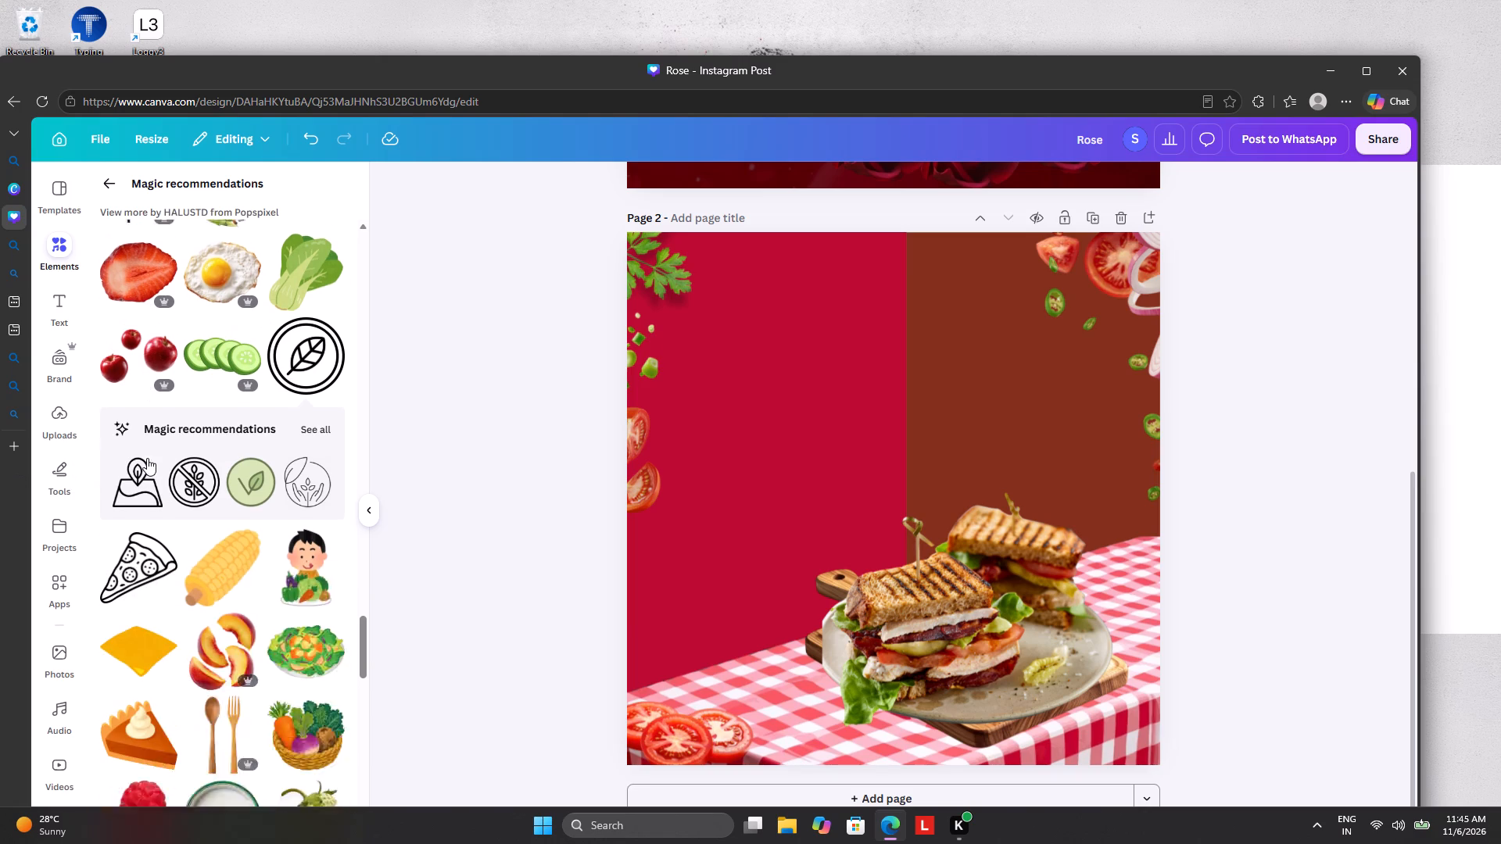
{"action": "scroll", "coordinate": [154, 590], "scroll_direction": "down", "scroll_amount": 5}
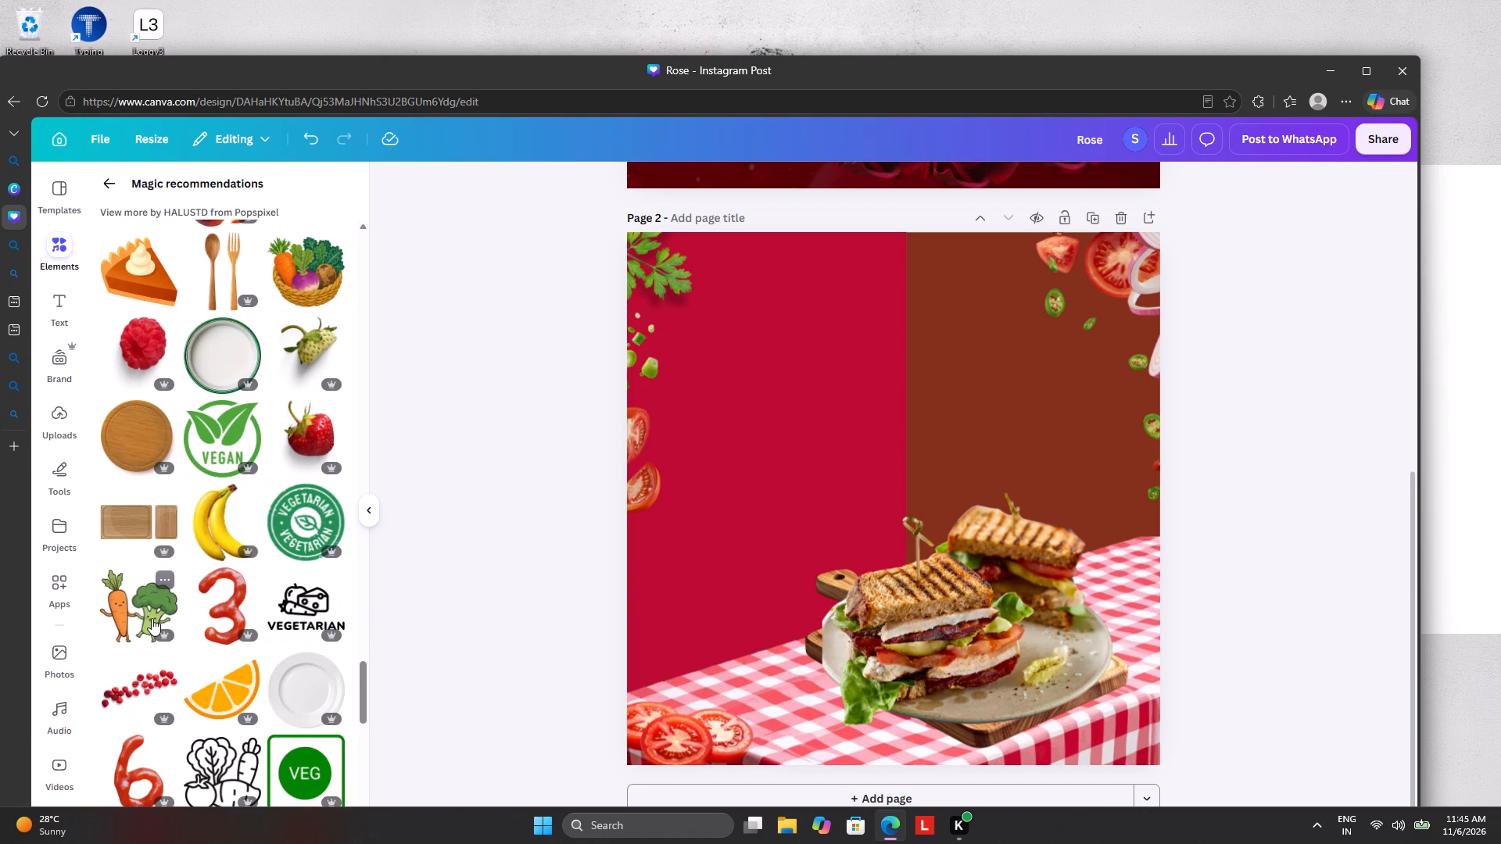
{"action": "scroll", "coordinate": [152, 618], "scroll_direction": "down", "scroll_amount": 8}
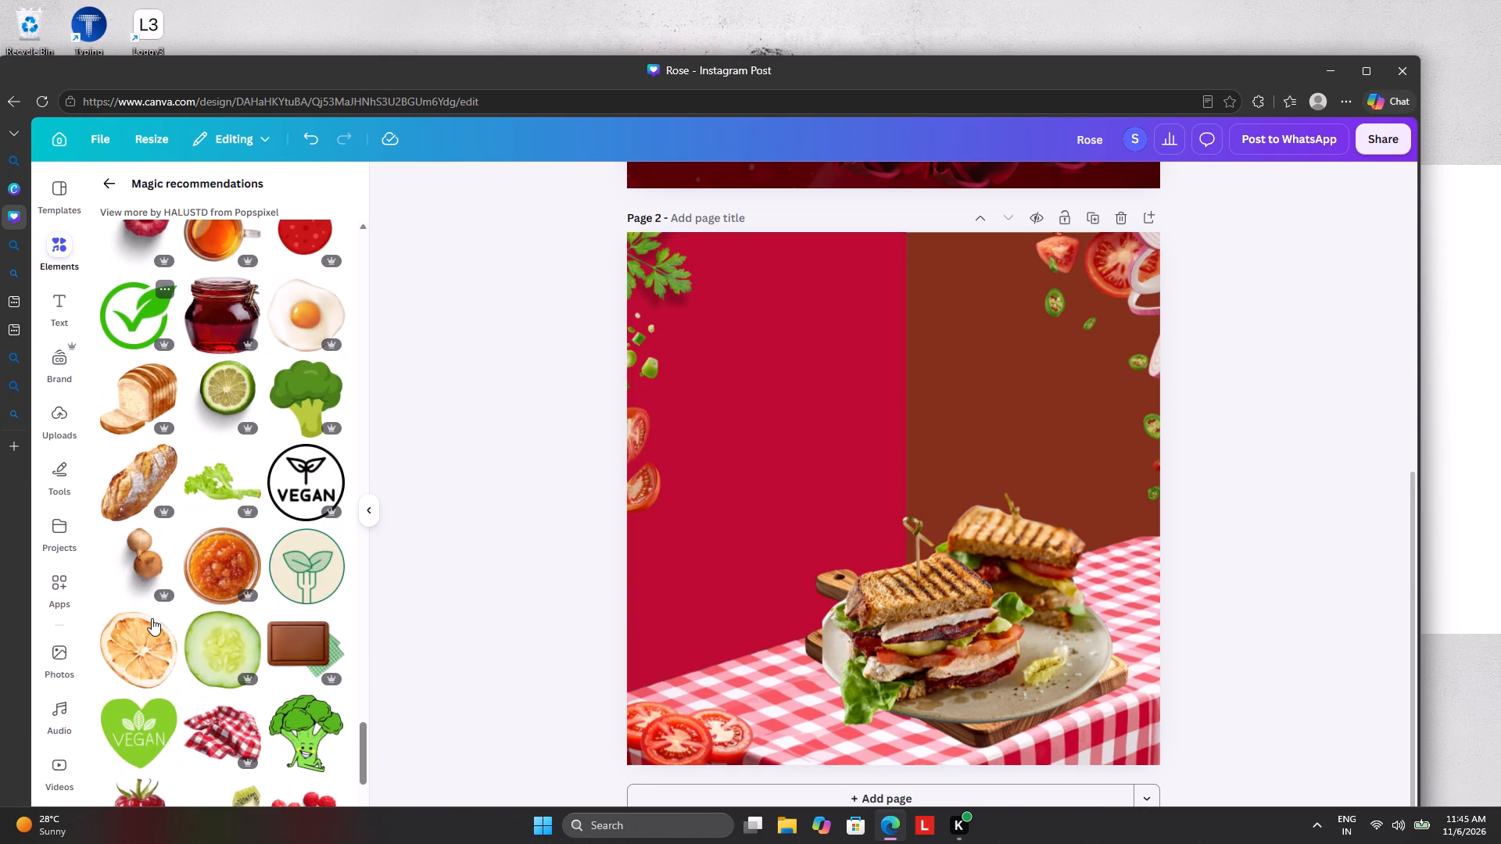
{"action": "scroll", "coordinate": [152, 618], "scroll_direction": "down", "scroll_amount": 7}
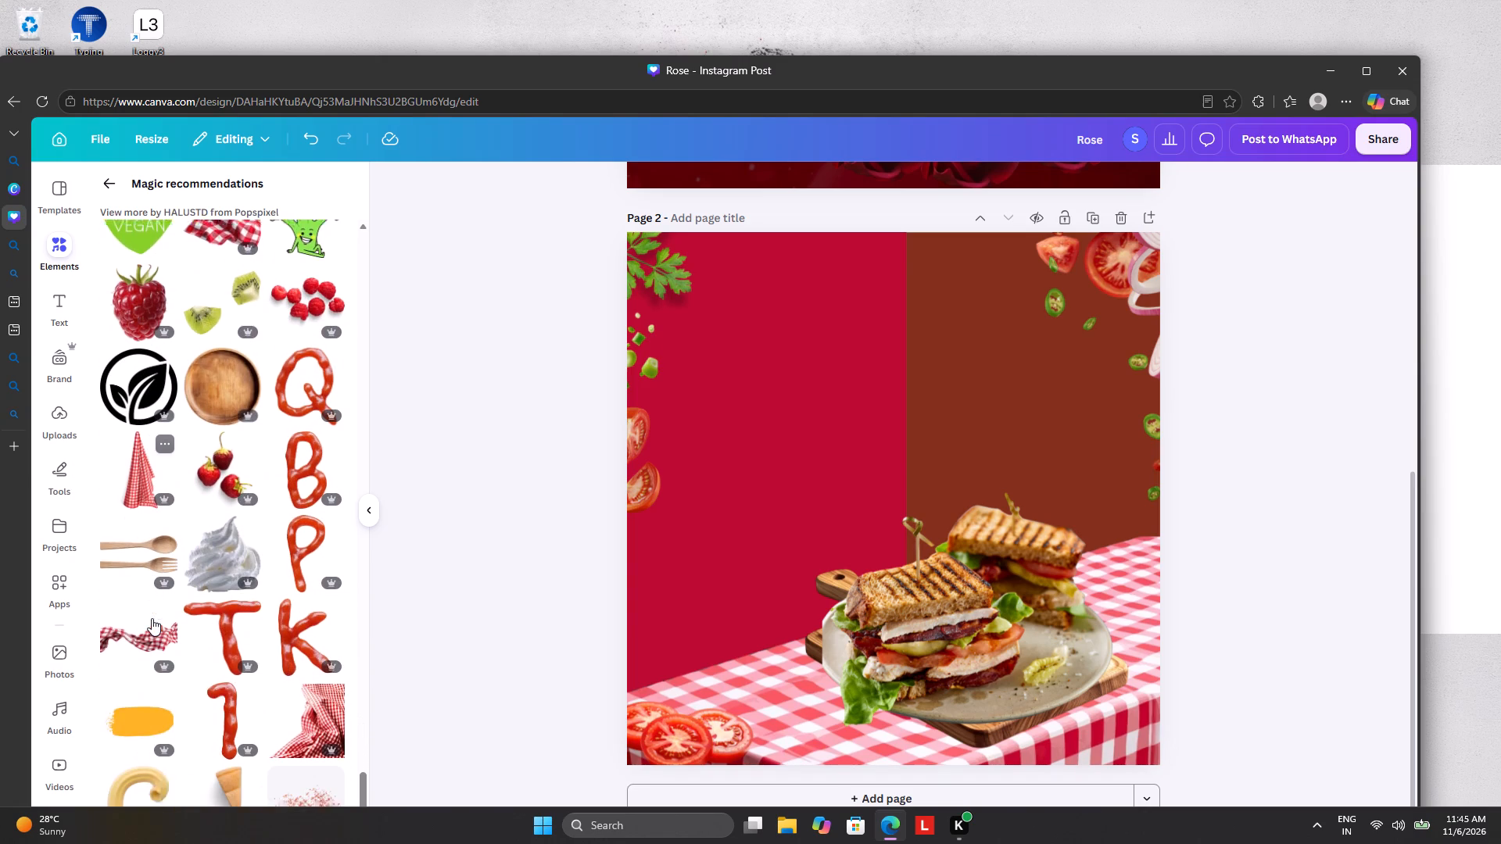
{"action": "scroll", "coordinate": [152, 618], "scroll_direction": "down", "scroll_amount": 2}
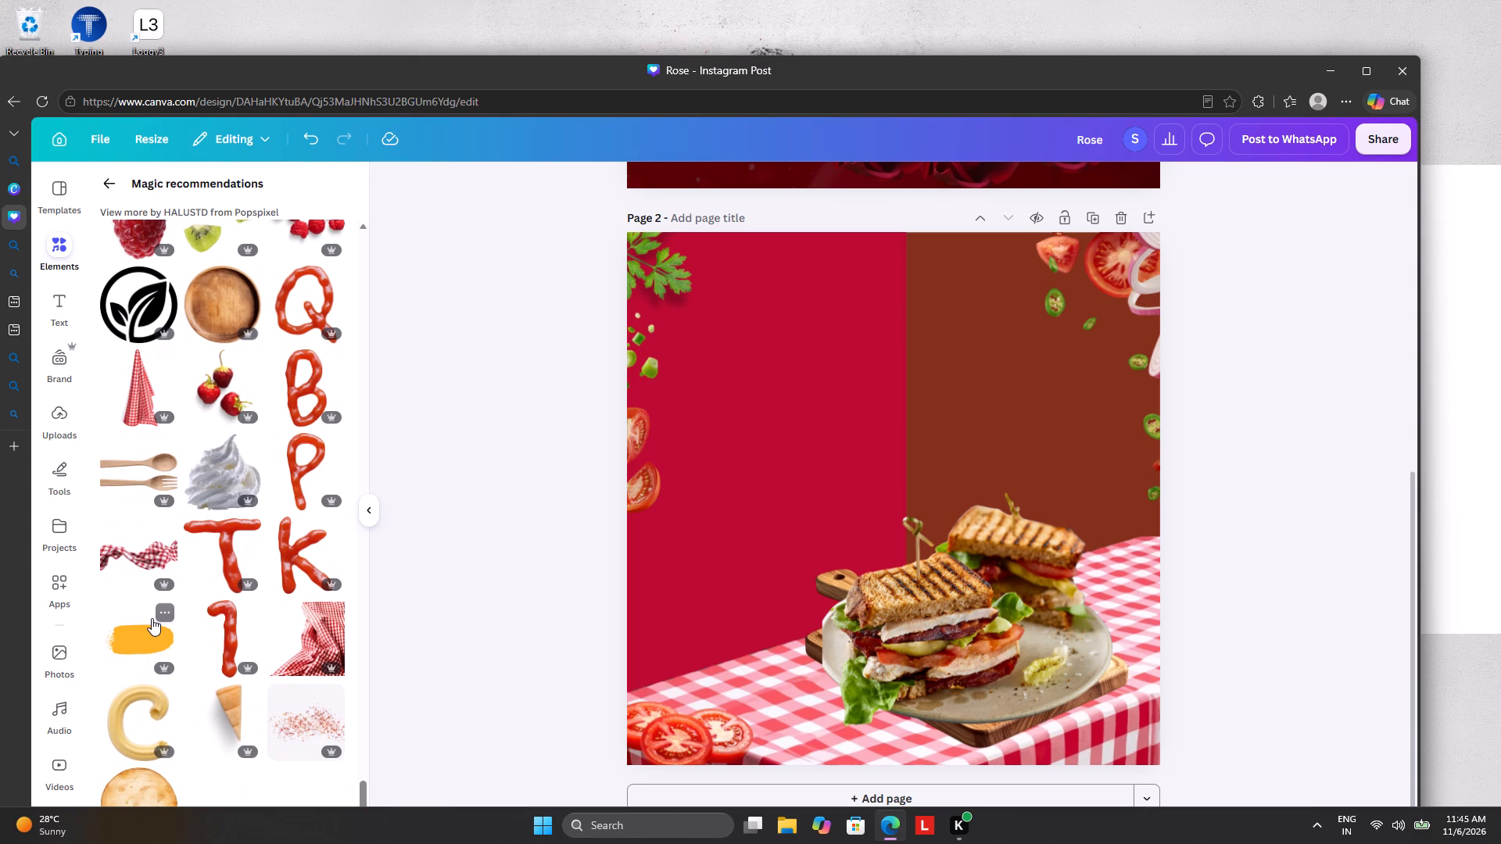
{"action": "scroll", "coordinate": [152, 618], "scroll_direction": "down", "scroll_amount": 6}
{"action": "scroll", "coordinate": [152, 618], "scroll_direction": "up", "scroll_amount": 1}
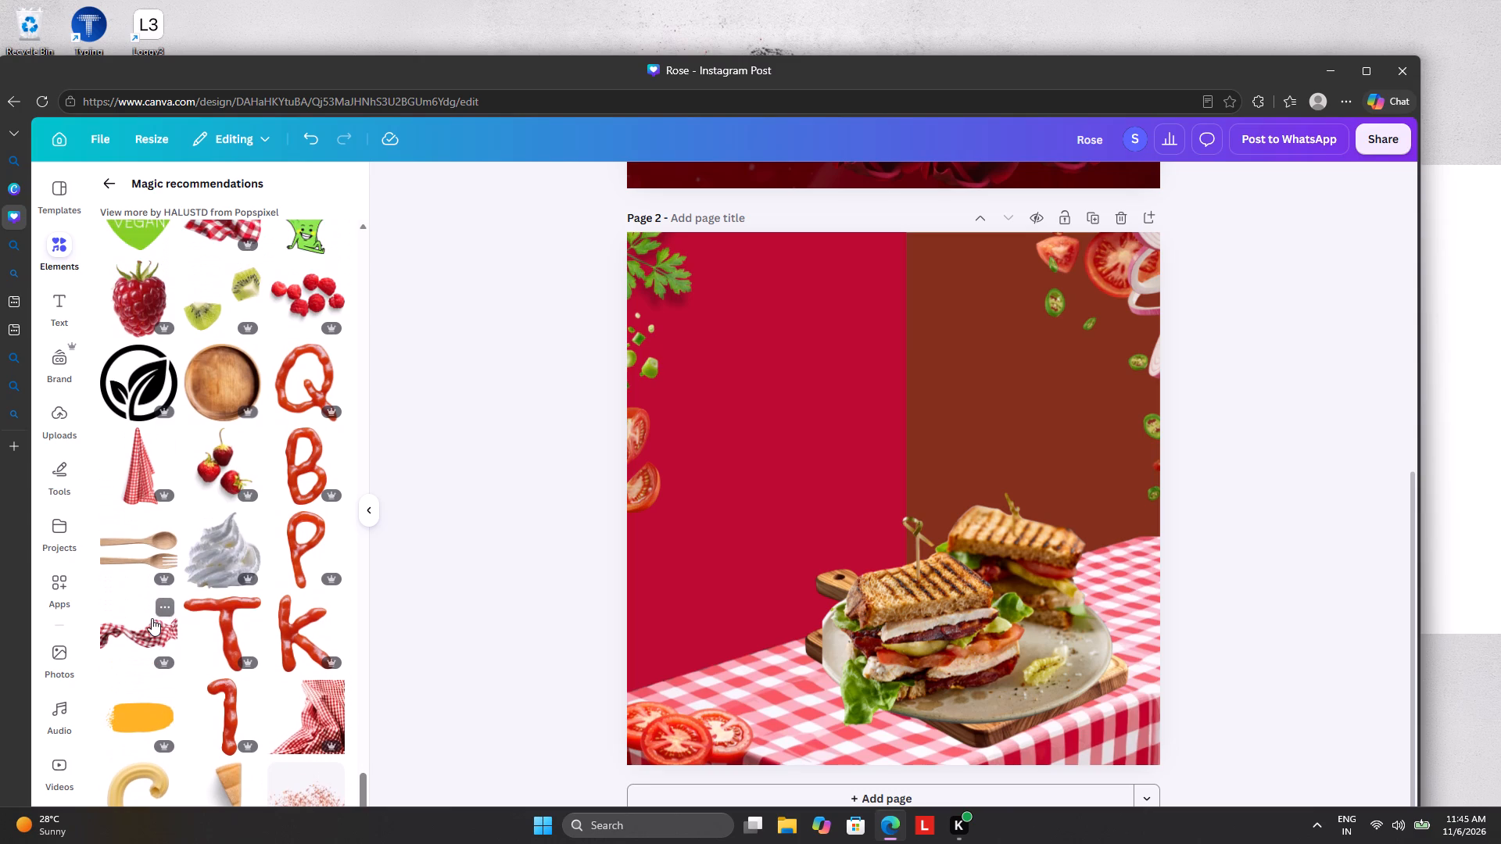
{"action": "scroll", "coordinate": [152, 618], "scroll_direction": "down", "scroll_amount": 1}
{"action": "scroll", "coordinate": [152, 618], "scroll_direction": "up", "scroll_amount": 3}
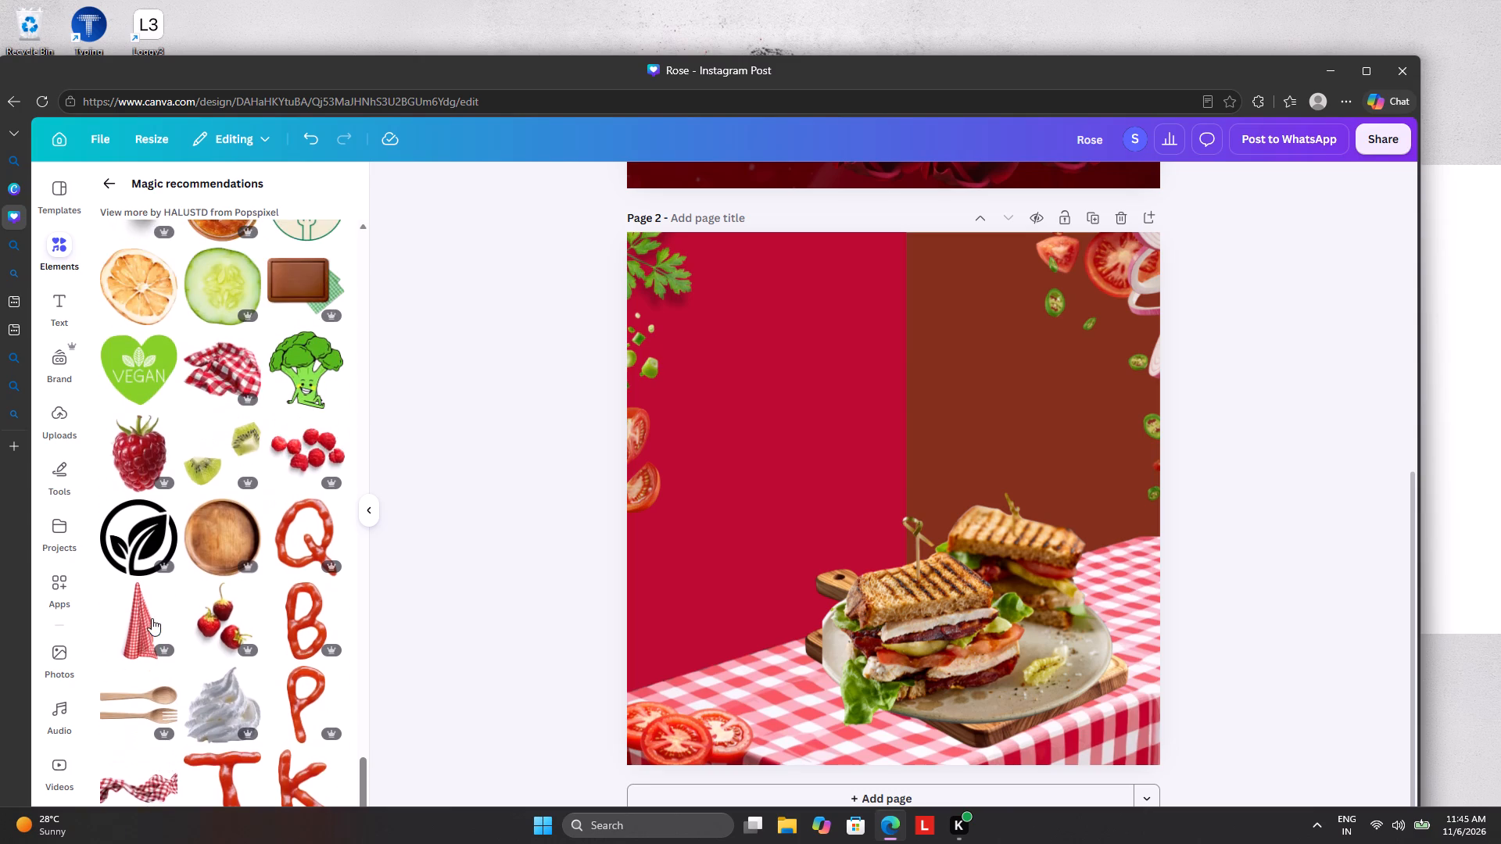
{"action": "scroll", "coordinate": [152, 618], "scroll_direction": "up", "scroll_amount": 19}
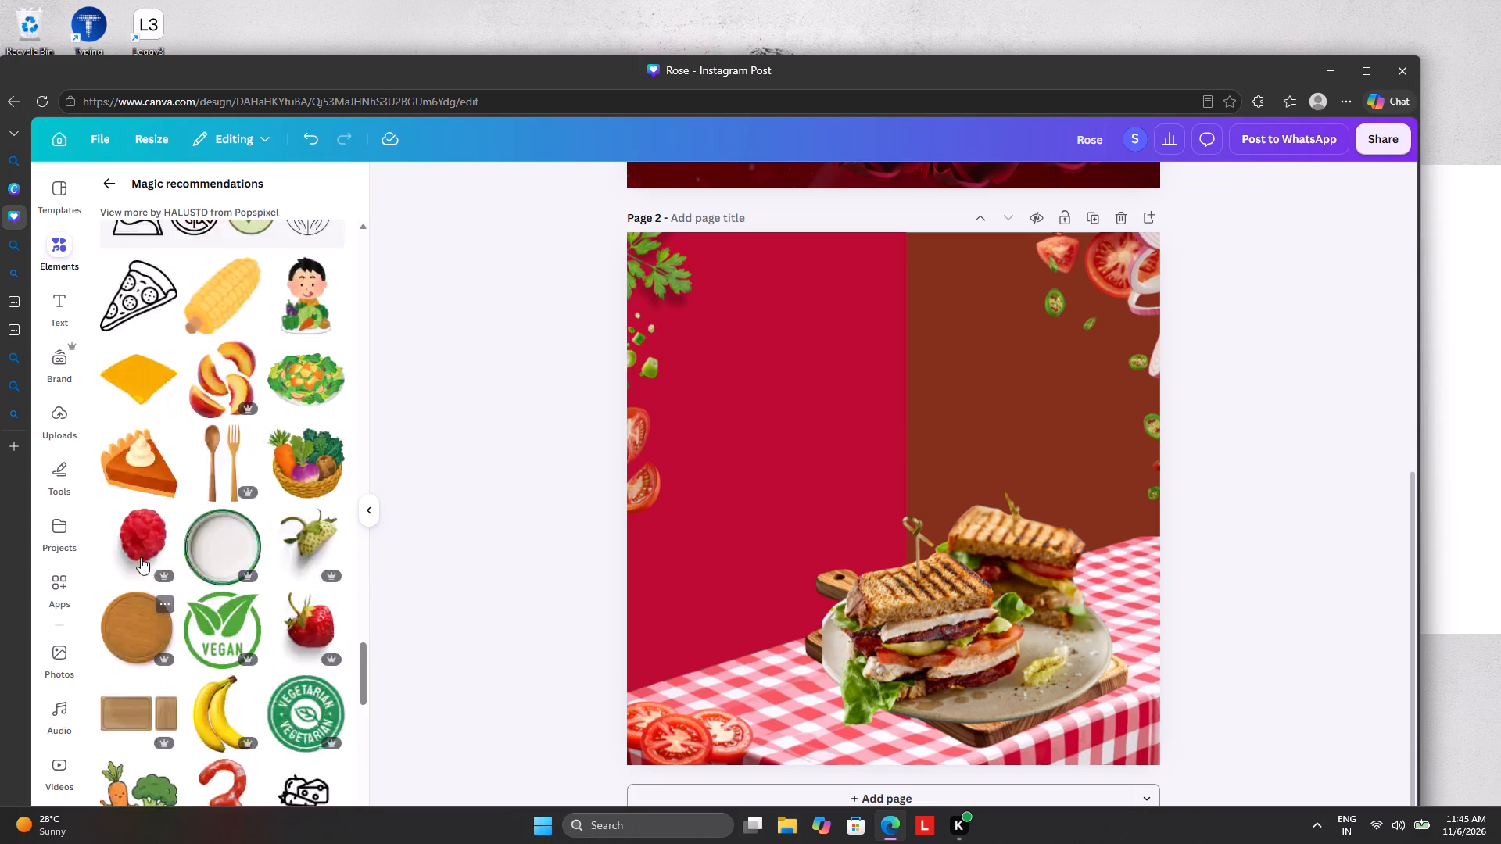
{"action": "scroll", "coordinate": [141, 557], "scroll_direction": "up", "scroll_amount": 20}
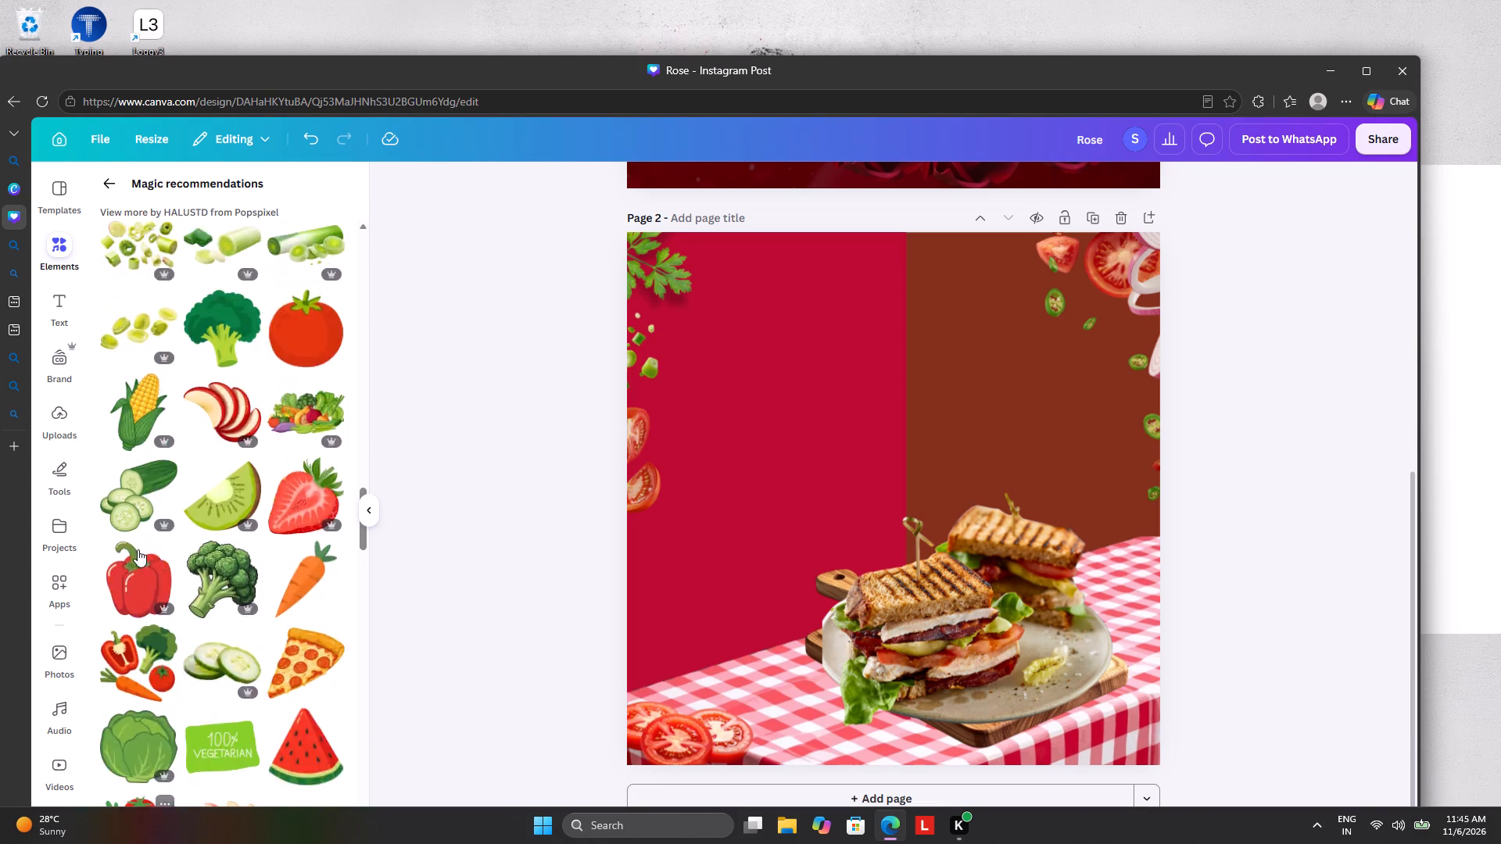
{"action": "scroll", "coordinate": [138, 549], "scroll_direction": "up", "scroll_amount": 14}
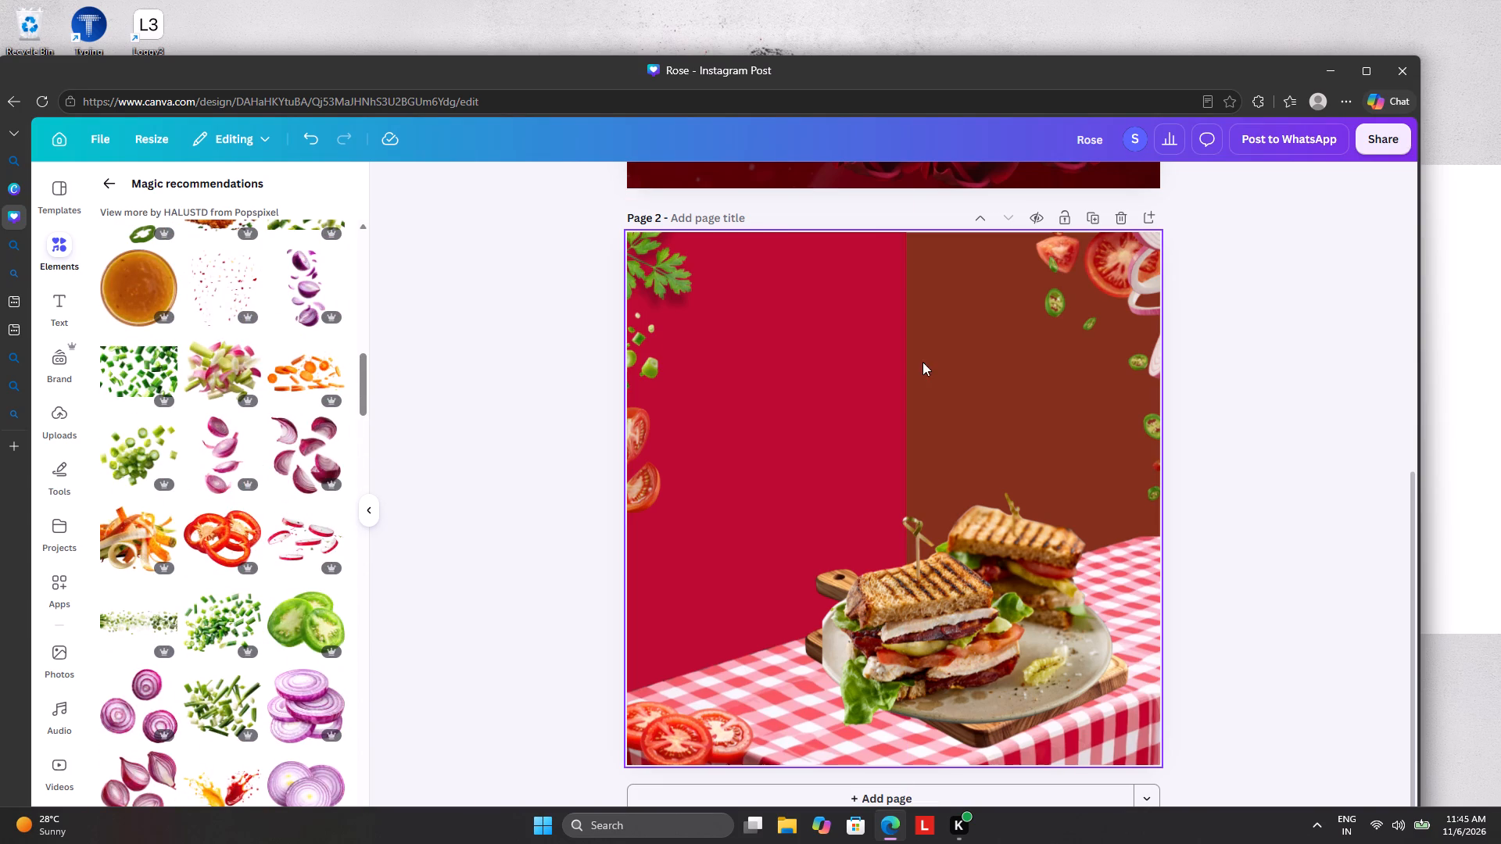
{"action": "left_click", "coordinate": [944, 358]}
{"action": "left_click", "coordinate": [856, 180]}
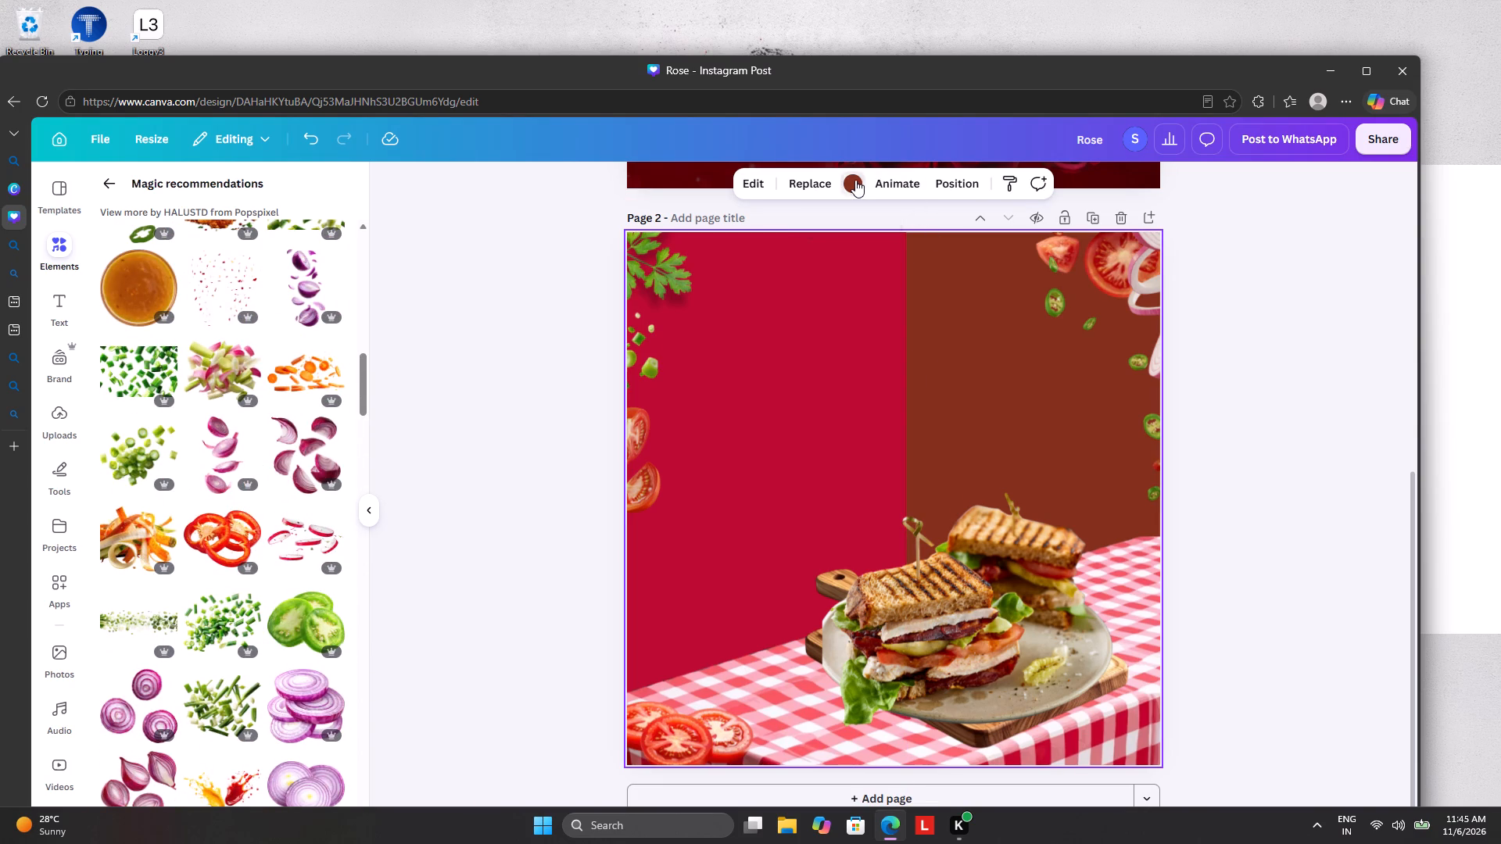
{"action": "left_click", "coordinate": [148, 300]}
{"action": "left_click", "coordinate": [898, 447]}
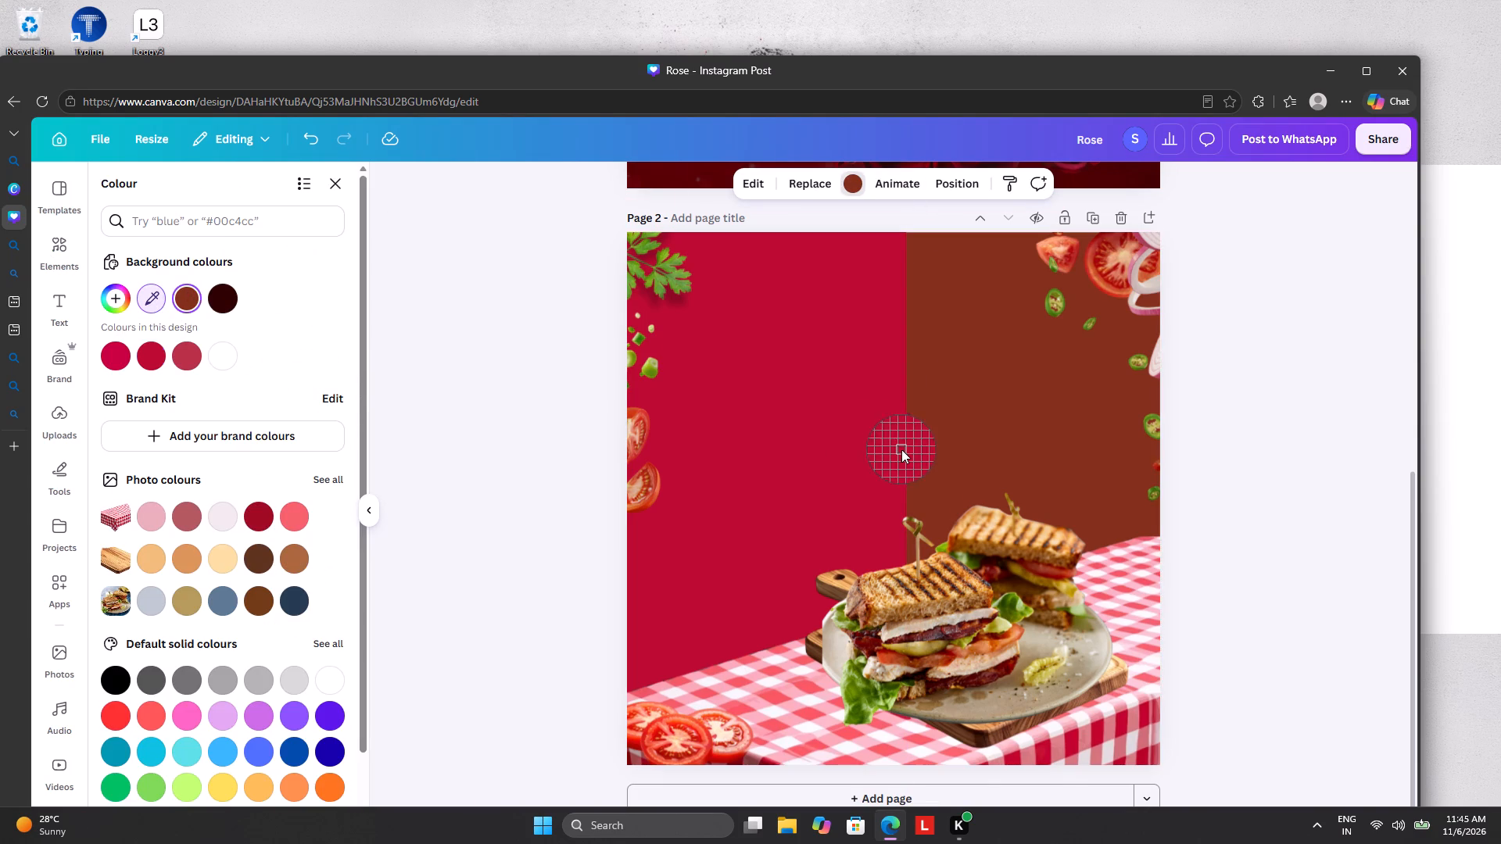
{"action": "left_click", "coordinate": [364, 364]}
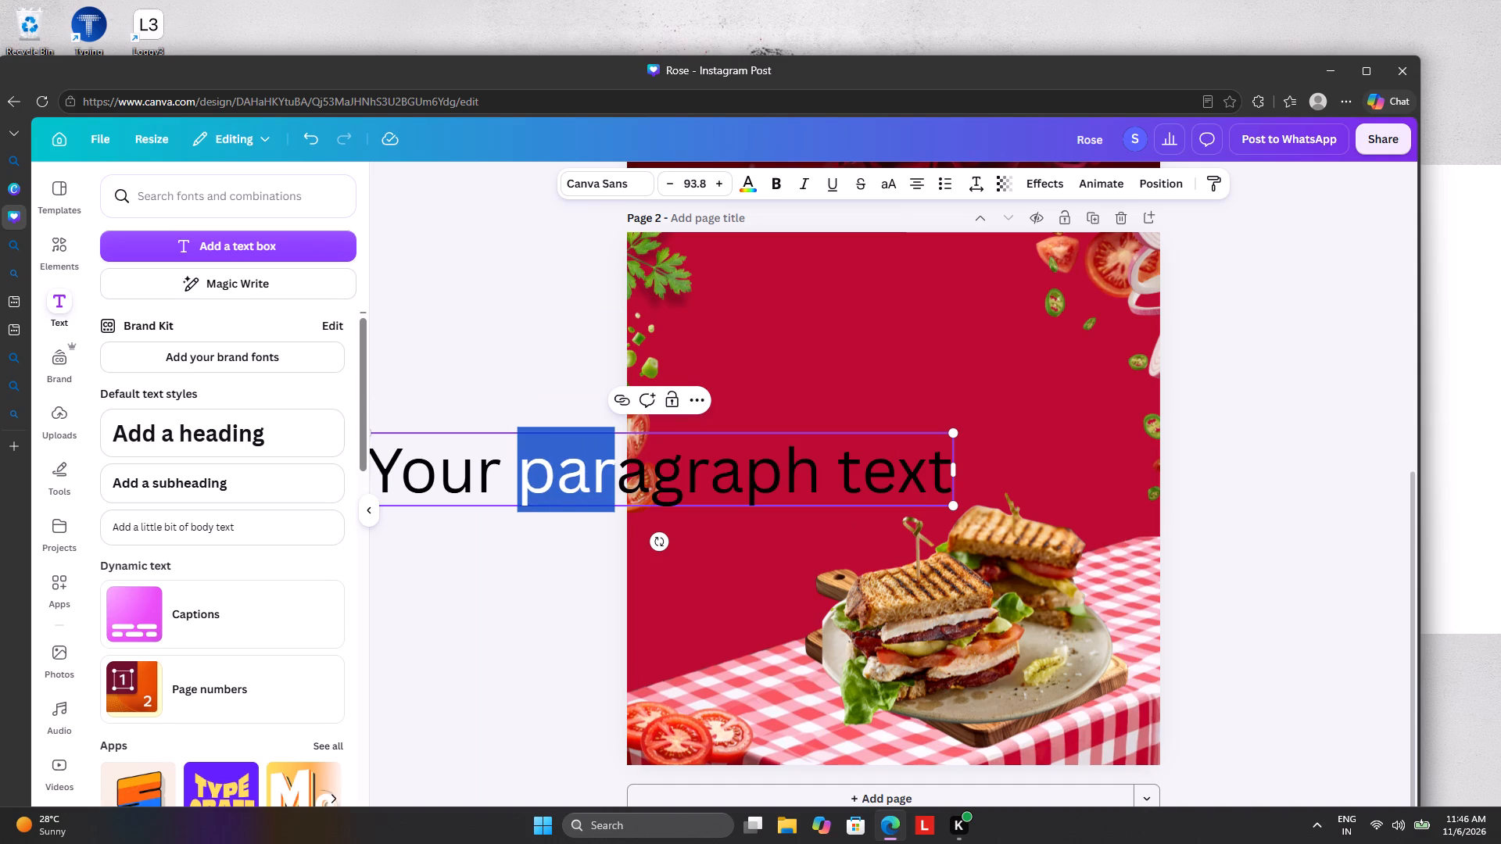
Replace the placeholder text with SANDWICHES and widen the text box so the word fits on one line.
{"action": "left_click", "coordinate": [942, 479]}
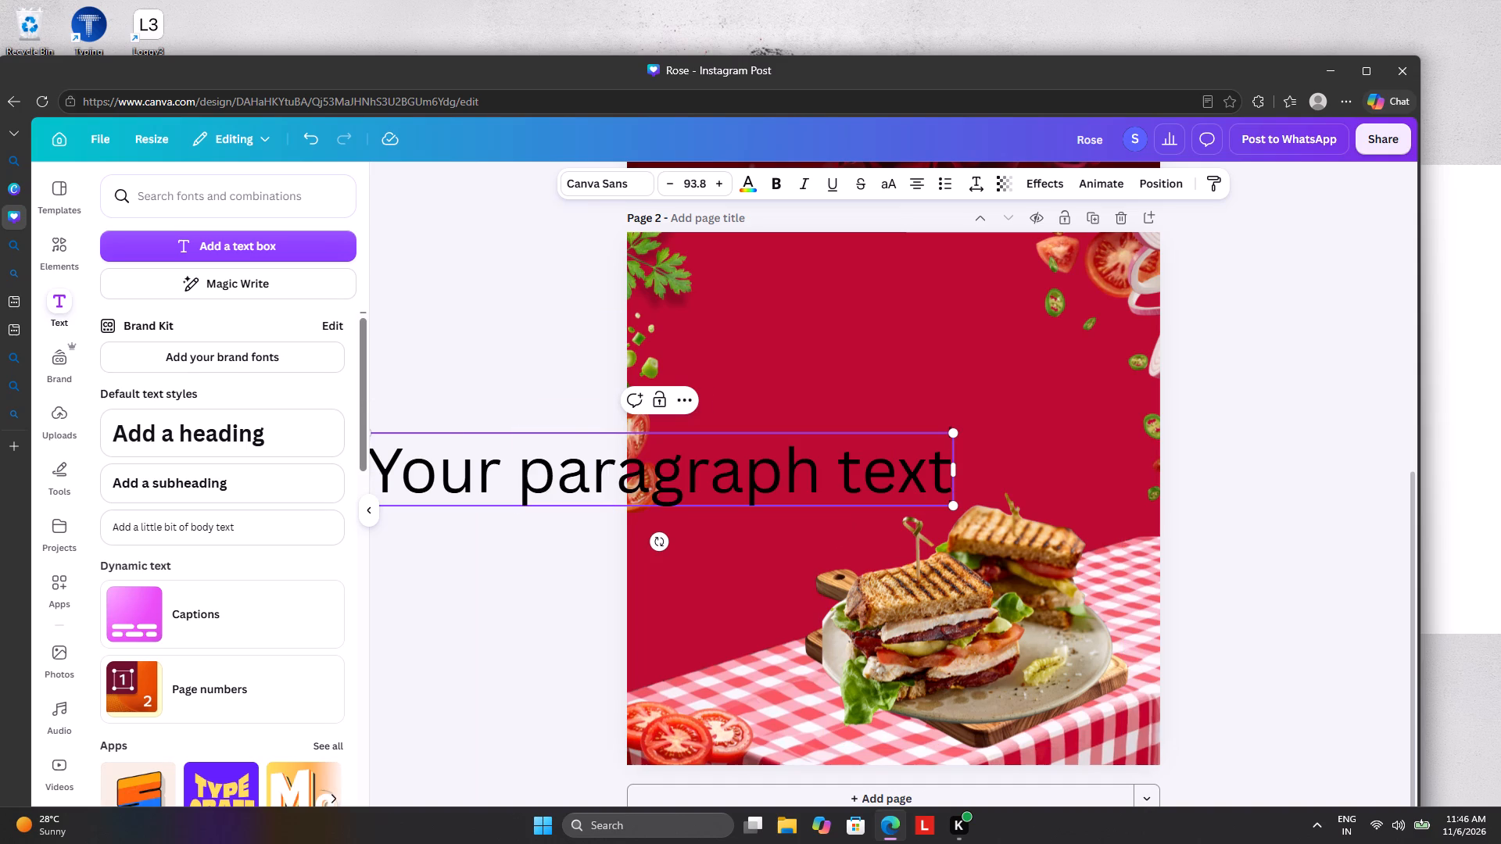
{"action": "key", "text": "BackSpace"}
{"action": "key", "text": "BackSpace"}
{"action": "key", "text": "BackSpace"}
{"action": "key", "text": "BackSpace"}
{"action": "key", "text": "BackSpace"}
{"action": "key", "text": "BackSpace"}
{"action": "key", "text": "BackSpace"}
{"action": "key", "text": "BackSpace"}
{"action": "key", "text": "BackSpace"}
{"action": "key", "text": "BackSpace"}
{"action": "key", "text": "BackSpace"}
{"action": "key", "text": "BackSpace"}
{"action": "key", "text": "BackSpace"}
{"action": "key", "text": "BackSpace"}
{"action": "key", "text": "BackSpace"}
{"action": "key", "text": "BackSpace"}
{"action": "key", "text": "BackSpace"}
{"action": "key", "text": "BackSpace"}
{"action": "key", "text": "BackSpace"}
{"action": "key", "text": "BackSpace"}
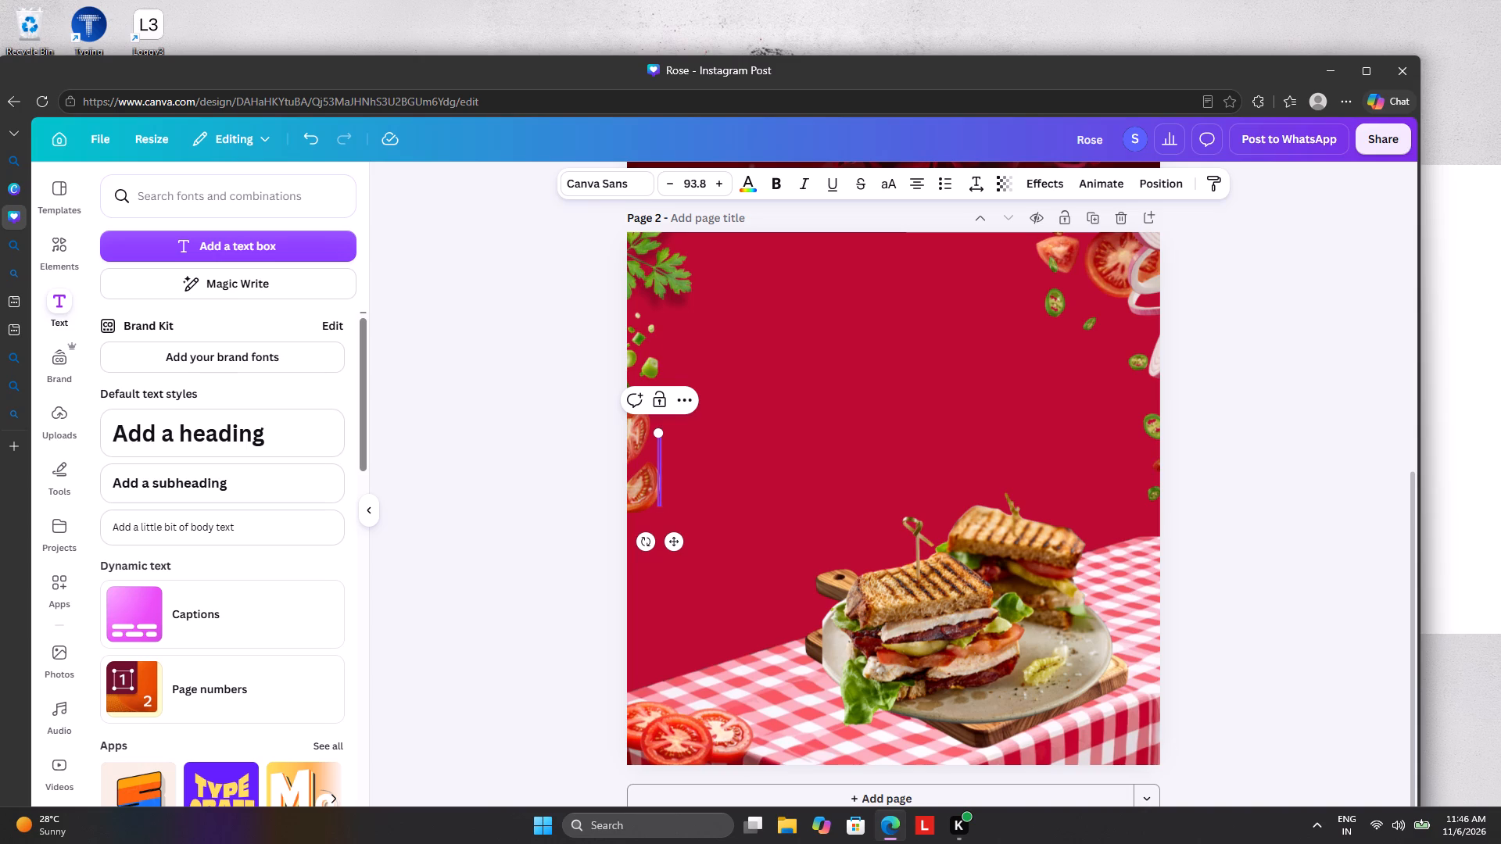
{"action": "key", "text": "s"}
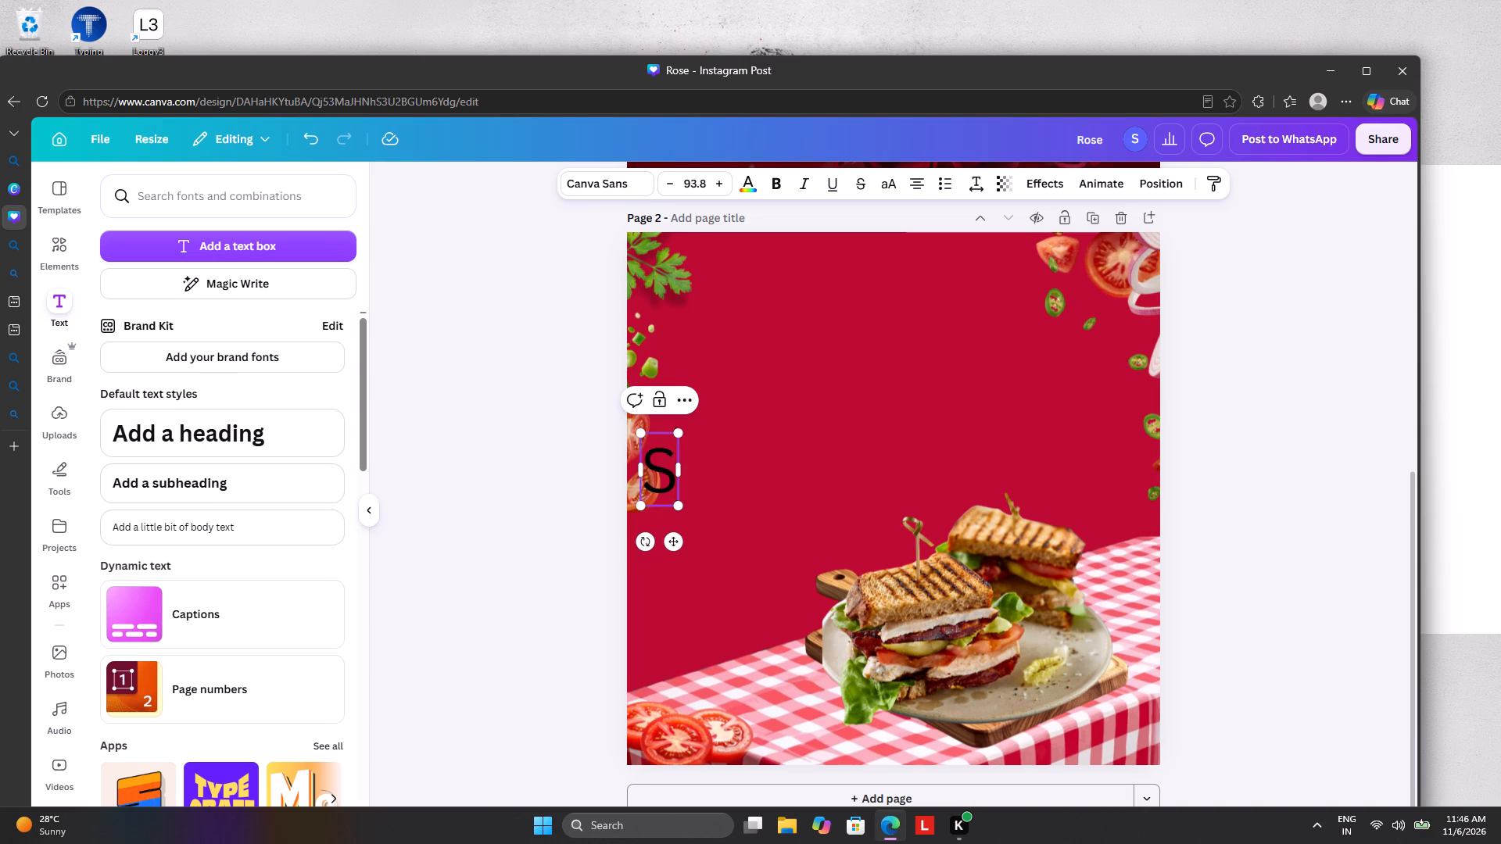
{"action": "key", "text": "a"}
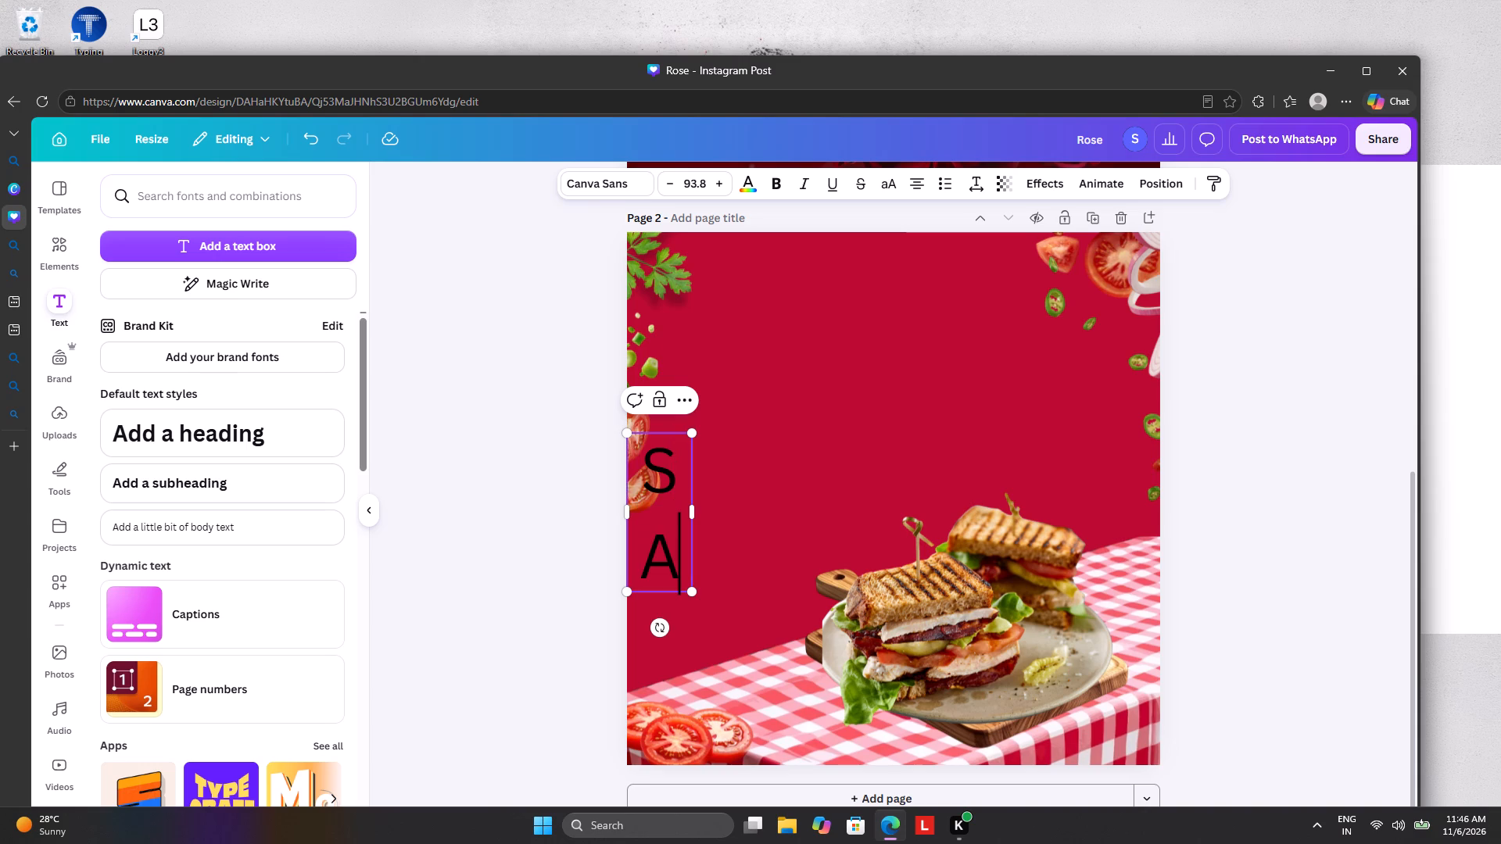
{"action": "key", "text": "BackSpace"}
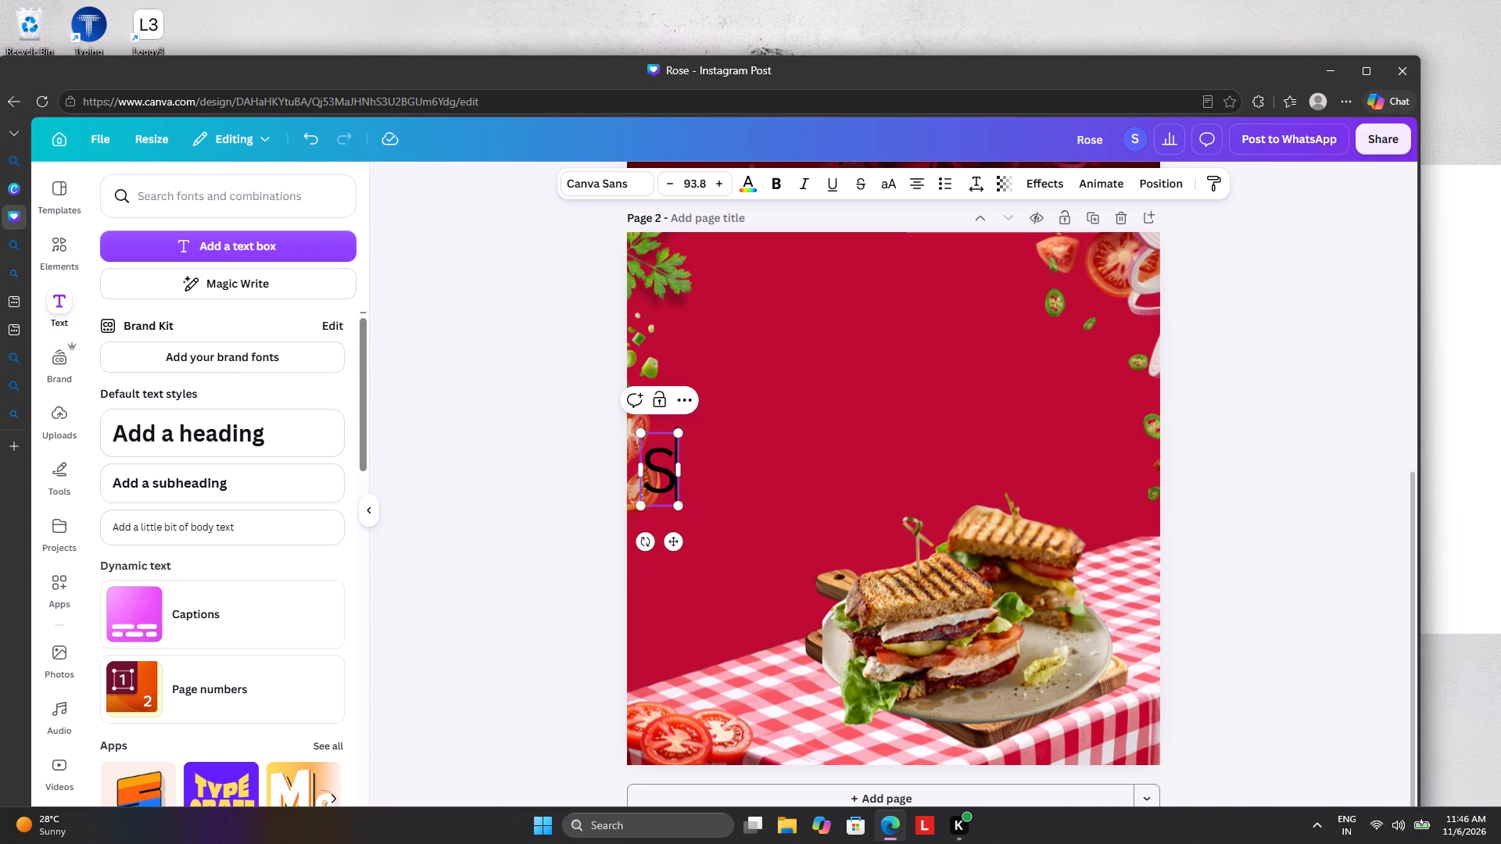
{"action": "key", "text": "a"}
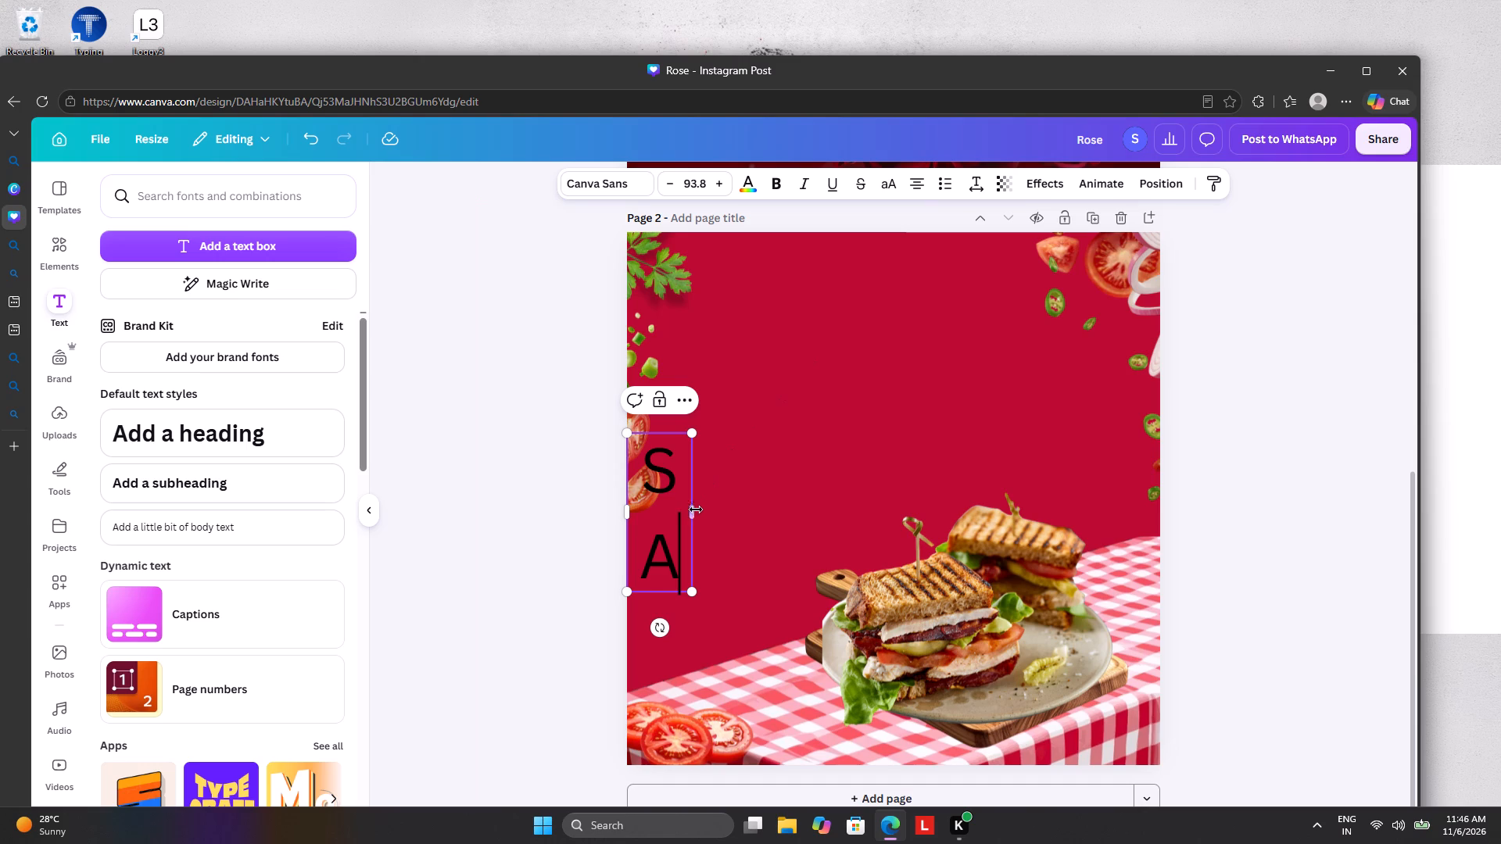
{"action": "left_click_drag", "start_coordinate": [698, 510], "coordinate": [760, 501]}
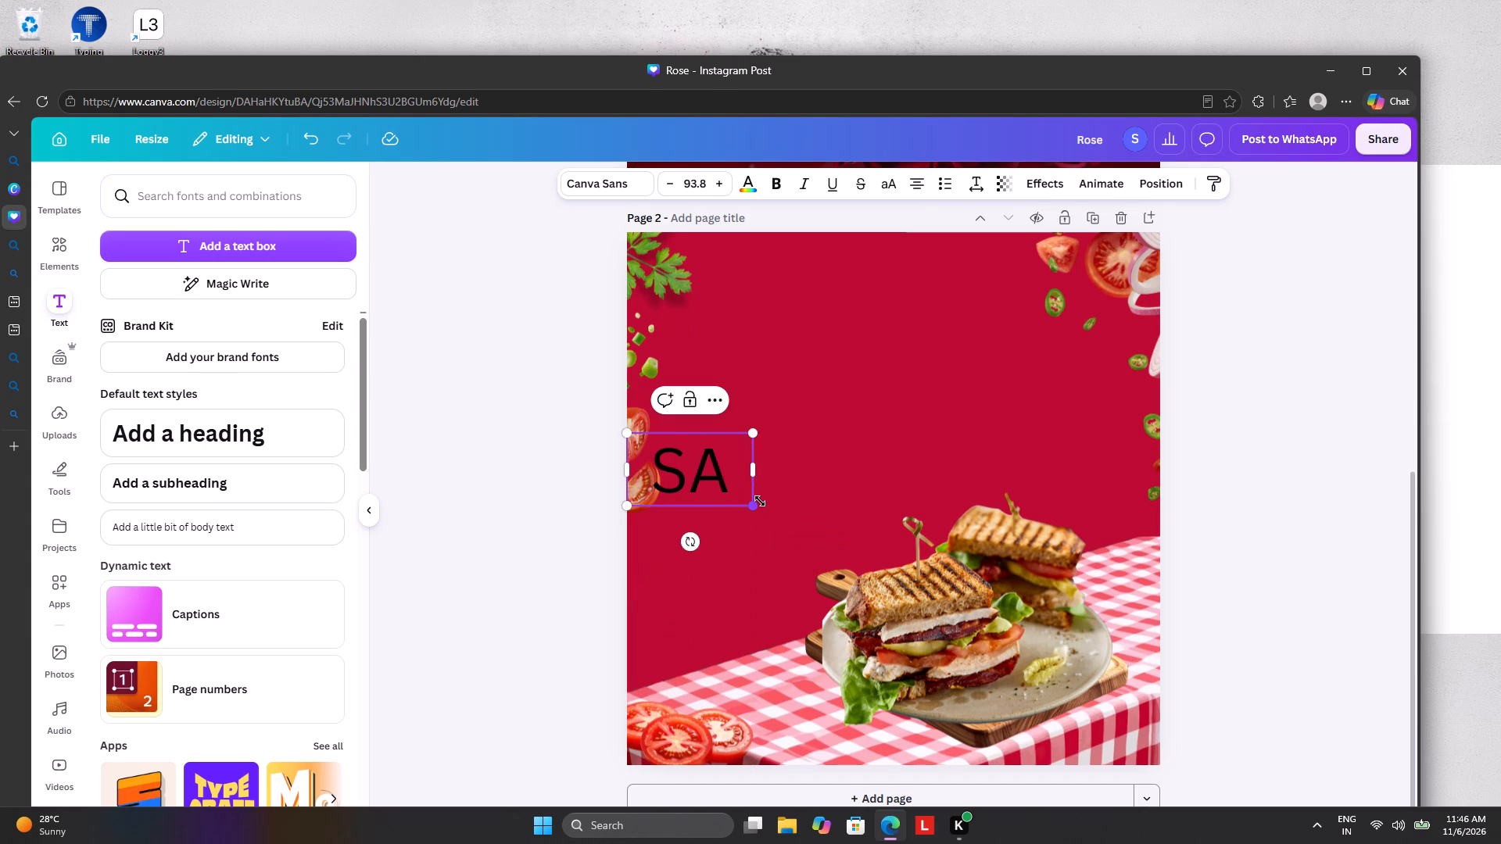
{"action": "key", "text": "n"}
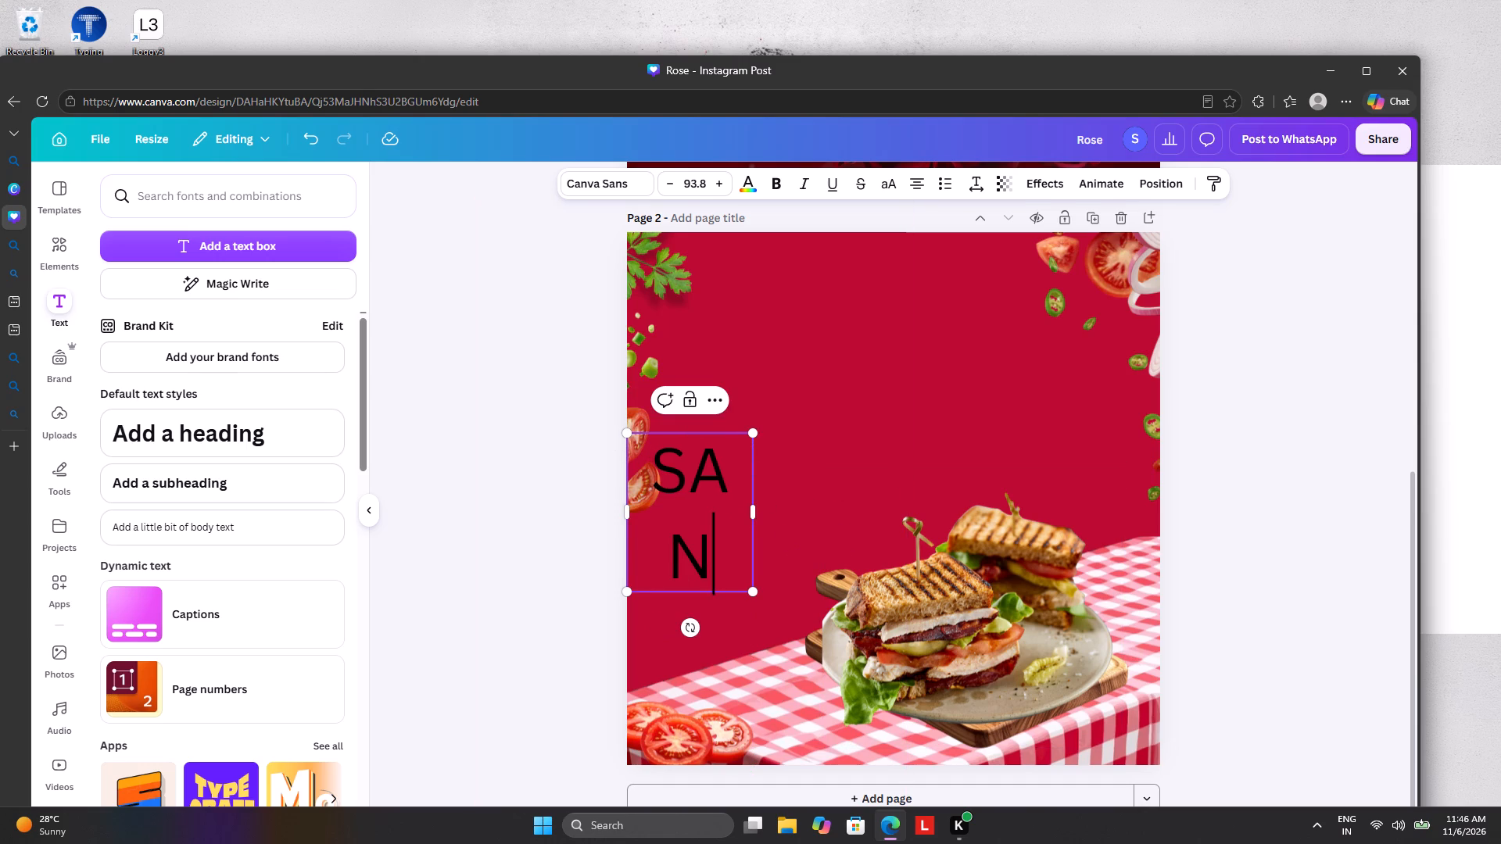
{"action": "left_click_drag", "start_coordinate": [756, 513], "coordinate": [790, 519]}
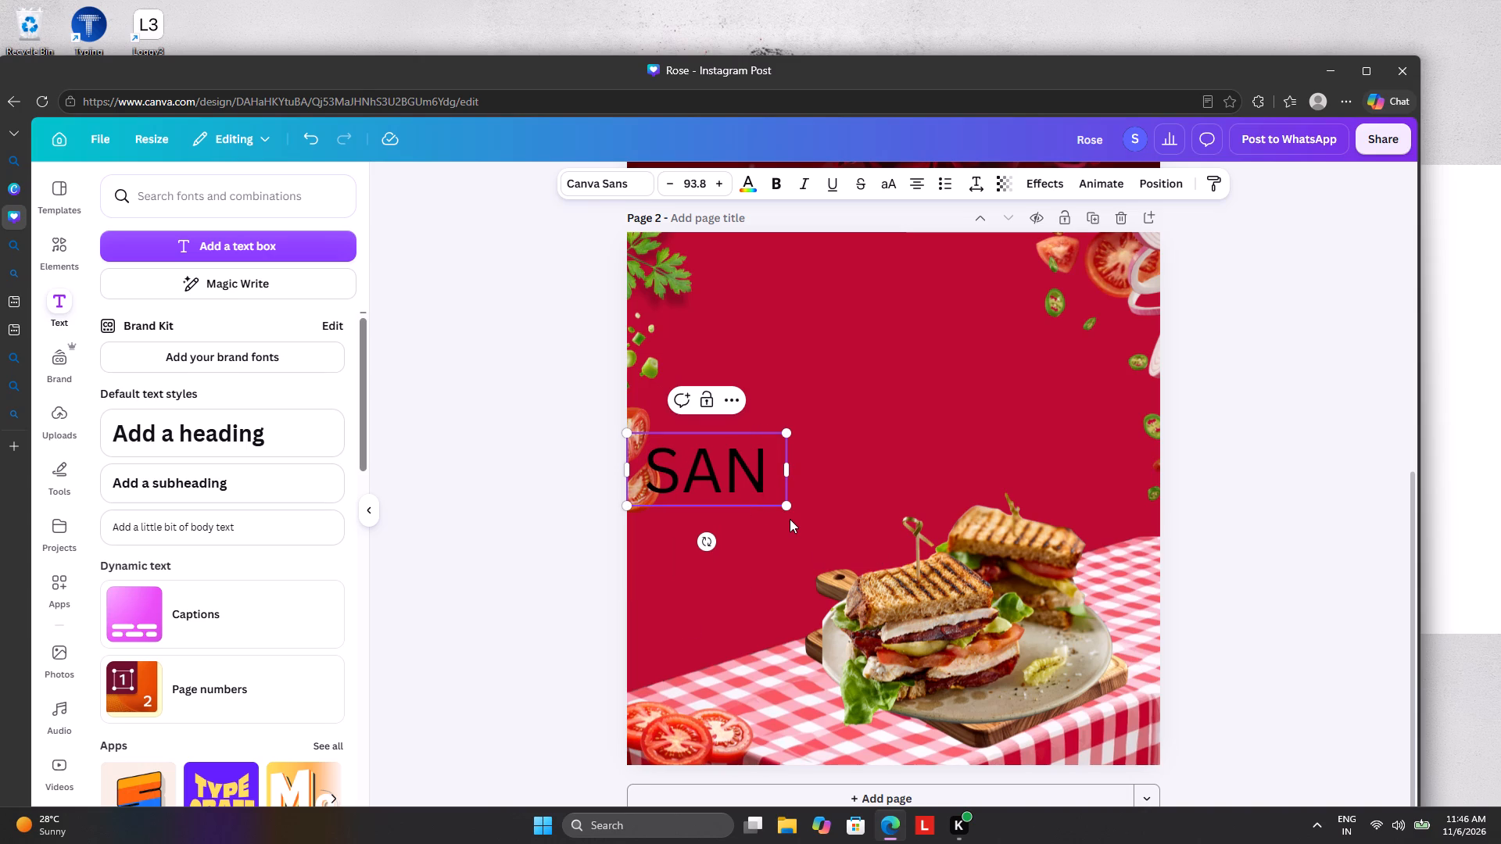
{"action": "key", "text": "d"}
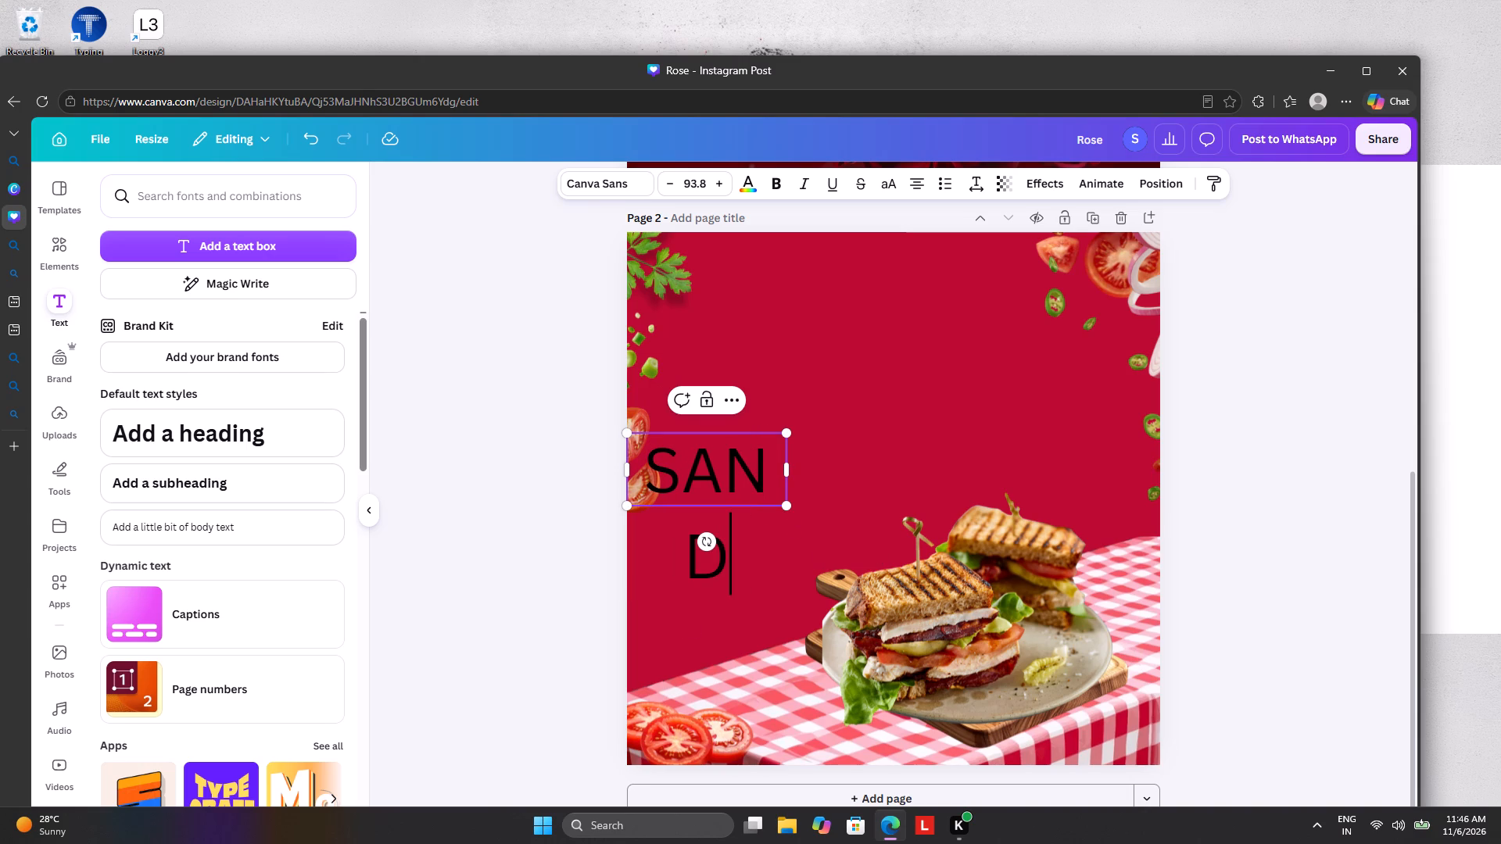
{"action": "key", "text": "w"}
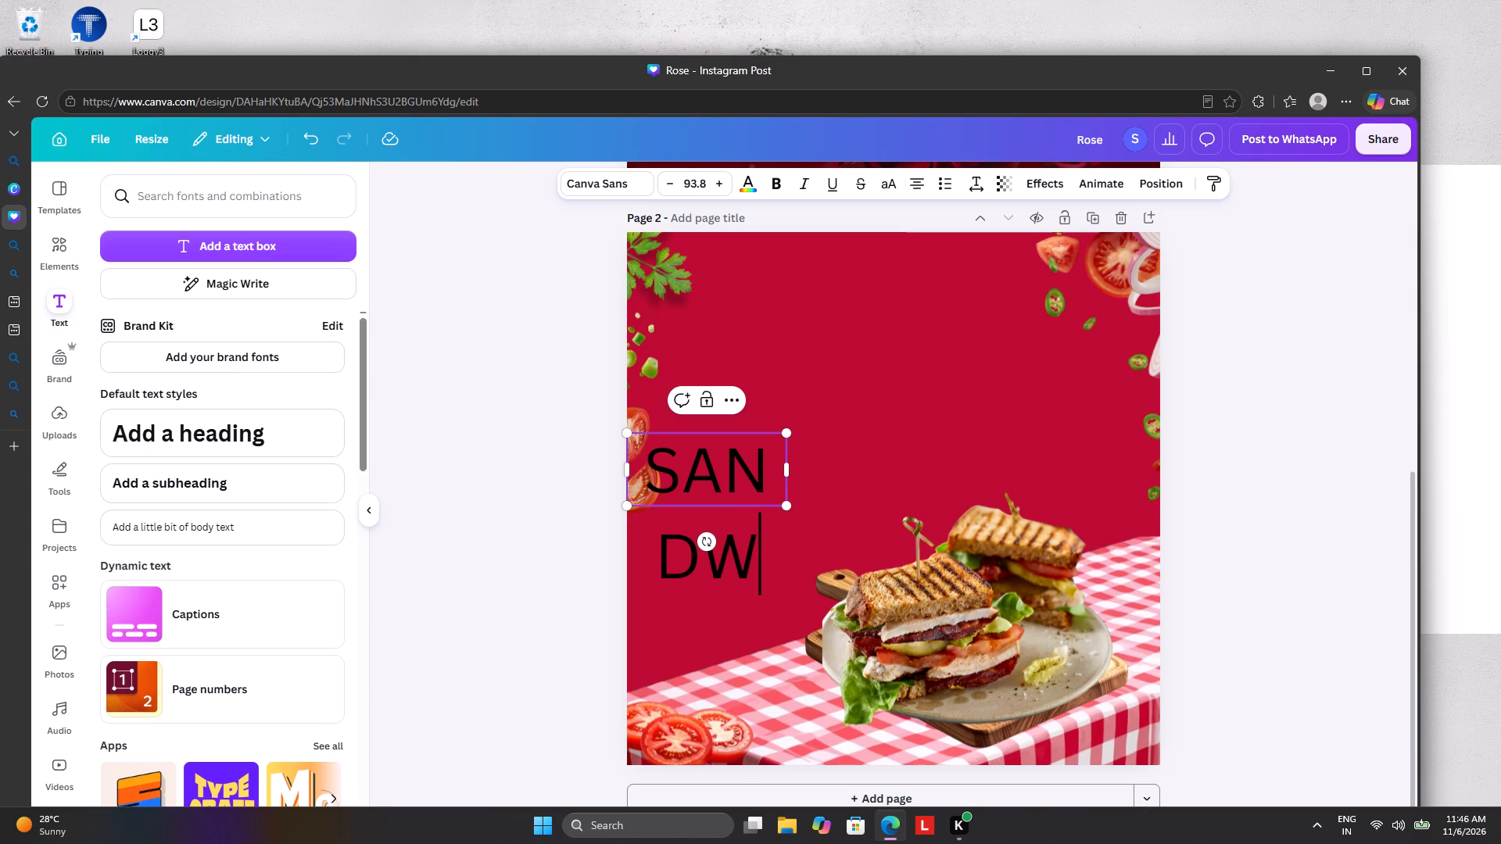
{"action": "key", "text": "i"}
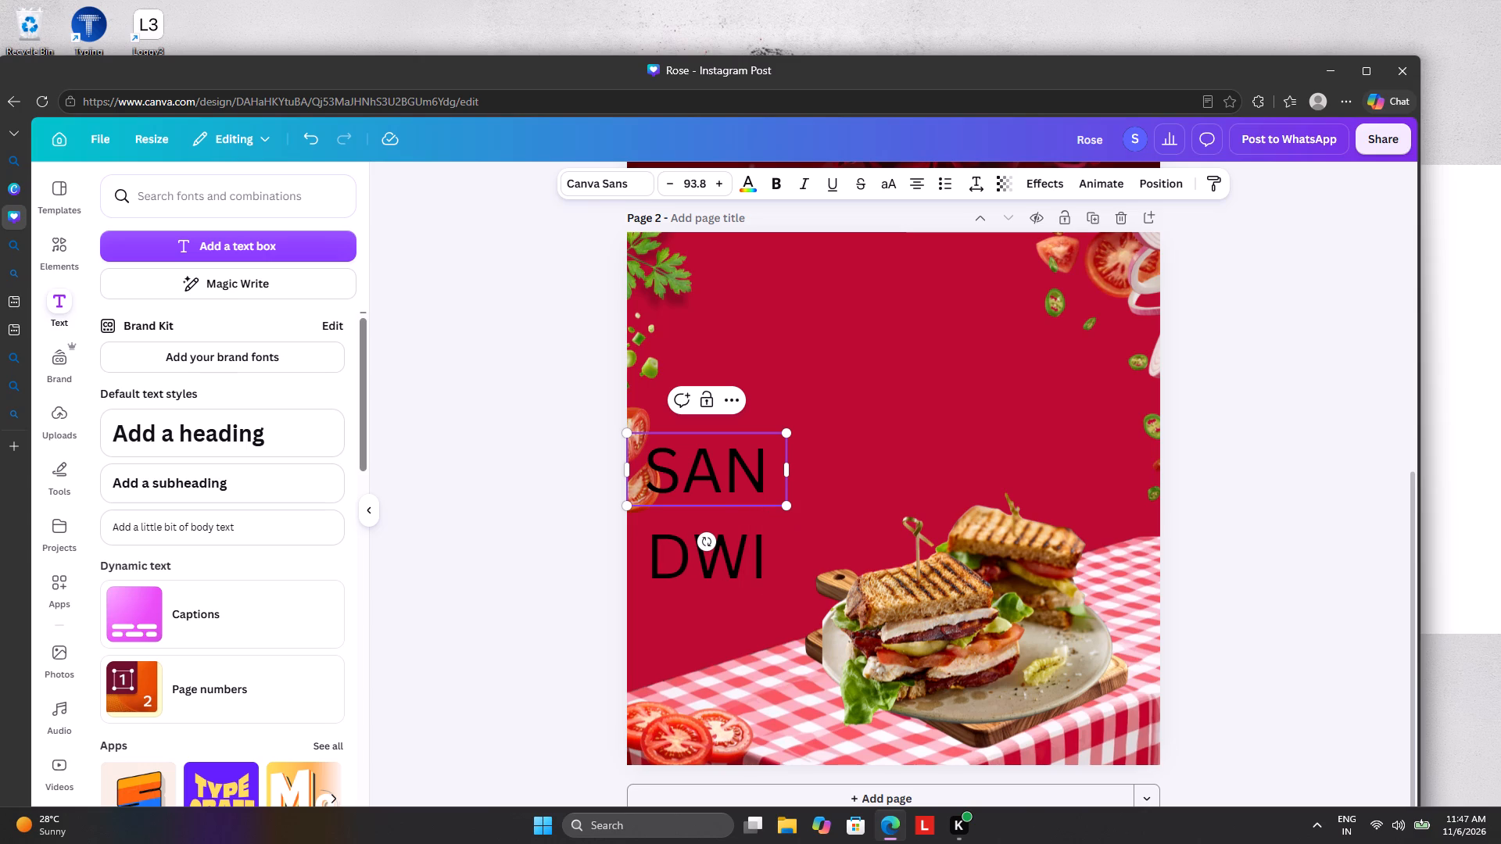
{"action": "key", "text": "c"}
{"action": "key", "text": "h"}
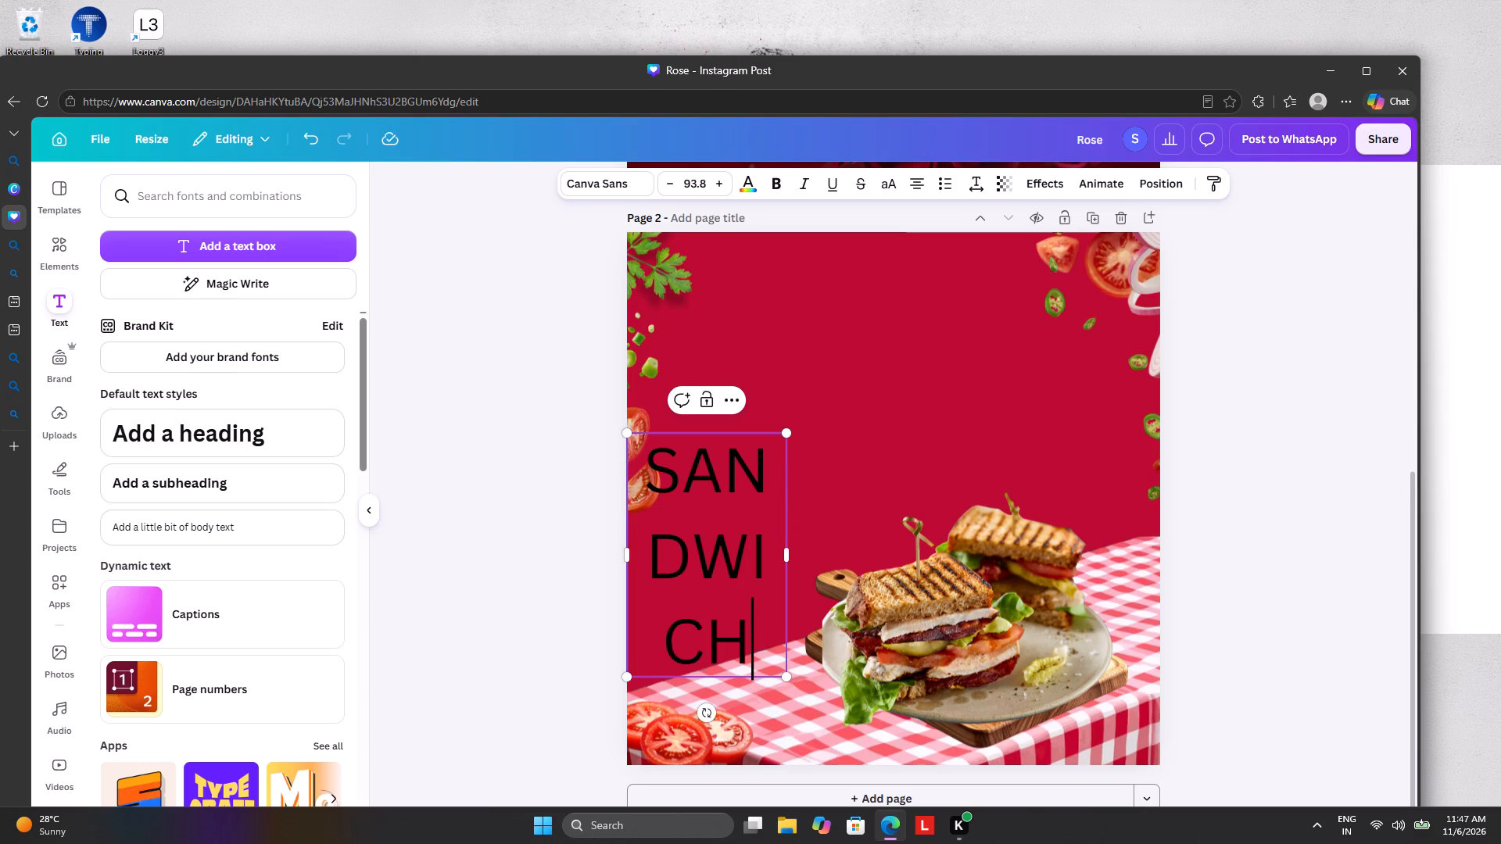
{"action": "type", "text": "ES"}
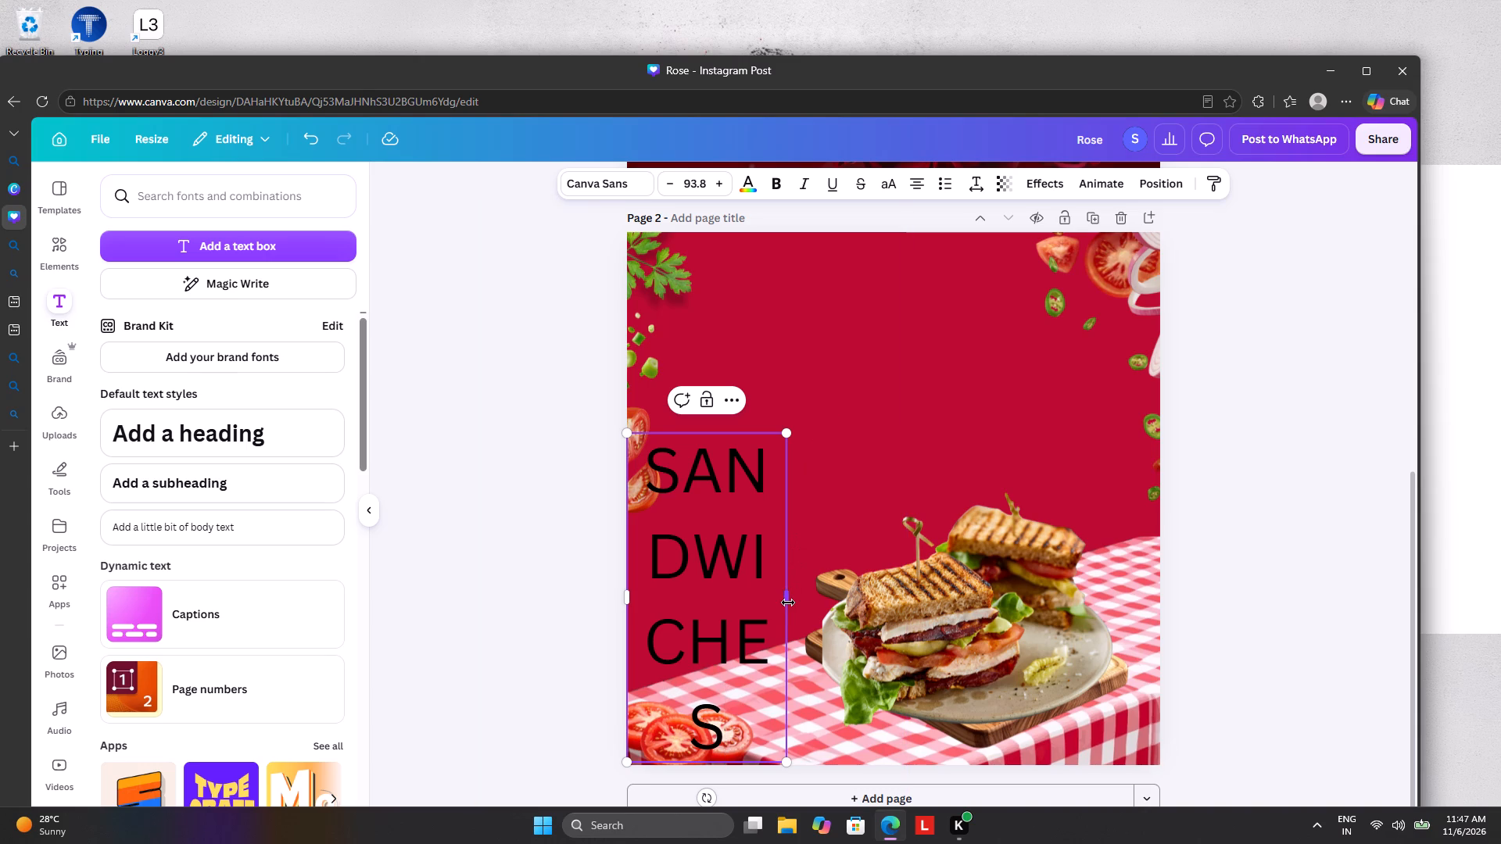
{"action": "left_click_drag", "start_coordinate": [788, 598], "coordinate": [1077, 527]}
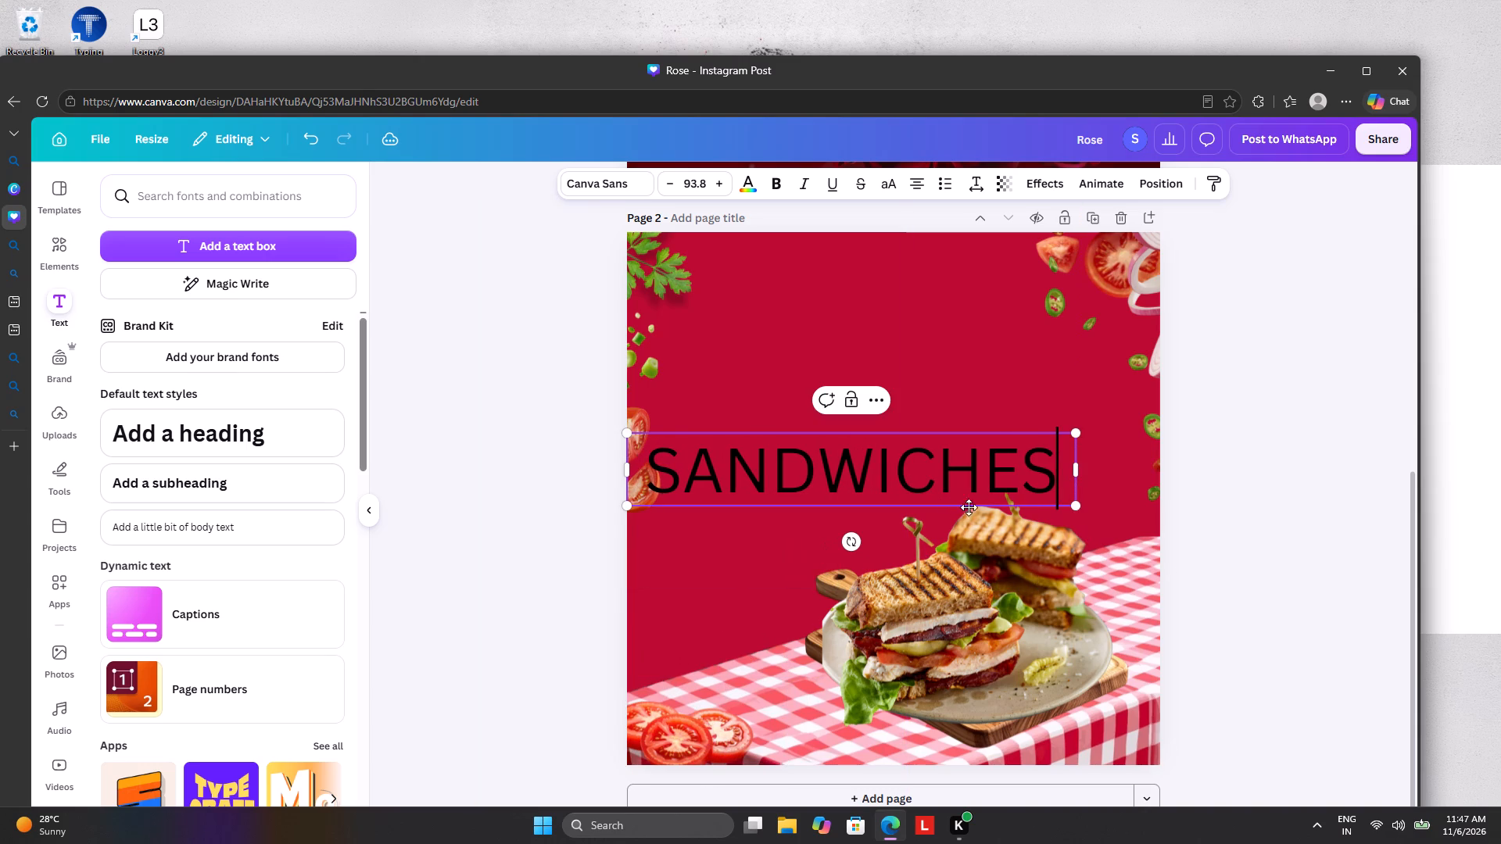
Move the SANDWICHES heading up into the empty red area above the sandwiches, roughly centred across the page.
{"action": "left_click_drag", "start_coordinate": [919, 490], "coordinate": [958, 468]}
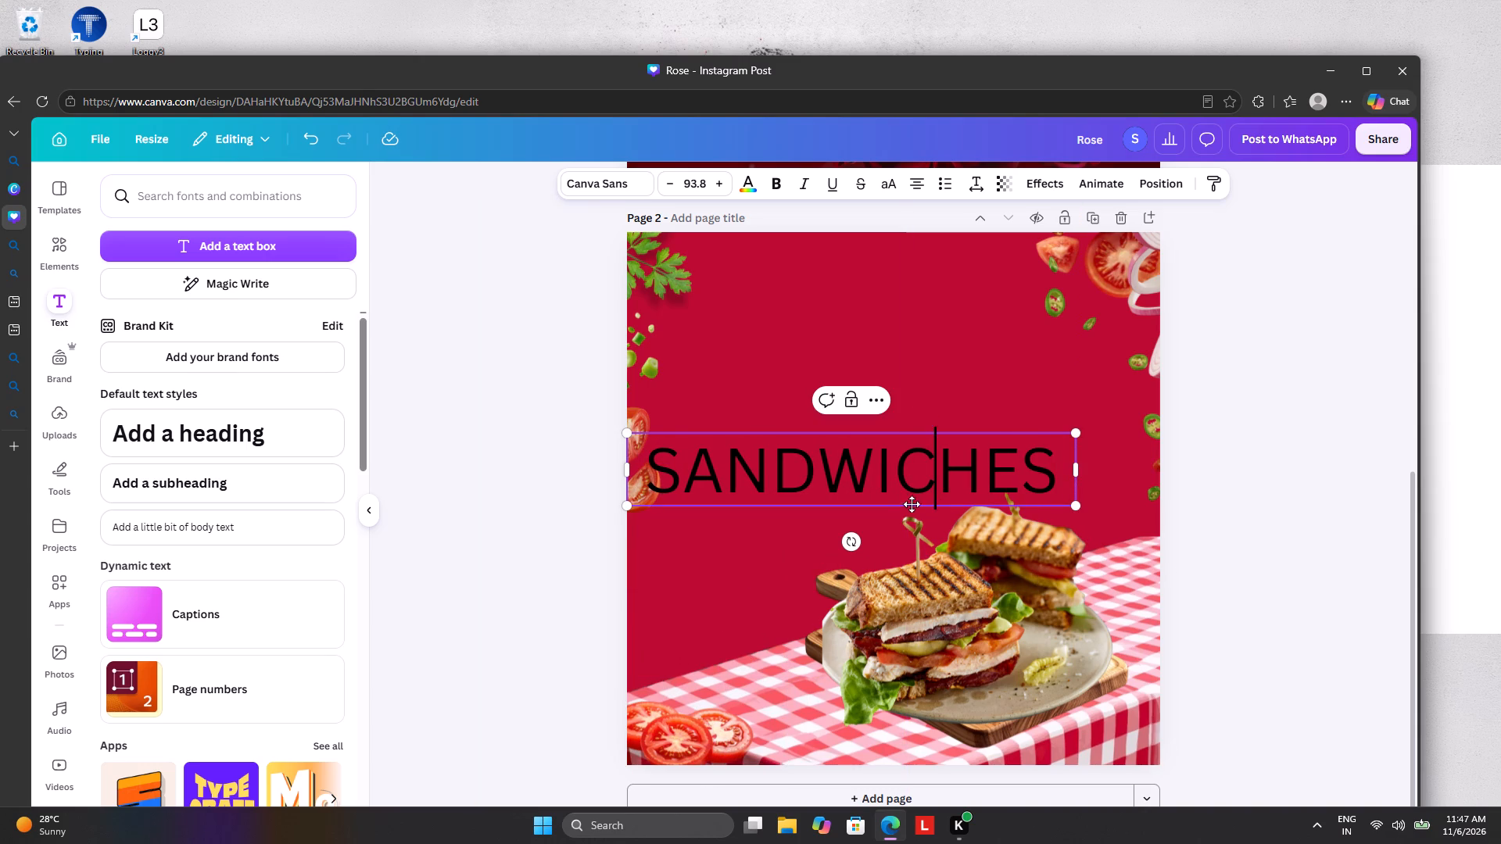
{"action": "left_click_drag", "start_coordinate": [909, 508], "coordinate": [946, 419]}
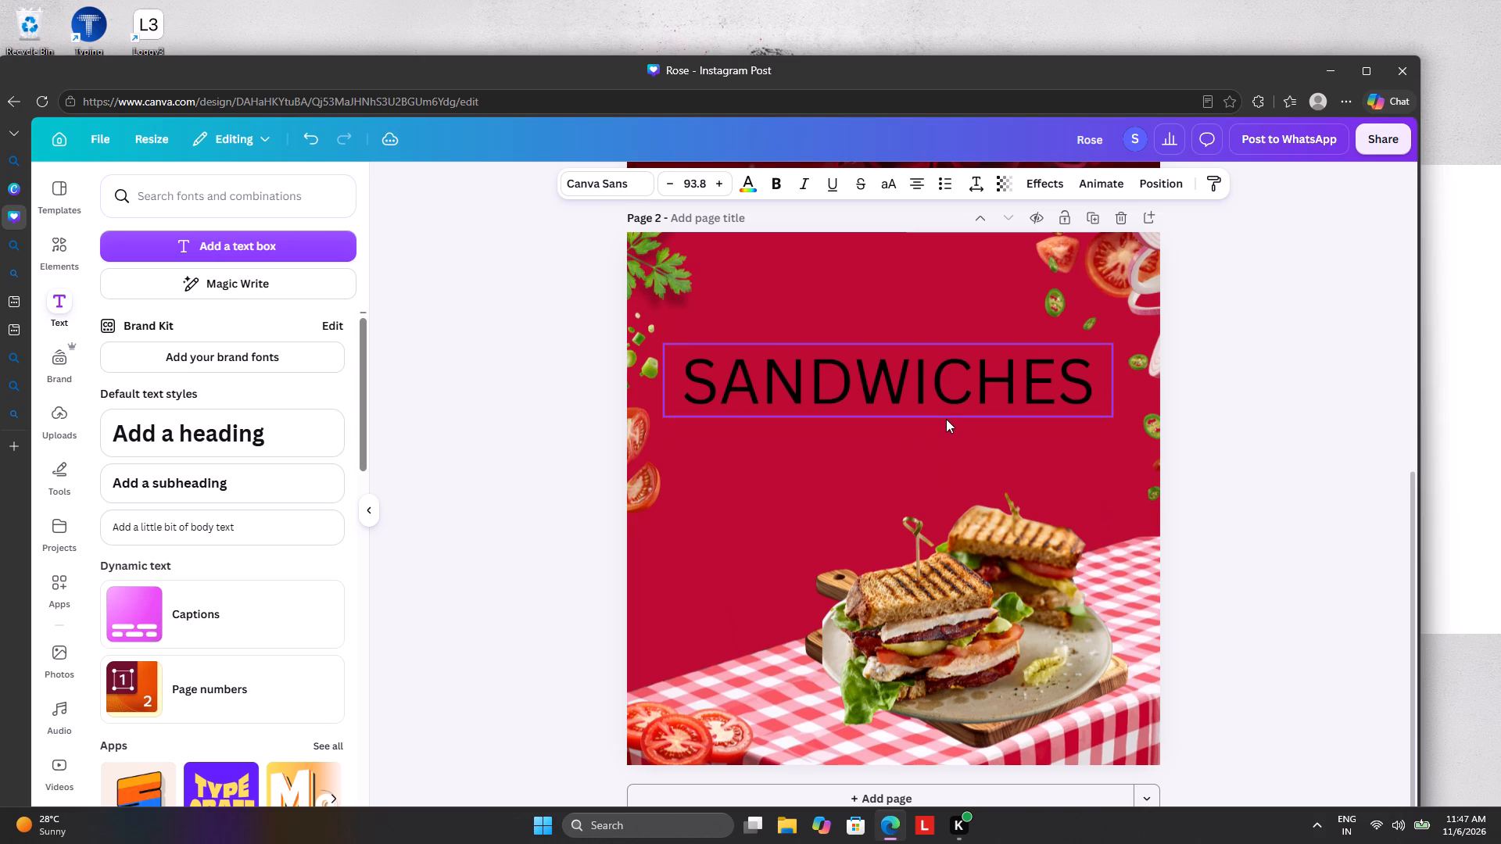
{"action": "left_click_drag", "start_coordinate": [946, 419], "coordinate": [944, 420]}
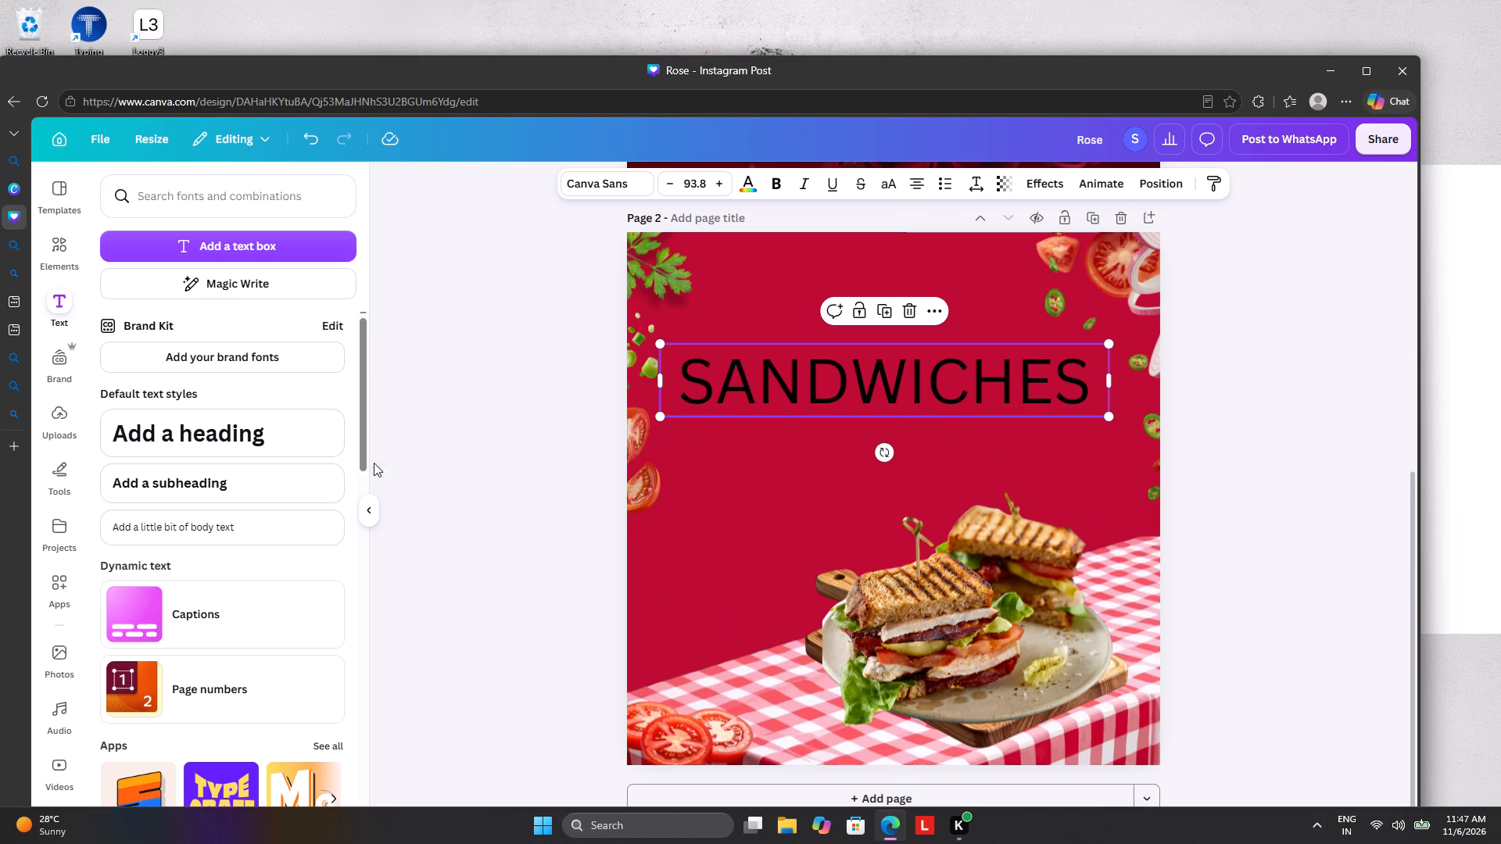
Try Leckerli One and Celandine on the SANDWICHES heading, settling on the handwriting font Aloja.
{"action": "left_click", "coordinate": [604, 190]}
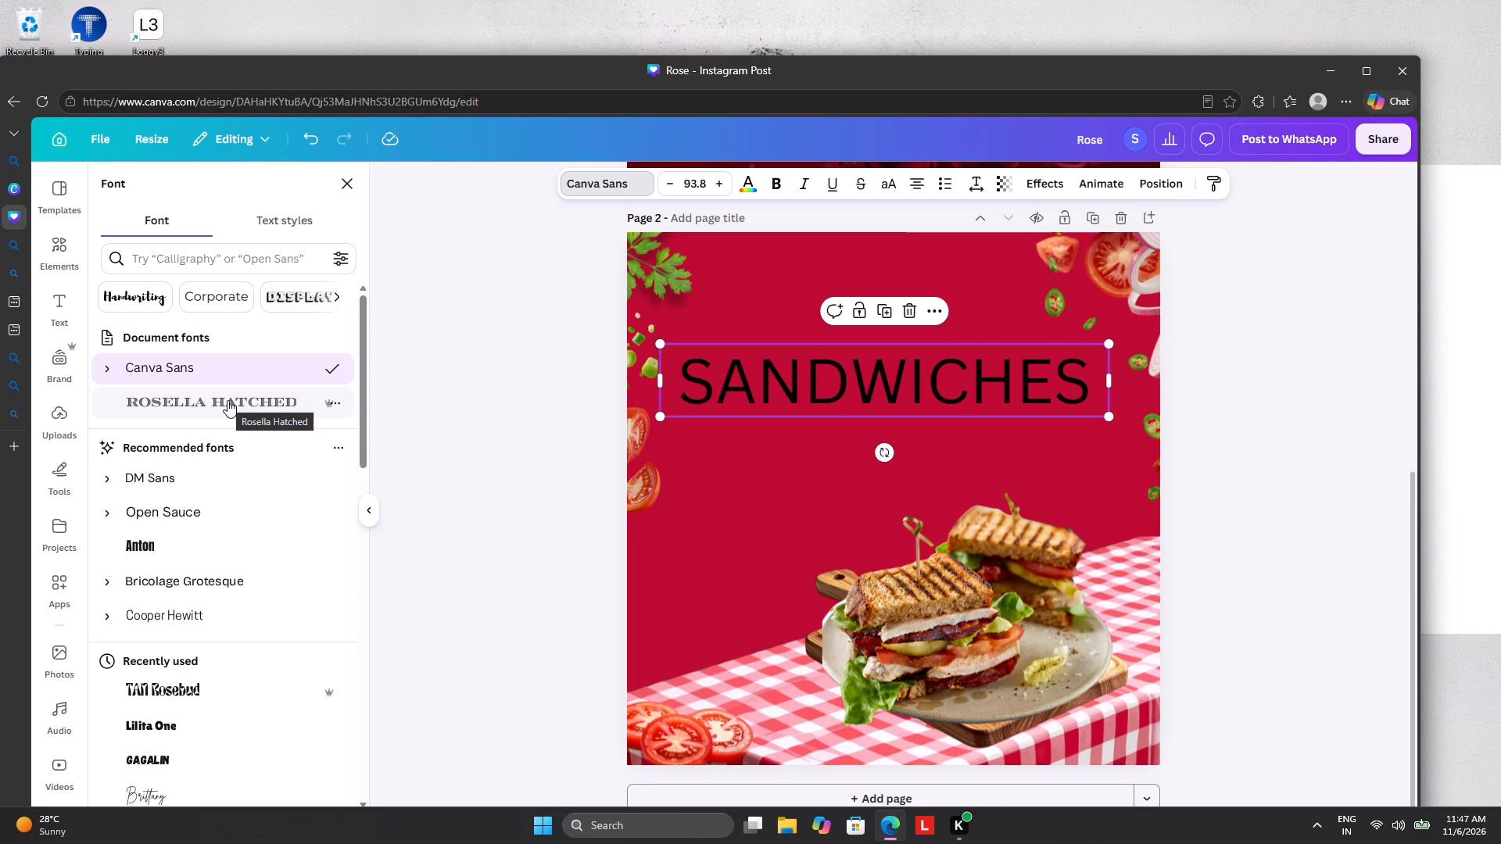
{"action": "left_click", "coordinate": [132, 302]}
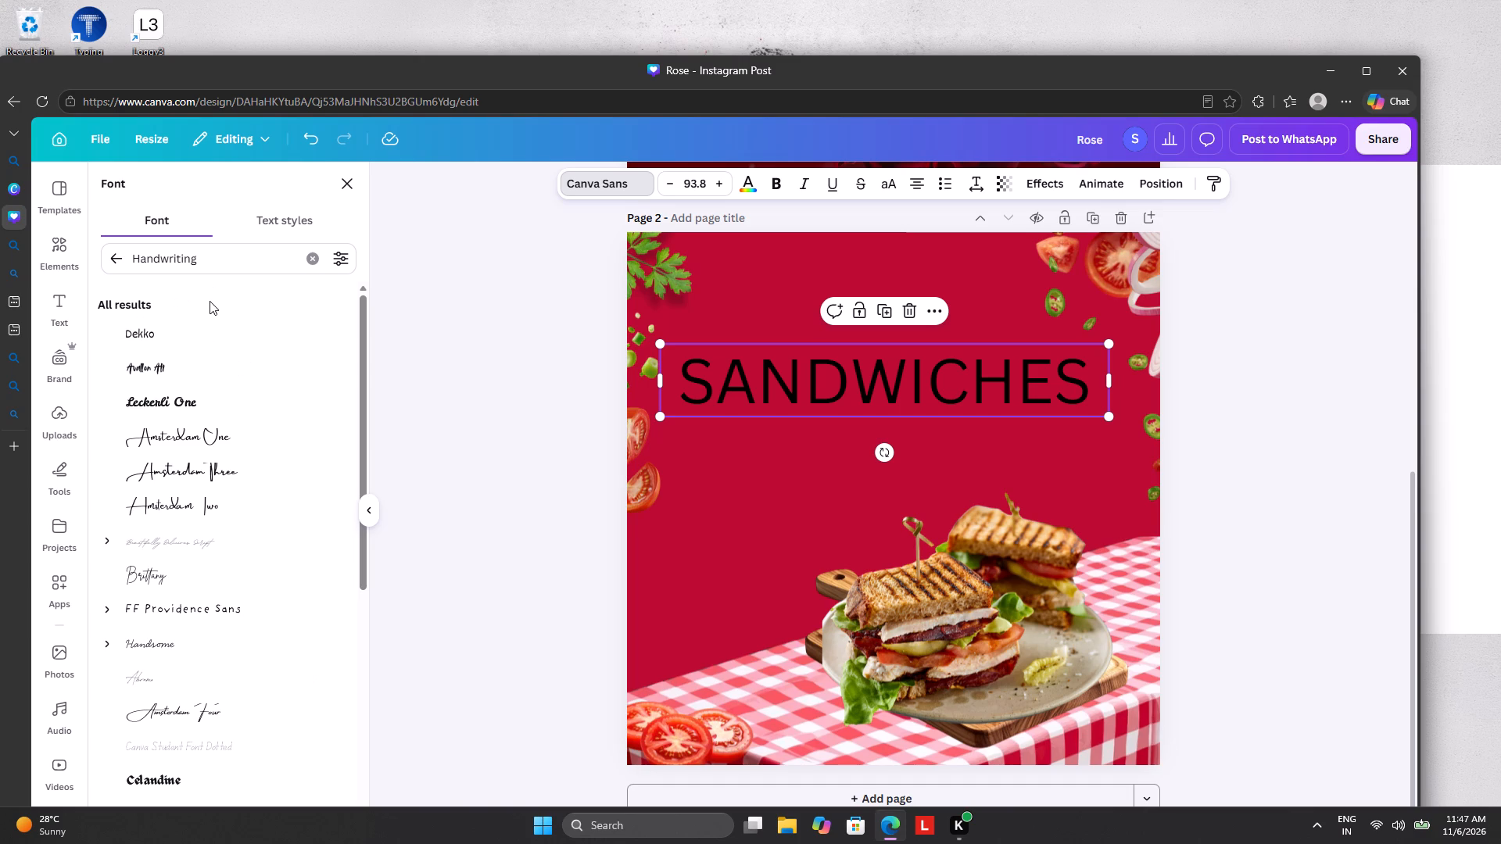
{"action": "left_click", "coordinate": [184, 411]}
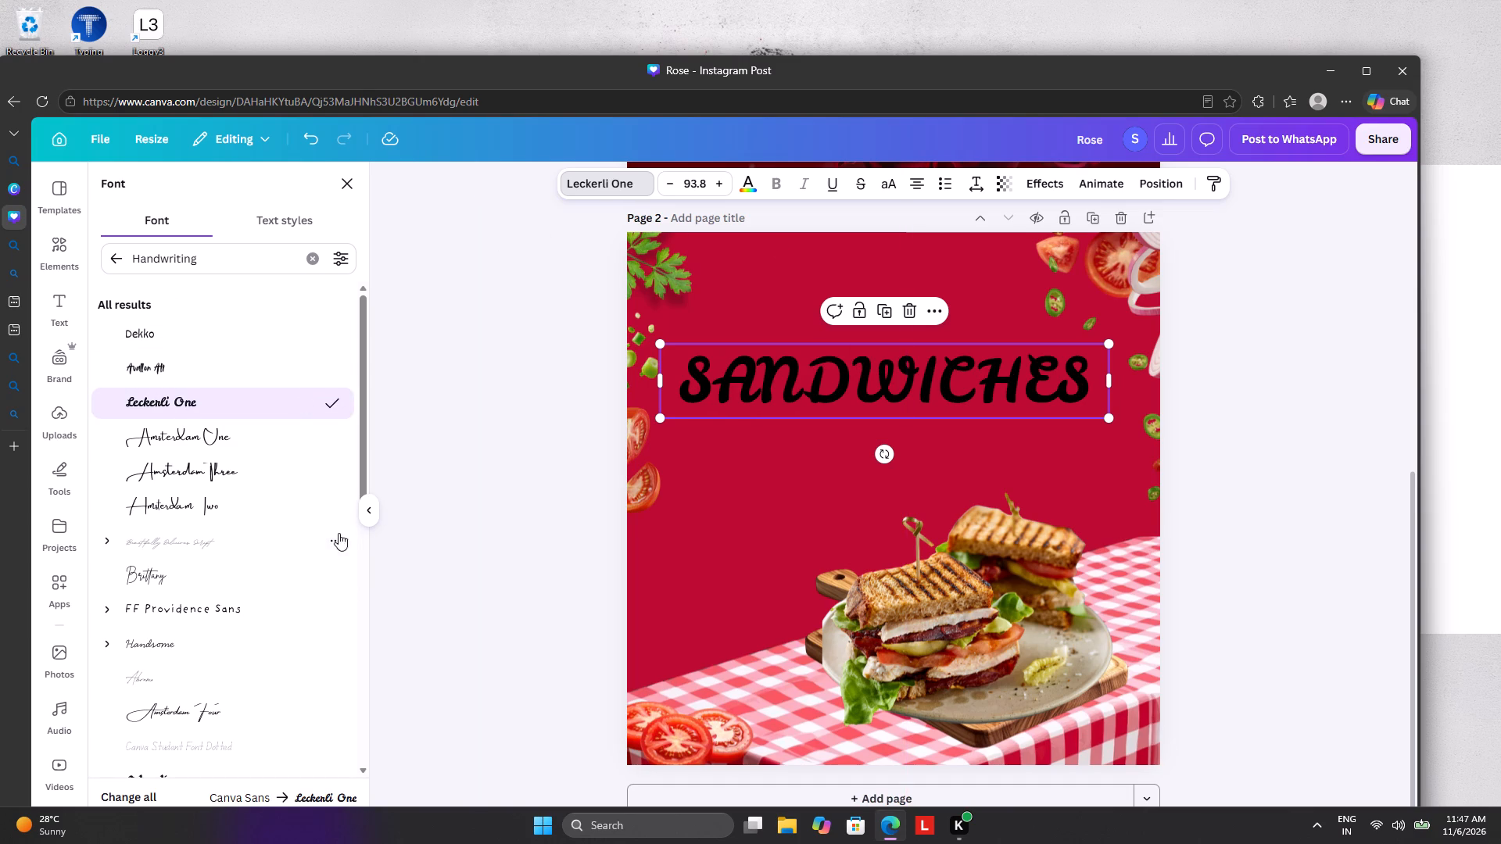
{"action": "left_click", "coordinate": [231, 530]}
{"action": "scroll", "coordinate": [198, 669], "scroll_direction": "down", "scroll_amount": 3}
{"action": "left_click", "coordinate": [202, 553]}
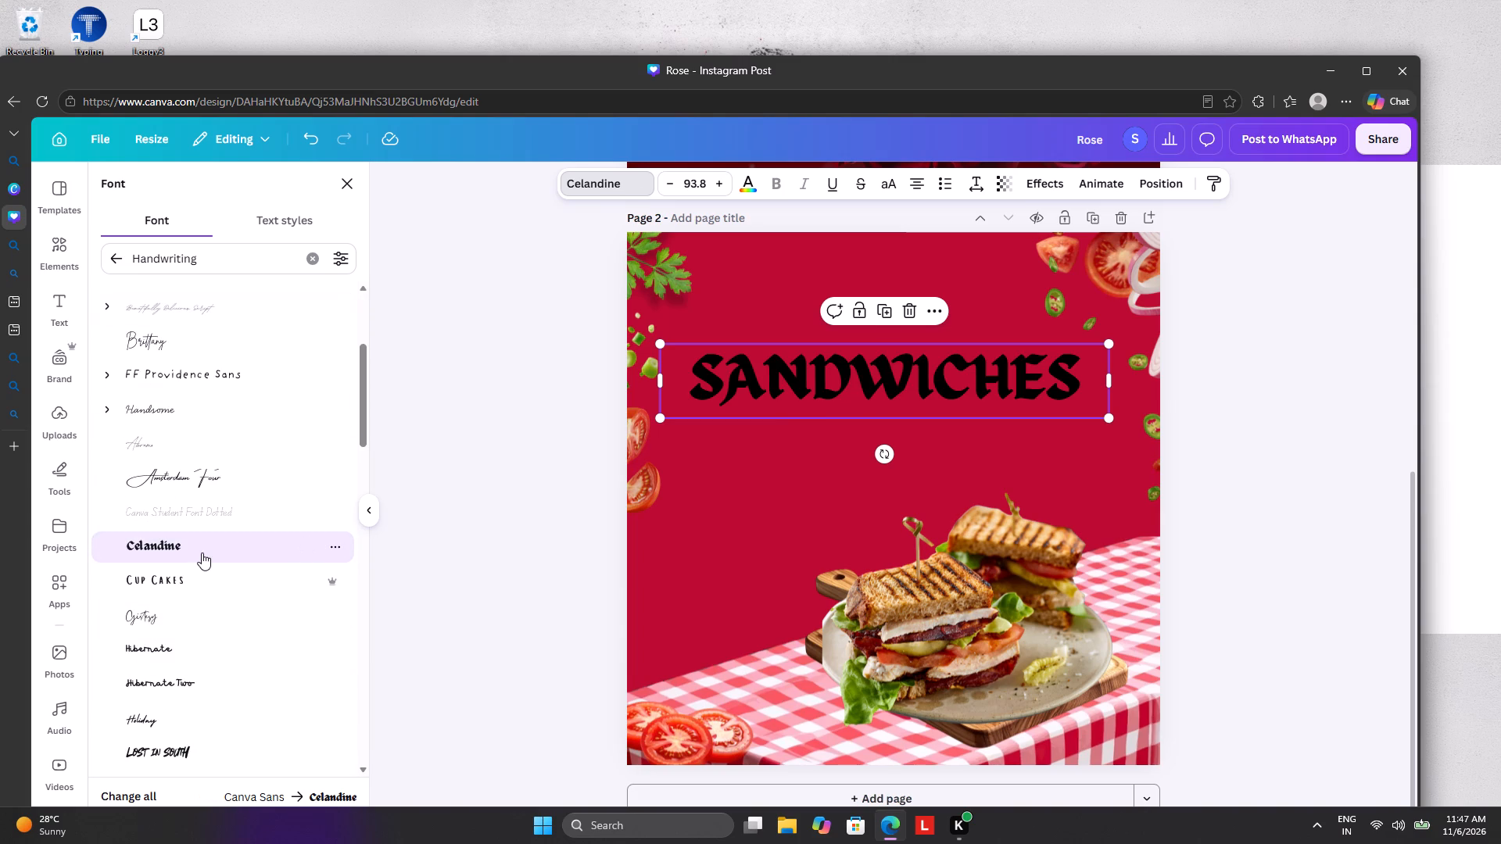
{"action": "scroll", "coordinate": [202, 553], "scroll_direction": "down", "scroll_amount": 3}
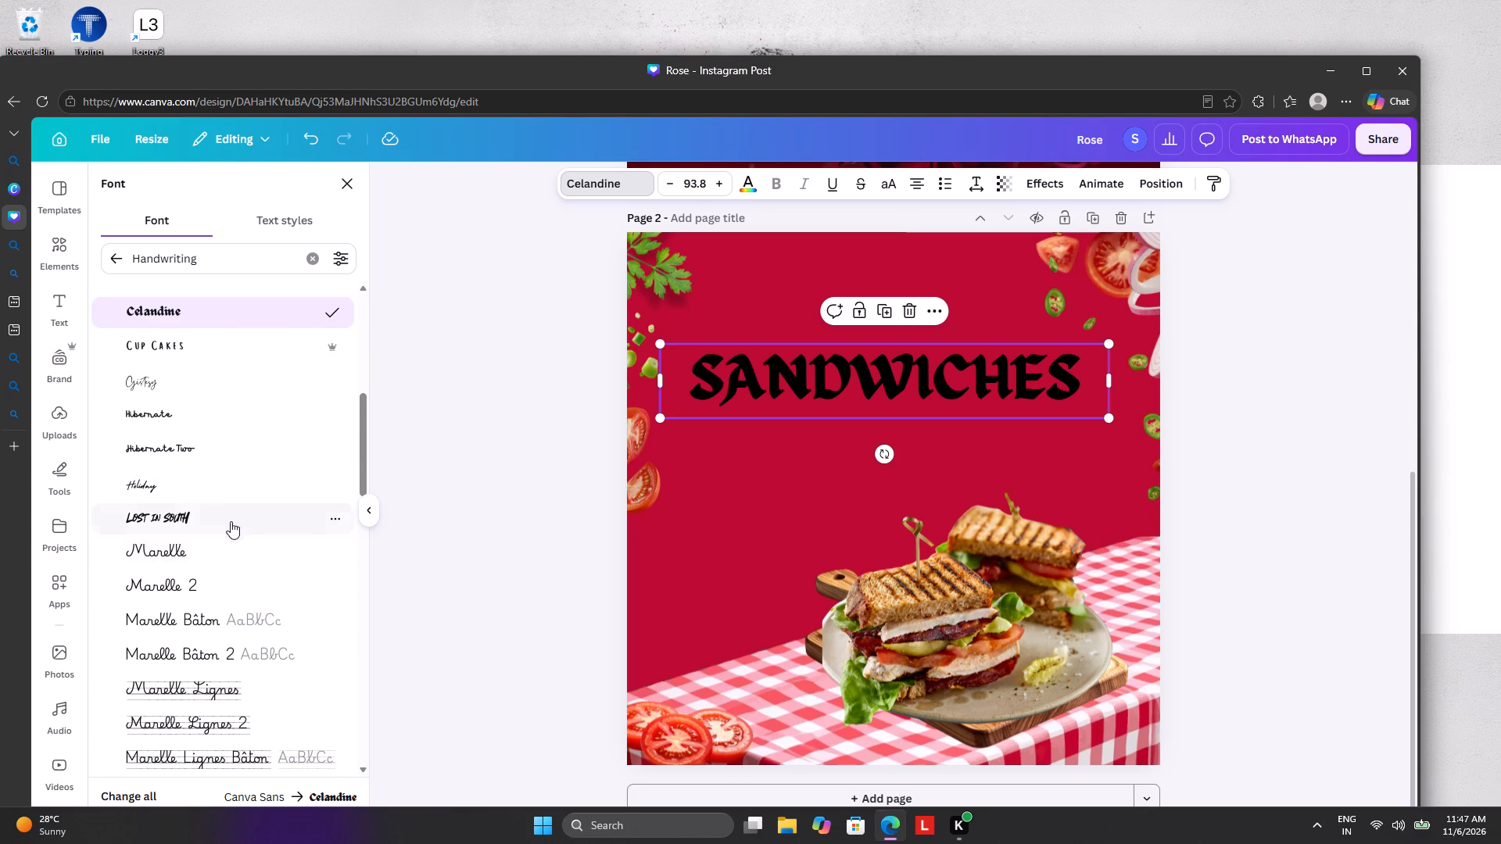
{"action": "scroll", "coordinate": [231, 514], "scroll_direction": "down", "scroll_amount": 6}
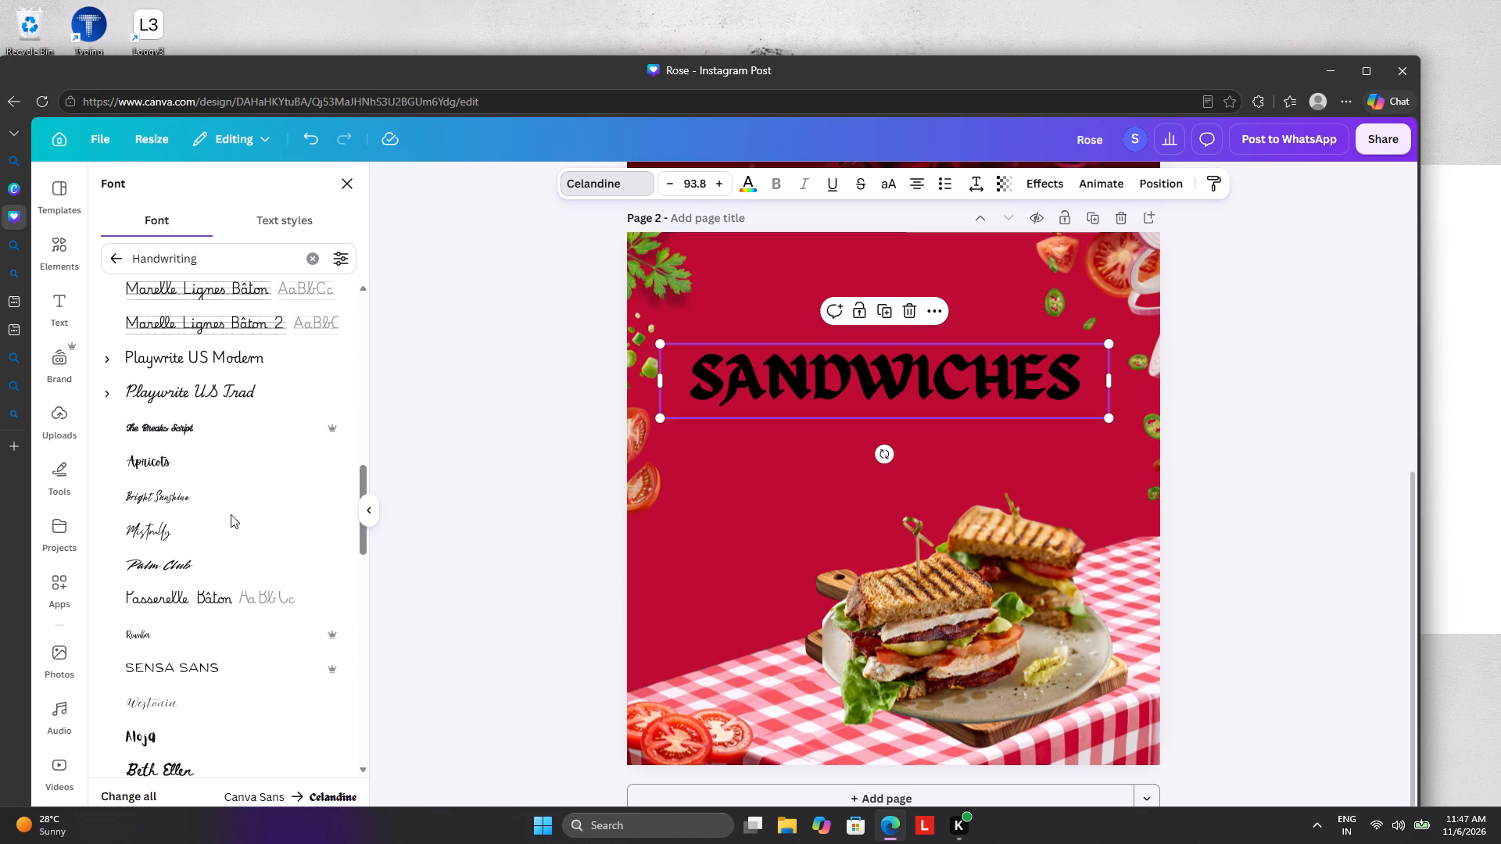
{"action": "left_click", "coordinate": [222, 437]}
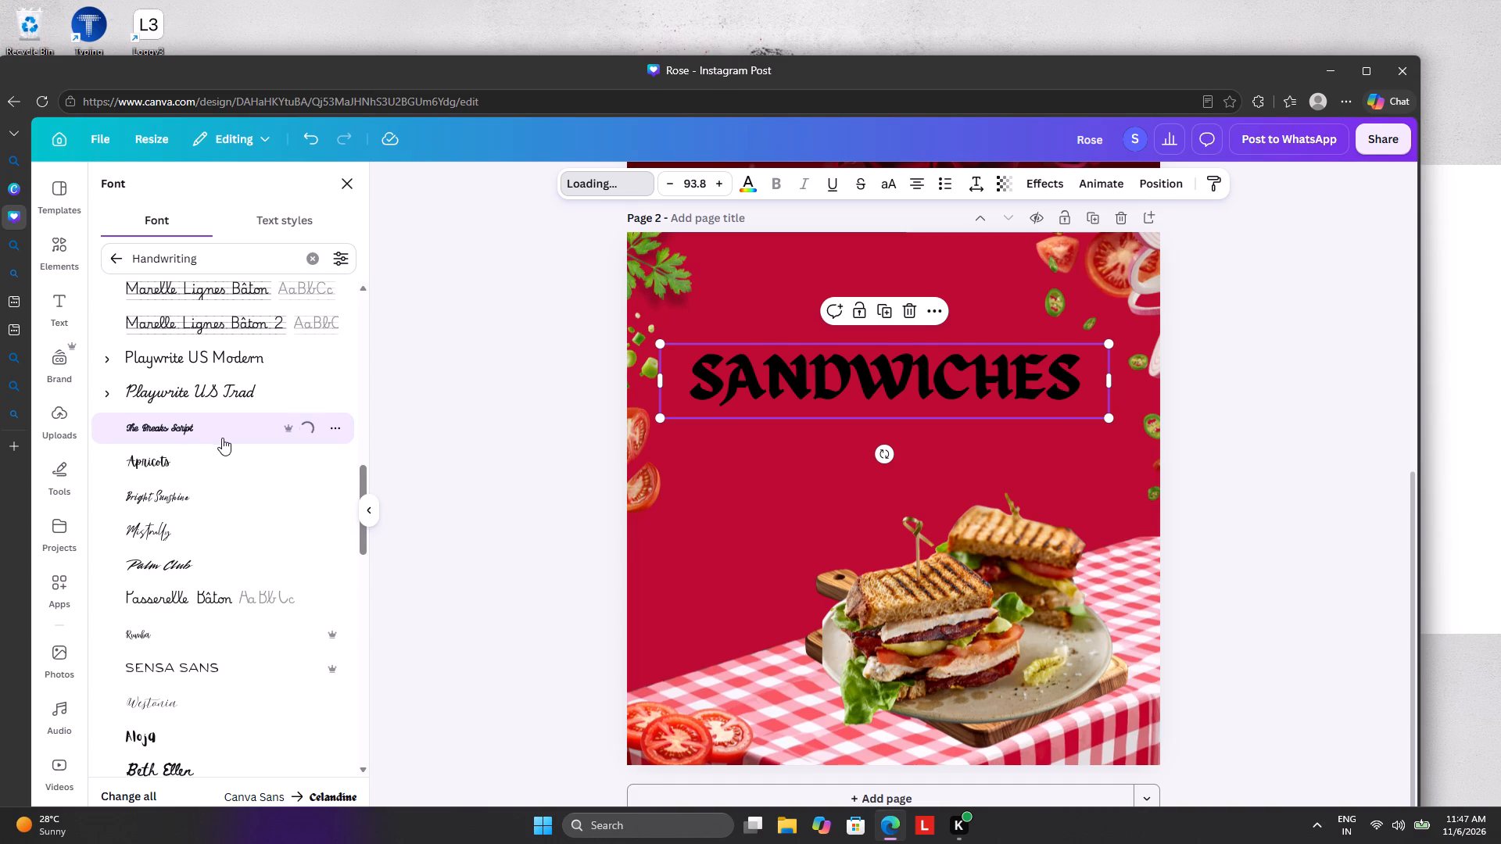
{"action": "left_click", "coordinate": [141, 735]}
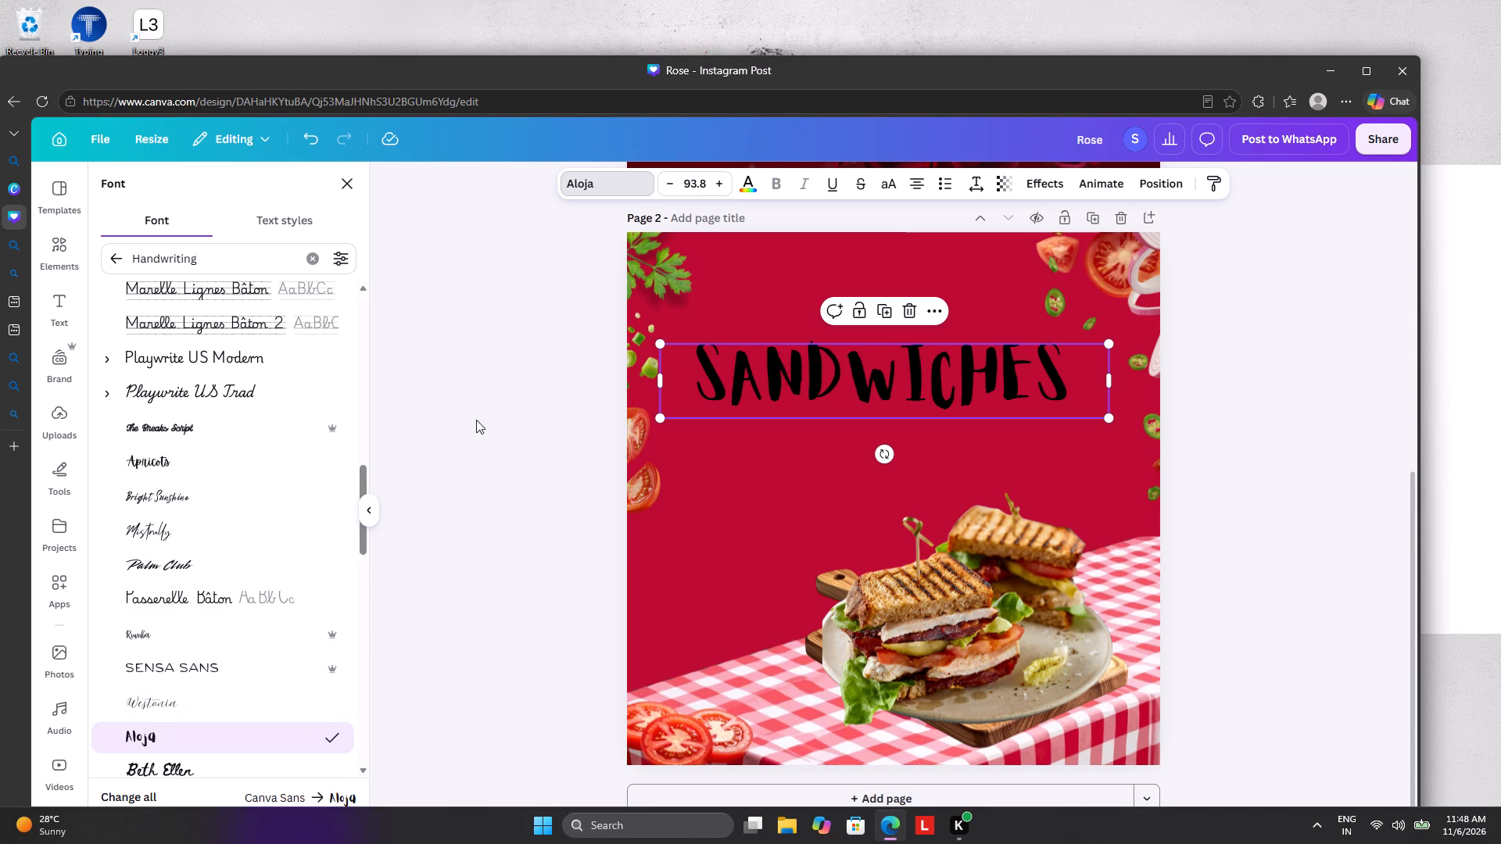
Recolour the letters SAND in the SANDWICHES heading white.
{"action": "left_click", "coordinate": [833, 361]}
{"action": "left_click_drag", "start_coordinate": [833, 362], "coordinate": [708, 392]}
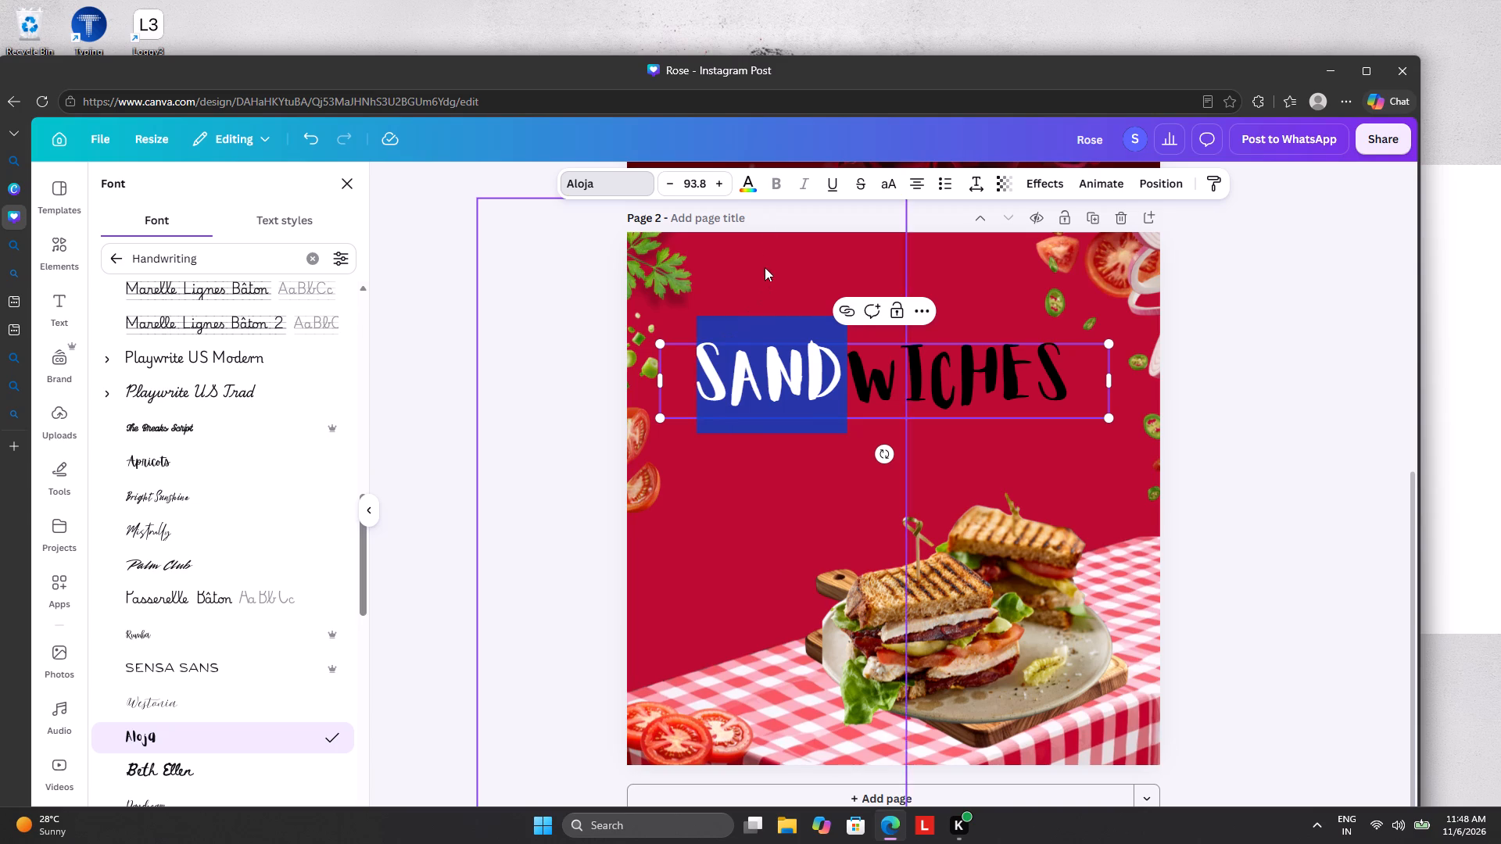
{"action": "left_click", "coordinate": [755, 190]}
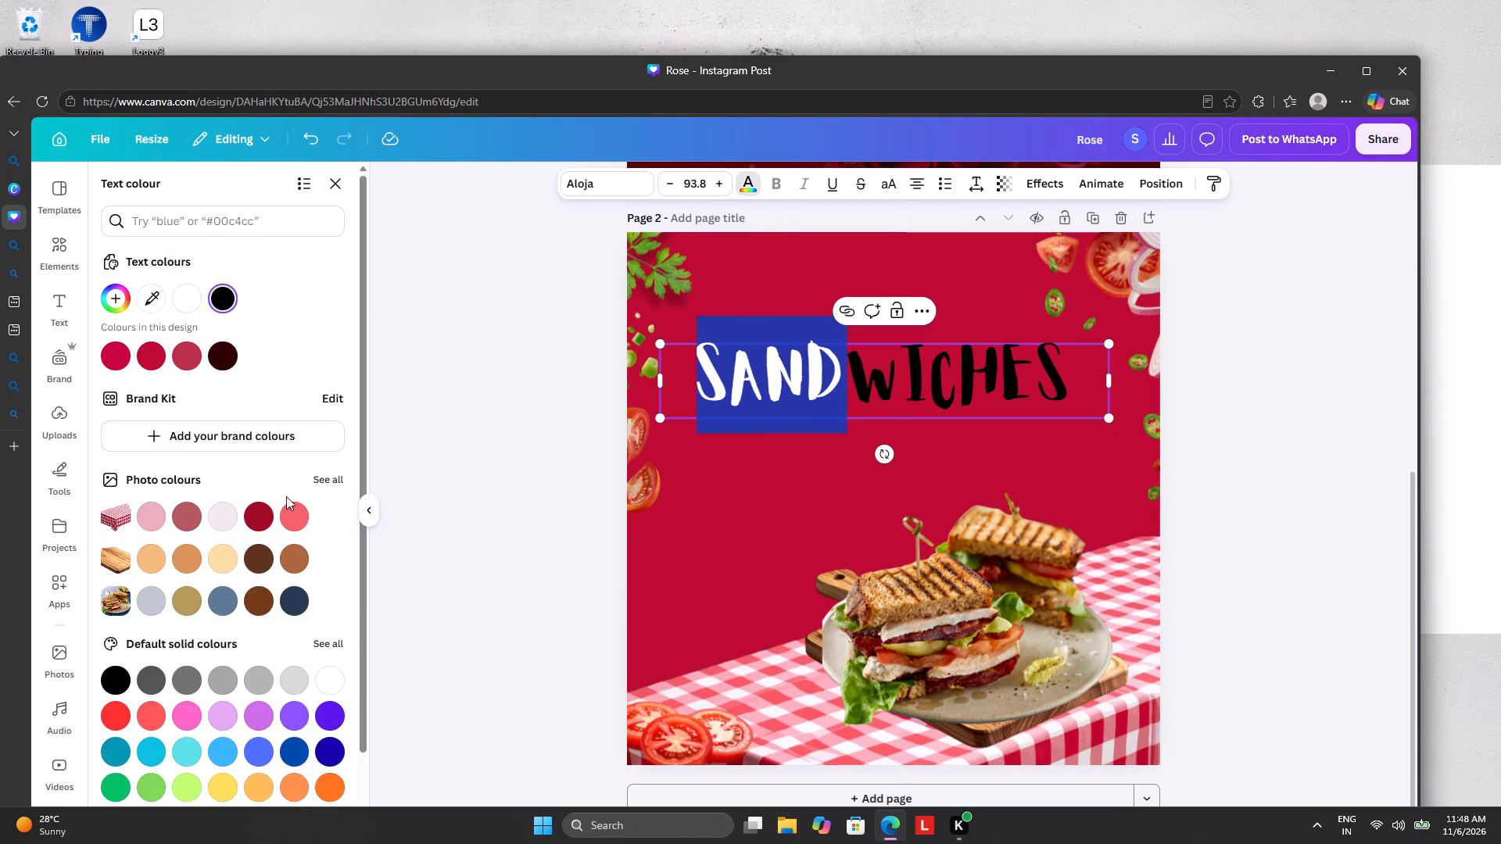
{"action": "left_click", "coordinate": [318, 675]}
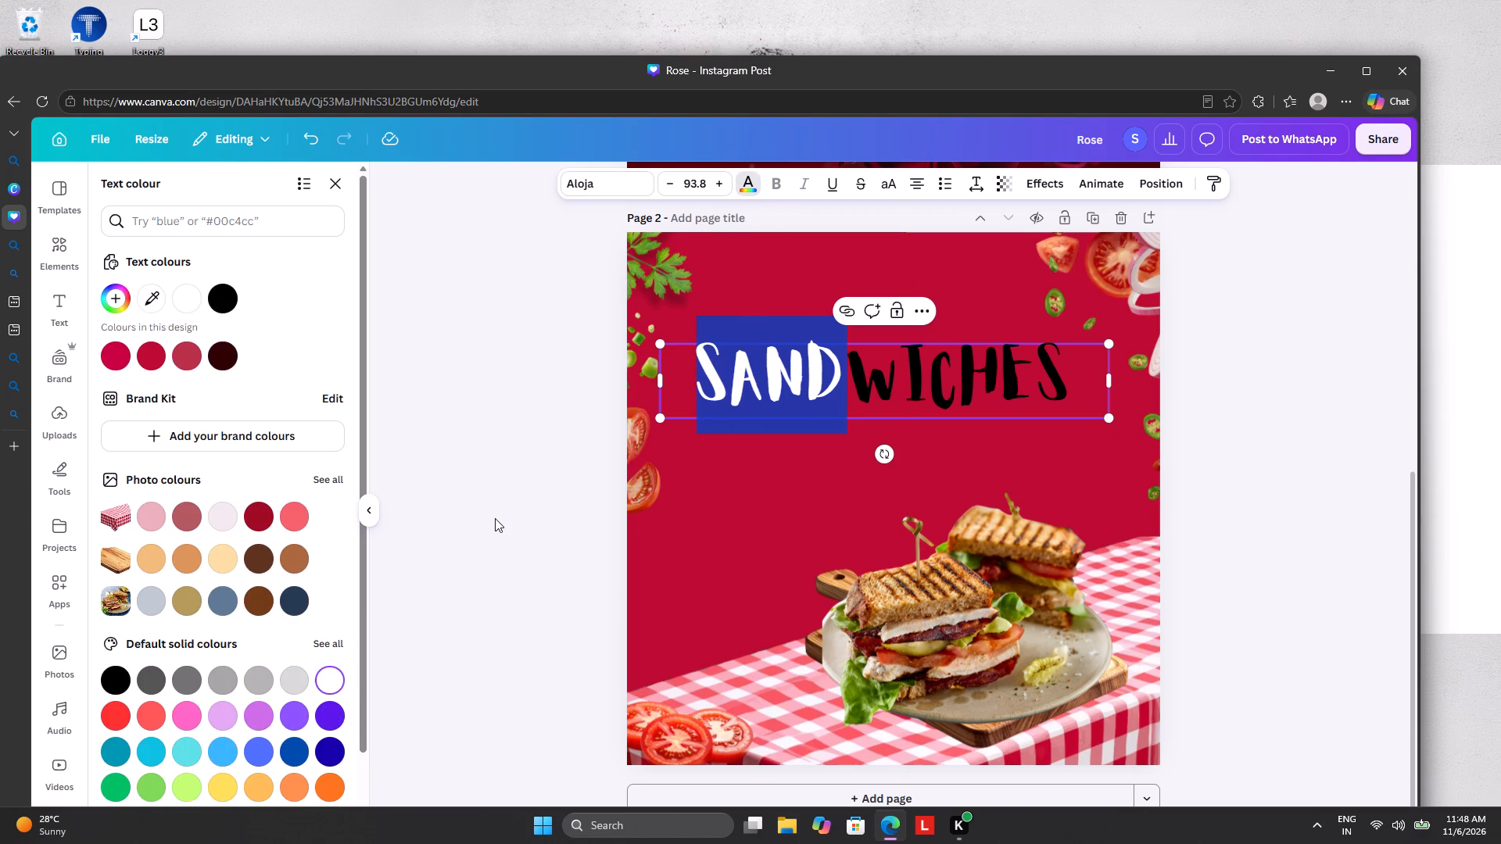
{"action": "left_click", "coordinate": [496, 518]}
{"action": "left_click", "coordinate": [497, 520]}
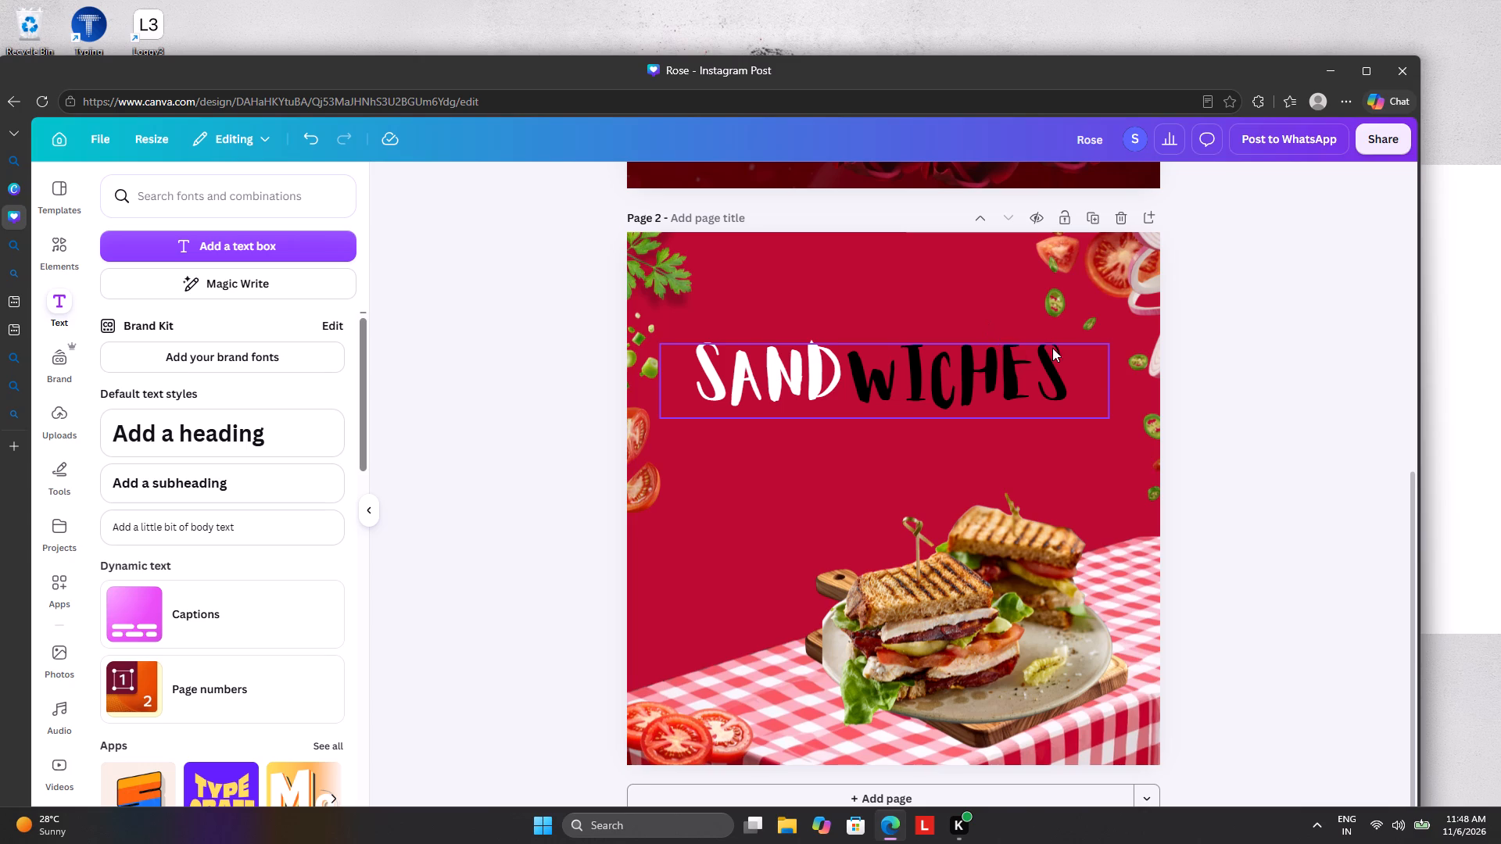
Recolour the letters WICHES in the heading dark green, sampling the colour from the lettuce in the sandwich photo.
{"action": "left_click", "coordinate": [1055, 370]}
{"action": "left_click", "coordinate": [1055, 370]}
{"action": "left_click_drag", "start_coordinate": [1057, 370], "coordinate": [1013, 378]}
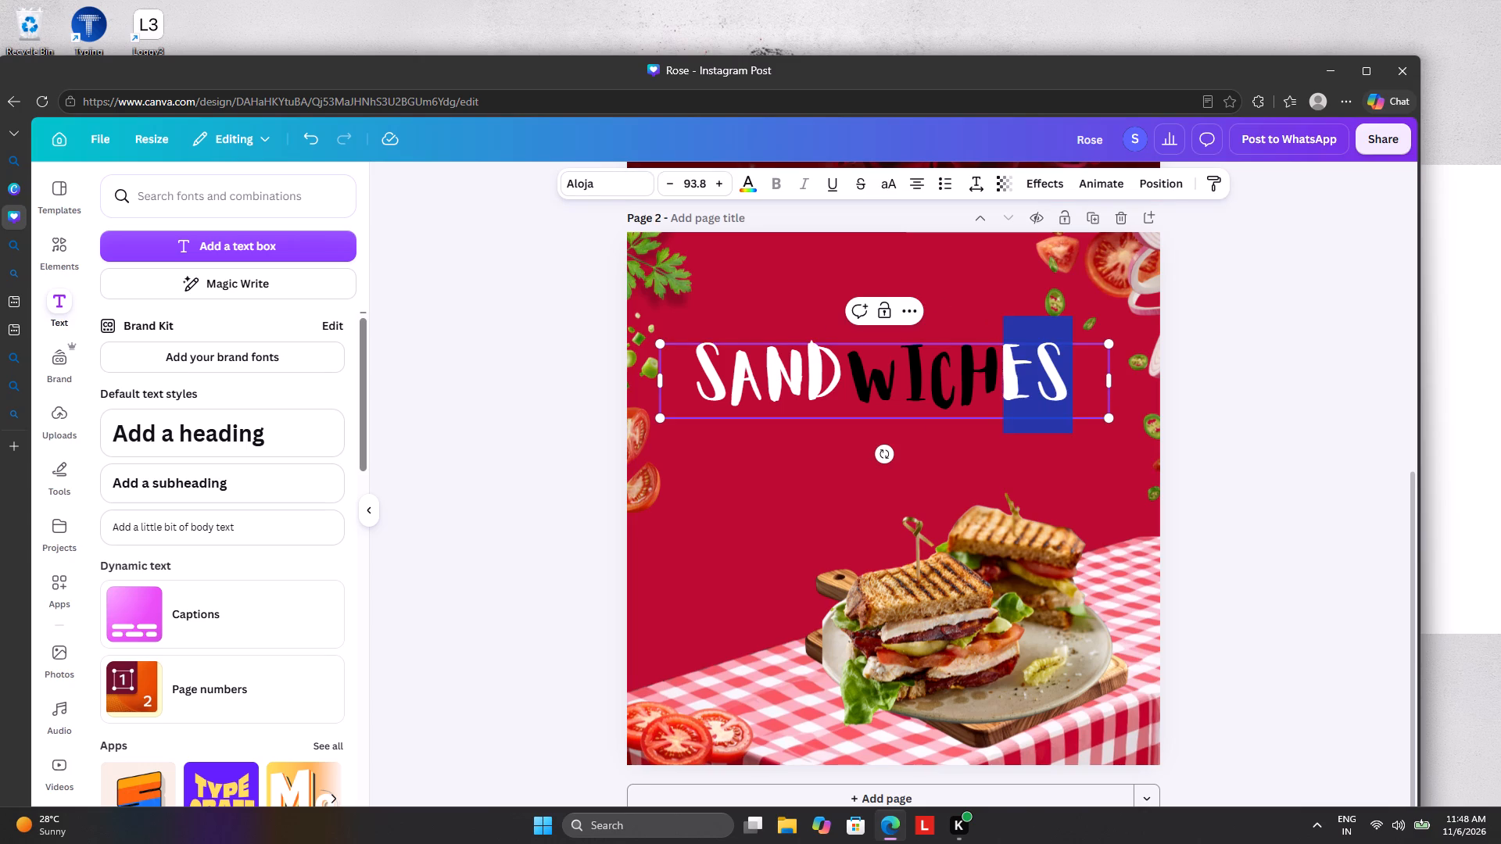
{"action": "left_click_drag", "start_coordinate": [1013, 378], "coordinate": [869, 406]}
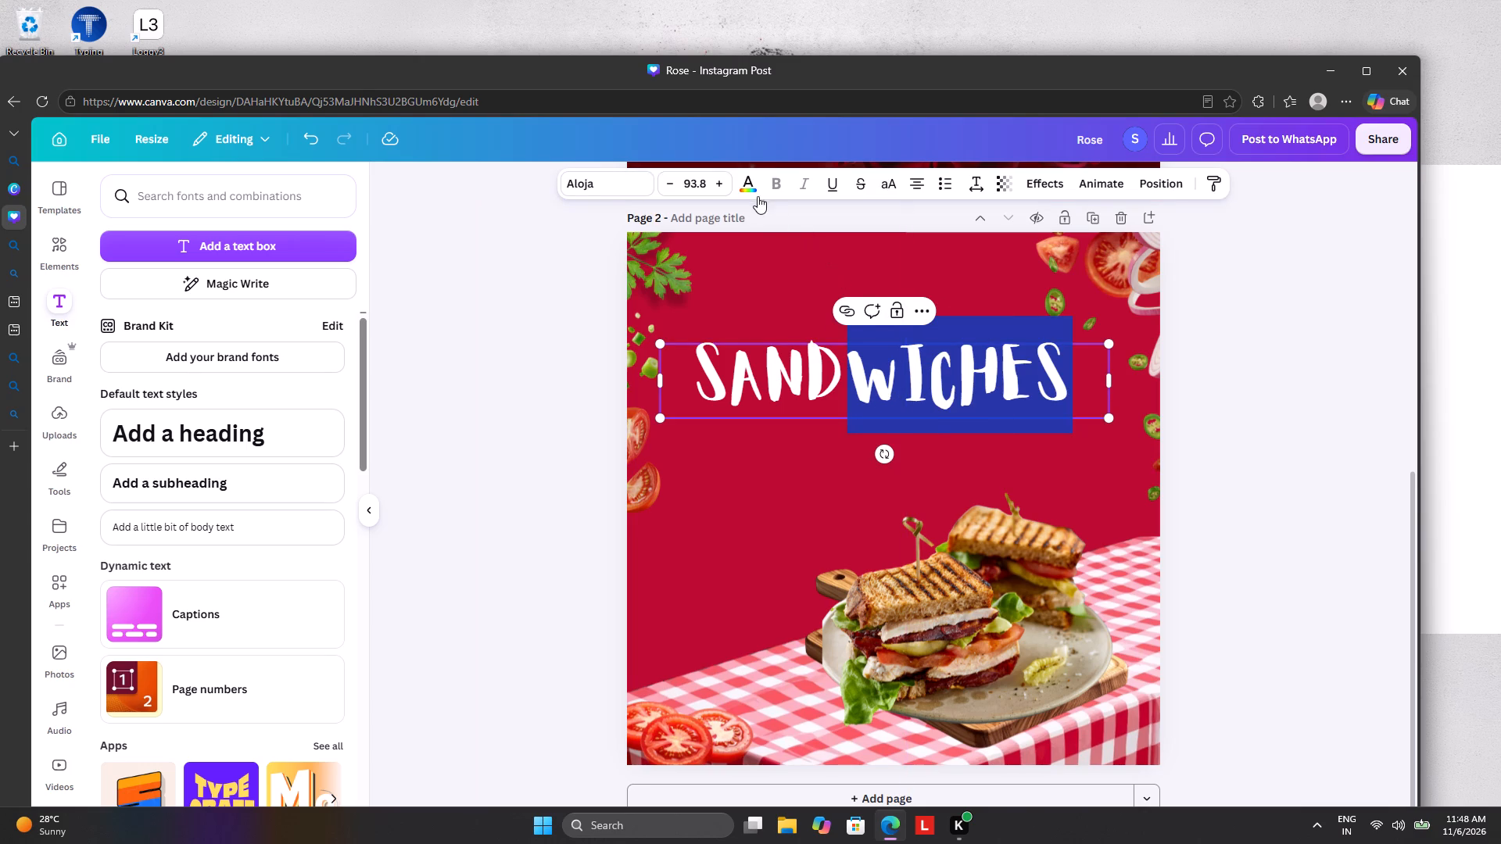
{"action": "left_click", "coordinate": [752, 190]}
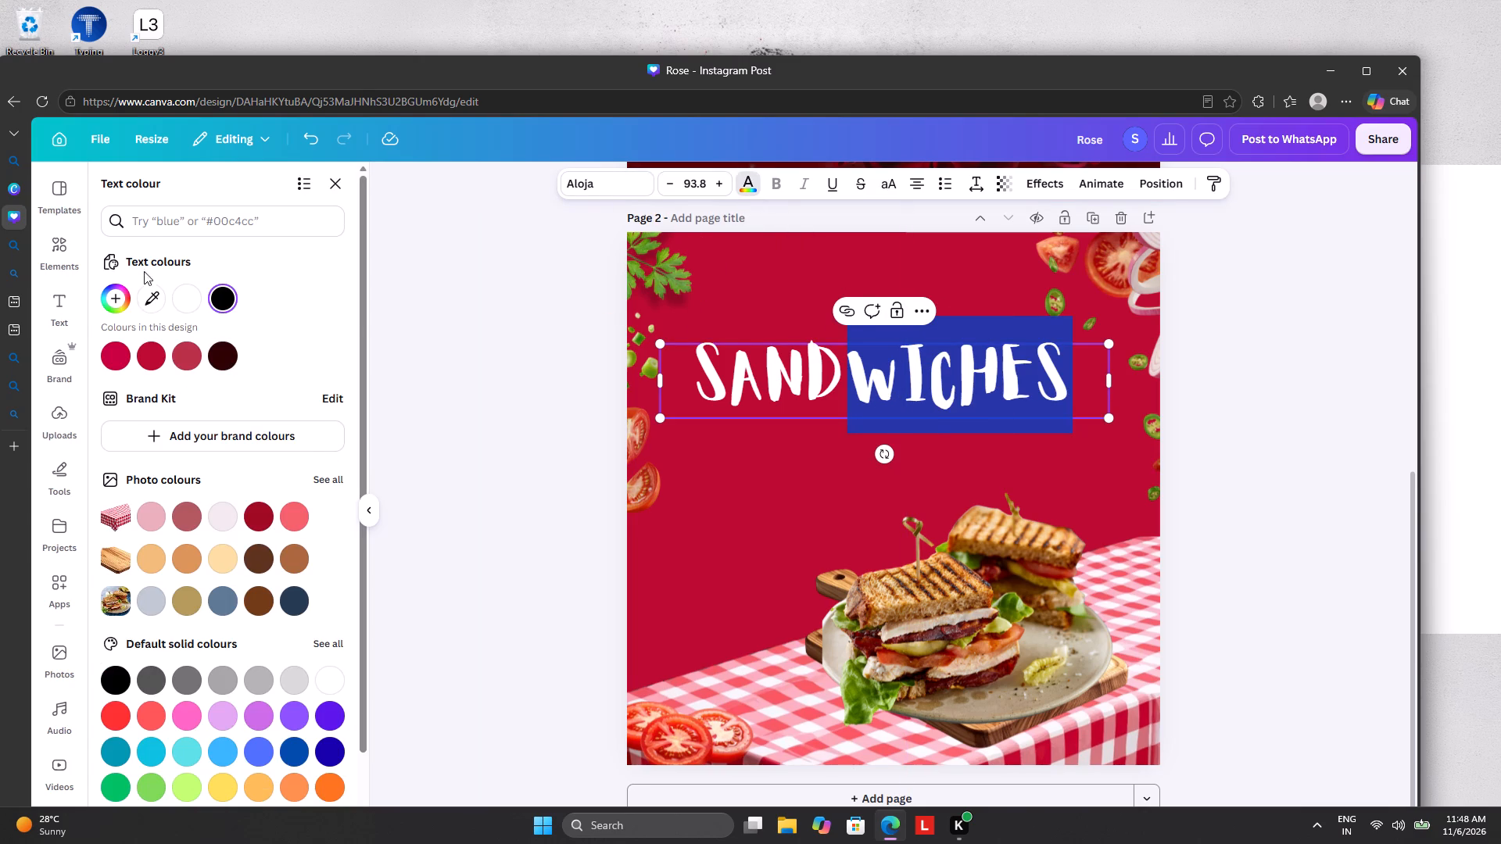
{"action": "left_click", "coordinate": [150, 290]}
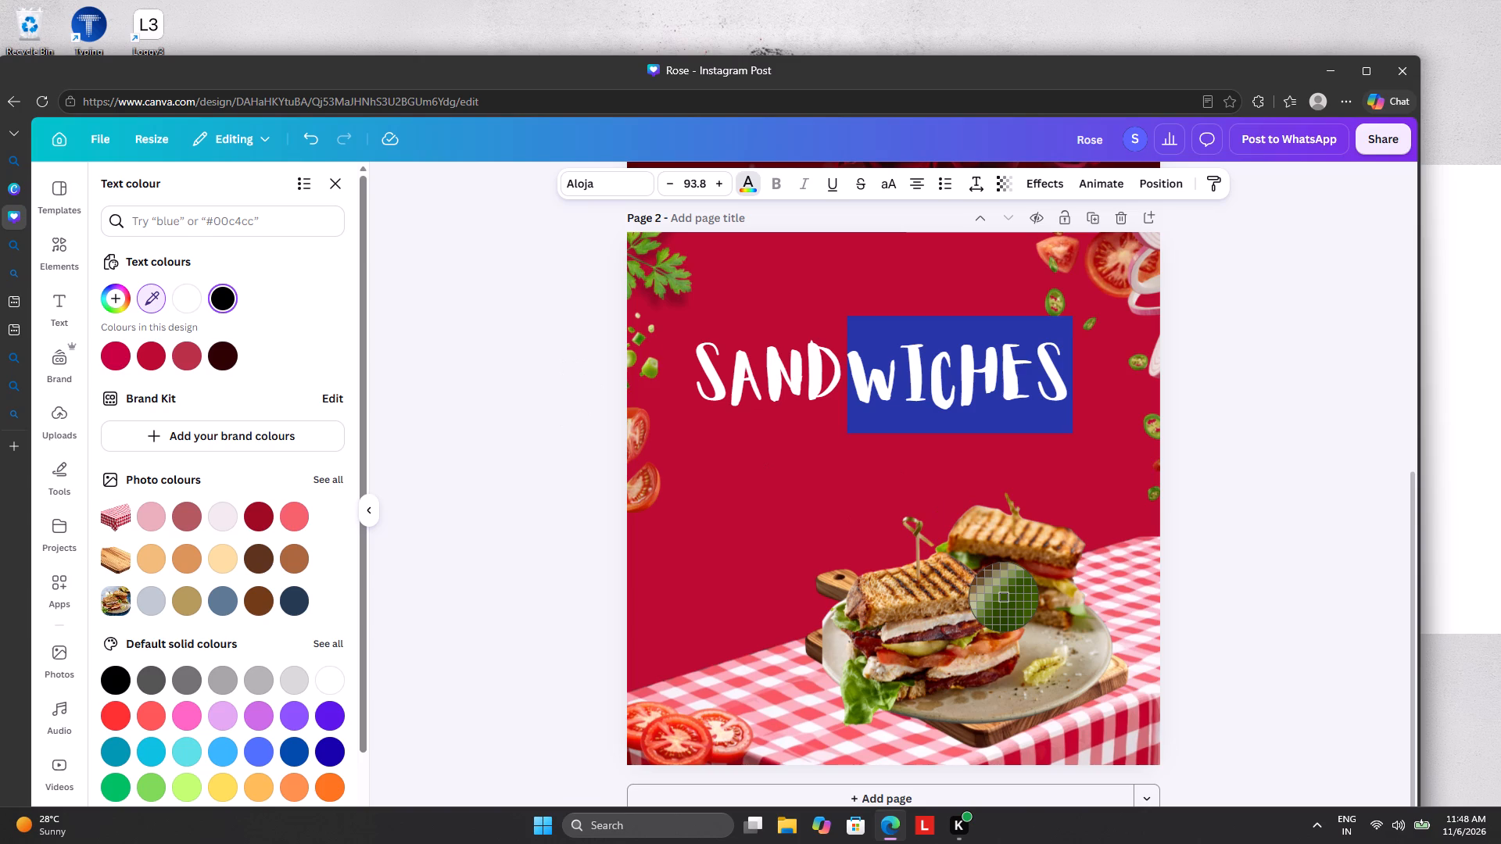
{"action": "left_click", "coordinate": [1004, 597]}
{"action": "left_click", "coordinate": [543, 550]}
{"action": "left_click", "coordinate": [542, 543]}
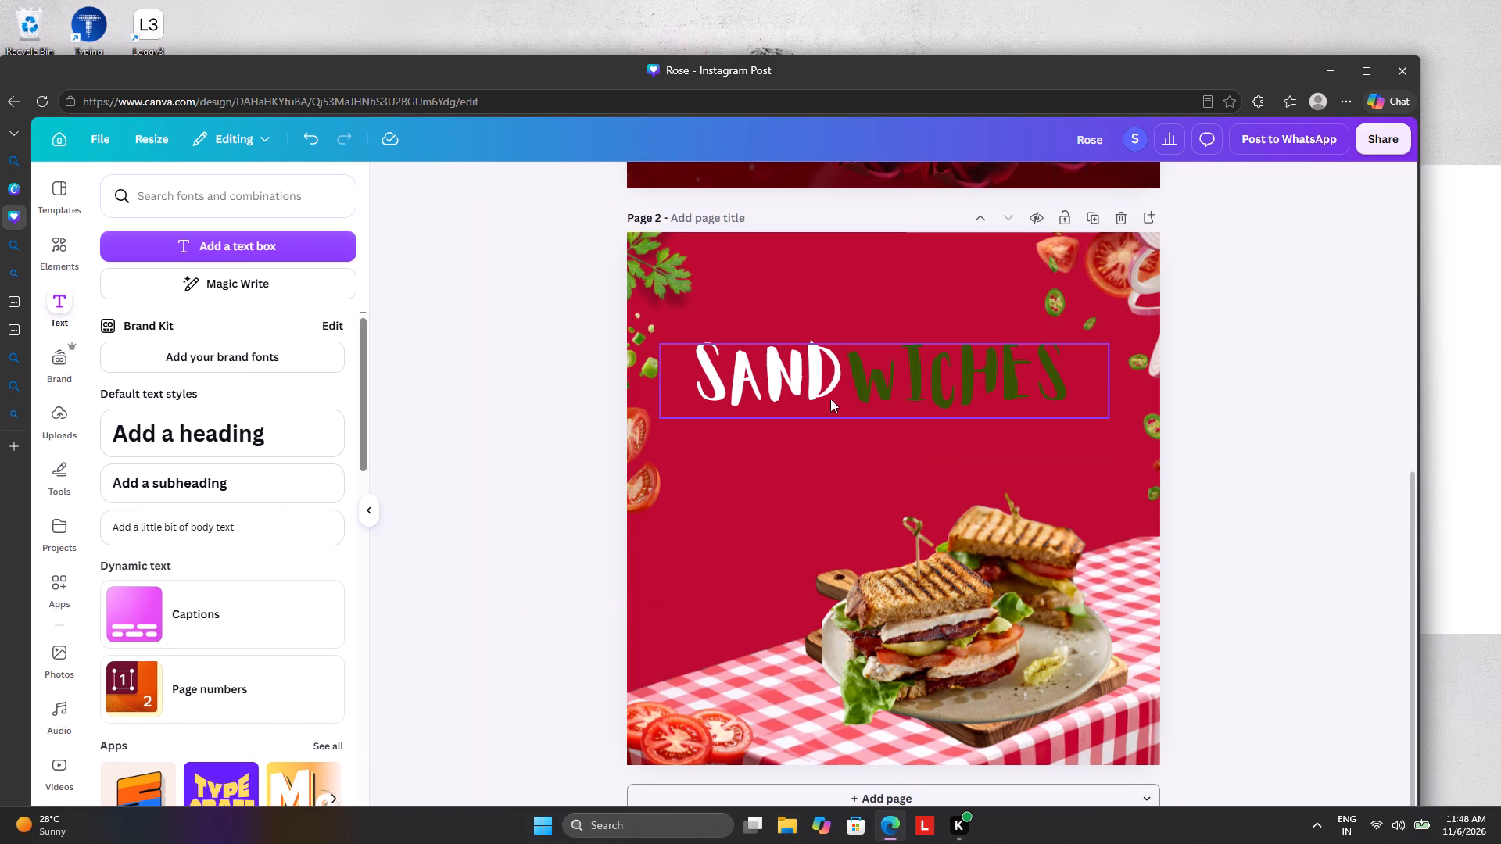
Move the SANDWICHES heading slightly higher on page 2.
{"action": "left_click_drag", "start_coordinate": [851, 388], "coordinate": [854, 373]}
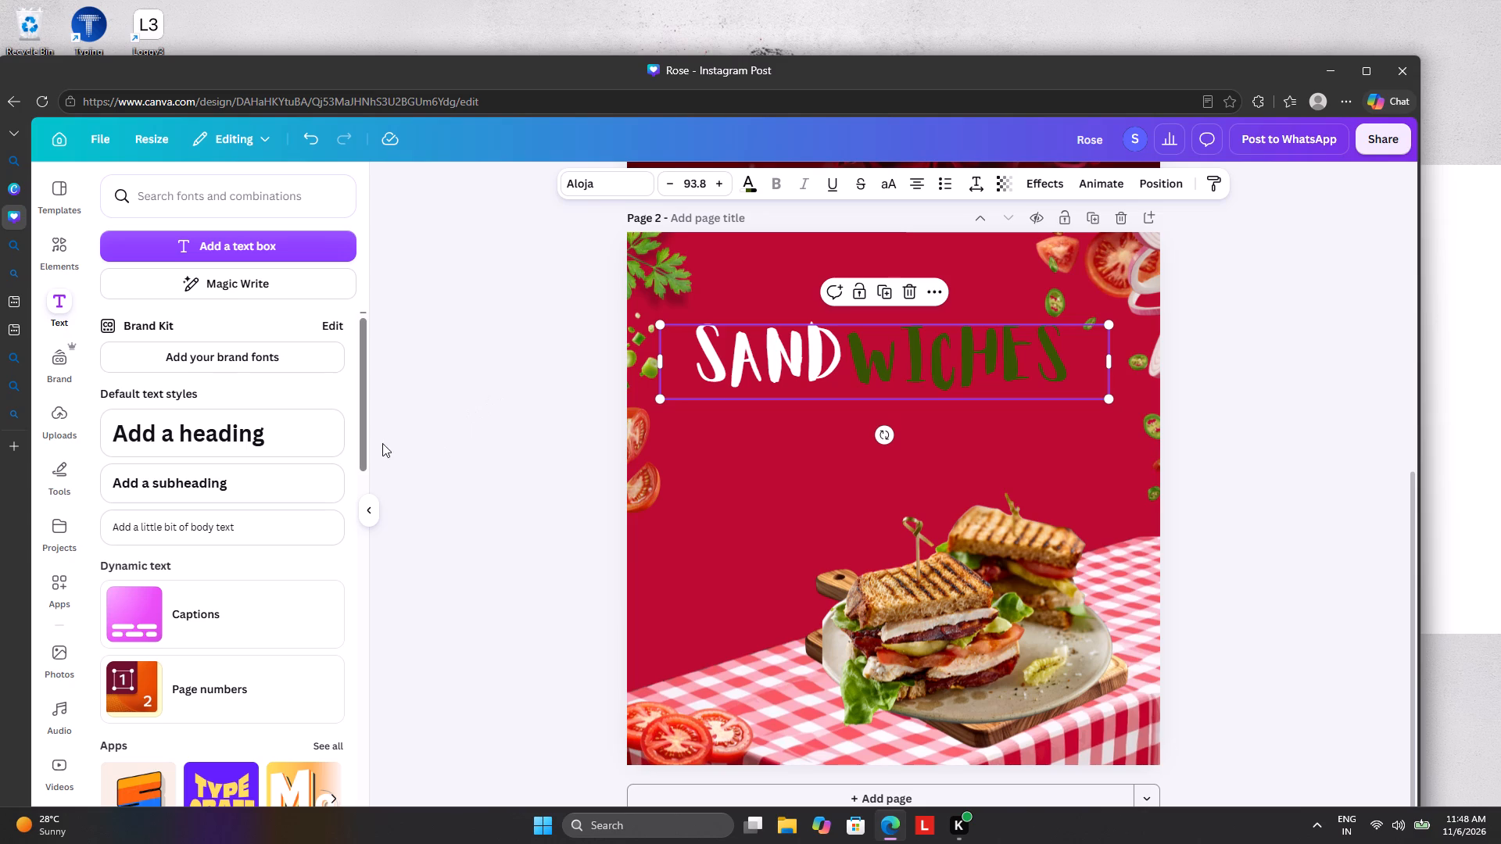
Search the elements library for 50% and add the red and white 50% OFF graphic to page 2.
{"action": "left_click", "coordinate": [72, 256]}
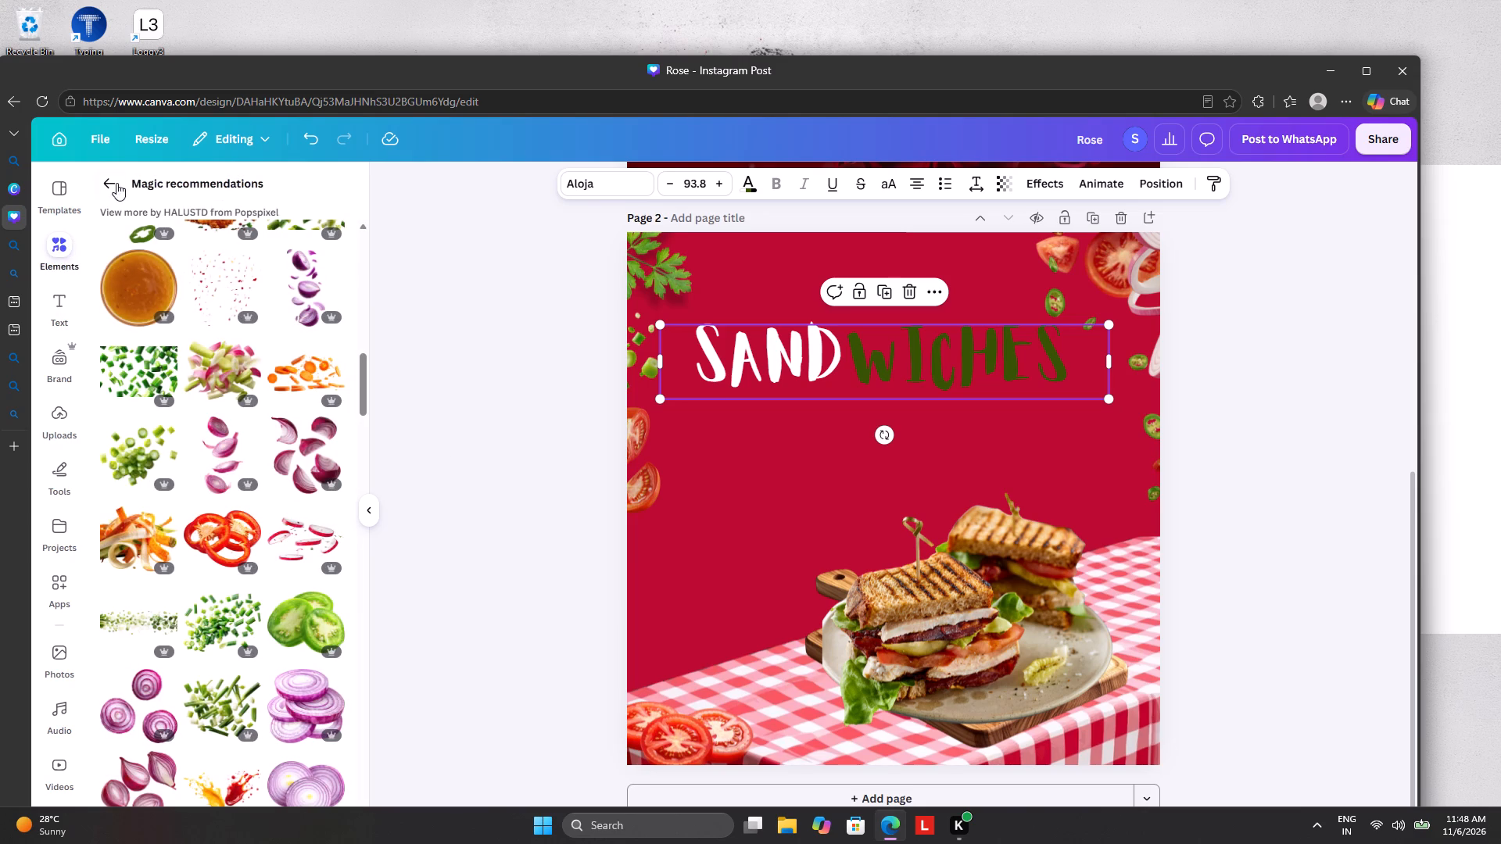
{"action": "left_click", "coordinate": [110, 180]}
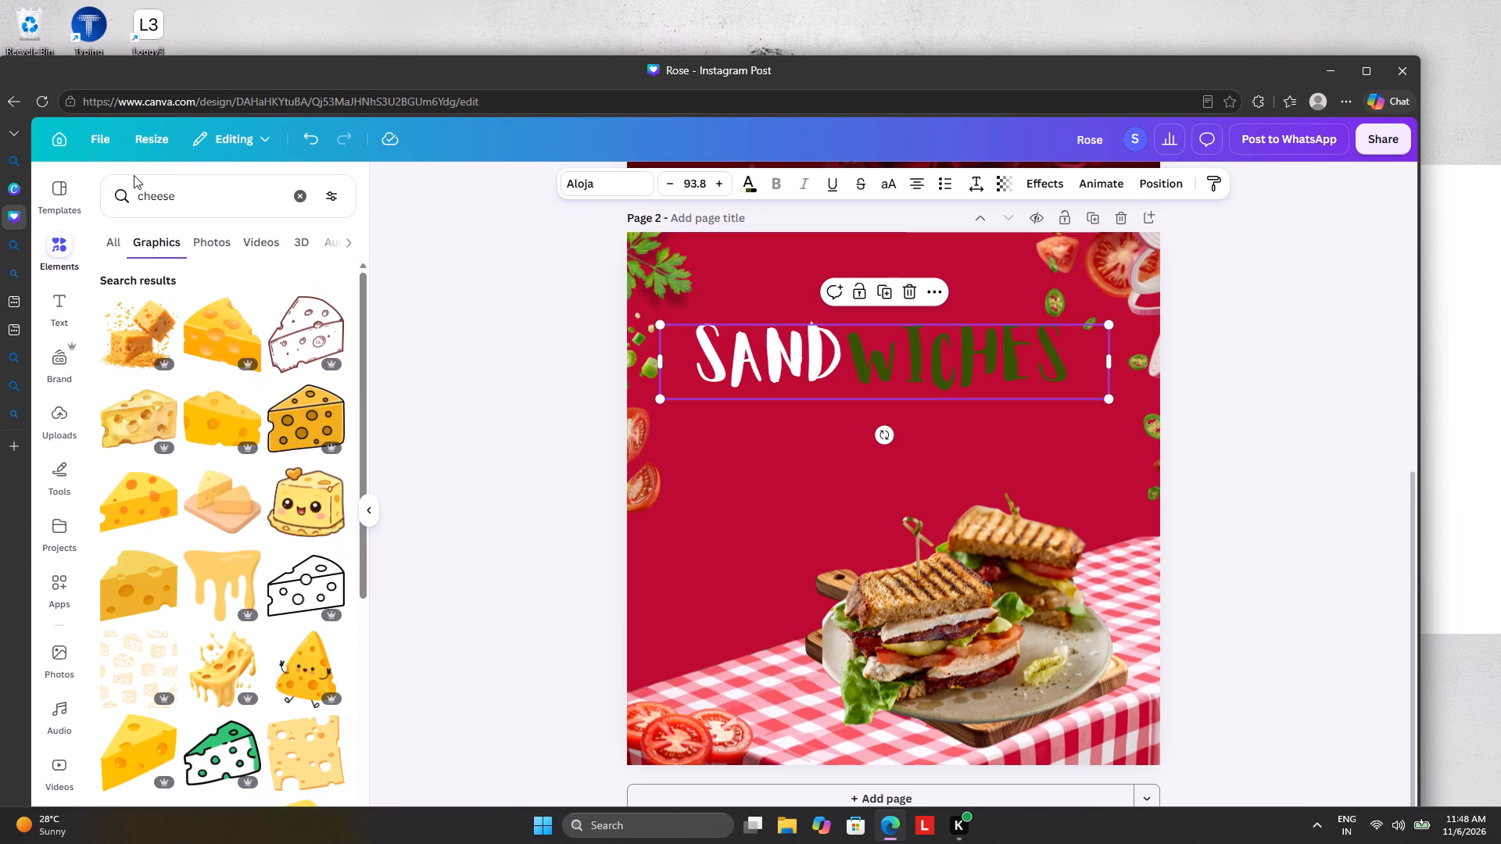
{"action": "left_click", "coordinate": [297, 195]}
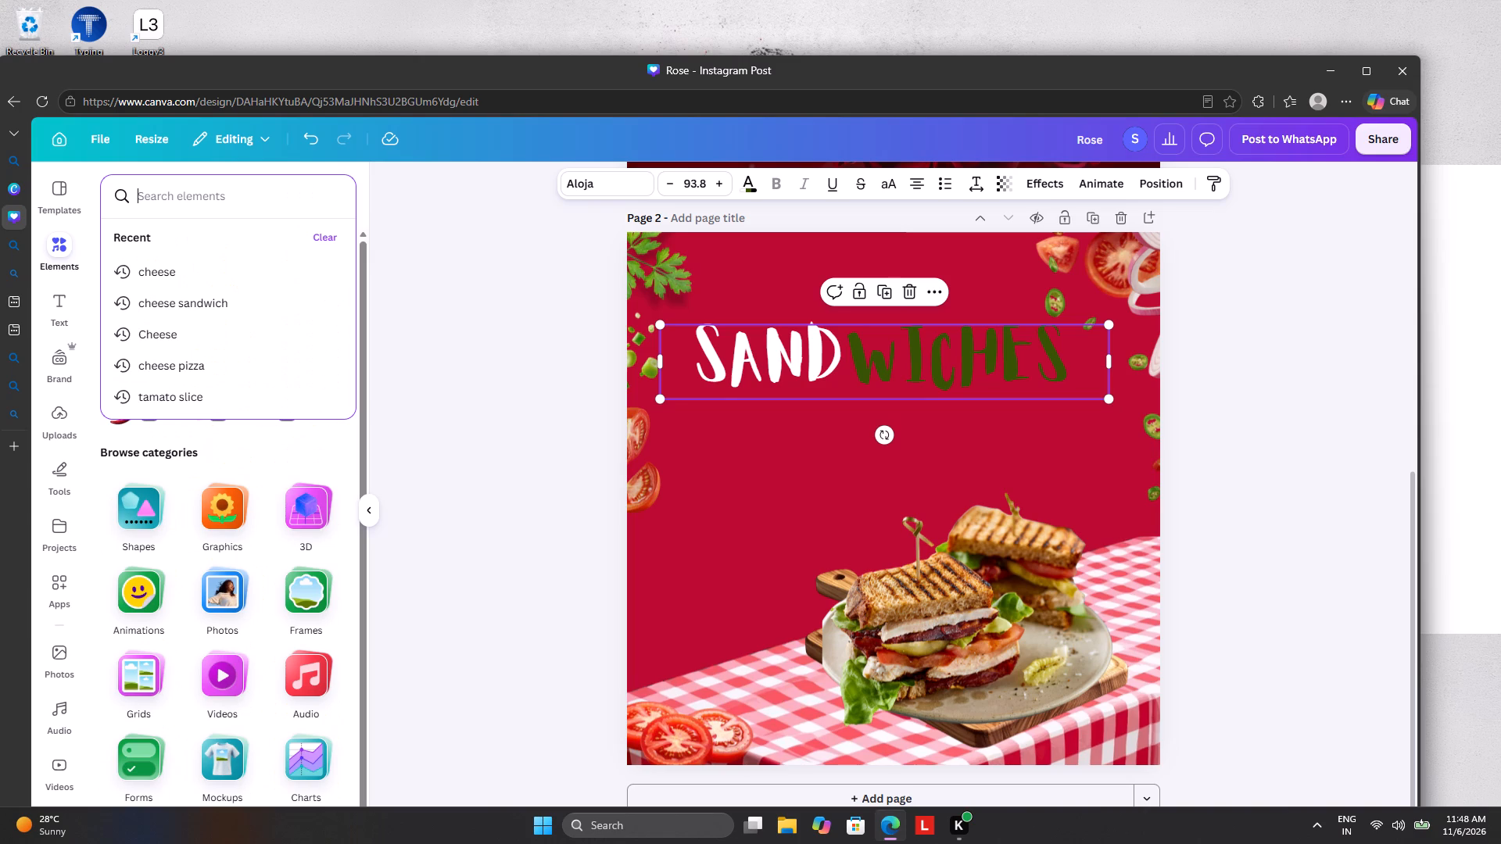
{"action": "key", "text": "5"}
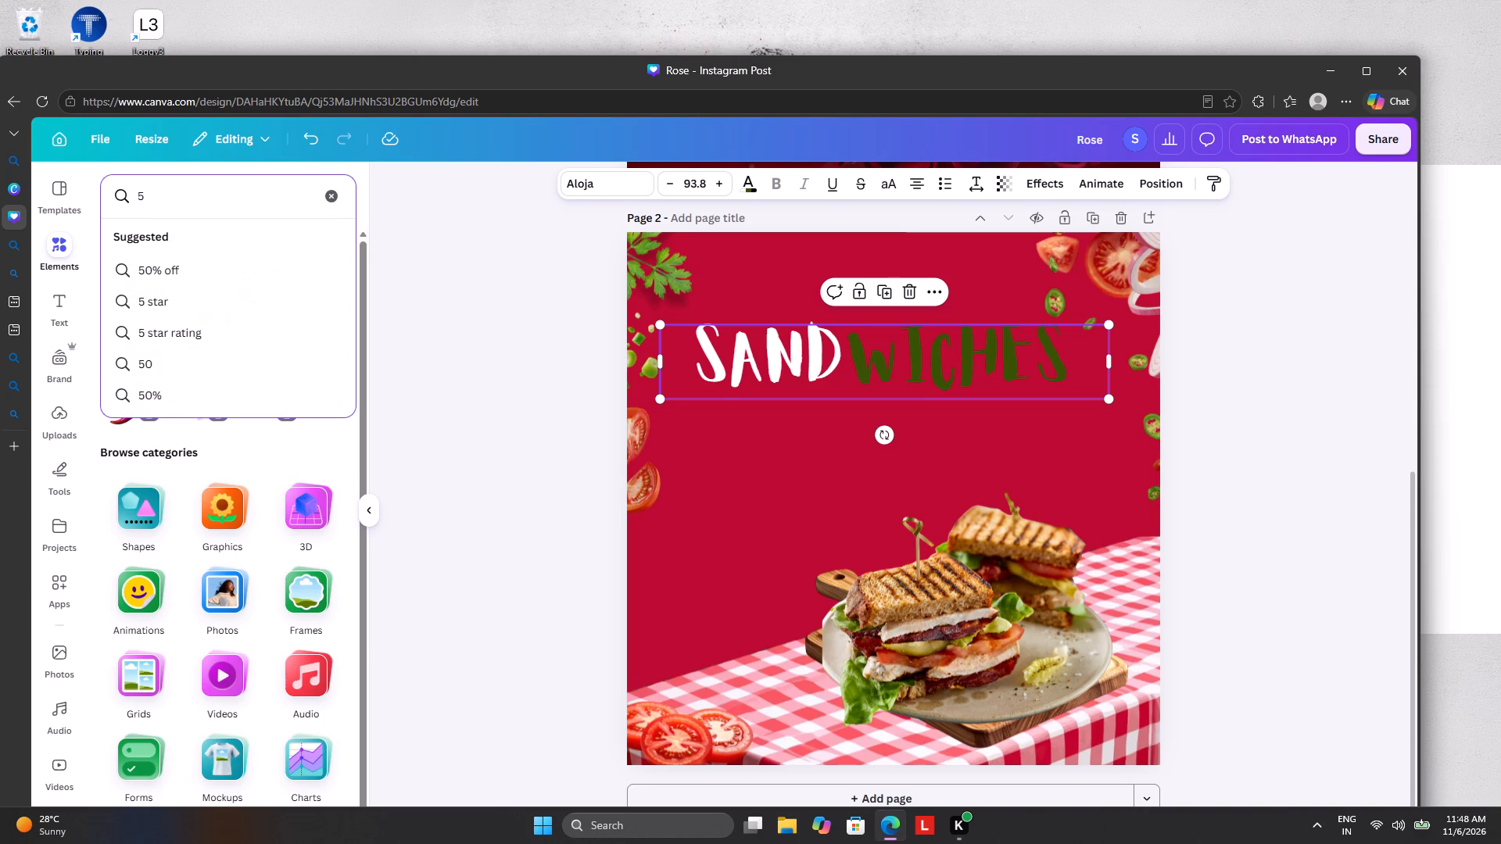
{"action": "left_click", "coordinate": [237, 408]}
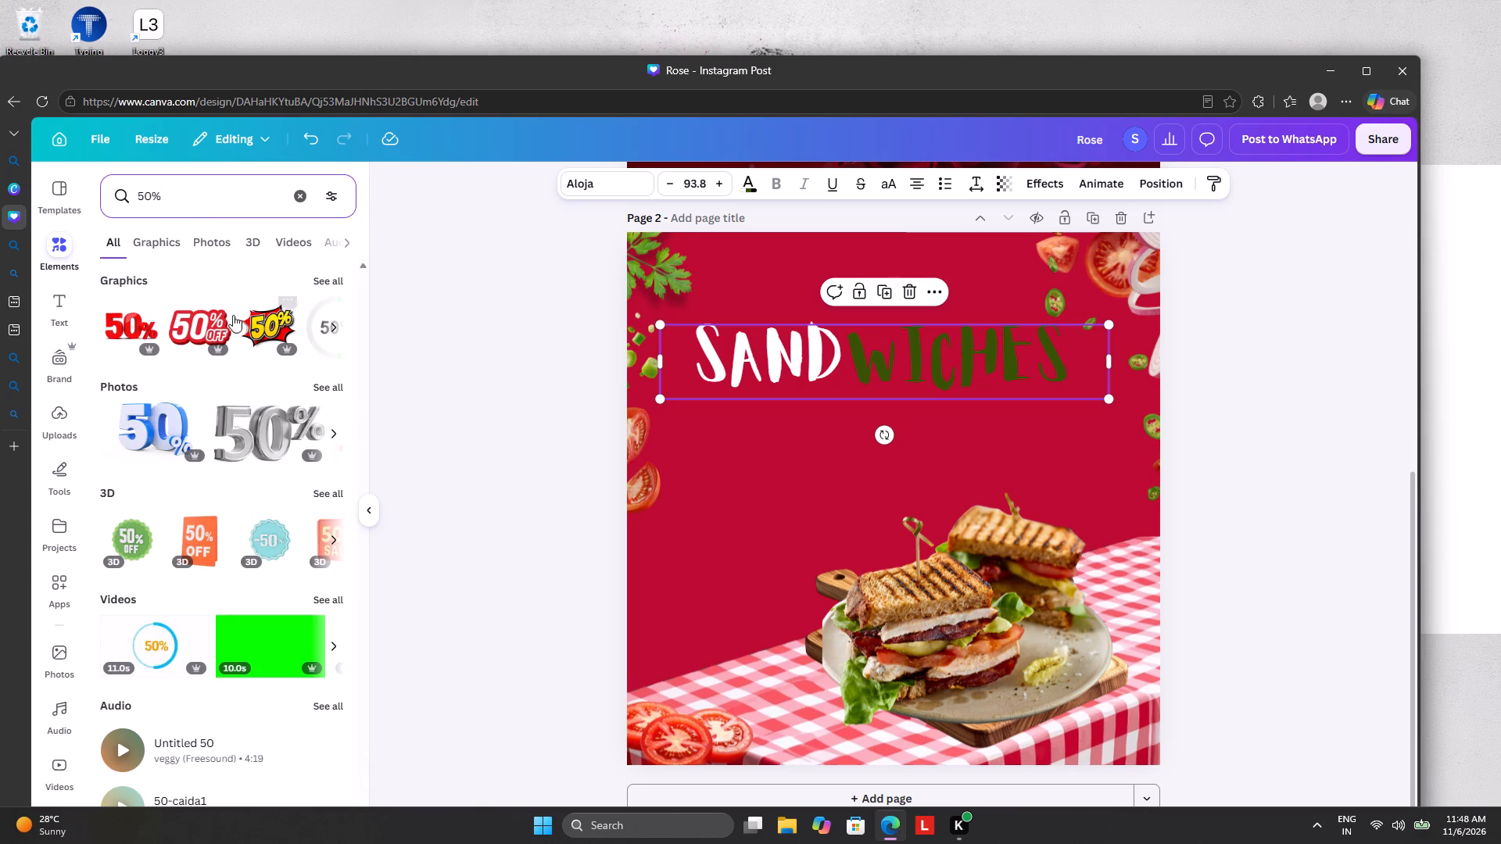
{"action": "left_click", "coordinate": [174, 322]}
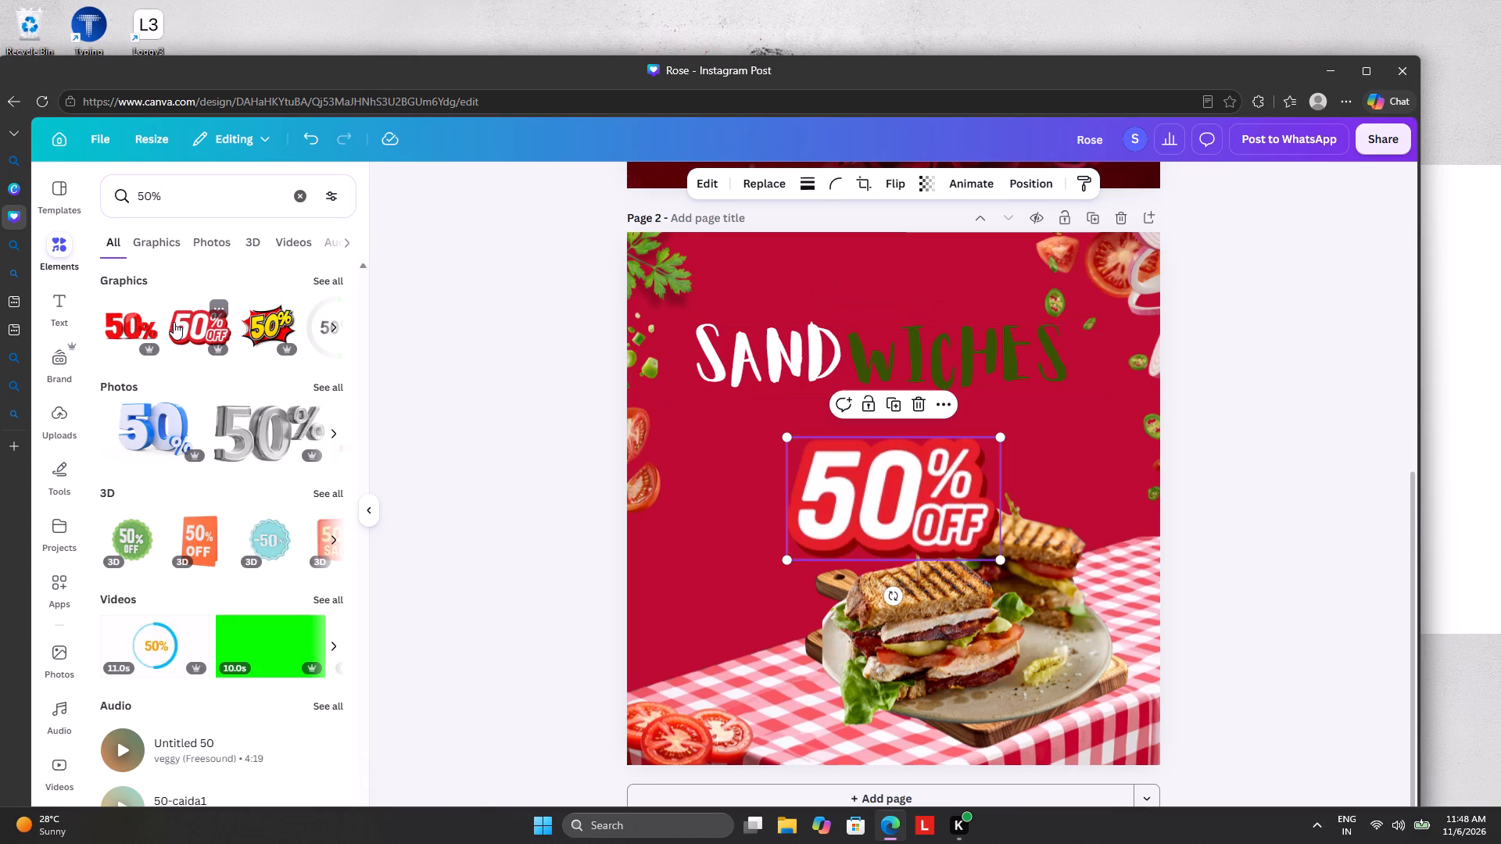
Shrink the 50% OFF graphic and place it in the red area left of the sandwiches, just above the tablecloth.
{"action": "left_click_drag", "start_coordinate": [786, 435], "coordinate": [805, 449]}
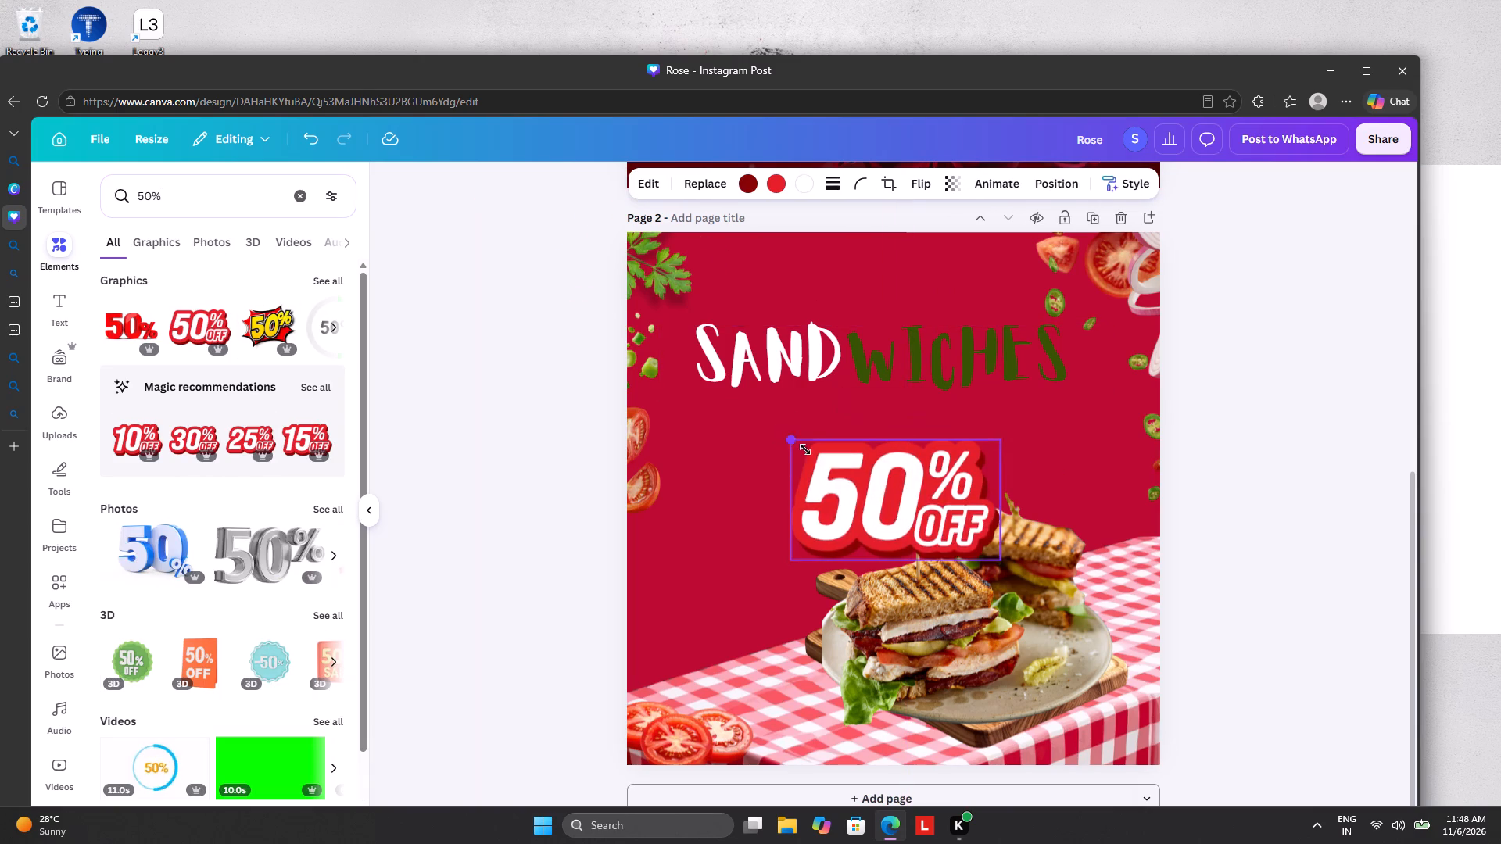
{"action": "left_click_drag", "start_coordinate": [805, 449], "coordinate": [826, 470]}
{"action": "left_click_drag", "start_coordinate": [883, 520], "coordinate": [733, 481]}
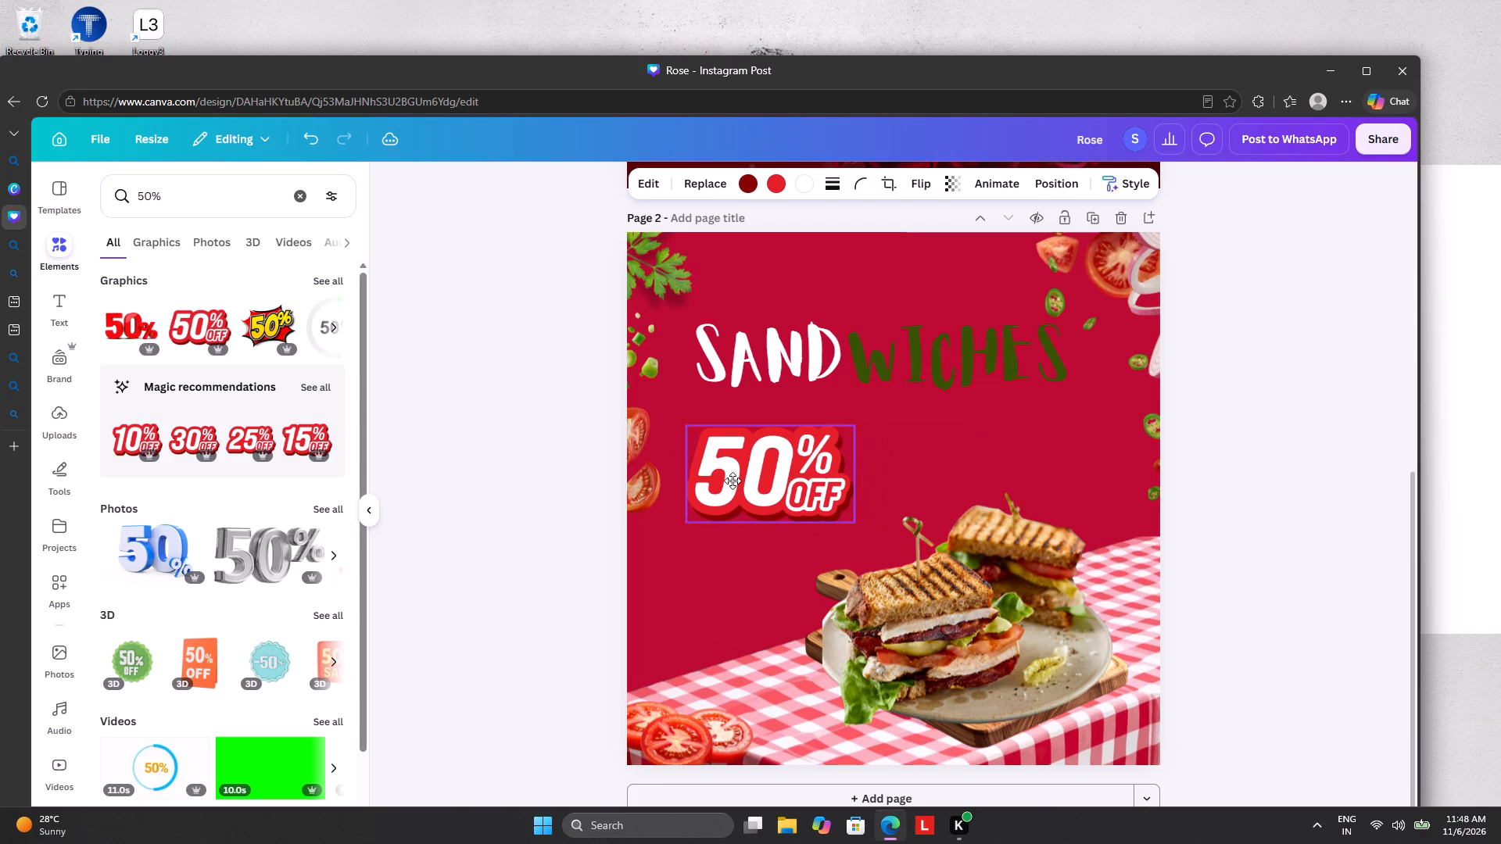
{"action": "left_click_drag", "start_coordinate": [733, 481], "coordinate": [734, 480]}
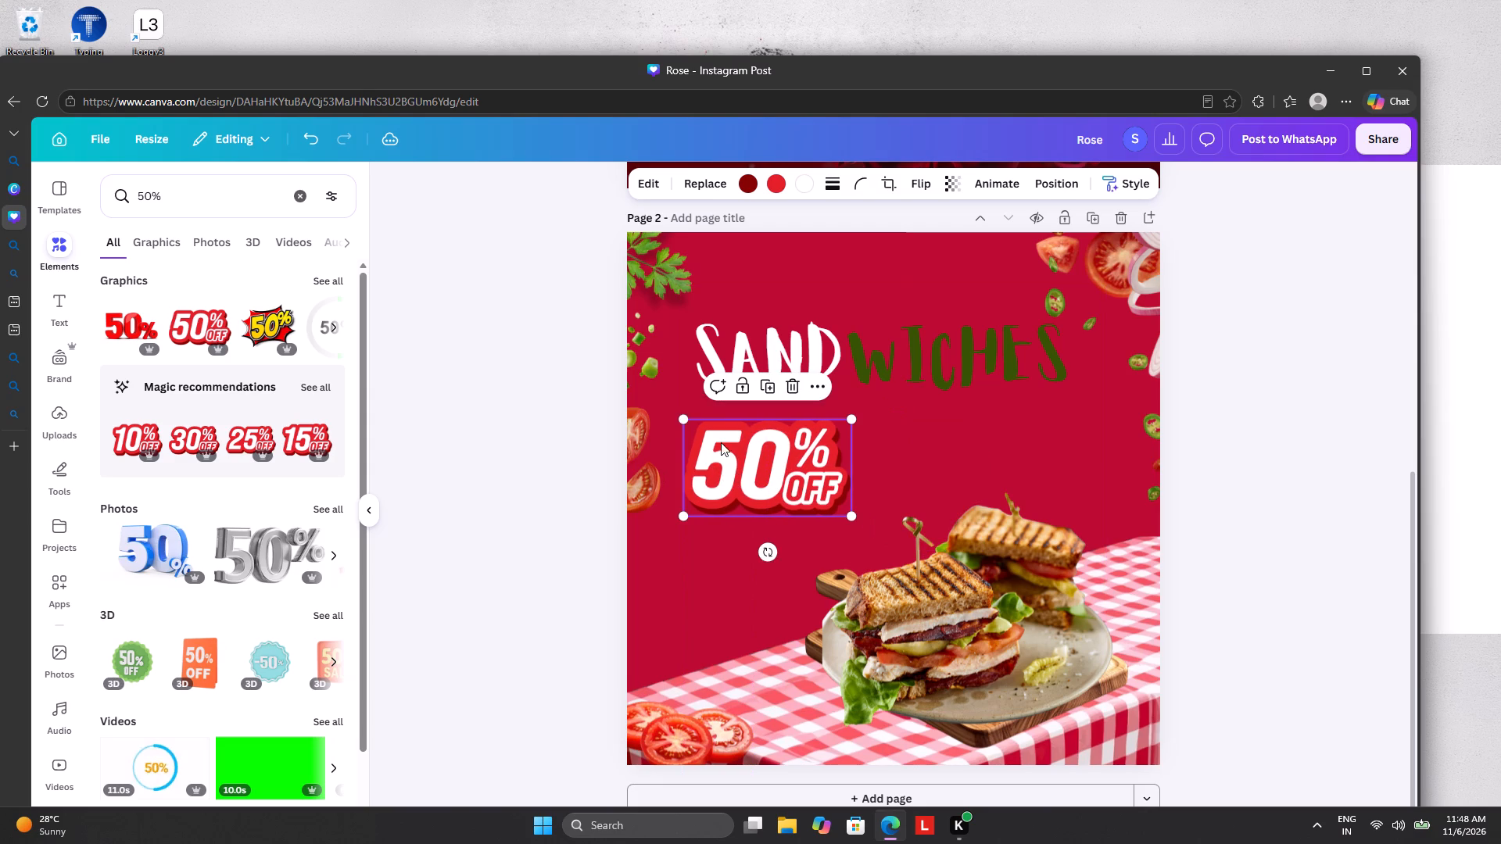
{"action": "left_click_drag", "start_coordinate": [690, 424], "coordinate": [729, 451]}
{"action": "left_click_drag", "start_coordinate": [783, 488], "coordinate": [734, 567]}
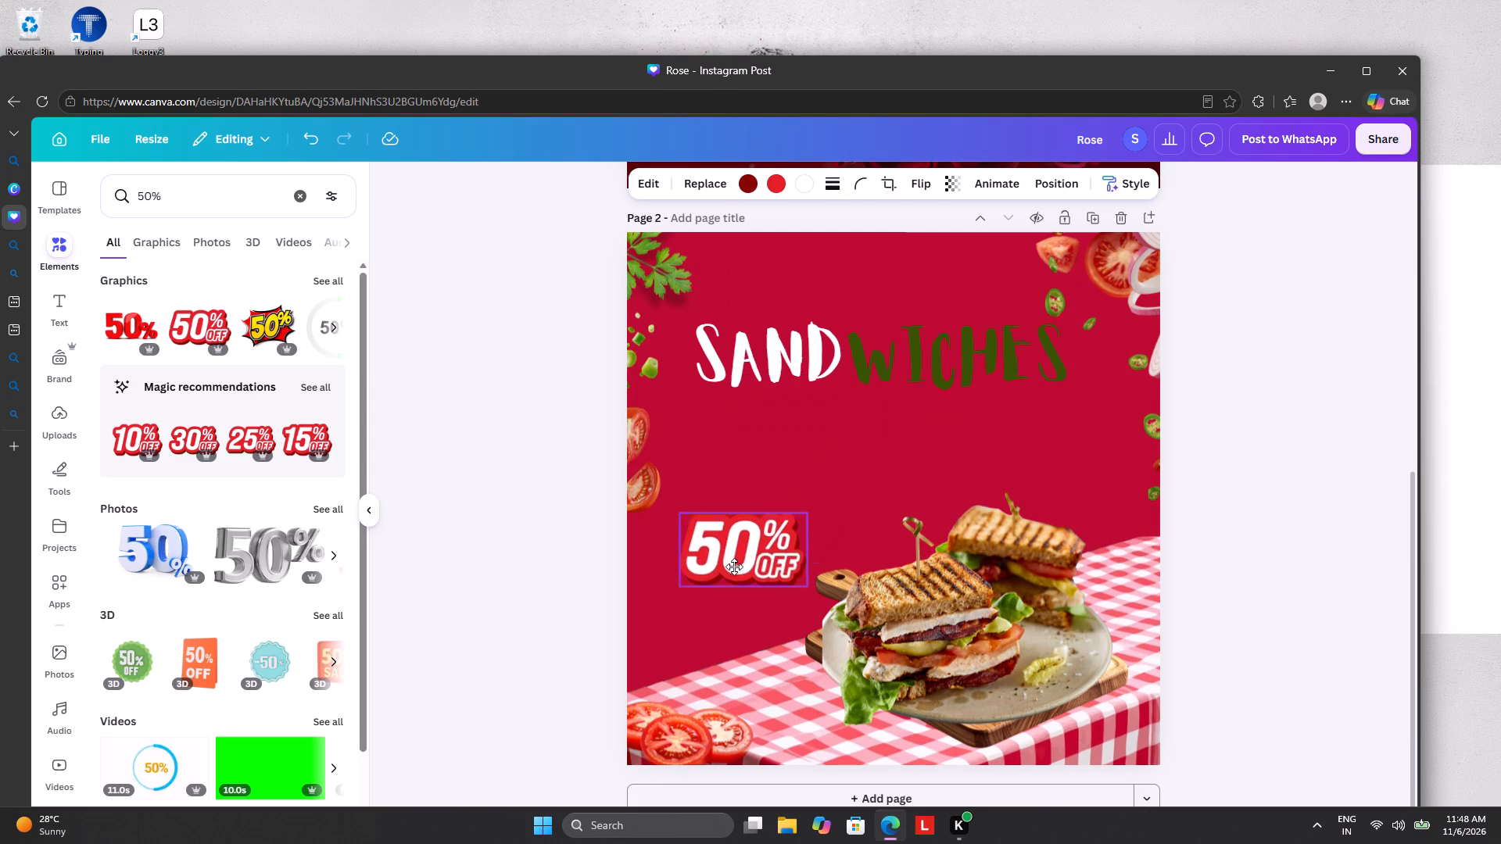
{"action": "left_click_drag", "start_coordinate": [734, 567], "coordinate": [723, 575]}
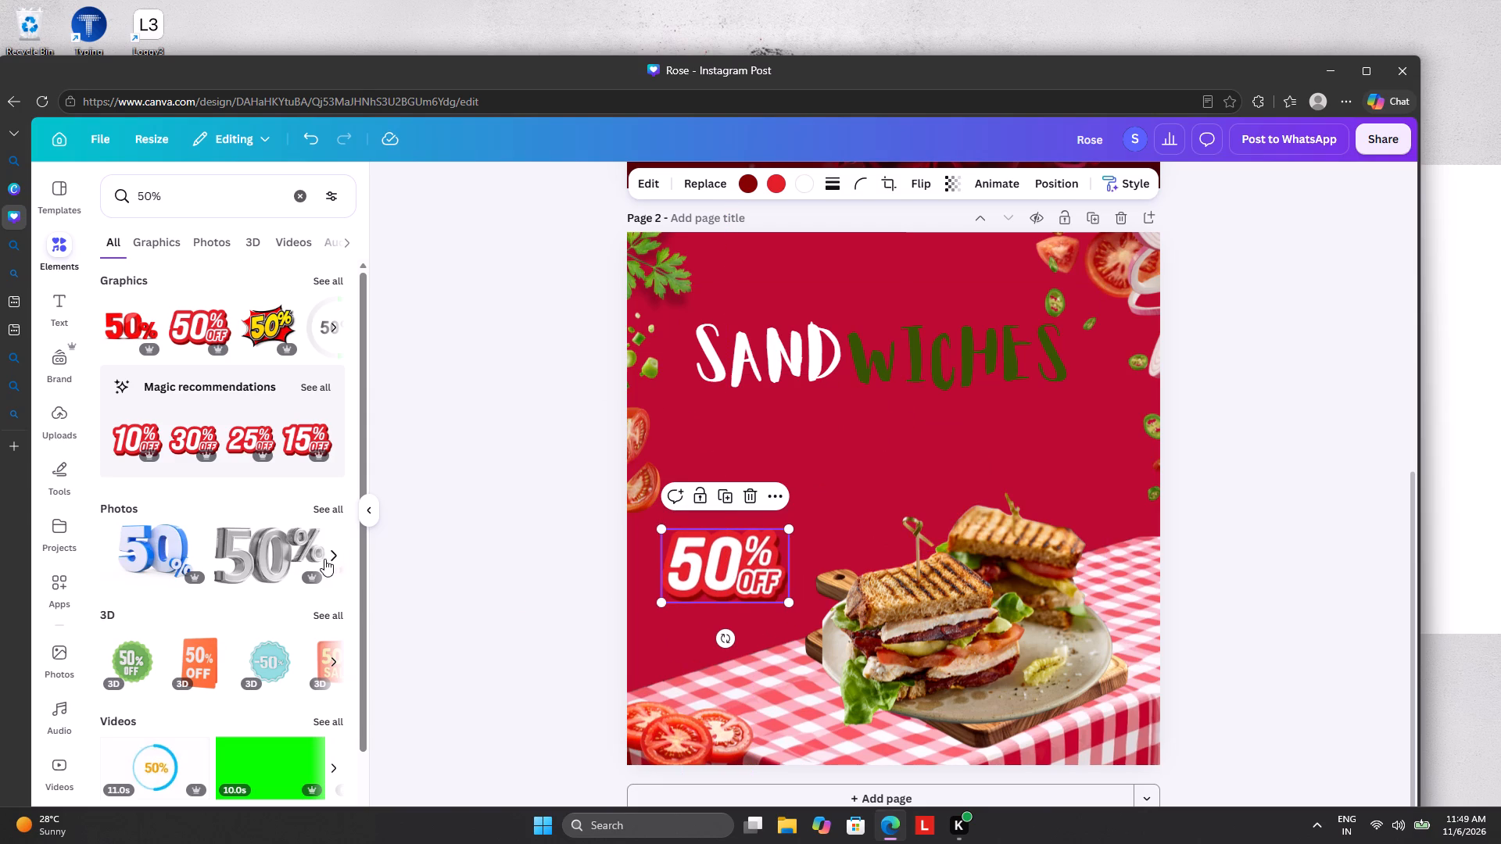
Replace the 50% search in the elements library with a search for order now.
{"action": "left_click", "coordinate": [176, 187]}
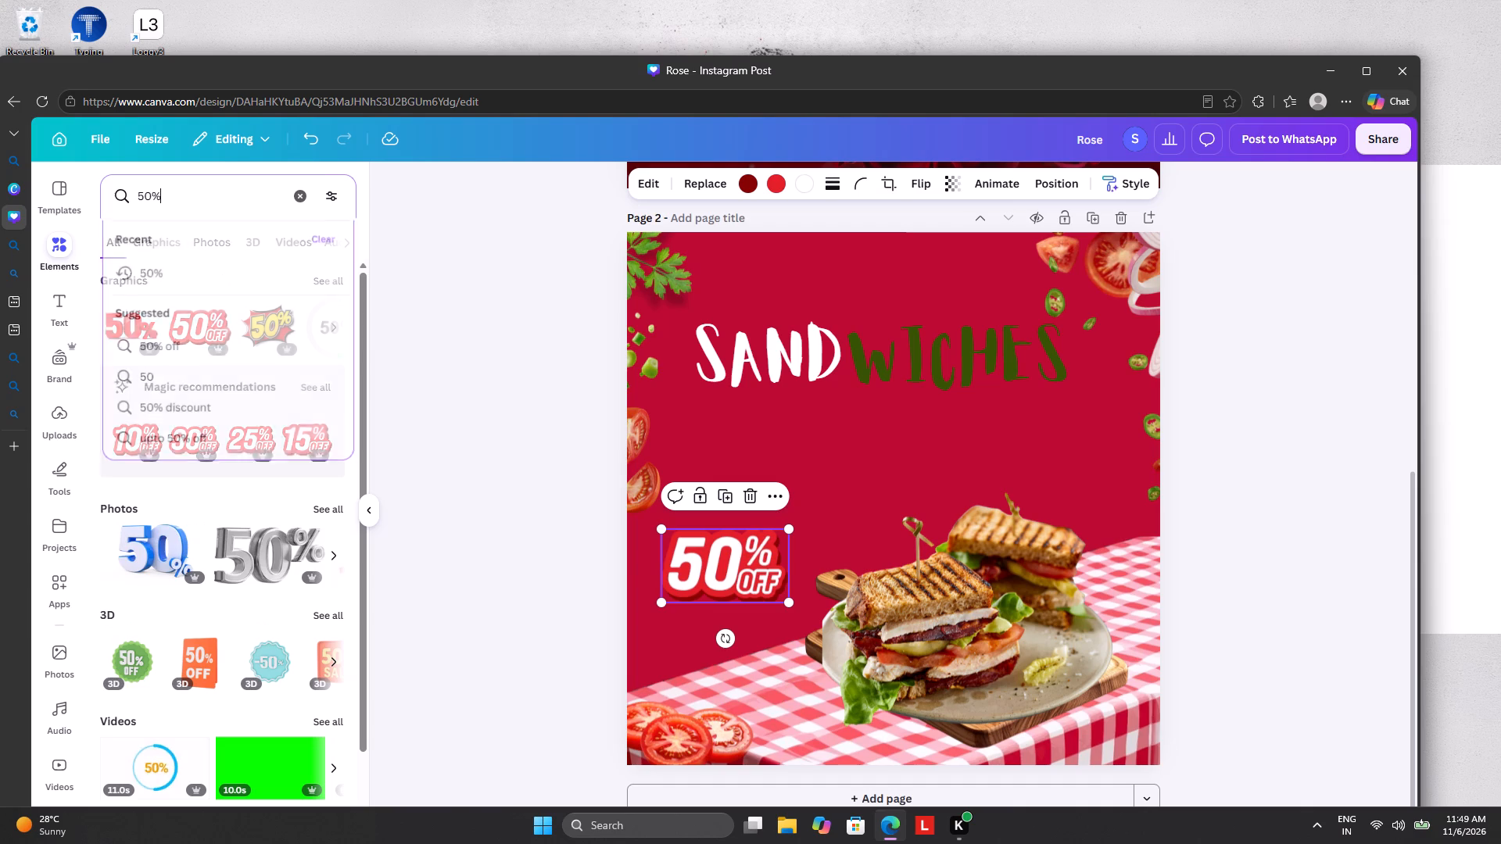
{"action": "left_click", "coordinate": [300, 198]}
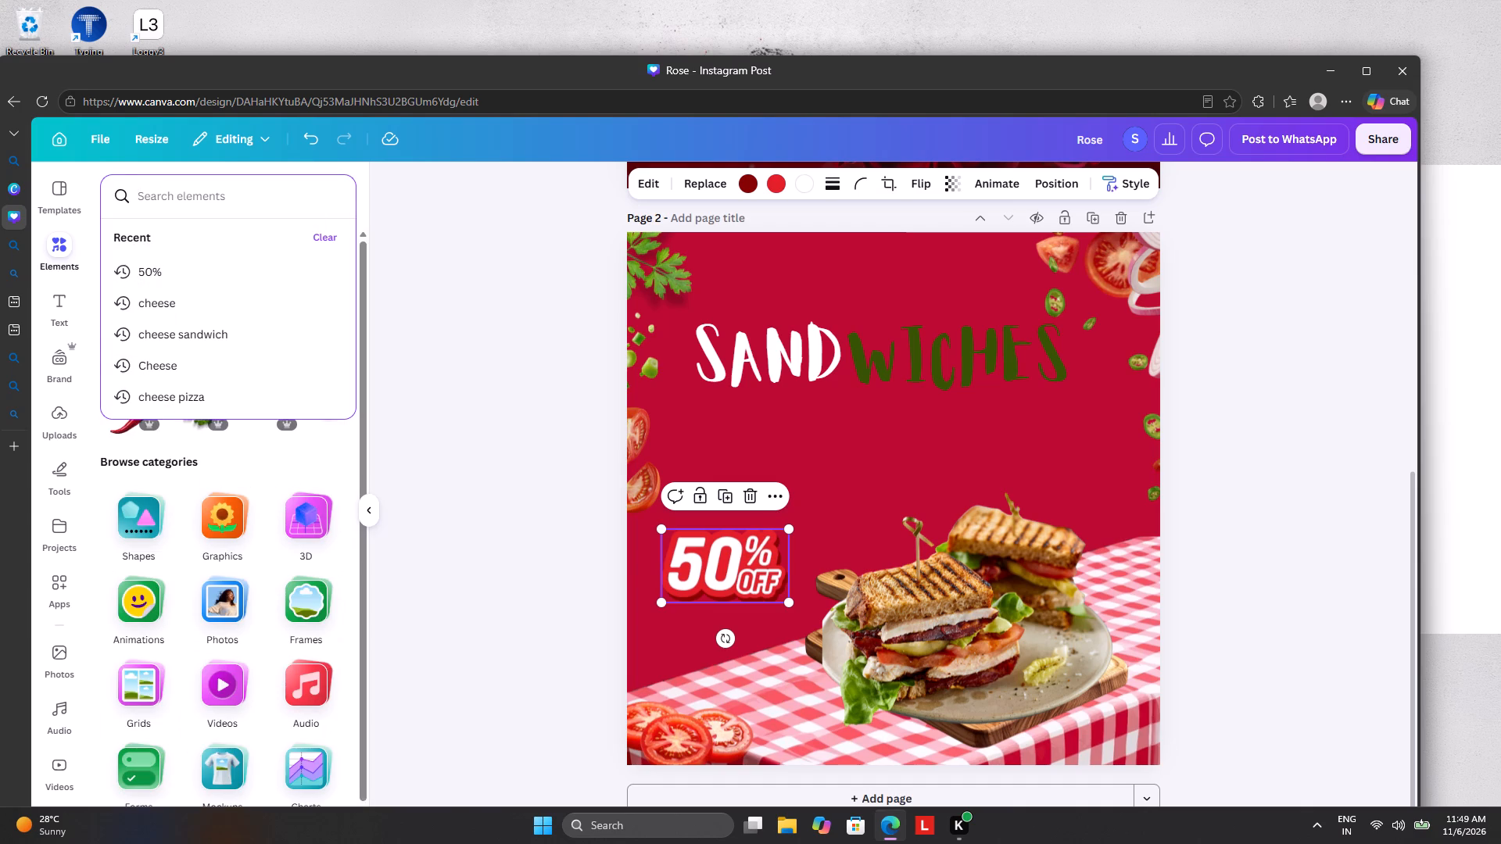
{"action": "key", "text": "o"}
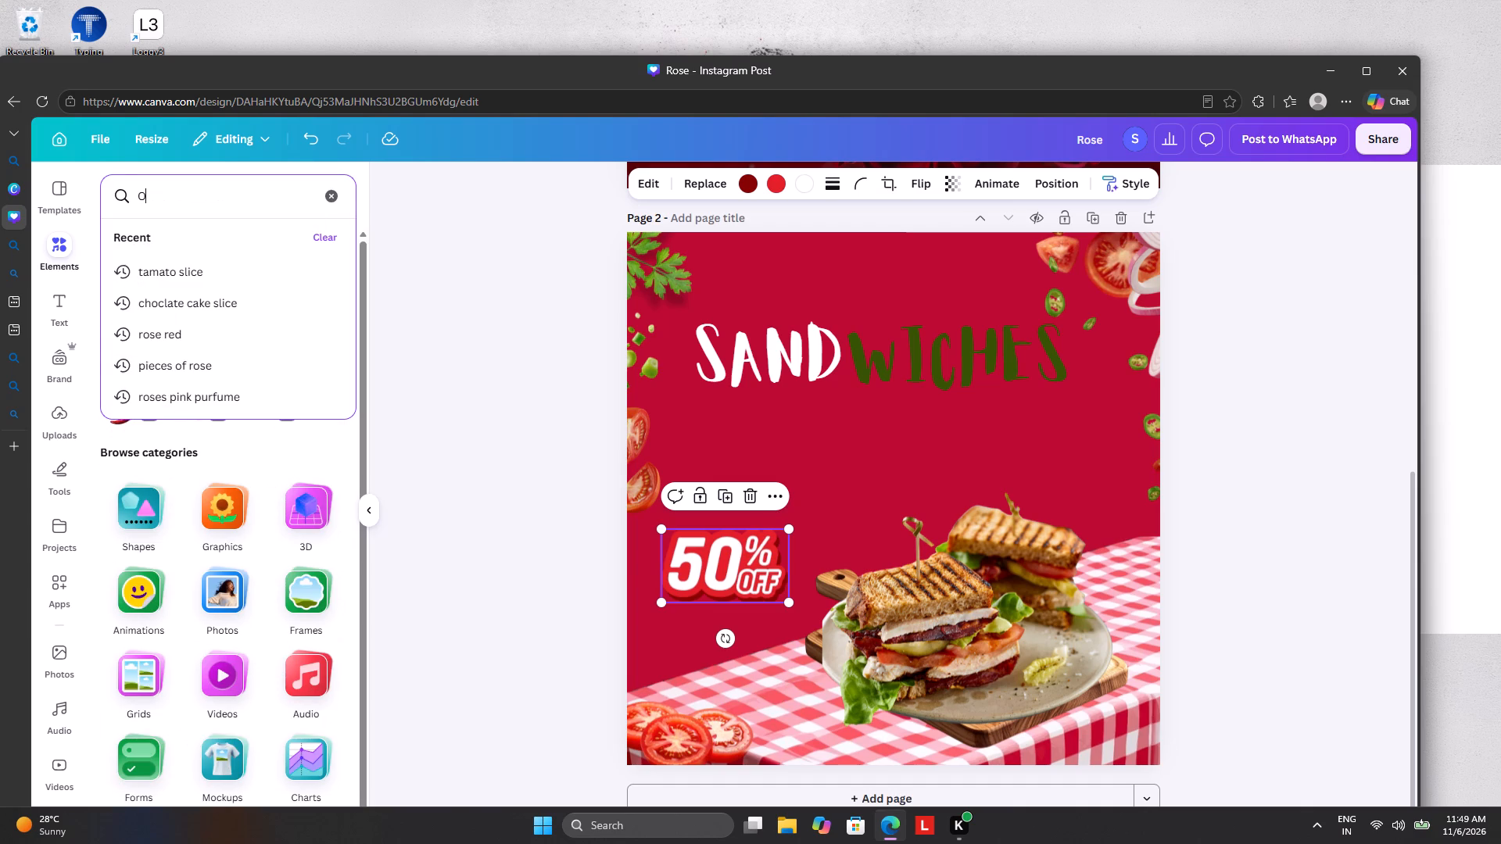
{"action": "type", "text": "RD"}
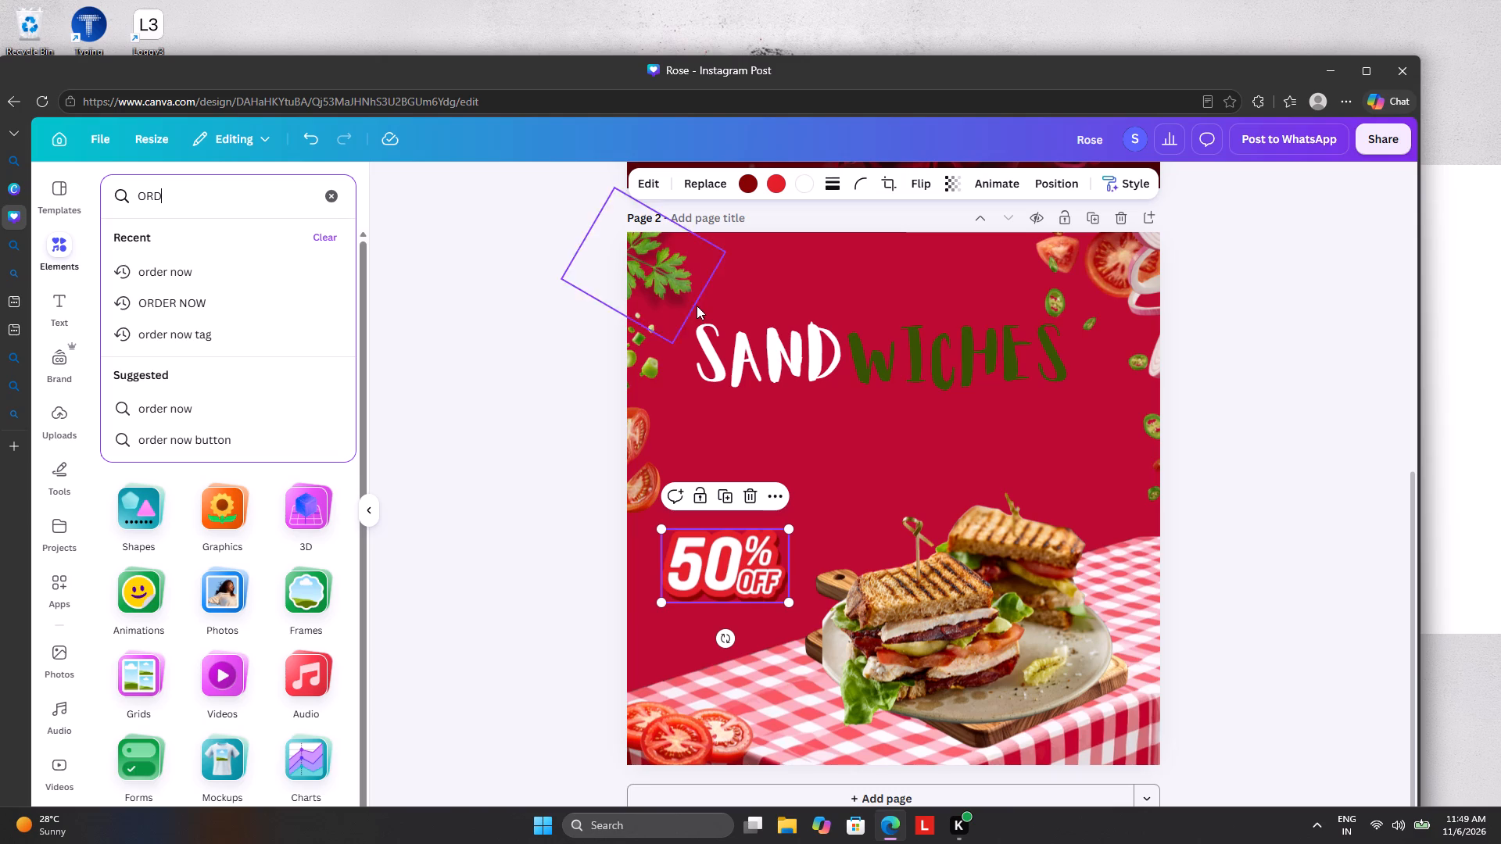
{"action": "left_click", "coordinate": [270, 279]}
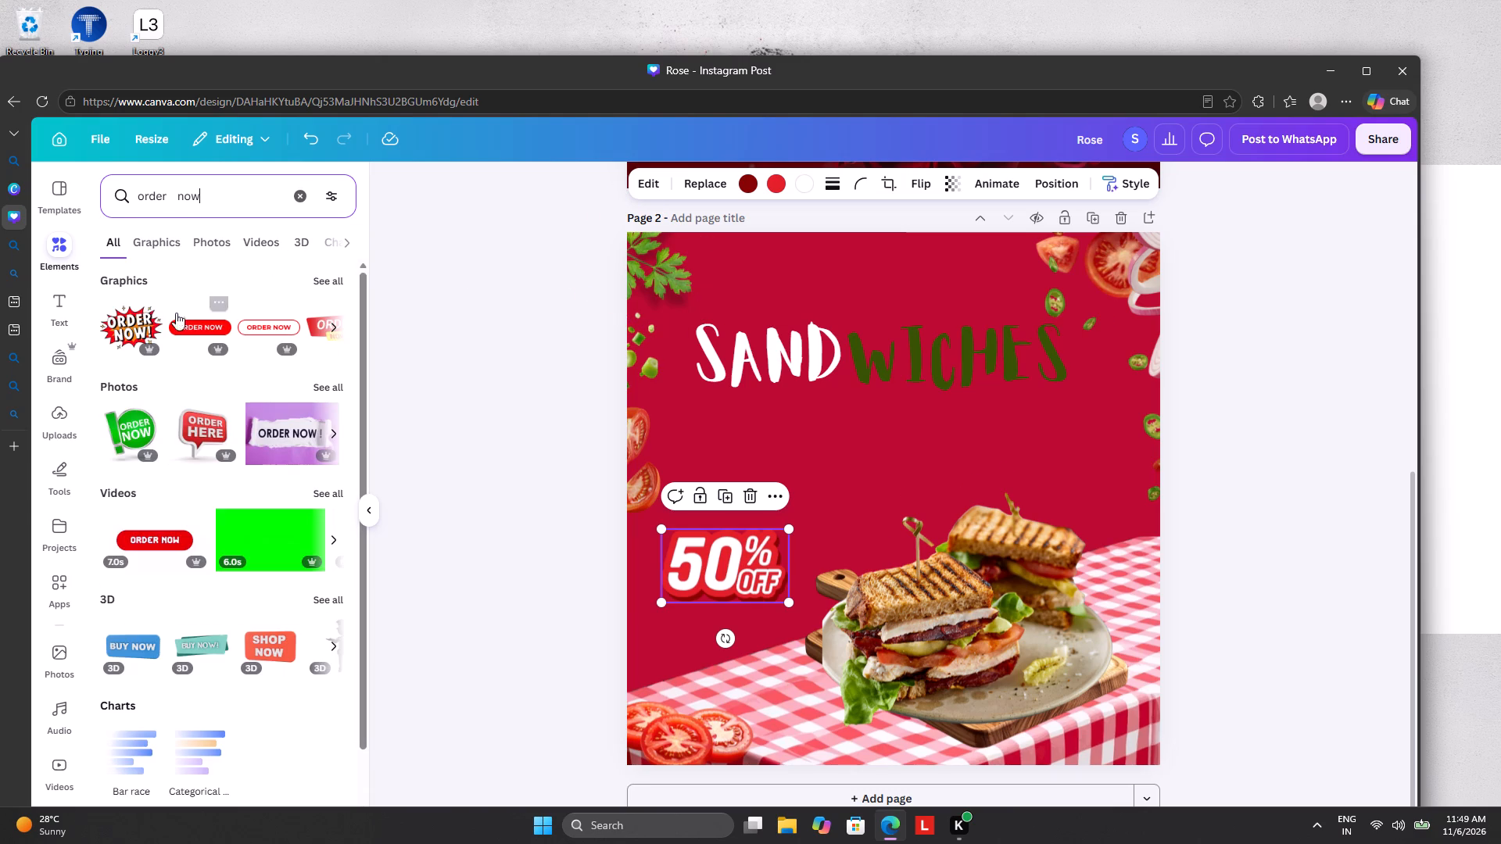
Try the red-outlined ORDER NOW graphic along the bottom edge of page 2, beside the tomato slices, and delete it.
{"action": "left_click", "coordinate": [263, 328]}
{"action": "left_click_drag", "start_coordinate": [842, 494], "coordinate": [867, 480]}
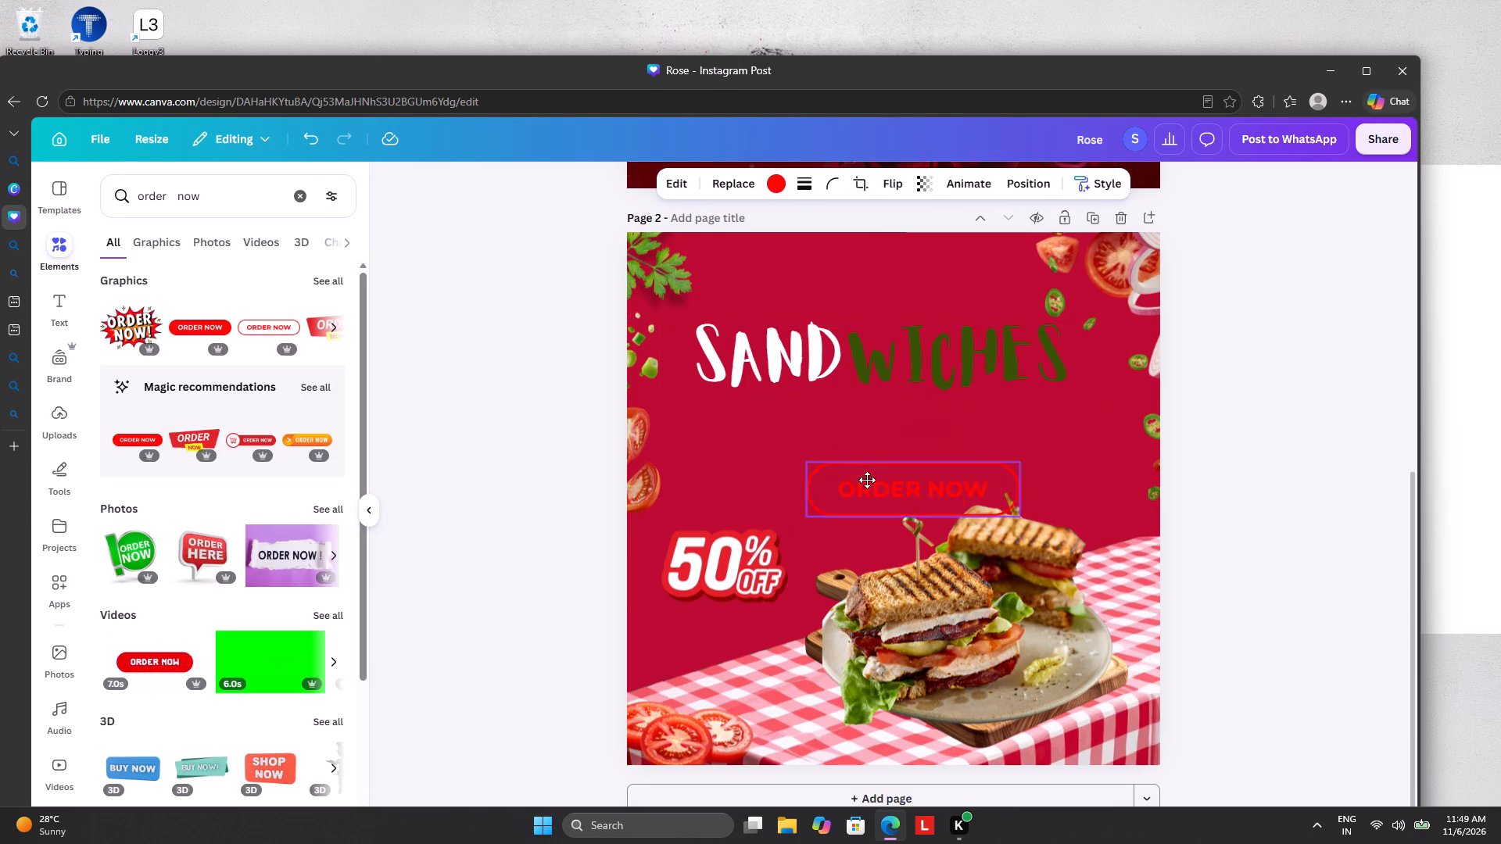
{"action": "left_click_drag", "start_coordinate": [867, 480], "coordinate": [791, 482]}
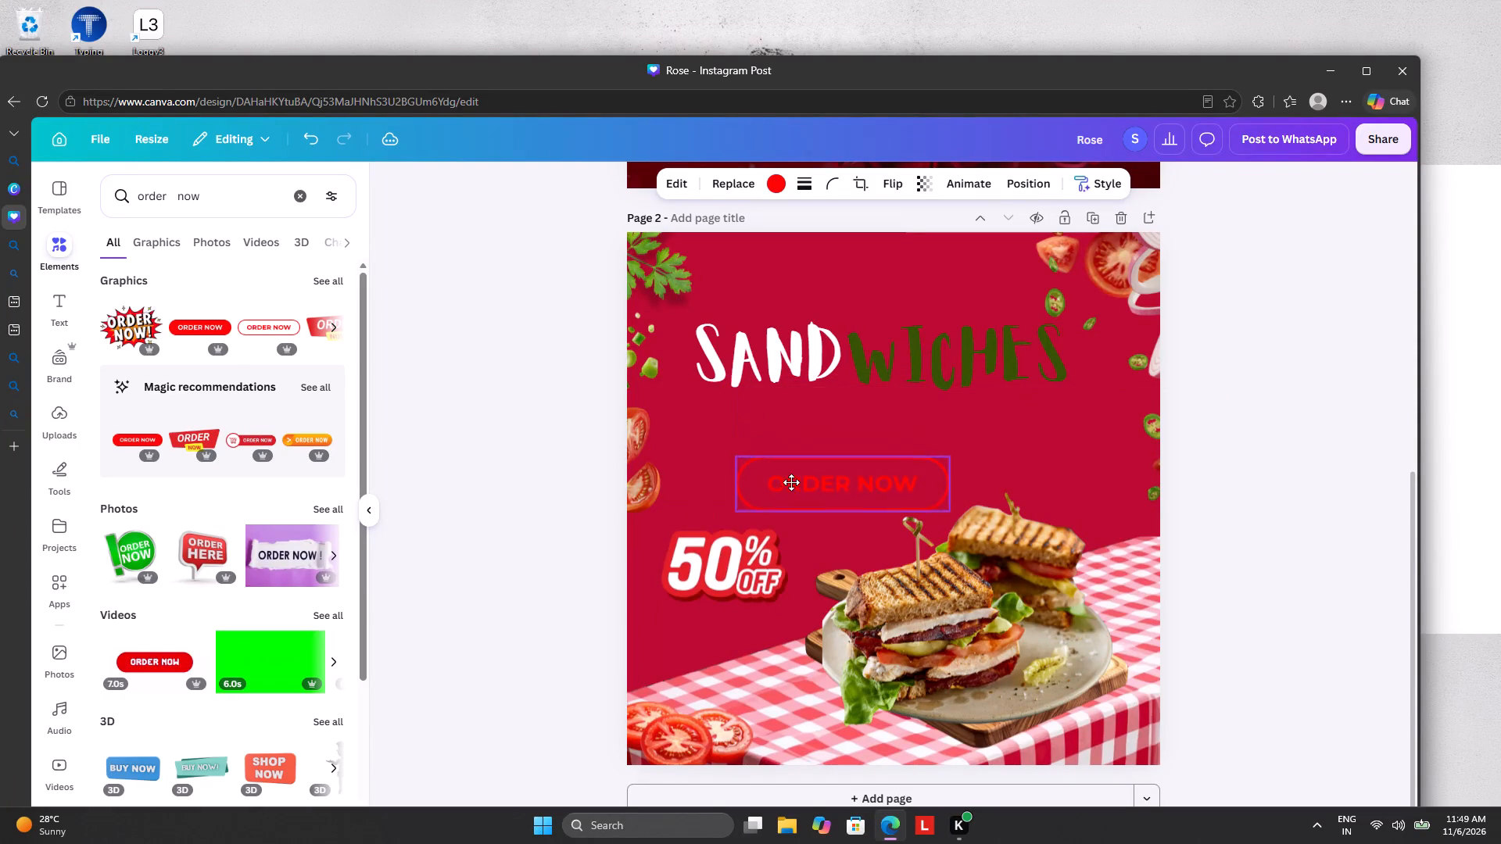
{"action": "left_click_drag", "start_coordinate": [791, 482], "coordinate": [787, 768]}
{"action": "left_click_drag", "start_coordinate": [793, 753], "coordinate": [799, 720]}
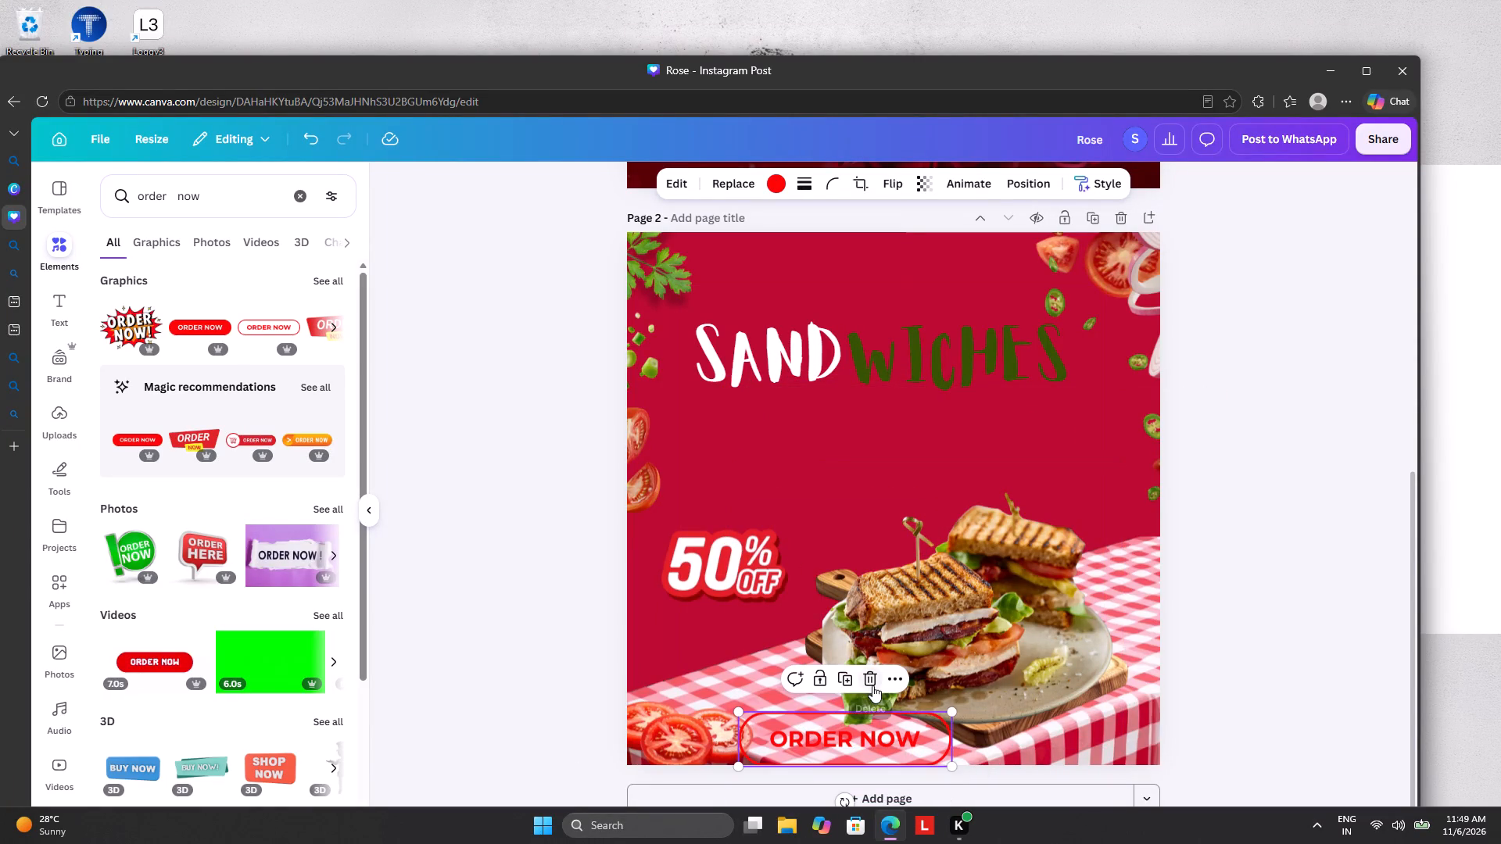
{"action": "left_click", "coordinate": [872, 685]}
Add the red ORDER NOW banner with the yellow NOW tag to page 2 and shrink it to under half size.
{"action": "left_click", "coordinate": [191, 448]}
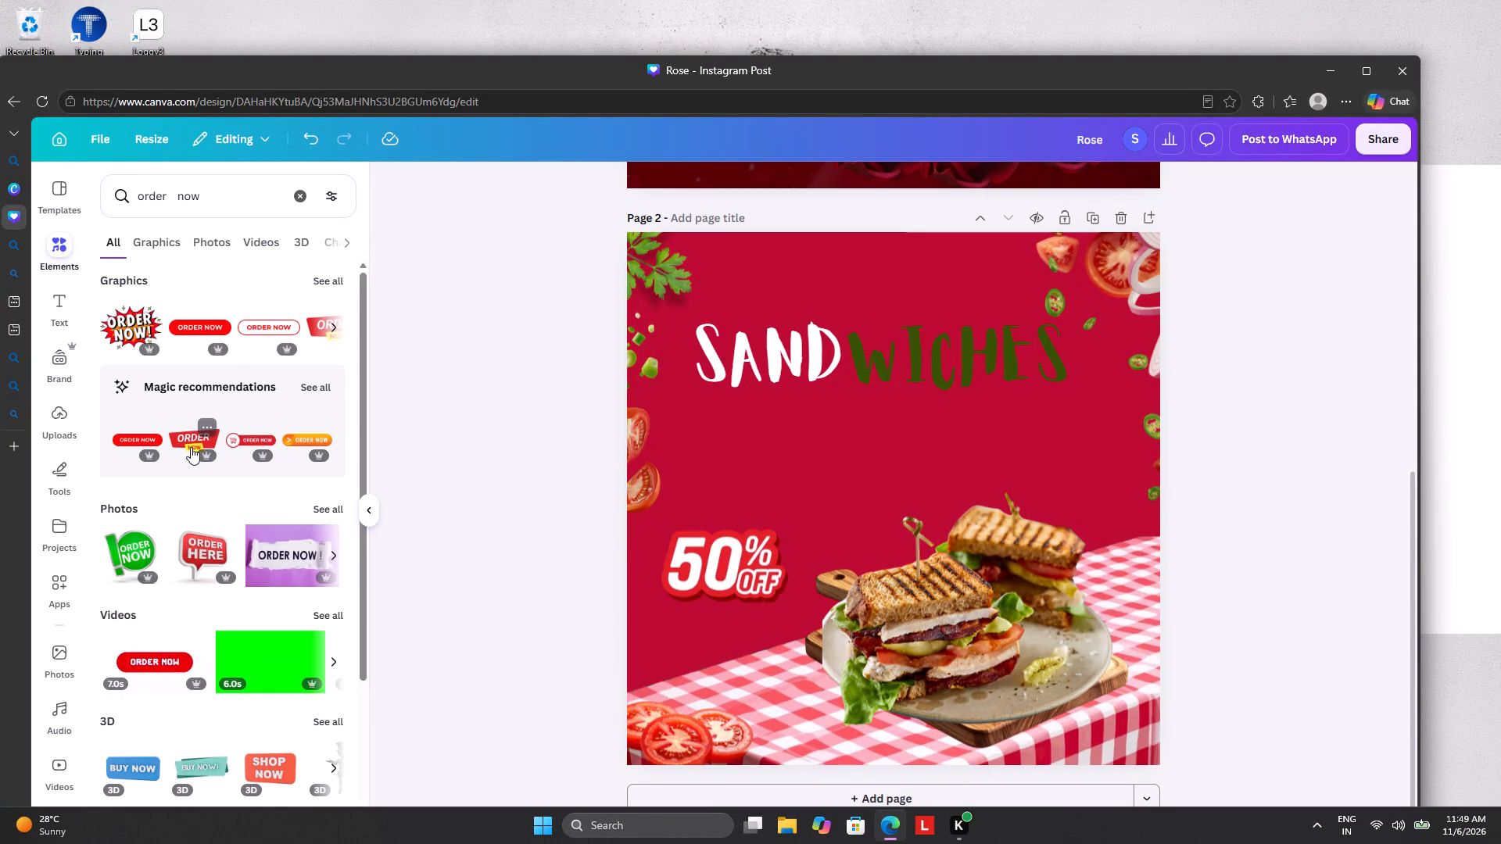
{"action": "left_click_drag", "start_coordinate": [677, 402], "coordinate": [691, 406]}
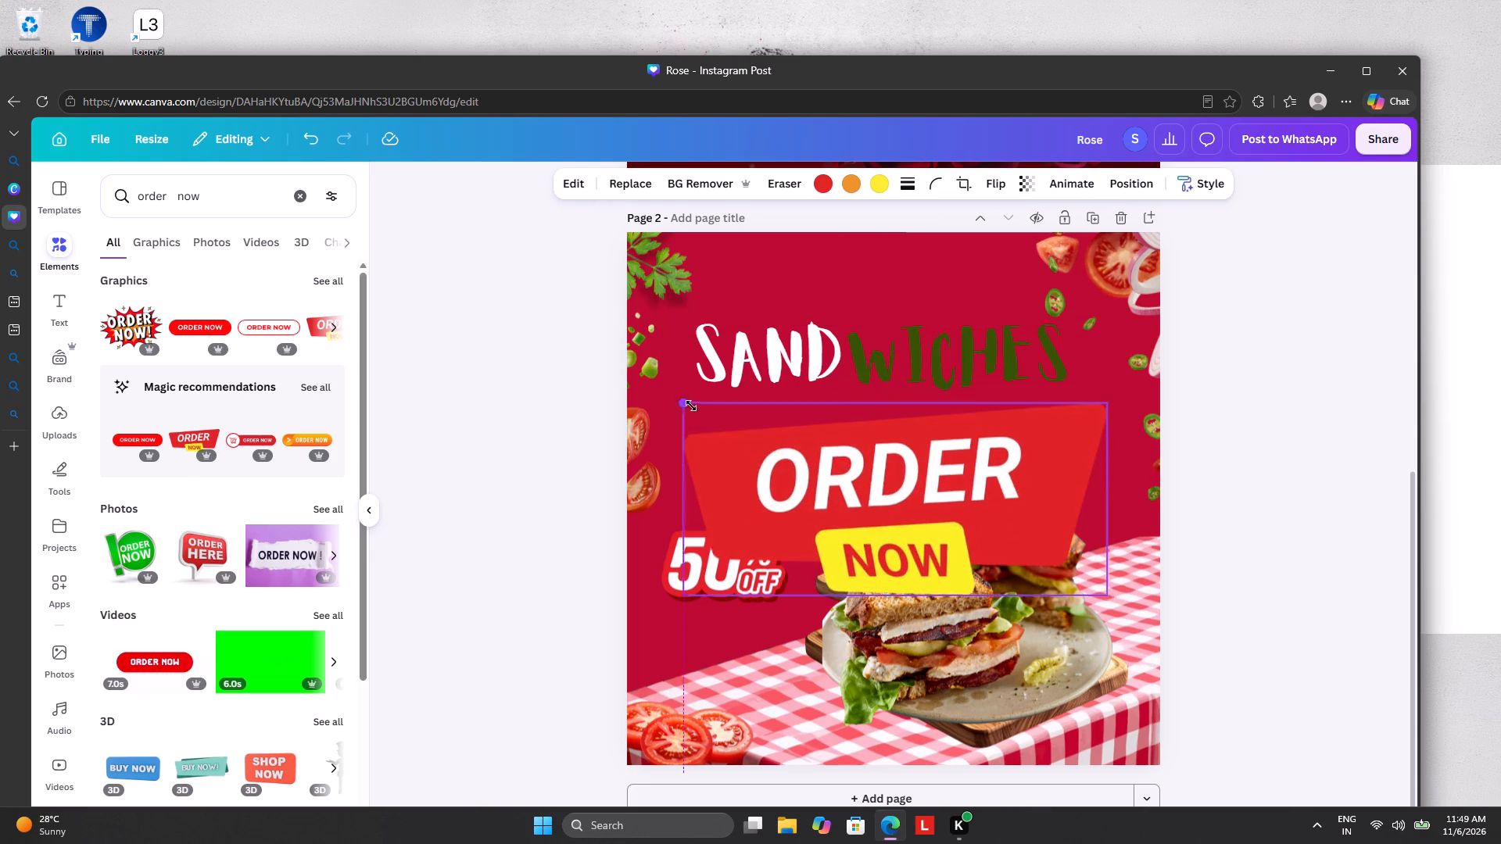
{"action": "left_click_drag", "start_coordinate": [691, 406], "coordinate": [914, 499]}
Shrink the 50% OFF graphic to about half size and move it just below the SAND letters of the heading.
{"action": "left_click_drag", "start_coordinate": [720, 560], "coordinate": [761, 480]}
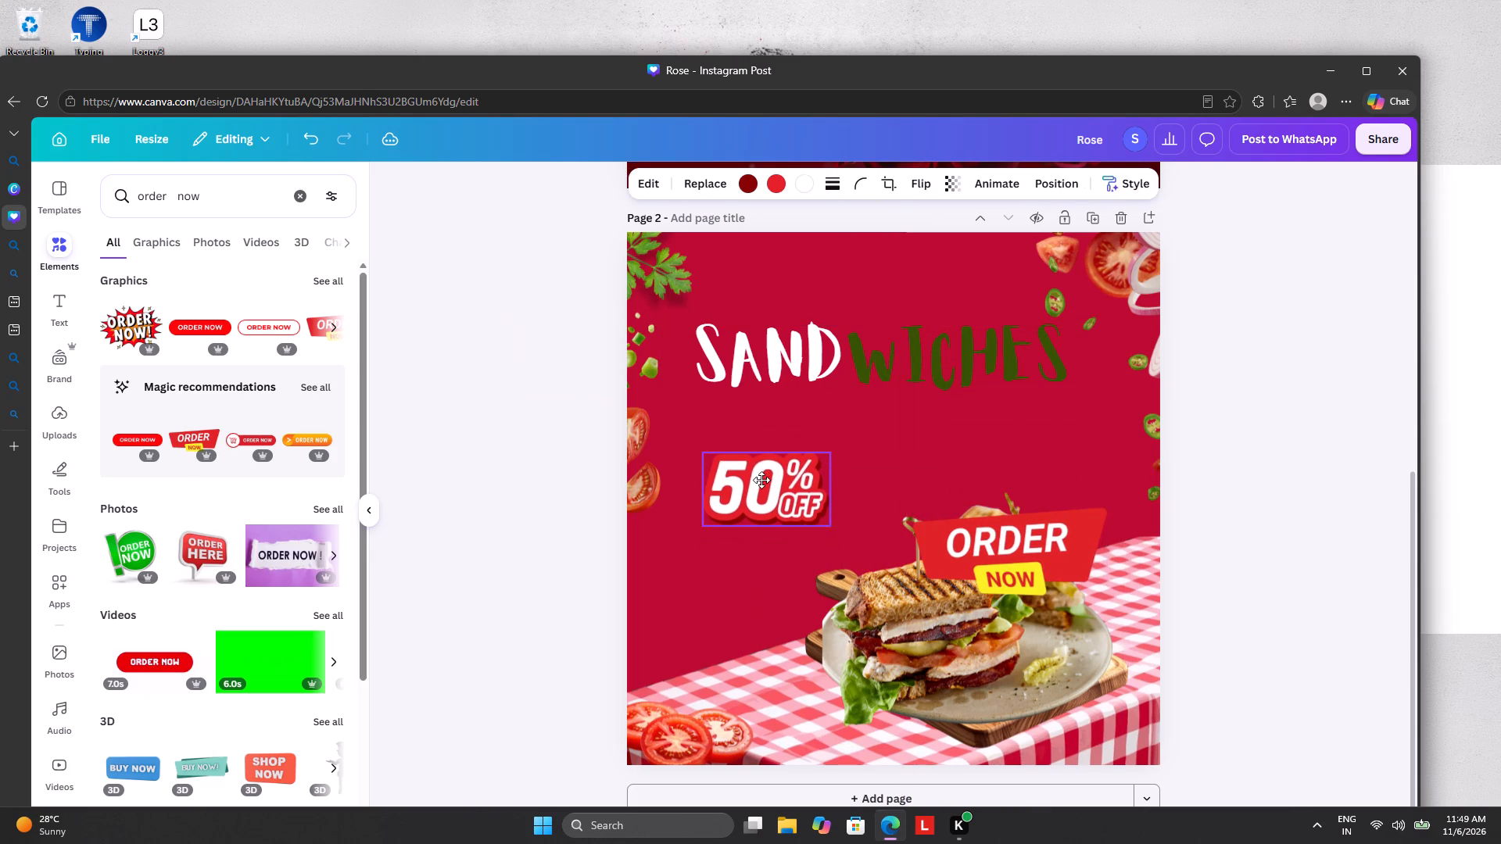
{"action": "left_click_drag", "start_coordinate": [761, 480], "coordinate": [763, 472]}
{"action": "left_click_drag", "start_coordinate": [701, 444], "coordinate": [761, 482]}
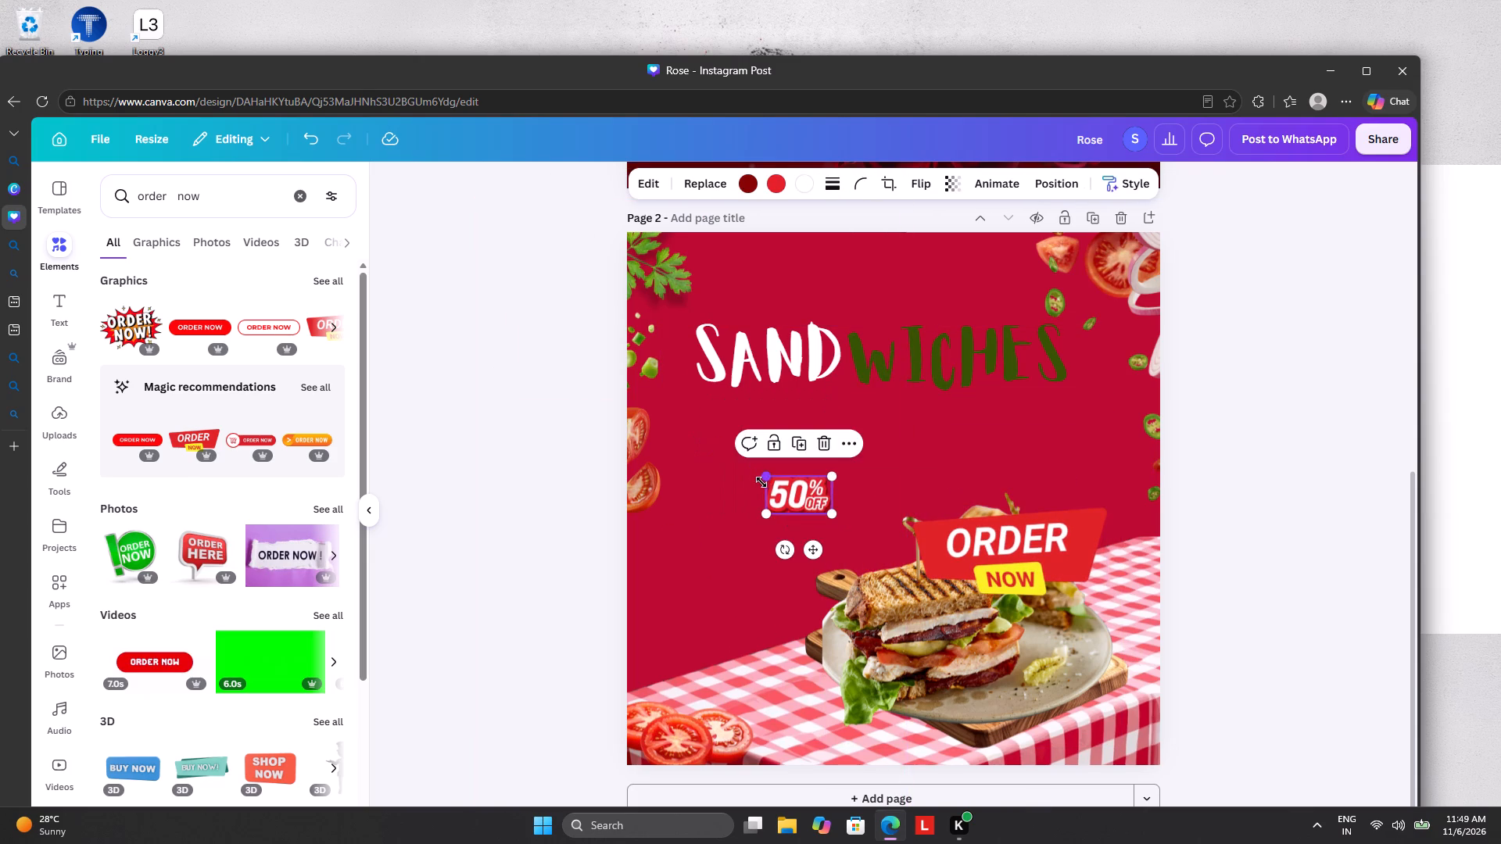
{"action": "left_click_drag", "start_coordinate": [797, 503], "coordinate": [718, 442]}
Move the ORDER NOW banner to the bottom-left corner of page 2, over the tomato slices.
{"action": "left_click_drag", "start_coordinate": [984, 535], "coordinate": [968, 528]}
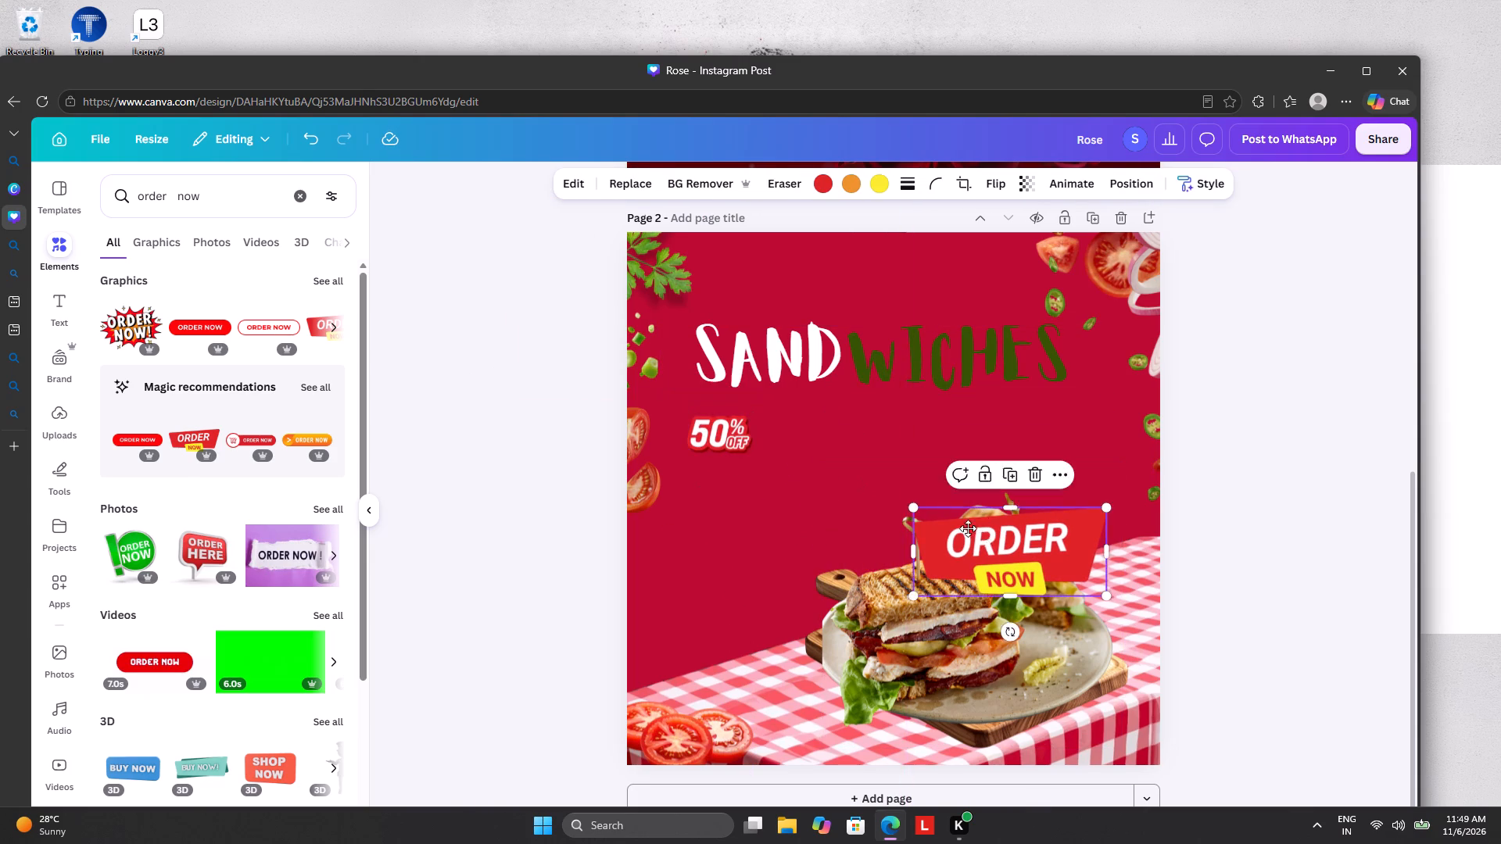
{"action": "left_click_drag", "start_coordinate": [968, 528], "coordinate": [684, 593]}
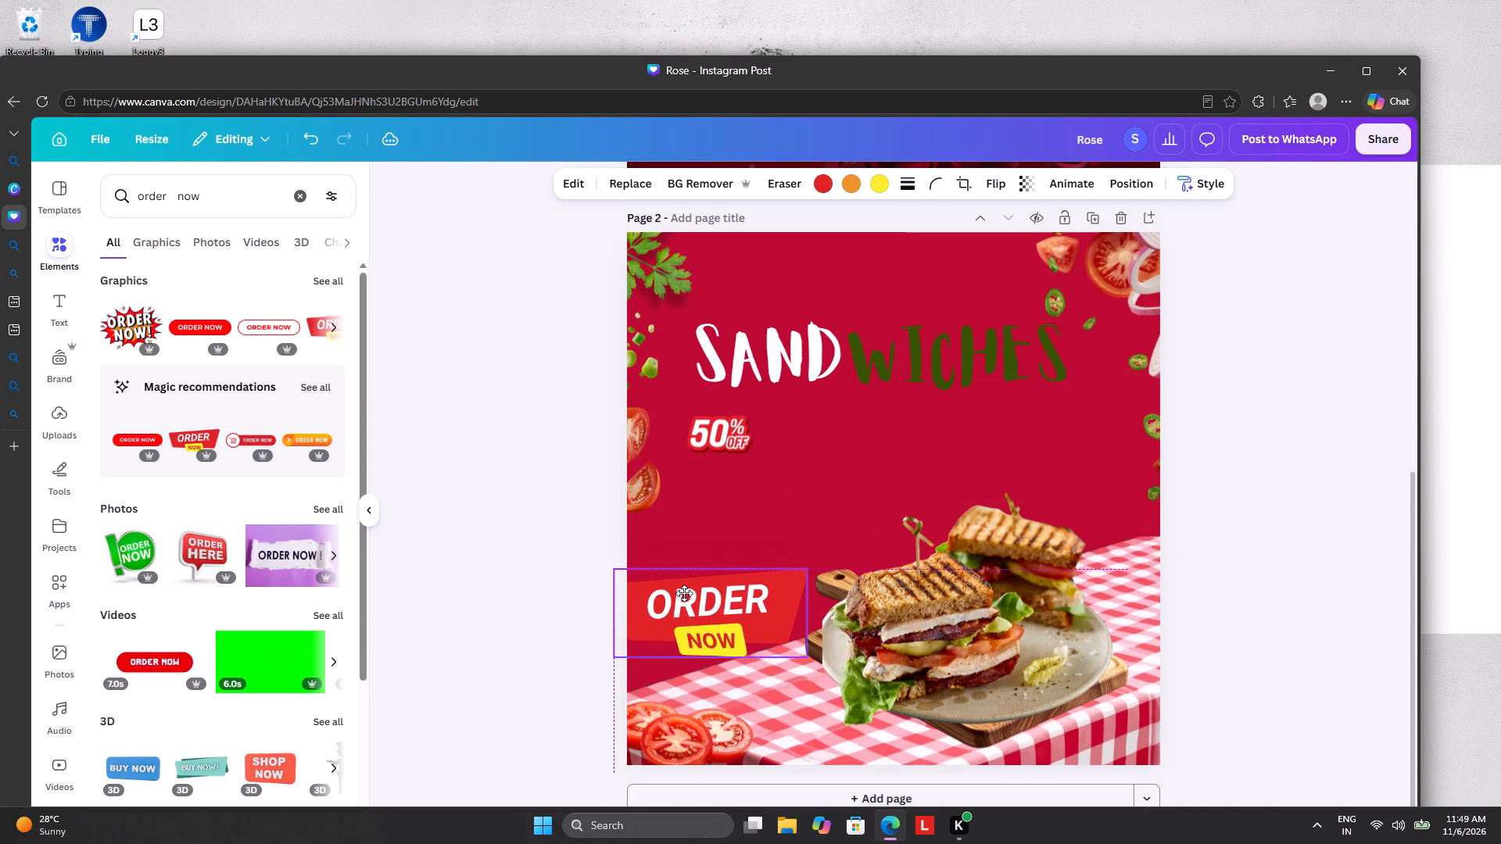
{"action": "left_click_drag", "start_coordinate": [684, 593], "coordinate": [690, 649]}
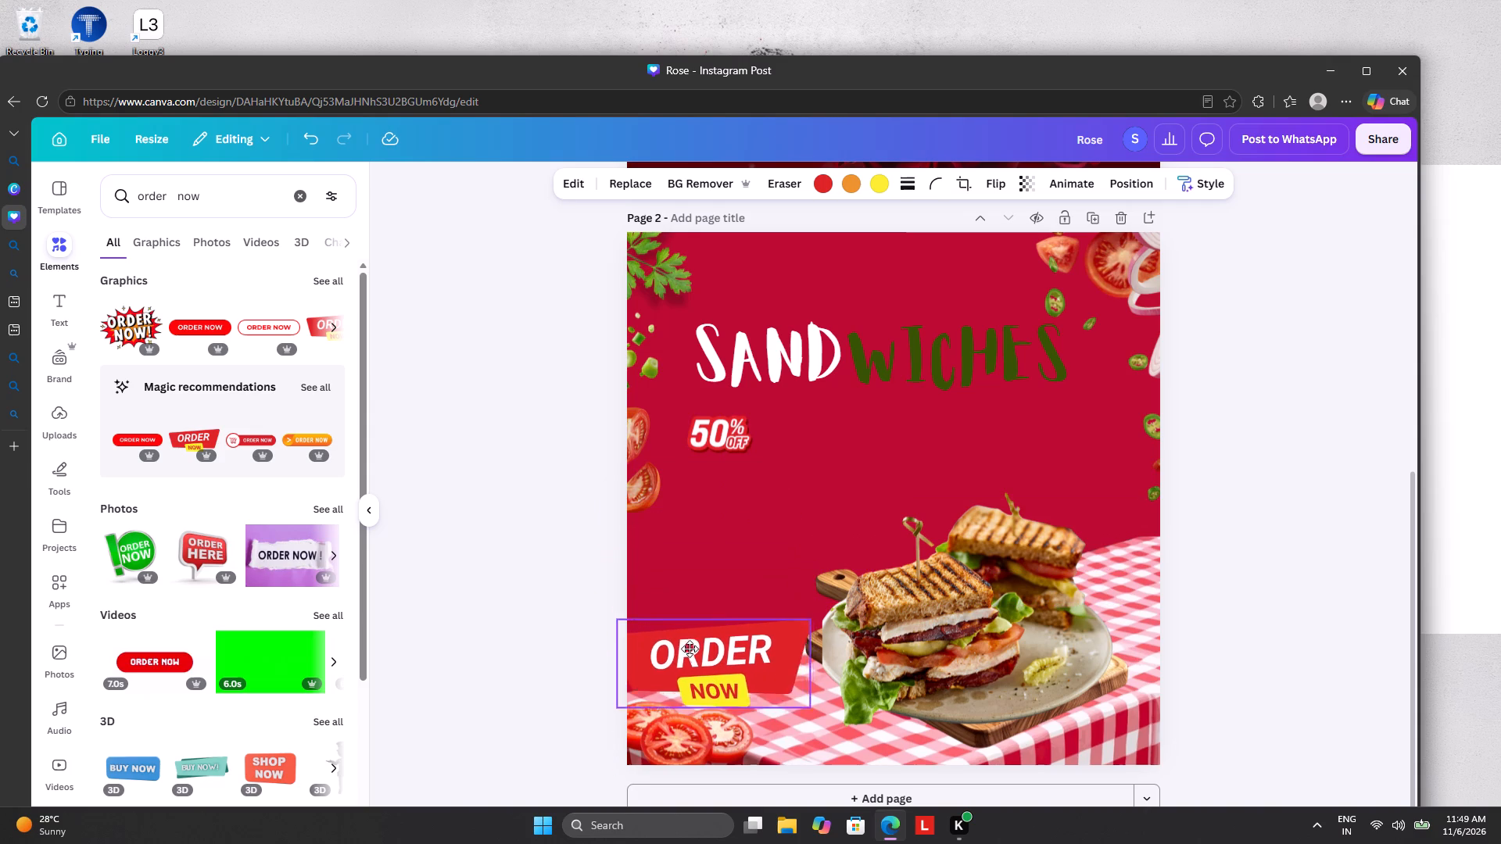
{"action": "left_click_drag", "start_coordinate": [690, 649], "coordinate": [704, 702]}
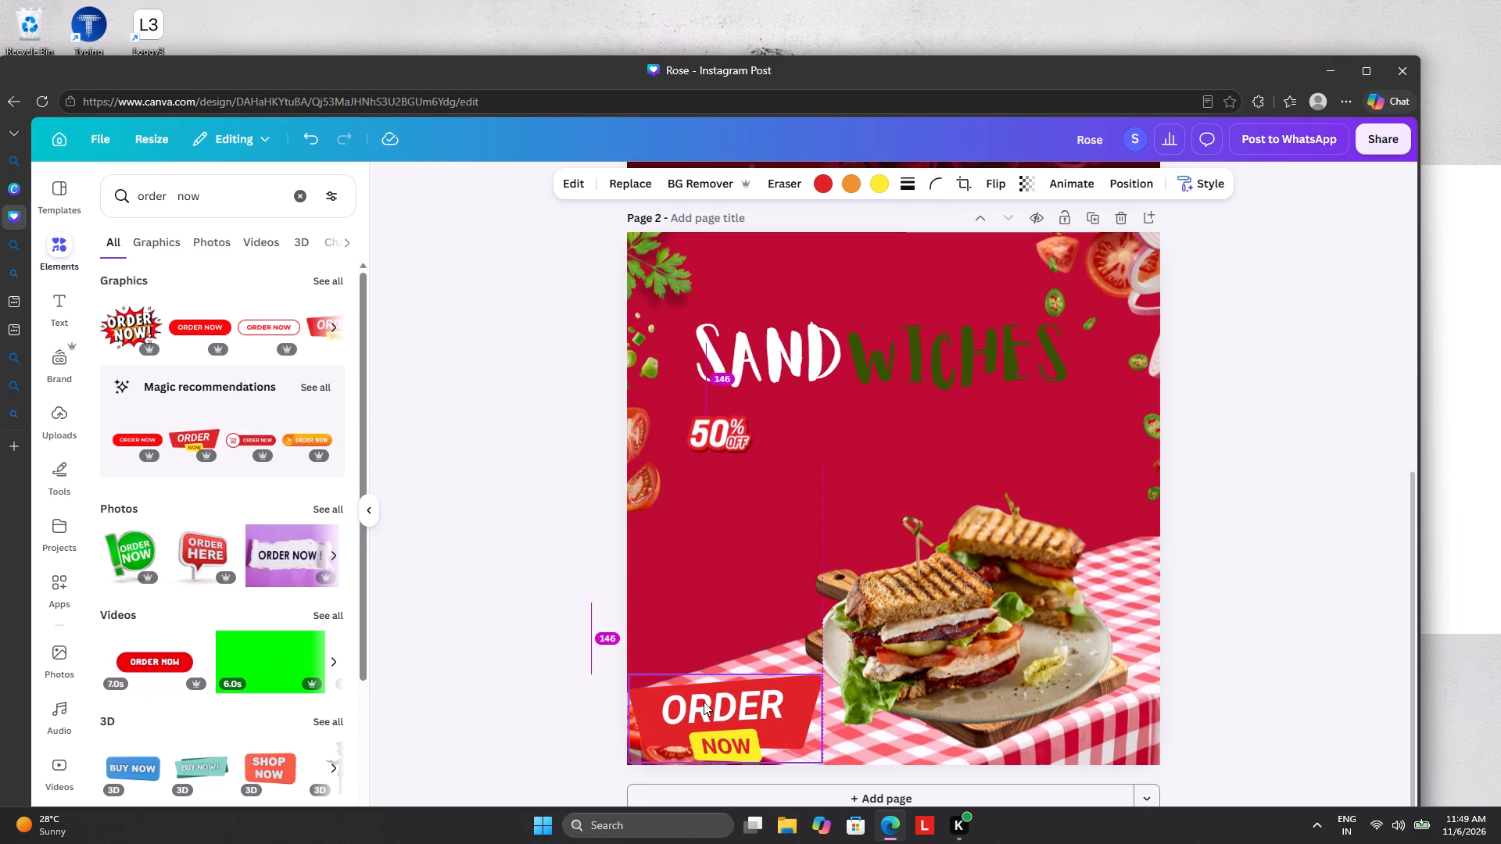
{"action": "left_click", "coordinate": [575, 554]}
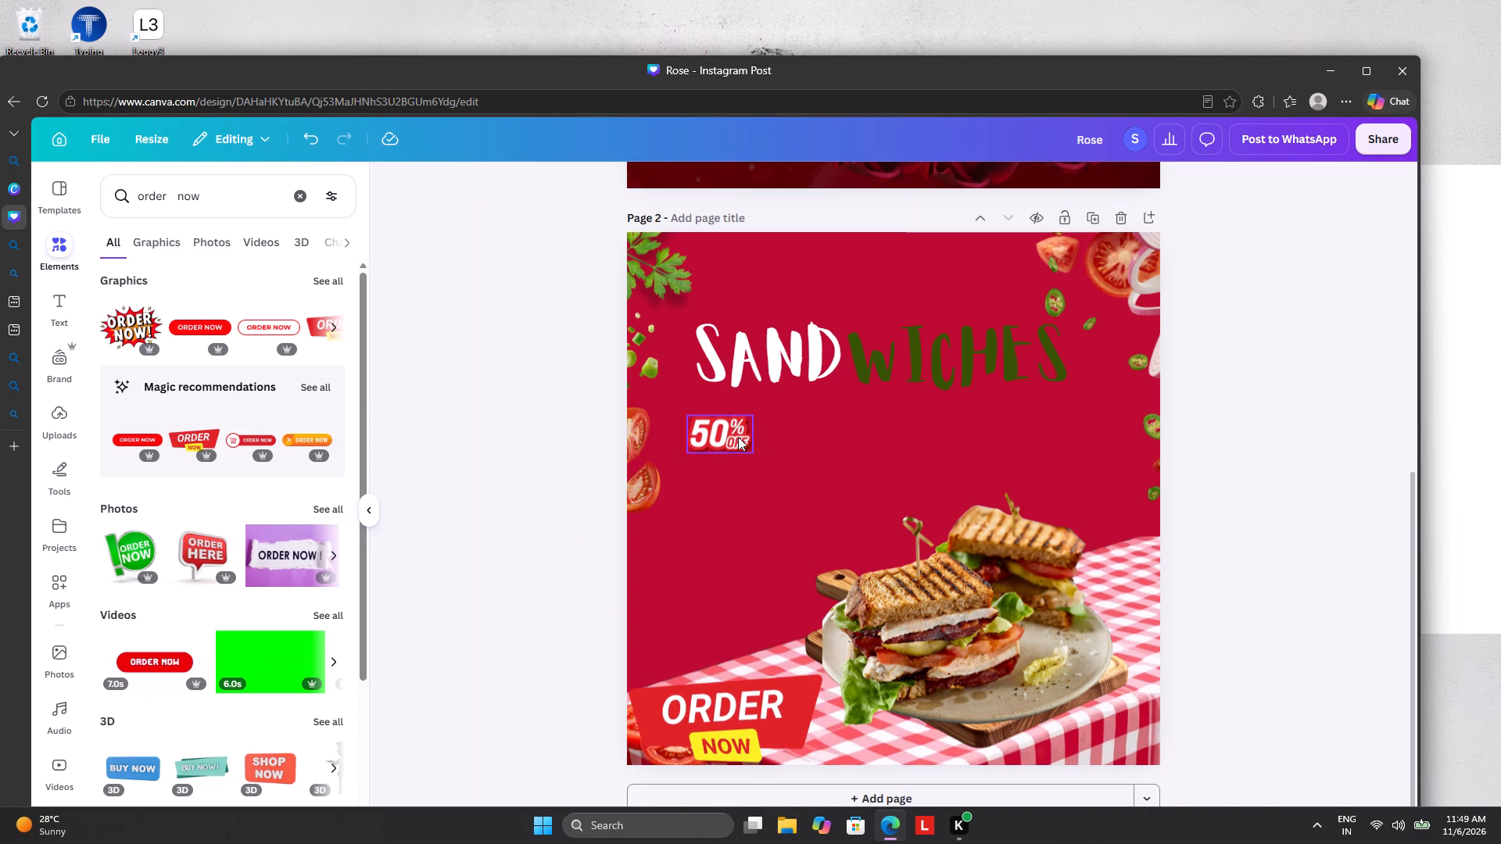
Enlarge the 50% OFF graphic beyond its original placed size and position it below the SAND letters of the heading.
{"action": "left_click_drag", "start_coordinate": [713, 445], "coordinate": [1036, 456]}
{"action": "left_click_drag", "start_coordinate": [1013, 464], "coordinate": [948, 492]}
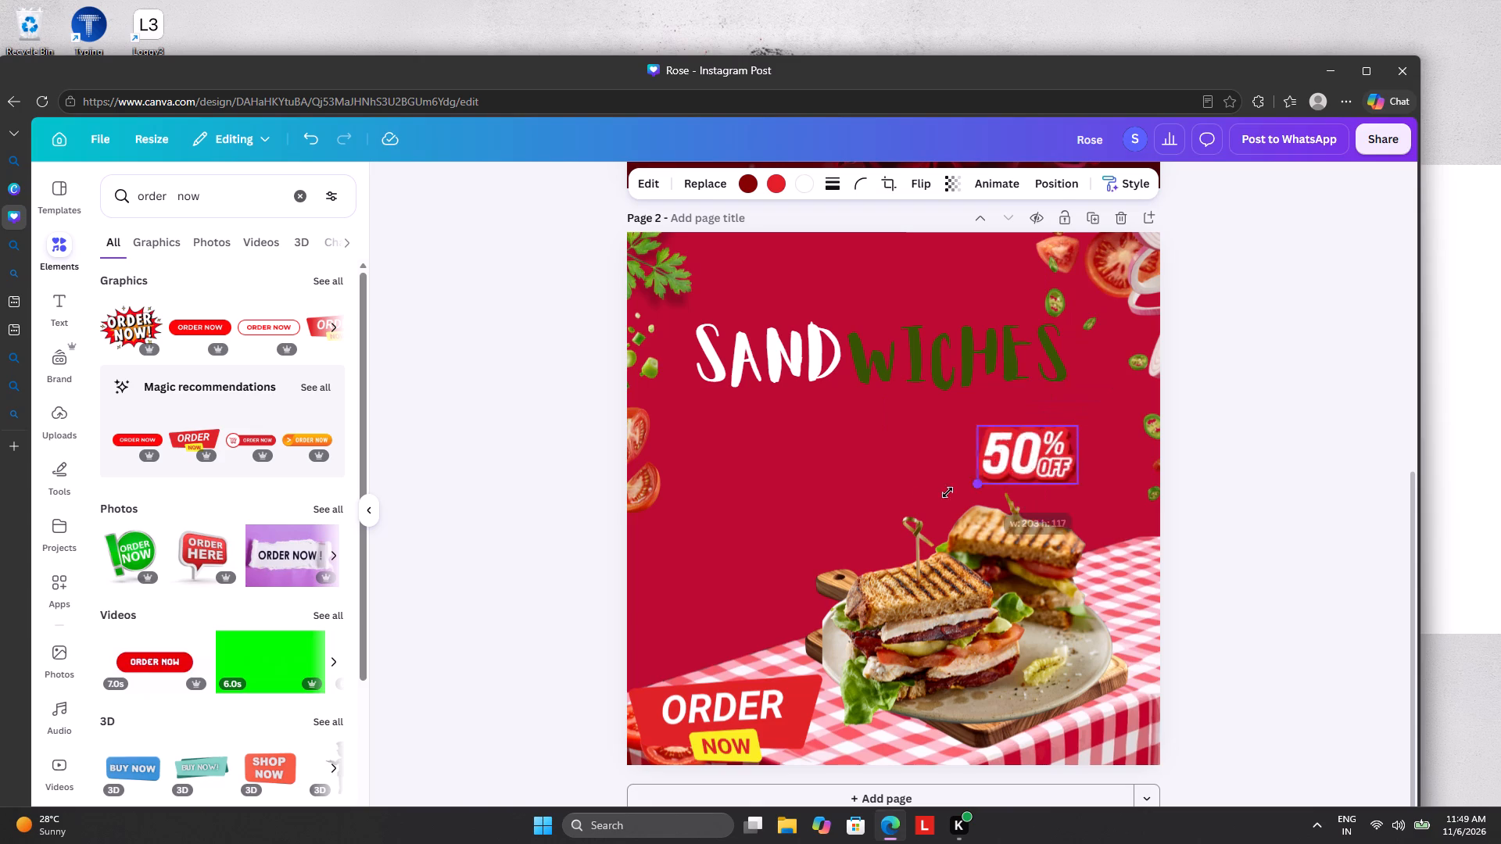
{"action": "left_click_drag", "start_coordinate": [948, 492], "coordinate": [920, 498]}
{"action": "left_click_drag", "start_coordinate": [985, 467], "coordinate": [753, 513]}
{"action": "left_click_drag", "start_coordinate": [782, 490], "coordinate": [776, 455]}
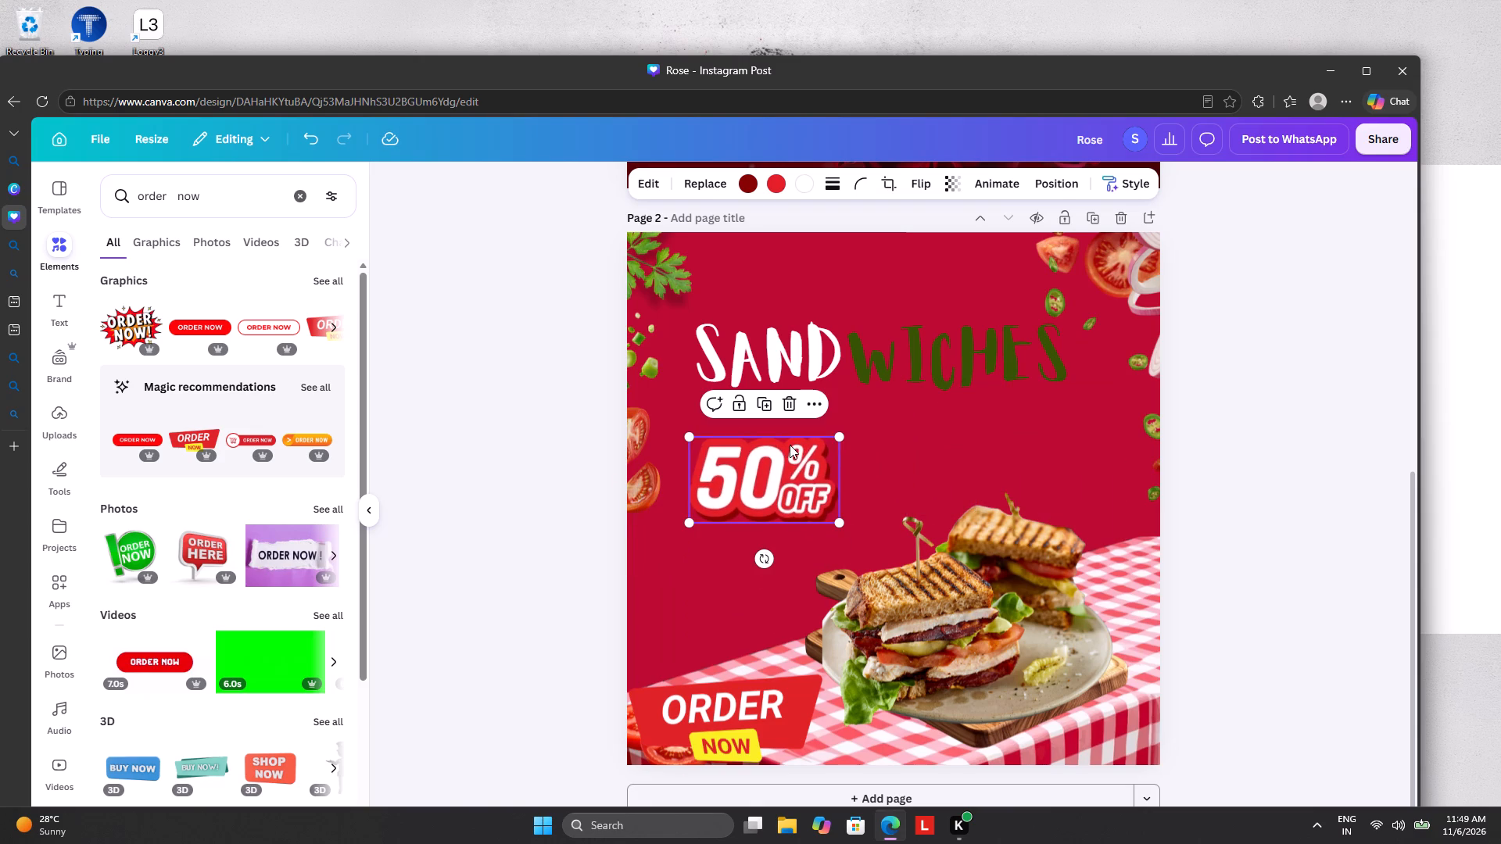
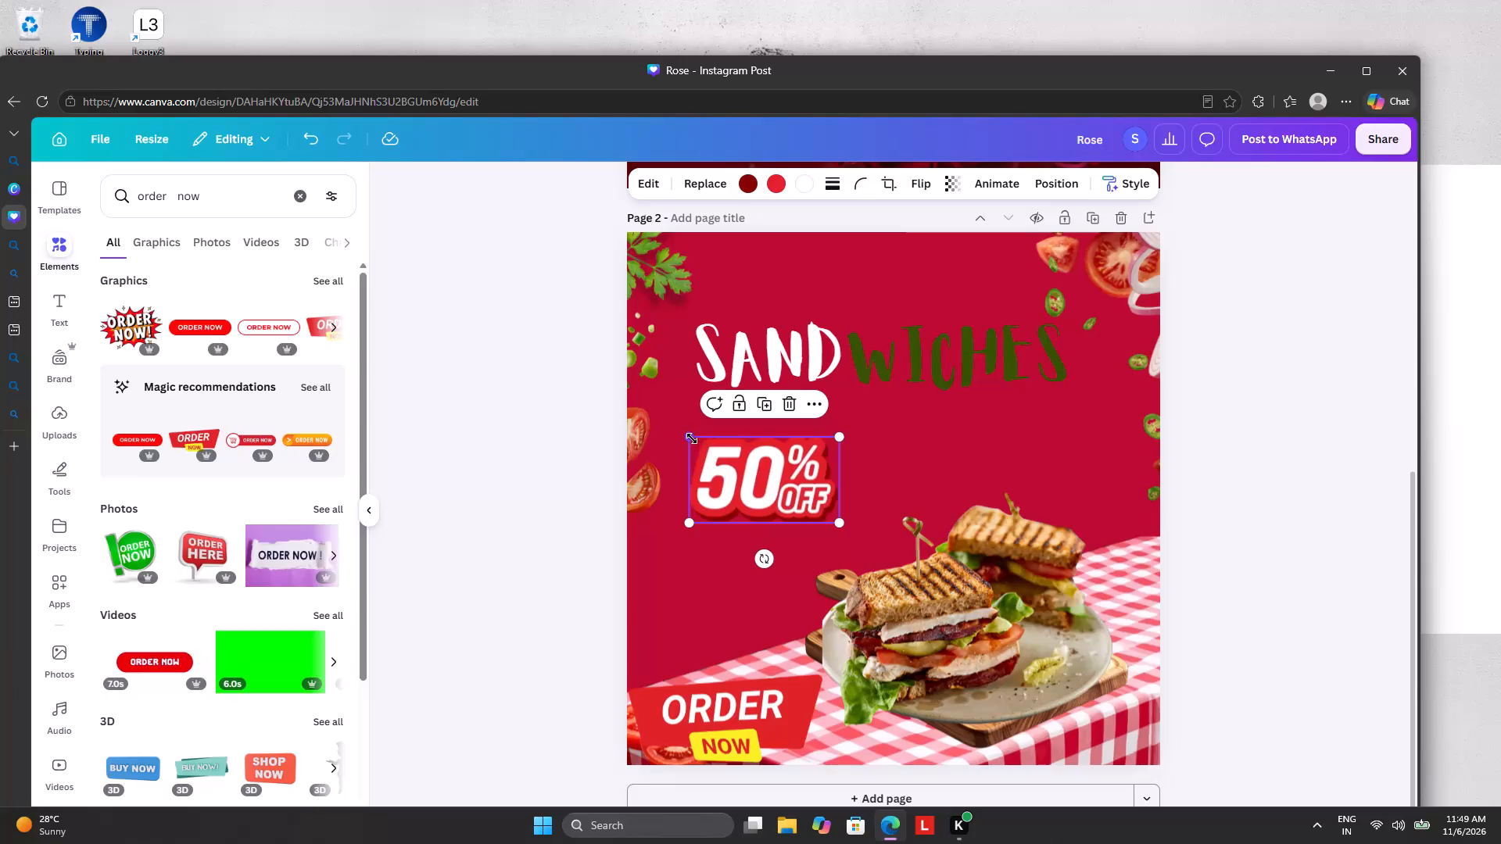
Shrink the 50% OFF badge and move it down beside the sandwich photo, above the ORDER NOW badge.
{"action": "left_click_drag", "start_coordinate": [692, 438], "coordinate": [702, 442]}
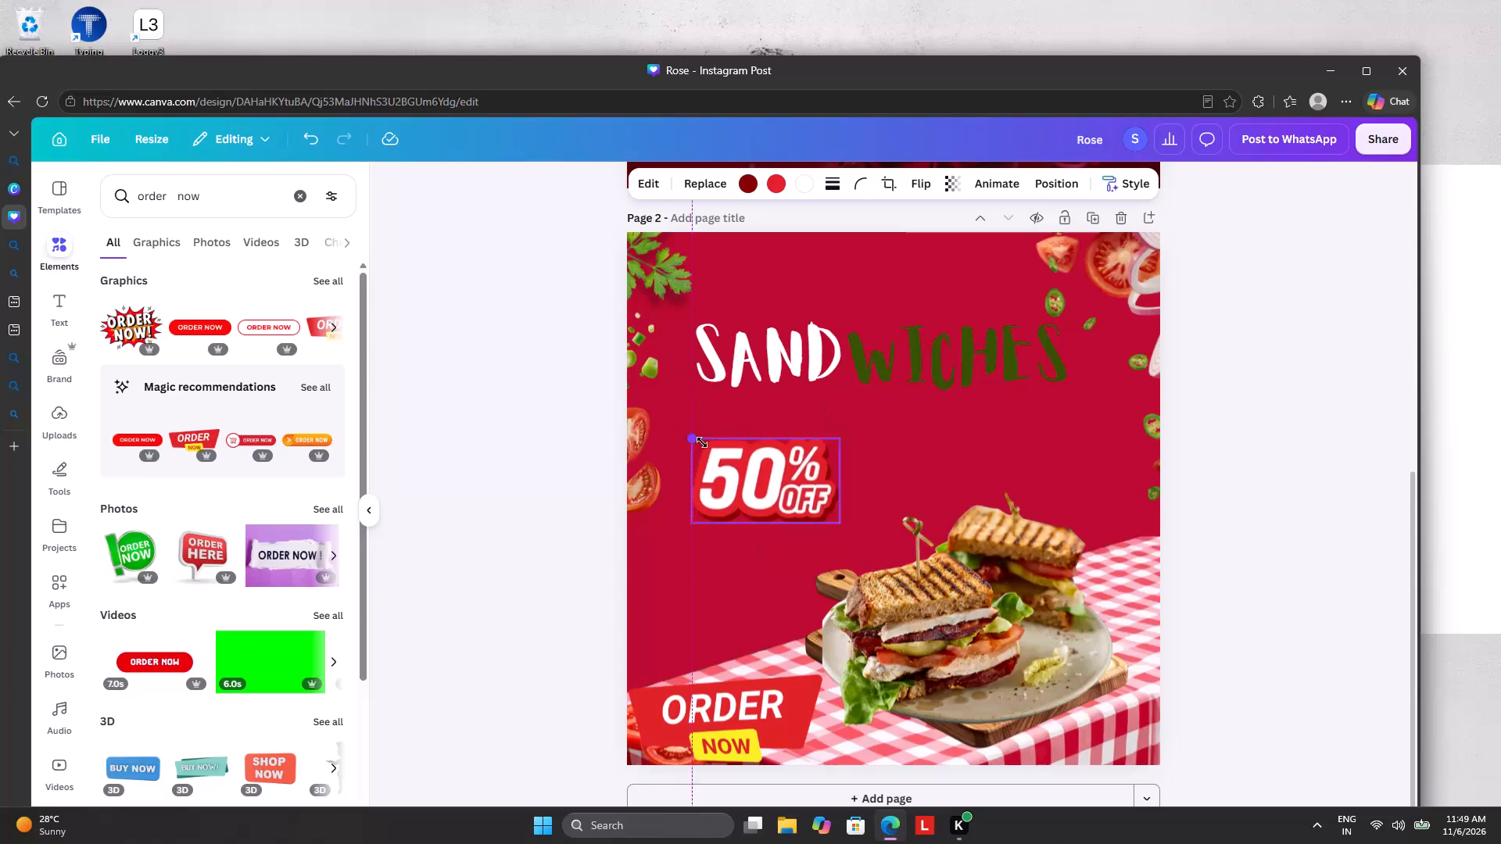
{"action": "left_click_drag", "start_coordinate": [702, 442], "coordinate": [728, 456]}
{"action": "left_click_drag", "start_coordinate": [790, 494], "coordinate": [729, 581]}
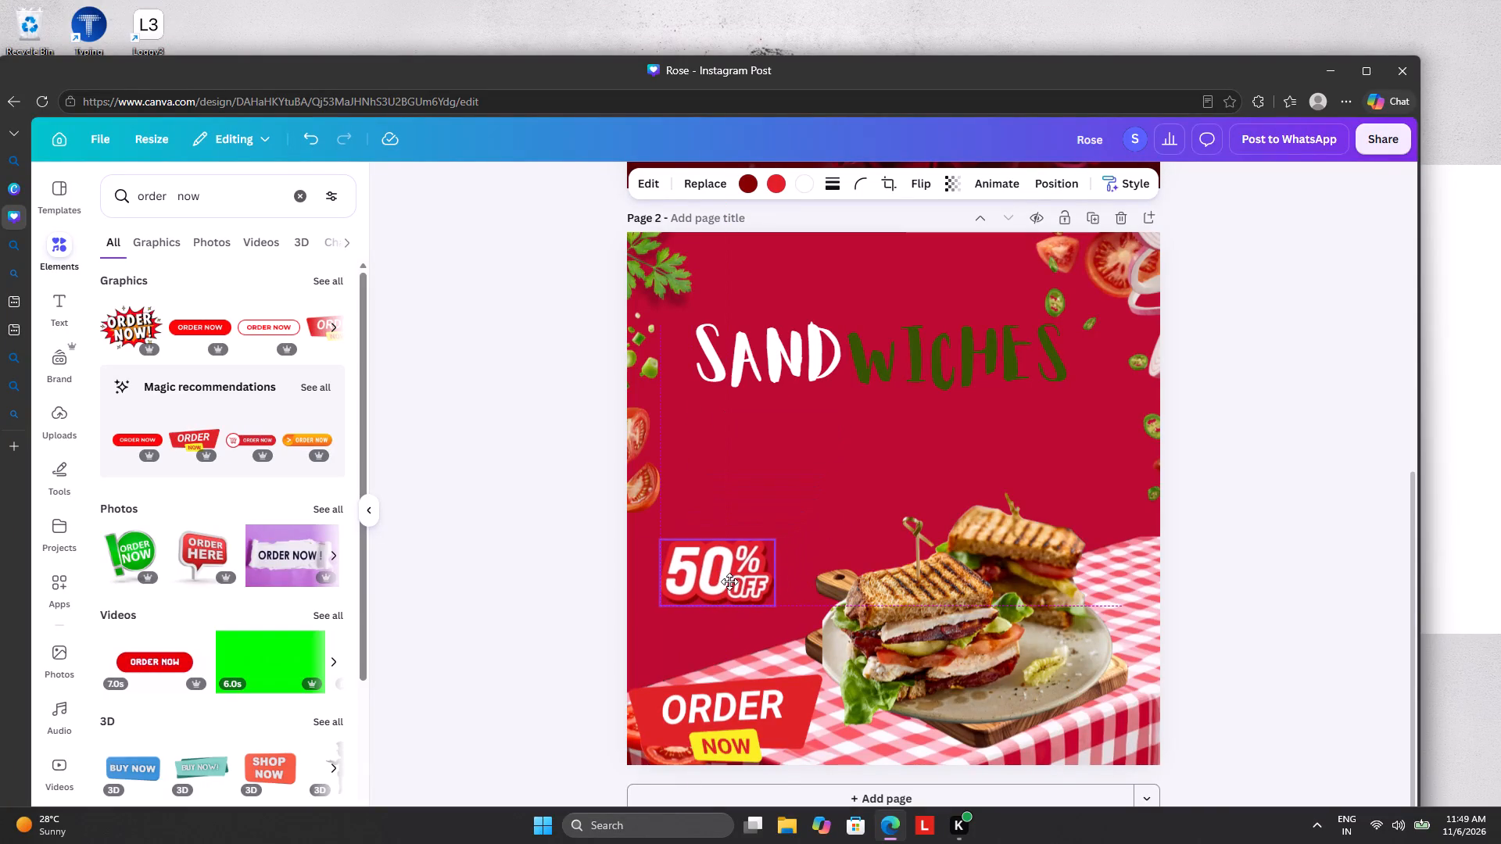
{"action": "left_click_drag", "start_coordinate": [729, 581], "coordinate": [729, 572]}
Add the word "Cheese" on its own line above SANDWICHES in the page 2 heading, lowering the heading for room.
{"action": "left_click_drag", "start_coordinate": [882, 367], "coordinate": [883, 395]}
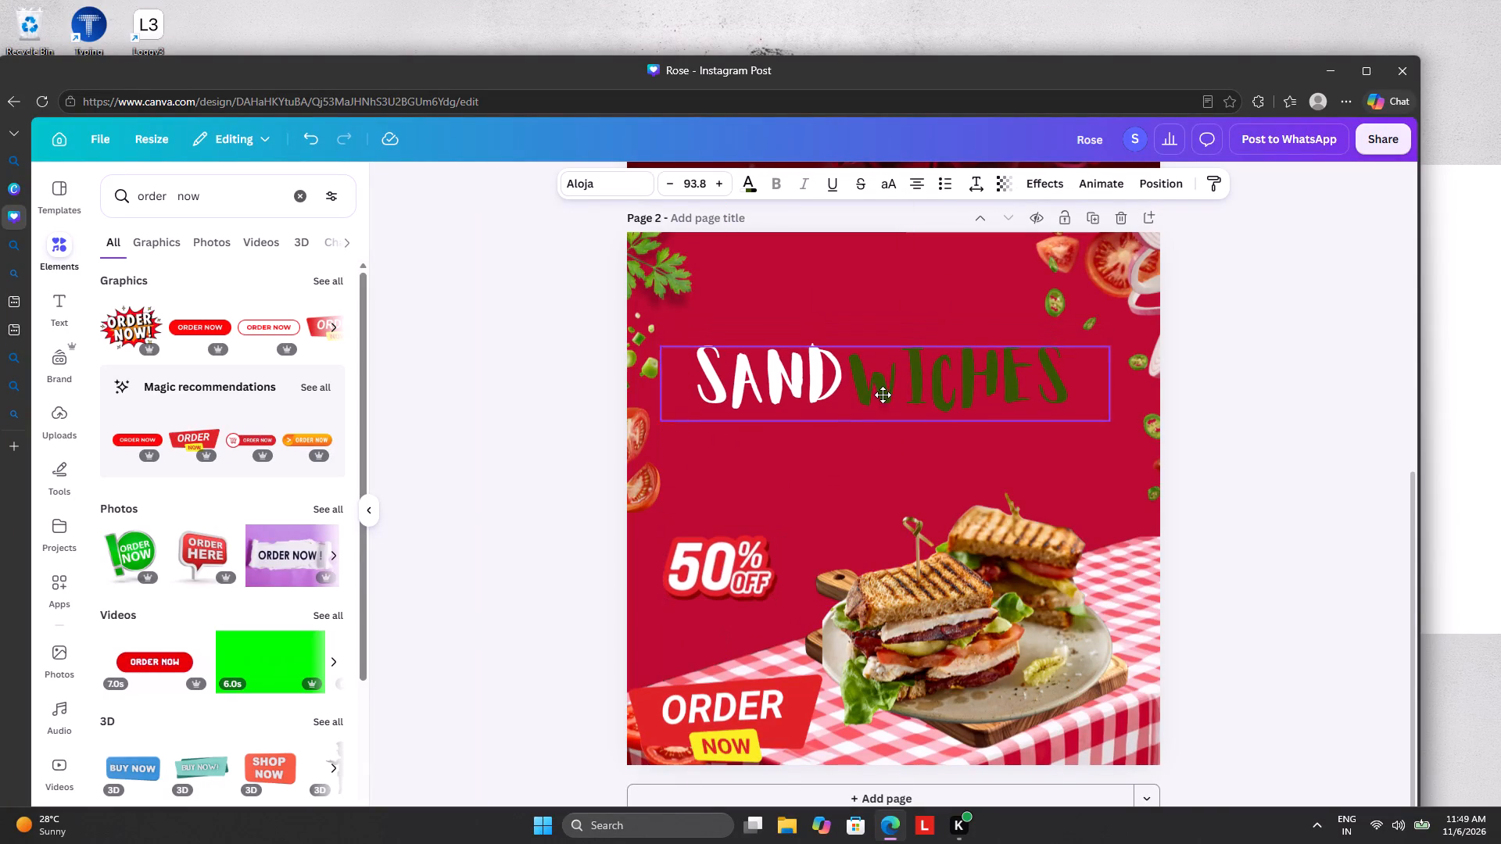
{"action": "left_click_drag", "start_coordinate": [883, 395], "coordinate": [883, 405]}
{"action": "left_click", "coordinate": [842, 388]}
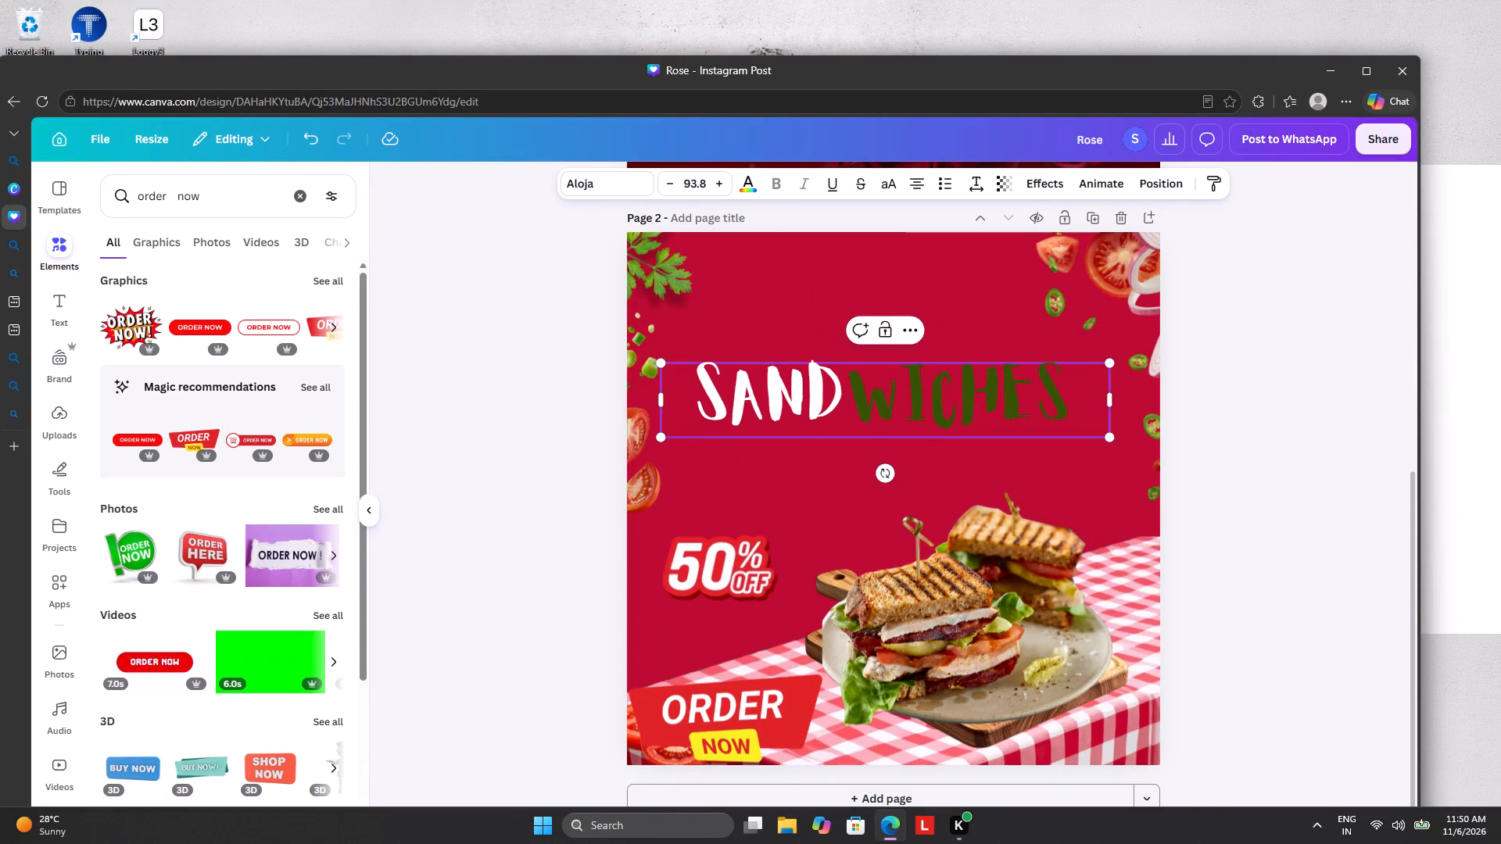
{"action": "left_click", "coordinate": [842, 388]}
{"action": "left_click", "coordinate": [704, 391]}
{"action": "key", "text": "c"}
{"action": "key", "text": "BackSpace"}
{"action": "key", "text": "c"}
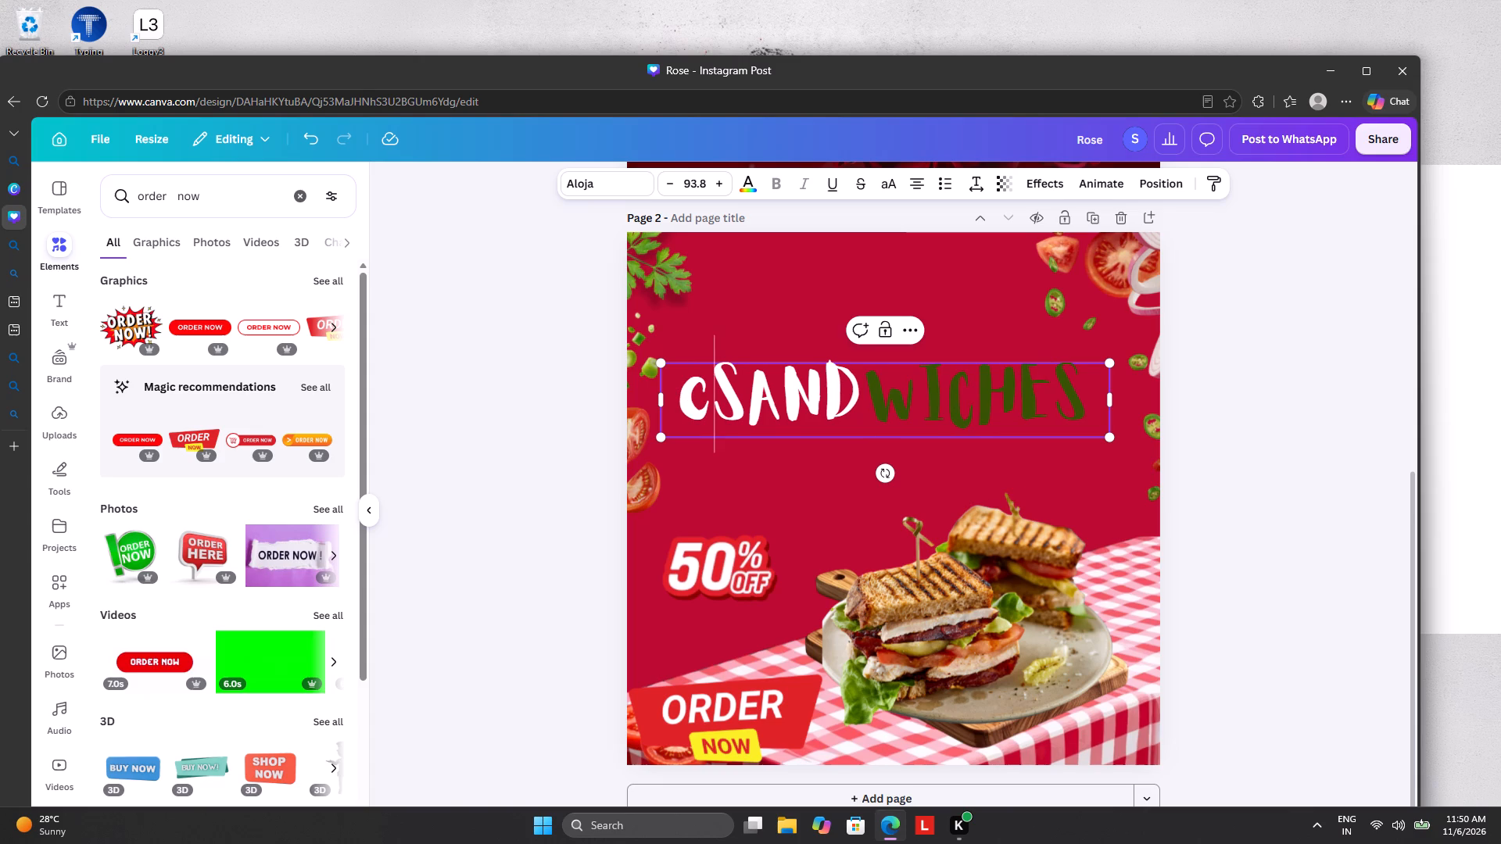
{"action": "key", "text": "BackSpace"}
{"action": "key", "text": "c"}
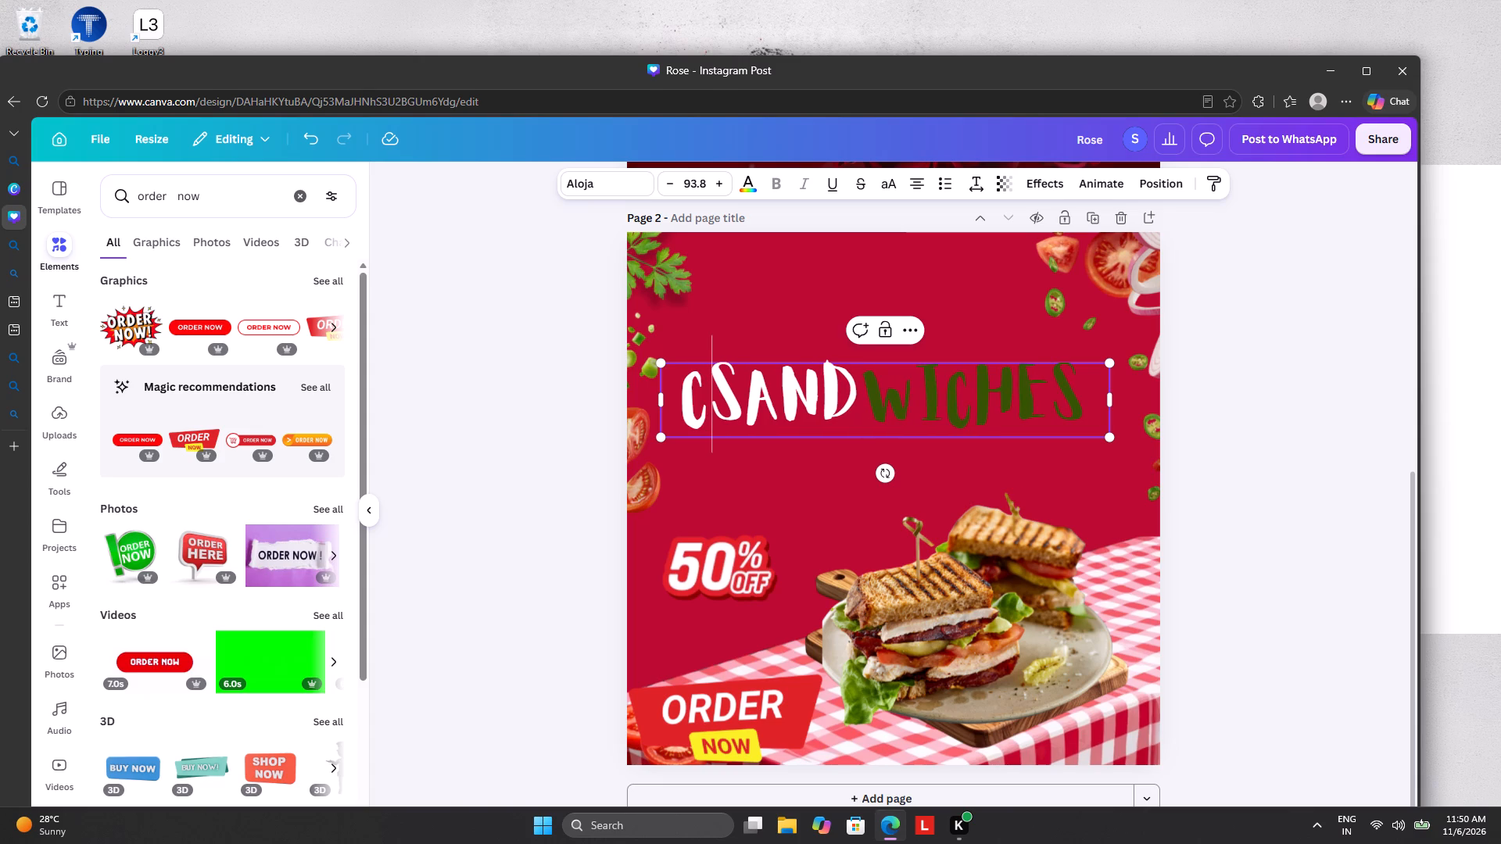
{"action": "key", "text": "h"}
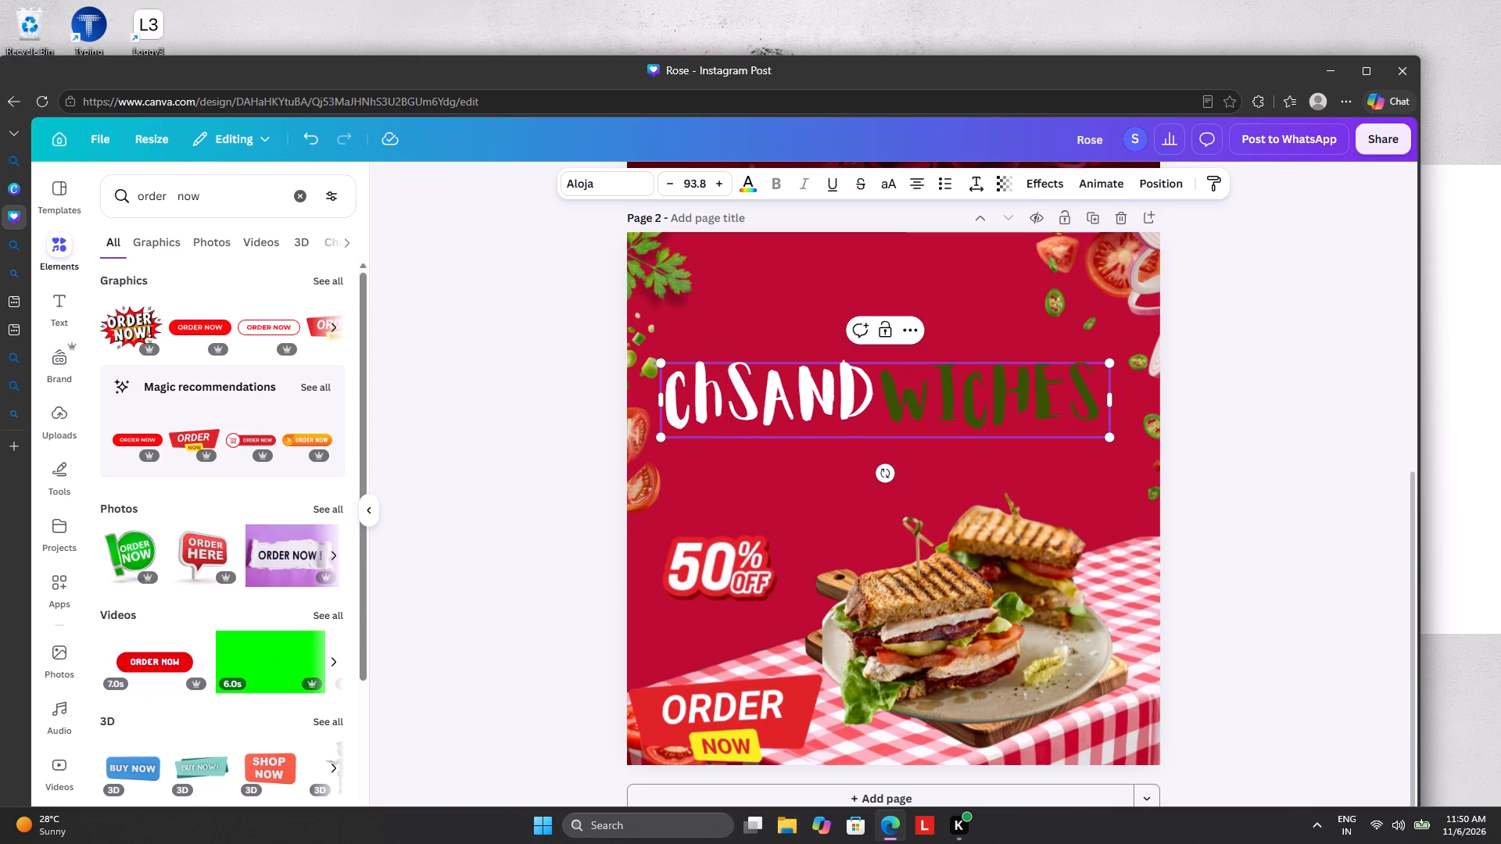
{"action": "type", "text": "ee"}
{"action": "type", "text": "se"}
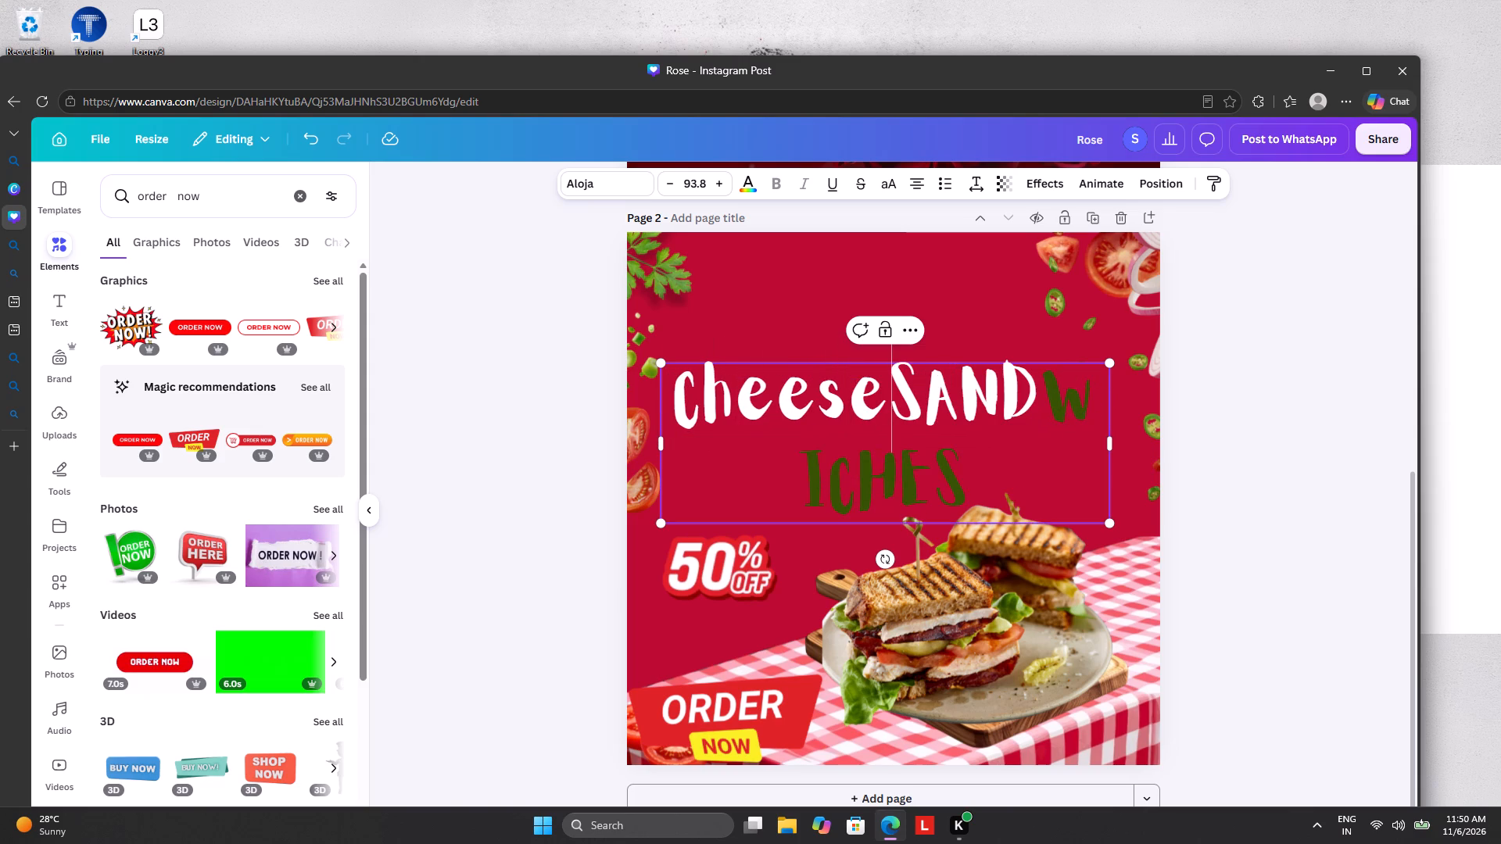
{"action": "key", "text": "Return"}
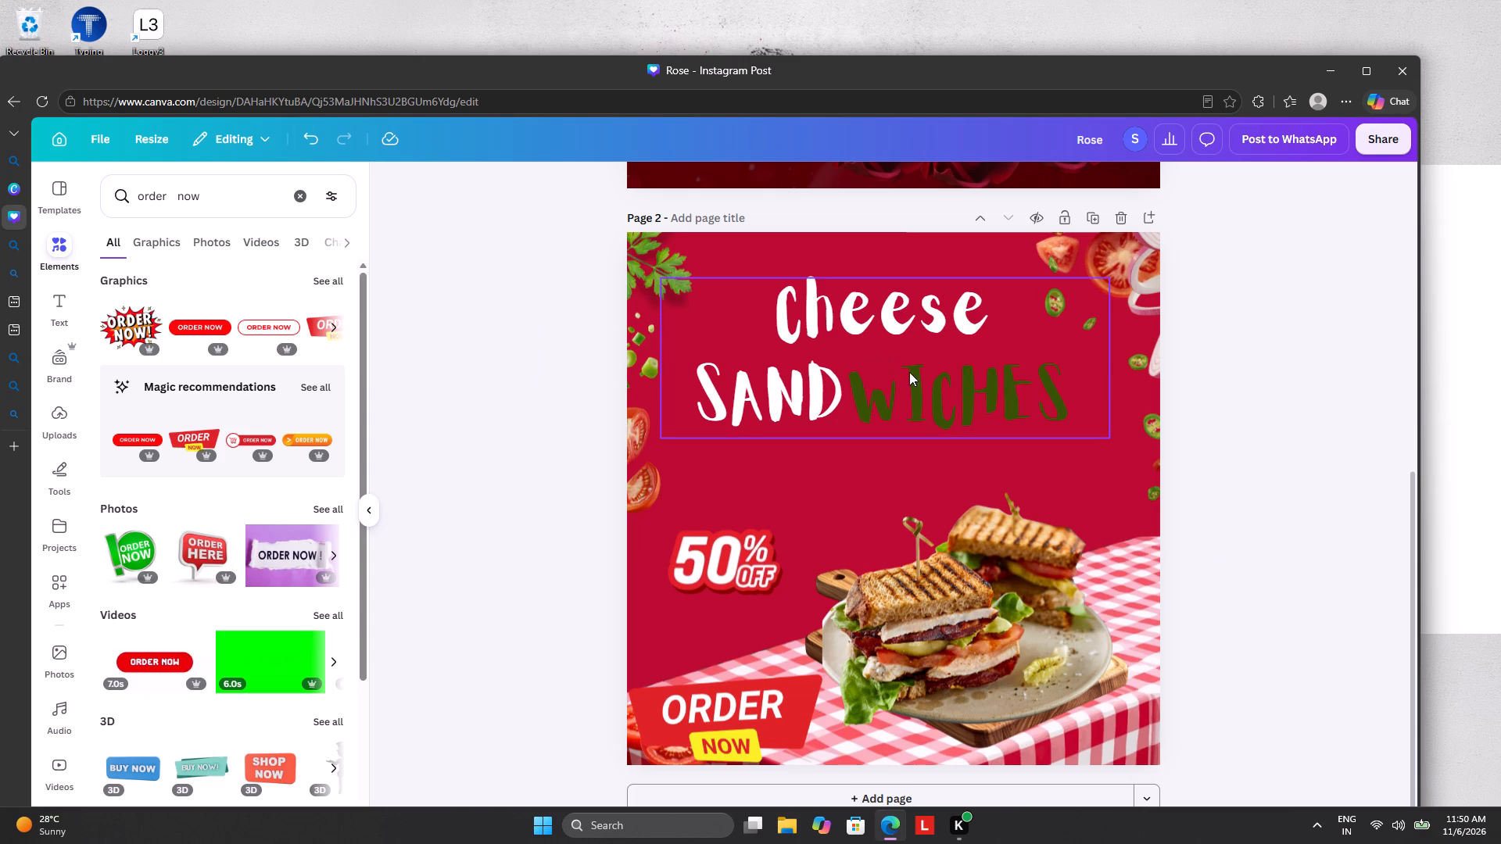
{"action": "left_click", "coordinate": [1275, 429]}
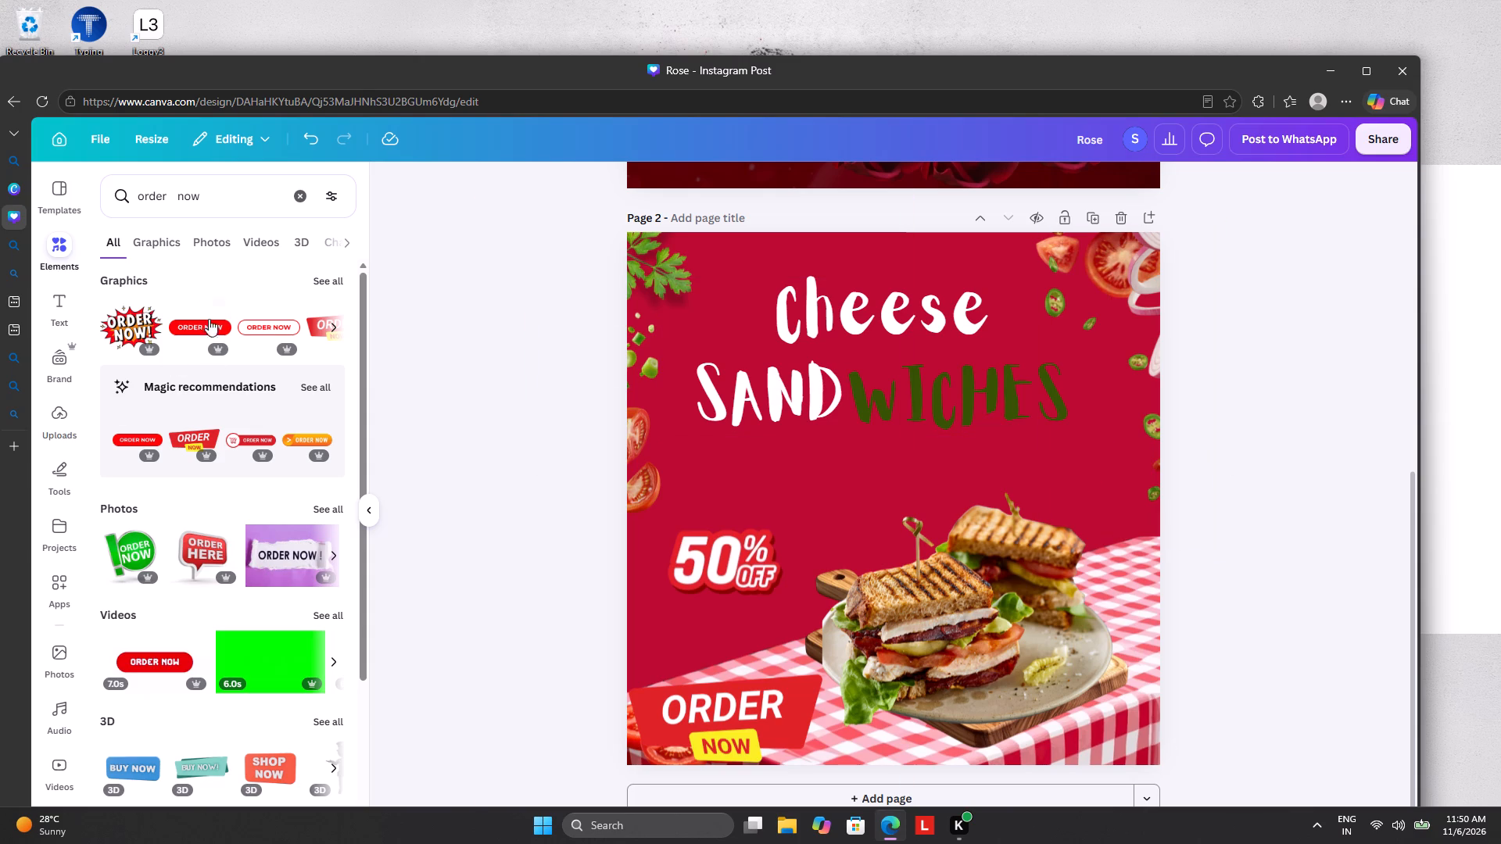
Browse the order now elements and the ready-made text styles for something to add to the sandwich post.
{"action": "scroll", "coordinate": [159, 426], "scroll_direction": "down", "scroll_amount": 2}
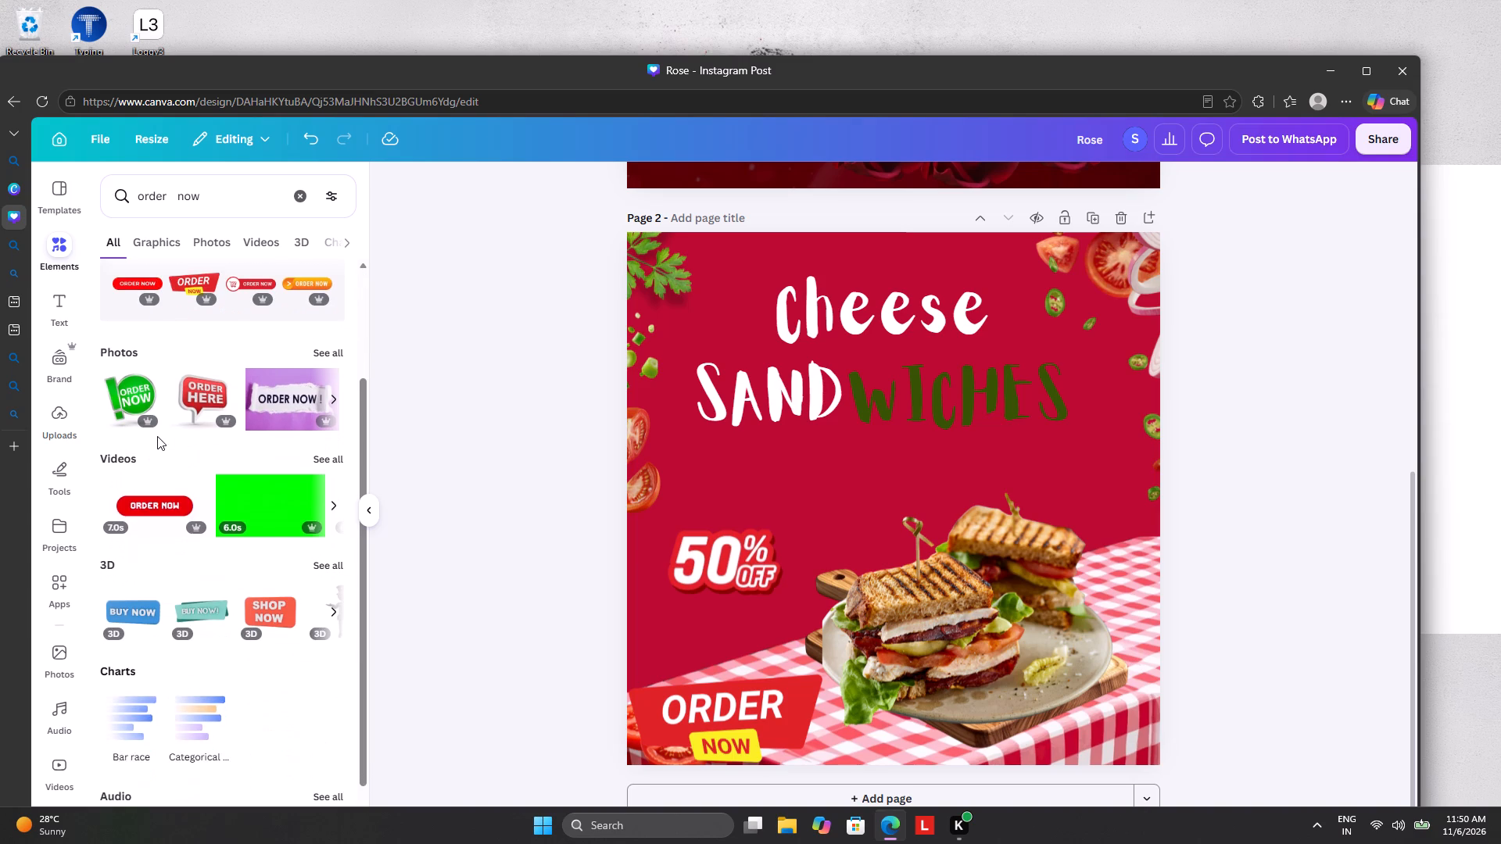
{"action": "scroll", "coordinate": [157, 436], "scroll_direction": "down", "scroll_amount": 8}
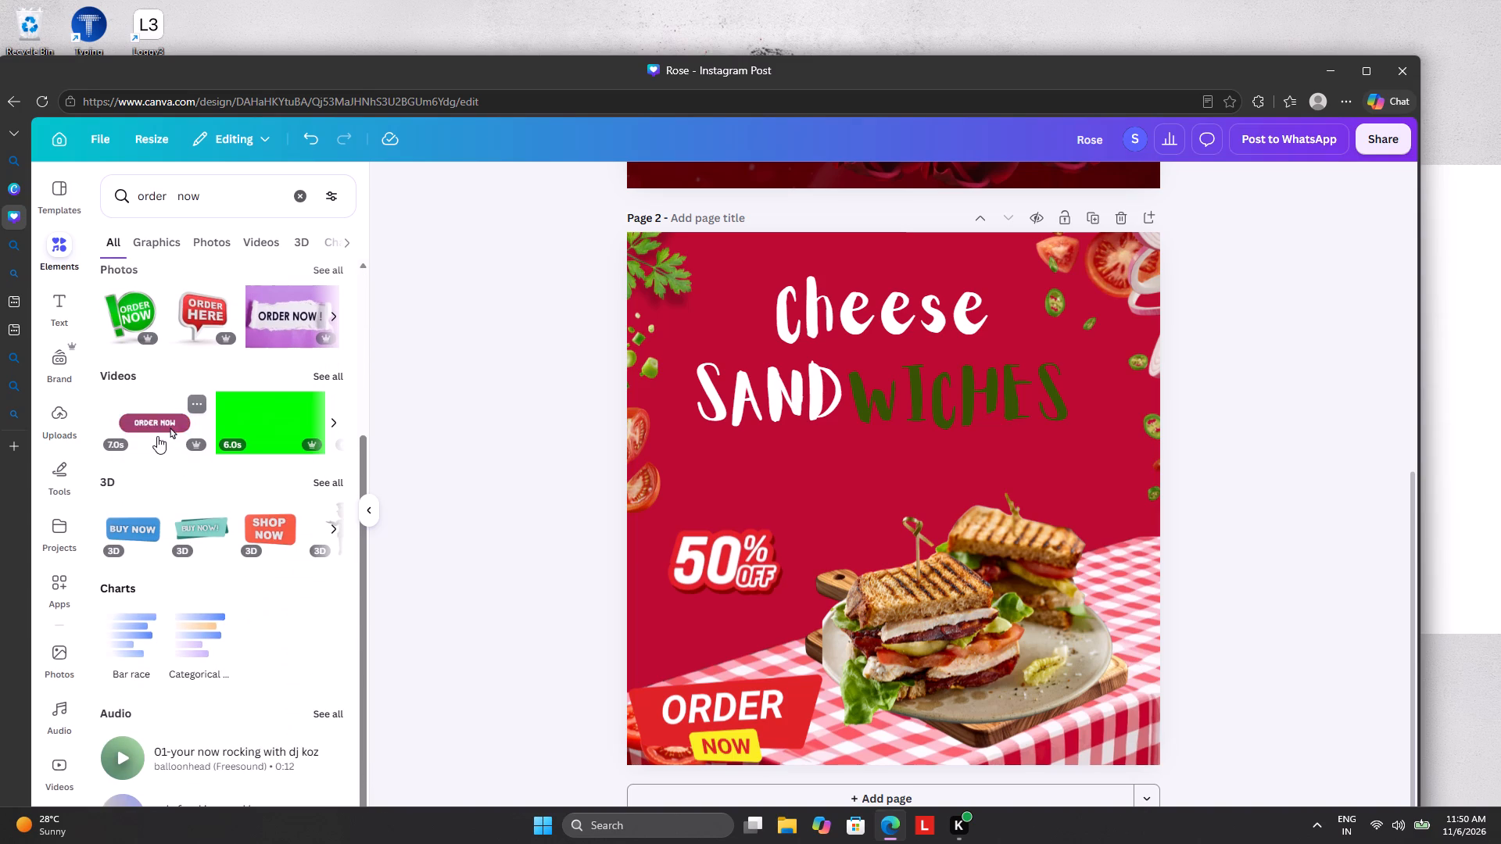
{"action": "scroll", "coordinate": [157, 436], "scroll_direction": "up", "scroll_amount": 8}
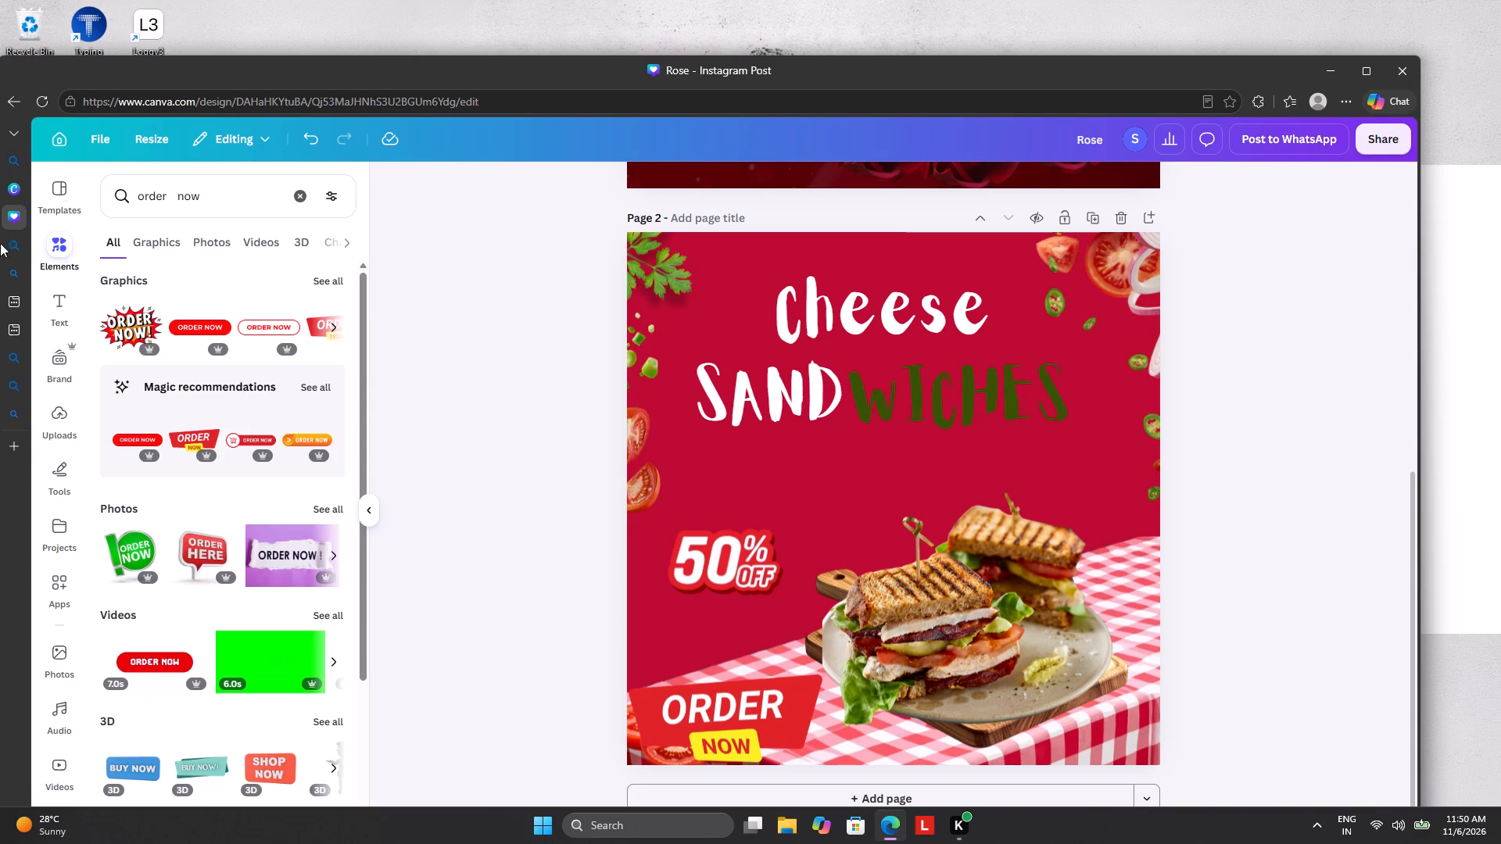
{"action": "left_click", "coordinate": [60, 304]}
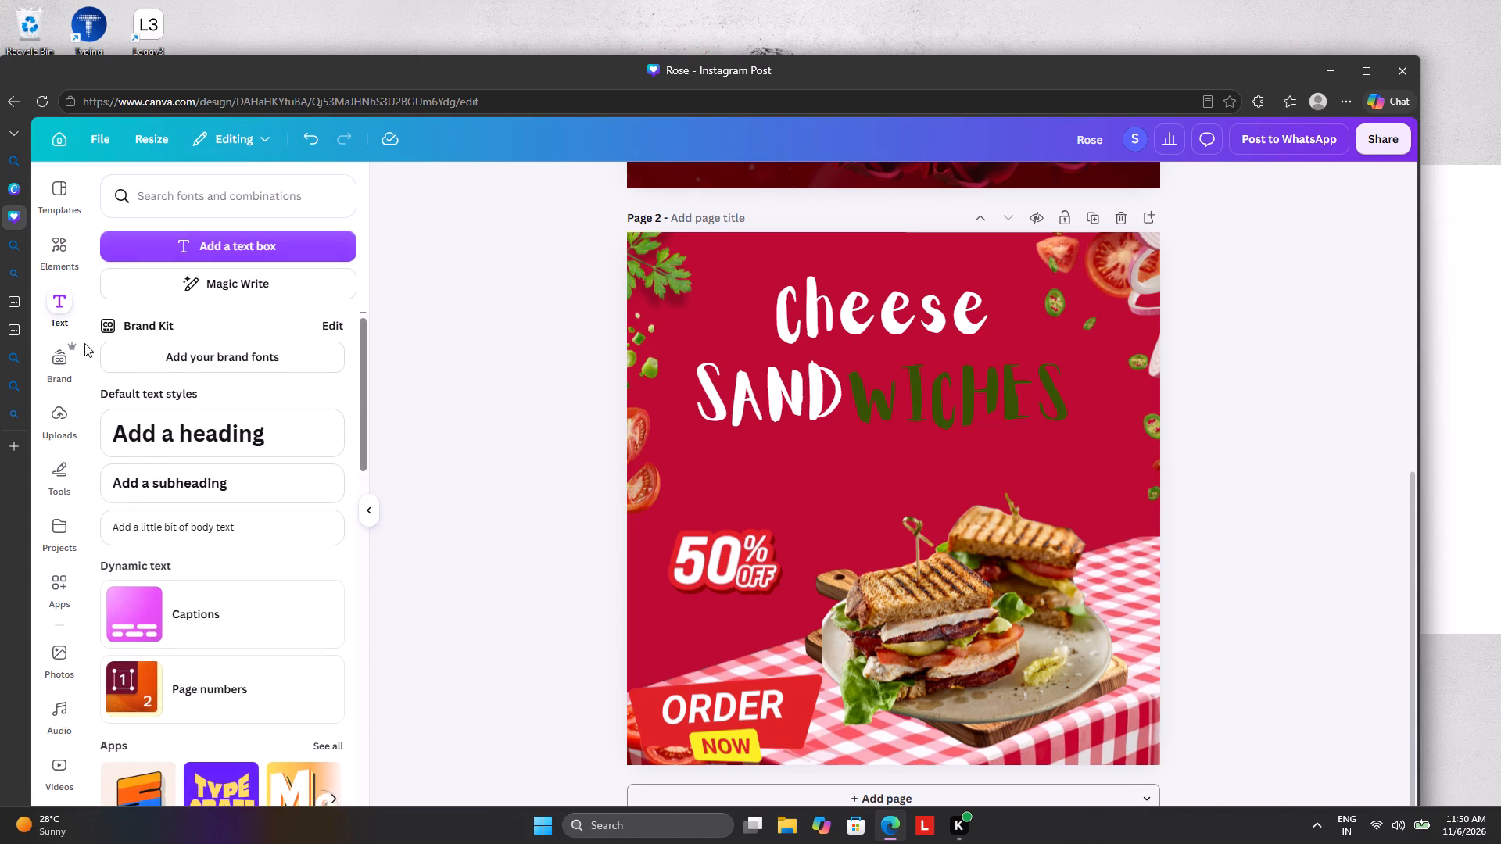
{"action": "scroll", "coordinate": [210, 501], "scroll_direction": "down", "scroll_amount": 16}
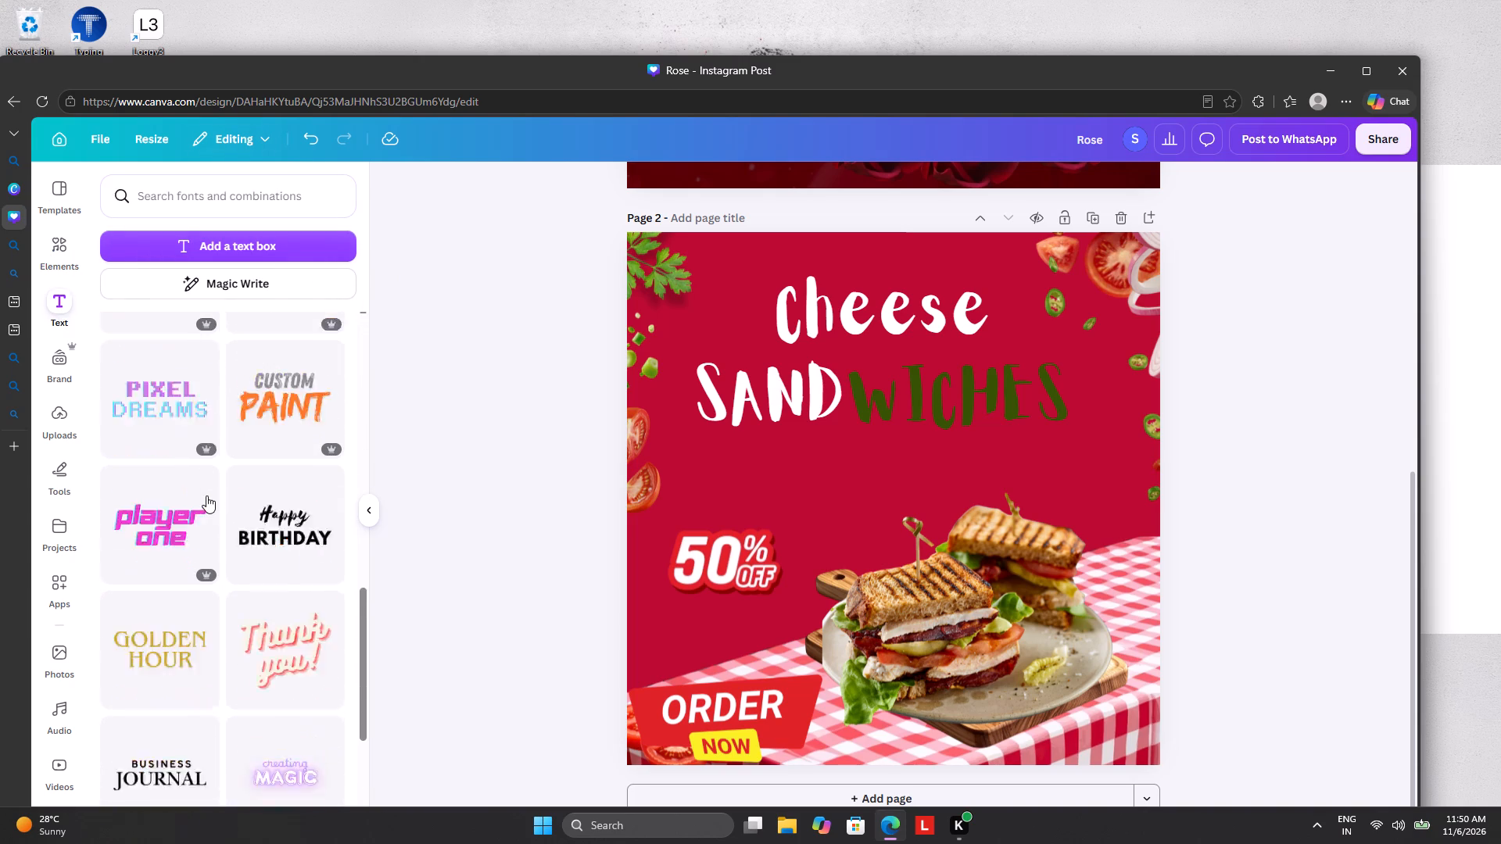
{"action": "scroll", "coordinate": [206, 495], "scroll_direction": "down", "scroll_amount": 12}
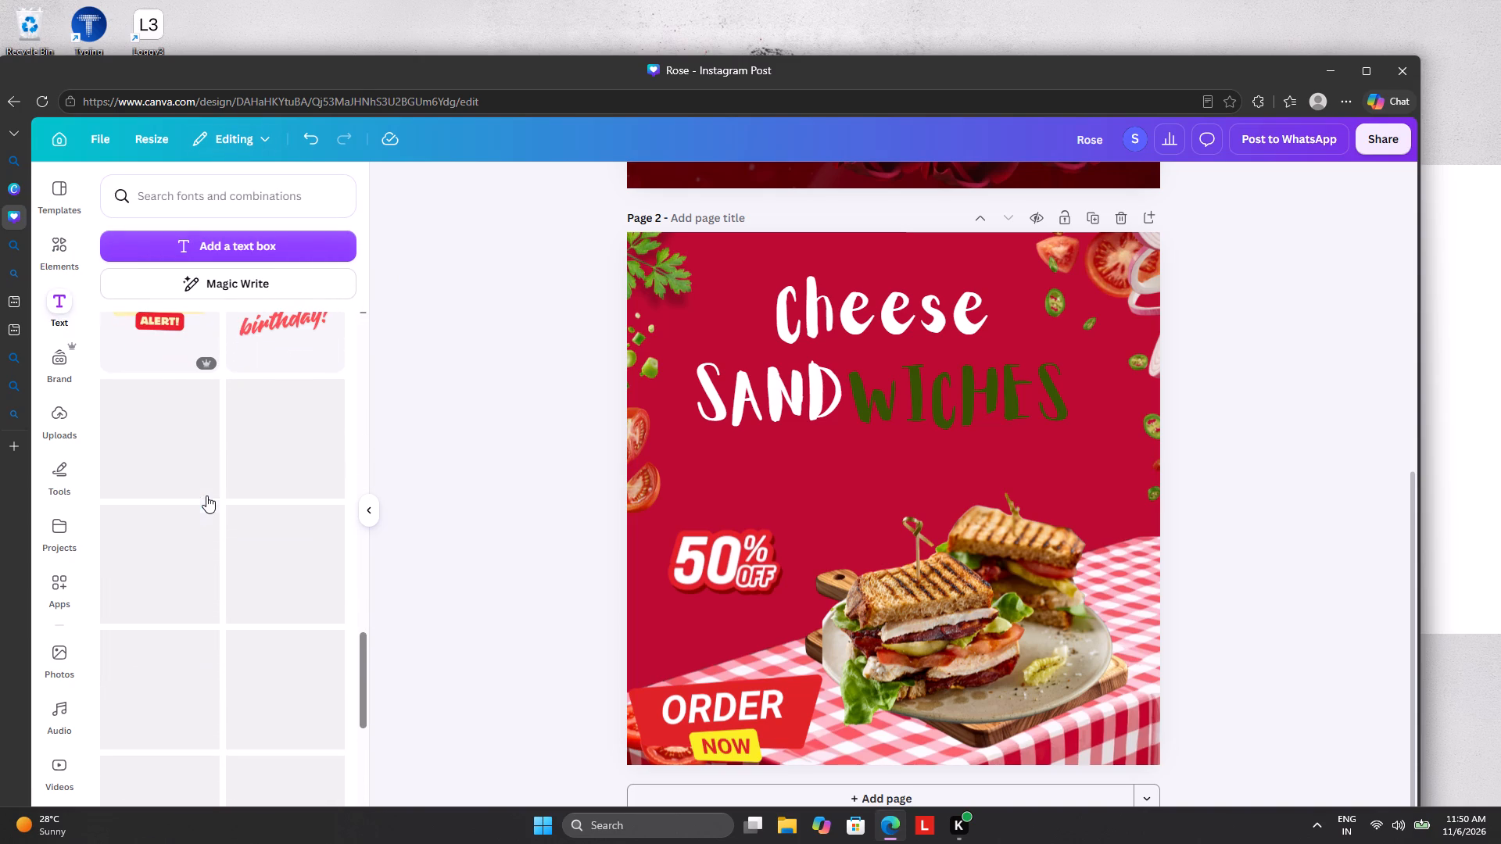
{"action": "scroll", "coordinate": [206, 495], "scroll_direction": "down", "scroll_amount": 4}
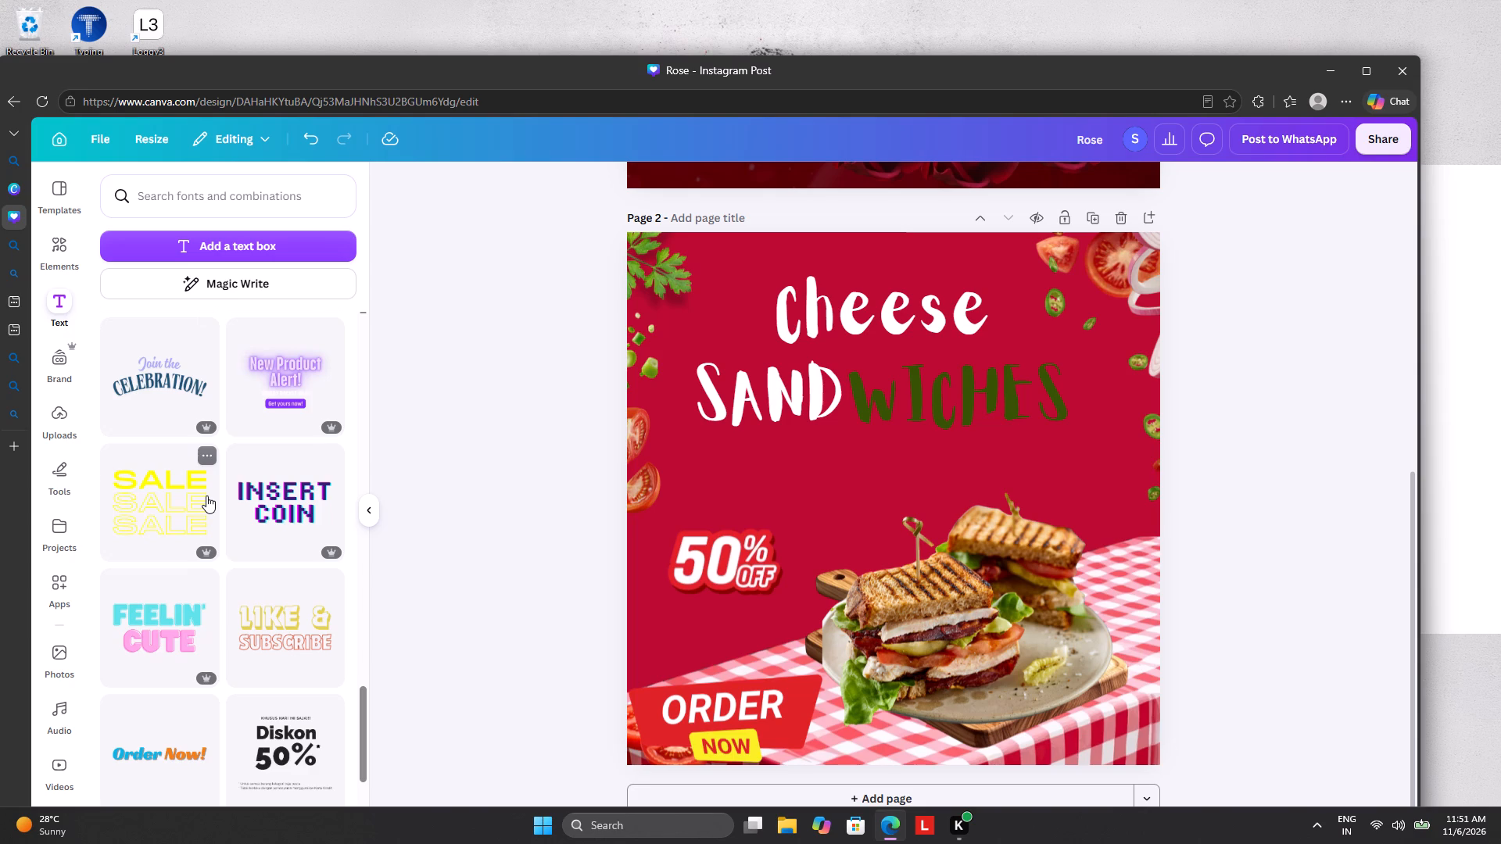
{"action": "scroll", "coordinate": [206, 495], "scroll_direction": "down", "scroll_amount": 8}
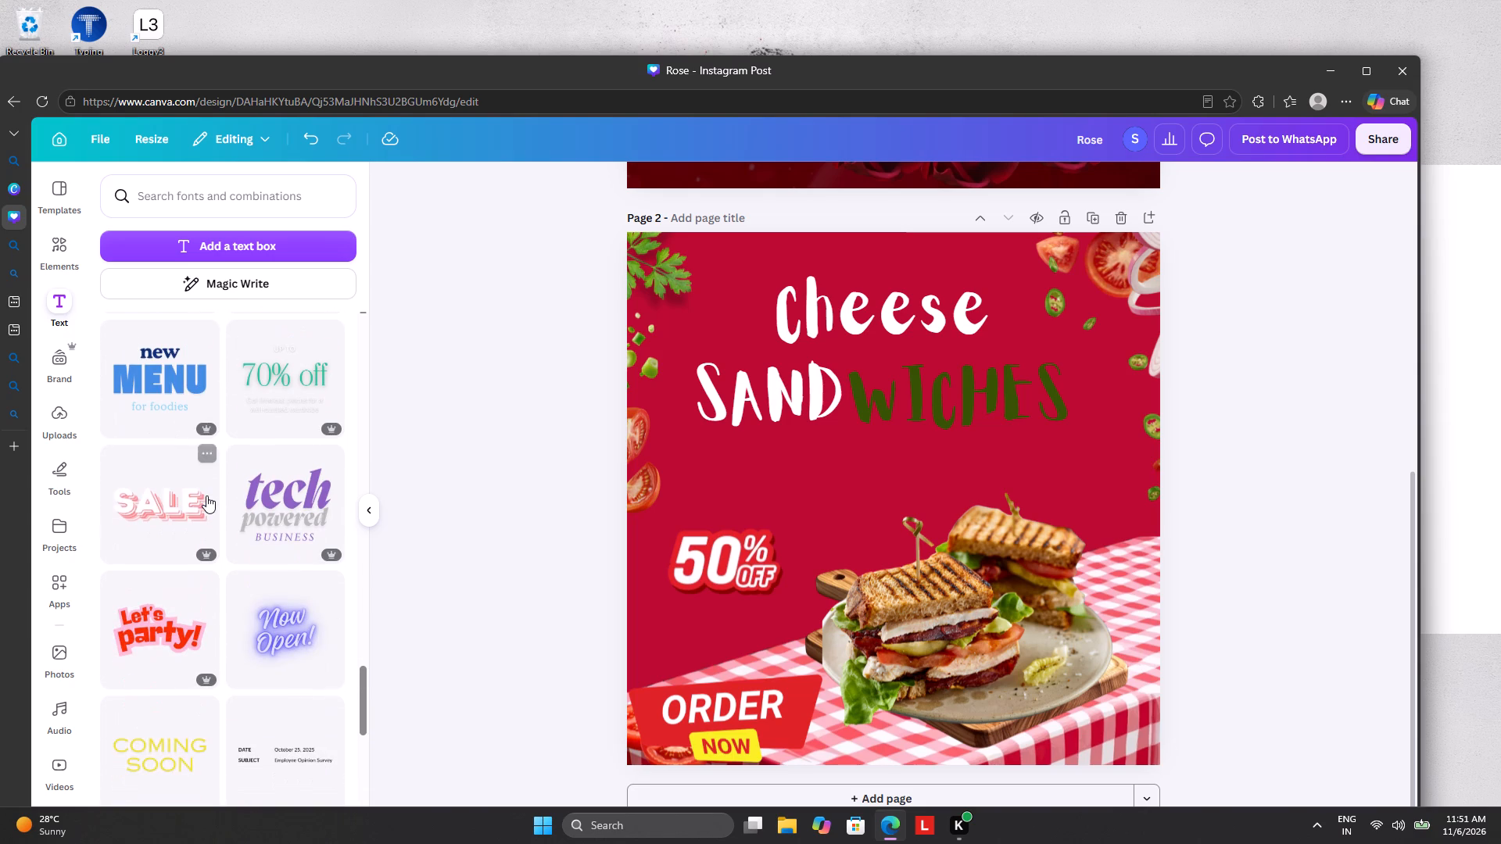
{"action": "scroll", "coordinate": [206, 495], "scroll_direction": "down", "scroll_amount": 4}
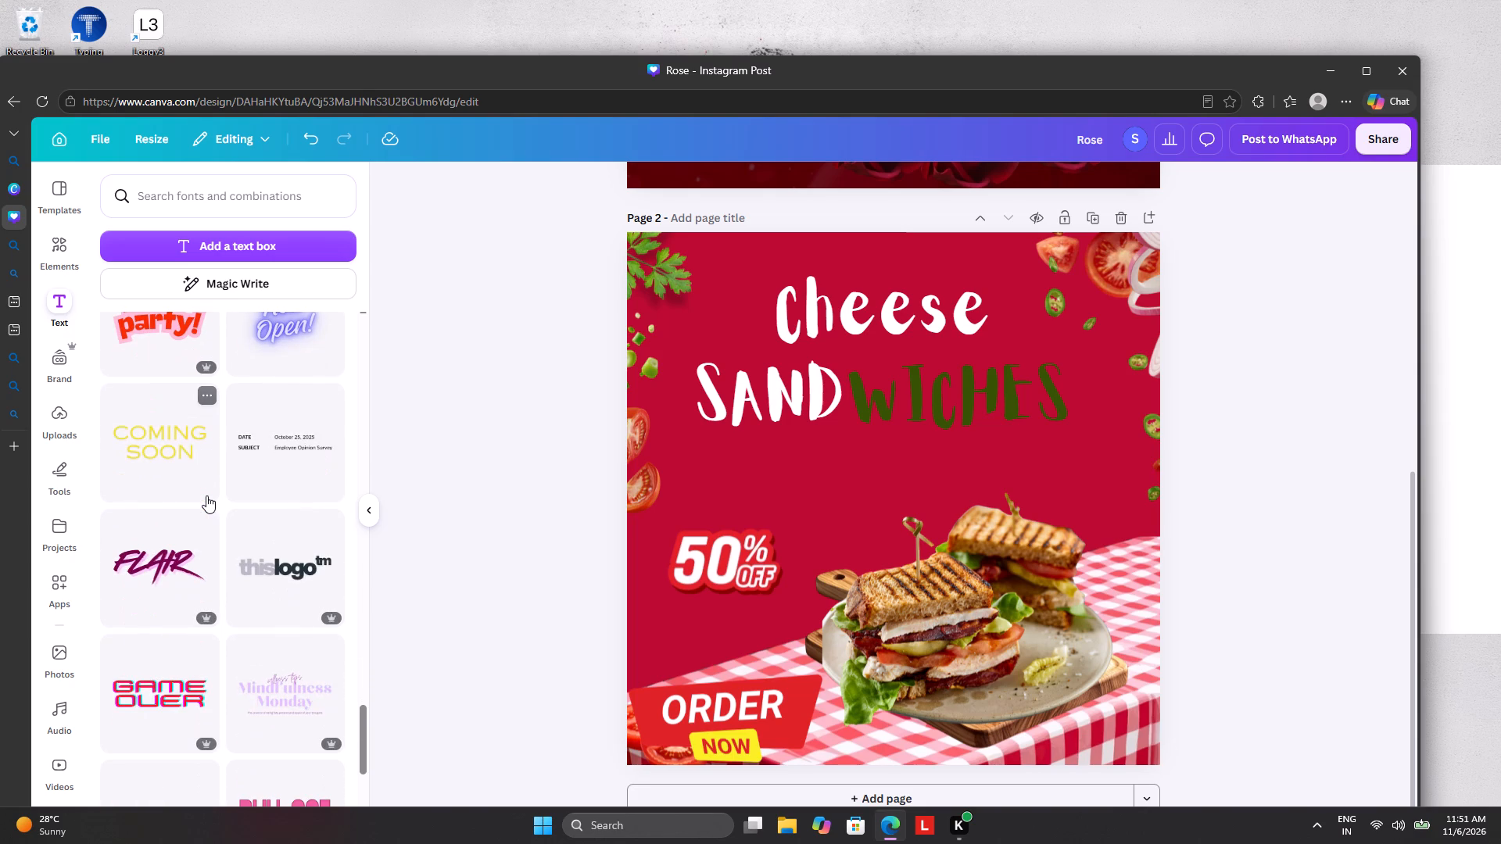
{"action": "scroll", "coordinate": [206, 495], "scroll_direction": "down", "scroll_amount": 1}
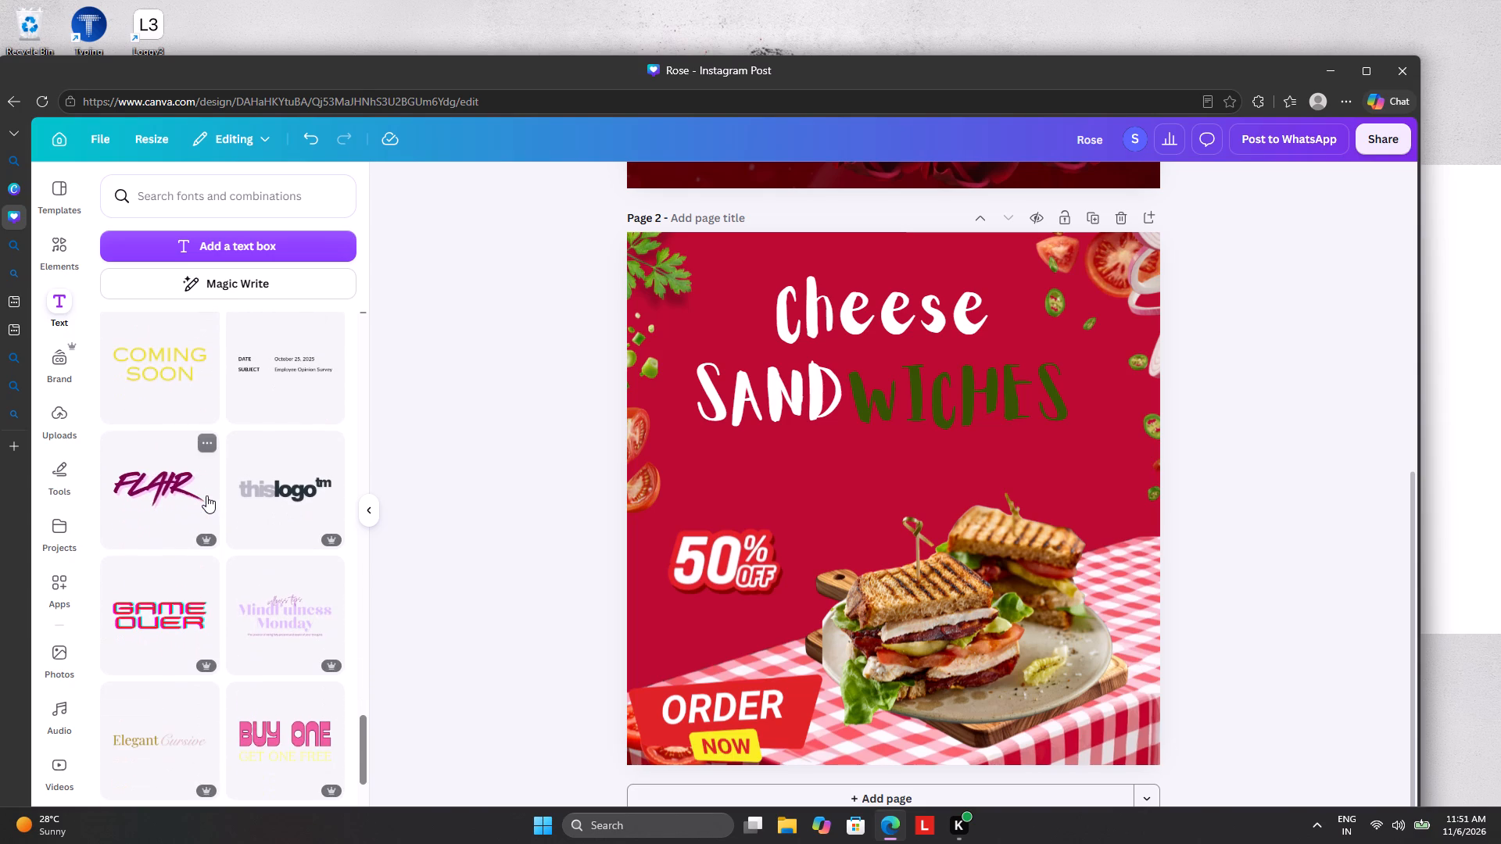
{"action": "scroll", "coordinate": [135, 465], "scroll_direction": "down", "scroll_amount": 2}
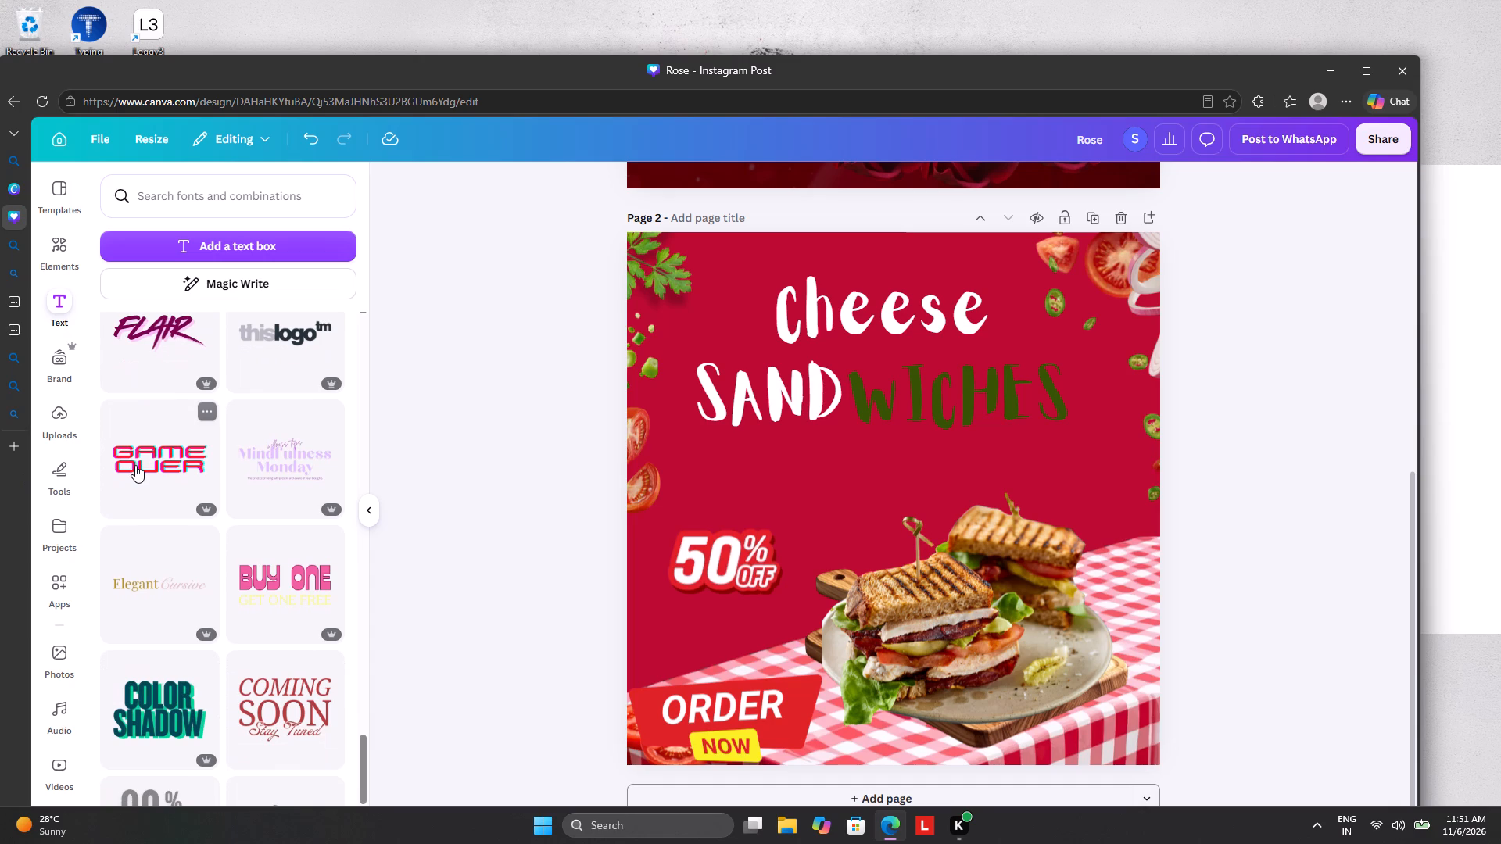
{"action": "scroll", "coordinate": [171, 461], "scroll_direction": "down", "scroll_amount": 5}
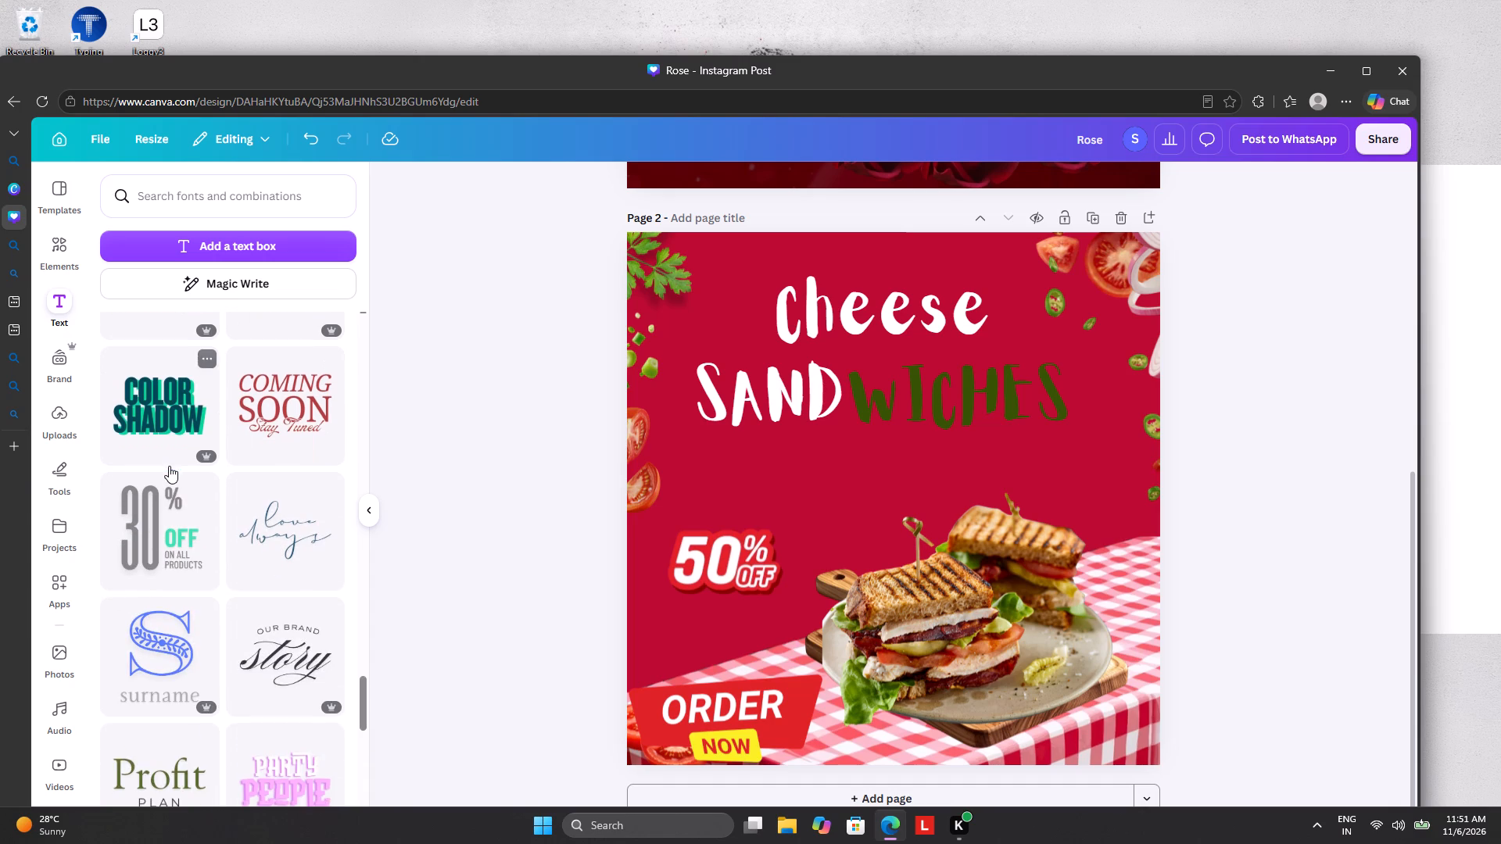
{"action": "scroll", "coordinate": [169, 466], "scroll_direction": "down", "scroll_amount": 5}
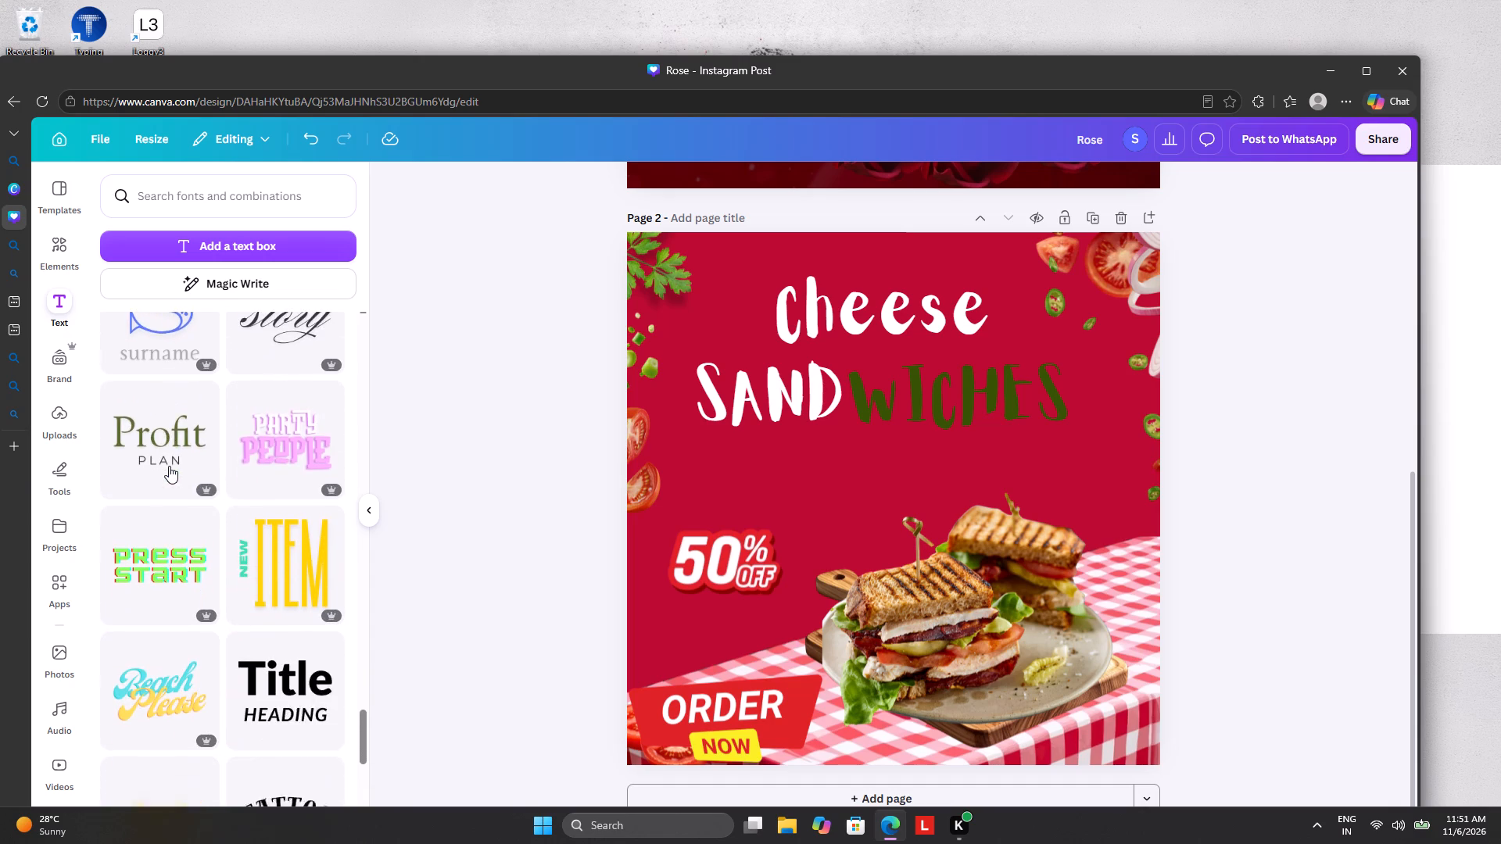
{"action": "scroll", "coordinate": [169, 466], "scroll_direction": "down", "scroll_amount": 2}
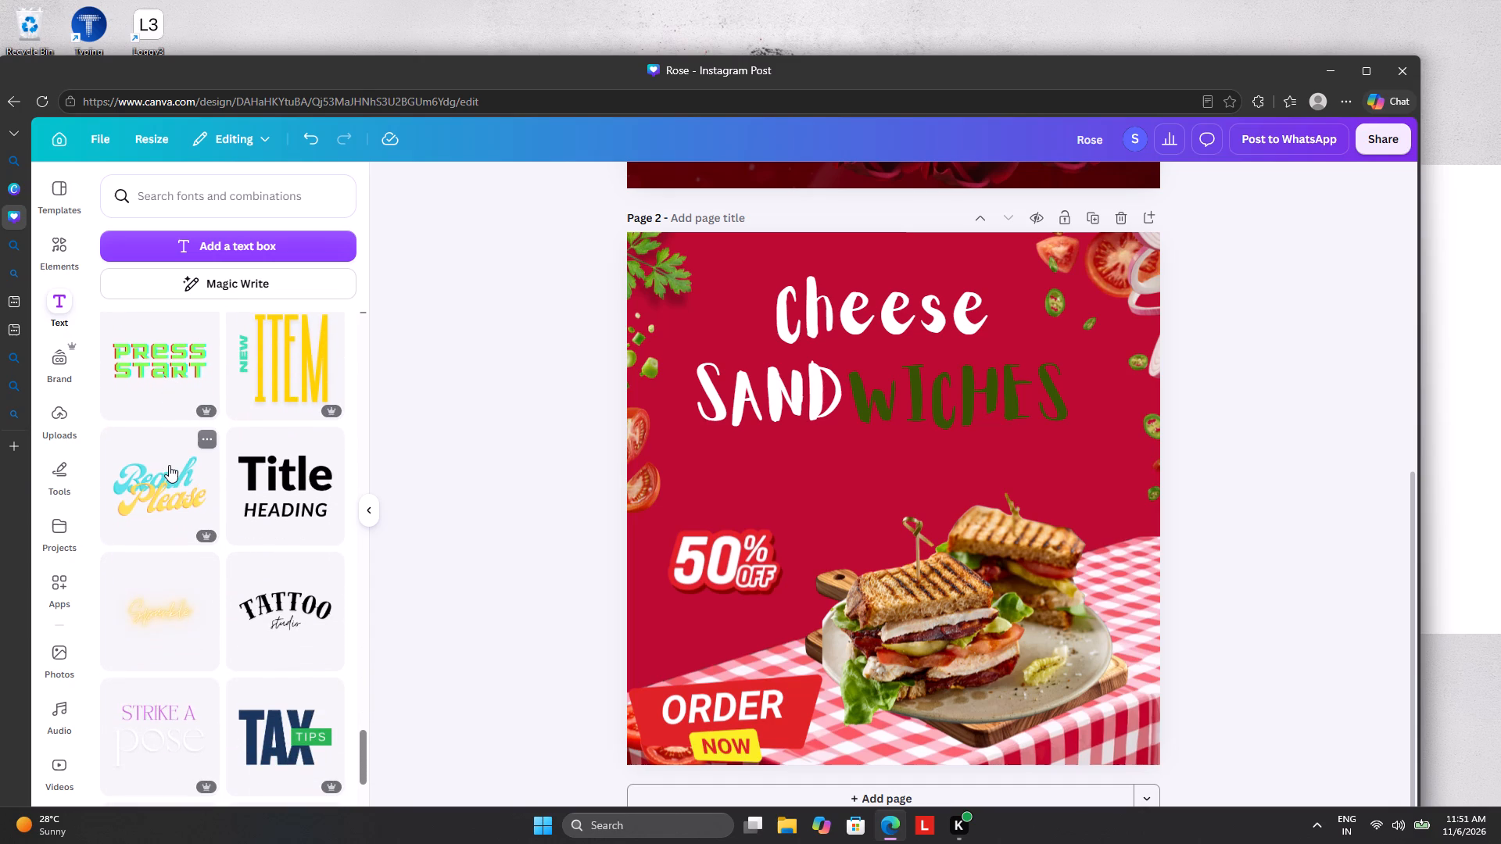
{"action": "scroll", "coordinate": [169, 465], "scroll_direction": "down", "scroll_amount": 5}
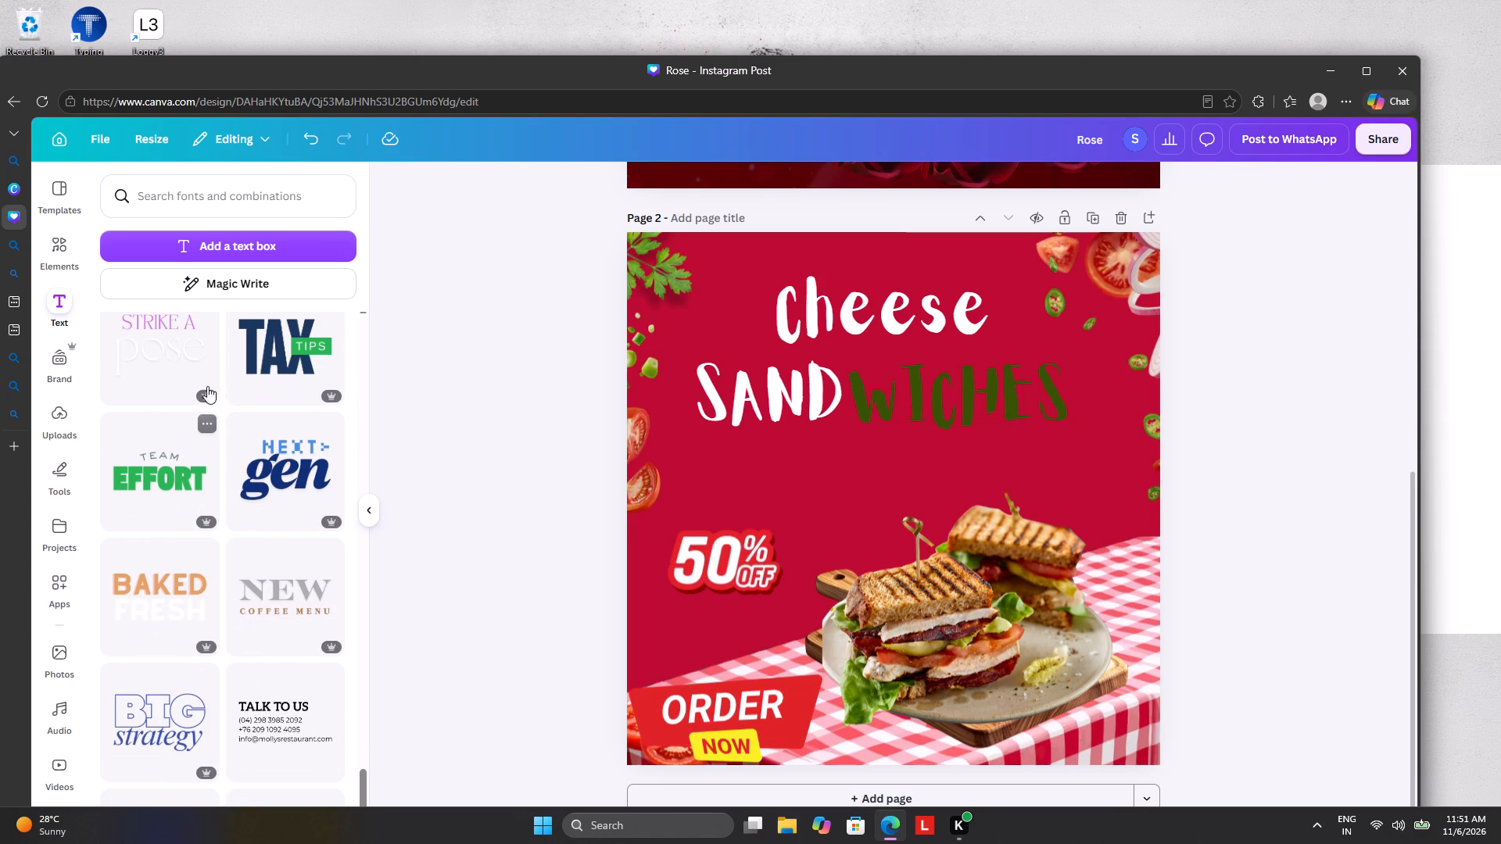
{"action": "left_click", "coordinate": [405, 252]}
Search the design elements for "grab yours today" in place of the earlier order now search.
{"action": "left_click", "coordinate": [58, 248]}
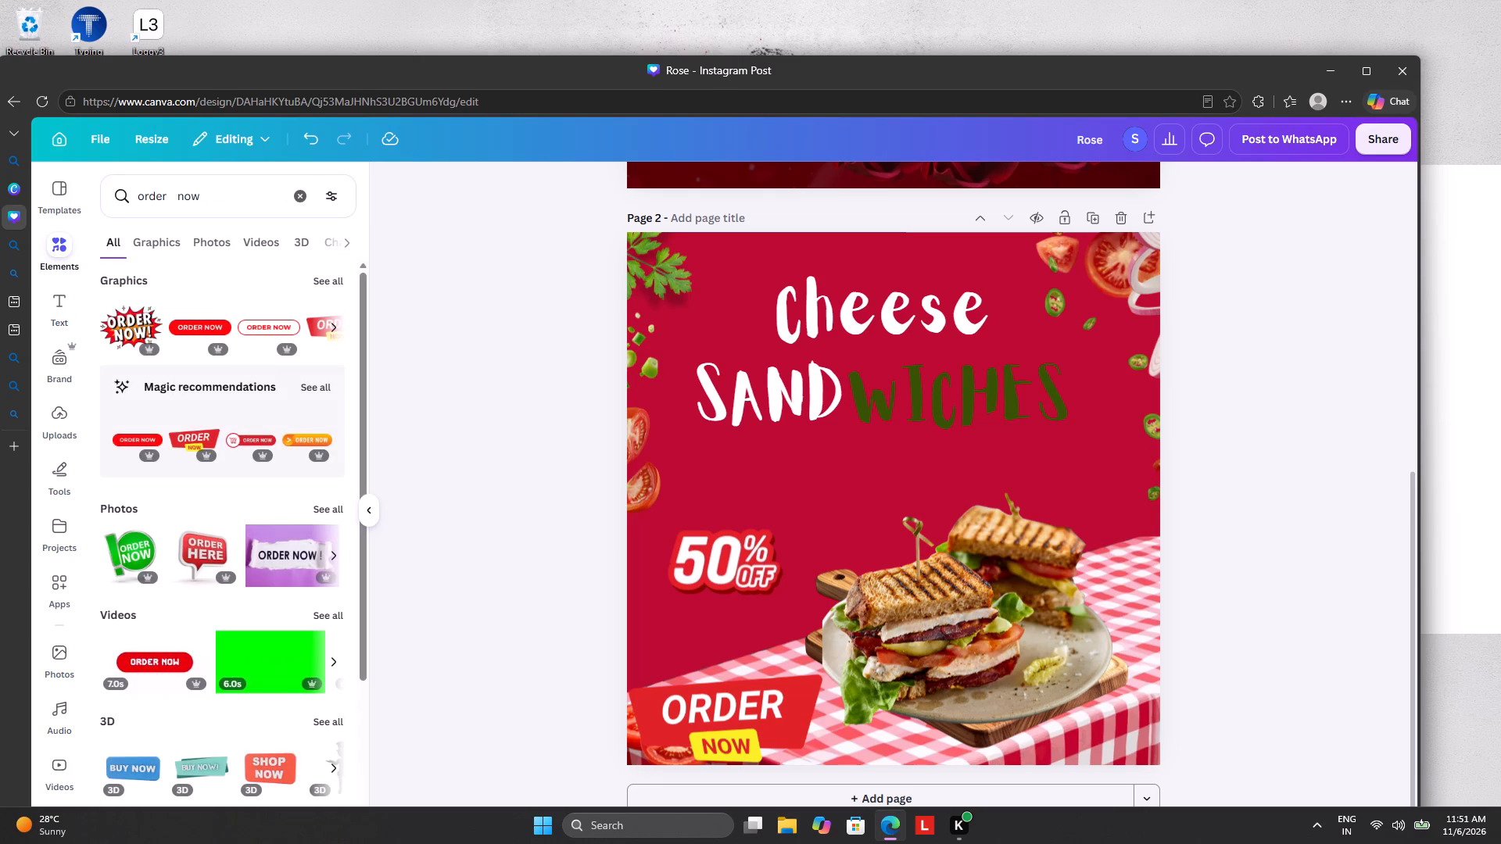
{"action": "left_click", "coordinate": [307, 191]}
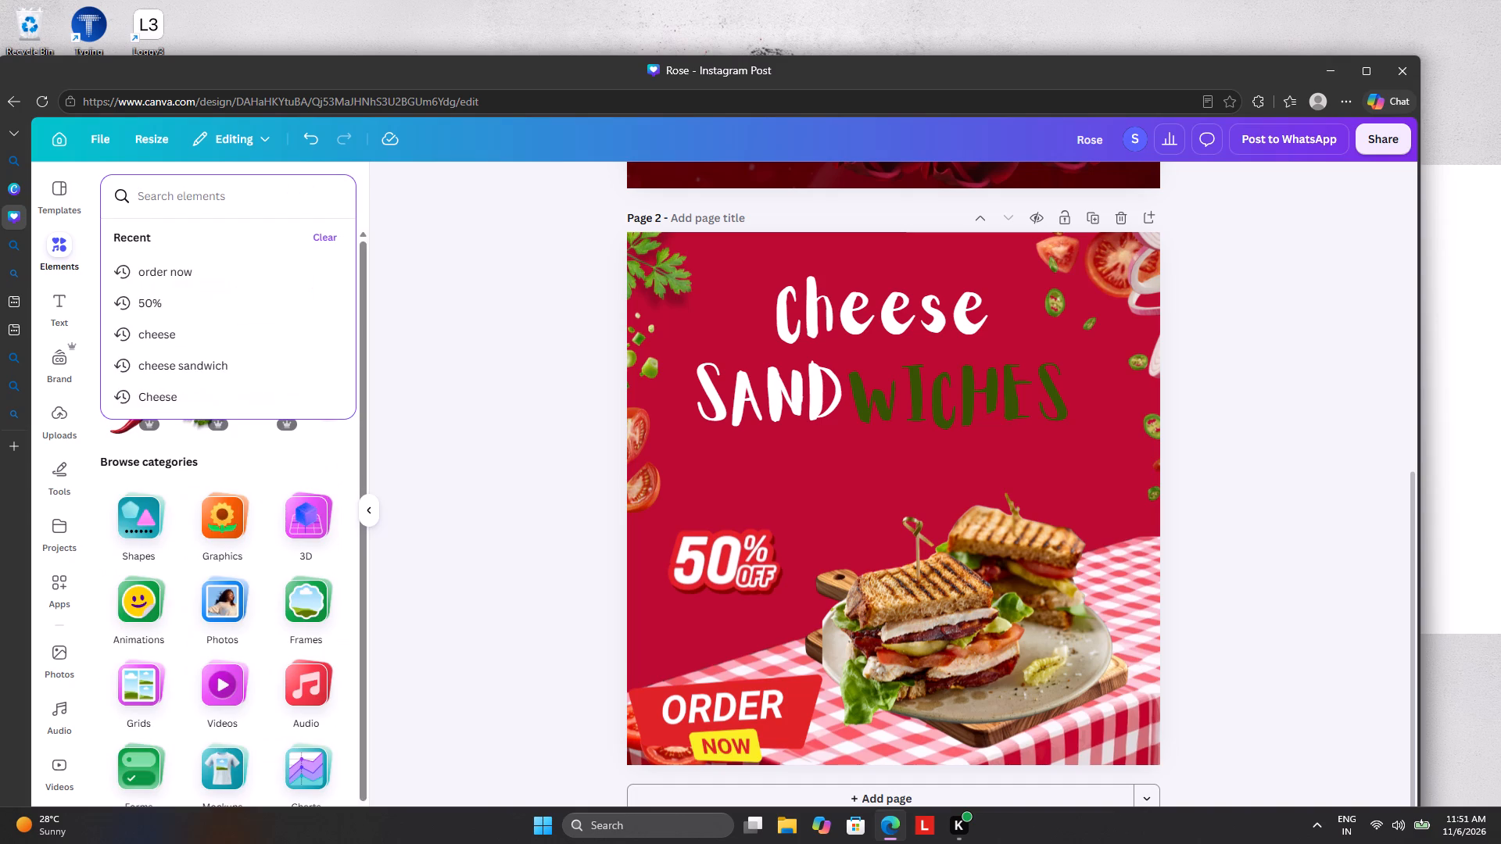
{"action": "key", "text": "g"}
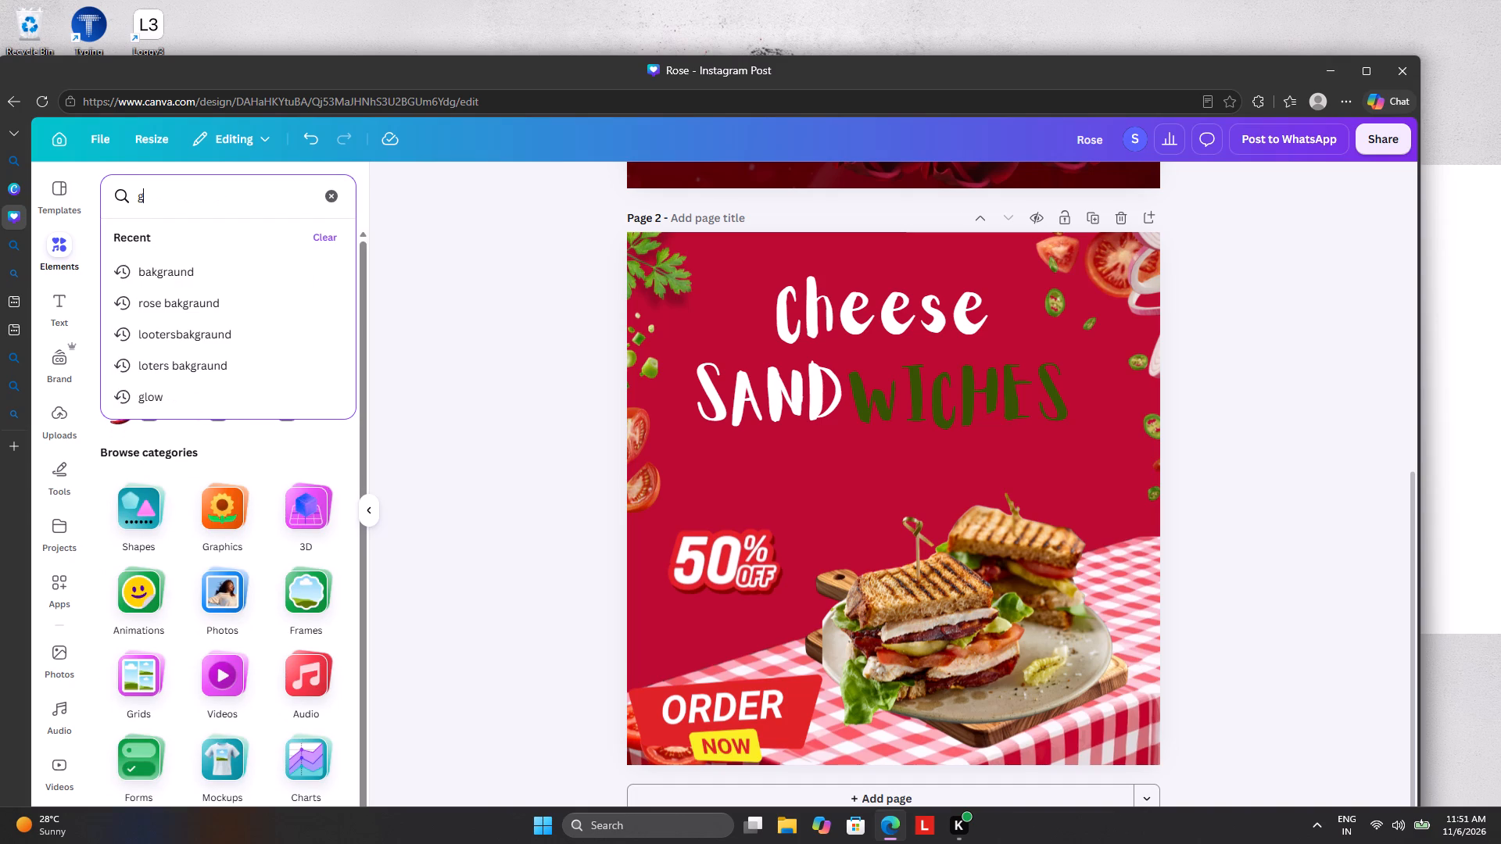
{"action": "key", "text": "r"}
{"action": "type", "text": "ab"}
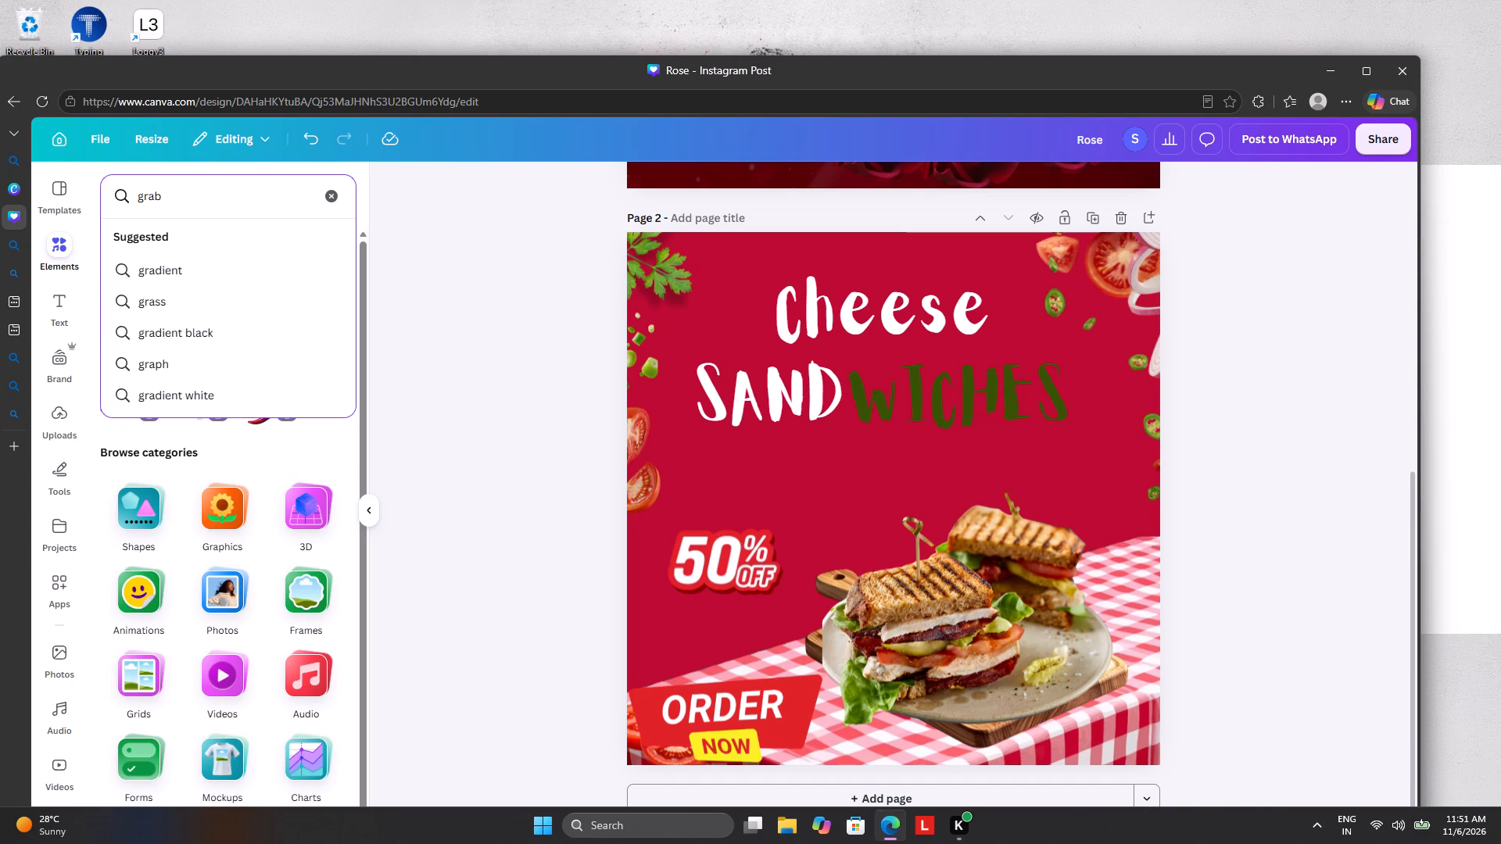
{"action": "key", "text": "space"}
{"action": "key", "text": "y"}
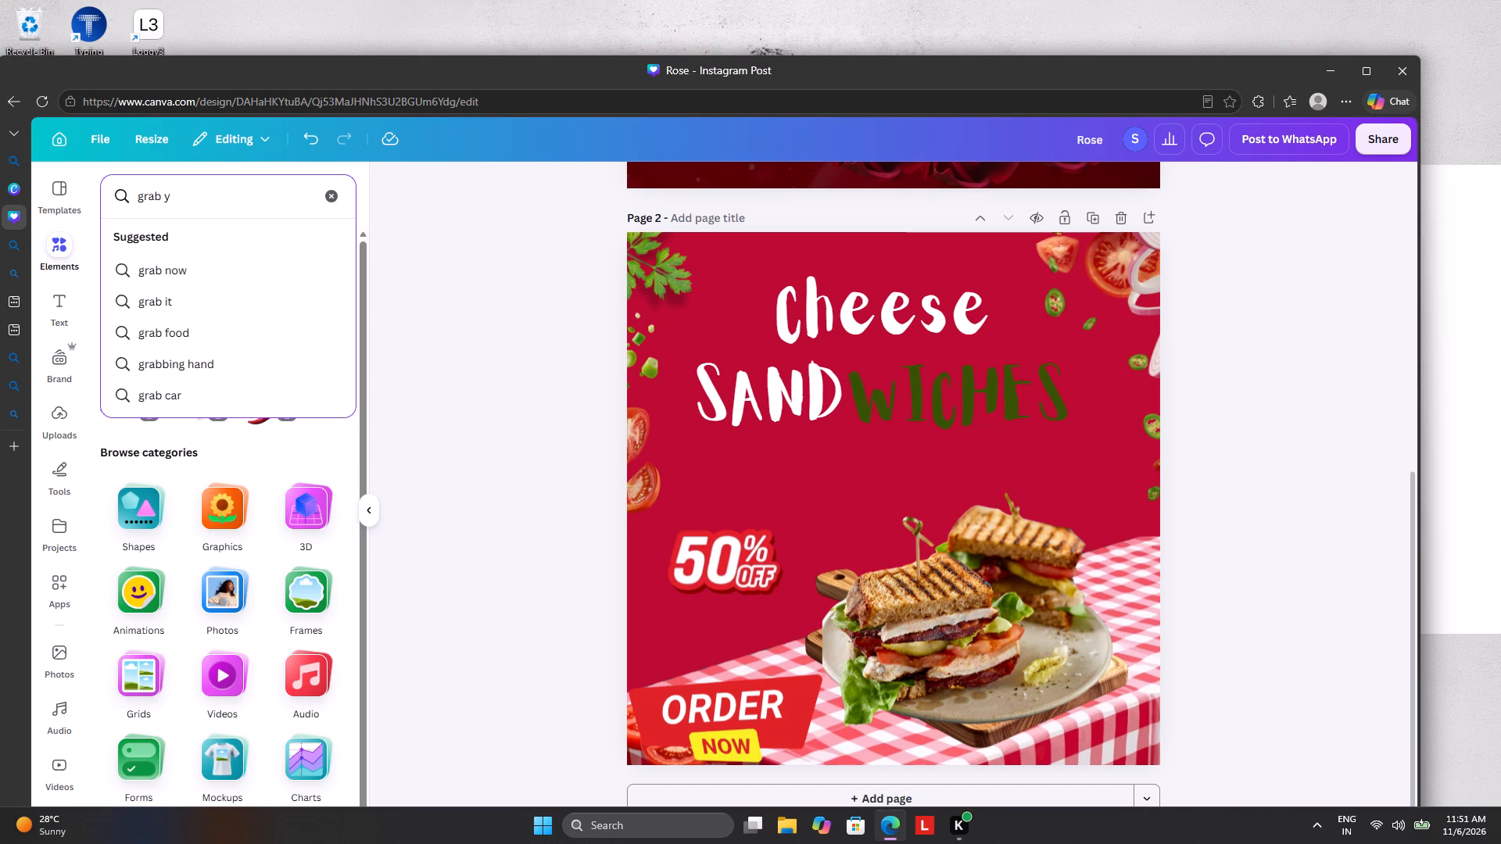
{"action": "type", "text": "ou"}
{"action": "type", "text": "rs"}
{"action": "key", "text": "space"}
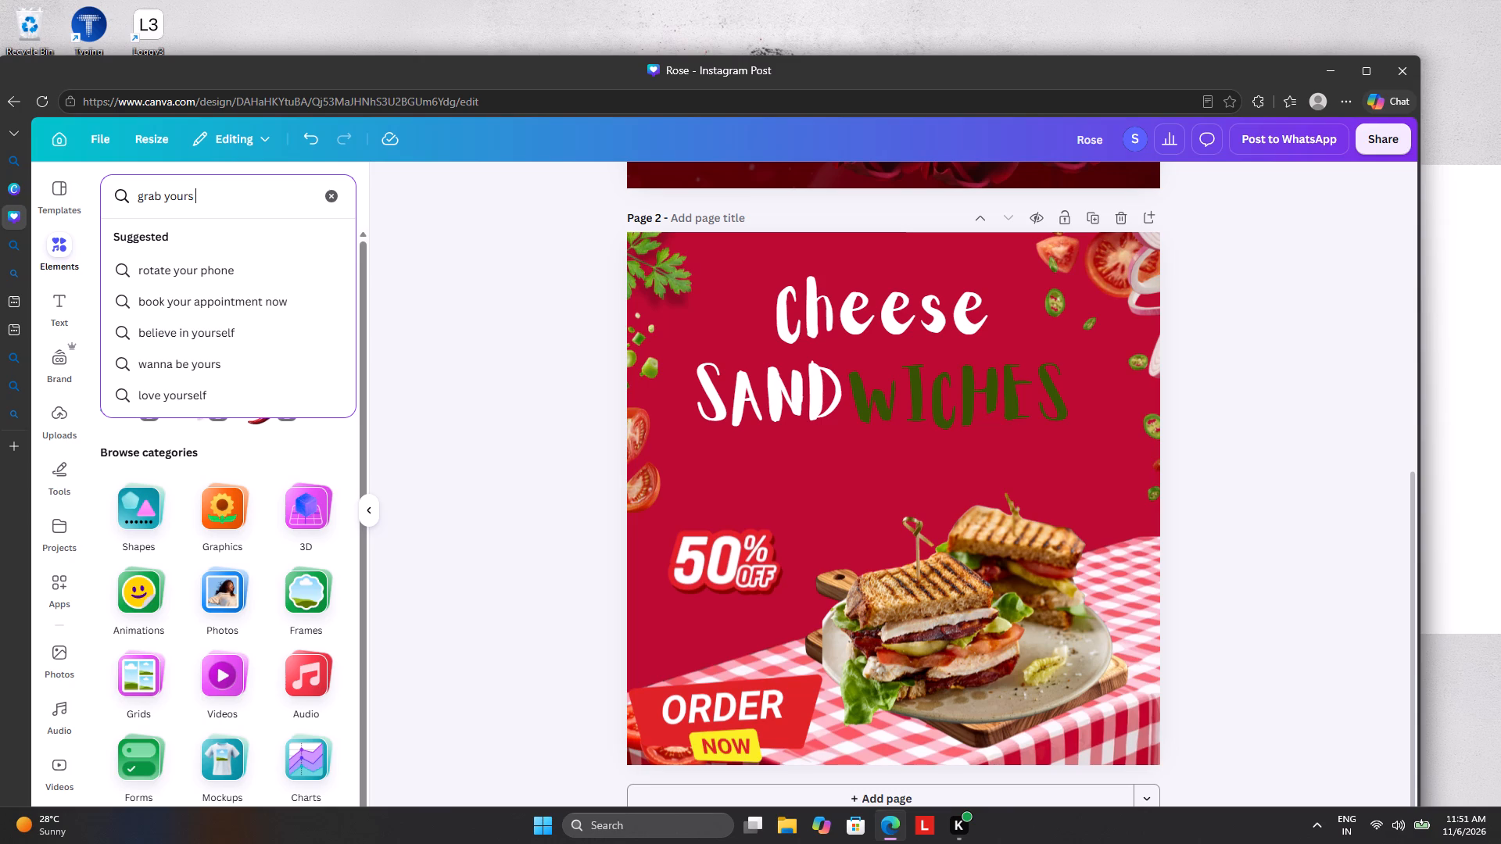
{"action": "key", "text": "t"}
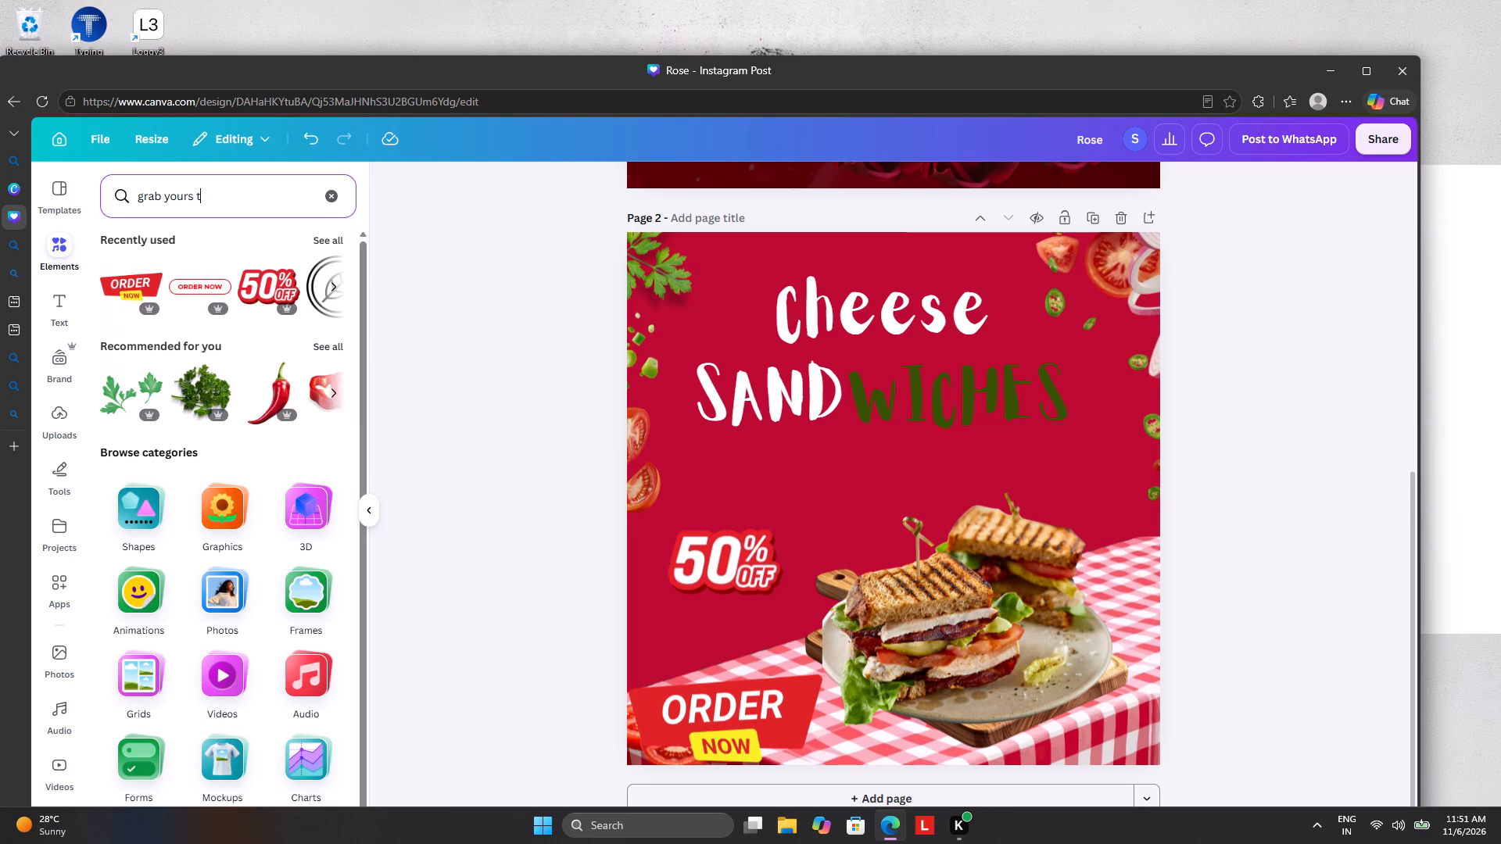
{"action": "key", "text": "o"}
{"action": "type", "text": "day"}
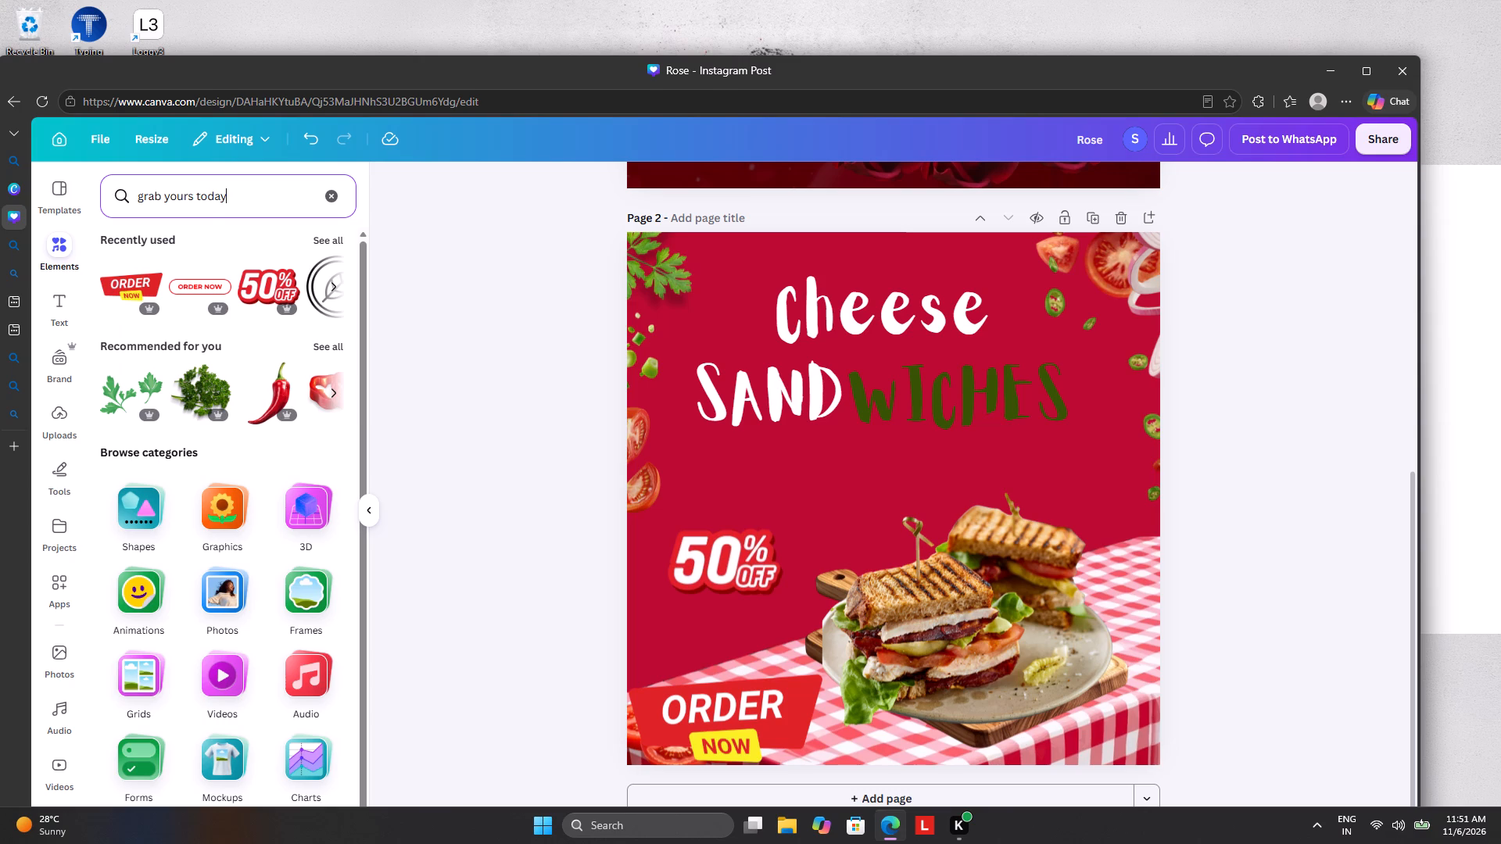
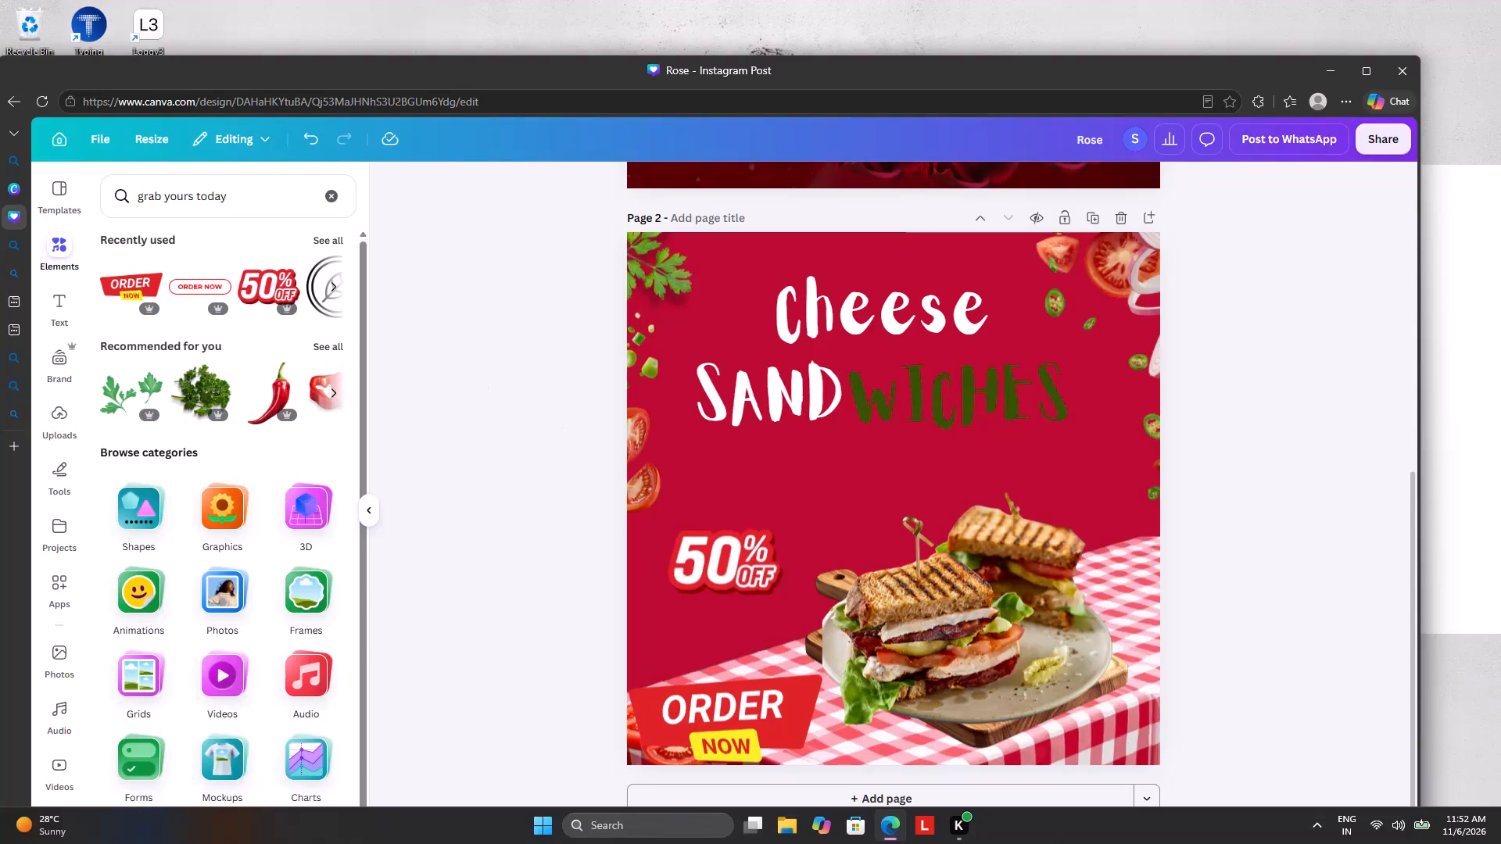
Clear the "grab yours today" text from the elements search and close the recent searches.
{"action": "left_click", "coordinate": [244, 207]}
{"action": "left_click", "coordinate": [323, 195]}
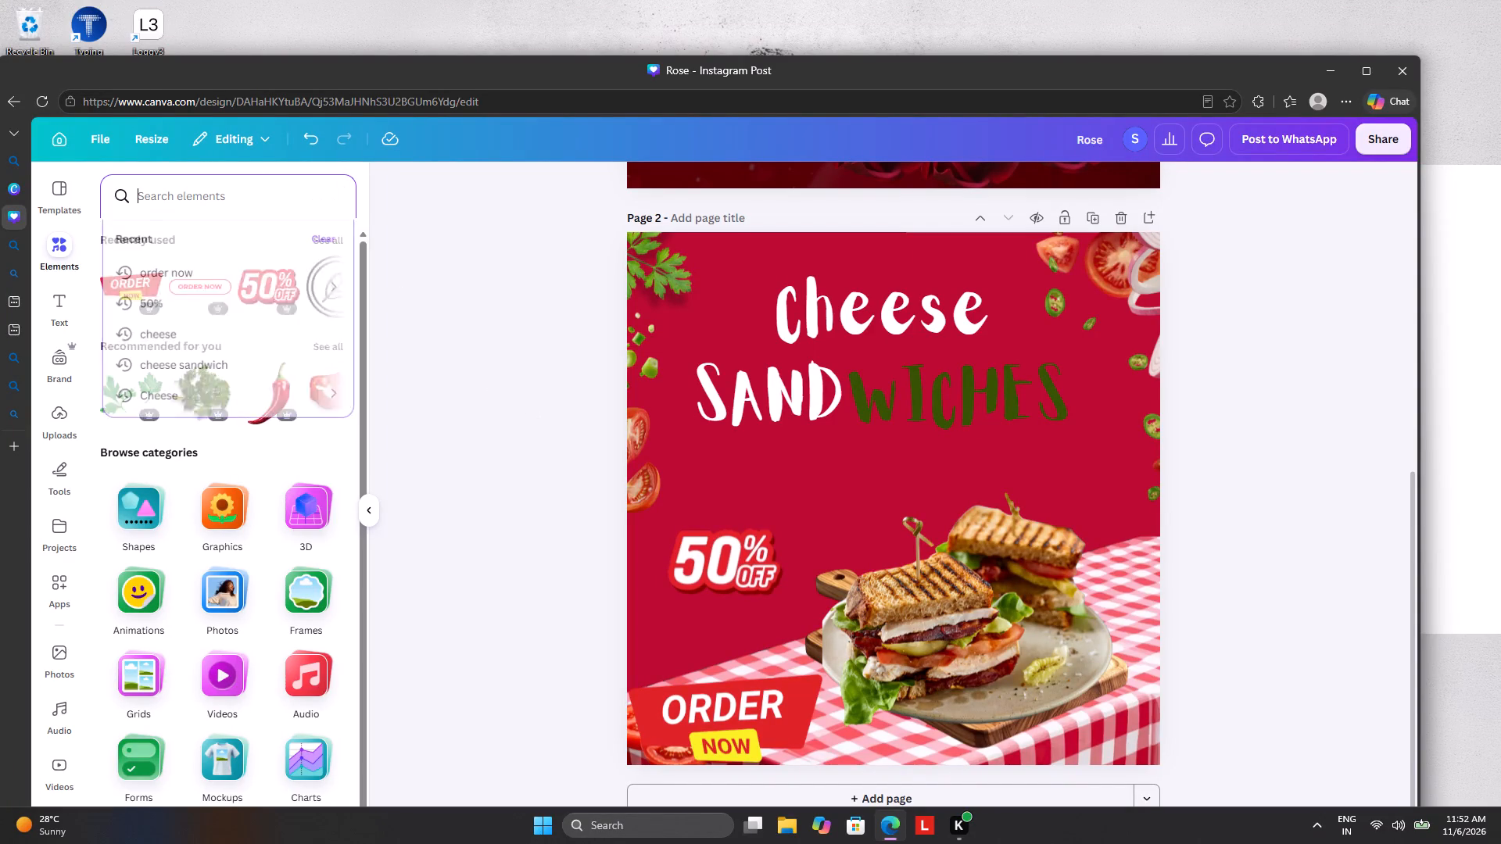
{"action": "left_click", "coordinate": [484, 291]}
{"action": "left_click", "coordinate": [484, 291]}
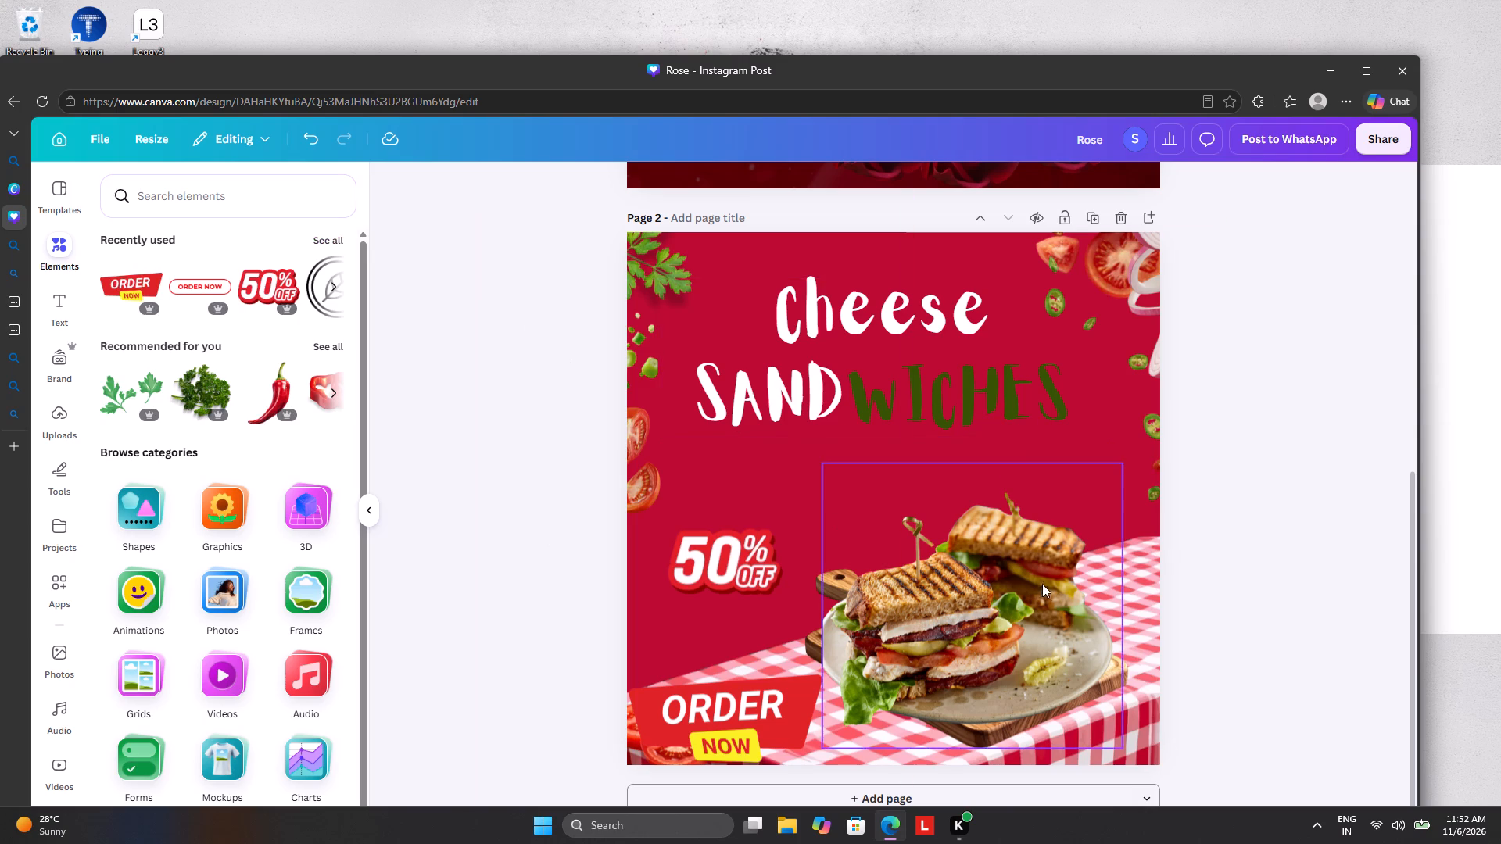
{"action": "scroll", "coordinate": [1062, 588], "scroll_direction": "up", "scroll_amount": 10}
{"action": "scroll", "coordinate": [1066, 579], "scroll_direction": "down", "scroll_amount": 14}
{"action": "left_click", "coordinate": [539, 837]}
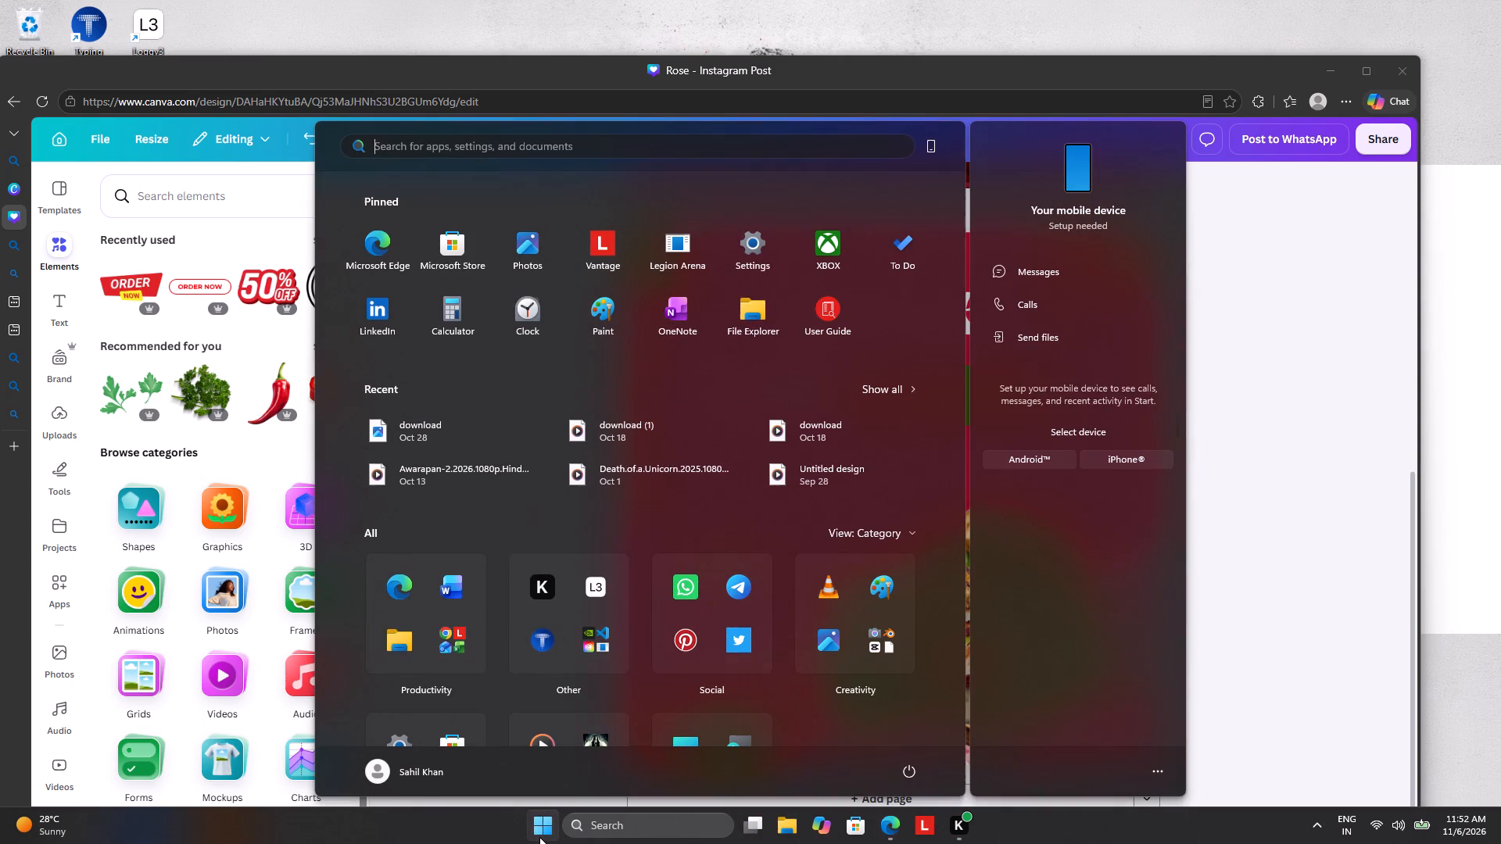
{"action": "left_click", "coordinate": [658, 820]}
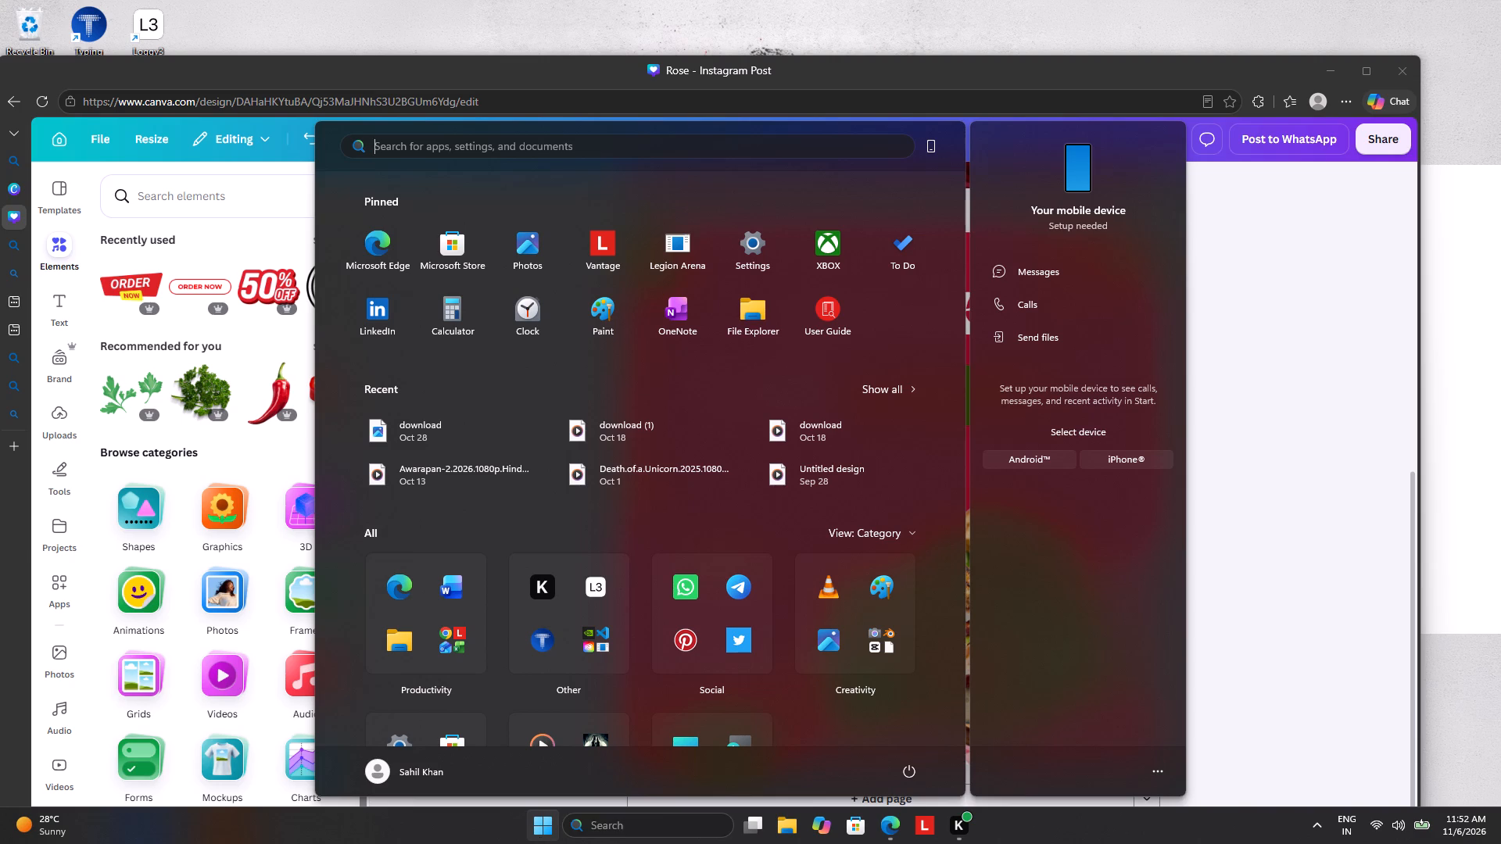